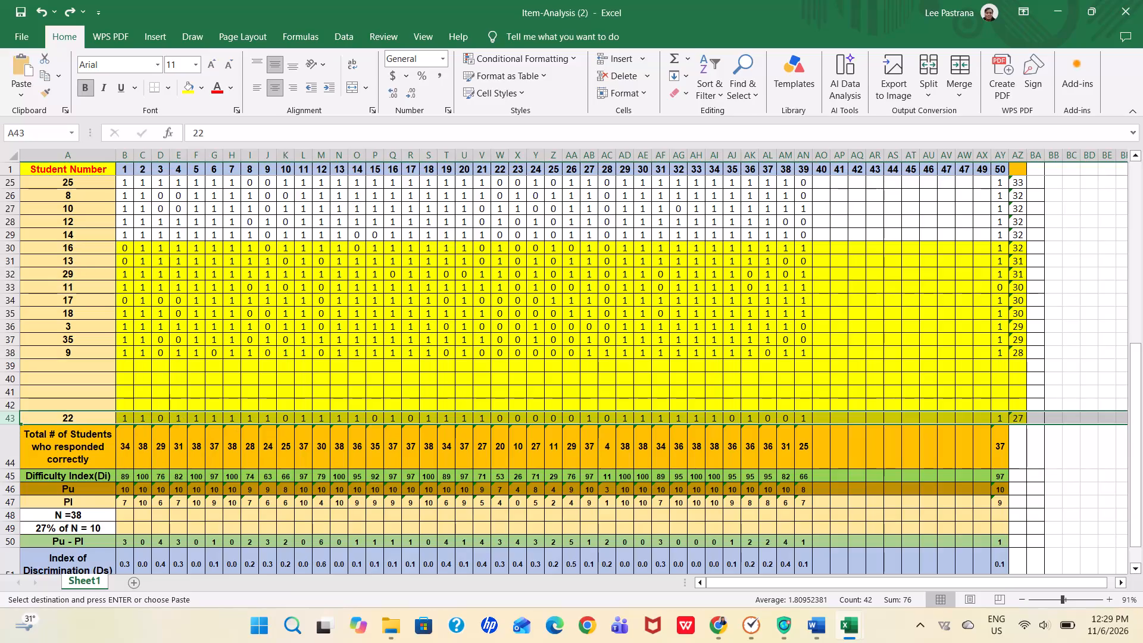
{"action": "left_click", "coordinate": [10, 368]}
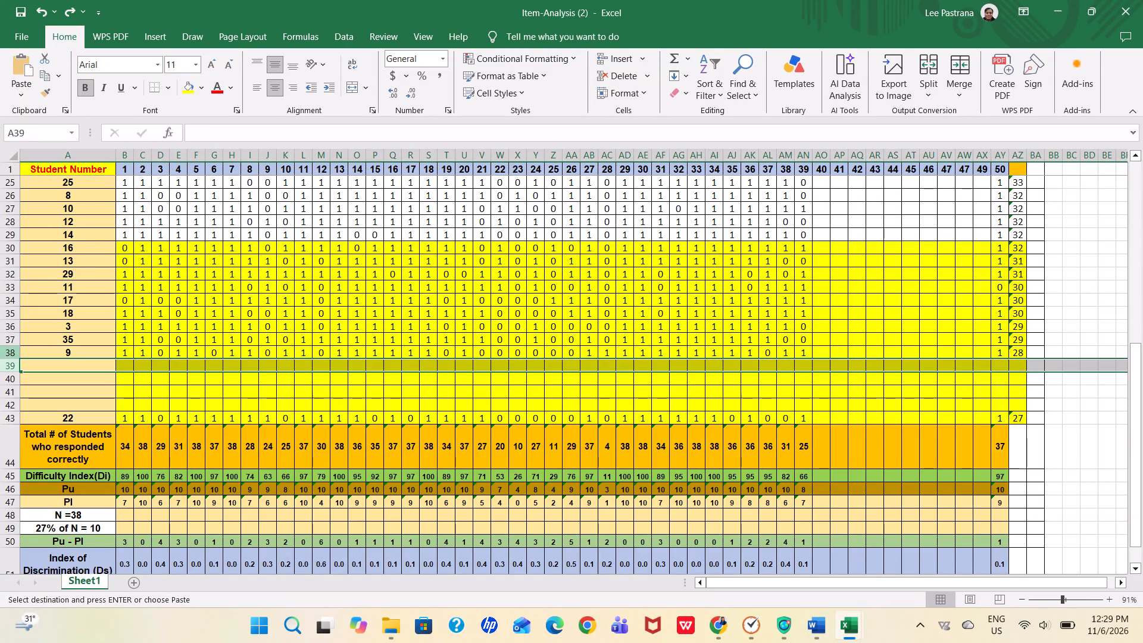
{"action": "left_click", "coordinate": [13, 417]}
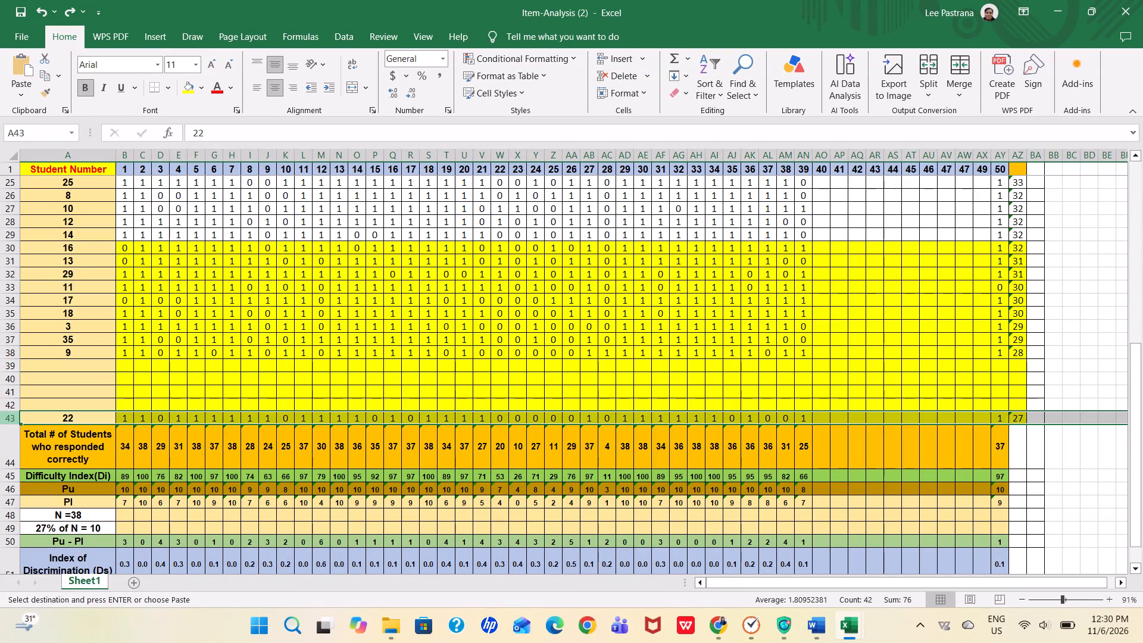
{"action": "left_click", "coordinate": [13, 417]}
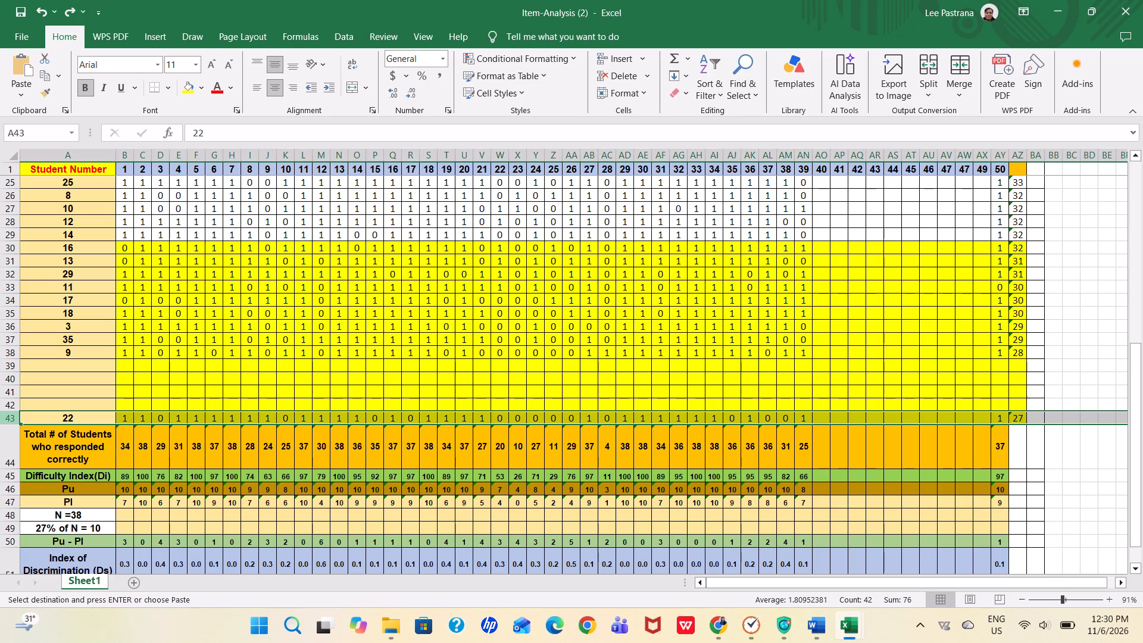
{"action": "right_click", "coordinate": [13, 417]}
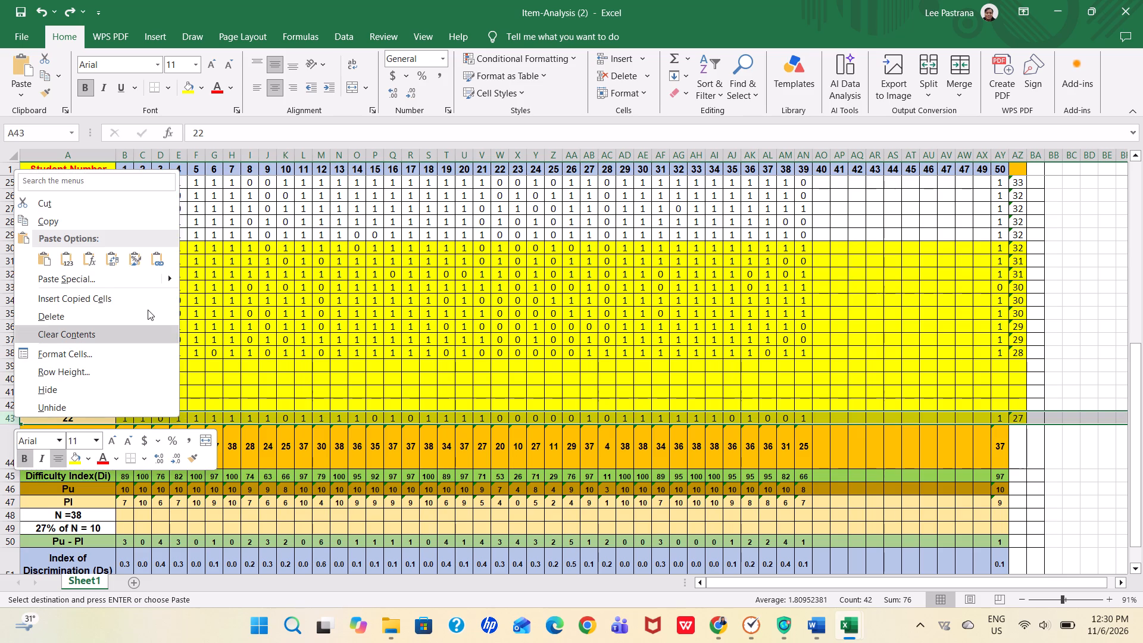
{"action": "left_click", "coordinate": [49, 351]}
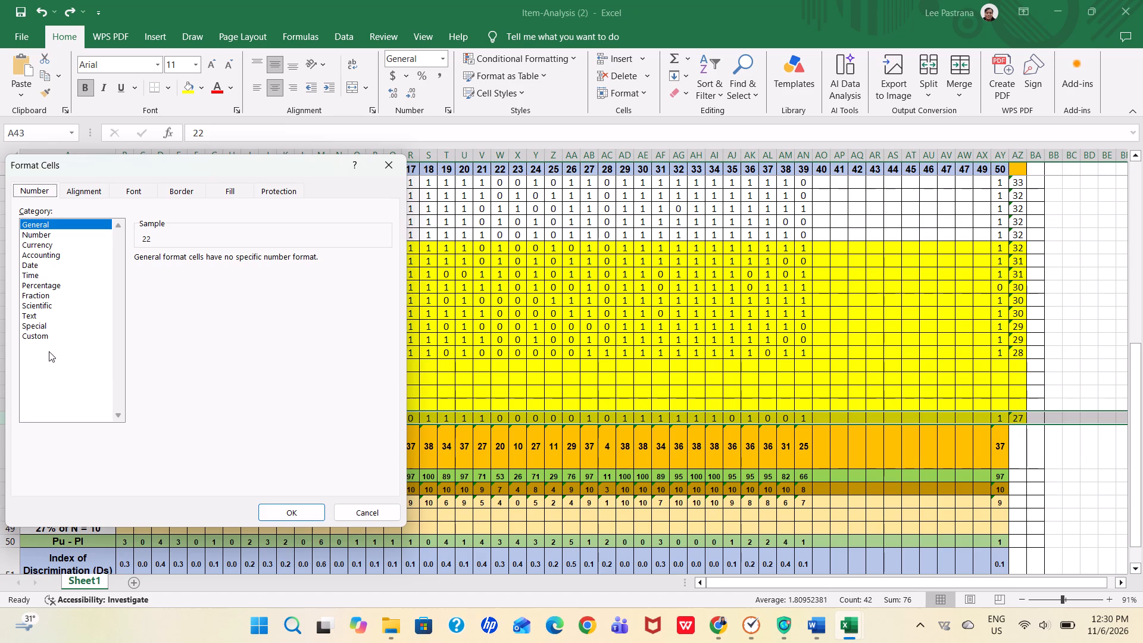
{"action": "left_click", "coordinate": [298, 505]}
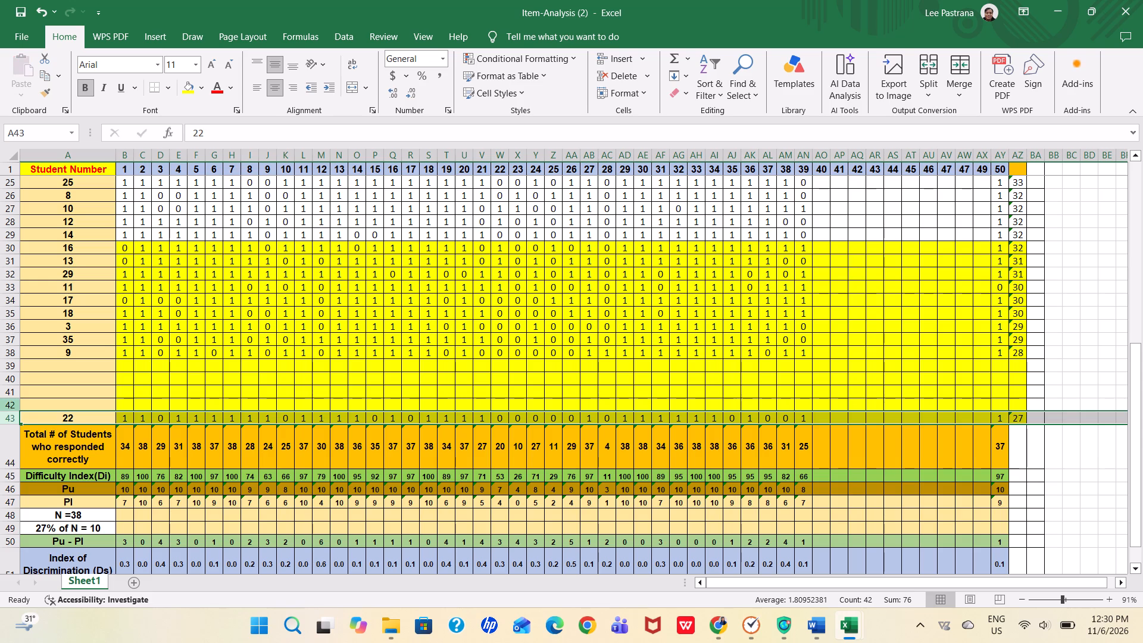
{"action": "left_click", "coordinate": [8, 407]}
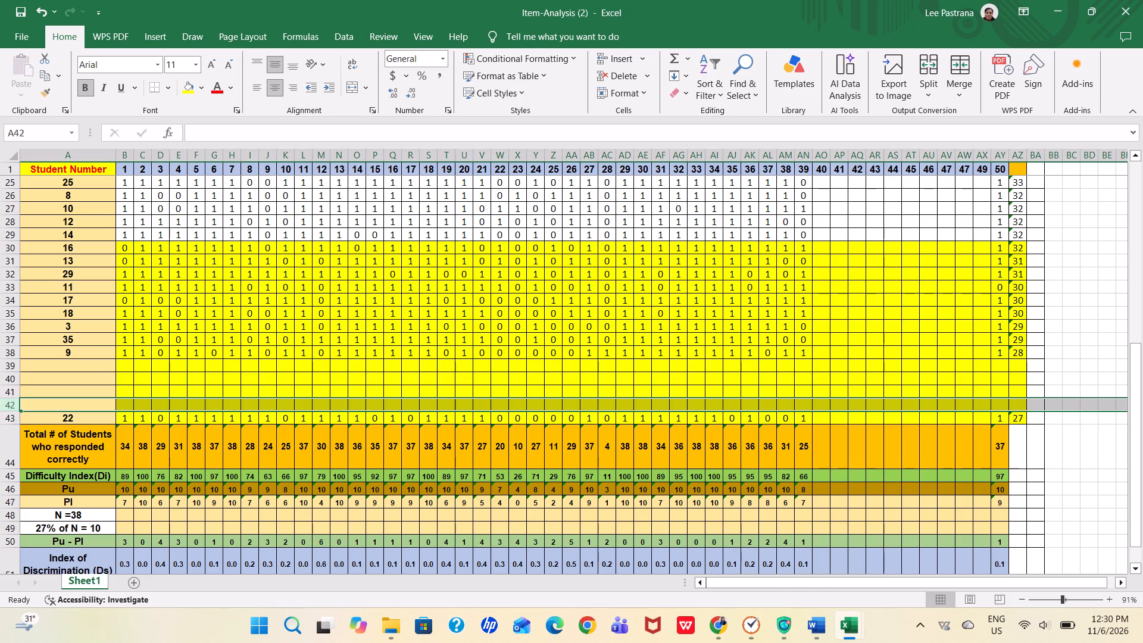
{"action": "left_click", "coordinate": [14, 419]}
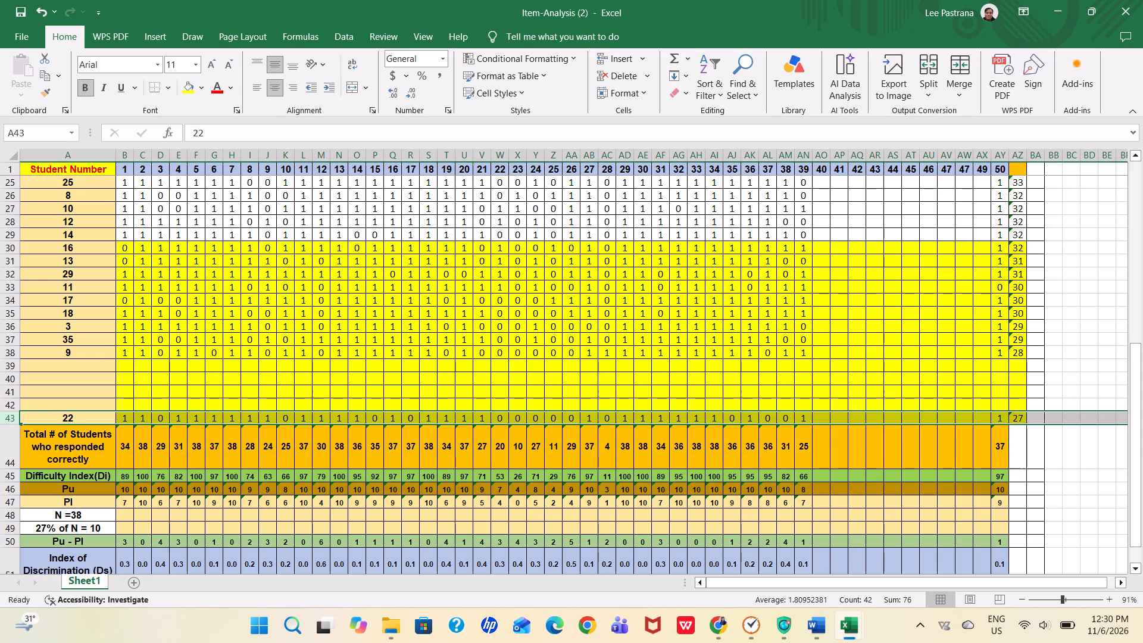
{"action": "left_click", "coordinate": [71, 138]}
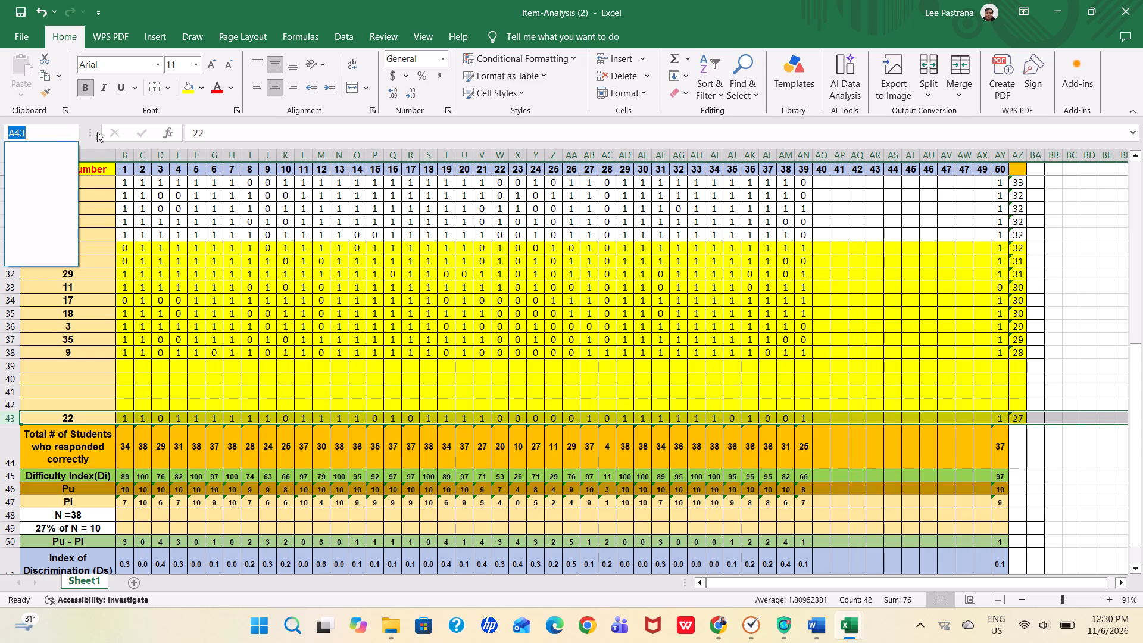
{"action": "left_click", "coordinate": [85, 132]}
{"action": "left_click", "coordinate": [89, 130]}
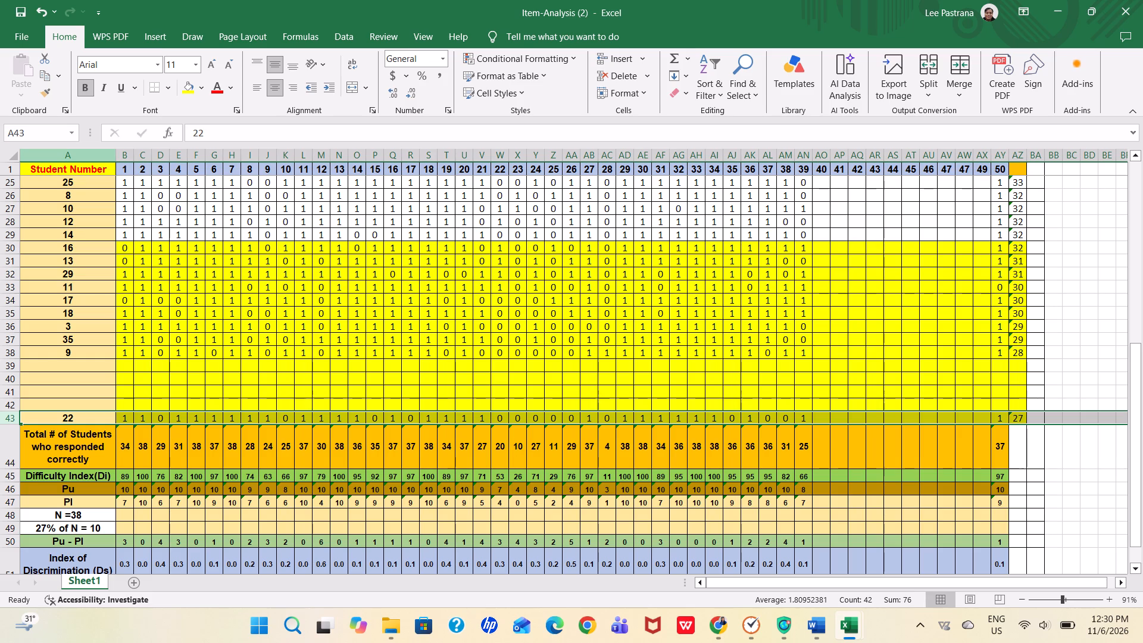
Insert one more blank row at row 42, among the empty yellow rows above the last student row.
{"action": "left_click", "coordinate": [11, 414]}
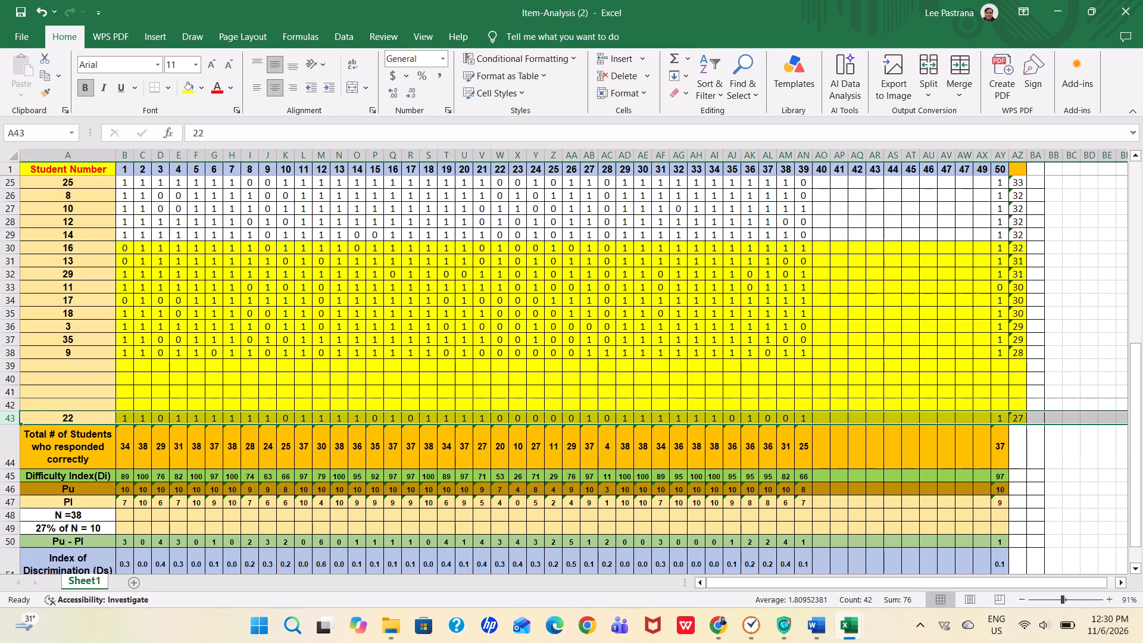
{"action": "left_click", "coordinate": [11, 414]}
{"action": "right_click", "coordinate": [11, 414]}
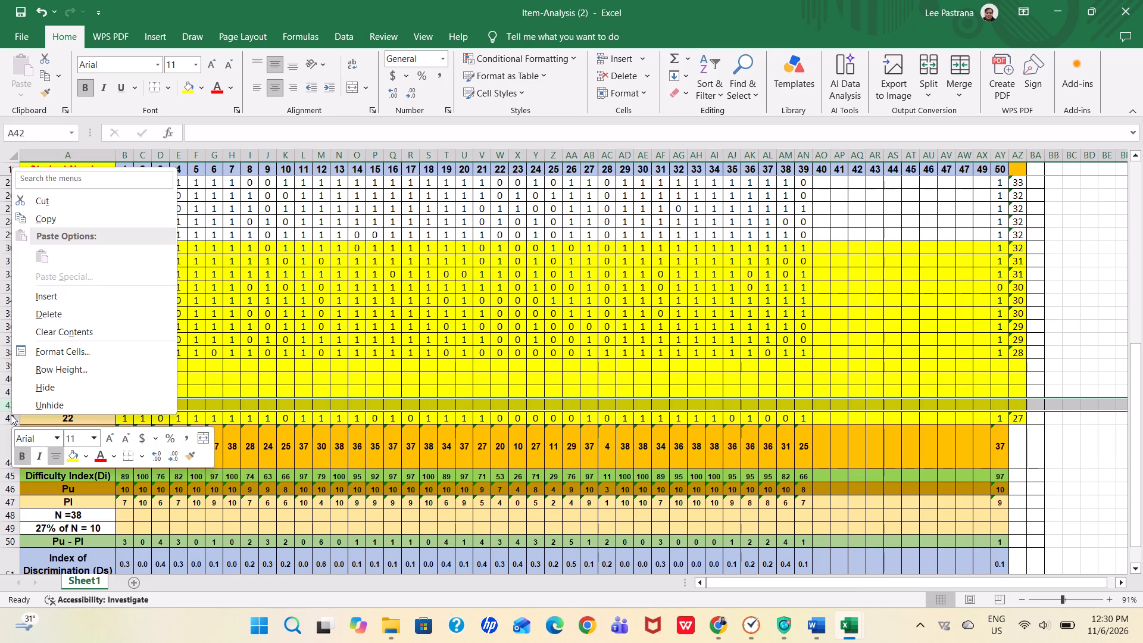
{"action": "left_click", "coordinate": [87, 298]}
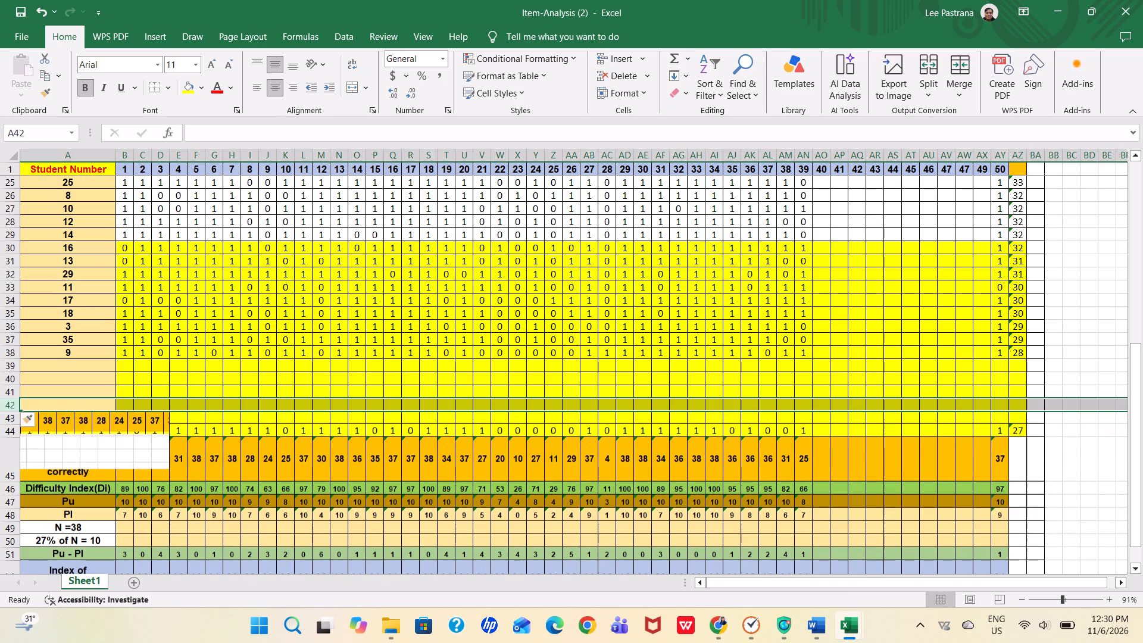
{"action": "left_click", "coordinate": [140, 389]}
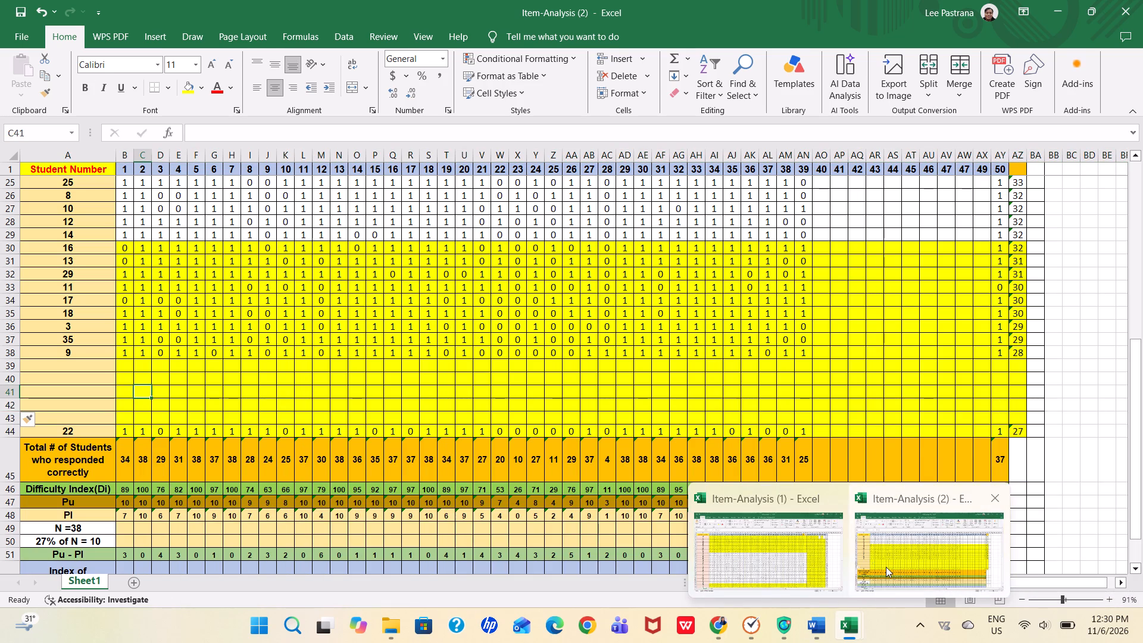
Copy the student numbers from Item-Analysis (1) and paste them into the Student Number column of Item-Analysis (2), rows 2 to 44.
{"action": "left_click", "coordinate": [886, 567]}
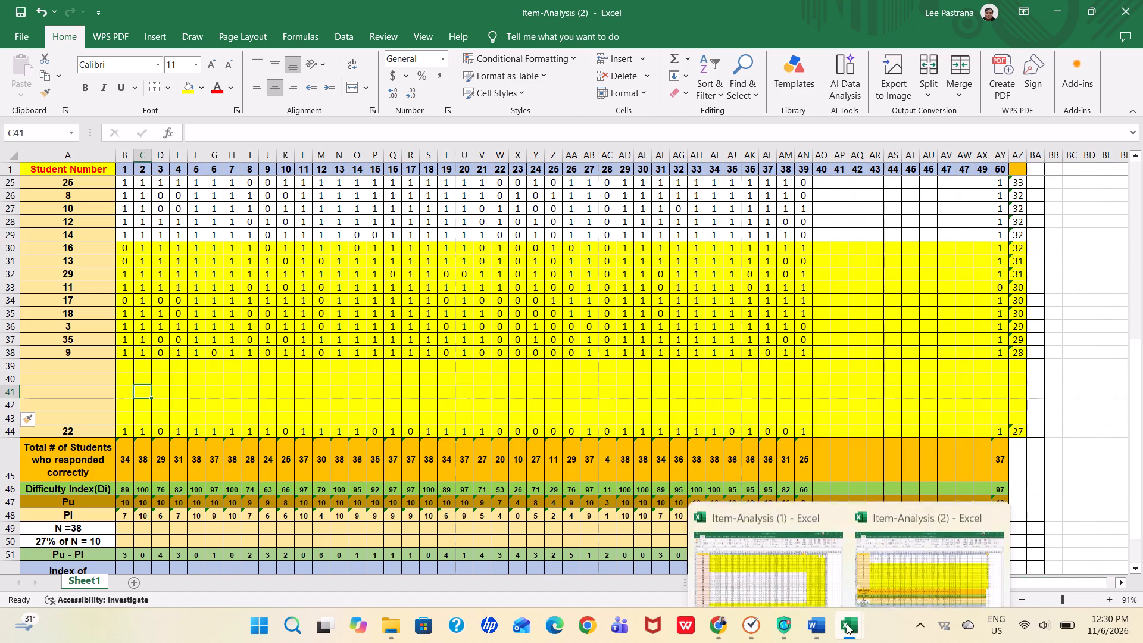
{"action": "left_click", "coordinate": [789, 567]}
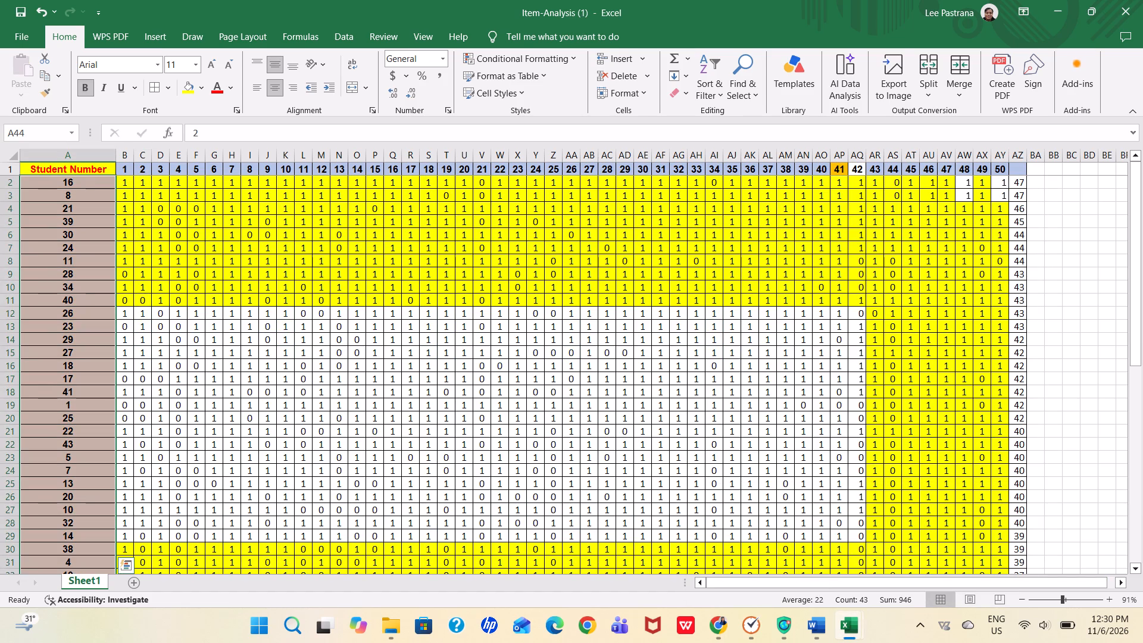
{"action": "key", "text": "ctrl+c"}
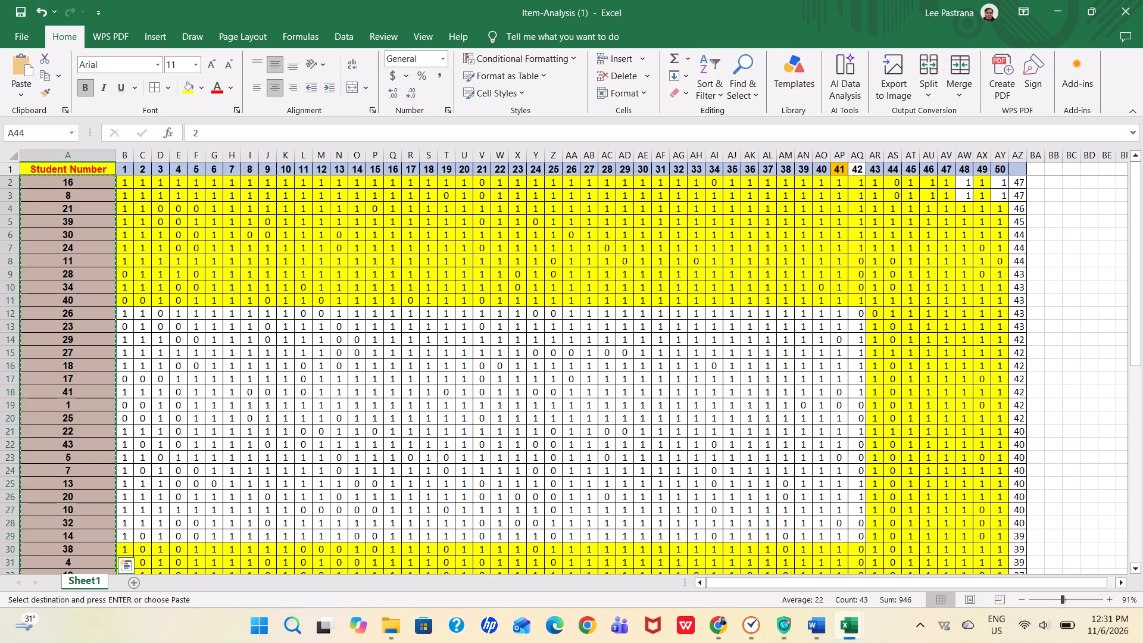
{"action": "key", "text": "alt+Tab"}
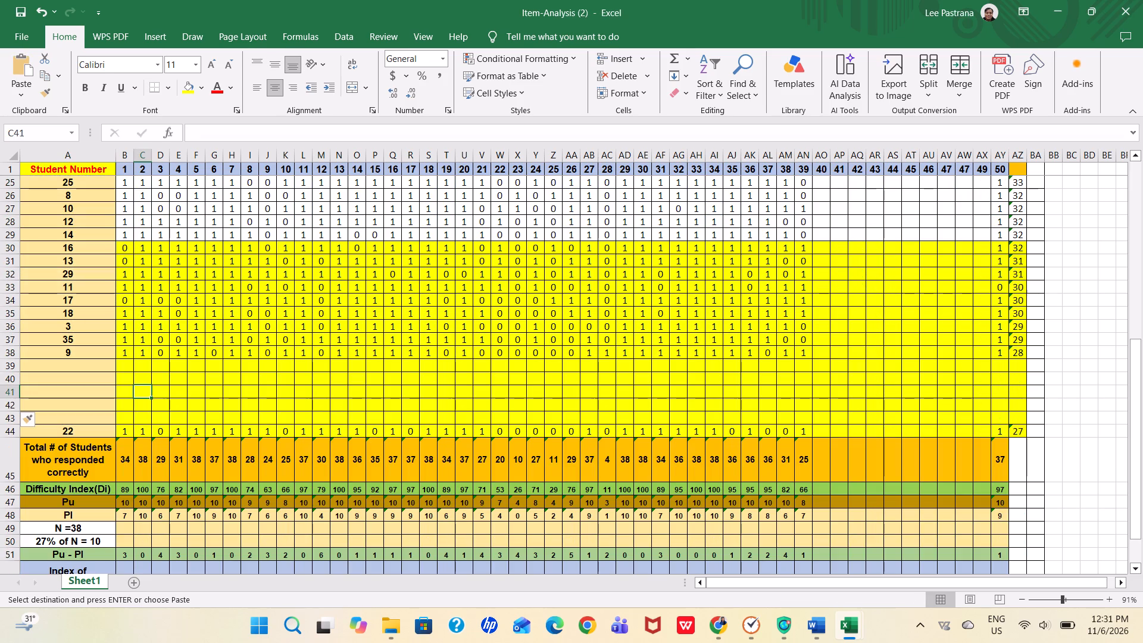
{"action": "scroll", "coordinate": [94, 421], "scroll_direction": "up", "scroll_amount": 1}
{"action": "left_click_drag", "start_coordinate": [96, 429], "coordinate": [71, 376]}
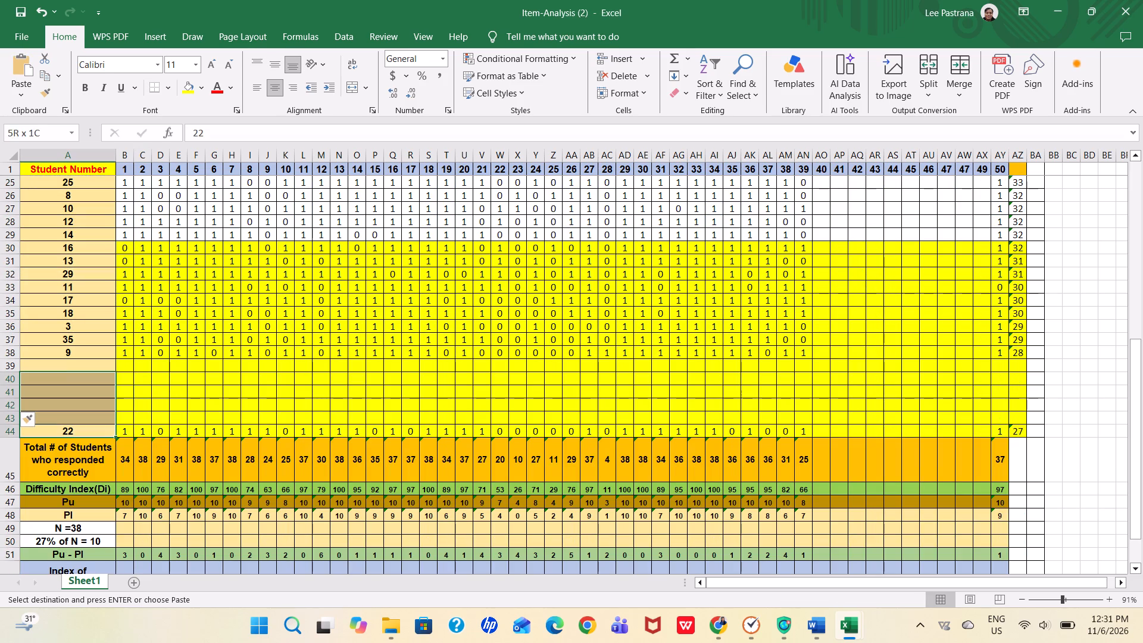
{"action": "left_click_drag", "start_coordinate": [71, 376], "coordinate": [70, 146]}
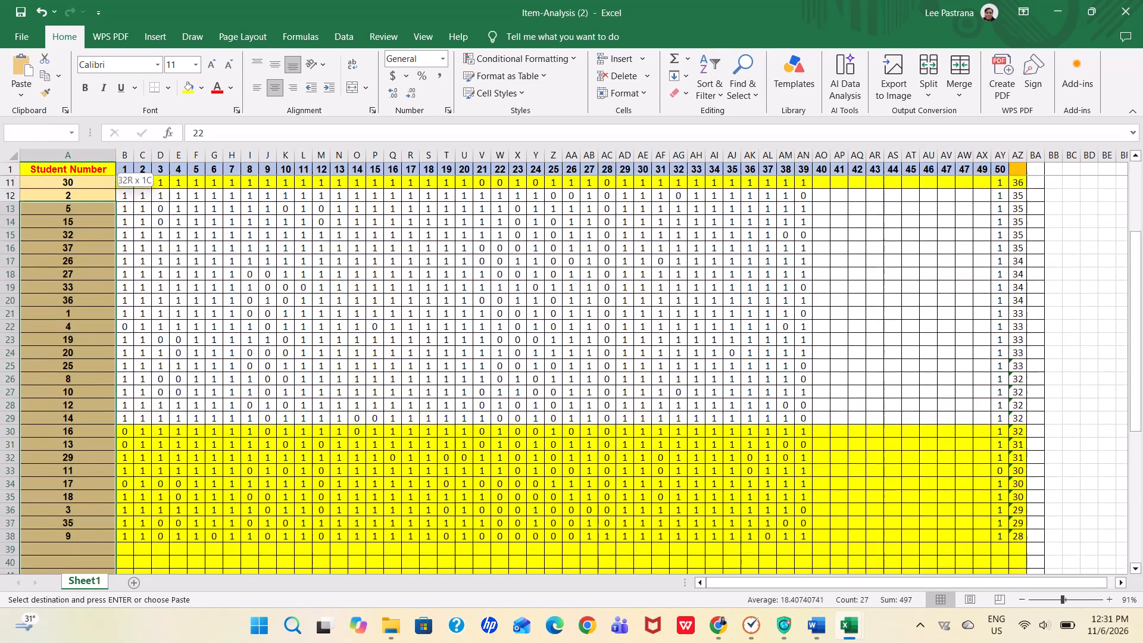
{"action": "left_click_drag", "start_coordinate": [70, 146], "coordinate": [54, 182]}
{"action": "key", "text": "ctrl+v"}
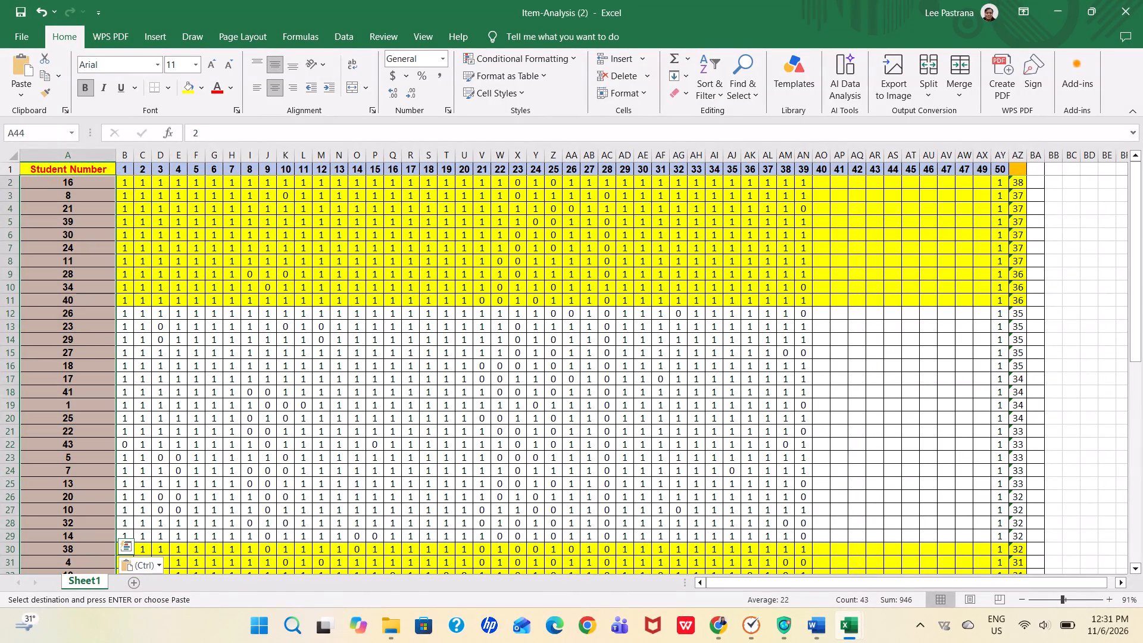
{"action": "left_click", "coordinate": [447, 255]}
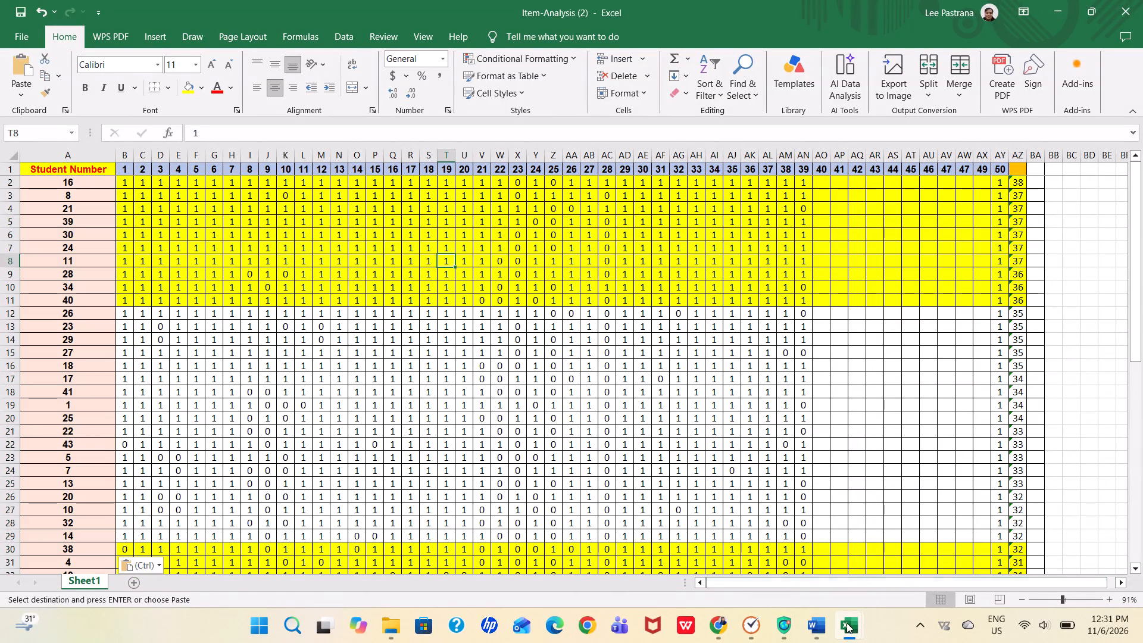
Switch back to the Item-Analysis (1) workbook, at the top of its student data.
{"action": "left_click", "coordinate": [916, 565]}
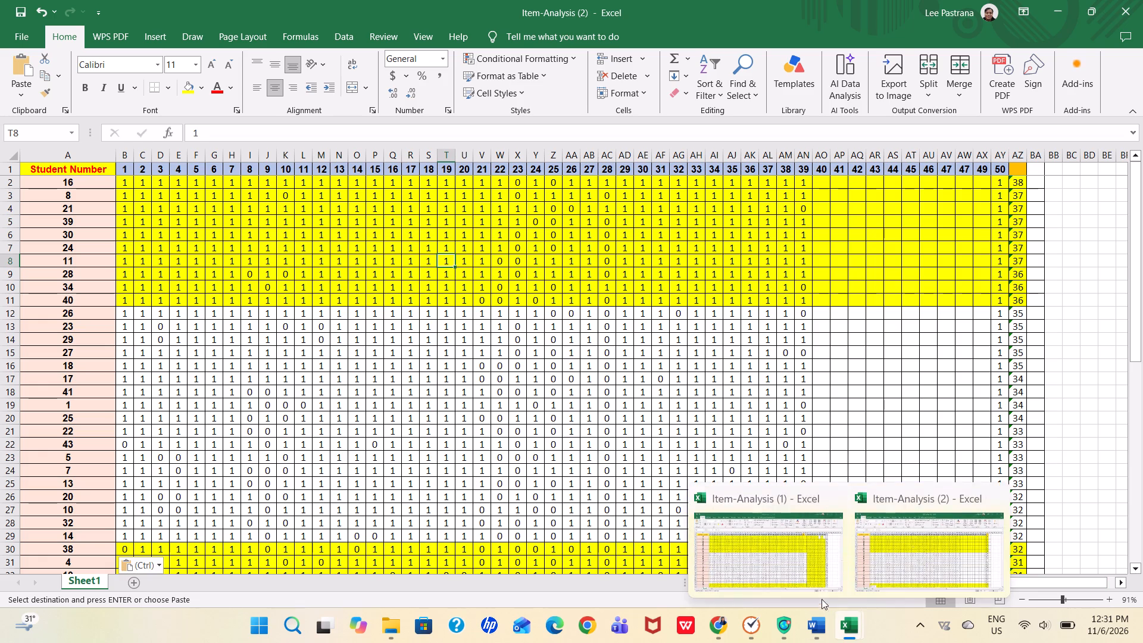
{"action": "left_click", "coordinate": [806, 579]}
{"action": "left_click_drag", "start_coordinate": [1141, 345], "coordinate": [1138, 275]}
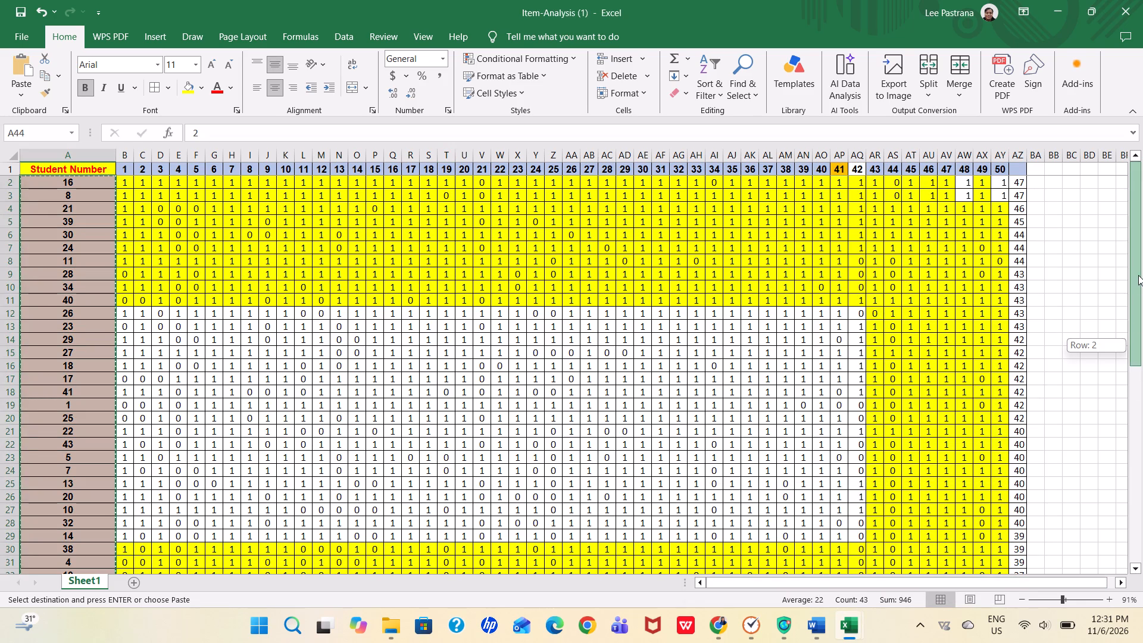
{"action": "left_click_drag", "start_coordinate": [1138, 275], "coordinate": [1138, 274]}
{"action": "left_click", "coordinate": [704, 223]}
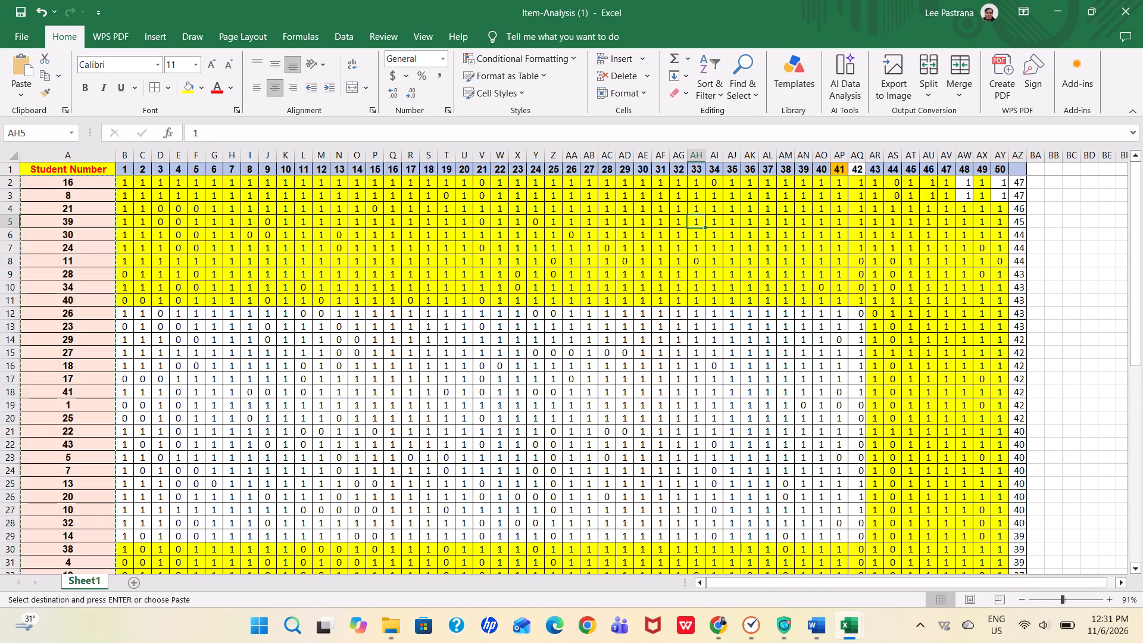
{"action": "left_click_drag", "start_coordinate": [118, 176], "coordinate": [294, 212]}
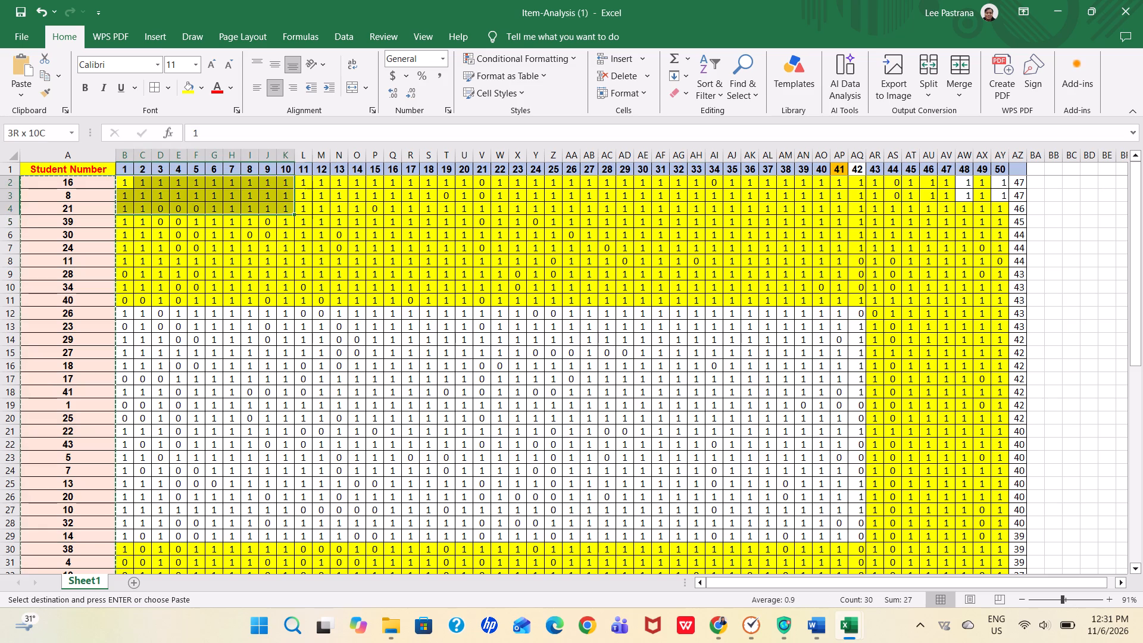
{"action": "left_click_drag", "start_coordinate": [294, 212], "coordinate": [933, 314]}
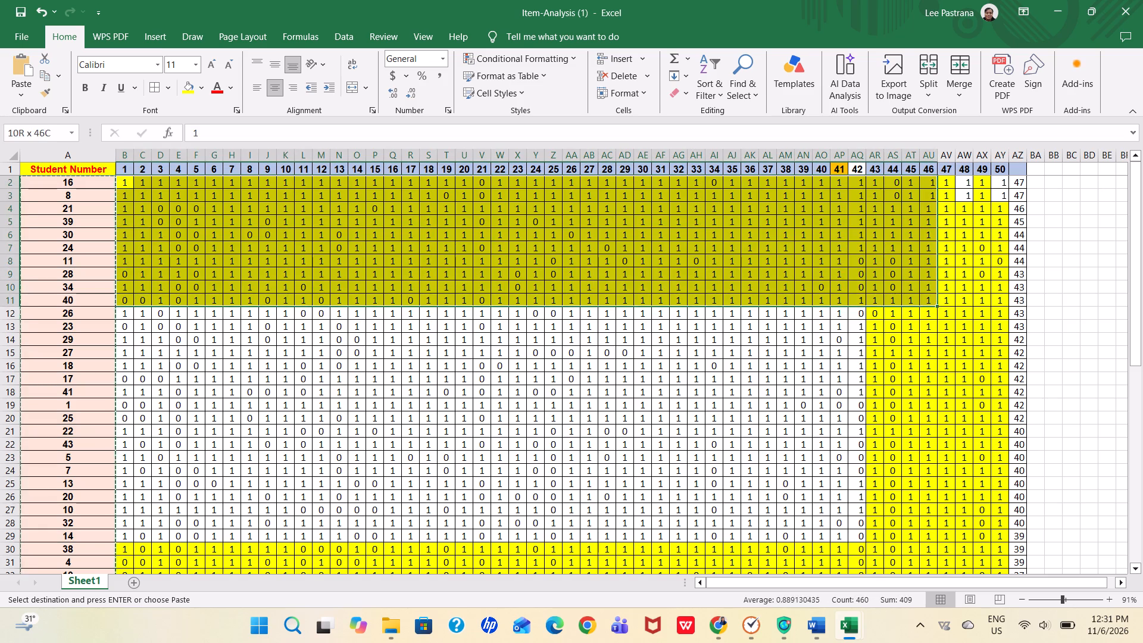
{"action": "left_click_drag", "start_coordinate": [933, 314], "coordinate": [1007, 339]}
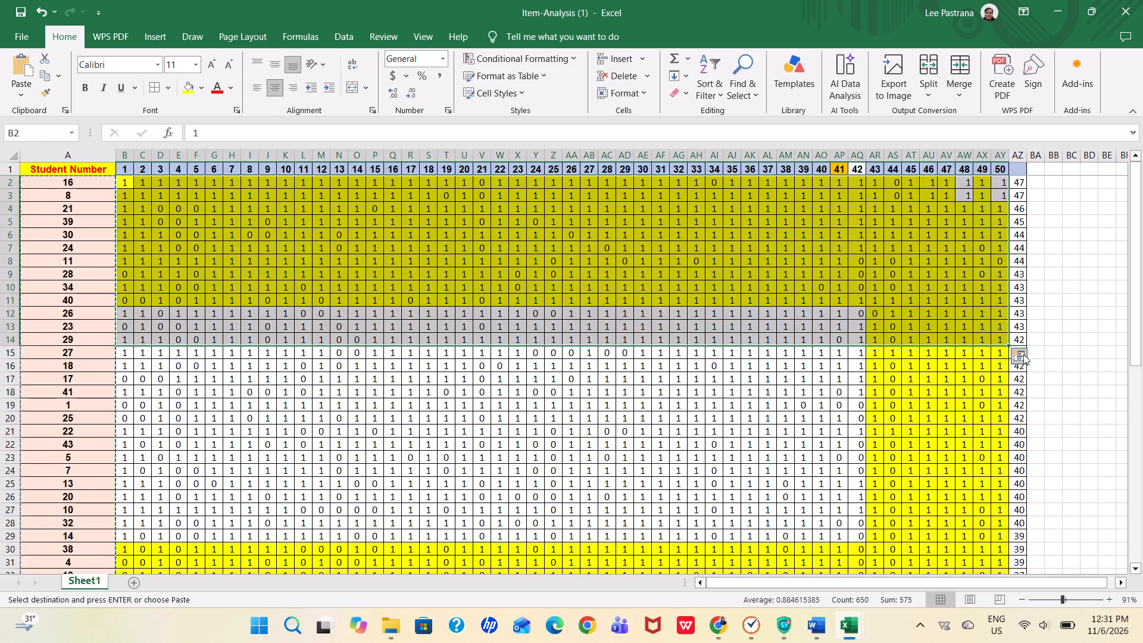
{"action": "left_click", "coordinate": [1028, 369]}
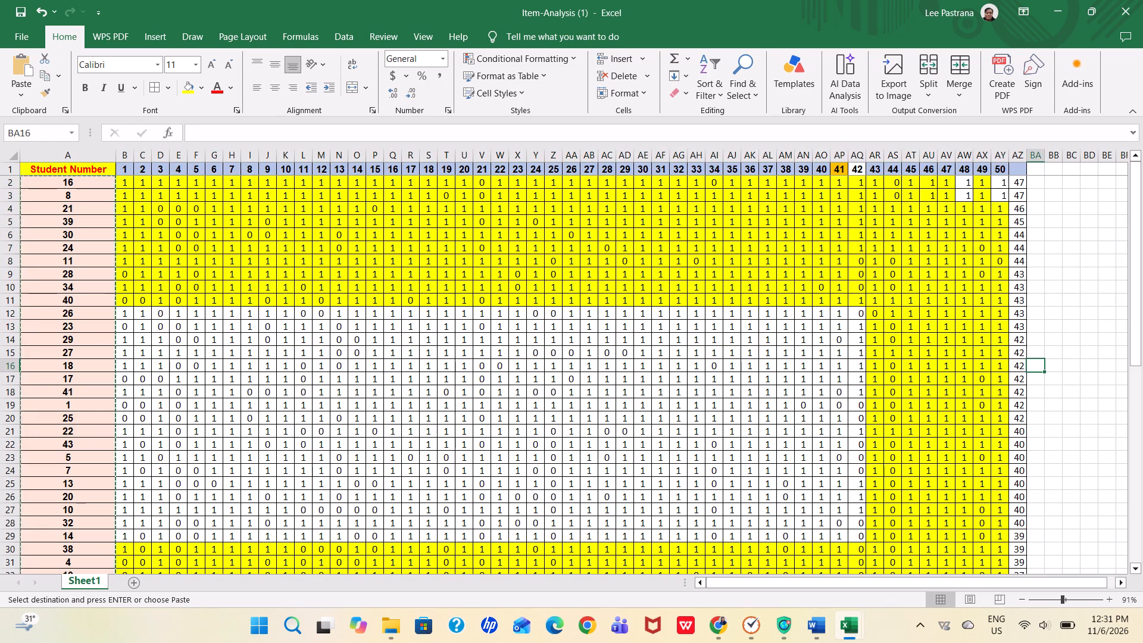
Copy the scores for items 1 to 50 in rows 2 to 39 of Item-Analysis (1).
{"action": "left_click_drag", "start_coordinate": [119, 183], "coordinate": [173, 192]}
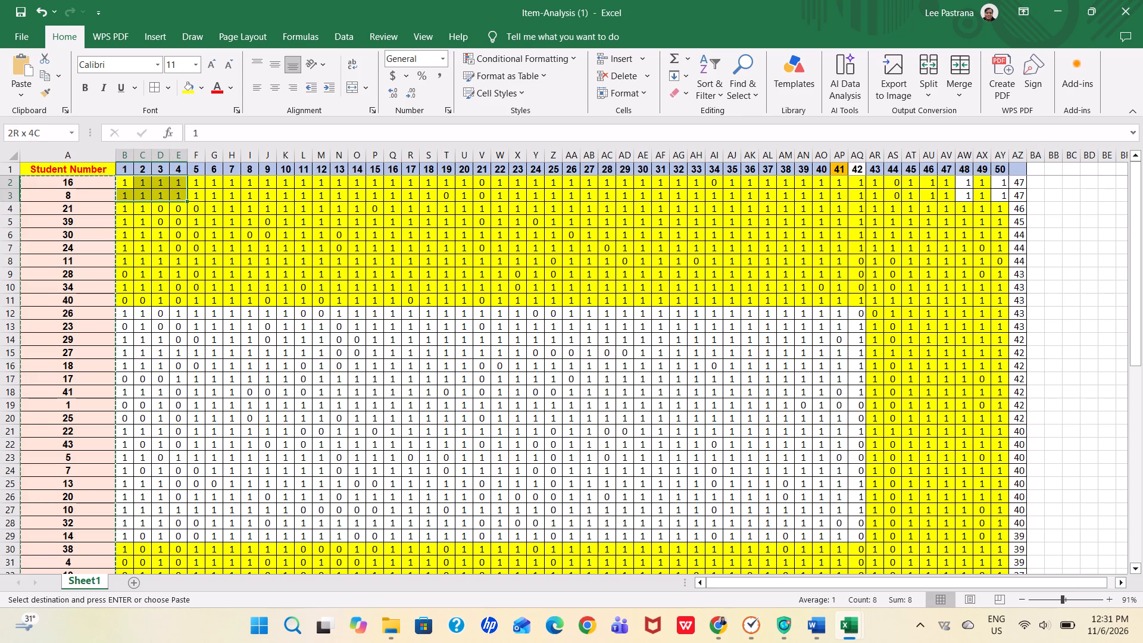
{"action": "left_click_drag", "start_coordinate": [173, 192], "coordinate": [766, 251]}
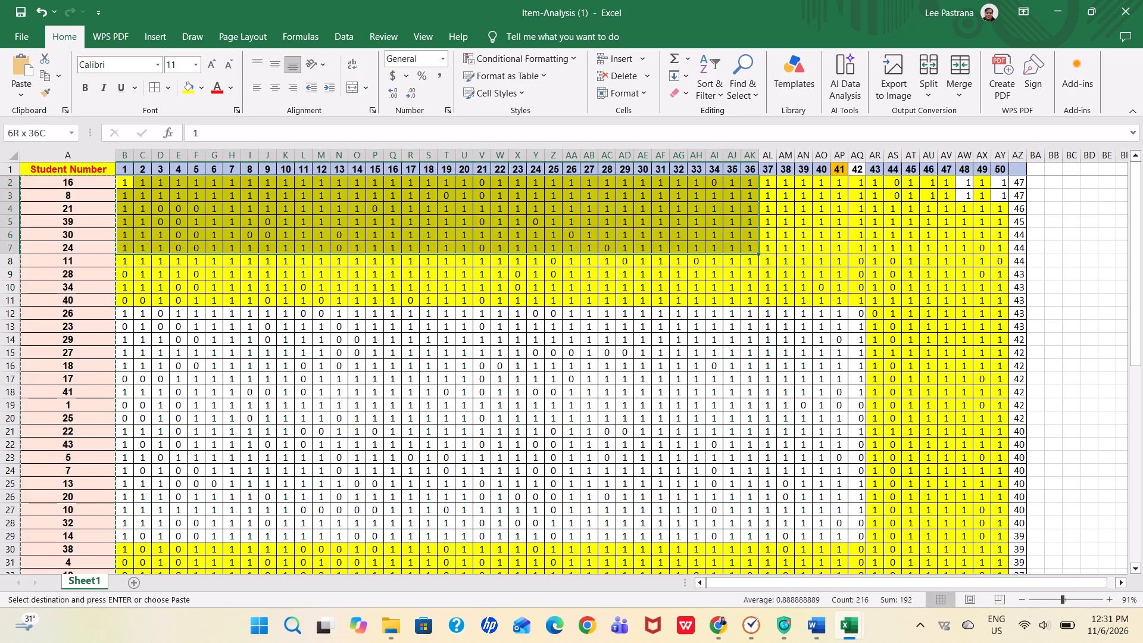
{"action": "left_click_drag", "start_coordinate": [766, 251], "coordinate": [972, 473]}
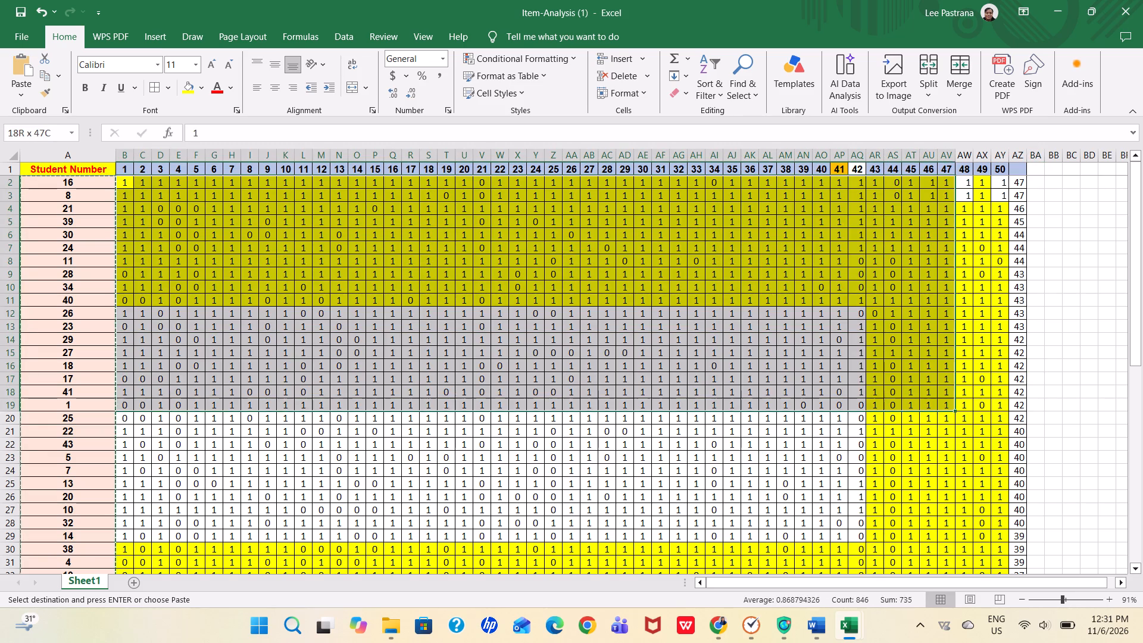
{"action": "left_click_drag", "start_coordinate": [972, 473], "coordinate": [985, 608]}
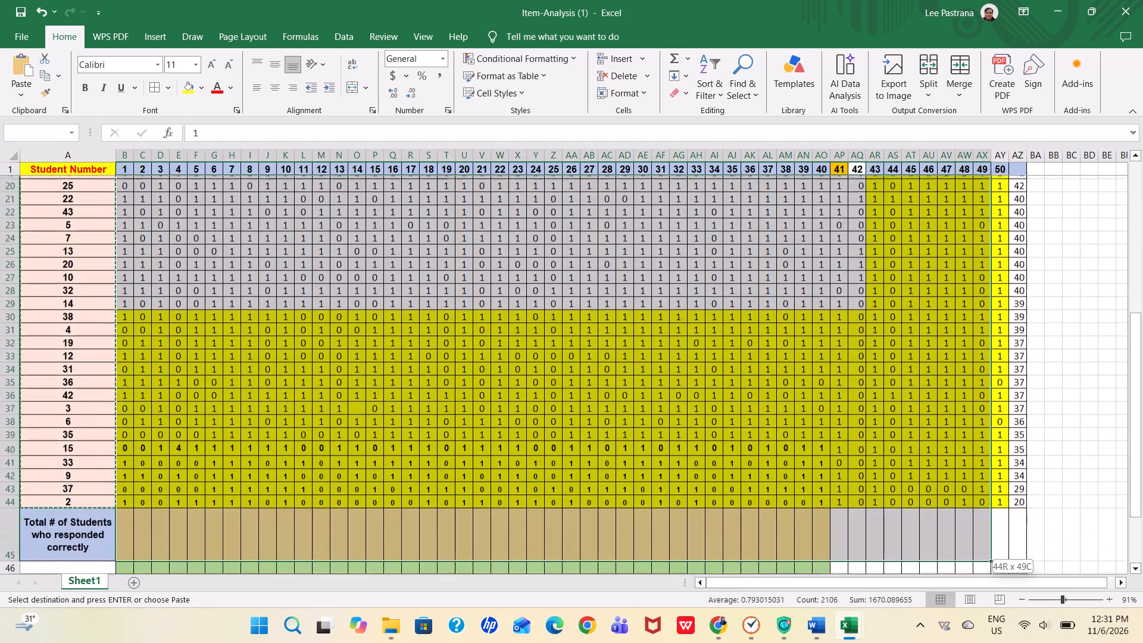
{"action": "left_click_drag", "start_coordinate": [985, 608], "coordinate": [1010, 503]}
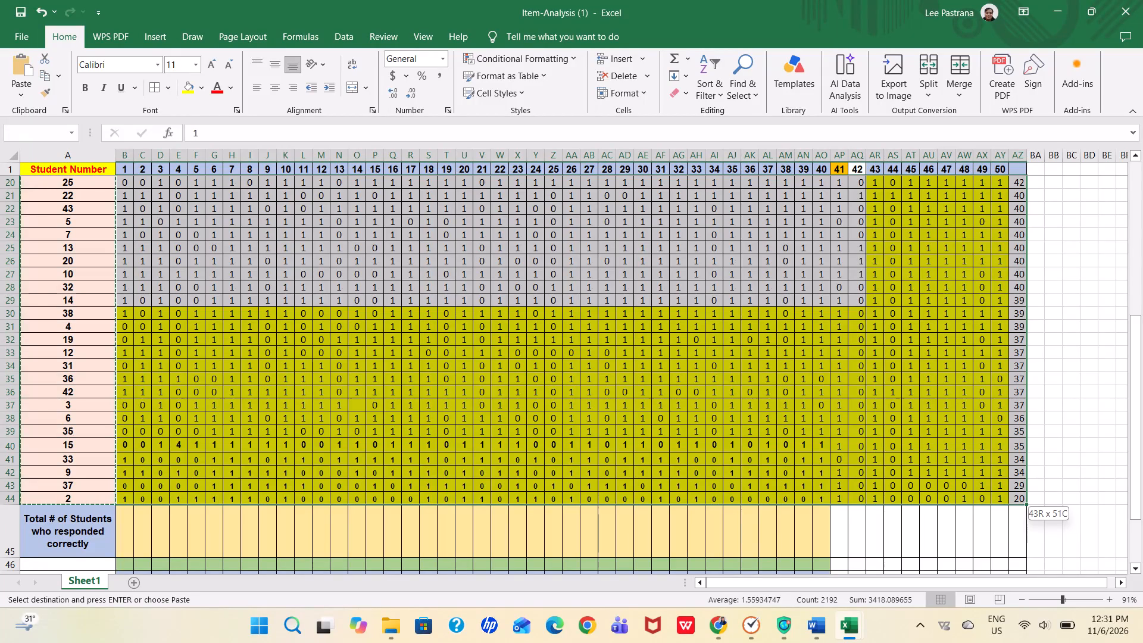
{"action": "left_click_drag", "start_coordinate": [1010, 503], "coordinate": [1006, 488]}
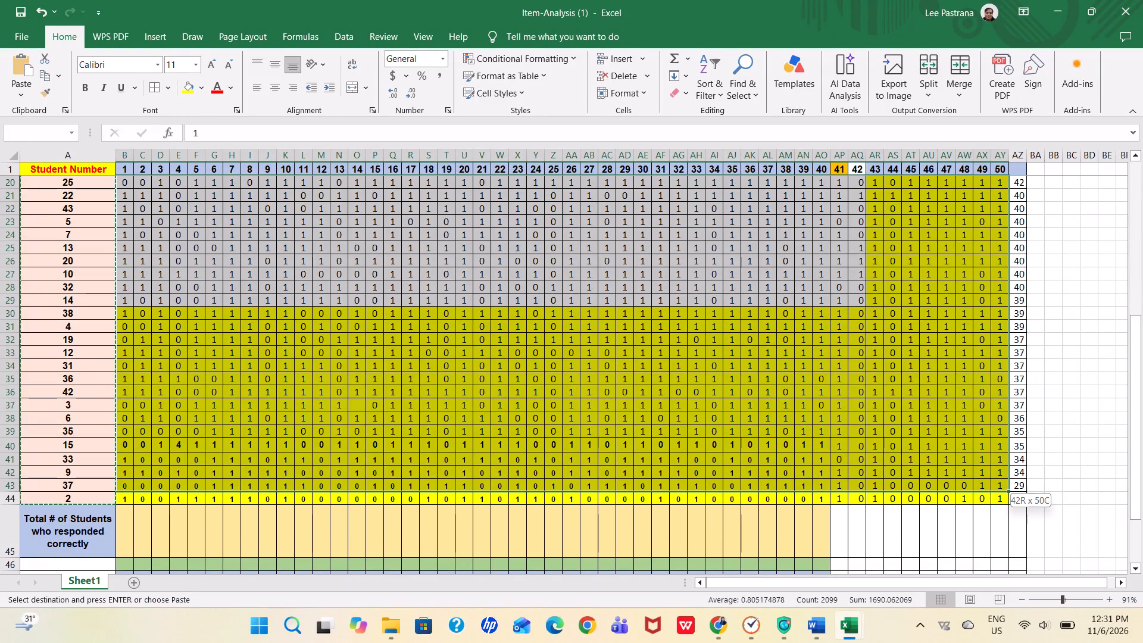
{"action": "left_click_drag", "start_coordinate": [1006, 488], "coordinate": [989, 400]}
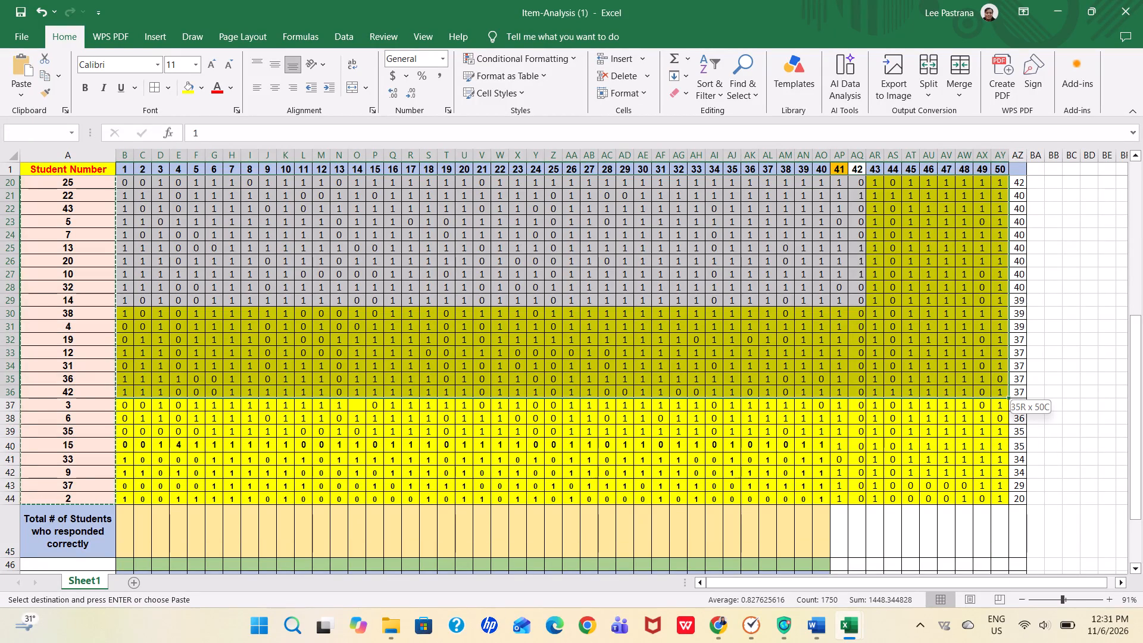
{"action": "left_click_drag", "start_coordinate": [989, 400], "coordinate": [998, 434]}
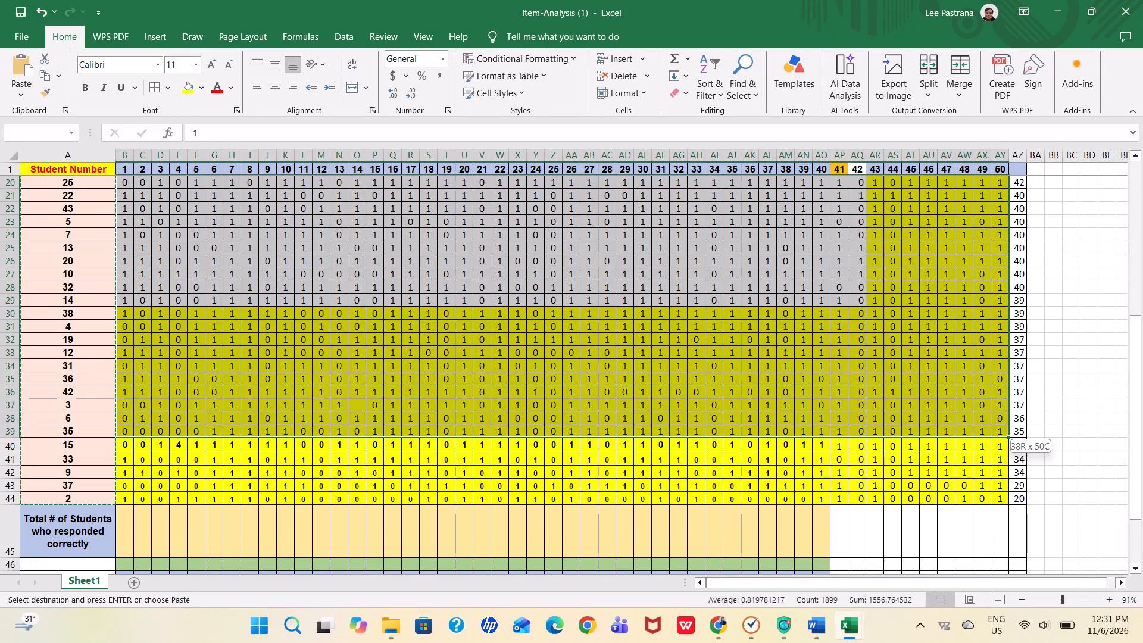
{"action": "left_click_drag", "start_coordinate": [998, 434], "coordinate": [998, 435]}
{"action": "key", "text": "ctrl+c"}
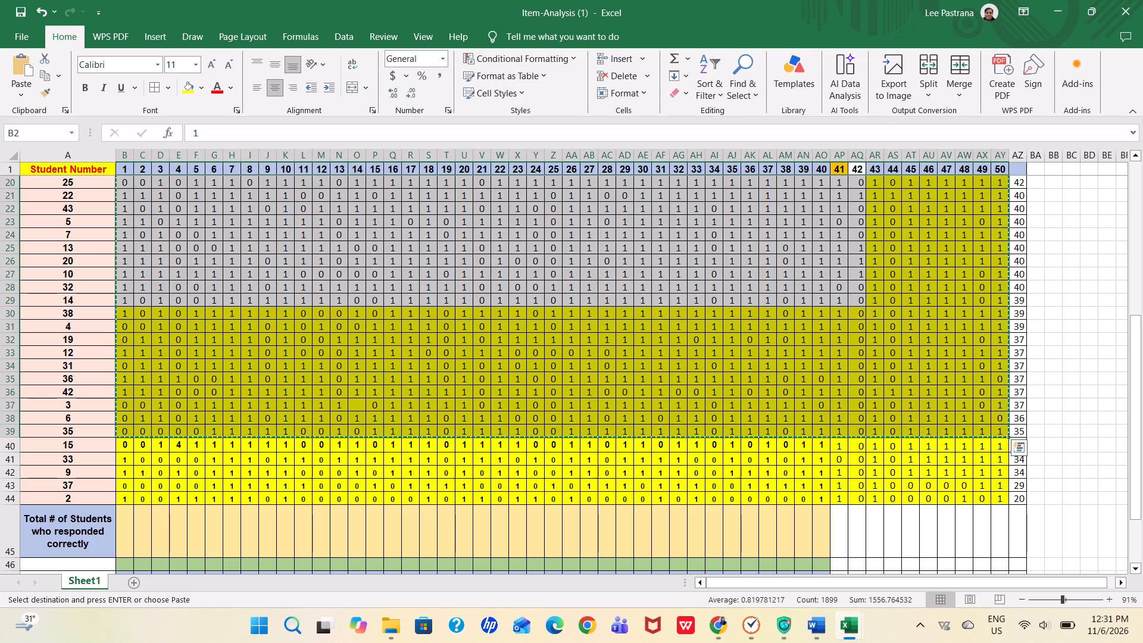
Paste the copied scores into Item-Analysis (2), under items 1 to 50 in rows 2 to 39.
{"action": "key", "text": "alt+Tab"}
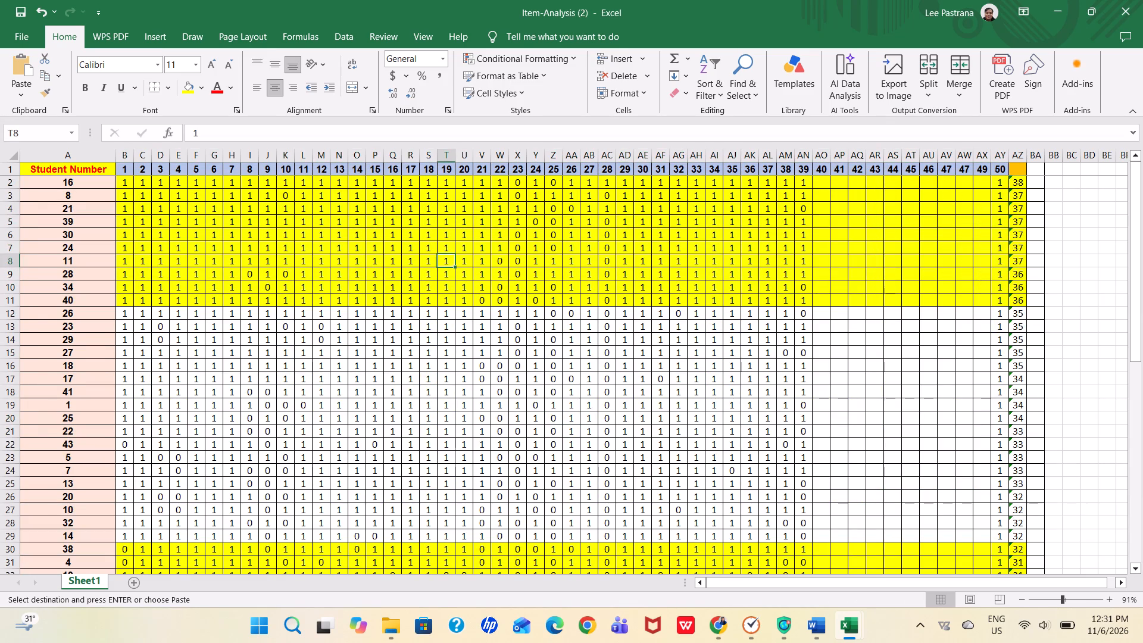
{"action": "scroll", "coordinate": [134, 186], "scroll_direction": "left", "scroll_amount": 1}
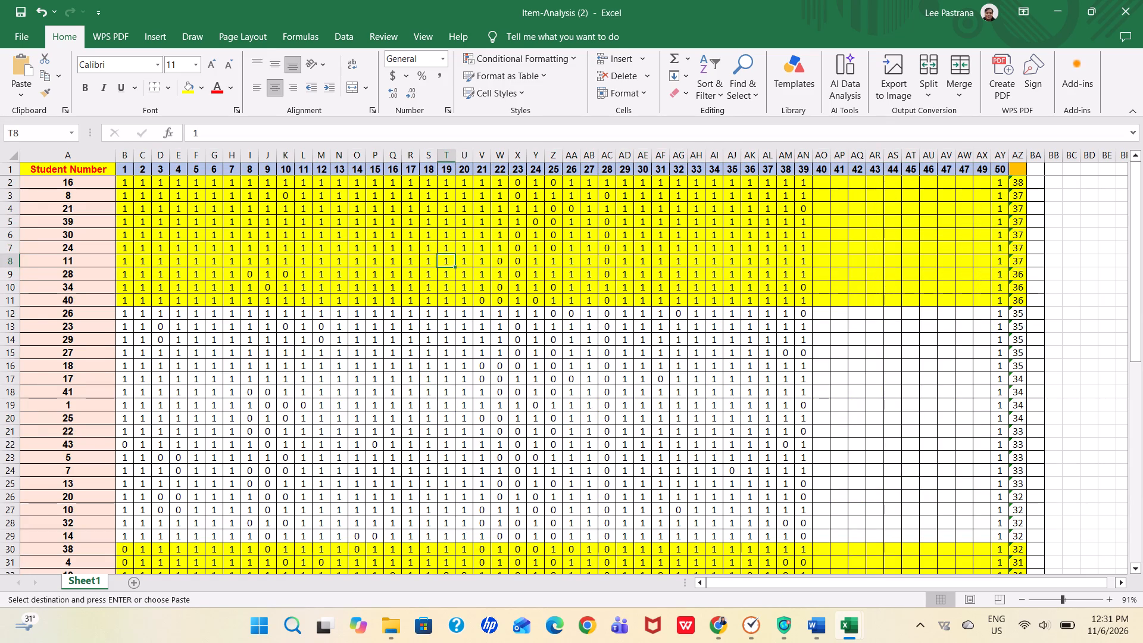
{"action": "scroll", "coordinate": [130, 185], "scroll_direction": "left", "scroll_amount": 1}
{"action": "left_click_drag", "start_coordinate": [122, 185], "coordinate": [818, 392]}
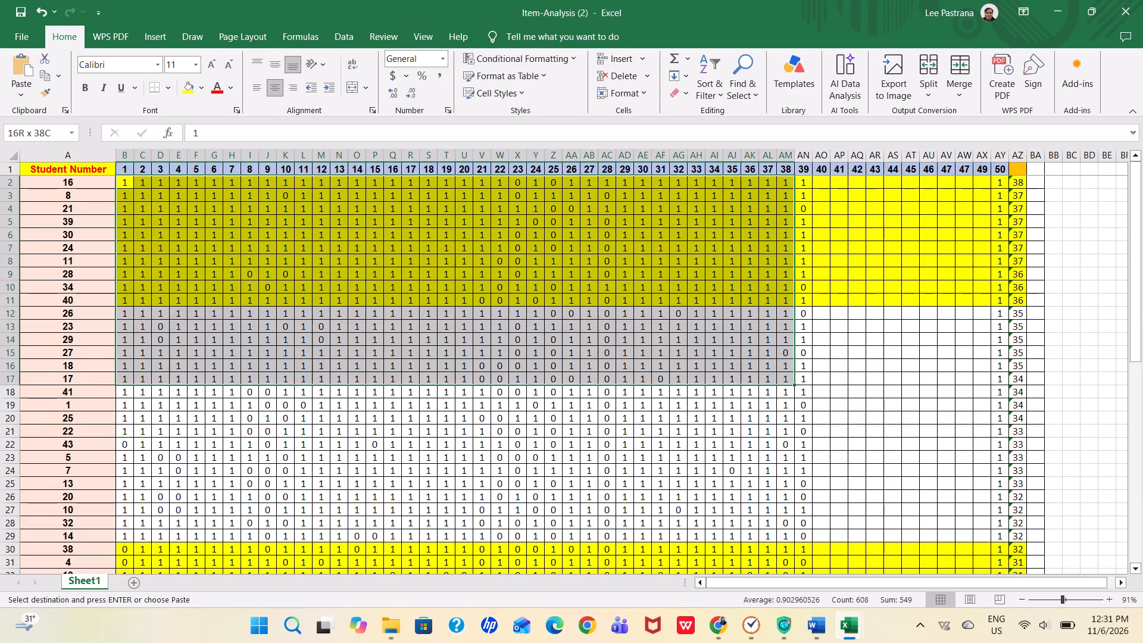
{"action": "left_click_drag", "start_coordinate": [818, 392], "coordinate": [995, 566]}
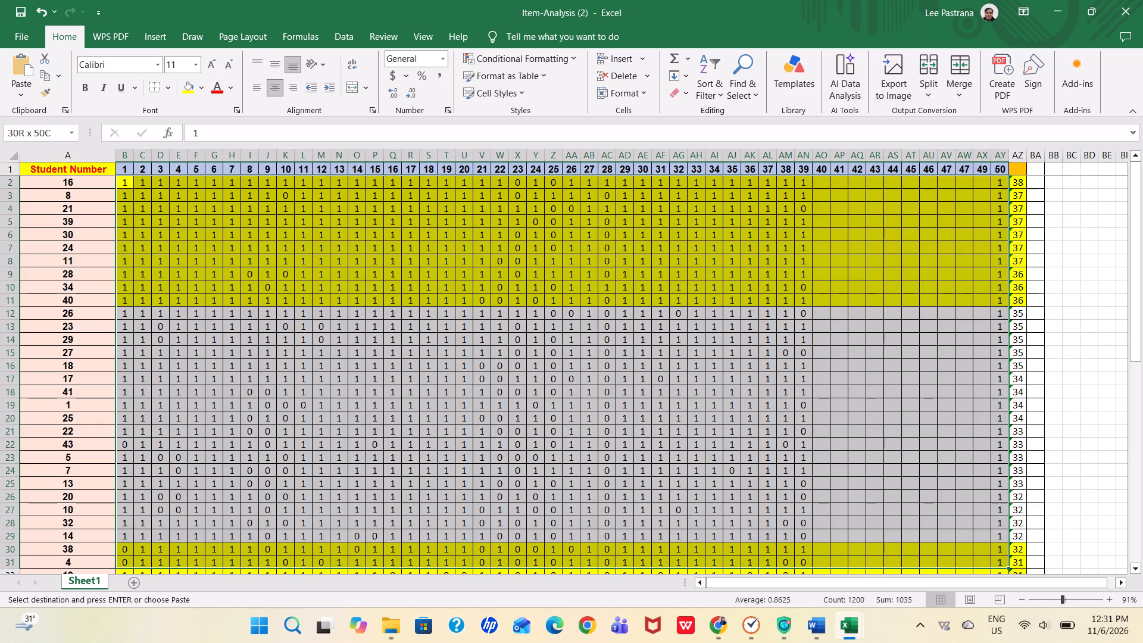
{"action": "left_click_drag", "start_coordinate": [995, 566], "coordinate": [980, 560]}
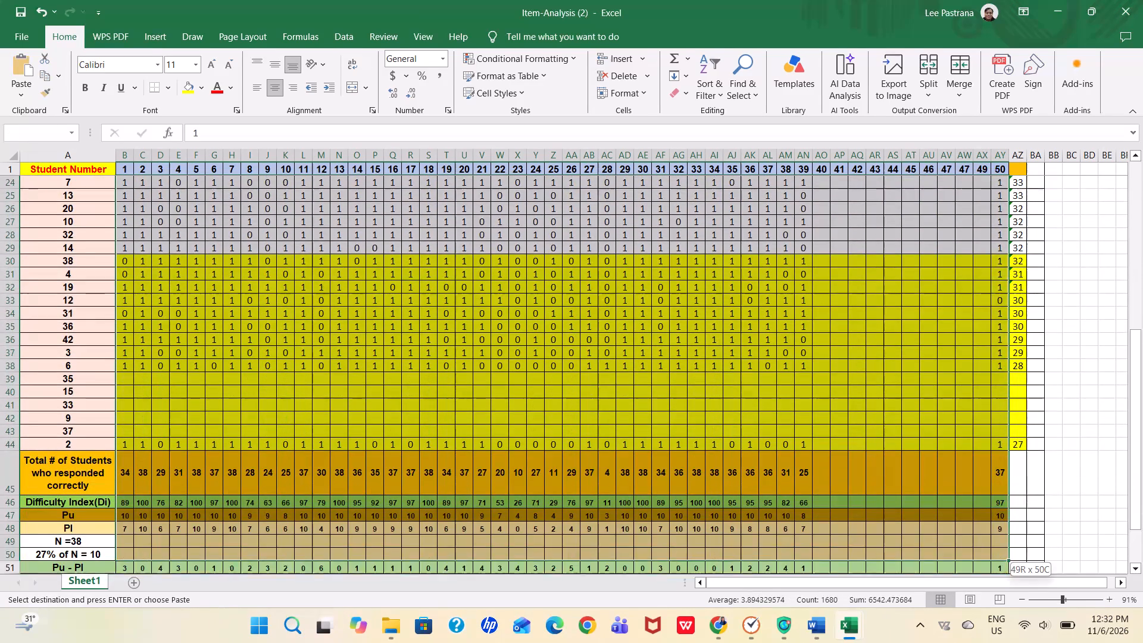
{"action": "left_click_drag", "start_coordinate": [980, 560], "coordinate": [1003, 367]}
{"action": "key", "text": "ctrl+v"}
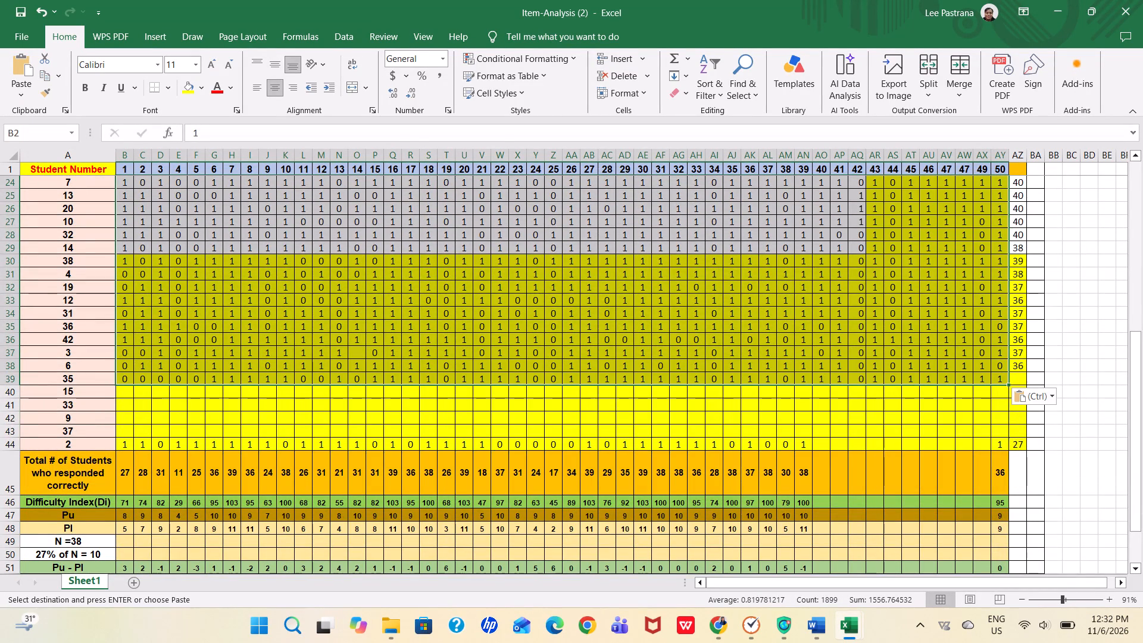
{"action": "left_click_drag", "start_coordinate": [1136, 394], "coordinate": [1141, 366]}
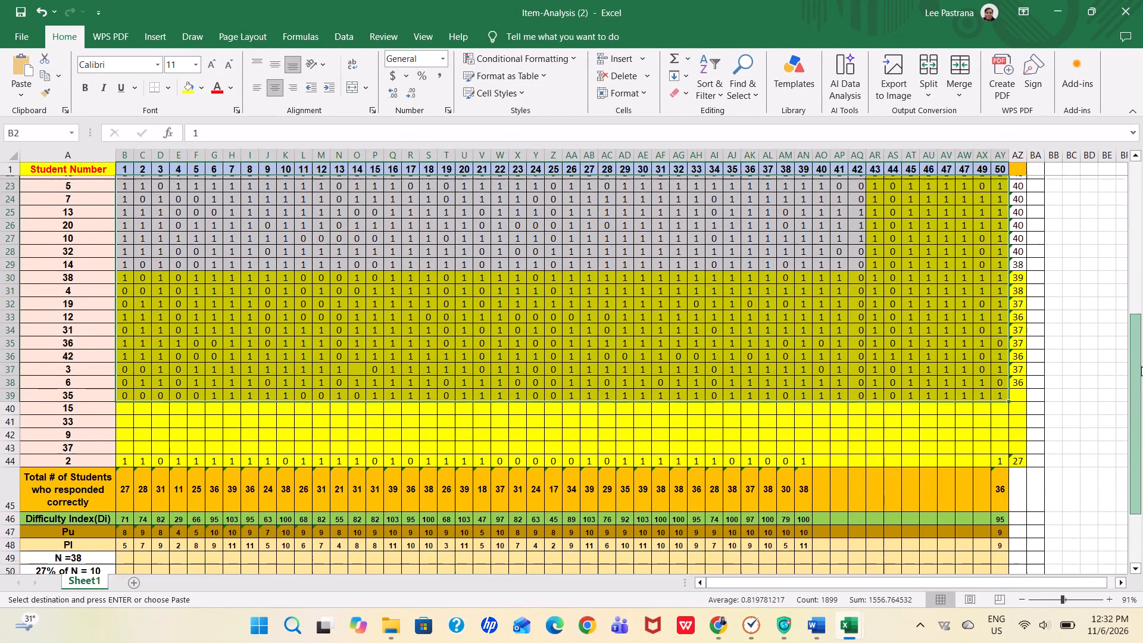
{"action": "left_click_drag", "start_coordinate": [1141, 366], "coordinate": [1142, 213]}
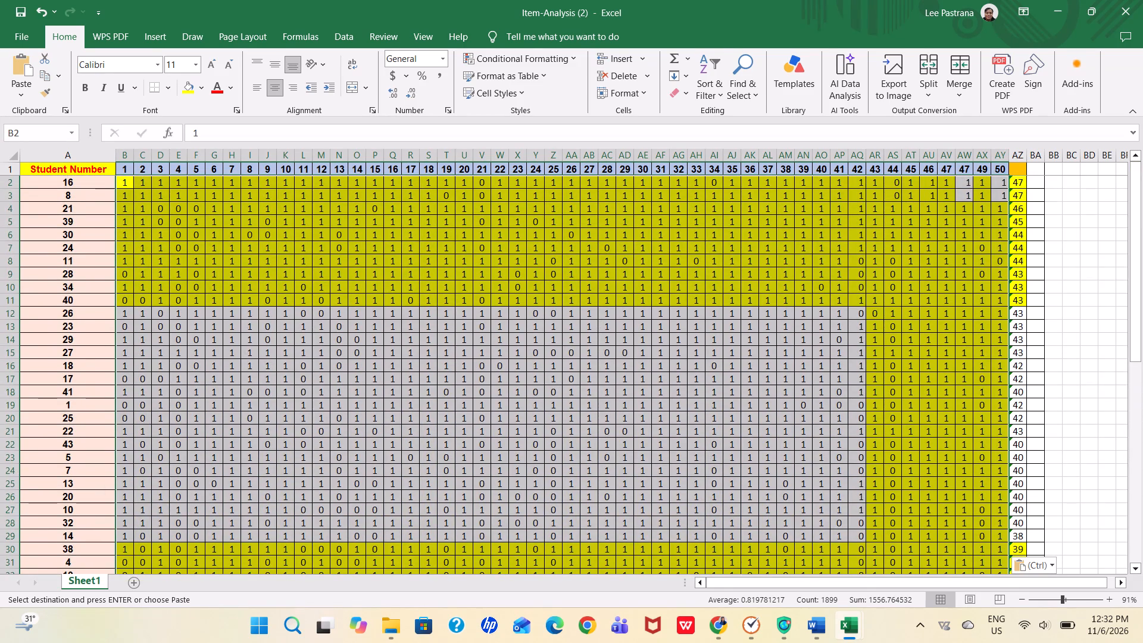
{"action": "left_click", "coordinate": [1118, 233]}
{"action": "left_click_drag", "start_coordinate": [1135, 233], "coordinate": [1136, 198]}
{"action": "left_click_drag", "start_coordinate": [1136, 198], "coordinate": [1121, 332]}
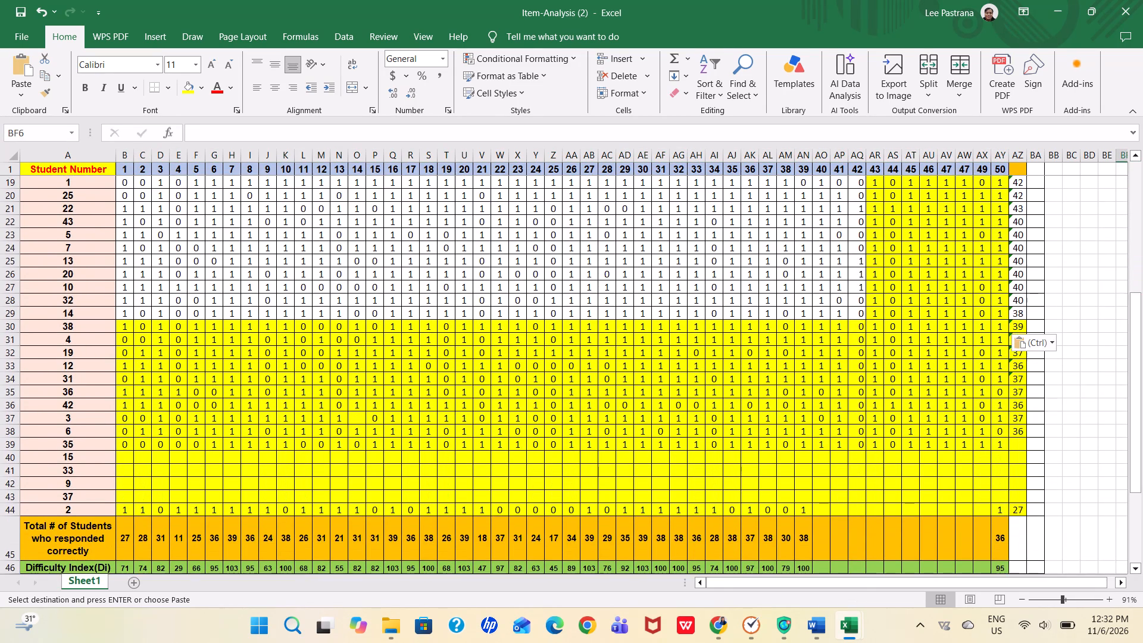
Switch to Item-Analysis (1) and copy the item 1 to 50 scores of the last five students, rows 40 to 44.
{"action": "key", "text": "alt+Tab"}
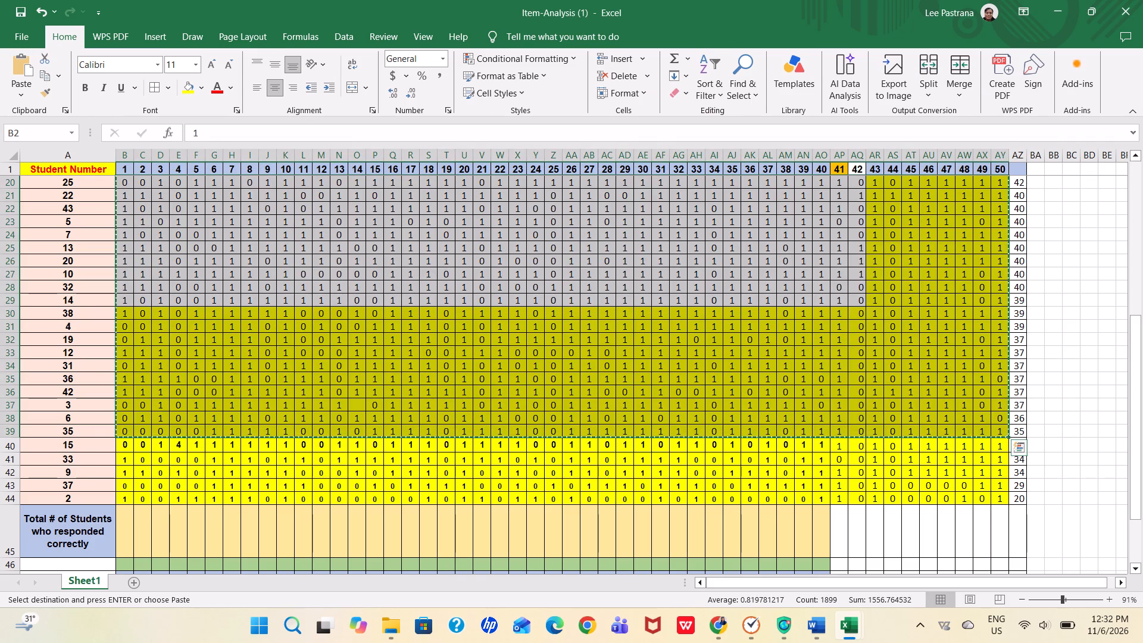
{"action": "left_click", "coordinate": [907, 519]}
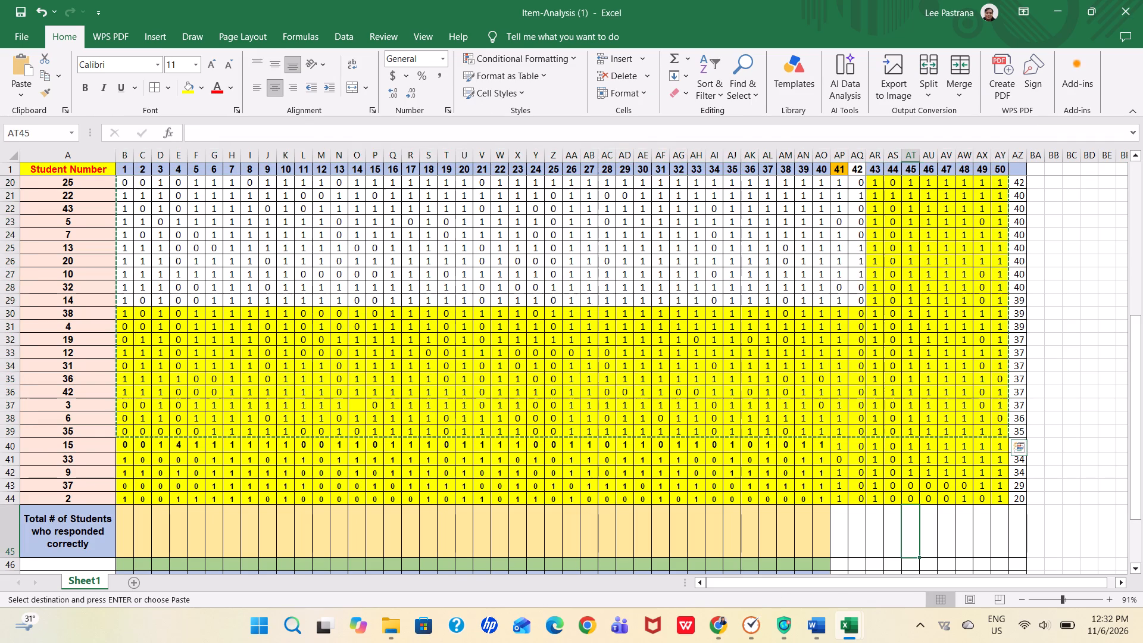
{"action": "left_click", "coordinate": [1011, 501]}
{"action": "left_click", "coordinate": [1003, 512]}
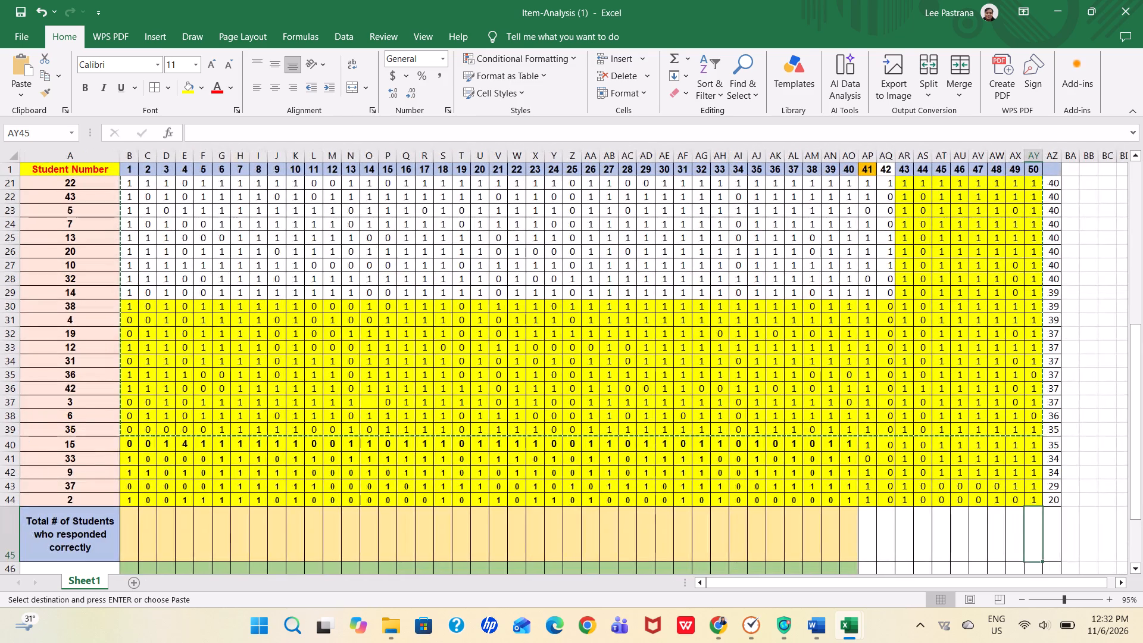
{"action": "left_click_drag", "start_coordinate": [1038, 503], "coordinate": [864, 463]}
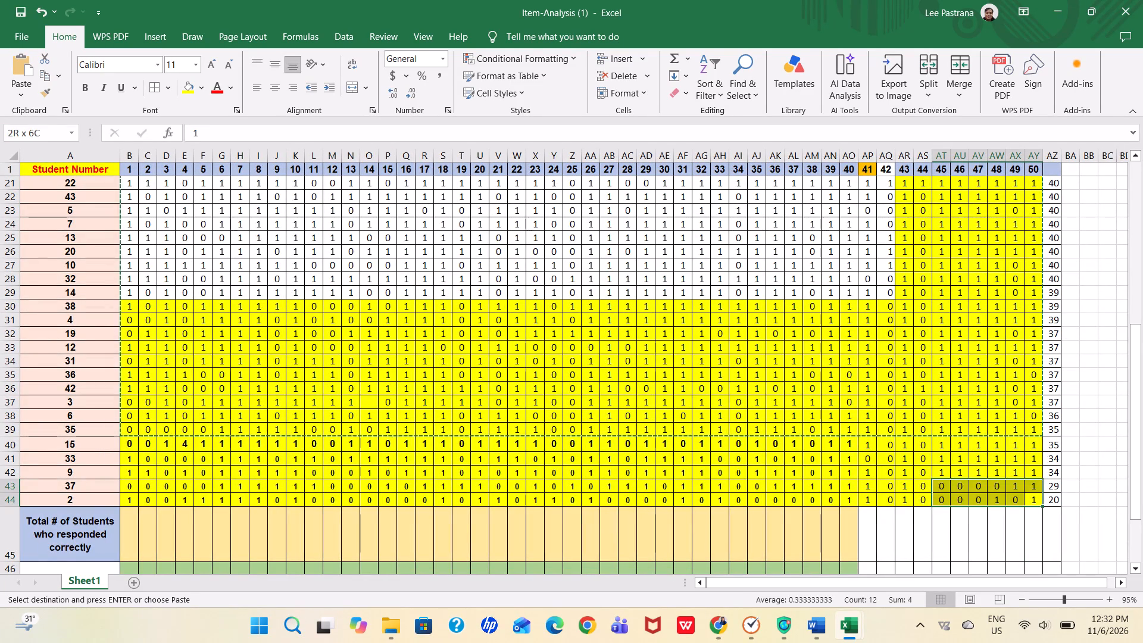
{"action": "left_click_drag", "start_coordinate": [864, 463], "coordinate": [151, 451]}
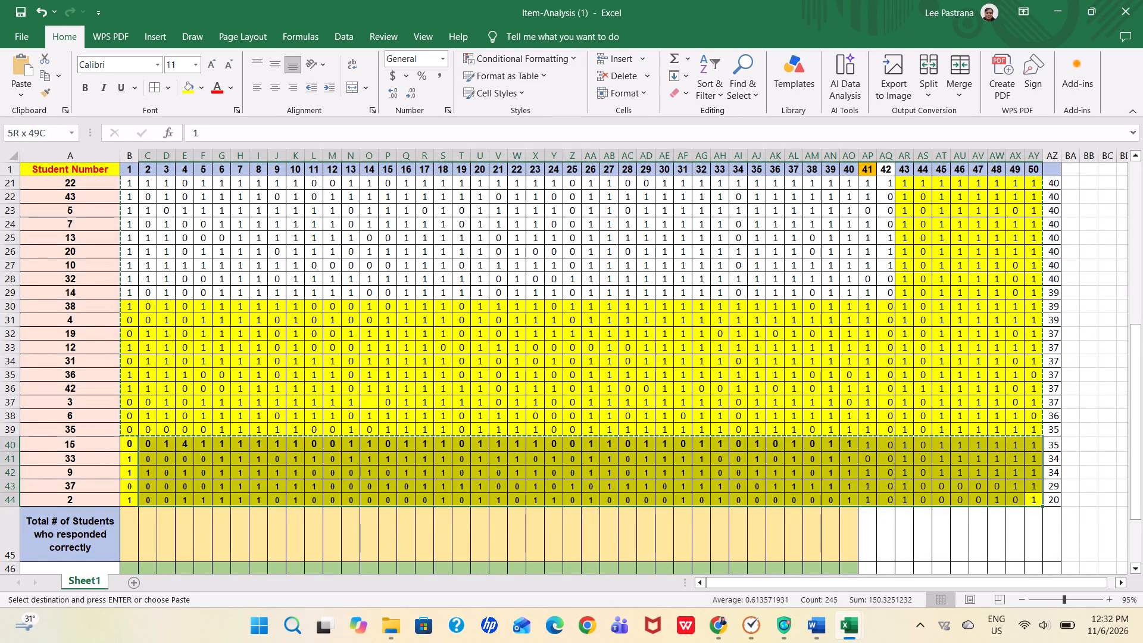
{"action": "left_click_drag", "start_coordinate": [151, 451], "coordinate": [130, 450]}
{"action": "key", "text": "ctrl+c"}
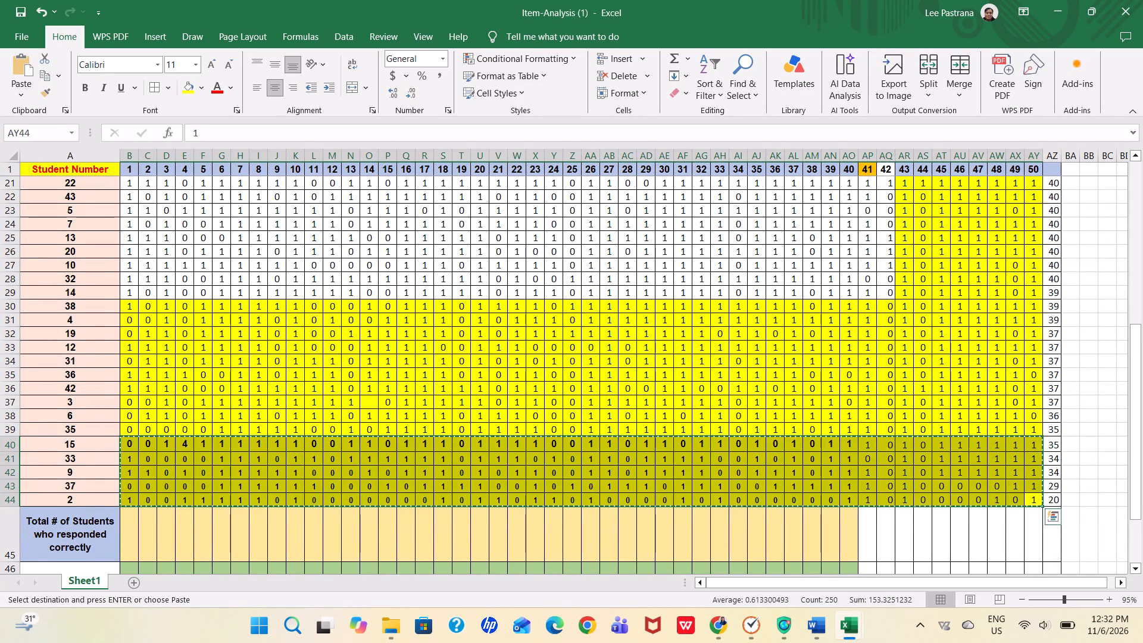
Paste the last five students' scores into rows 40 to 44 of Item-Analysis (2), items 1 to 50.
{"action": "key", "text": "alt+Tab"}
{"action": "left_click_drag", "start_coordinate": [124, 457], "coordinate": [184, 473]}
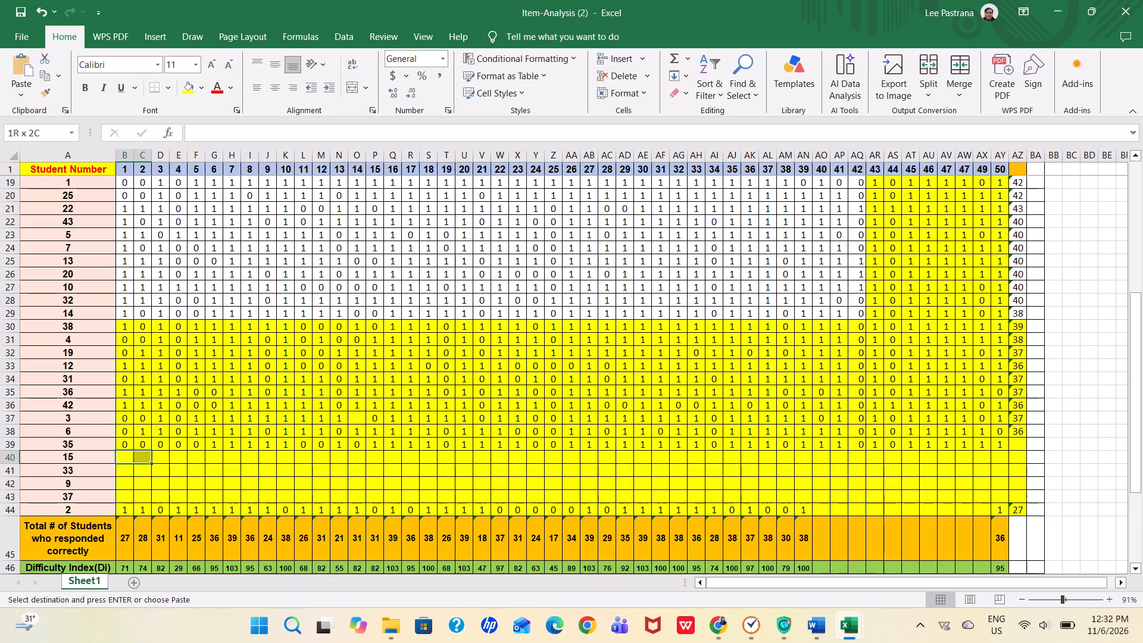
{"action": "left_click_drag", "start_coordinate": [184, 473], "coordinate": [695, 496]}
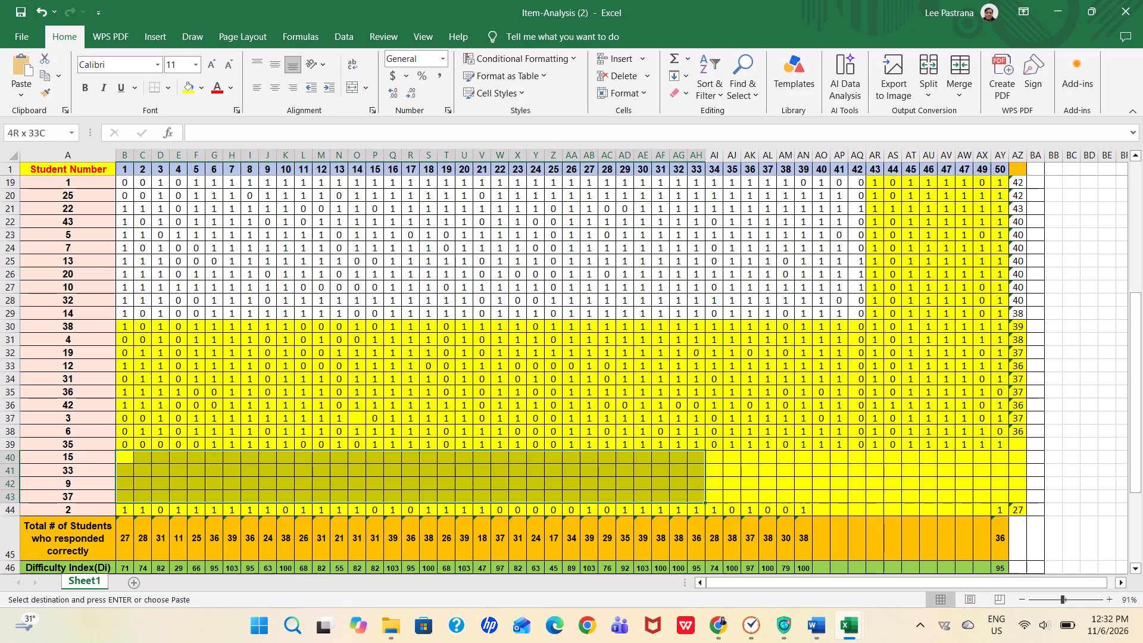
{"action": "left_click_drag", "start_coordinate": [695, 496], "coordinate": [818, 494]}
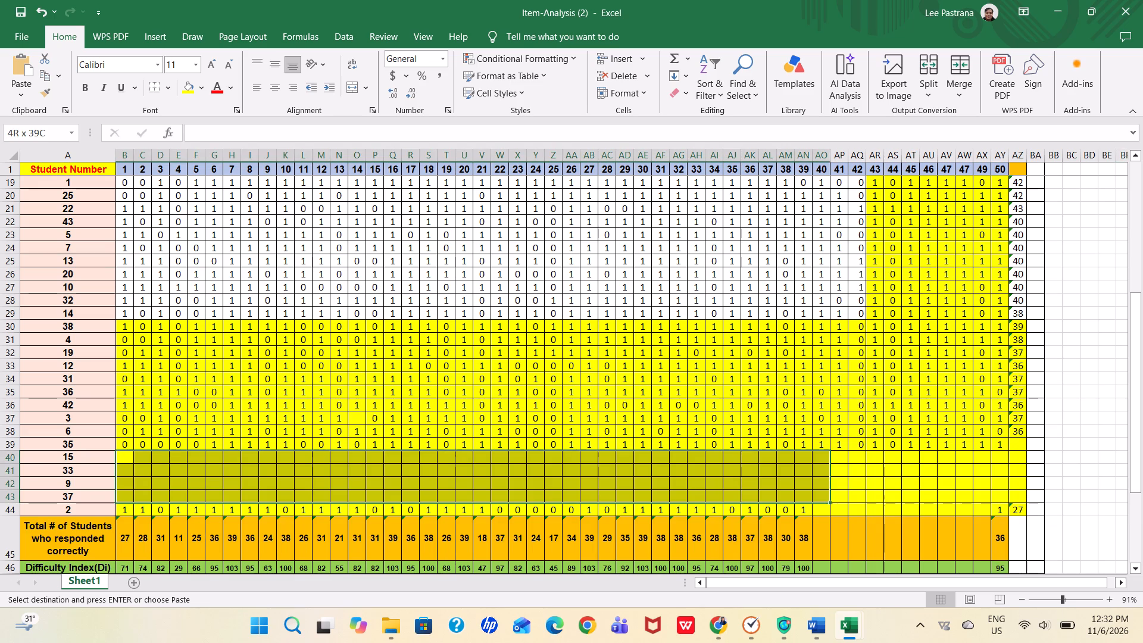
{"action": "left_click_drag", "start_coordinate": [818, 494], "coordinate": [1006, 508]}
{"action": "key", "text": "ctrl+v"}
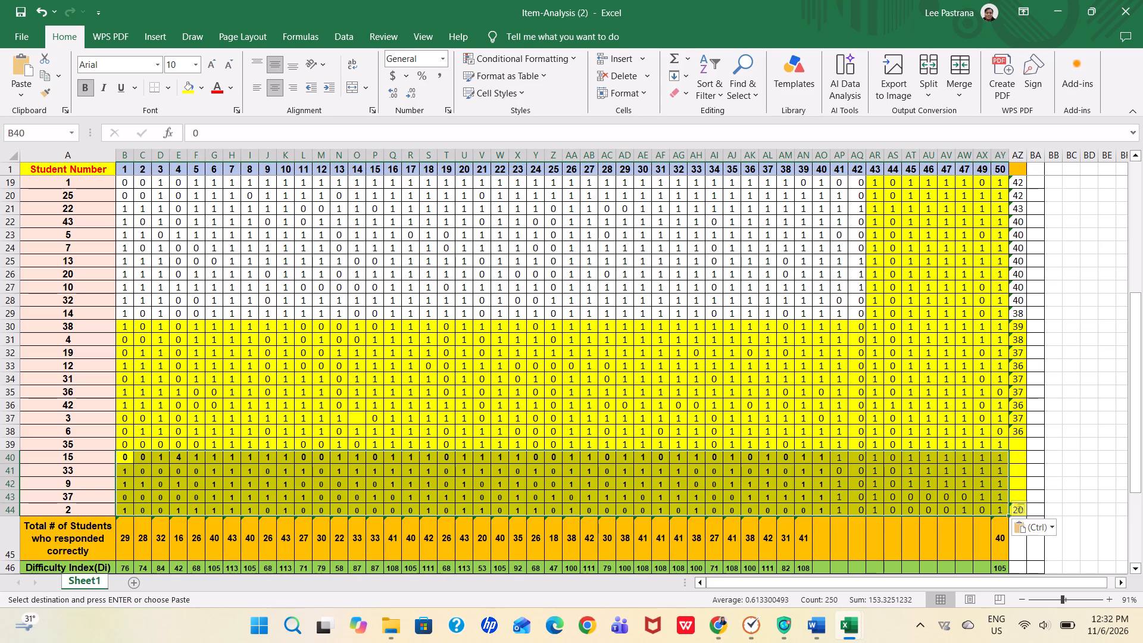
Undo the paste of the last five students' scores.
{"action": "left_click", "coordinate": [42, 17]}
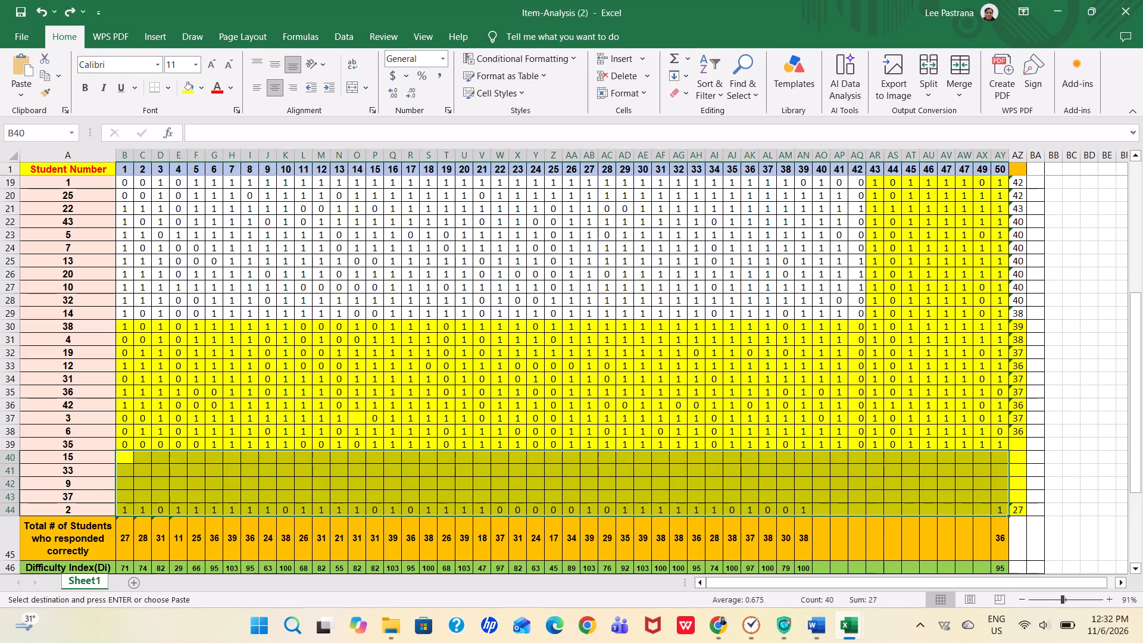
Enter the item 1 scores 0, 1, 1, 0 for students 15, 33, 9 and 37, checking them against Item-Analysis (1).
{"action": "left_click", "coordinate": [129, 460]}
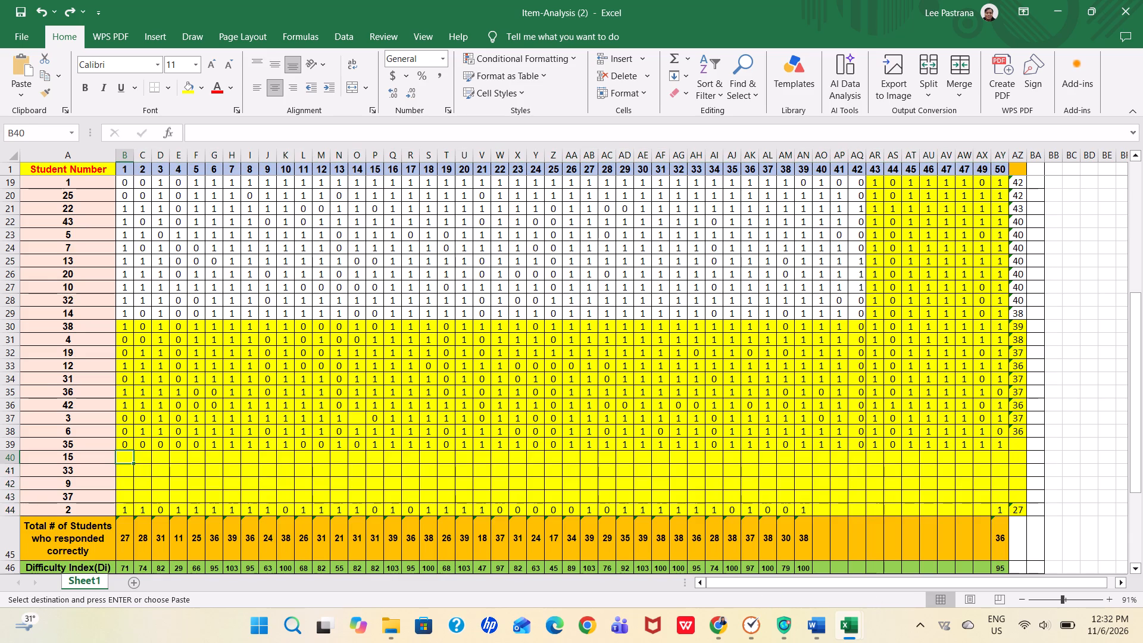
{"action": "key", "text": "alt+Tab"}
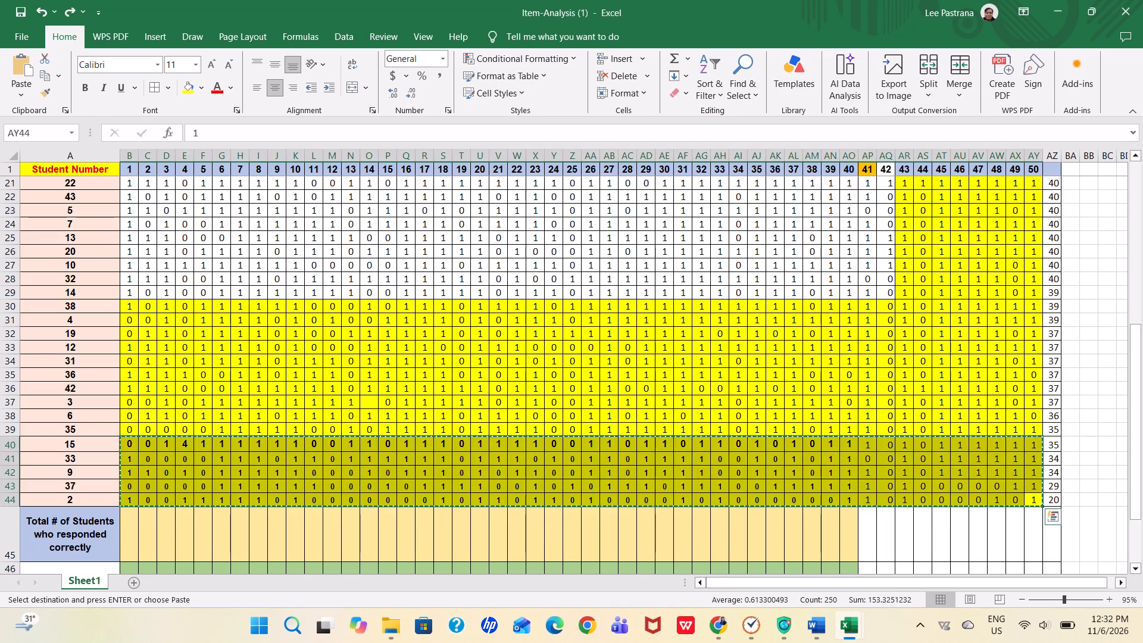
{"action": "key", "text": "alt+Tab"}
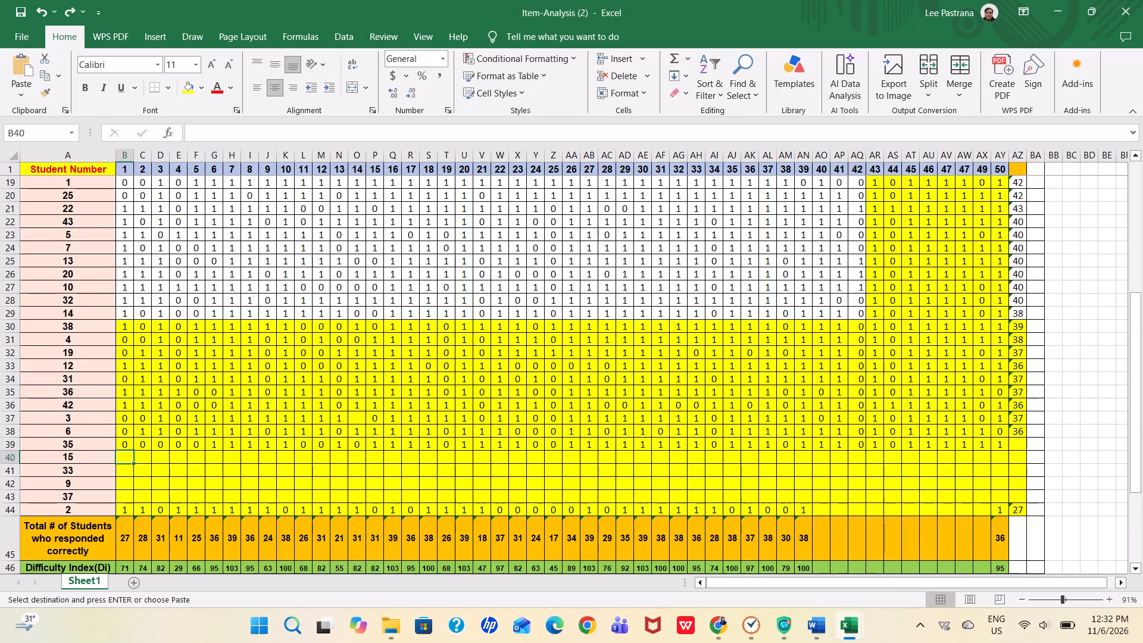
{"action": "key", "text": "0"}
{"action": "key", "text": "Down"}
{"action": "key", "text": "1"}
{"action": "key", "text": "Down"}
{"action": "key", "text": "1"}
{"action": "key", "text": "Down"}
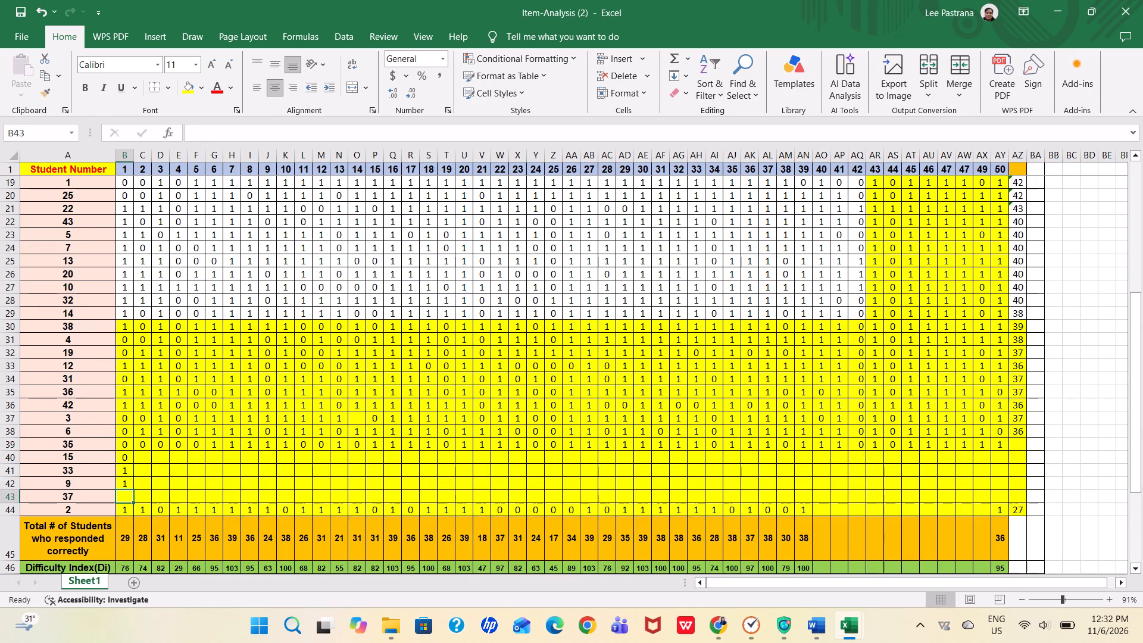
{"action": "key", "text": "alt+Tab"}
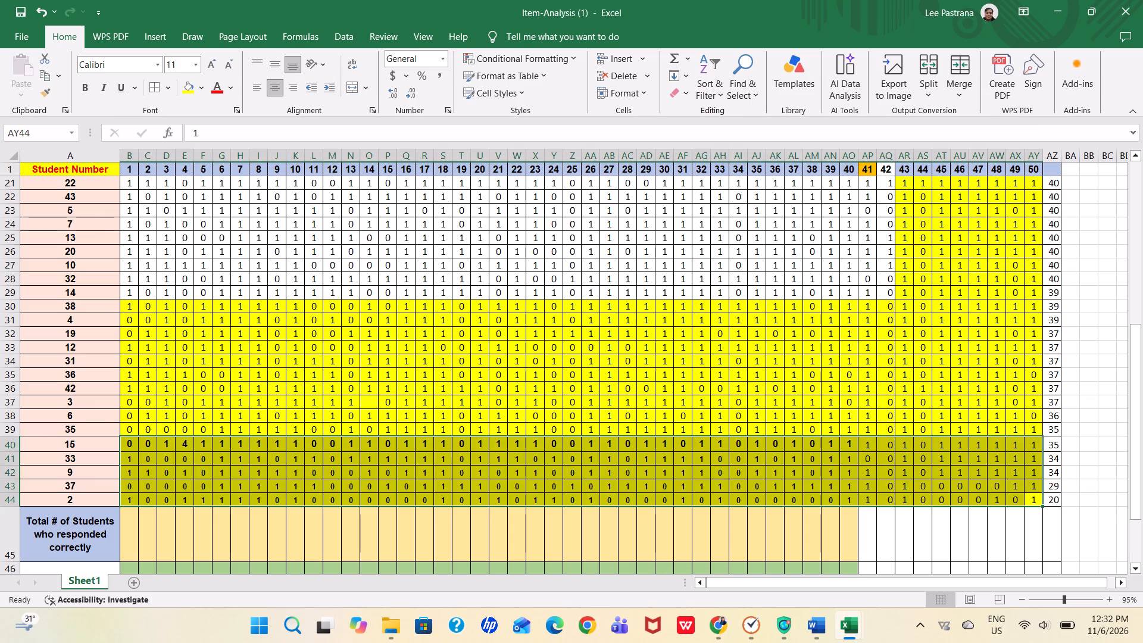
{"action": "key", "text": "alt+Tab"}
{"action": "key", "text": "0"}
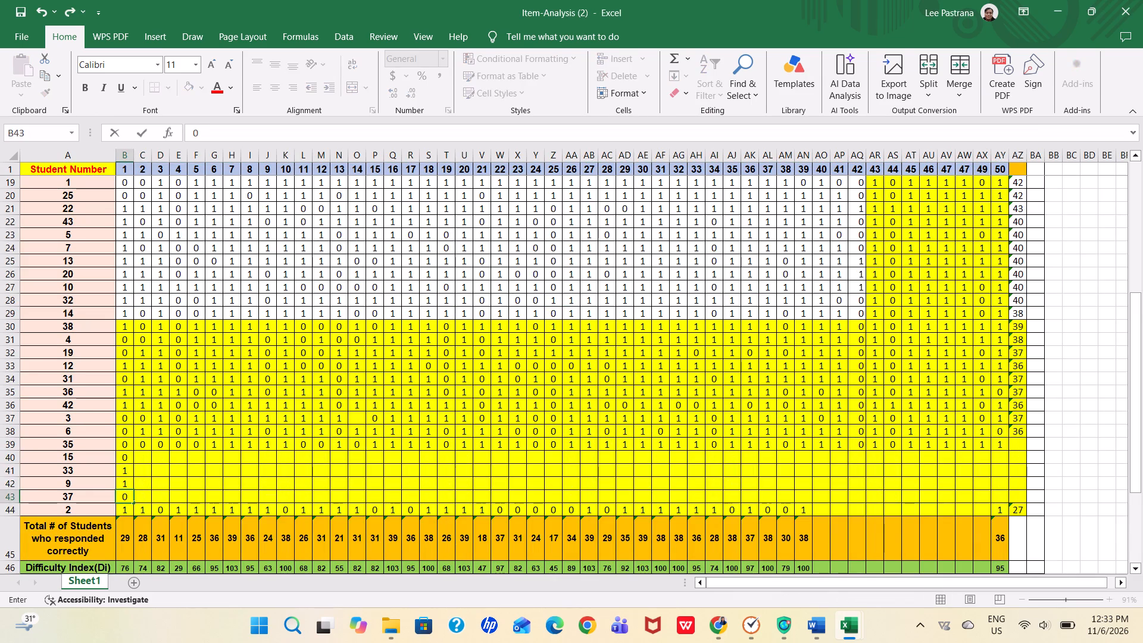
{"action": "key", "text": "alt+Tab"}
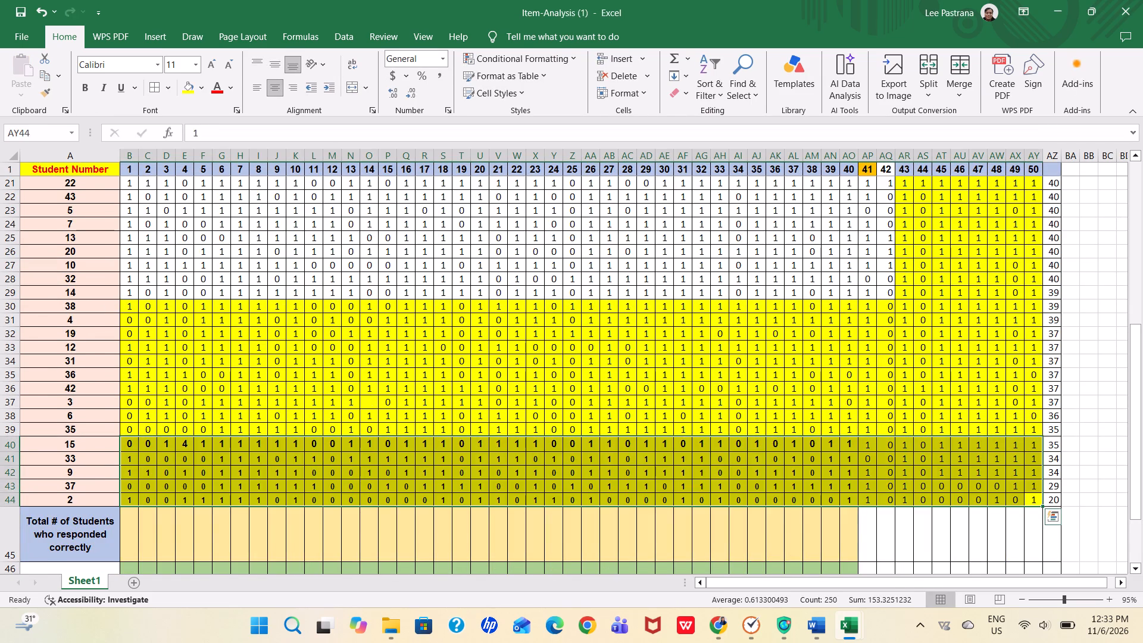
{"action": "key", "text": "alt+Tab"}
{"action": "key", "text": "Up"}
Enter the item 2 scores 0, 0, 1, 0, 0 for students 15, 33, 9, 37 and 2 in rows 40 to 44.
{"action": "key", "text": "Up"}
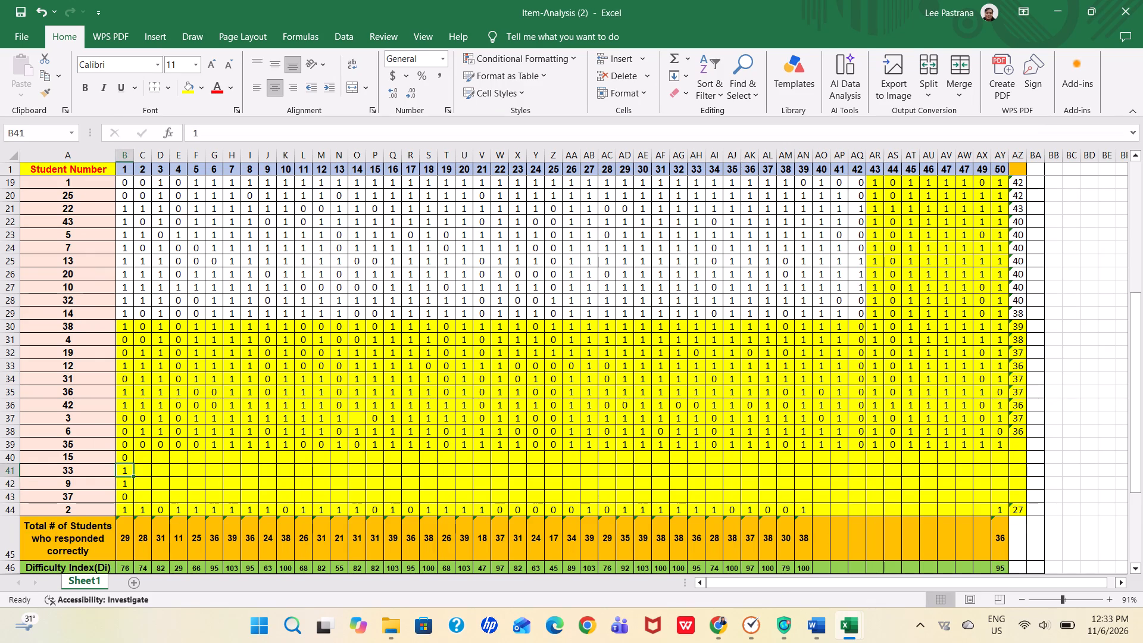
{"action": "key", "text": "Right"}
{"action": "key", "text": "Up"}
{"action": "type", "text": "00"}
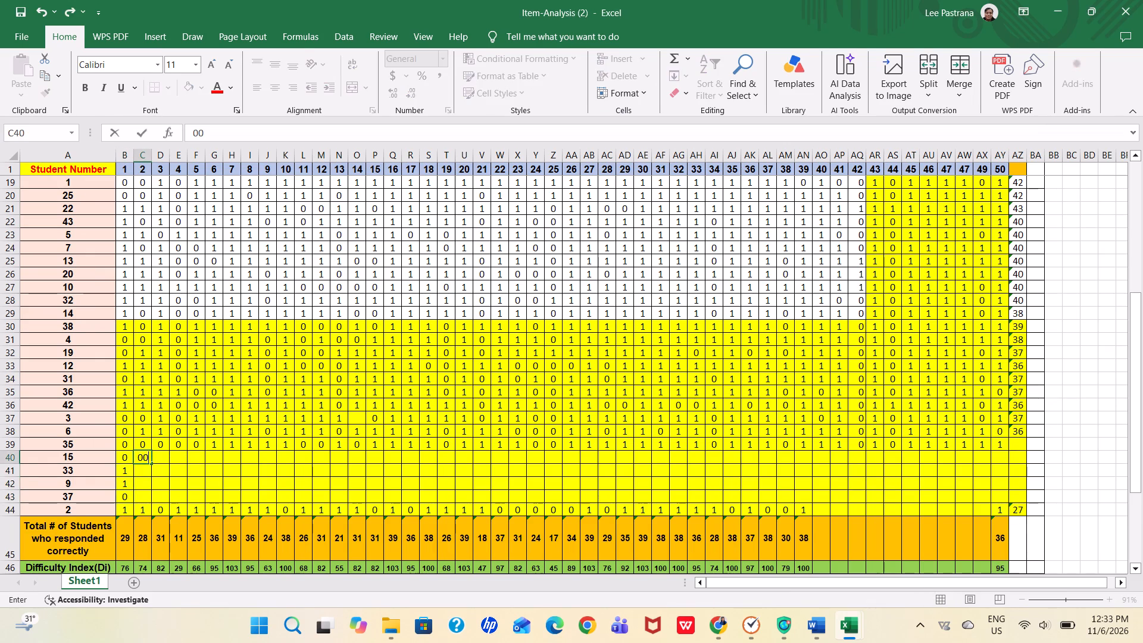
{"action": "key", "text": "BackSpace"}
{"action": "key", "text": "Down"}
{"action": "key", "text": "0"}
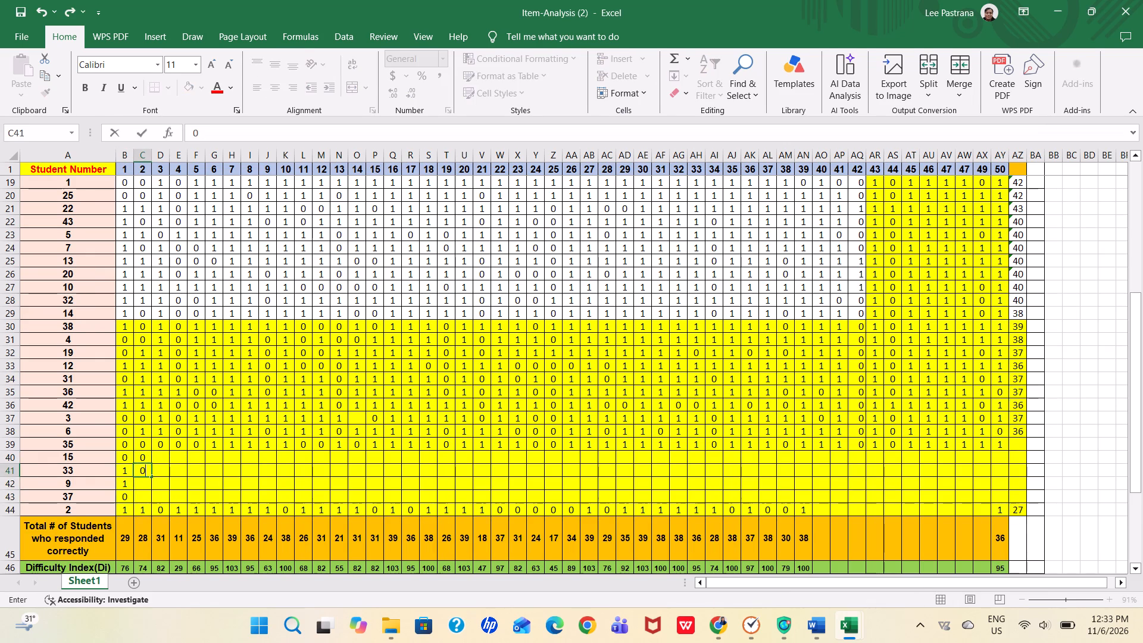
{"action": "key", "text": "Down"}
{"action": "key", "text": "1"}
{"action": "key", "text": "Down"}
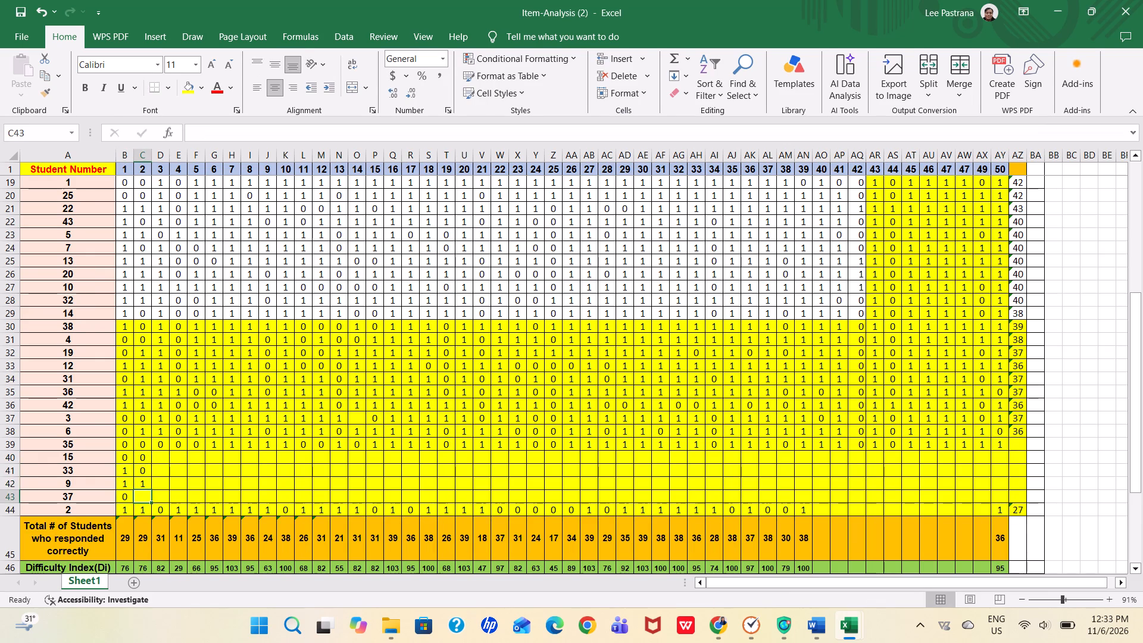
{"action": "key", "text": "0"}
{"action": "key", "text": "Down"}
{"action": "key", "text": "0"}
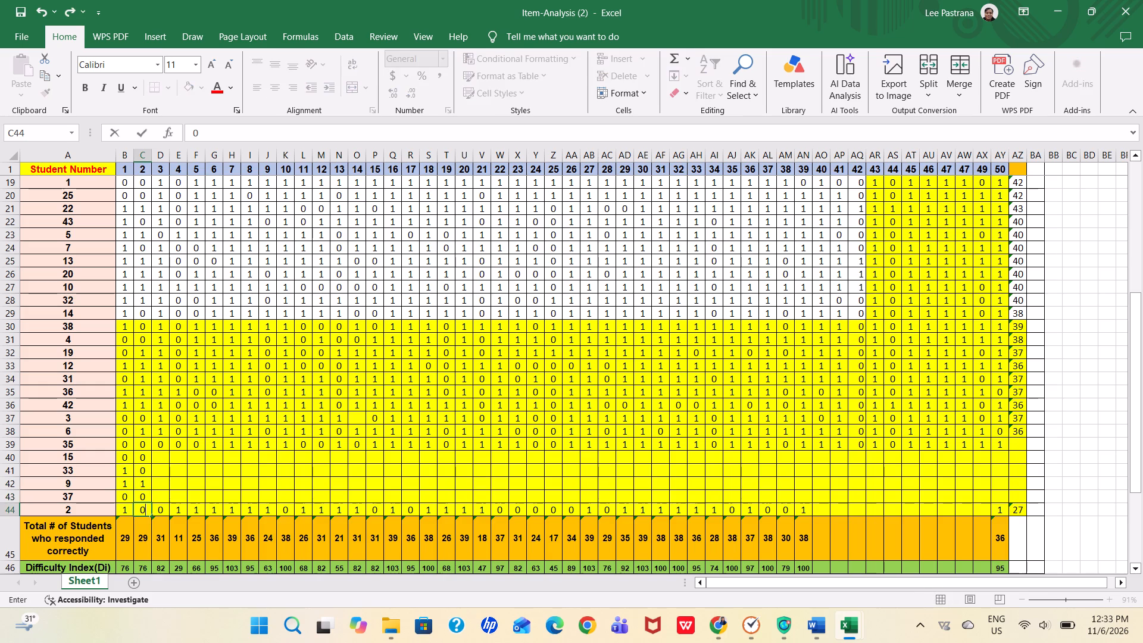
{"action": "key", "text": "alt+Tab"}
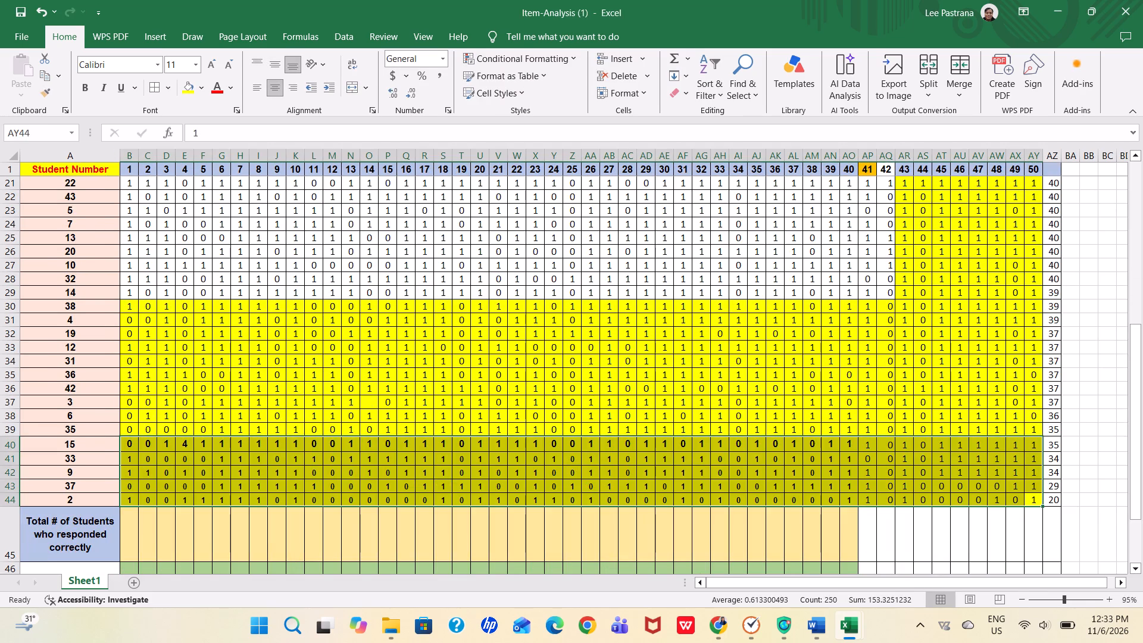
{"action": "key", "text": "alt+Tab"}
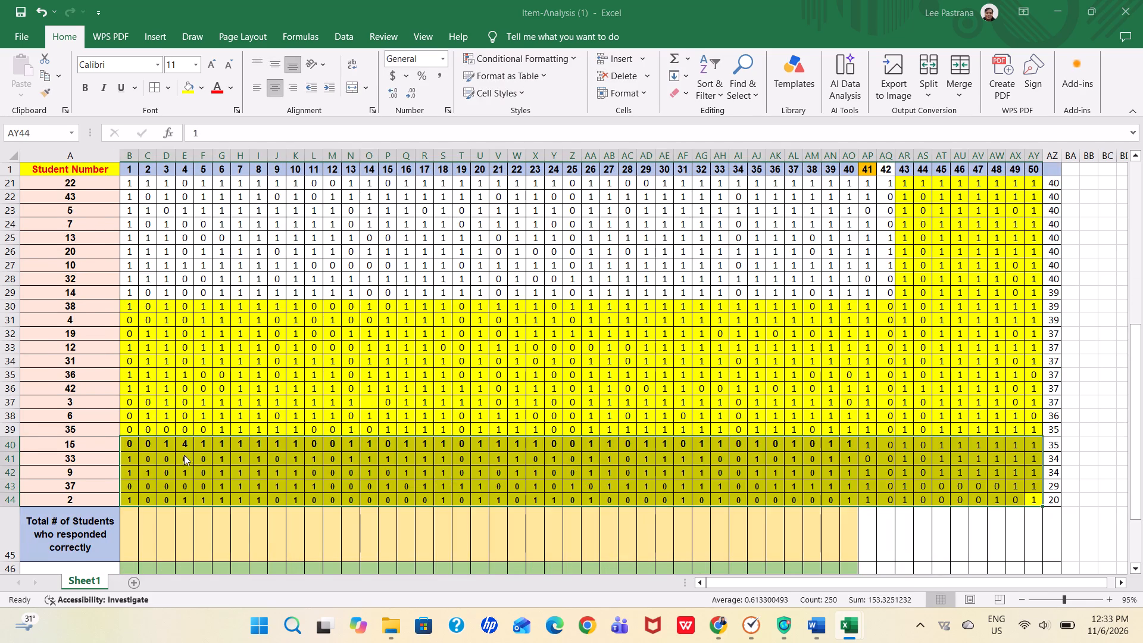
{"action": "key", "text": "Up"}
Enter the item 3 scores 1, 0, 0, 0 for students 15, 33, 9 and 37 in rows 40 to 43.
{"action": "key", "text": "Up"}
{"action": "key", "text": "Up"}
{"action": "key", "text": "Up"}
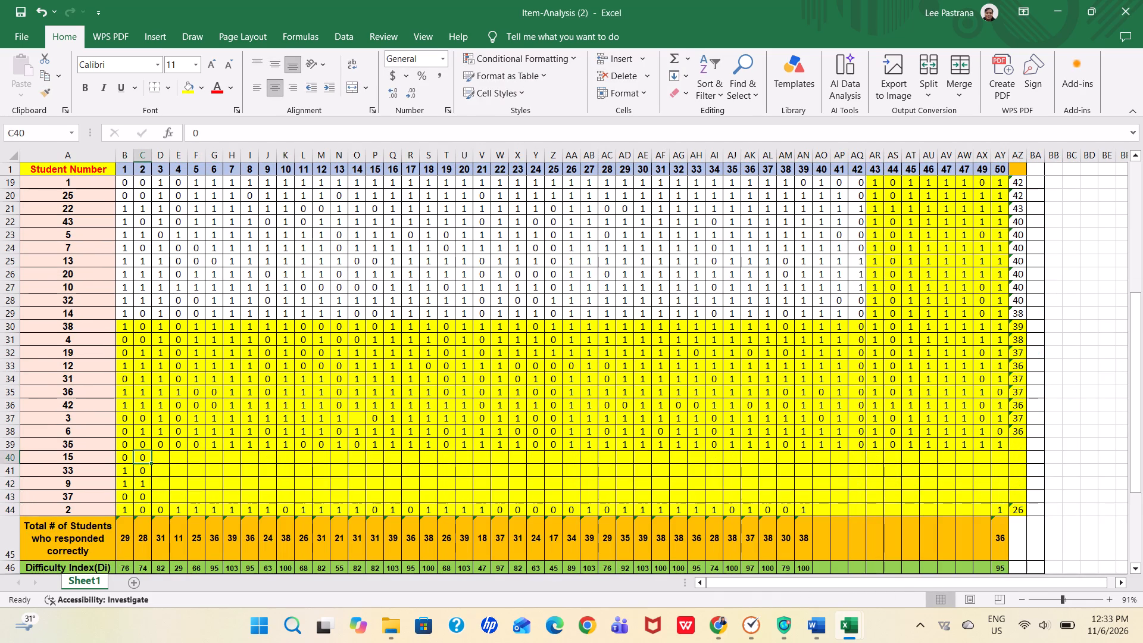
{"action": "key", "text": "Right"}
{"action": "key", "text": "1"}
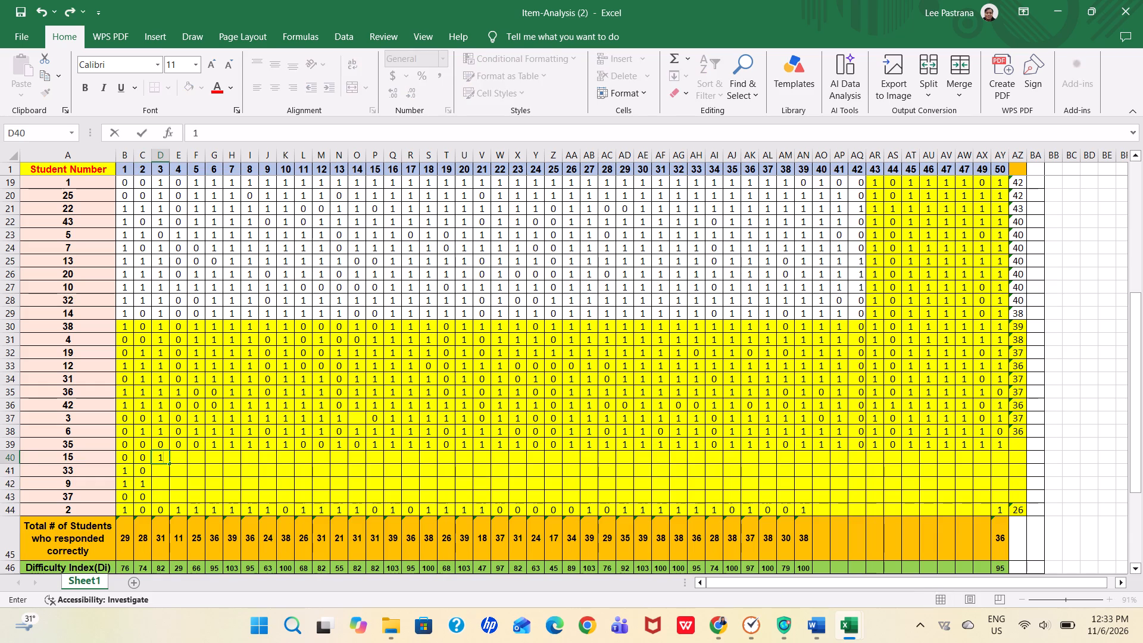
{"action": "key", "text": "Down"}
{"action": "key", "text": "0"}
{"action": "key", "text": "Down"}
{"action": "key", "text": "0"}
{"action": "key", "text": "Down"}
{"action": "key", "text": "0"}
{"action": "key", "text": "Down"}
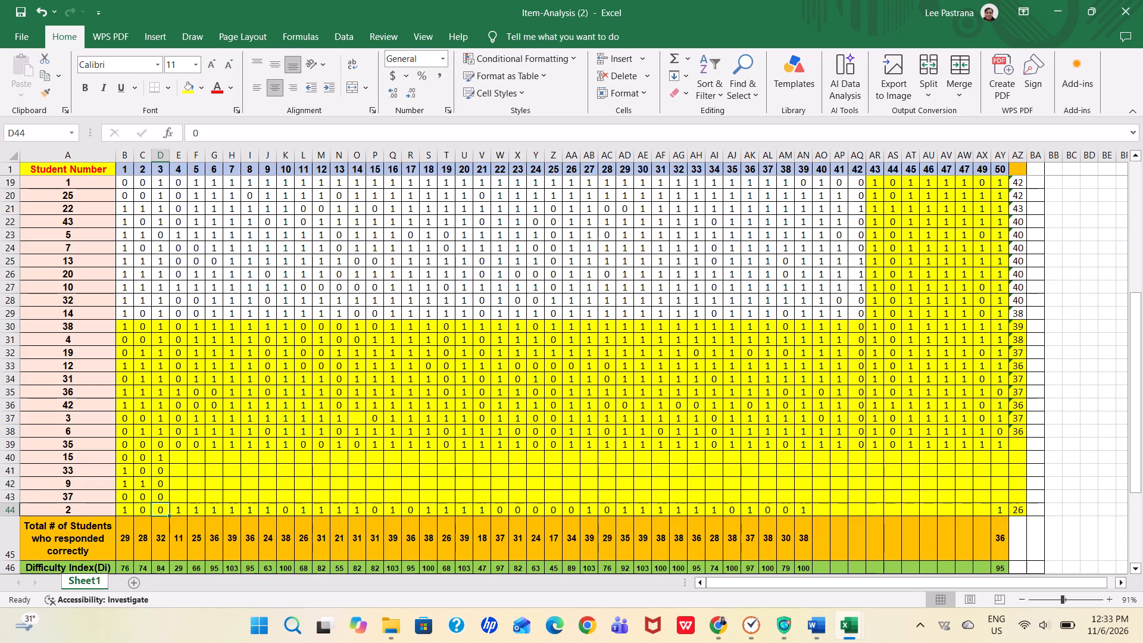
Consult Item-Analysis (1) and enter the item 4 scores 0, 0, 1, 0 for students 15, 33, 9 and 37.
{"action": "key", "text": "Up"}
{"action": "key", "text": "Up"}
{"action": "key", "text": "Up"}
{"action": "key", "text": "Up"}
{"action": "key", "text": "Right"}
{"action": "key", "text": "alt+Tab"}
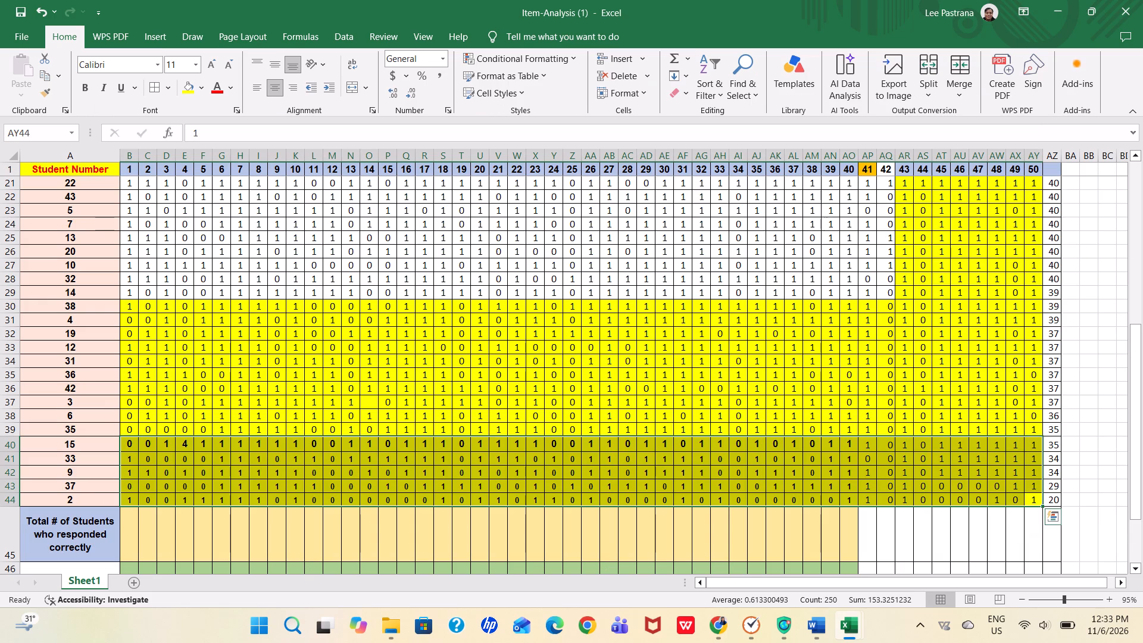
{"action": "key", "text": "alt+Tab"}
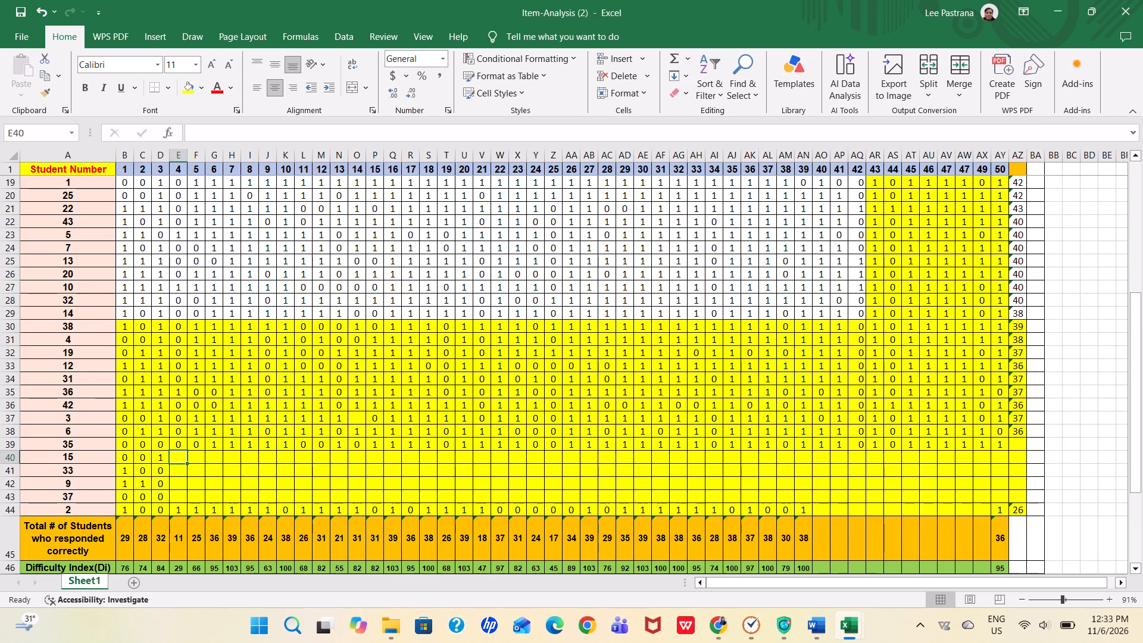
{"action": "key", "text": "0"}
{"action": "key", "text": "Down"}
{"action": "key", "text": "0"}
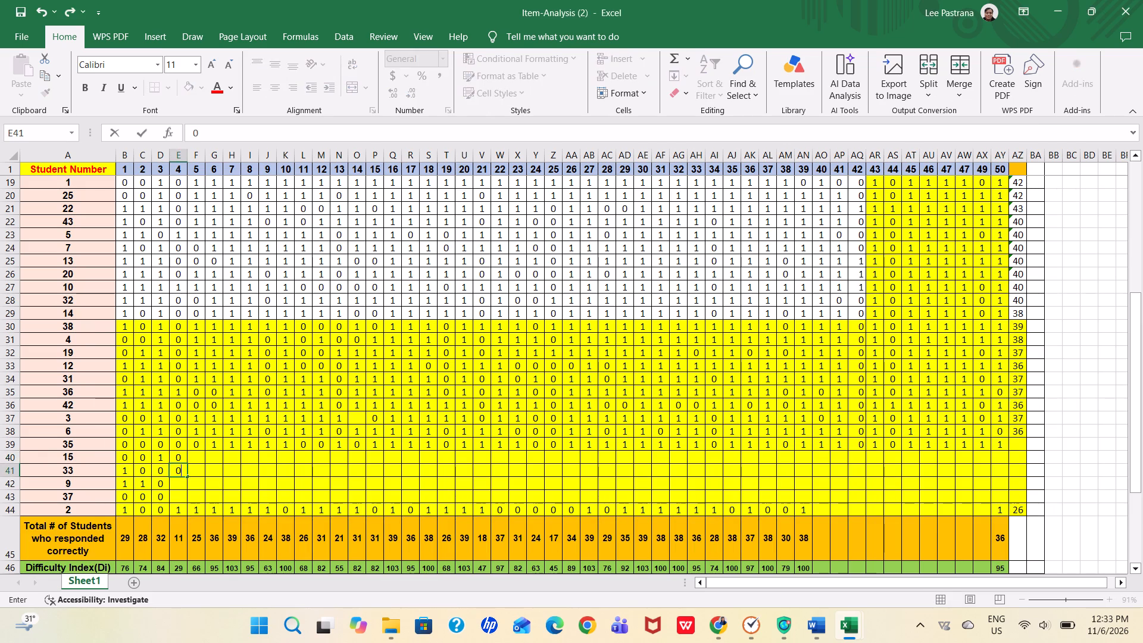
{"action": "key", "text": "Down"}
{"action": "key", "text": "1"}
{"action": "key", "text": "Down"}
{"action": "key", "text": "alt+Tab"}
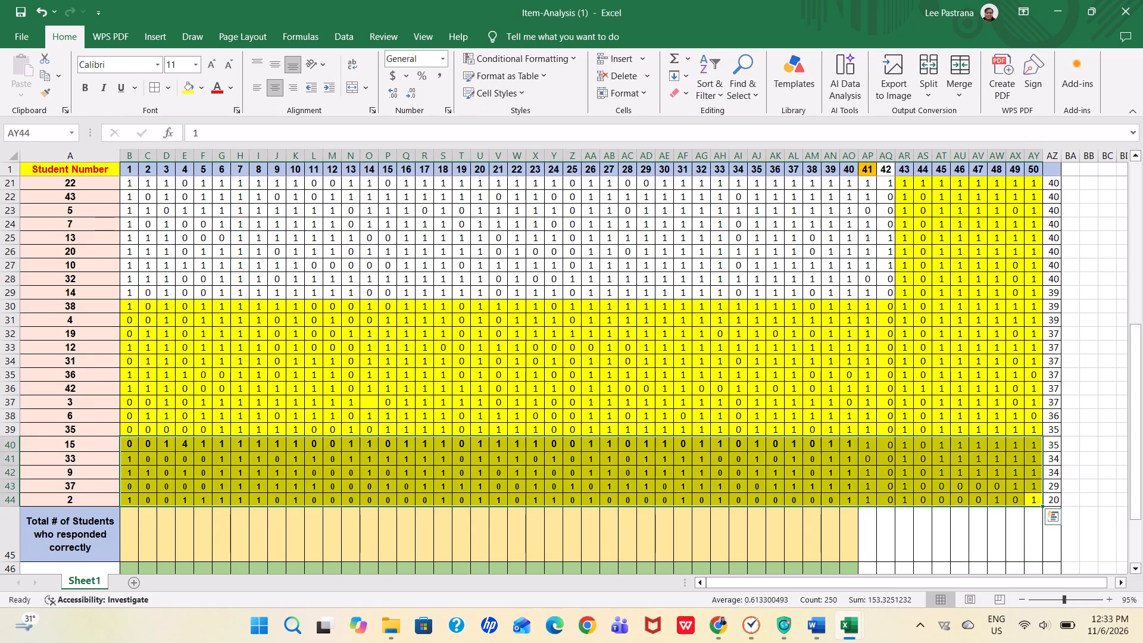
{"action": "key", "text": "alt+Tab"}
{"action": "key", "text": "0"}
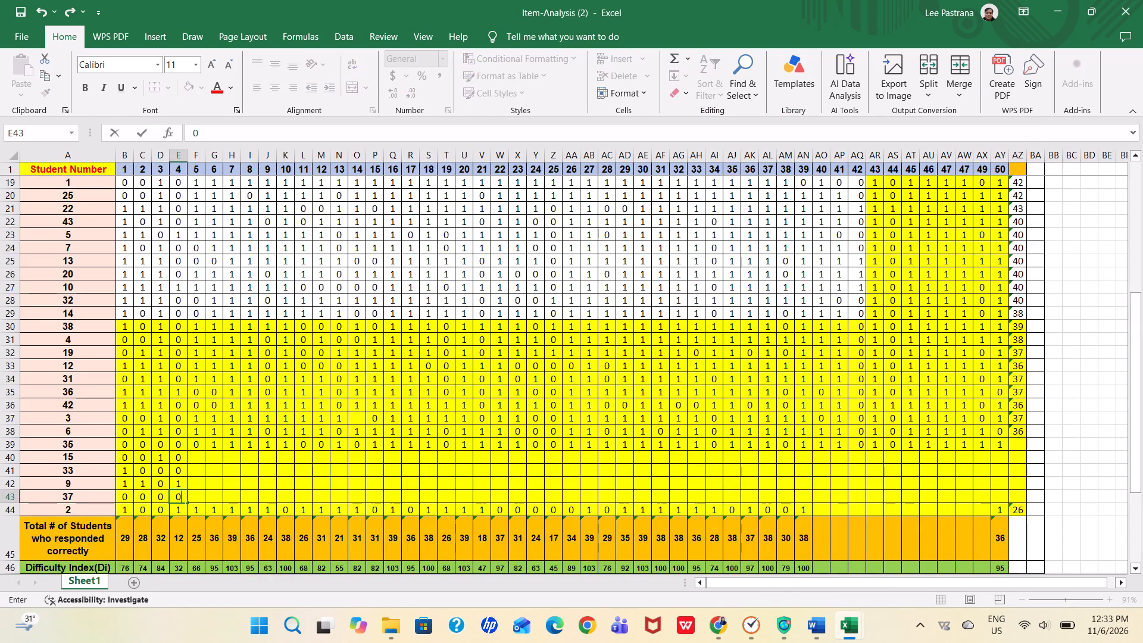
{"action": "key", "text": "Up"}
Consult Item-Analysis (1) and enter the item 5 scores 1, 0, 0, 0 for students 15, 33, 9 and 37.
{"action": "key", "text": "Up"}
{"action": "key", "text": "Up"}
{"action": "key", "text": "Right"}
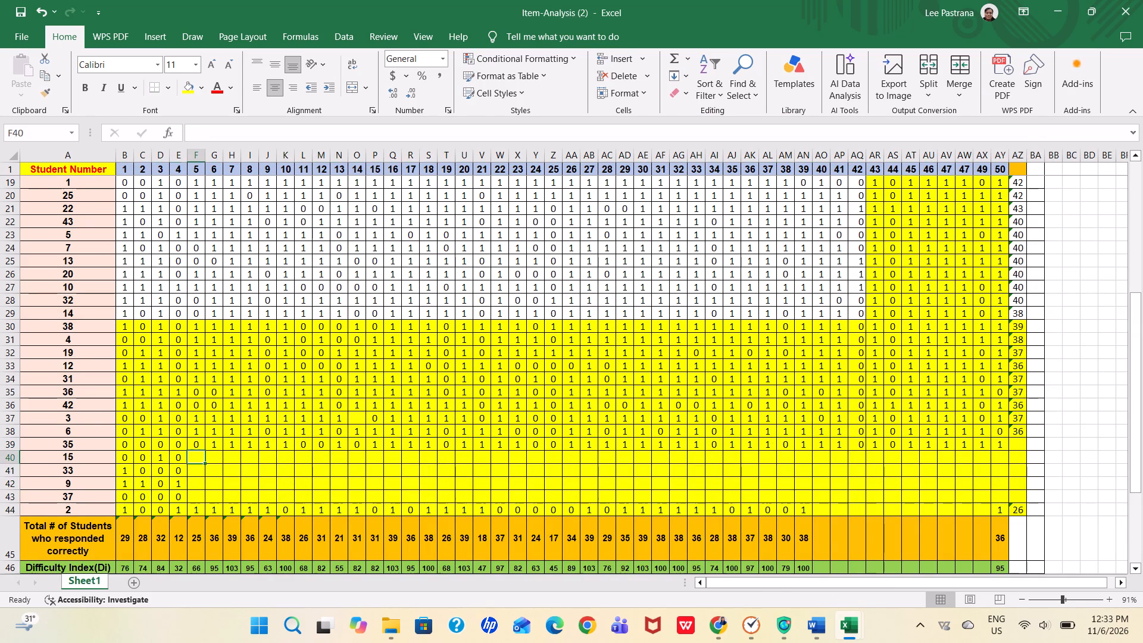
{"action": "key", "text": "alt+Tab"}
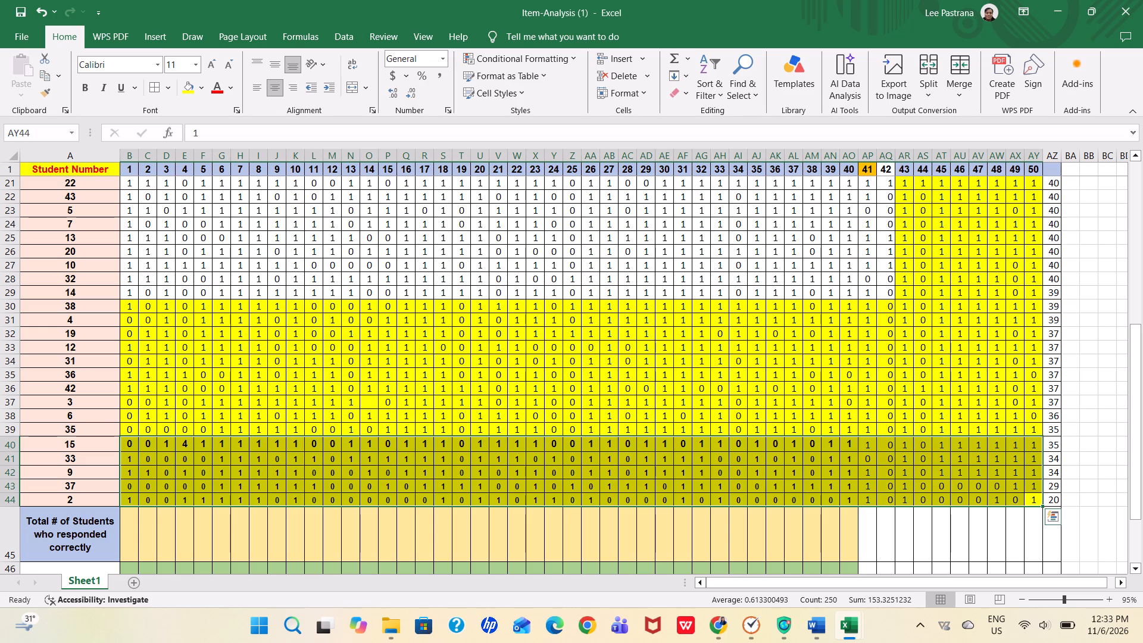
{"action": "key", "text": "alt+Tab"}
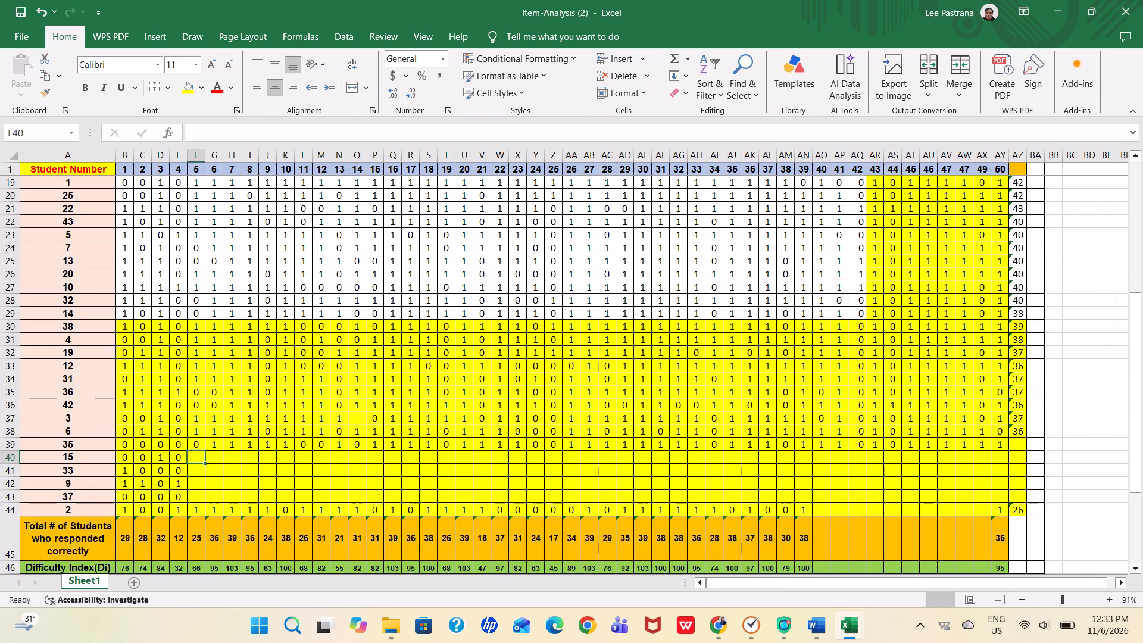
{"action": "key", "text": "1"}
{"action": "key", "text": "Down"}
{"action": "key", "text": "0"}
{"action": "key", "text": "Down"}
{"action": "key", "text": "0"}
{"action": "key", "text": "Down"}
{"action": "key", "text": "0"}
{"action": "key", "text": "Down"}
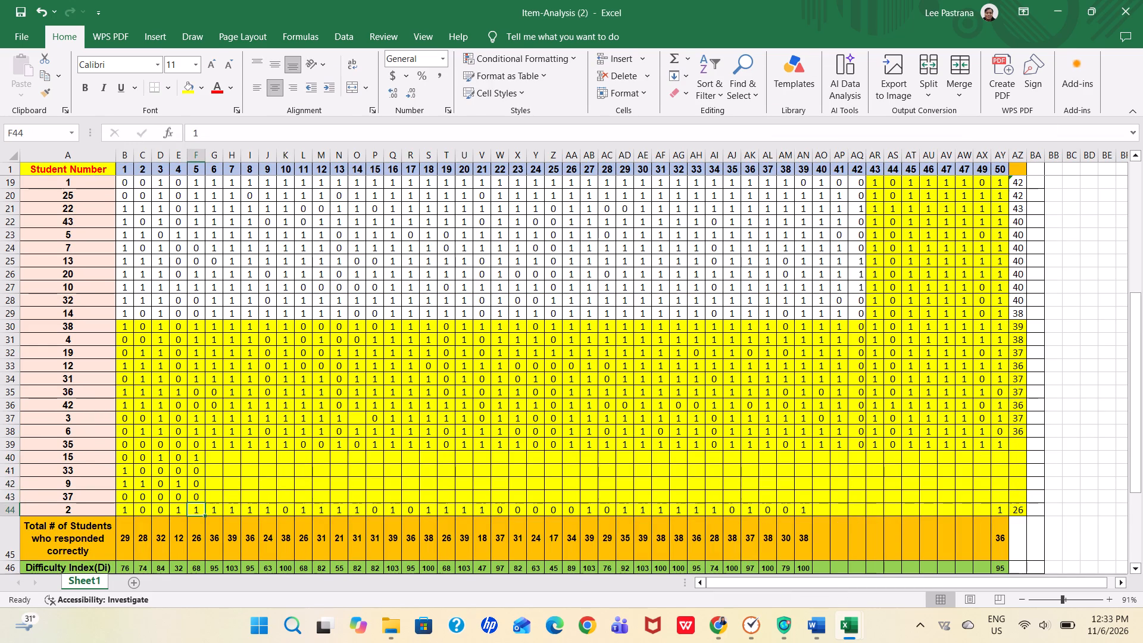
Consult Item-Analysis (1) and enter a score of 1 in item 6 for students 37, 9, 33 and 15.
{"action": "key", "text": "alt+Tab"}
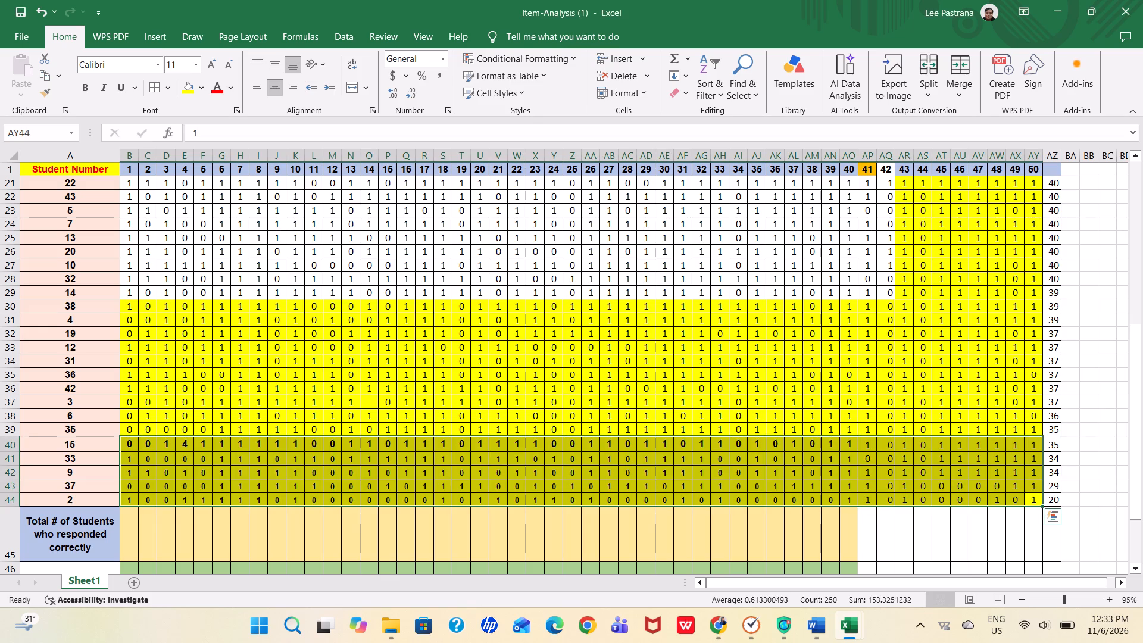
{"action": "key", "text": "alt+Tab"}
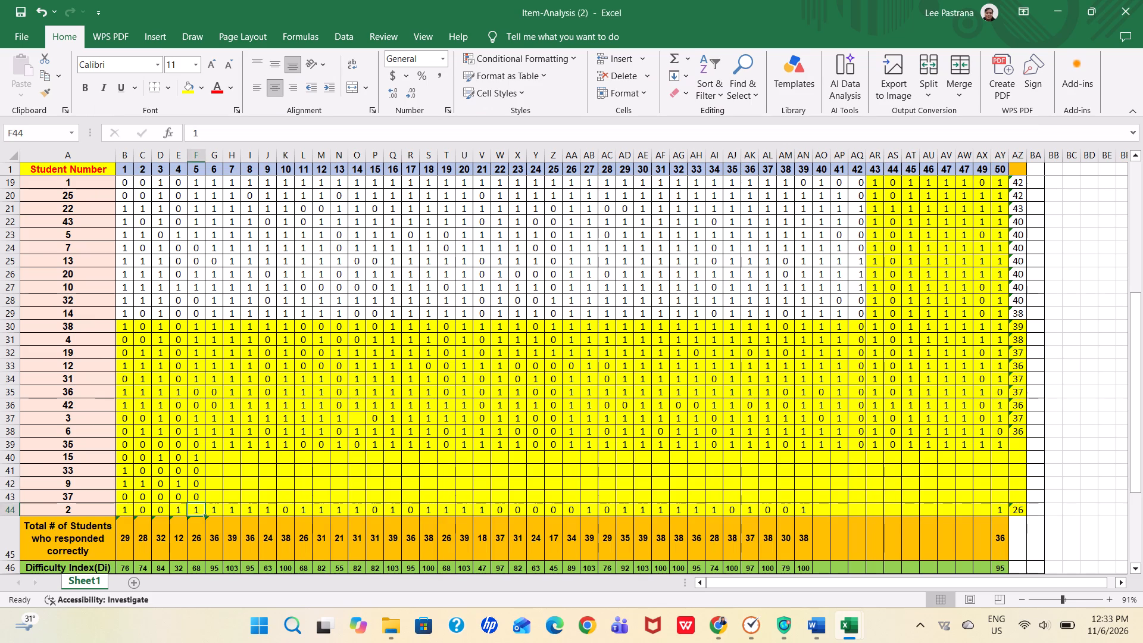
{"action": "key", "text": "Right"}
{"action": "key", "text": "Up"}
{"action": "key", "text": "1"}
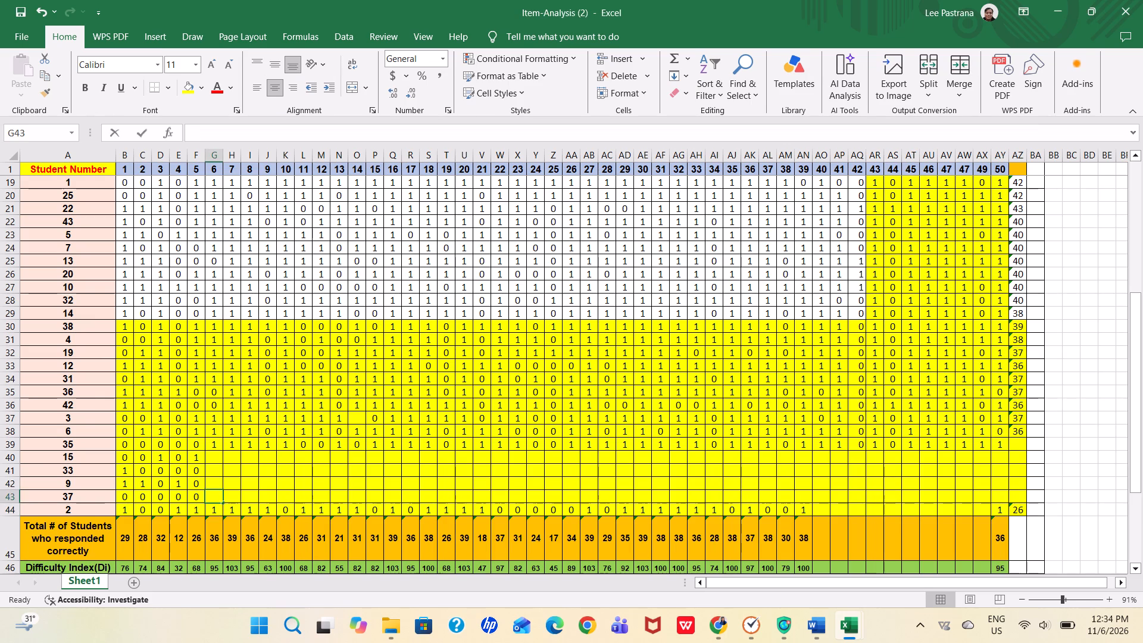
{"action": "key", "text": "Up"}
{"action": "key", "text": "1"}
{"action": "key", "text": "Up"}
{"action": "key", "text": "1"}
{"action": "key", "text": "Up"}
{"action": "key", "text": "1"}
{"action": "key", "text": "Up"}
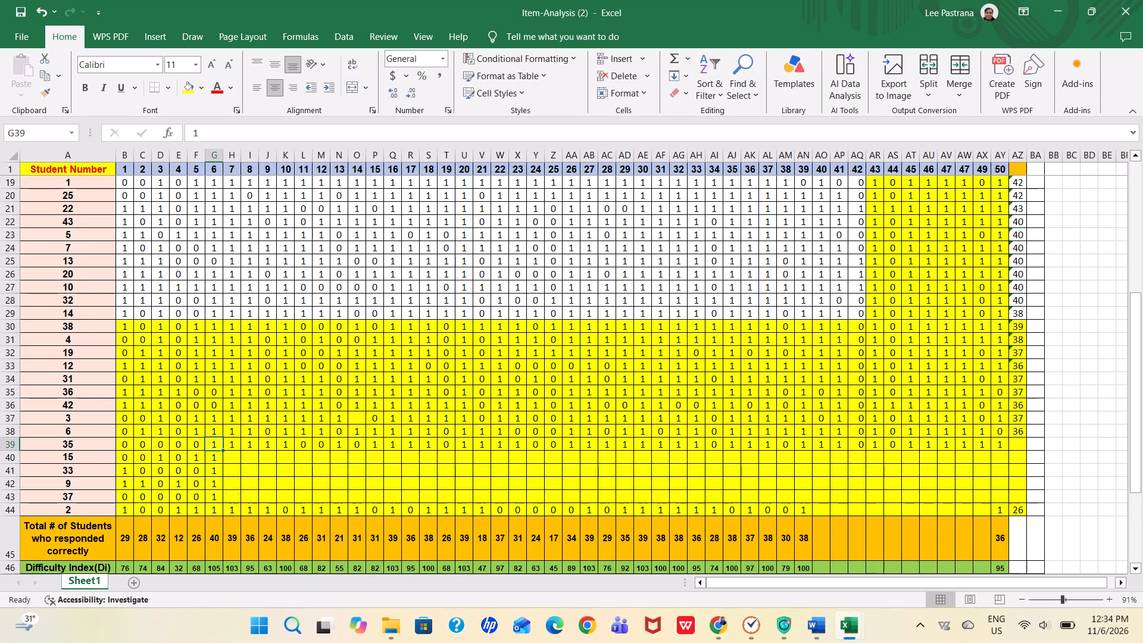
Consult Item-Analysis (1) and enter a score of 1 in item 7 for students 15, 33, 9 and 37.
{"action": "key", "text": "Down"}
{"action": "key", "text": "Right"}
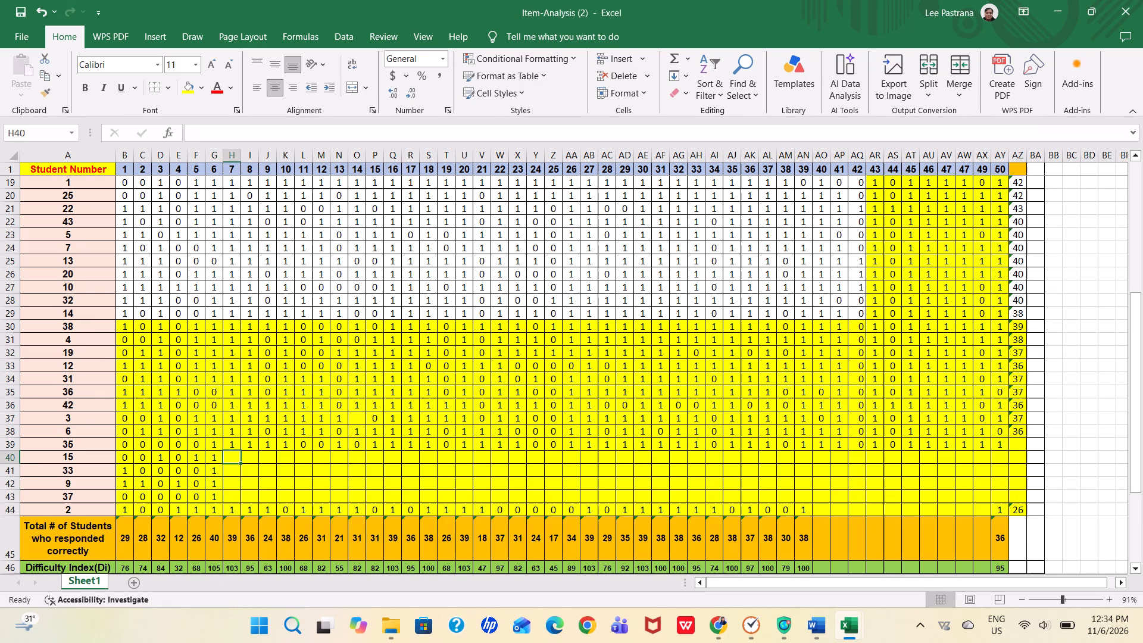
{"action": "key", "text": "alt+Tab"}
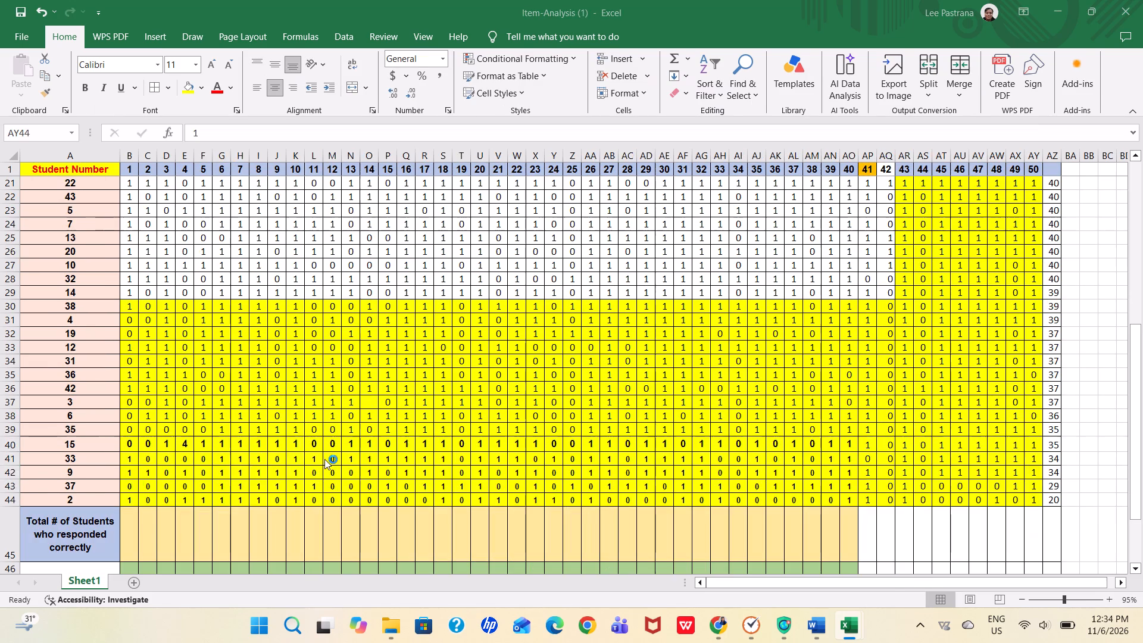
{"action": "left_click", "coordinate": [304, 522]}
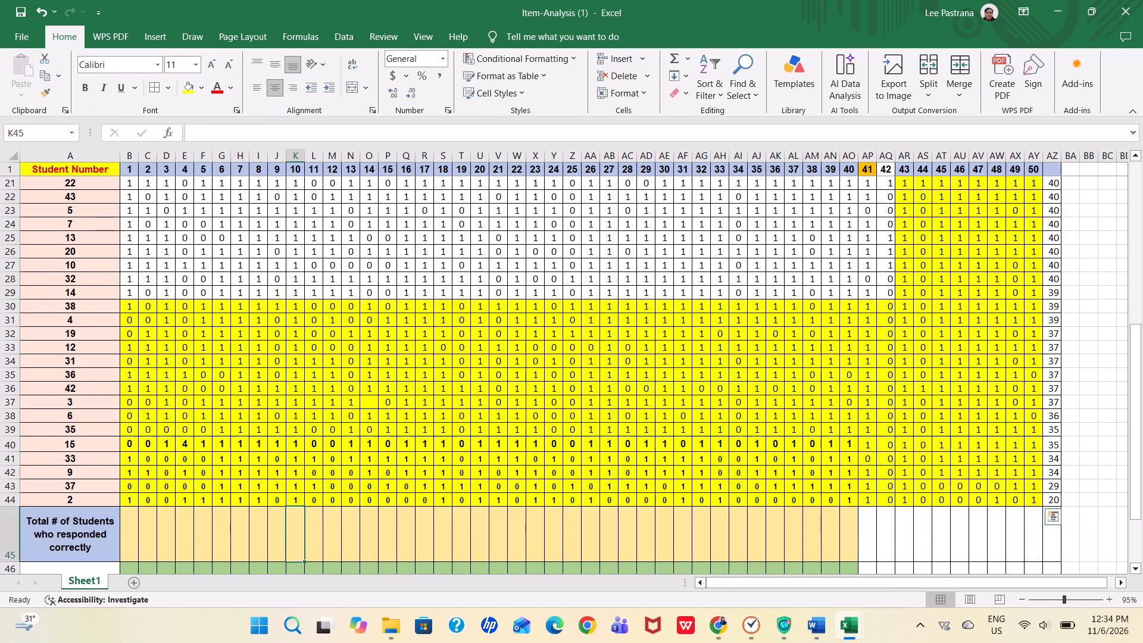
{"action": "left_click", "coordinate": [246, 496]}
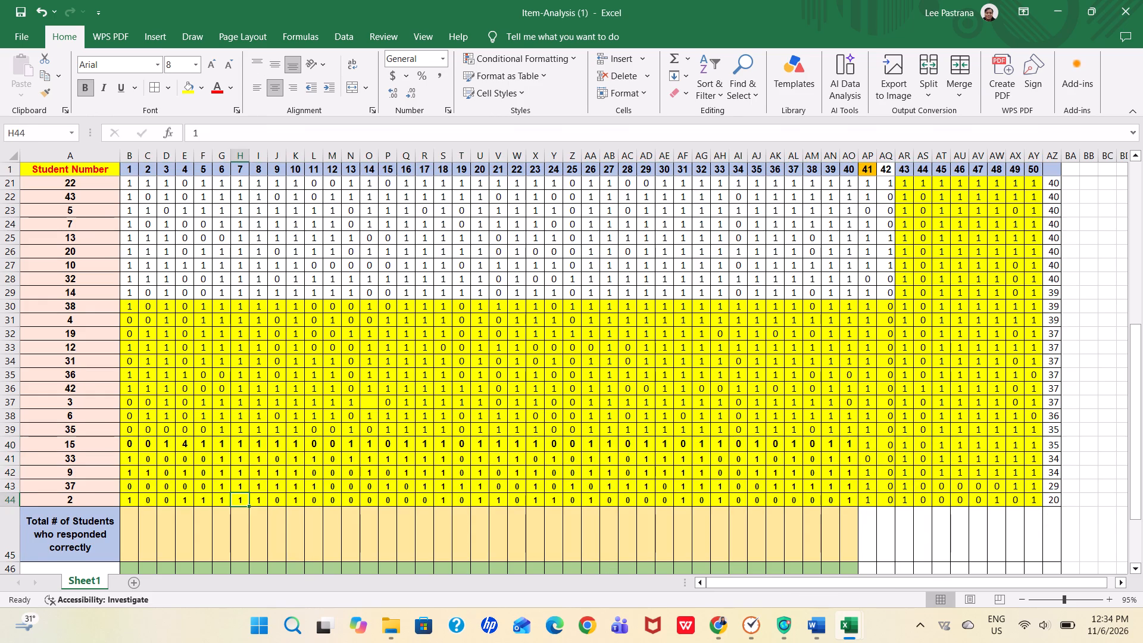
{"action": "key", "text": "alt+Tab"}
{"action": "key", "text": "1"}
{"action": "key", "text": "Down"}
{"action": "key", "text": "1"}
{"action": "key", "text": "Down"}
{"action": "key", "text": "1"}
{"action": "key", "text": "Down"}
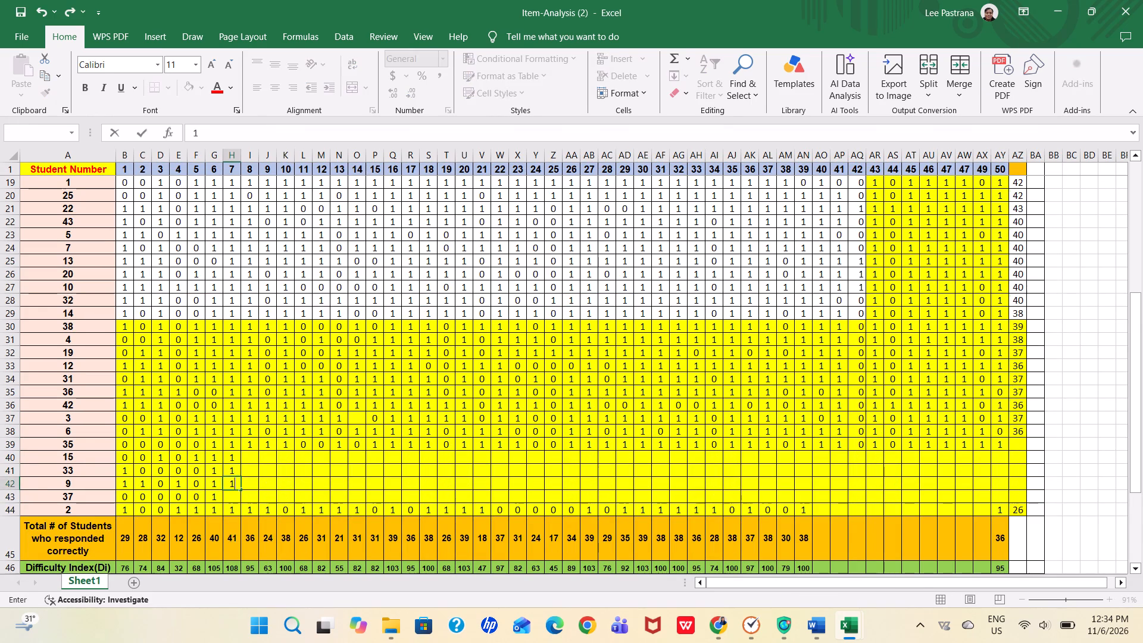
{"action": "key", "text": "1"}
{"action": "key", "text": "Down"}
Enter a score of 1 in item 8 for students 37, 9, 33 and 15 in rows 43 up to 40.
{"action": "key", "text": "Right"}
{"action": "key", "text": "Up"}
{"action": "key", "text": "1"}
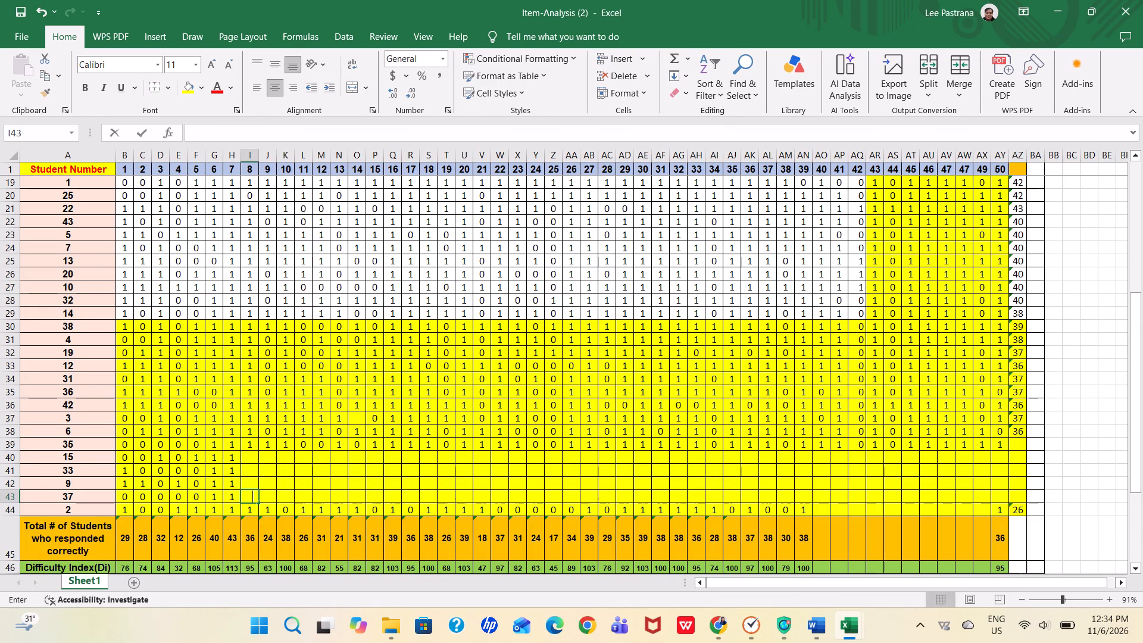
{"action": "key", "text": "Up"}
{"action": "key", "text": "1"}
{"action": "key", "text": "Up"}
{"action": "key", "text": "1"}
{"action": "key", "text": "Up"}
{"action": "key", "text": "1"}
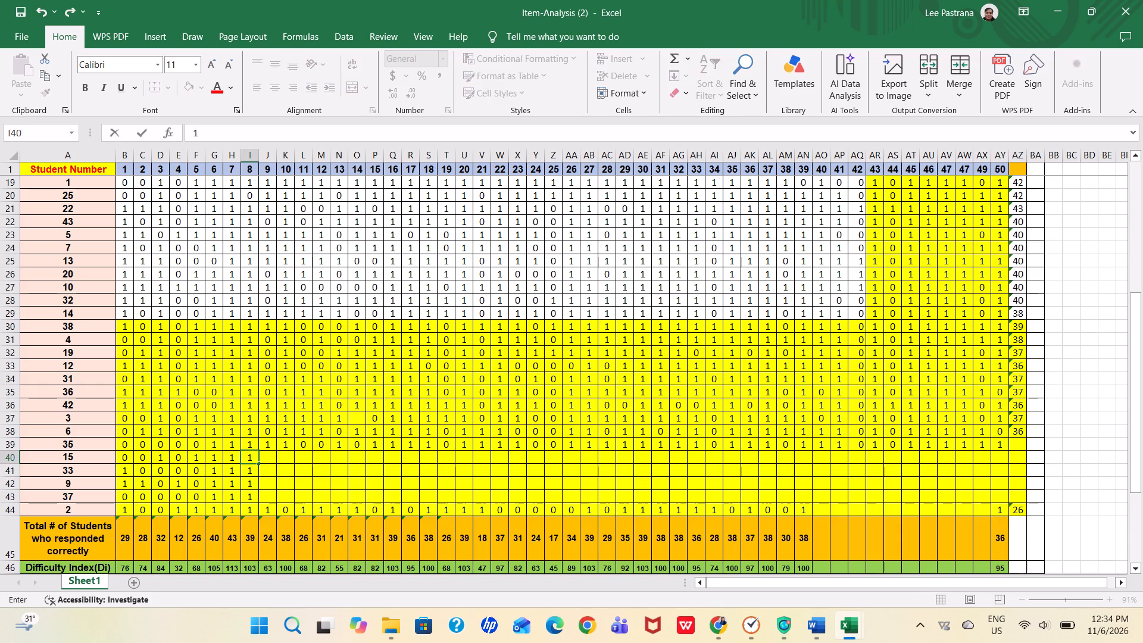
{"action": "key", "text": "Right"}
Consult Item-Analysis (1) and enter the item 9 scores 1, 0, 1, 1, 0 for students 15, 33, 9, 37 and 2.
{"action": "key", "text": "alt+Tab"}
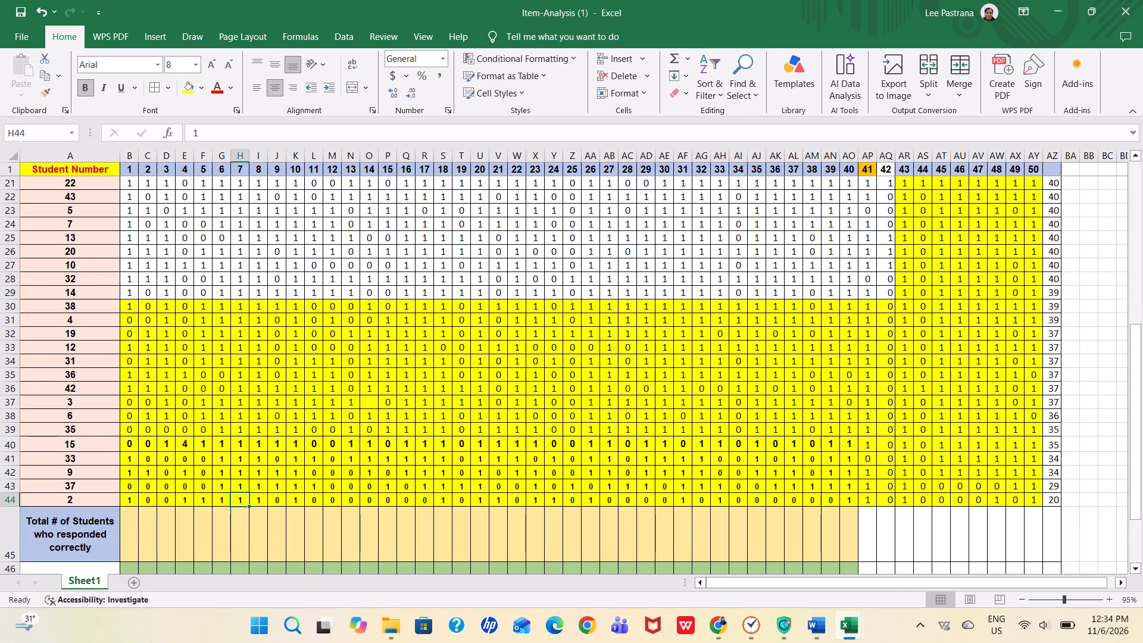
{"action": "left_click", "coordinate": [277, 498]}
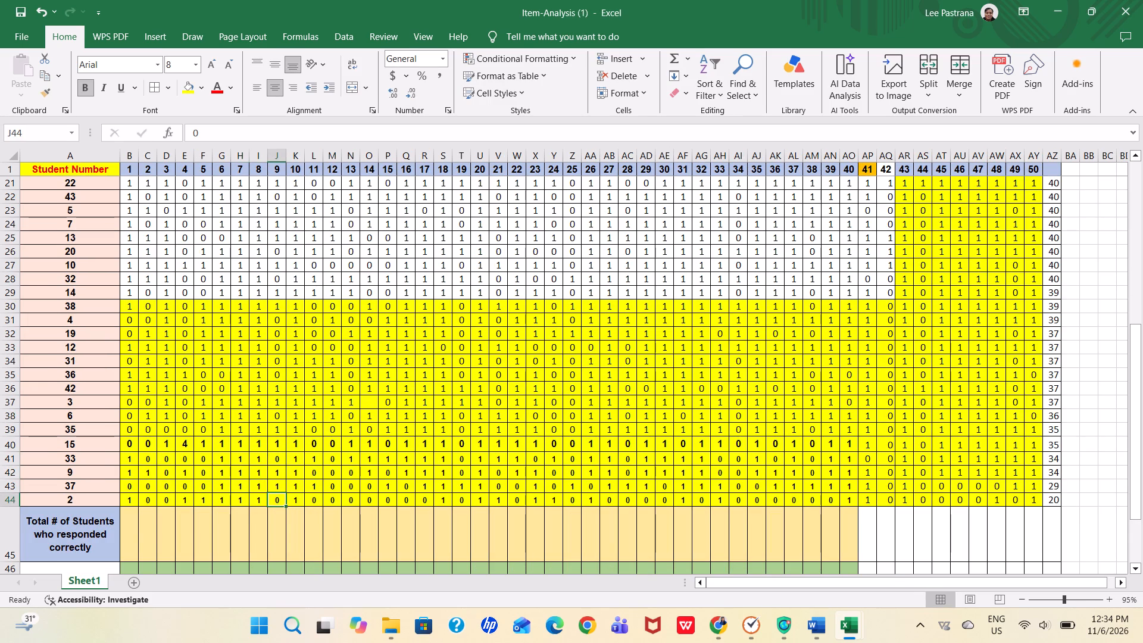
{"action": "key", "text": "alt+Tab"}
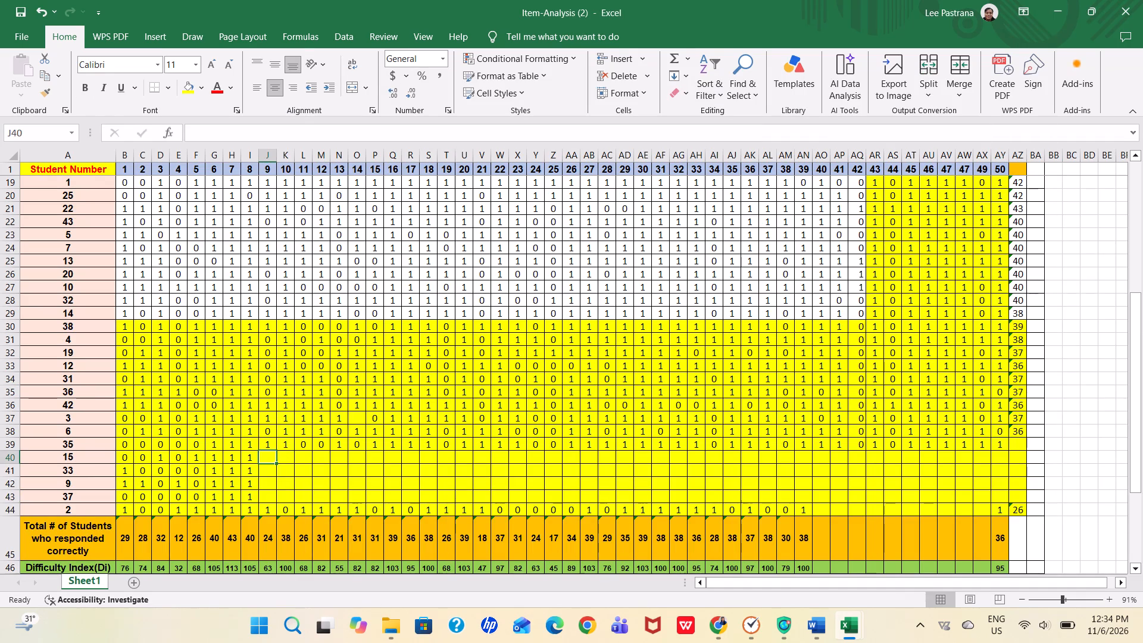
{"action": "key", "text": "1"}
{"action": "key", "text": "Down"}
{"action": "key", "text": "0"}
{"action": "key", "text": "Down"}
{"action": "key", "text": "1"}
{"action": "key", "text": "Down"}
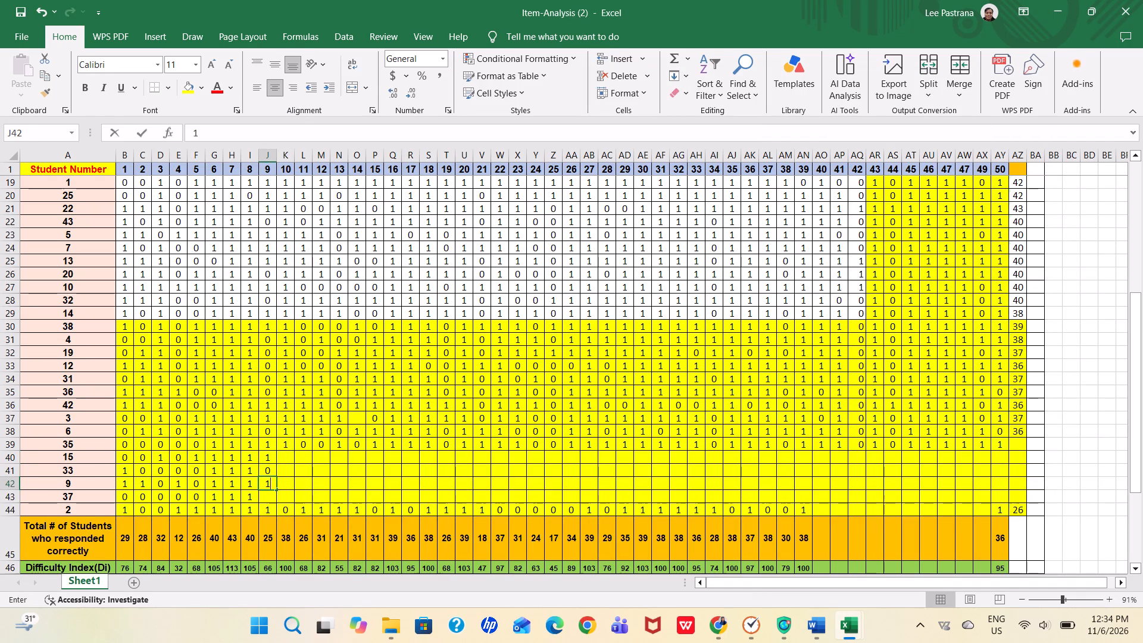
{"action": "key", "text": "1"}
{"action": "key", "text": "Down"}
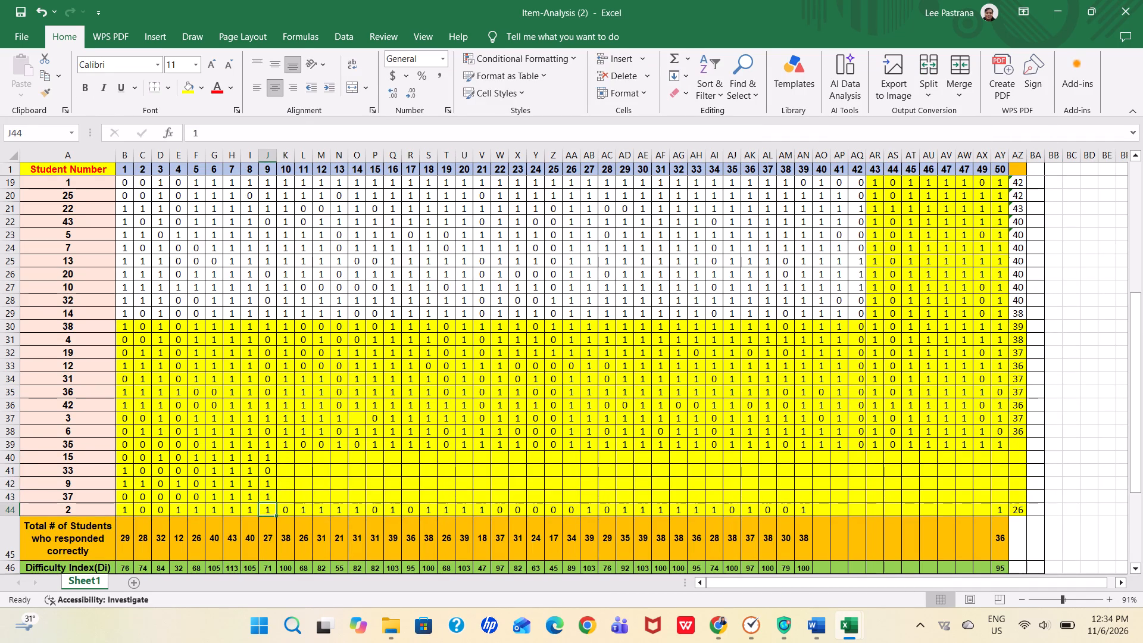
{"action": "key", "text": "0"}
Consult Item-Analysis (1) and enter a score of 1 in item 10 for students 2, 37, 9, 33 and 15.
{"action": "key", "text": "alt+Tab"}
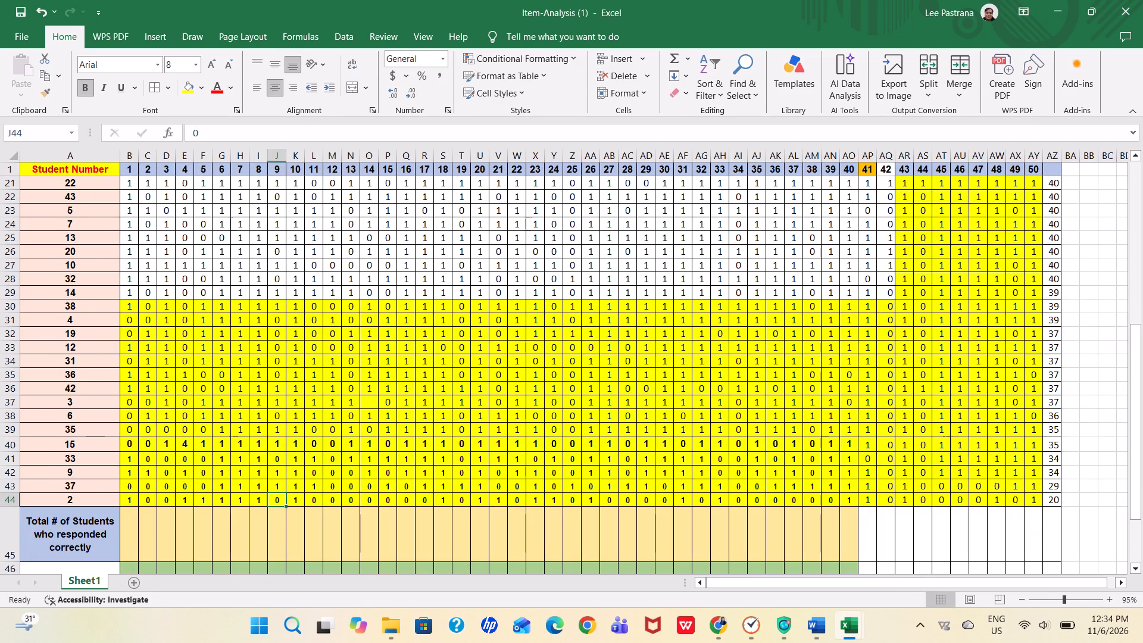
{"action": "key", "text": "alt+Tab"}
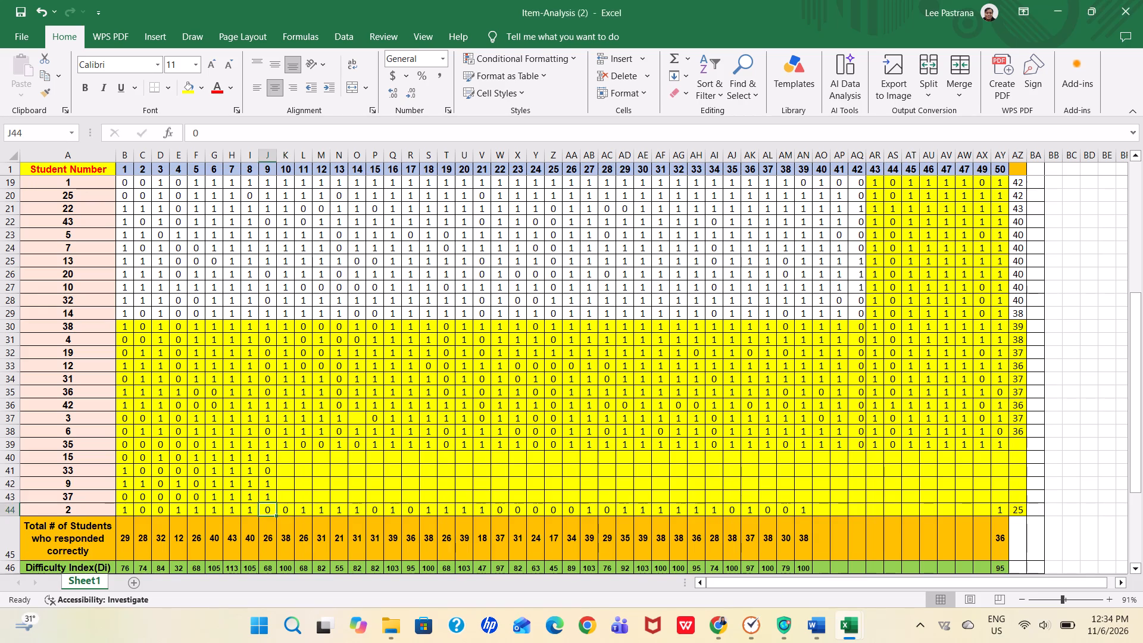
{"action": "key", "text": "Right"}
{"action": "key", "text": "1"}
{"action": "key", "text": "Up"}
{"action": "key", "text": "1"}
{"action": "key", "text": "Up"}
{"action": "key", "text": "1"}
{"action": "key", "text": "Up"}
{"action": "key", "text": "1"}
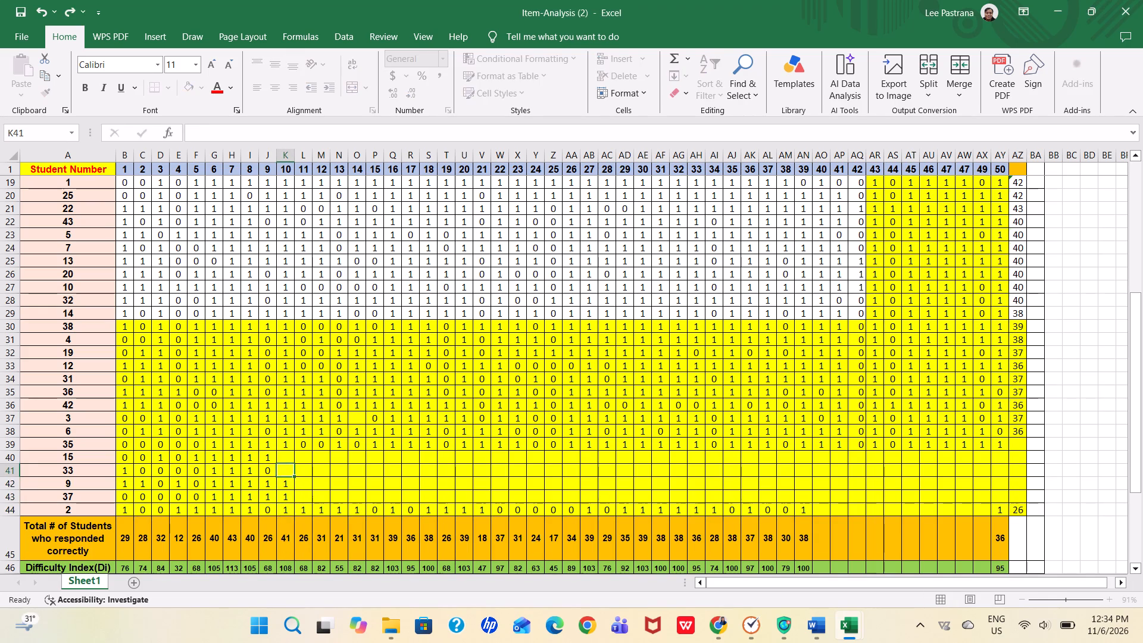
{"action": "key", "text": "Up"}
{"action": "key", "text": "1"}
{"action": "key", "text": "Right"}
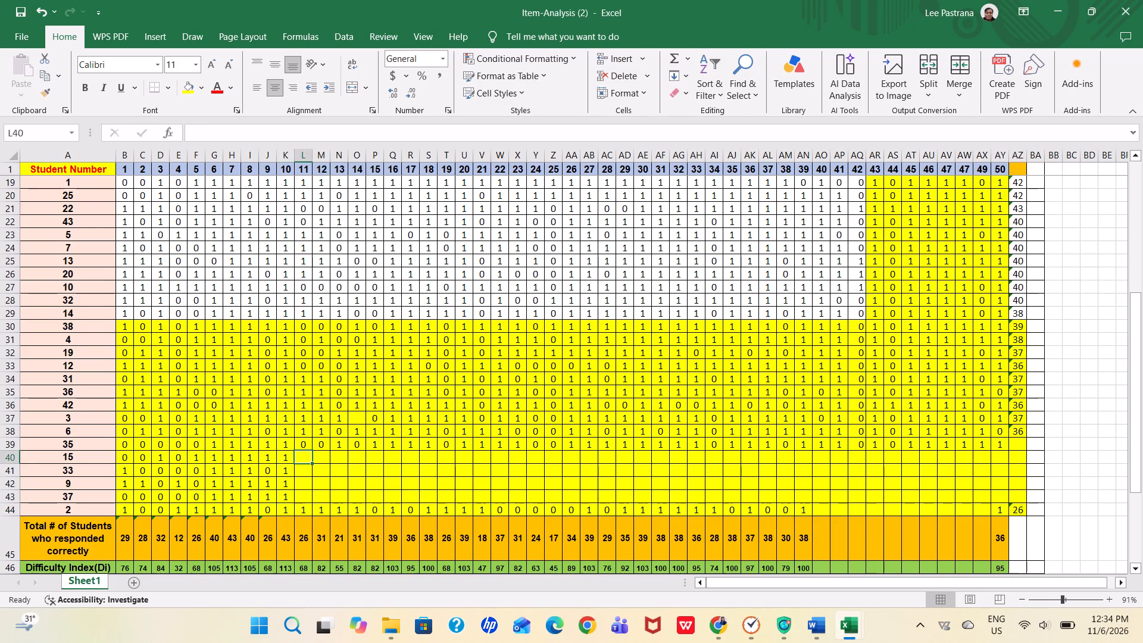
Consult Item-Analysis (1) for the item 11 scores from student 15 downward, and return to Item-Analysis (2).
{"action": "key", "text": "alt+Tab"}
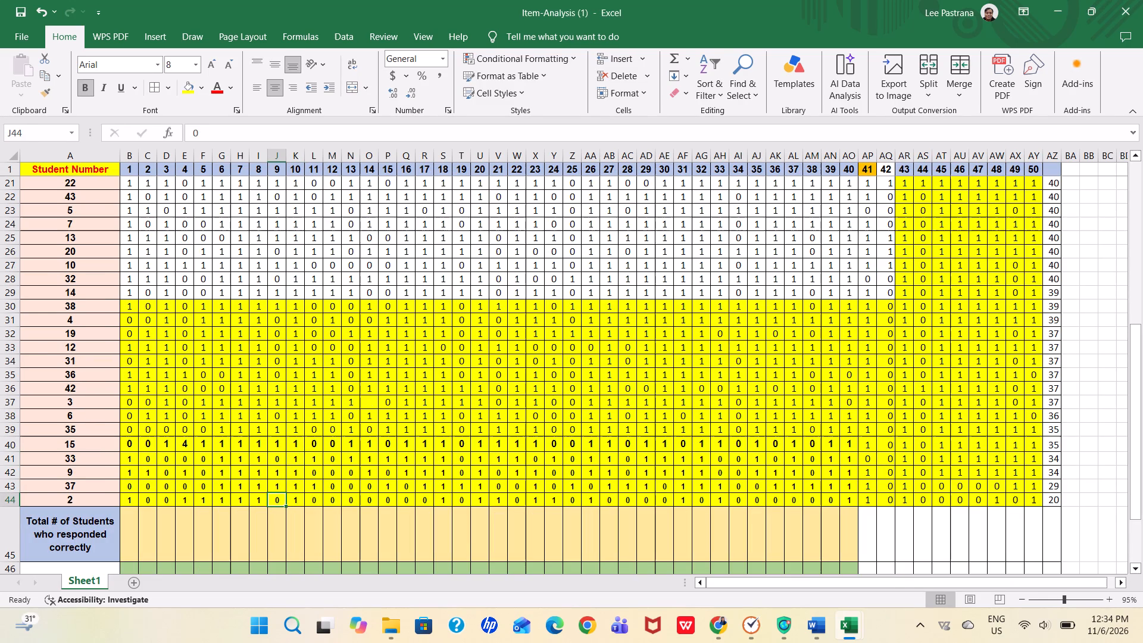
{"action": "left_click", "coordinate": [311, 450]}
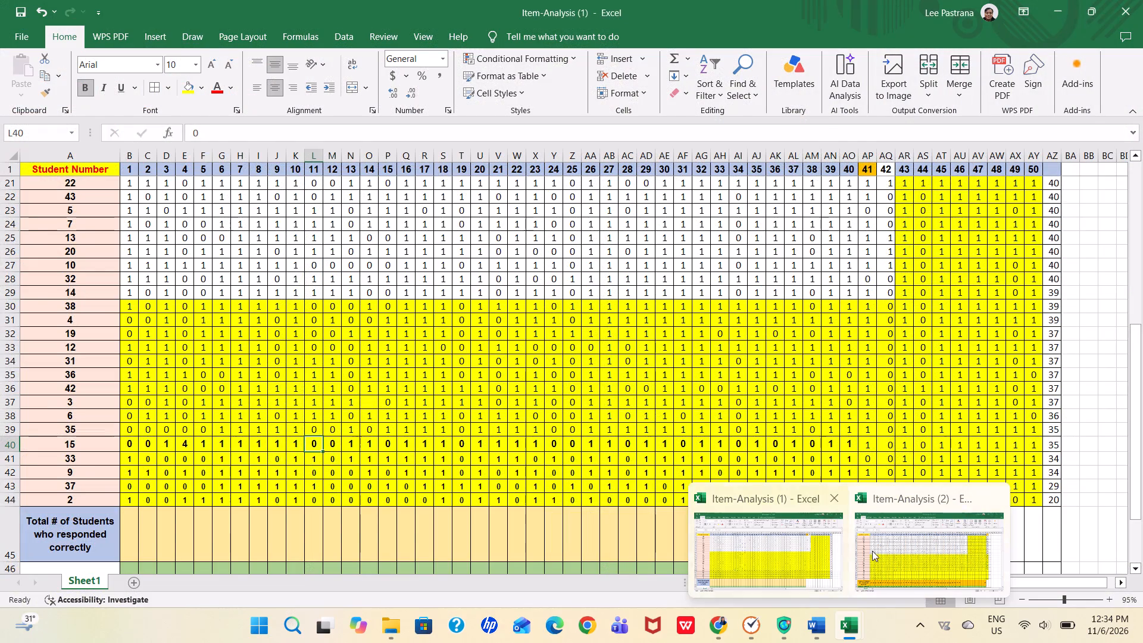
{"action": "left_click", "coordinate": [892, 548]}
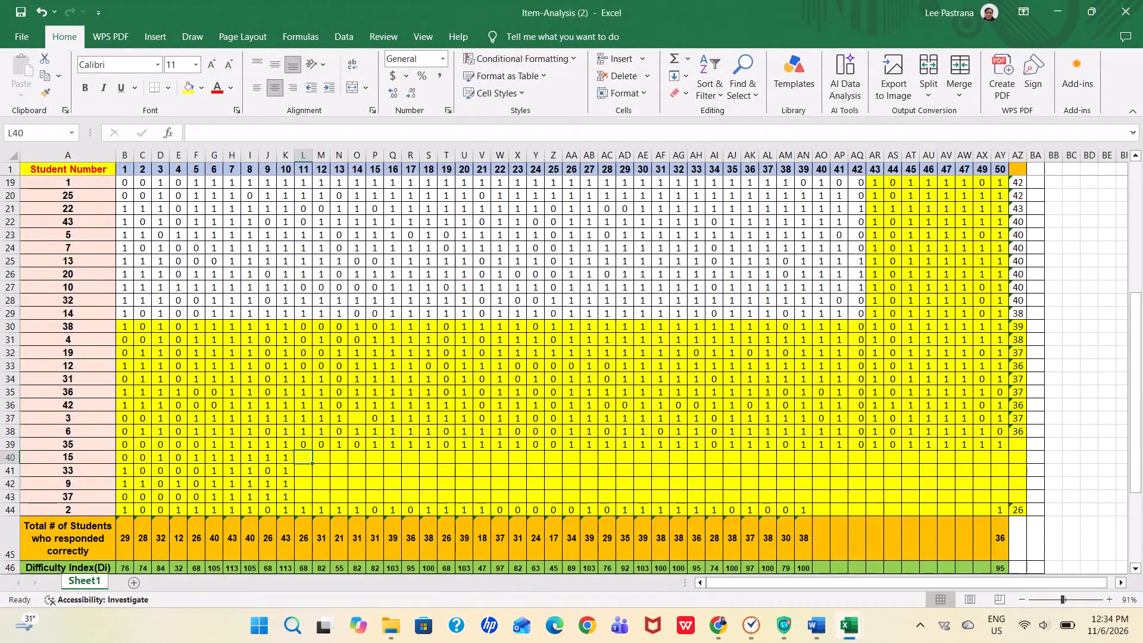
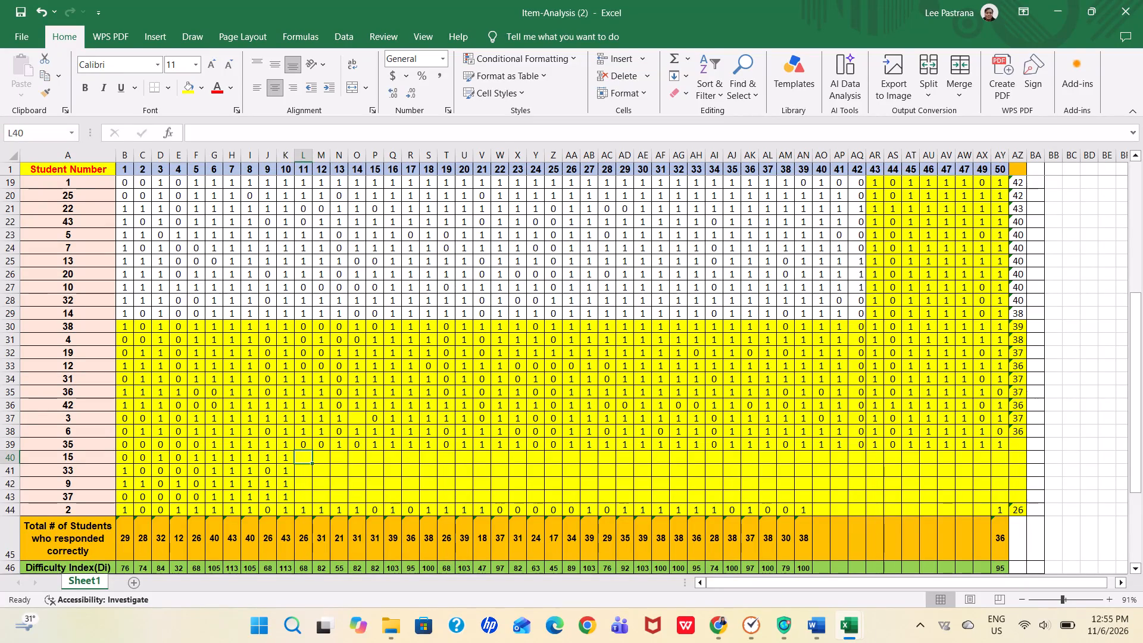
Consult Item-Analysis (1) and enter the item 11 scores 0, 1, 0, 1, 0 for students 15, 33, 9, 37 and 2.
{"action": "left_click", "coordinate": [1137, 399]}
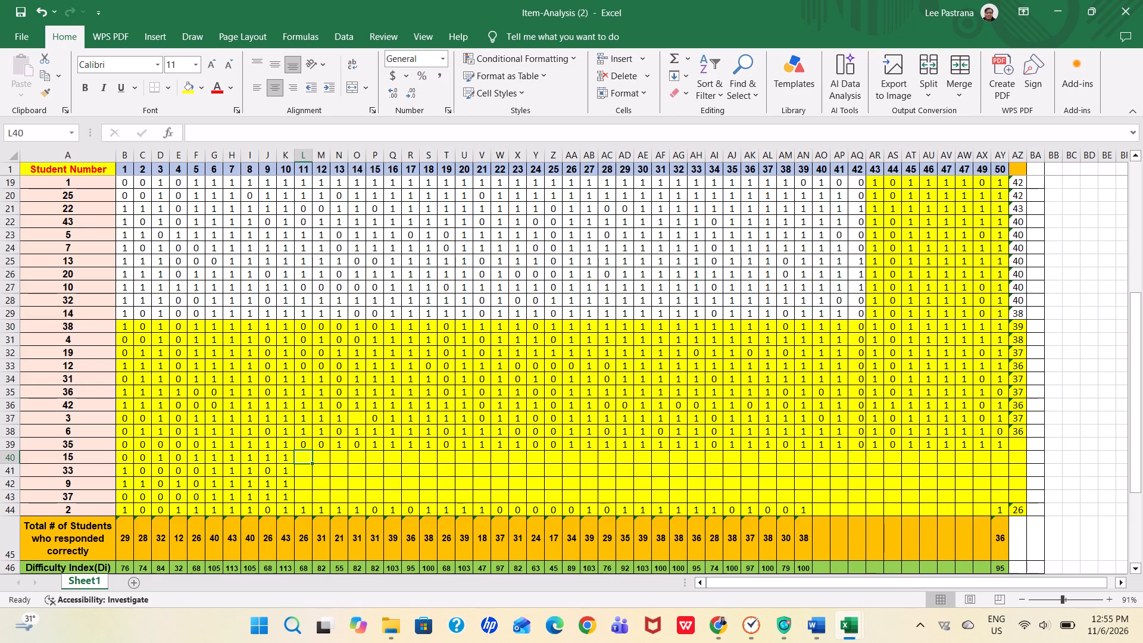
{"action": "key", "text": "alt+Tab"}
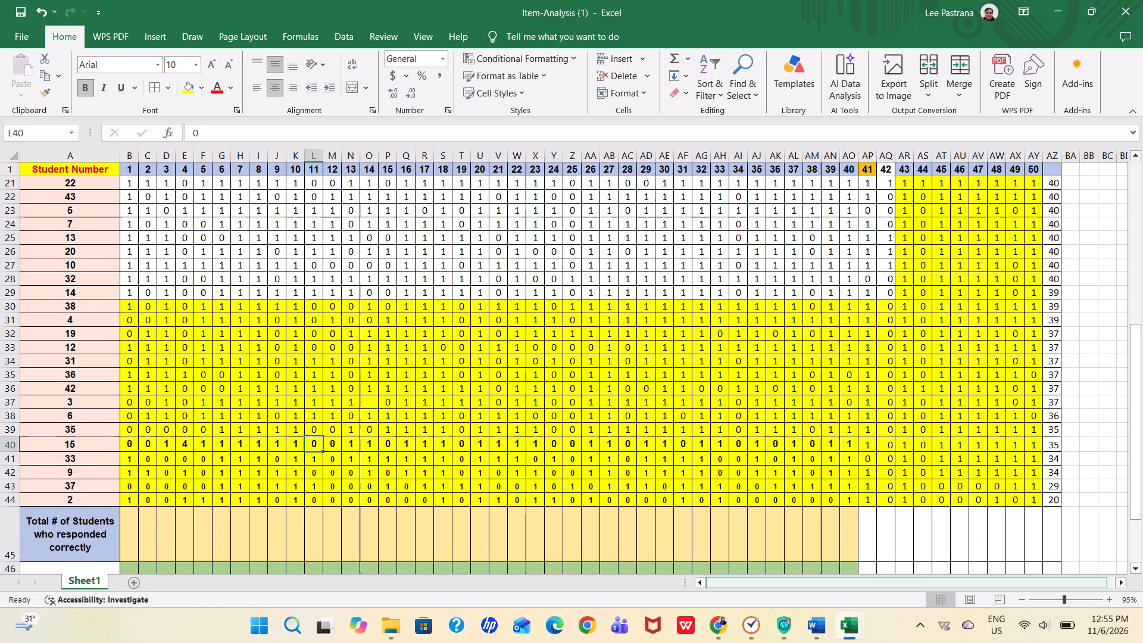
{"action": "key", "text": "alt+Tab"}
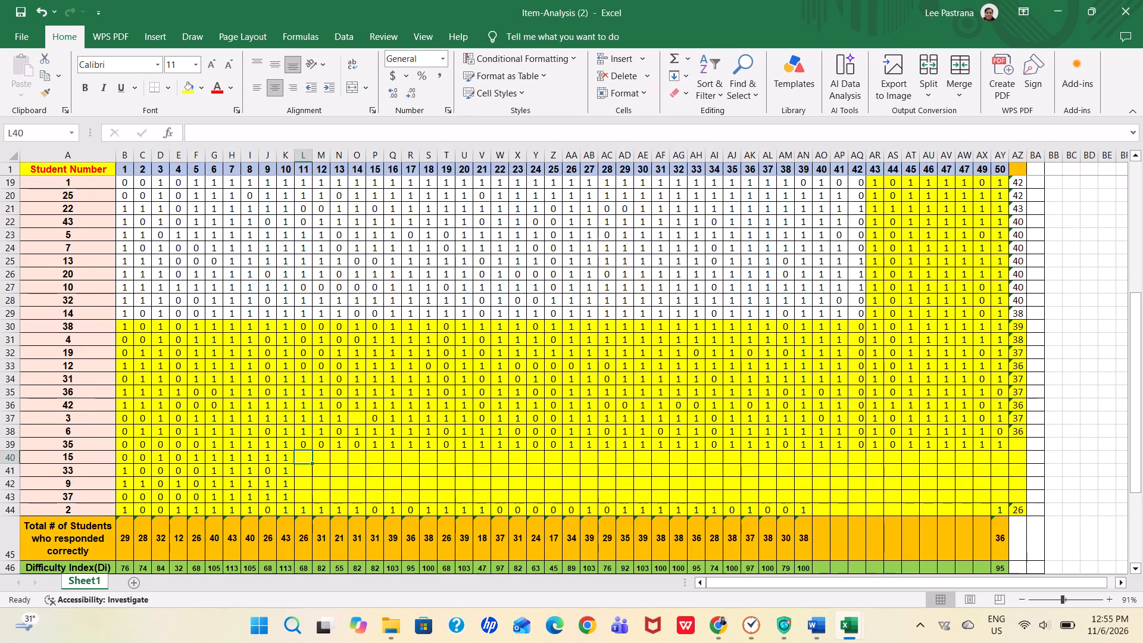
{"action": "key", "text": "alt+Tab"}
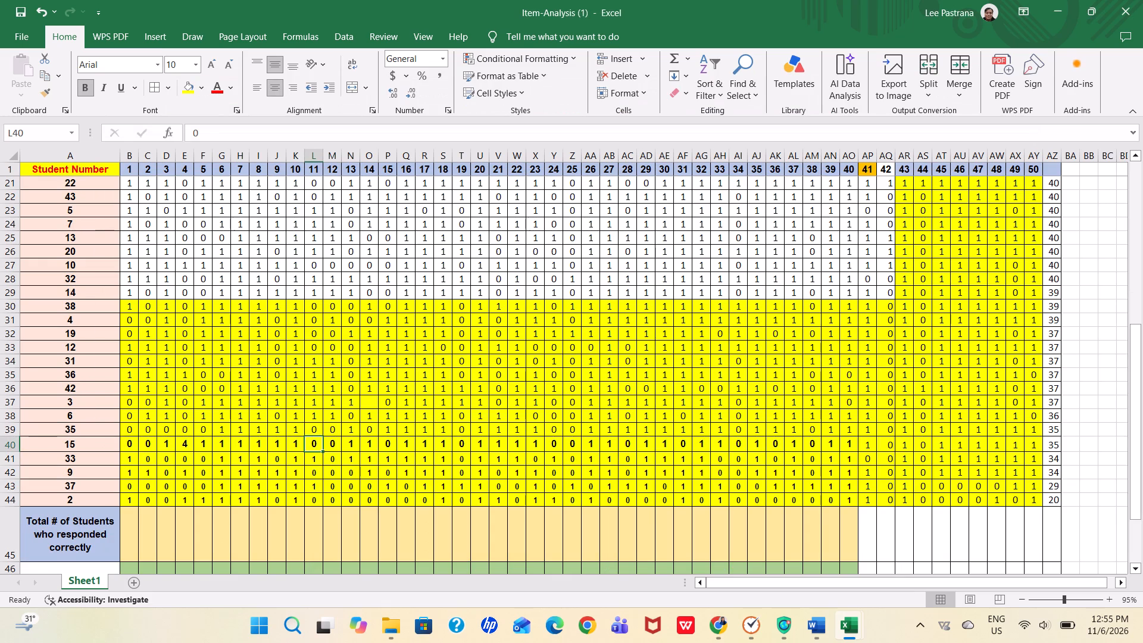
{"action": "key", "text": "alt+Tab"}
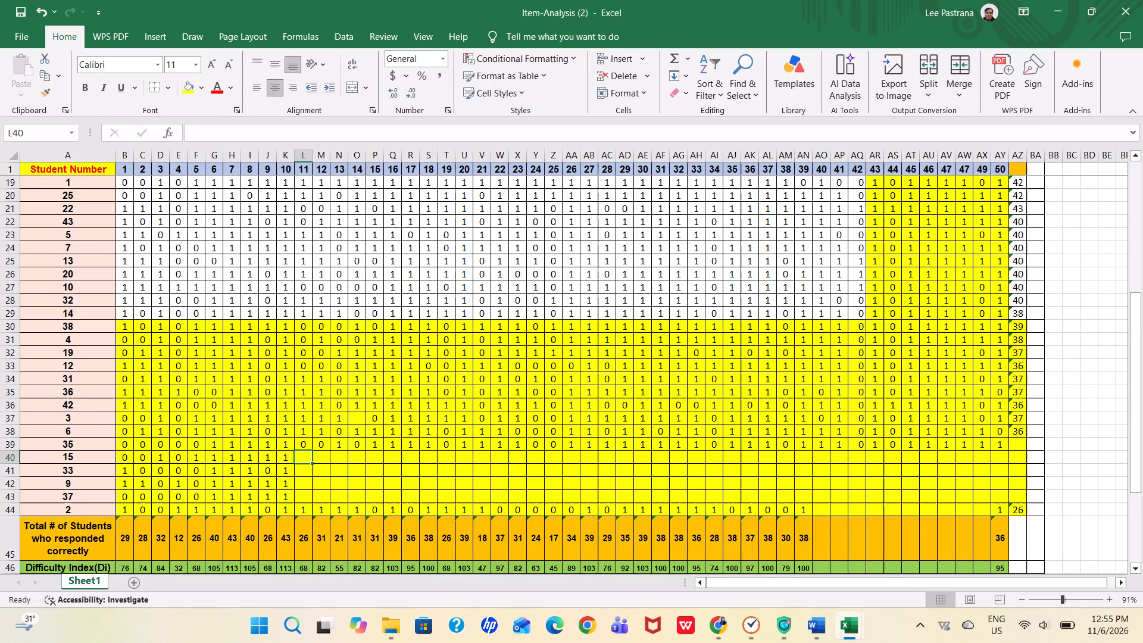
{"action": "key", "text": "0"}
{"action": "key", "text": "Down"}
{"action": "key", "text": "1"}
{"action": "key", "text": "Down"}
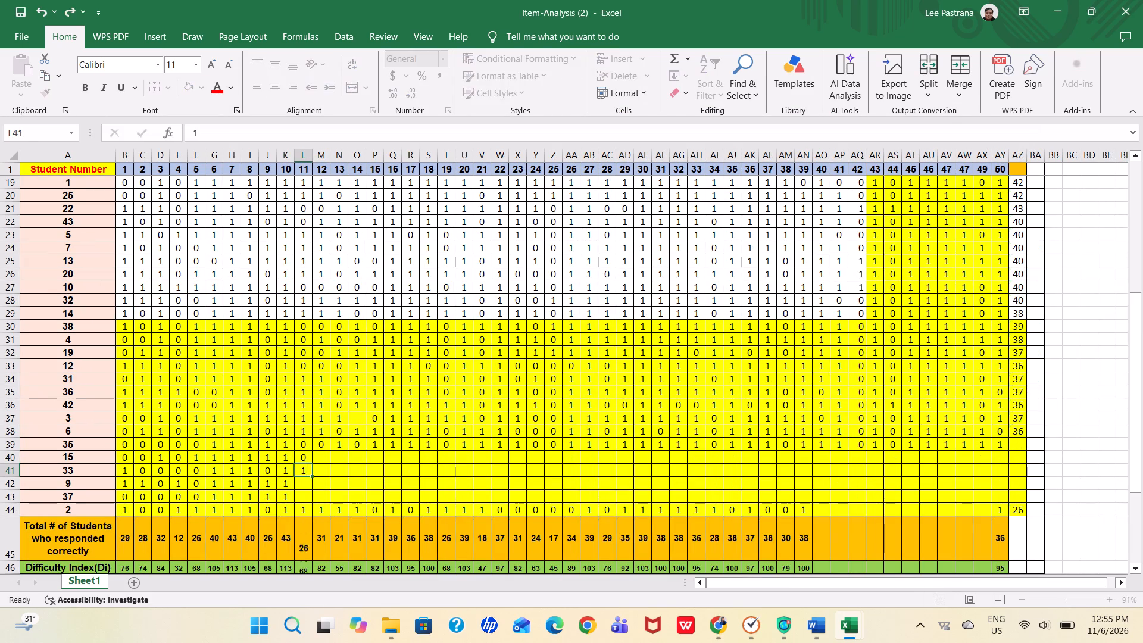
{"action": "key", "text": "0"}
{"action": "key", "text": "Down"}
{"action": "key", "text": "1"}
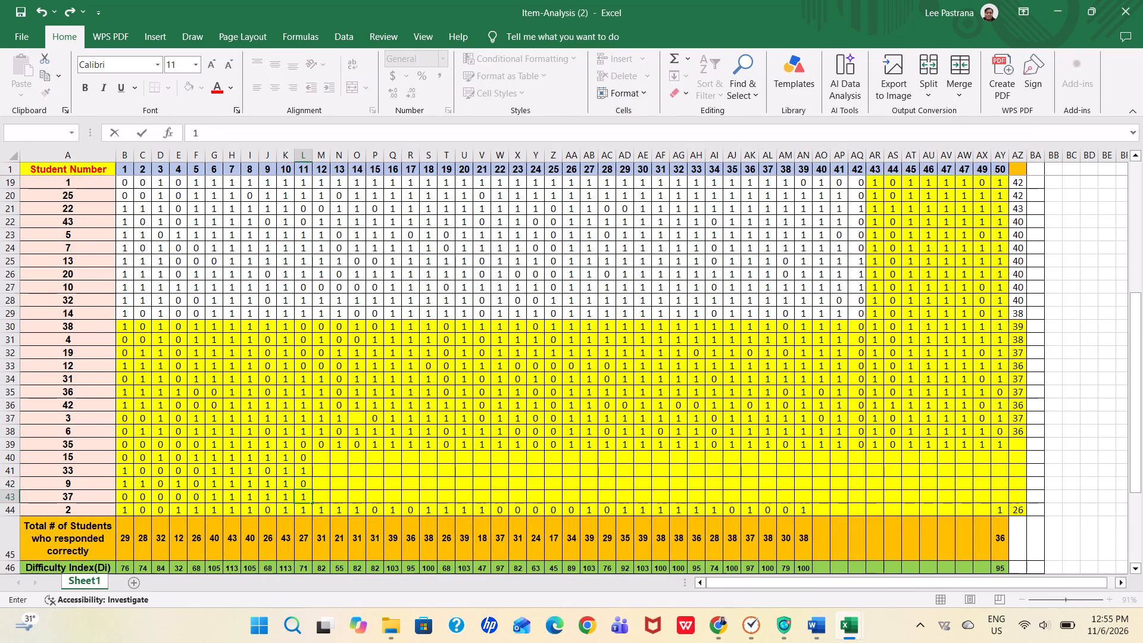
{"action": "key", "text": "Down"}
{"action": "key", "text": "0"}
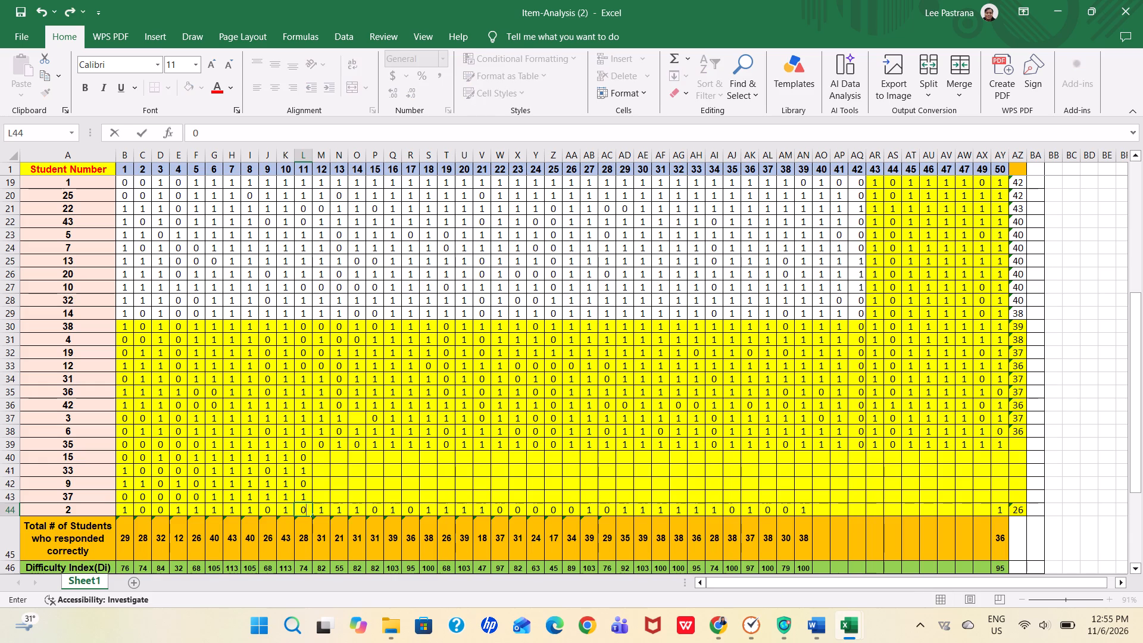
{"action": "key", "text": "Right"}
Consult Item-Analysis (1) and enter a score of 0 in item 12 for students 15, 33, 9, 37 and 2.
{"action": "key", "text": "Up"}
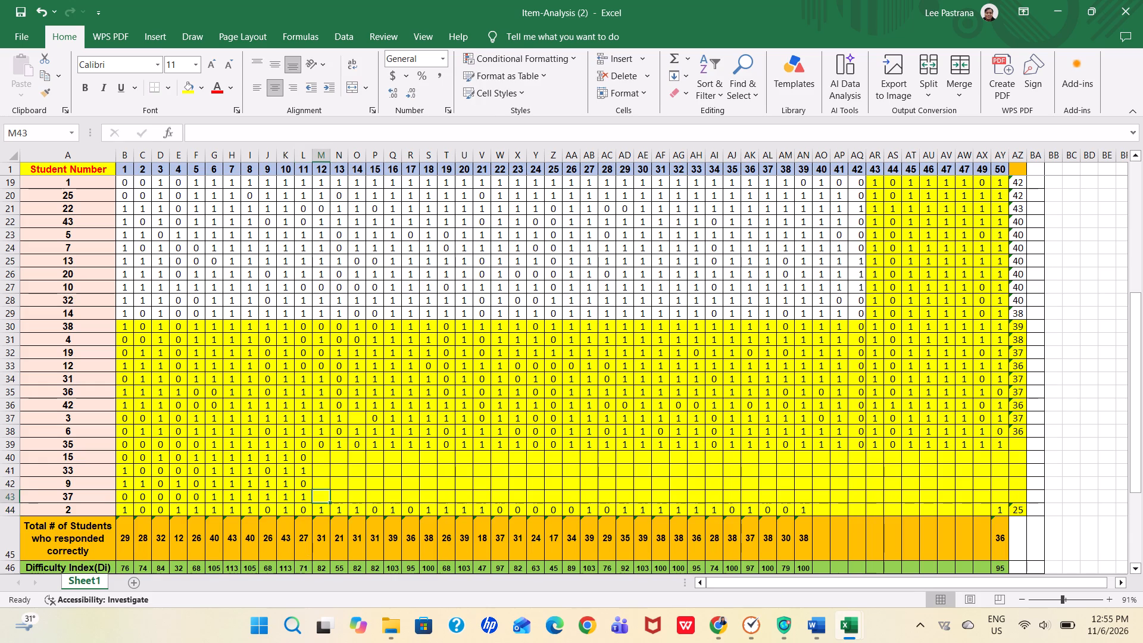
{"action": "key", "text": "Up"}
{"action": "key", "text": "Up"}
{"action": "key", "text": "Up"}
{"action": "key", "text": "alt+Tab"}
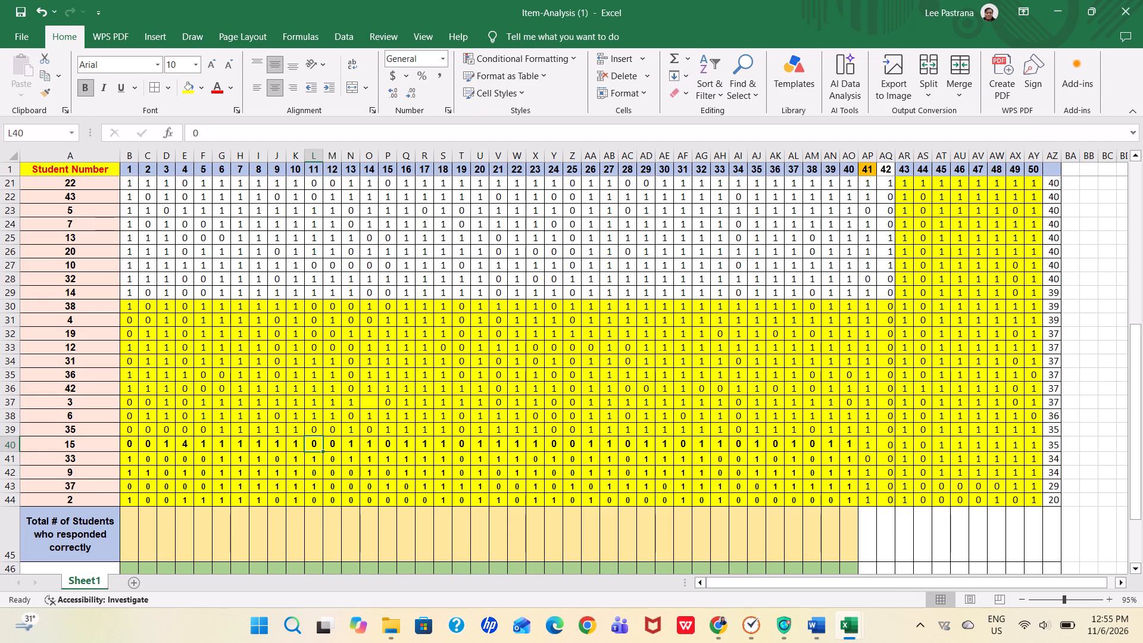
{"action": "key", "text": "alt+Tab"}
{"action": "key", "text": "0"}
{"action": "key", "text": "Down"}
{"action": "key", "text": "0"}
{"action": "key", "text": "Down"}
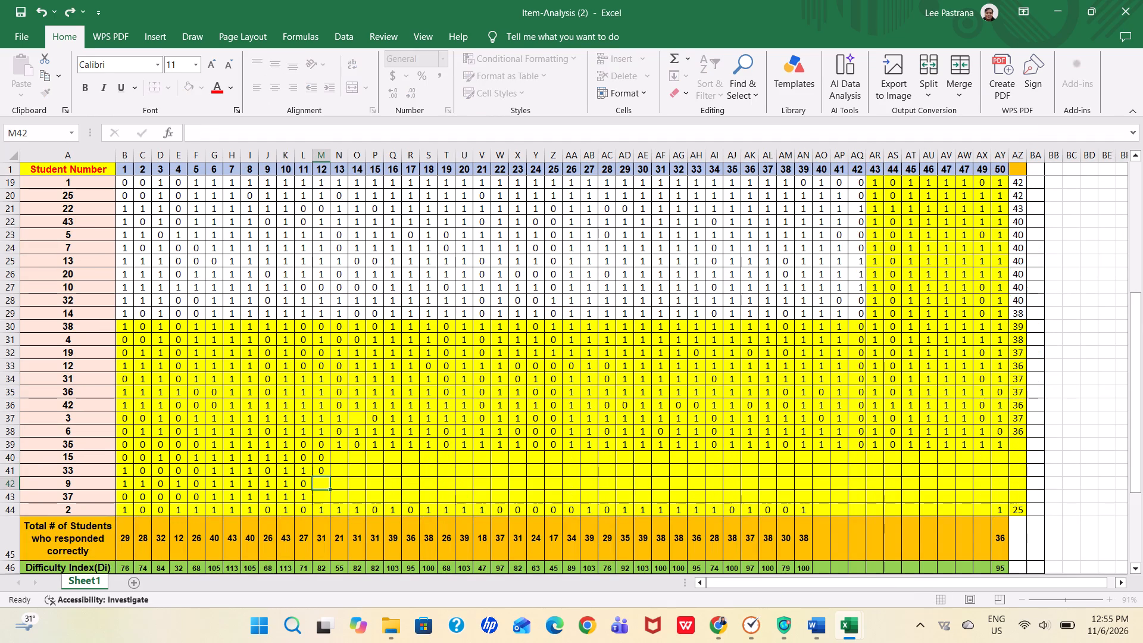
{"action": "key", "text": "0"}
{"action": "key", "text": "Down"}
{"action": "key", "text": "0"}
{"action": "key", "text": "Down"}
{"action": "key", "text": "0"}
{"action": "key", "text": "Down"}
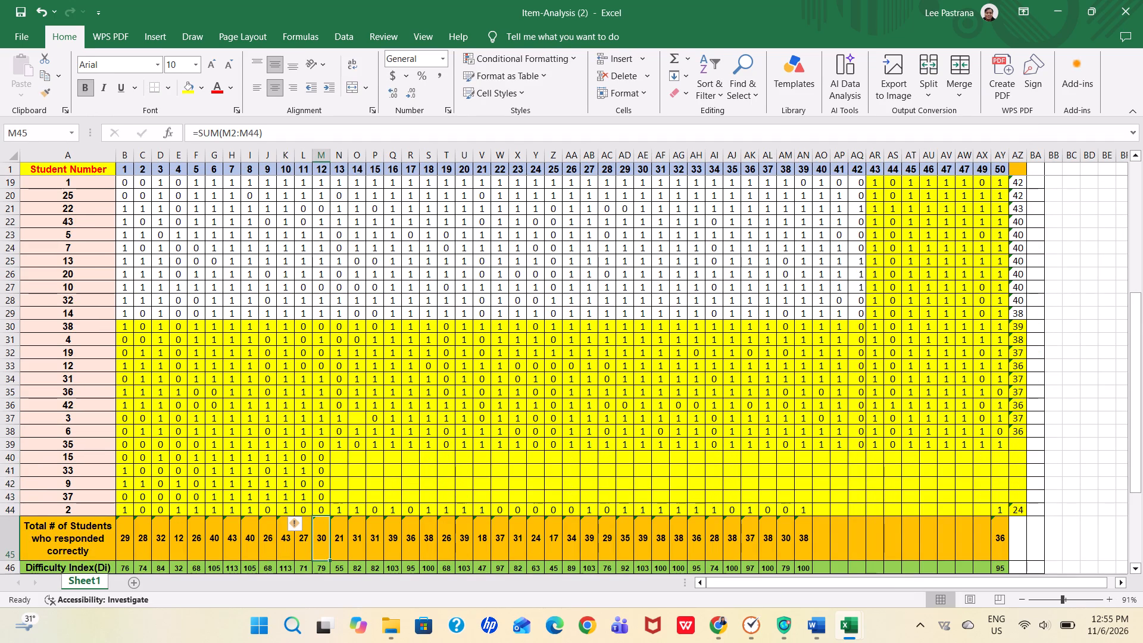
Consult Item-Analysis (1) and enter the item 13 scores 1, 1, 0, 0, 0 for students 15, 33, 9, 37 and 2.
{"action": "key", "text": "Right"}
{"action": "key", "text": "Up"}
{"action": "key", "text": "Up"}
{"action": "key", "text": "Up"}
{"action": "key", "text": "Up"}
{"action": "key", "text": "Up"}
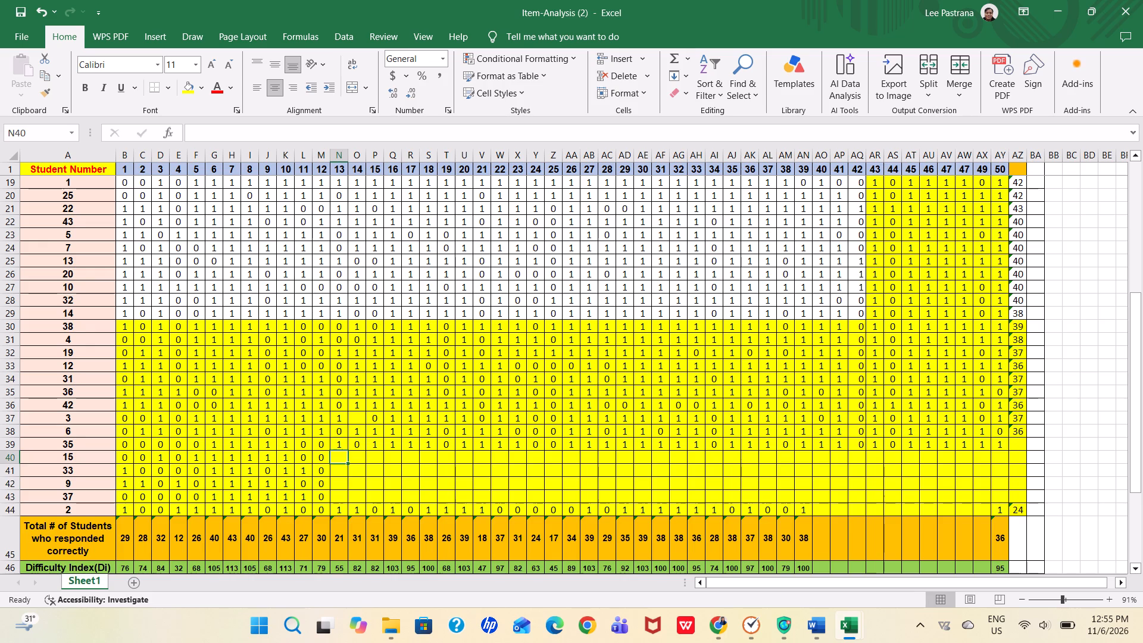
{"action": "key", "text": "alt+Tab"}
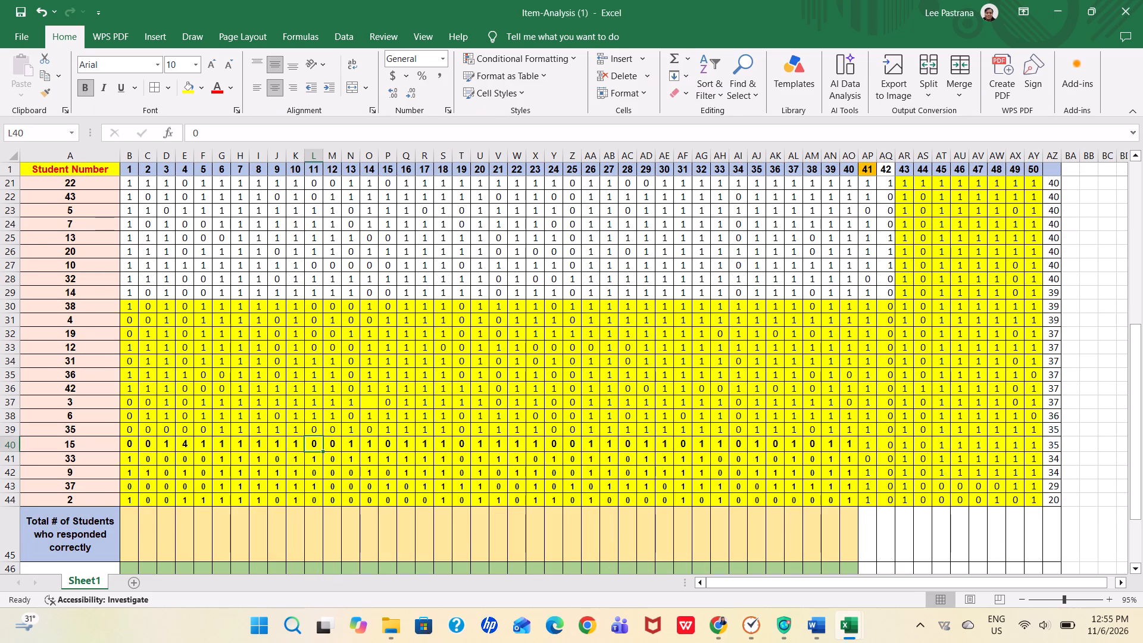
{"action": "key", "text": "alt+Tab"}
{"action": "key", "text": "1"}
{"action": "key", "text": "Down"}
{"action": "key", "text": "1"}
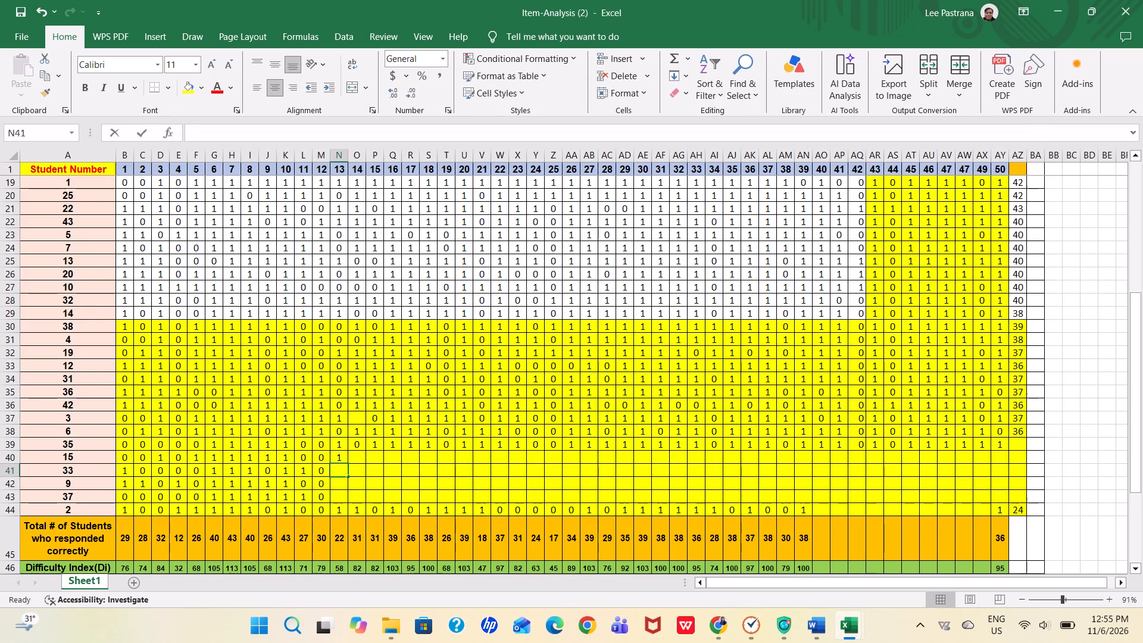
{"action": "key", "text": "Down"}
{"action": "key", "text": "0"}
{"action": "key", "text": "Down"}
{"action": "key", "text": "0"}
{"action": "key", "text": "Down"}
{"action": "key", "text": "0"}
{"action": "key", "text": "Down"}
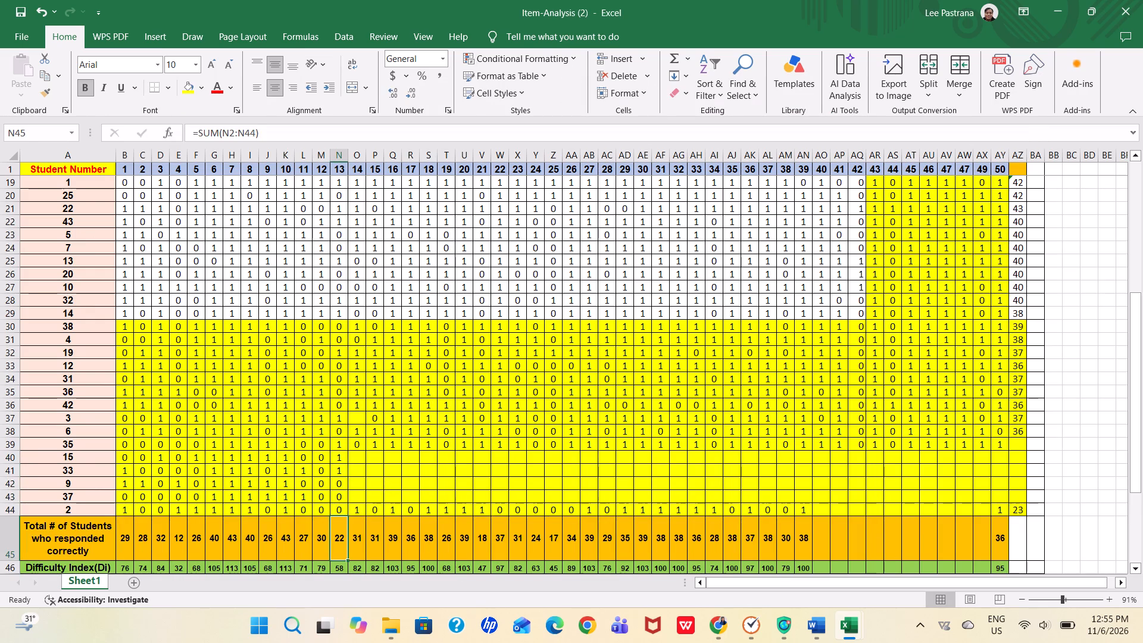
Consult Item-Analysis (1) for the item 14 scores of the last five students, and return to Item-Analysis (2).
{"action": "key", "text": "Up"}
{"action": "key", "text": "Up"}
{"action": "key", "text": "Right"}
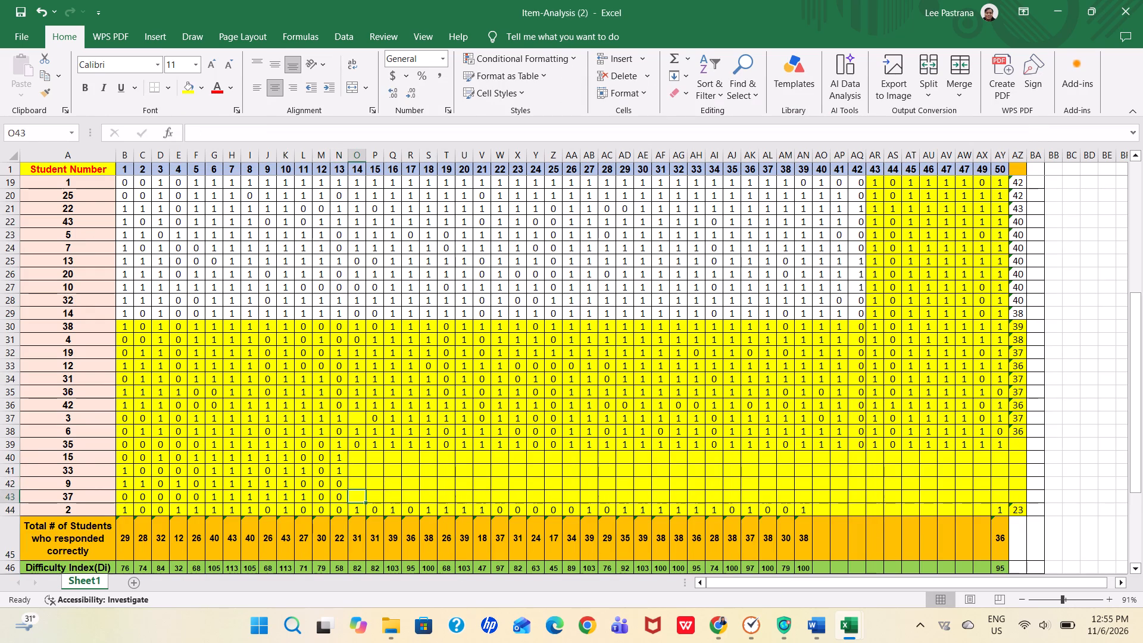
{"action": "key", "text": "Up"}
{"action": "key", "text": "Up"}
{"action": "key", "text": "Up"}
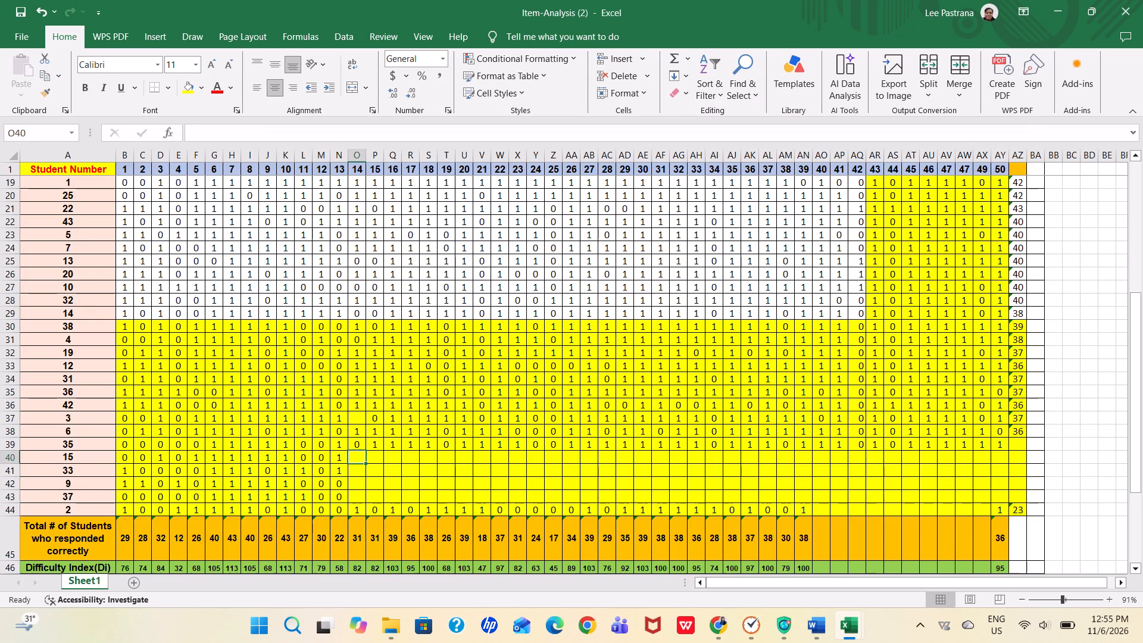
{"action": "key", "text": "Up"}
{"action": "key", "text": "Up"}
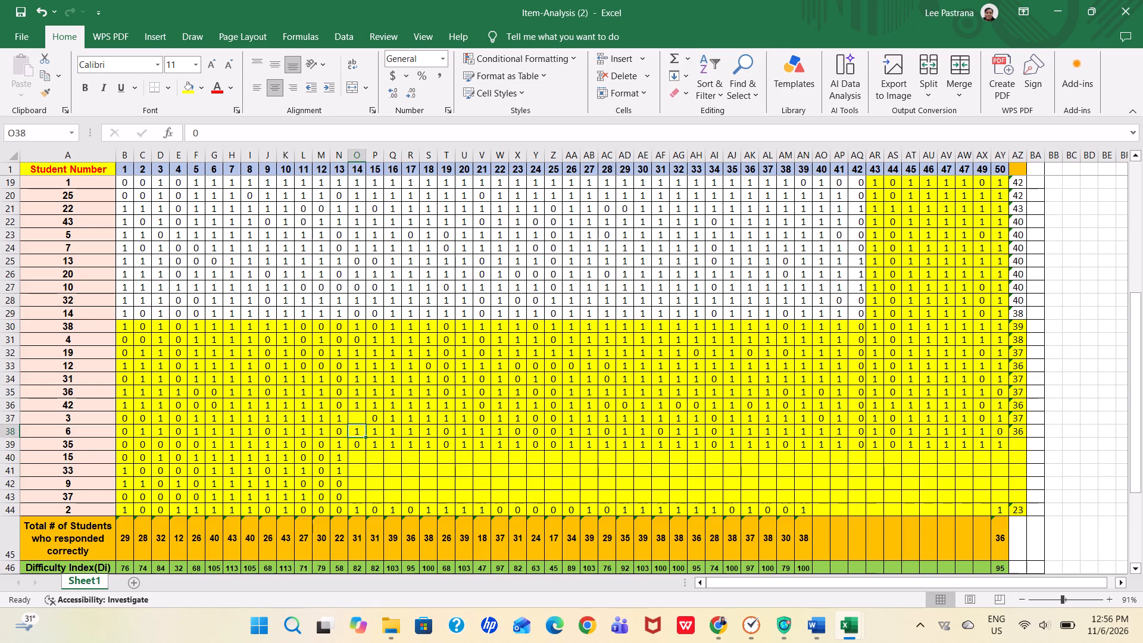
{"action": "key", "text": "alt+Tab"}
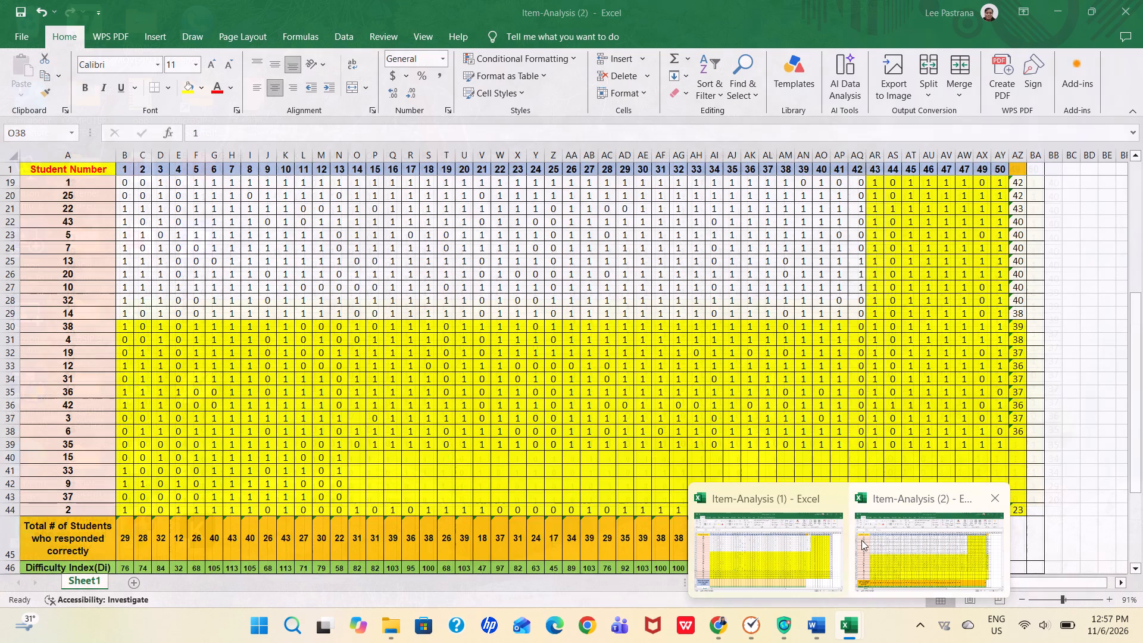
{"action": "left_click", "coordinate": [861, 540]}
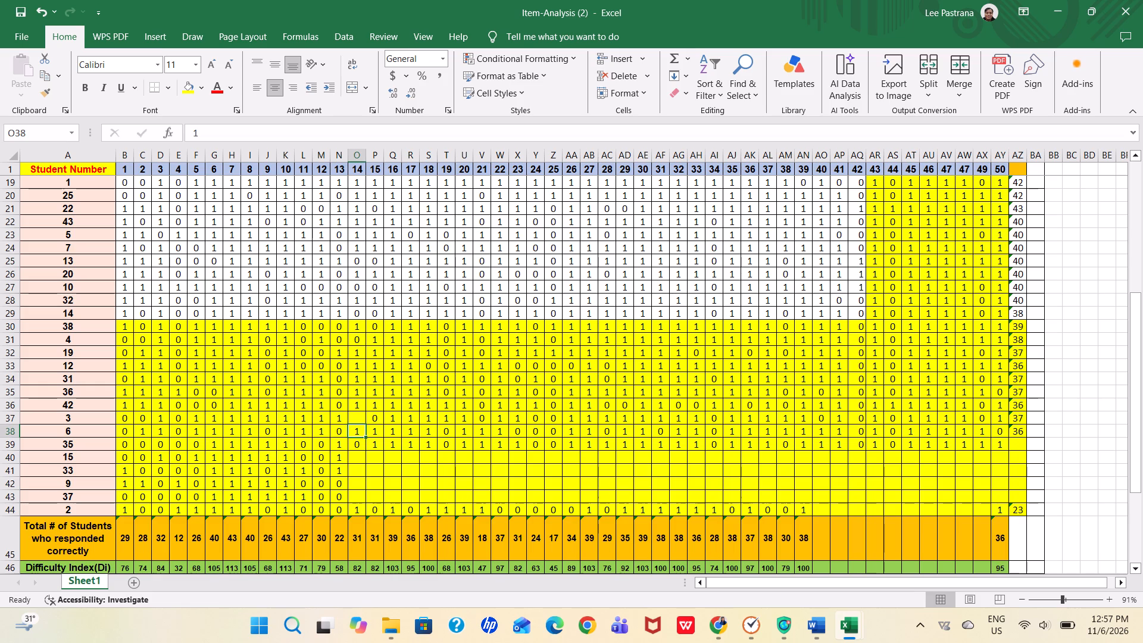
{"action": "key", "text": "alt+Tab"}
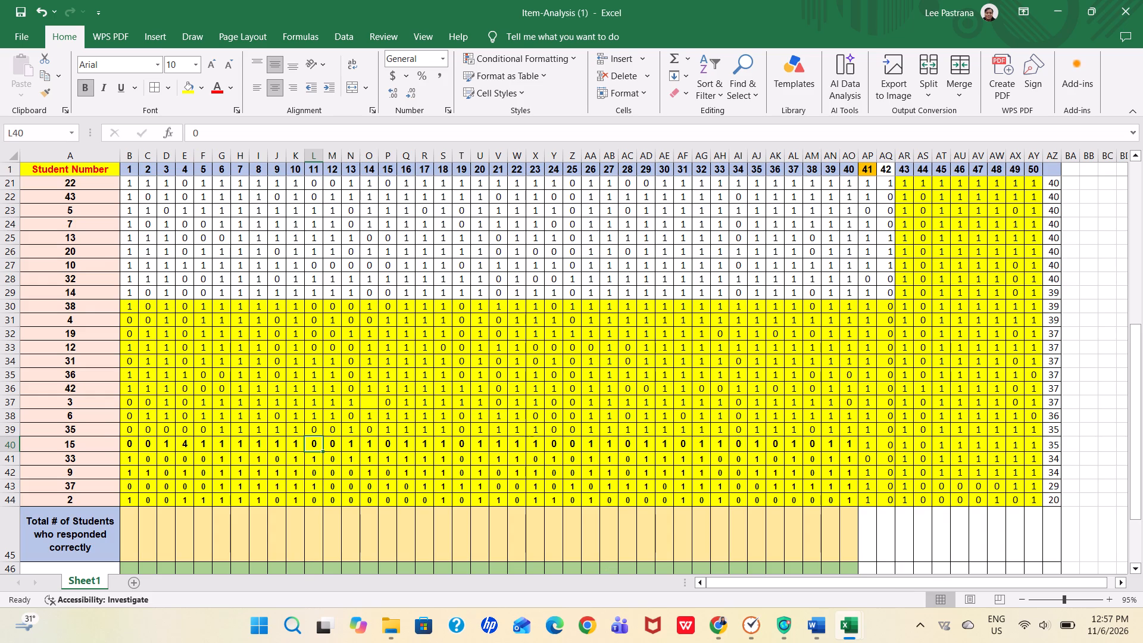
{"action": "key", "text": "alt+Tab"}
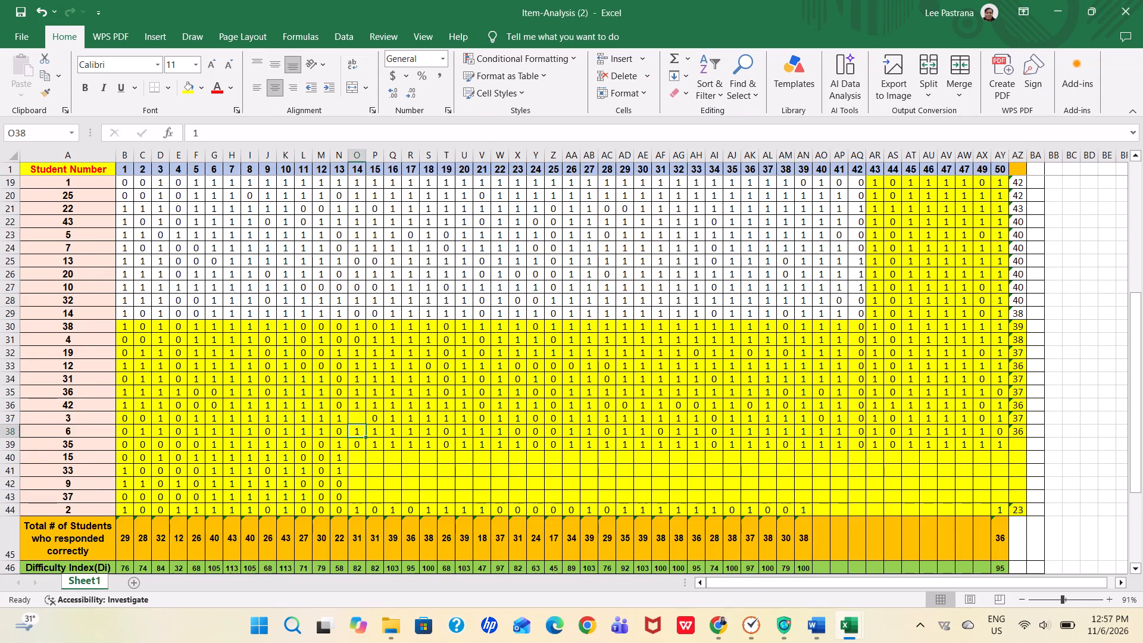
Check the formula error options for student 1's total score in cell AZ19.
{"action": "left_click", "coordinate": [1025, 184]}
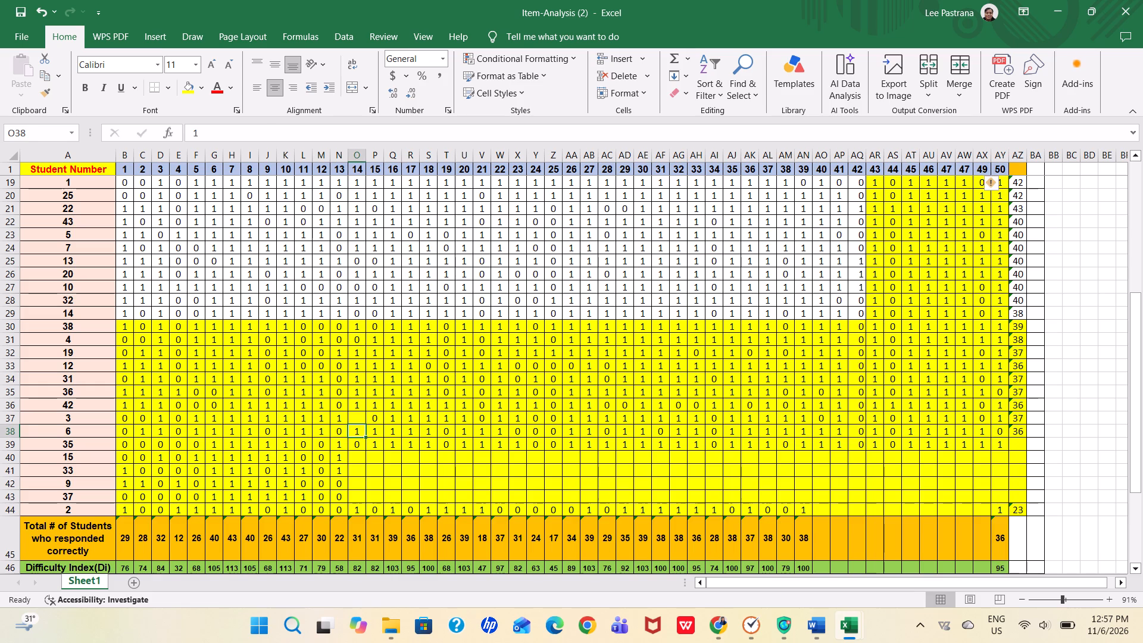
{"action": "left_click", "coordinate": [994, 185]}
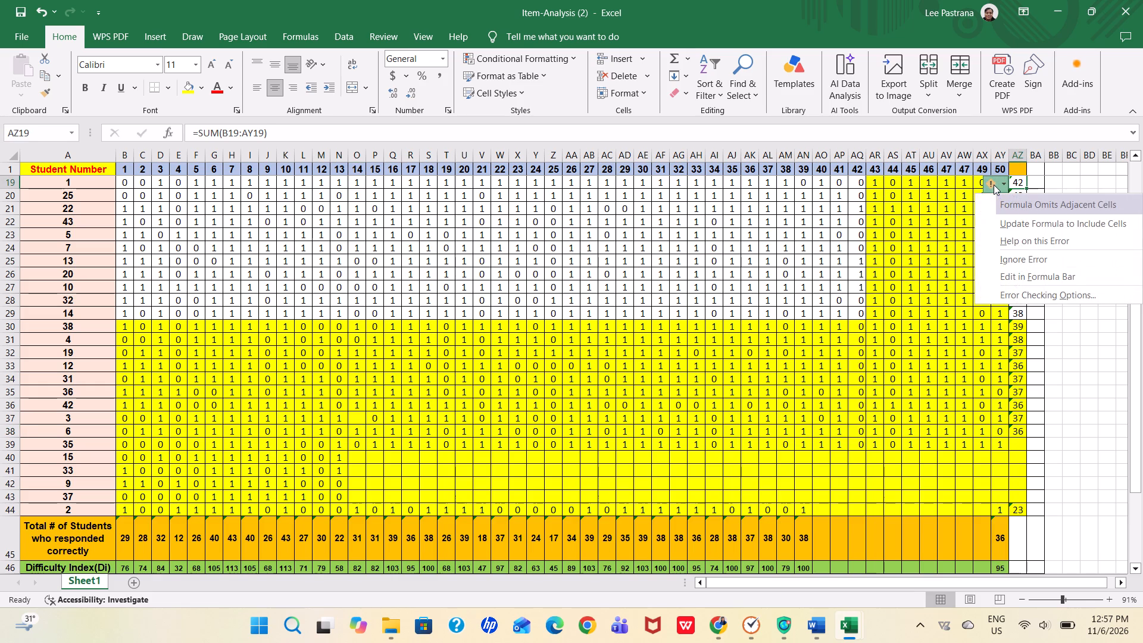
{"action": "left_click", "coordinate": [1000, 201]}
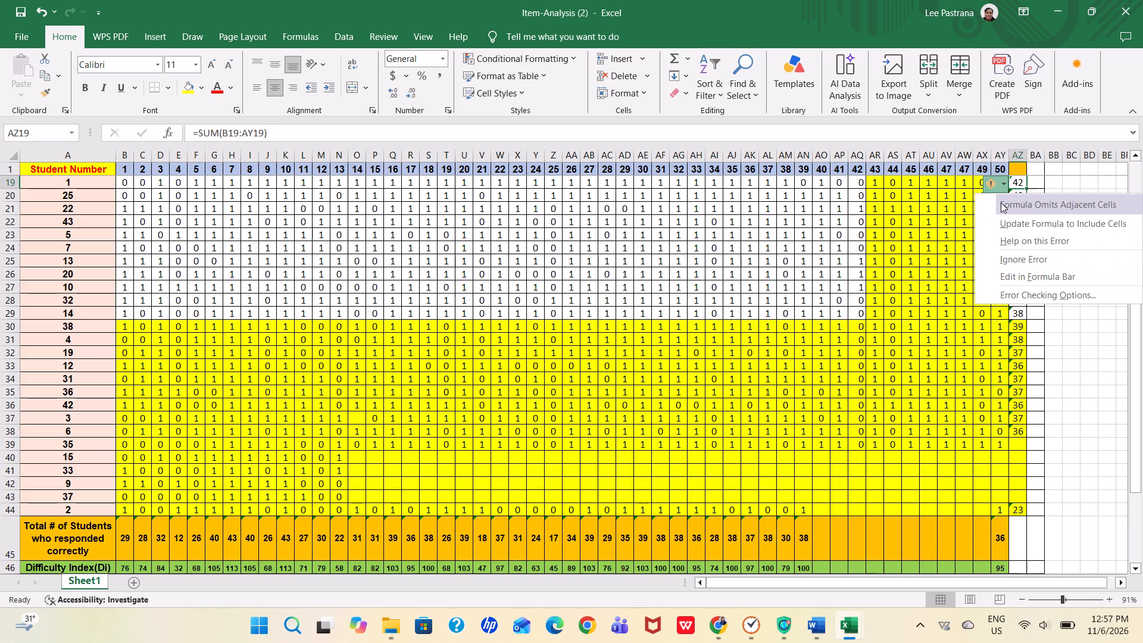
{"action": "left_click", "coordinate": [1001, 202]}
{"action": "left_click", "coordinate": [1024, 174]}
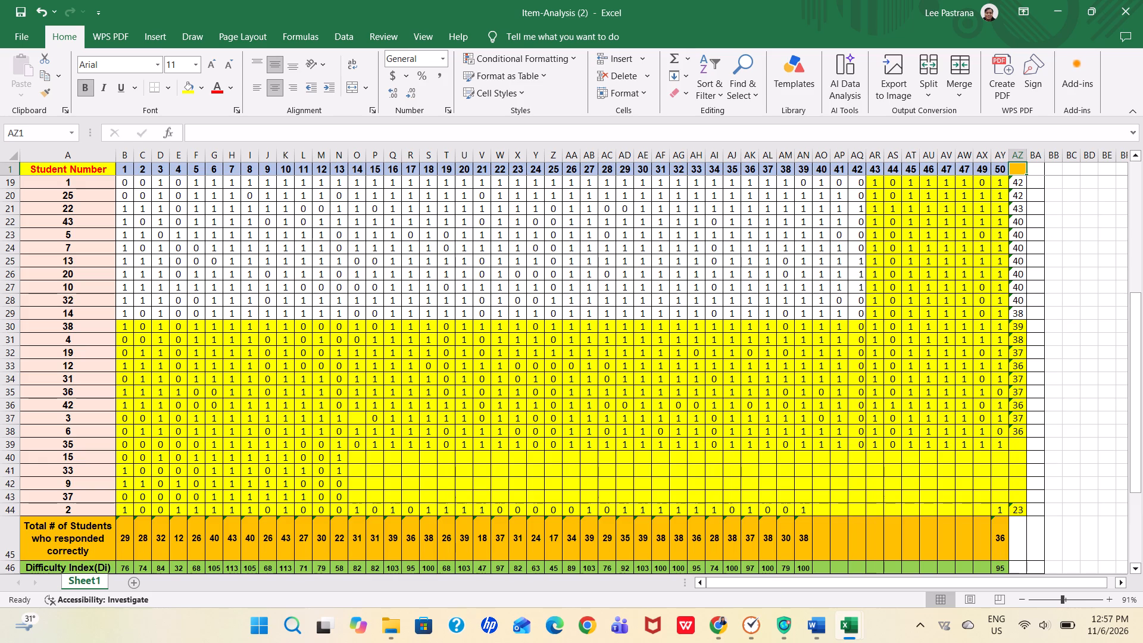
{"action": "left_click", "coordinate": [1023, 177]}
Replace the total scores of students 1 and 25 in cells AZ19 and AZ20 with 47.
{"action": "left_click", "coordinate": [1020, 182]}
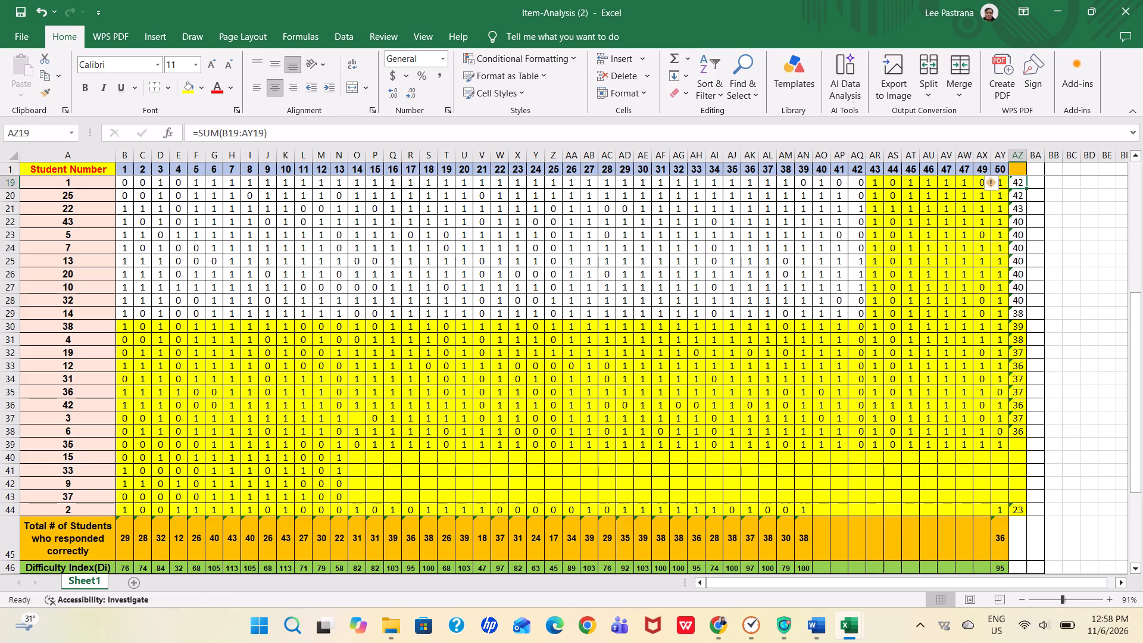
{"action": "type", "text": "47"}
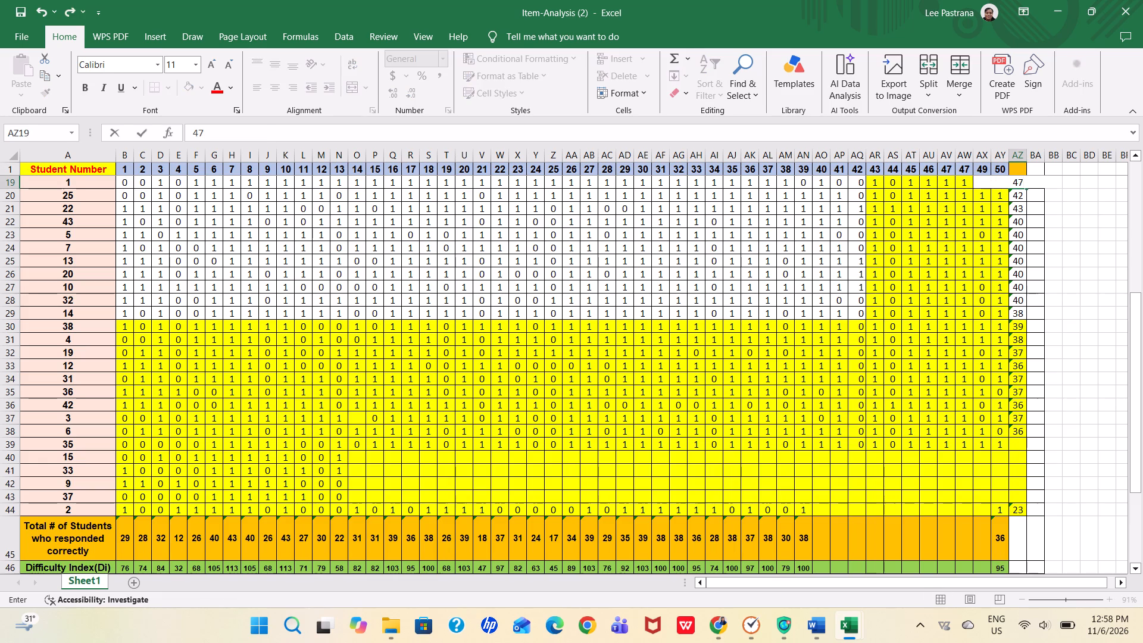
{"action": "key", "text": "Down"}
{"action": "type", "text": "47"}
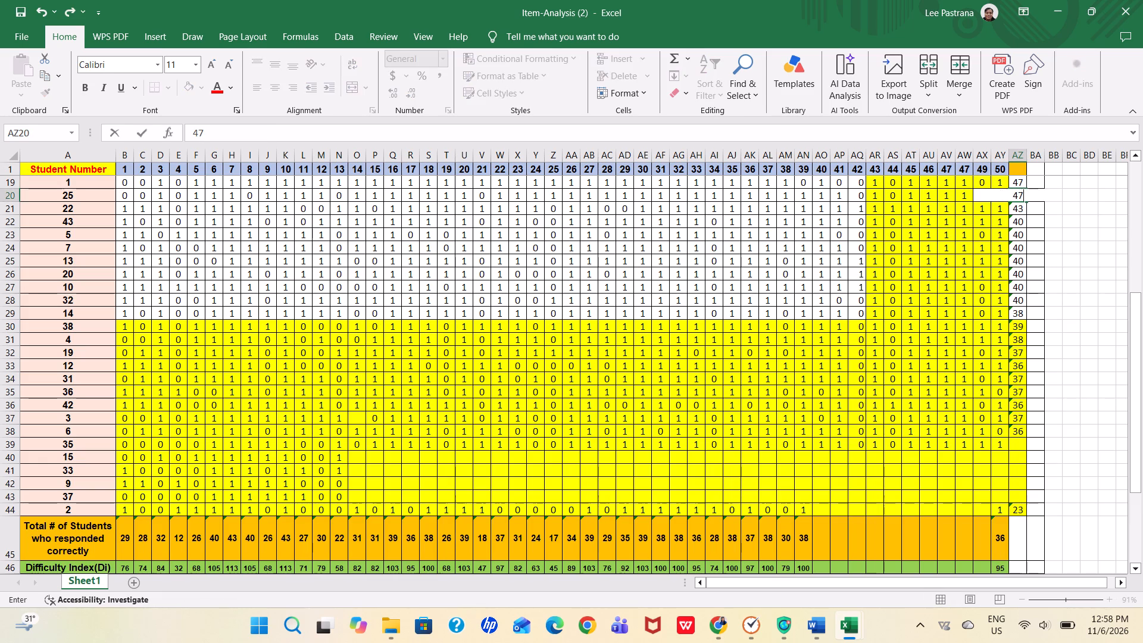
{"action": "key", "text": "Down"}
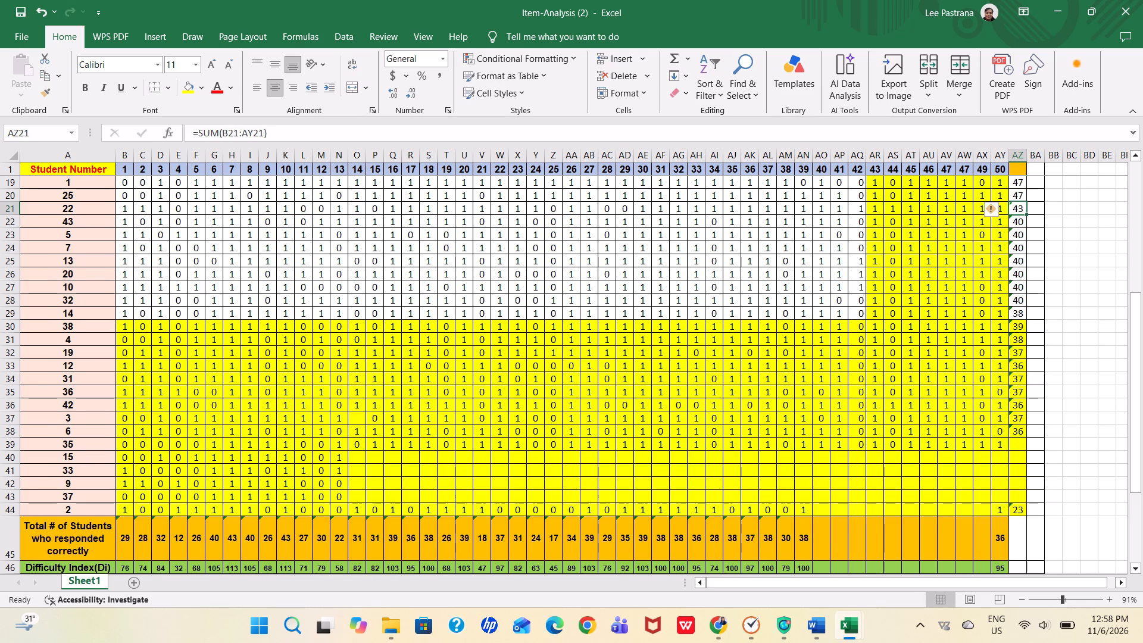
Copy the total scores in AZ4:AZ44 of Item-Analysis (1), from student 21 down to student 2.
{"action": "key", "text": "alt+Tab"}
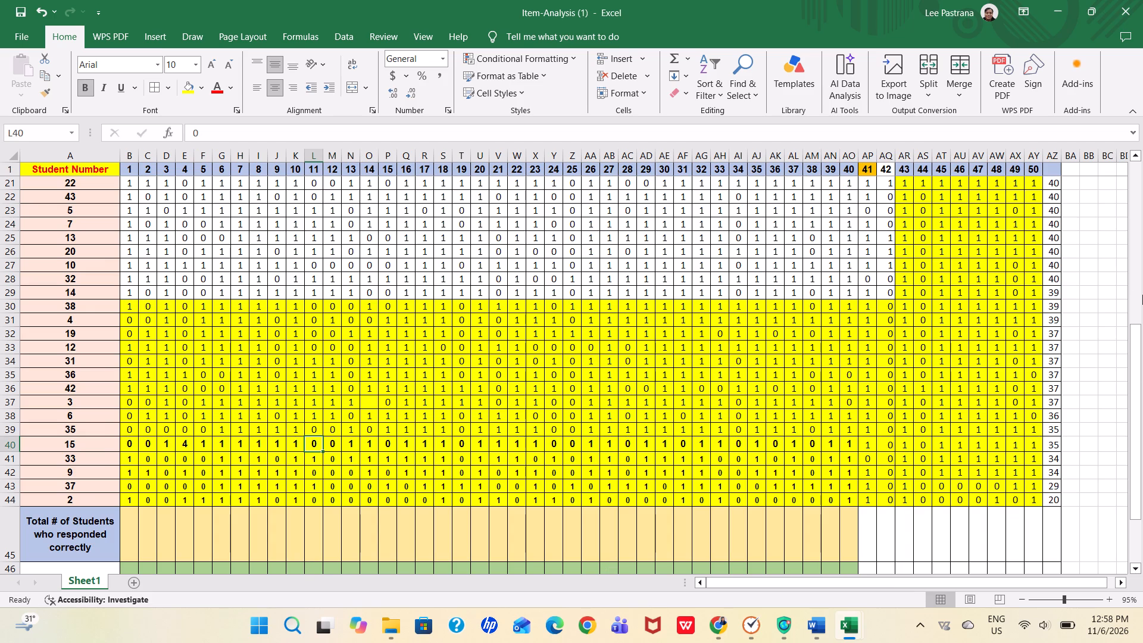
{"action": "left_click_drag", "start_coordinate": [1136, 391], "coordinate": [1142, 218]}
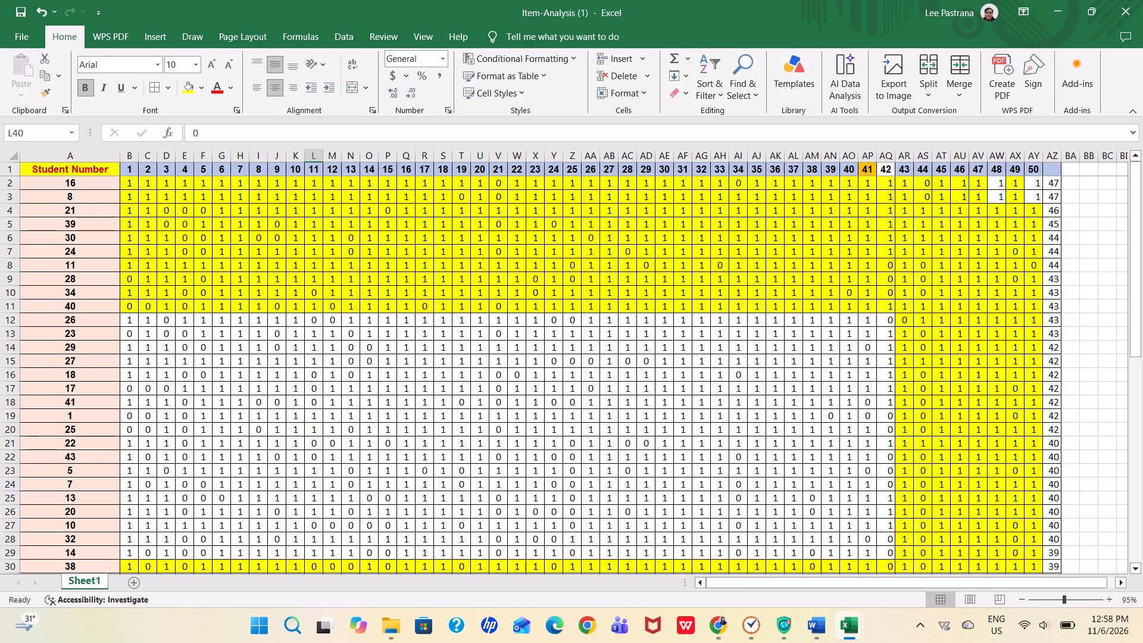
{"action": "left_click_drag", "start_coordinate": [1045, 207], "coordinate": [1055, 316]}
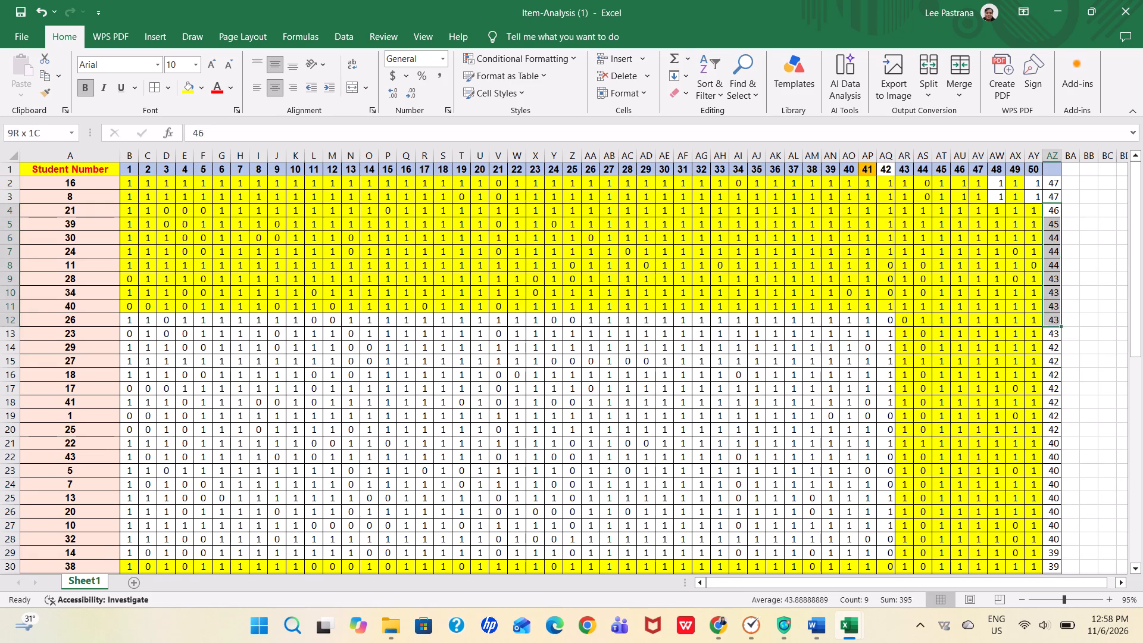
{"action": "left_click_drag", "start_coordinate": [1055, 316], "coordinate": [1056, 588]}
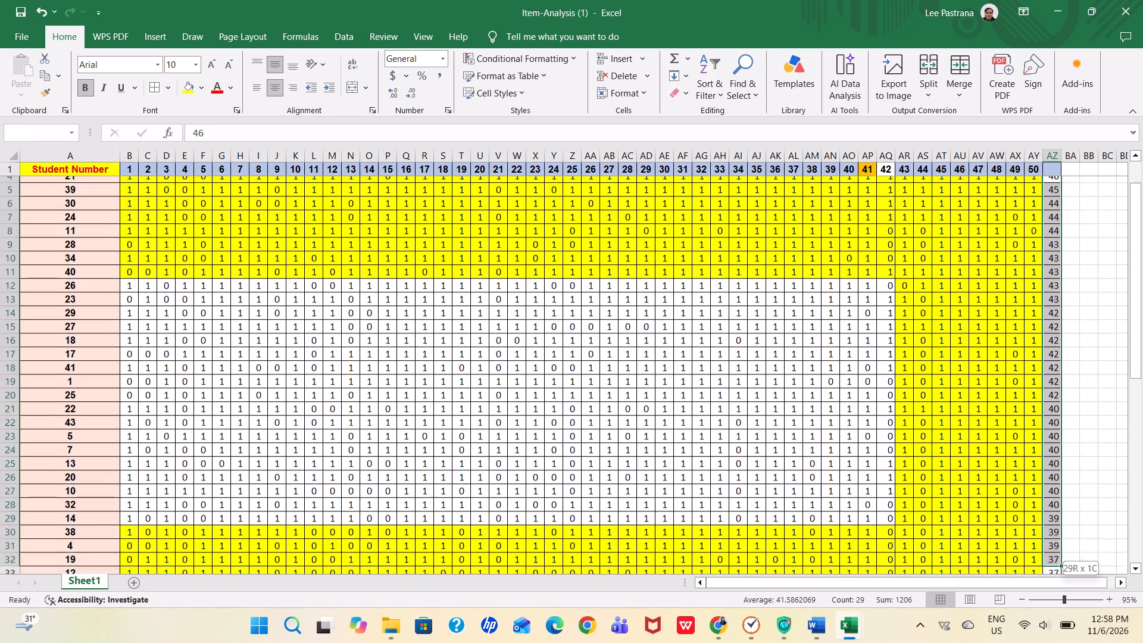
{"action": "left_click_drag", "start_coordinate": [1056, 588], "coordinate": [1051, 525]}
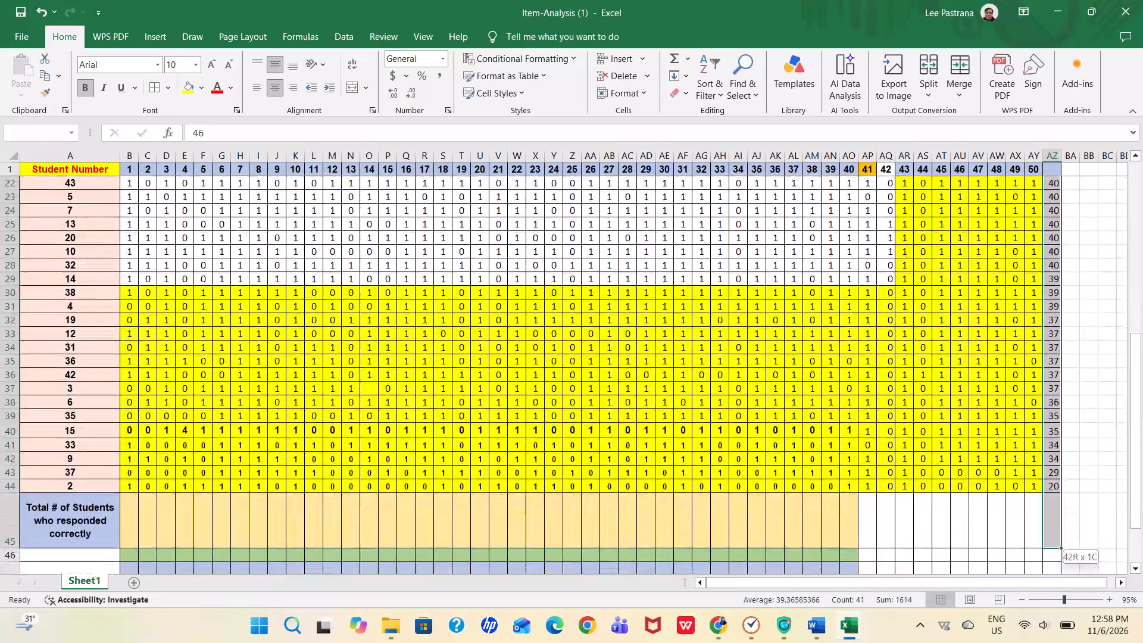
{"action": "left_click_drag", "start_coordinate": [1051, 525], "coordinate": [1055, 486]}
{"action": "key", "text": "ctrl+c"}
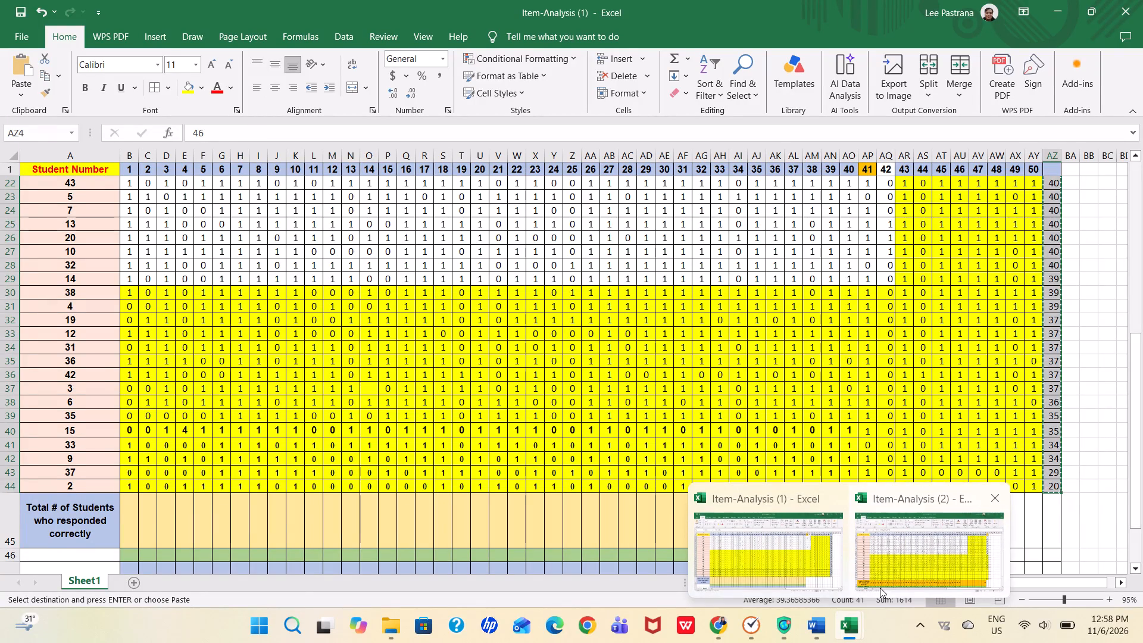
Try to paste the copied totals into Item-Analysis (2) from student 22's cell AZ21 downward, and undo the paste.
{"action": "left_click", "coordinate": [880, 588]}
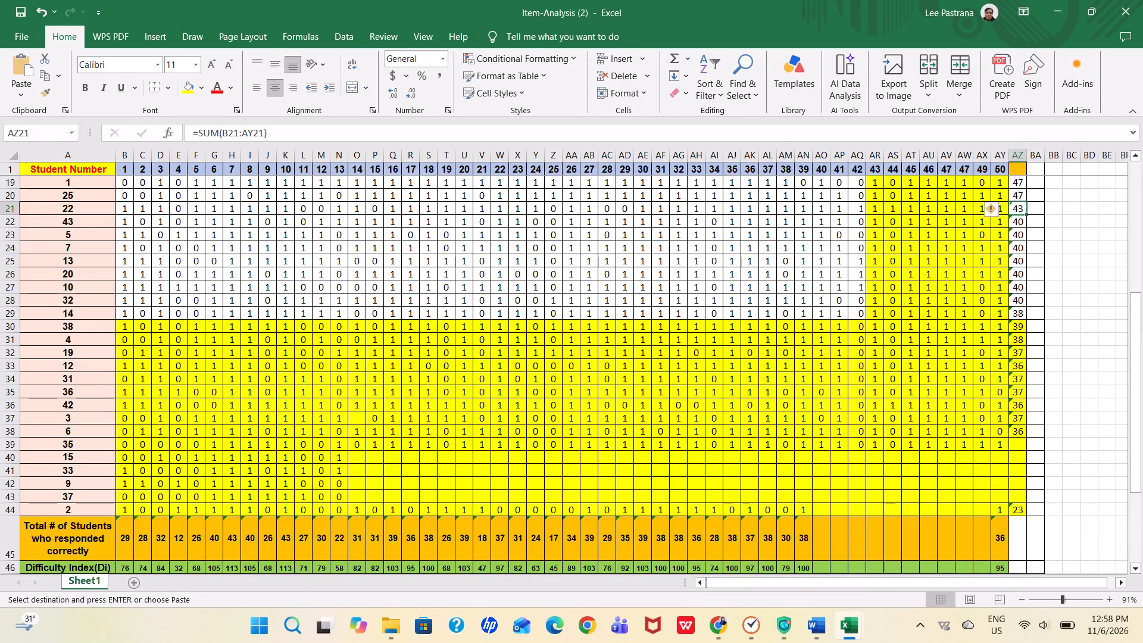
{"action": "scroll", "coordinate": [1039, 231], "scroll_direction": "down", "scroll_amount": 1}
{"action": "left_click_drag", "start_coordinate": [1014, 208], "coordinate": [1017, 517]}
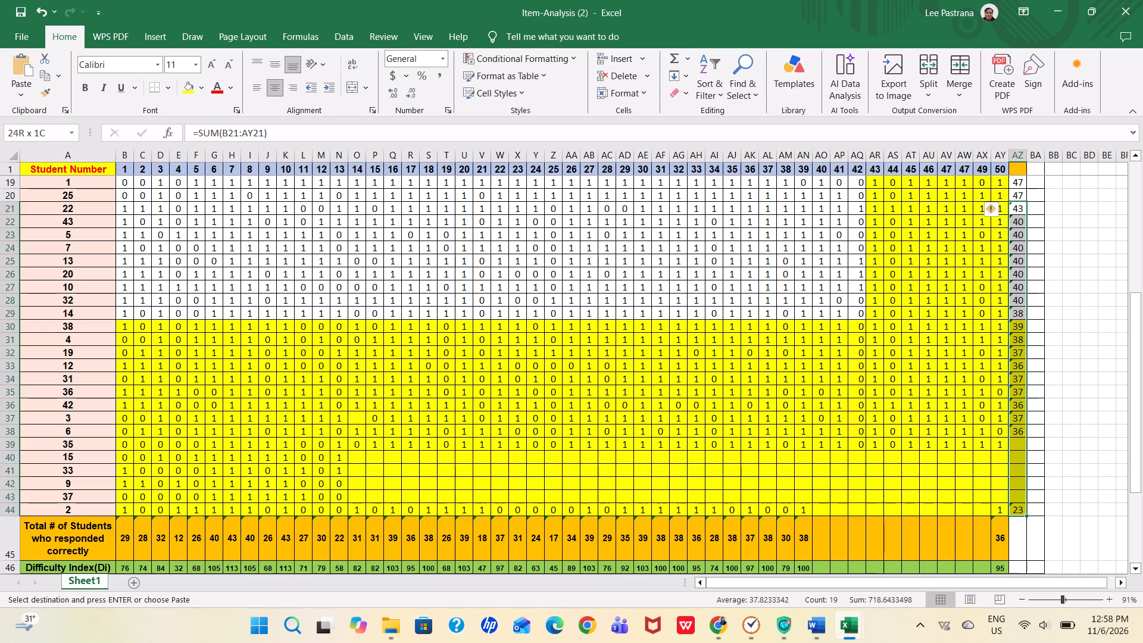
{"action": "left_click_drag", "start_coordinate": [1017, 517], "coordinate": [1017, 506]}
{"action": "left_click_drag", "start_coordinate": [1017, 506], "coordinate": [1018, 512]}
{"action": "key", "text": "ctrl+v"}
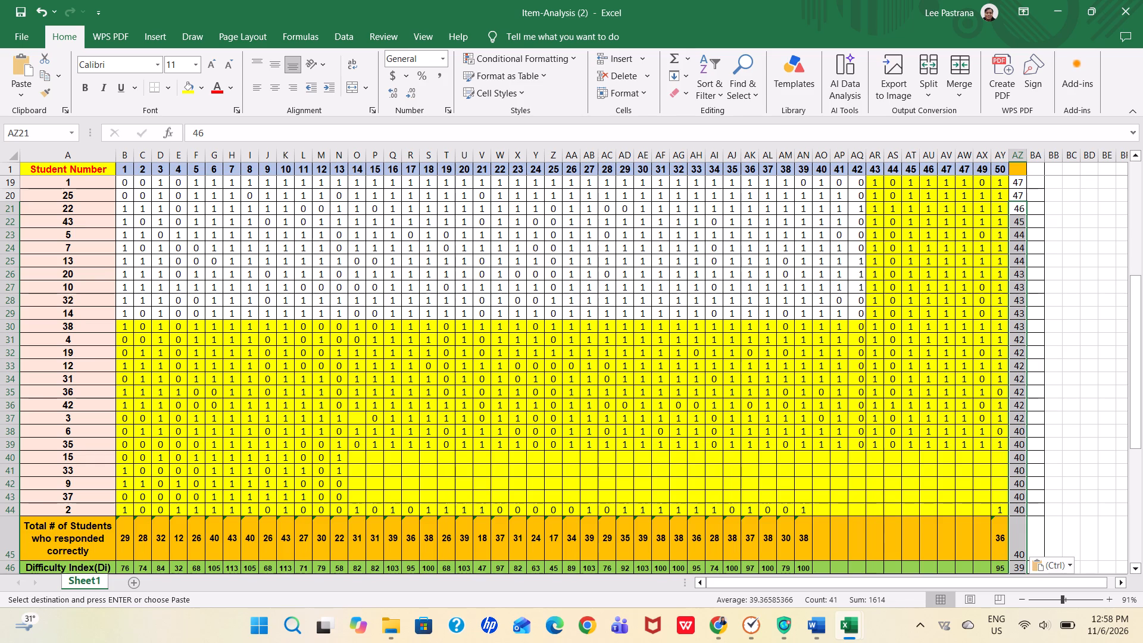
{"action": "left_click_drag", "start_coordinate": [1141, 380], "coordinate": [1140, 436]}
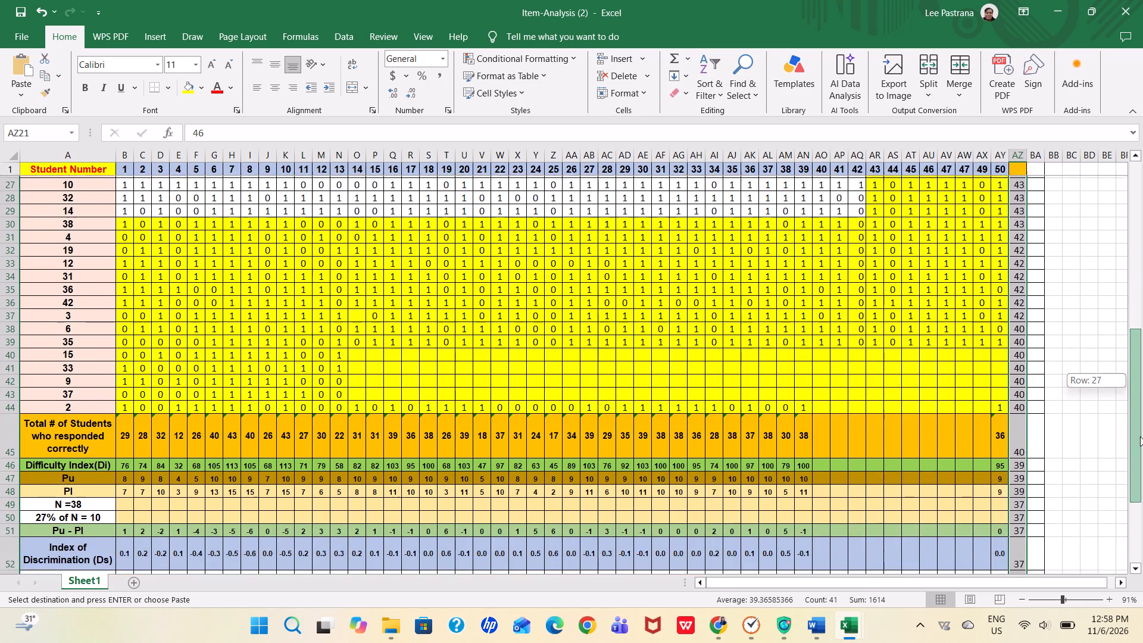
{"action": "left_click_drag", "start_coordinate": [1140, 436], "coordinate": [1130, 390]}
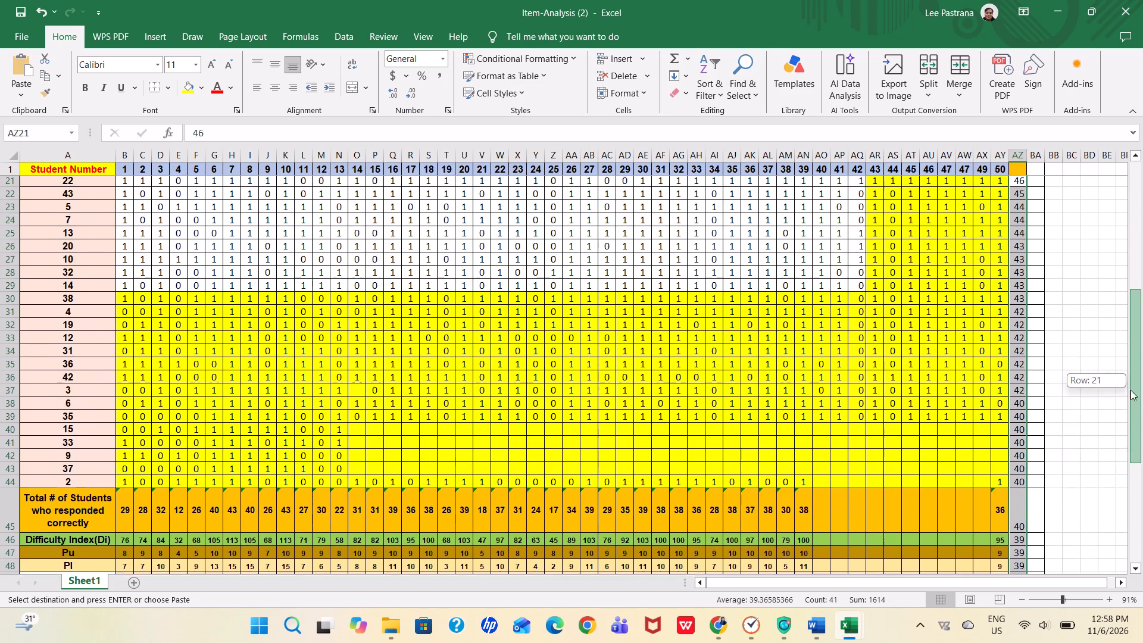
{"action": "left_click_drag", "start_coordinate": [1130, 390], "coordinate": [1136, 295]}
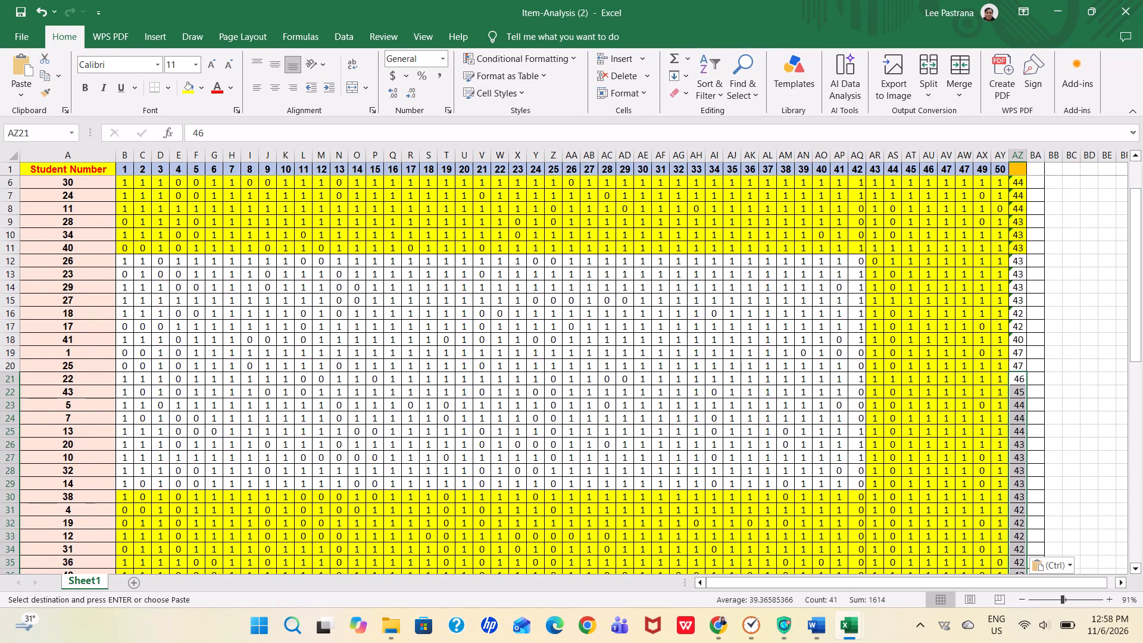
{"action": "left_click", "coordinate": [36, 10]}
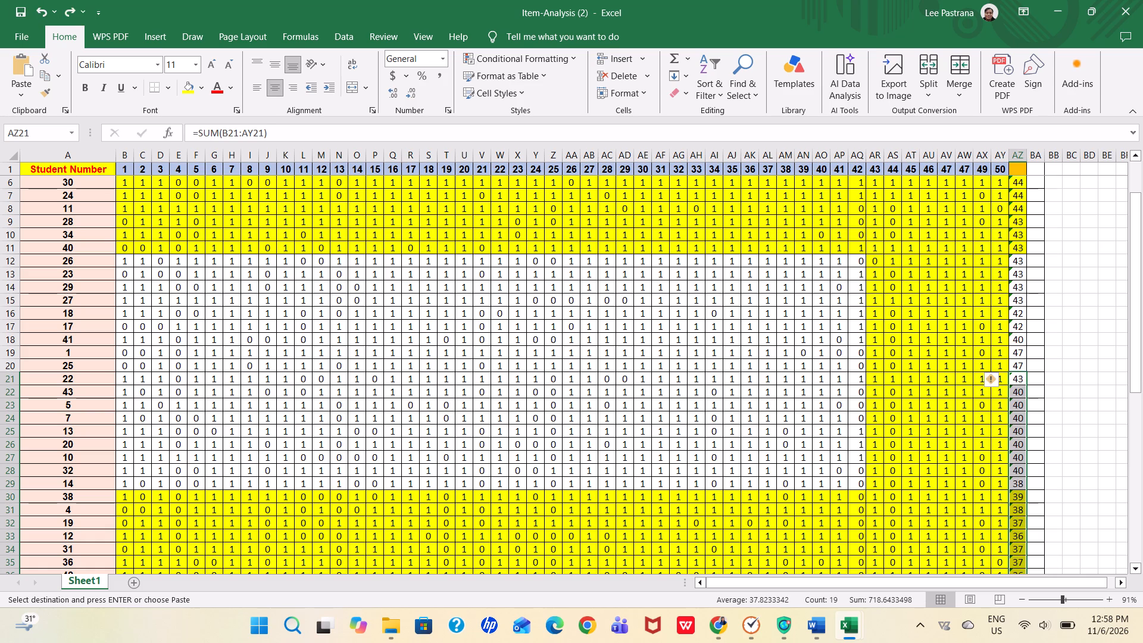
Check the copied range's starting row in Item-Analysis (1), and paste the totals over AZ4:AZ44 in Item-Analysis (2).
{"action": "left_click_drag", "start_coordinate": [1138, 252], "coordinate": [1140, 182]}
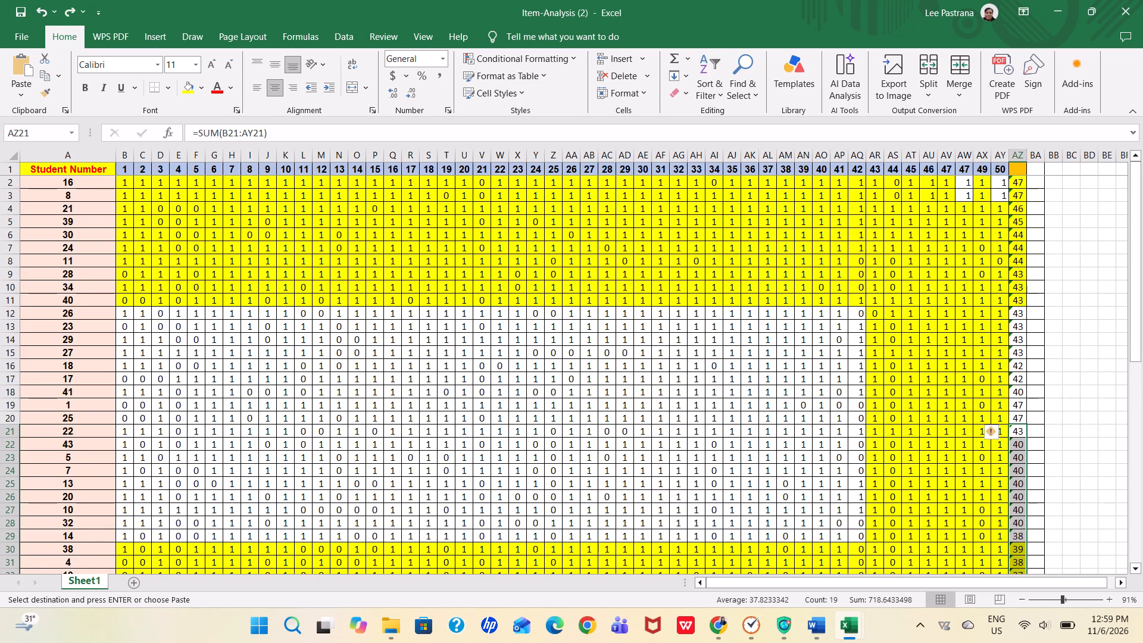
{"action": "key", "text": "alt+Tab"}
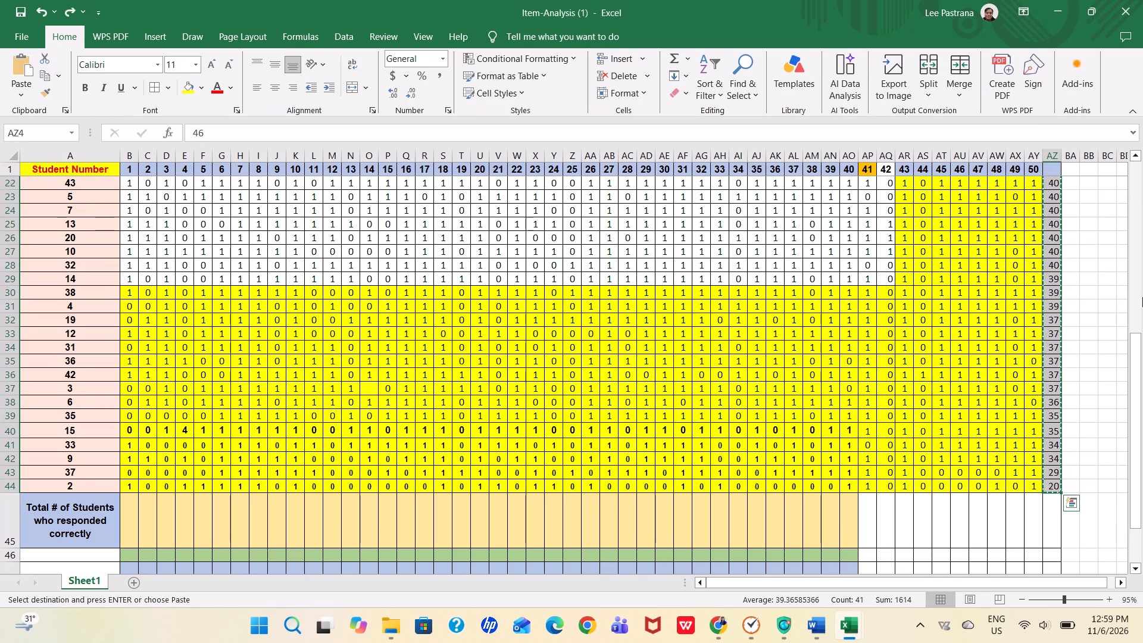
{"action": "left_click_drag", "start_coordinate": [1141, 354], "coordinate": [1142, 228]}
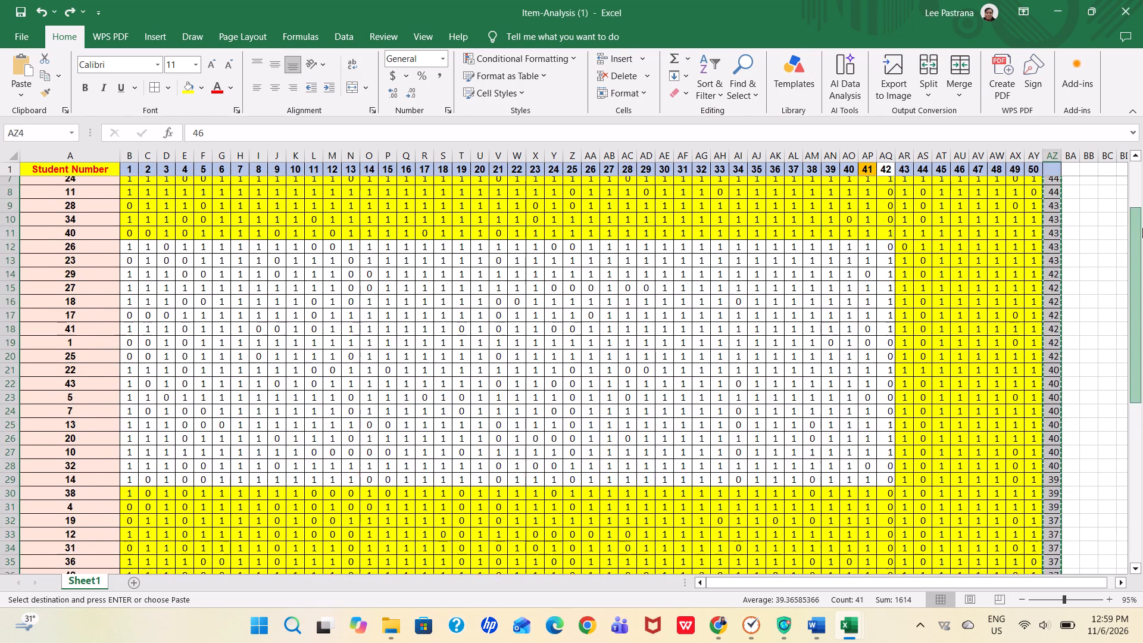
{"action": "left_click_drag", "start_coordinate": [1142, 228], "coordinate": [1142, 232]}
{"action": "left_click_drag", "start_coordinate": [1142, 232], "coordinate": [1142, 178]}
{"action": "left_click_drag", "start_coordinate": [1142, 229], "coordinate": [1142, 135]}
{"action": "left_click_drag", "start_coordinate": [1137, 227], "coordinate": [1139, 127]}
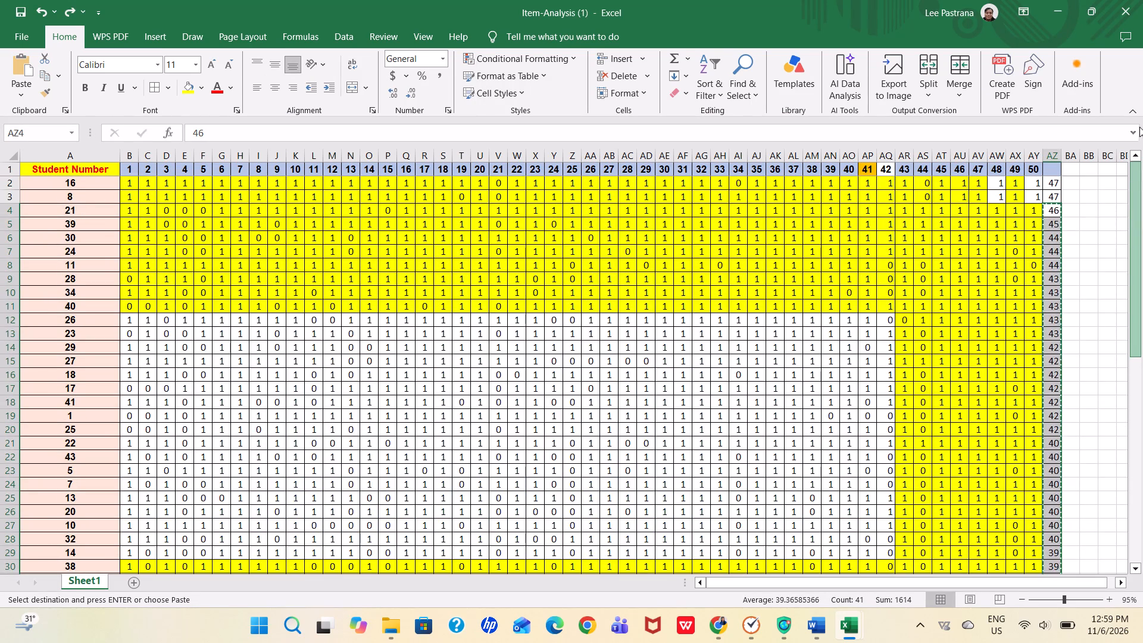
{"action": "left_click_drag", "start_coordinate": [1139, 127], "coordinate": [1139, 118]}
{"action": "key", "text": "alt+Tab"}
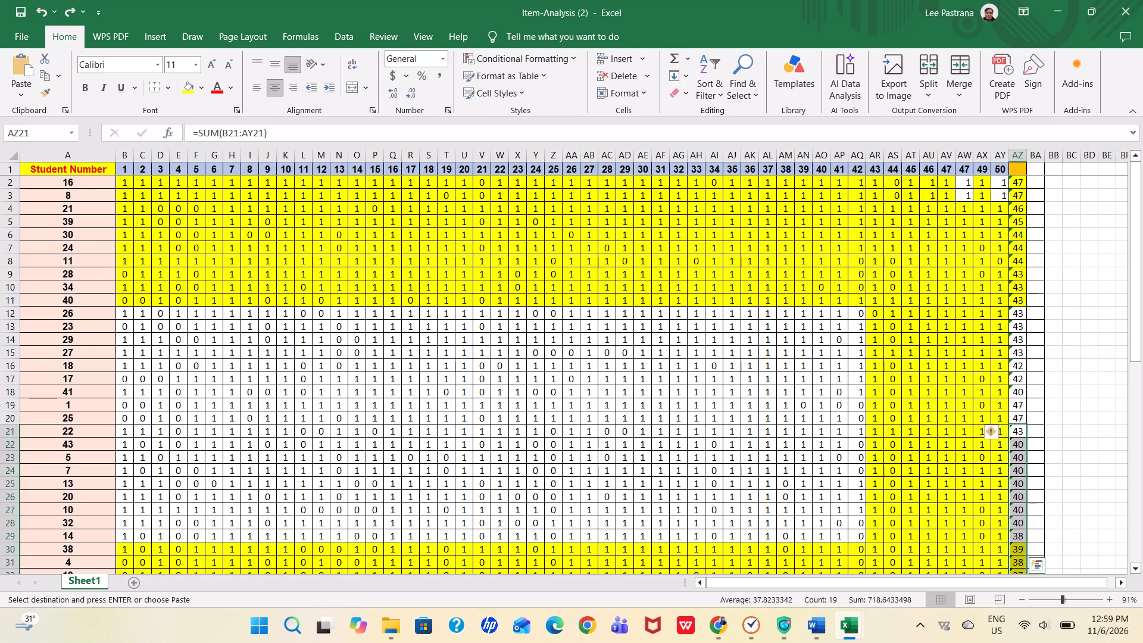
{"action": "left_click_drag", "start_coordinate": [1013, 210], "coordinate": [1019, 220]}
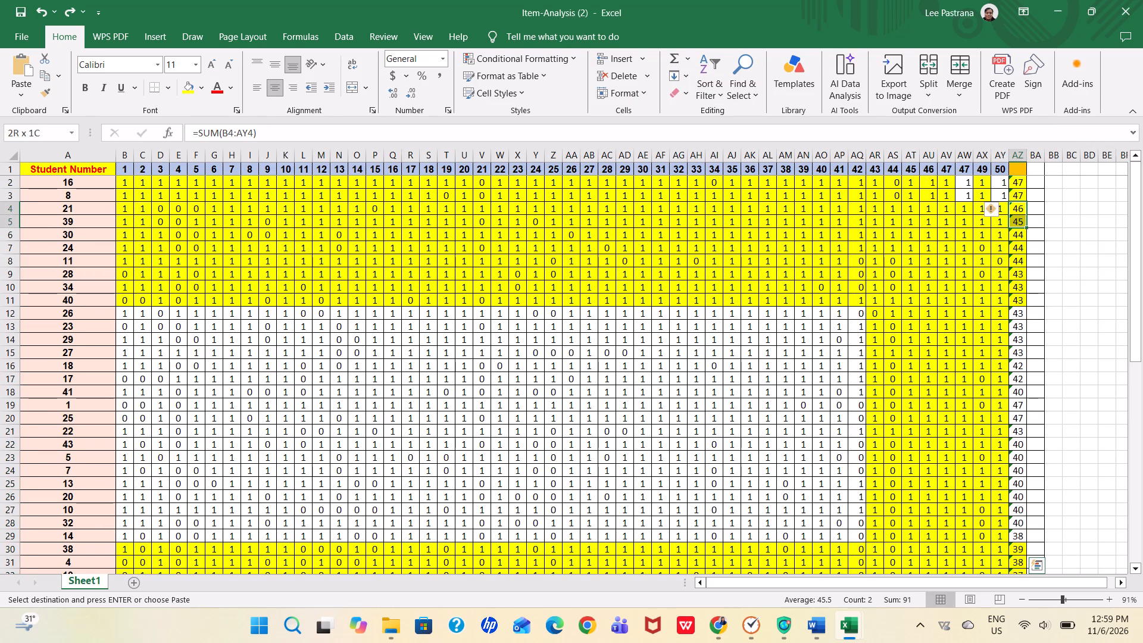
{"action": "left_click_drag", "start_coordinate": [1019, 220], "coordinate": [1018, 578]}
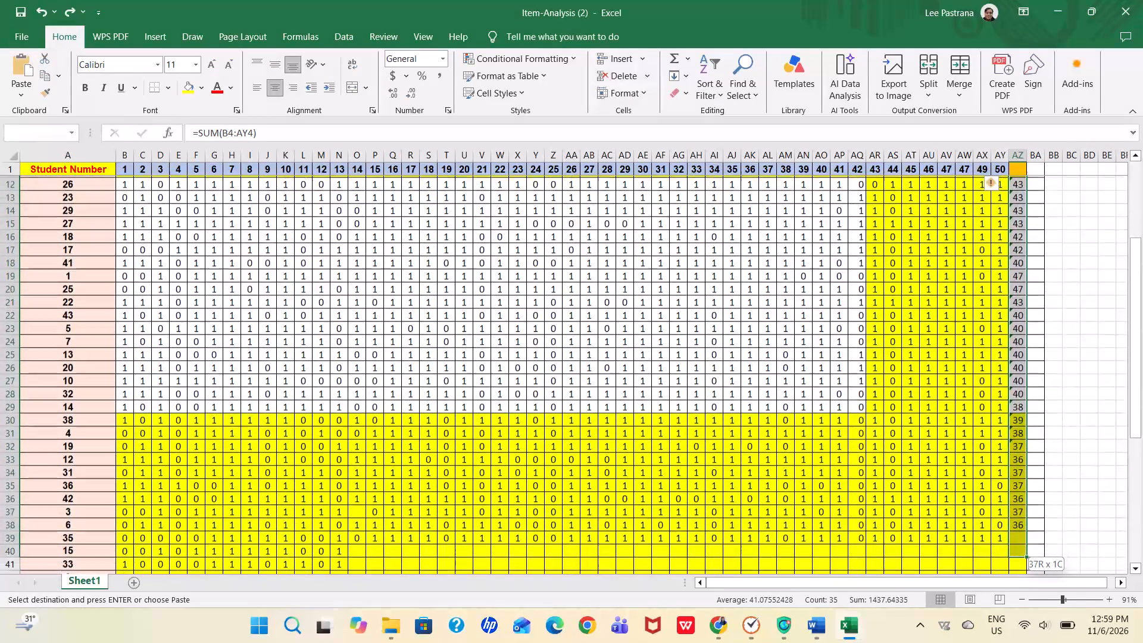
{"action": "left_click_drag", "start_coordinate": [1018, 578], "coordinate": [1022, 497]}
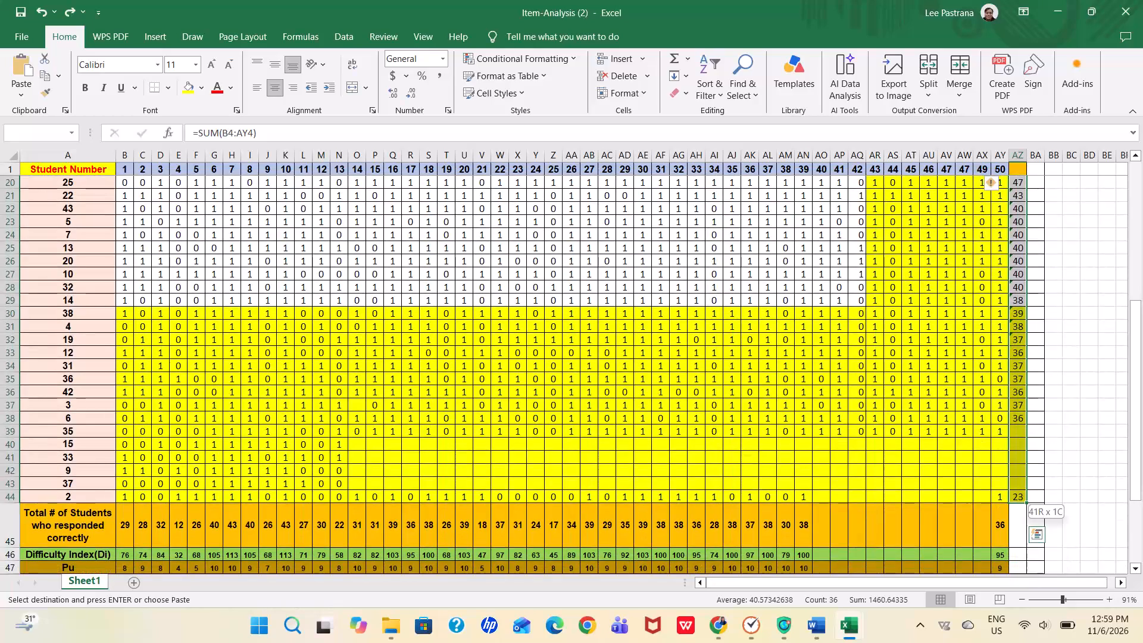
{"action": "left_click_drag", "start_coordinate": [1022, 497], "coordinate": [1022, 494]}
{"action": "key", "text": "ctrl+v"}
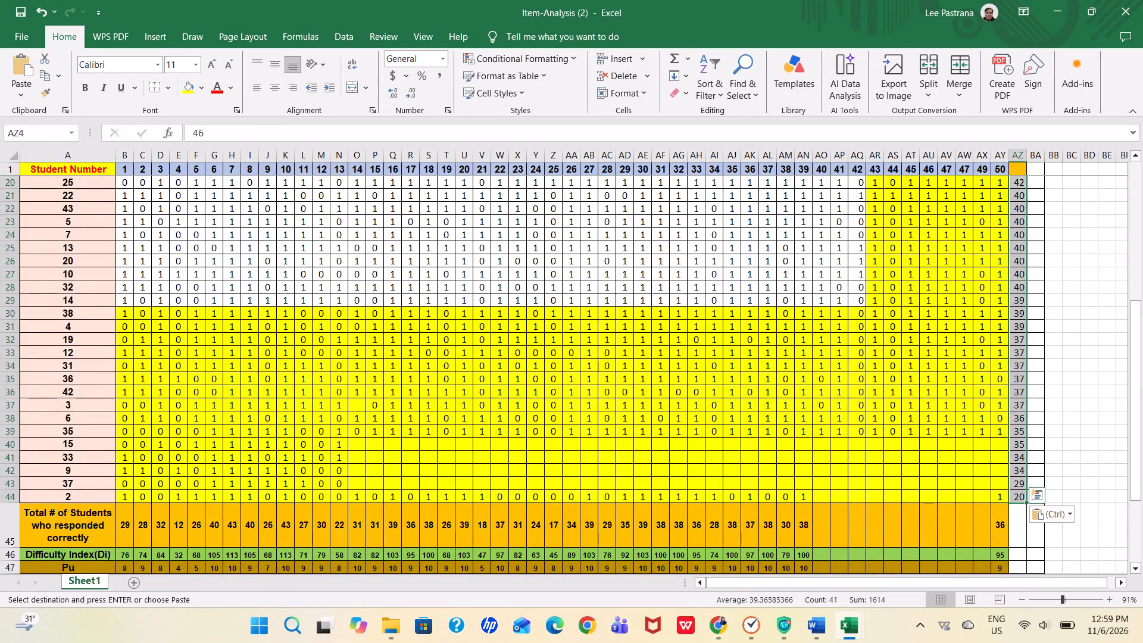
Review the pasted total scores in column AZ against the student rows, from student 16 down to student 2.
{"action": "left_click", "coordinate": [1141, 475]}
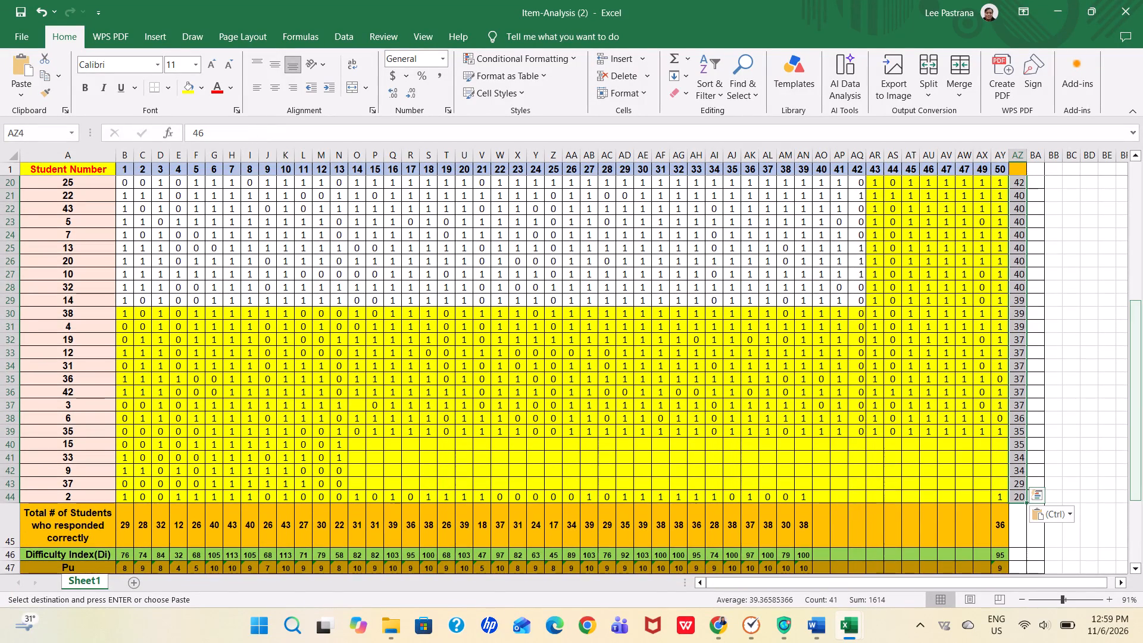
{"action": "left_click", "coordinate": [1122, 476]}
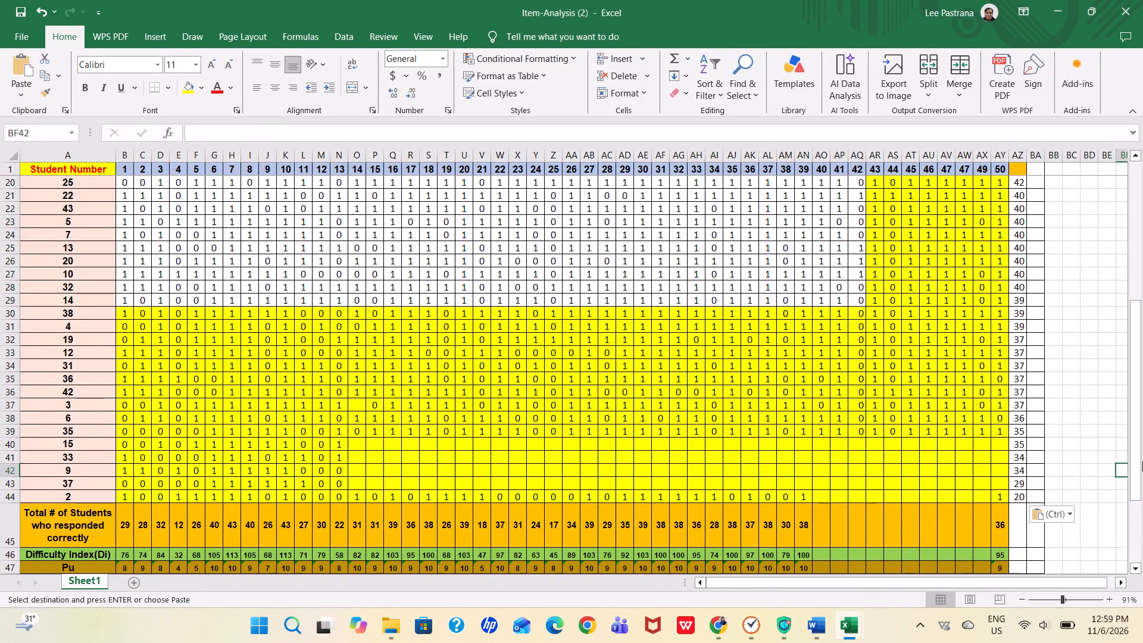
{"action": "left_click_drag", "start_coordinate": [1142, 461], "coordinate": [1142, 447]}
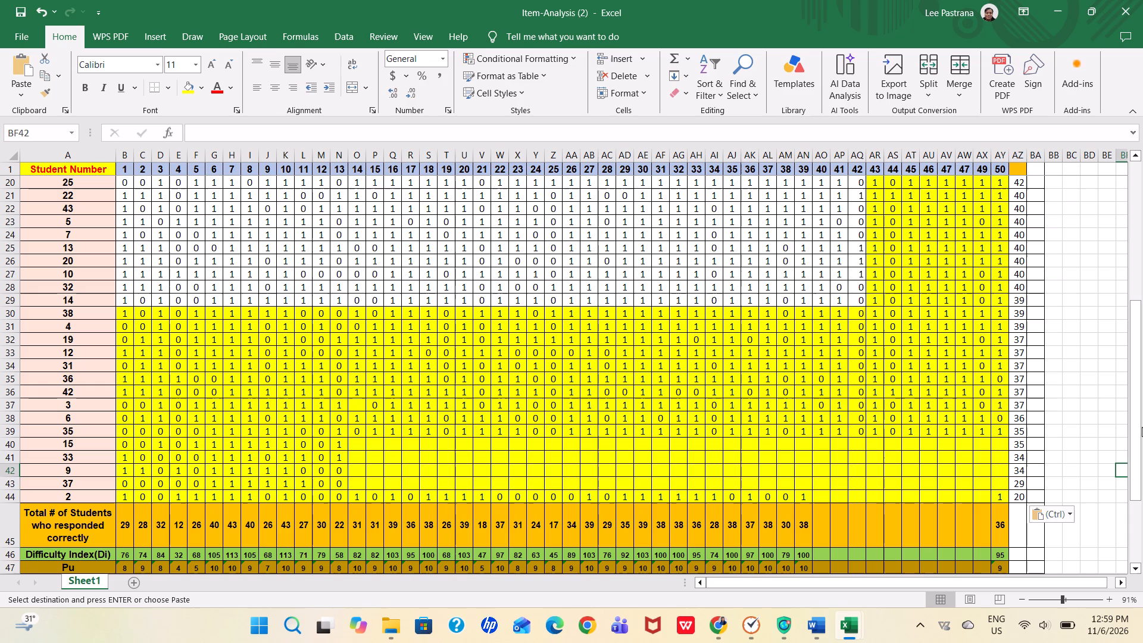
{"action": "left_click_drag", "start_coordinate": [1142, 427], "coordinate": [1142, 393]}
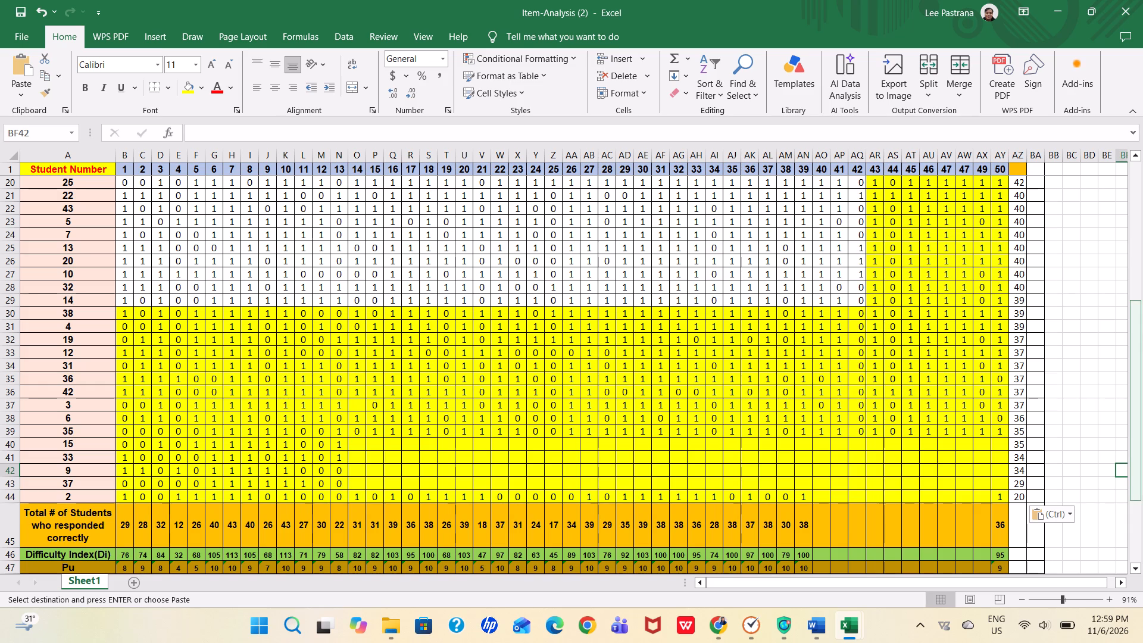
{"action": "left_click_drag", "start_coordinate": [1135, 327], "coordinate": [1141, 147]}
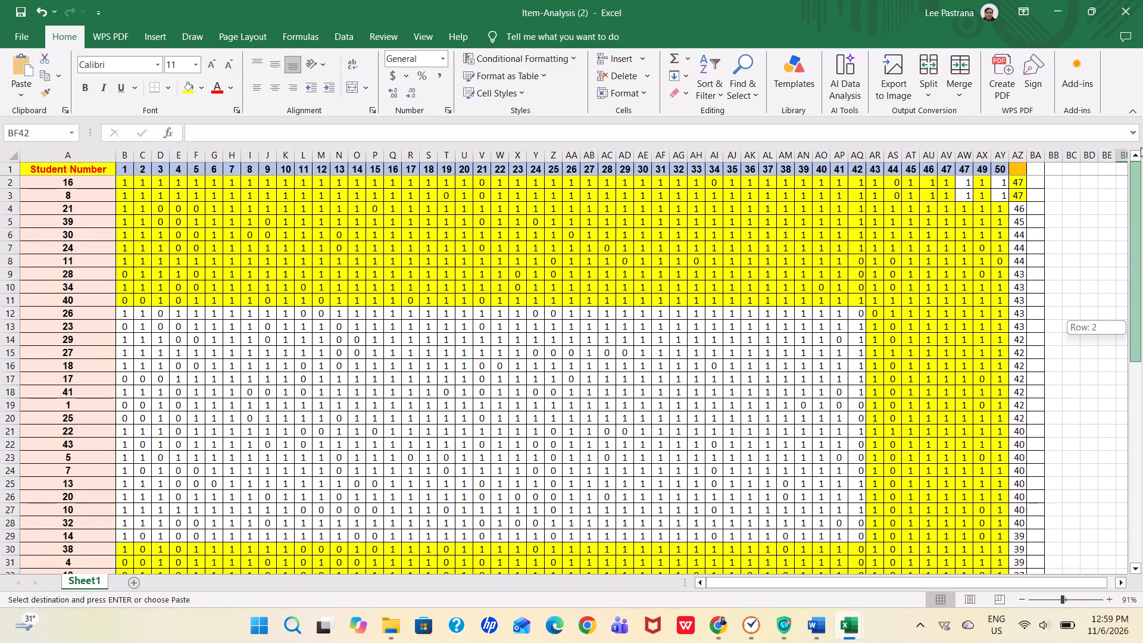
{"action": "left_click_drag", "start_coordinate": [1141, 147], "coordinate": [1133, 175]}
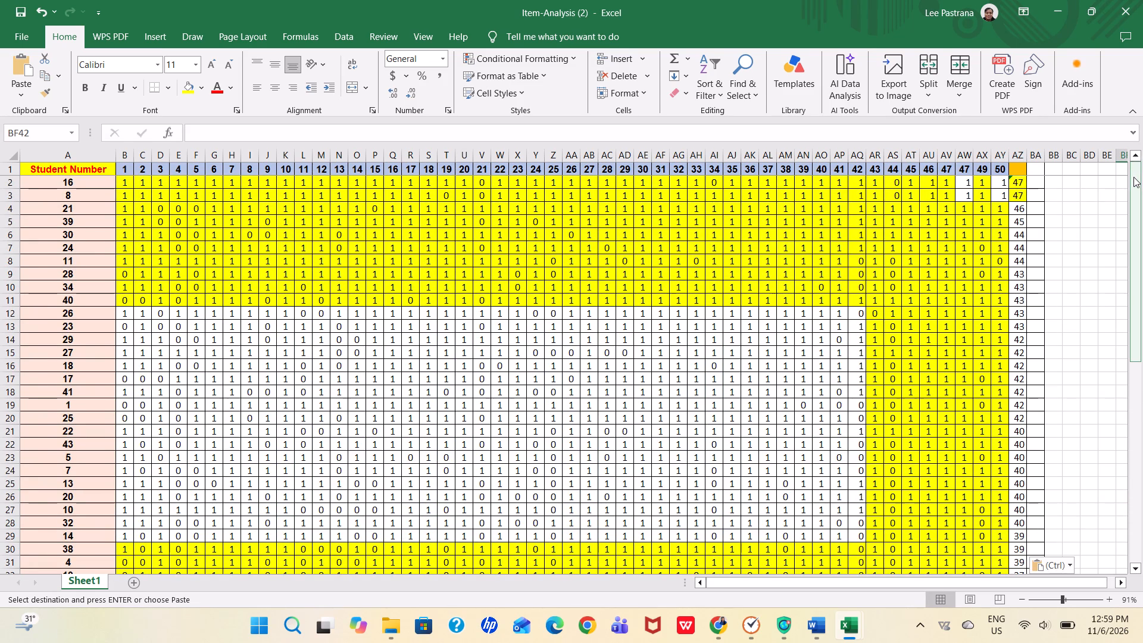
{"action": "left_click_drag", "start_coordinate": [1133, 179], "coordinate": [1136, 239]}
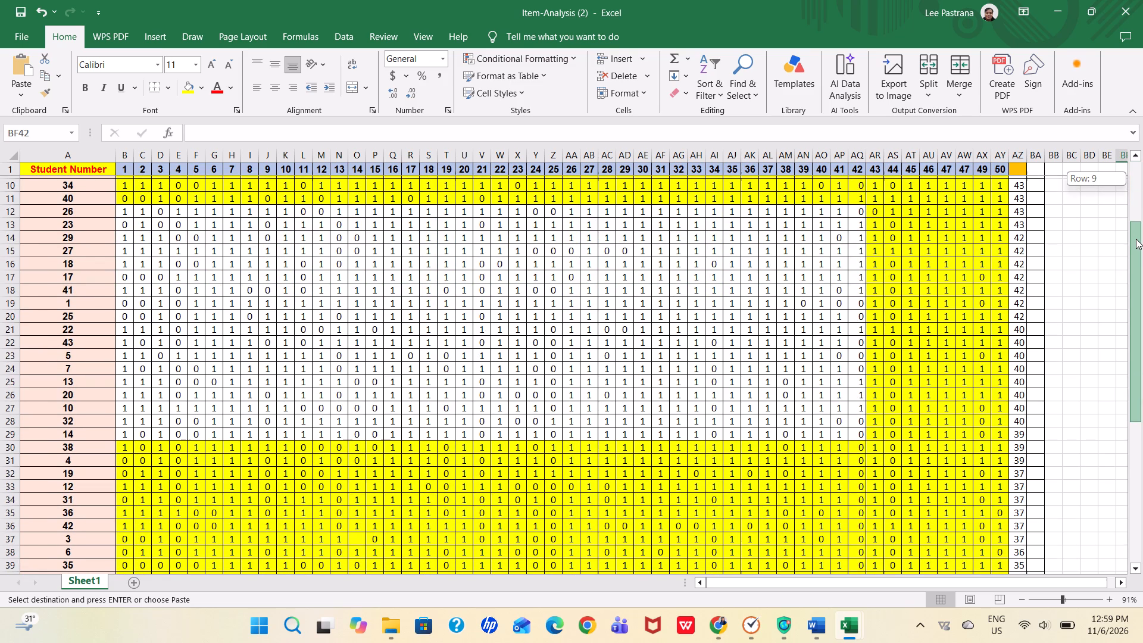
{"action": "left_click_drag", "start_coordinate": [1136, 239], "coordinate": [1134, 312]}
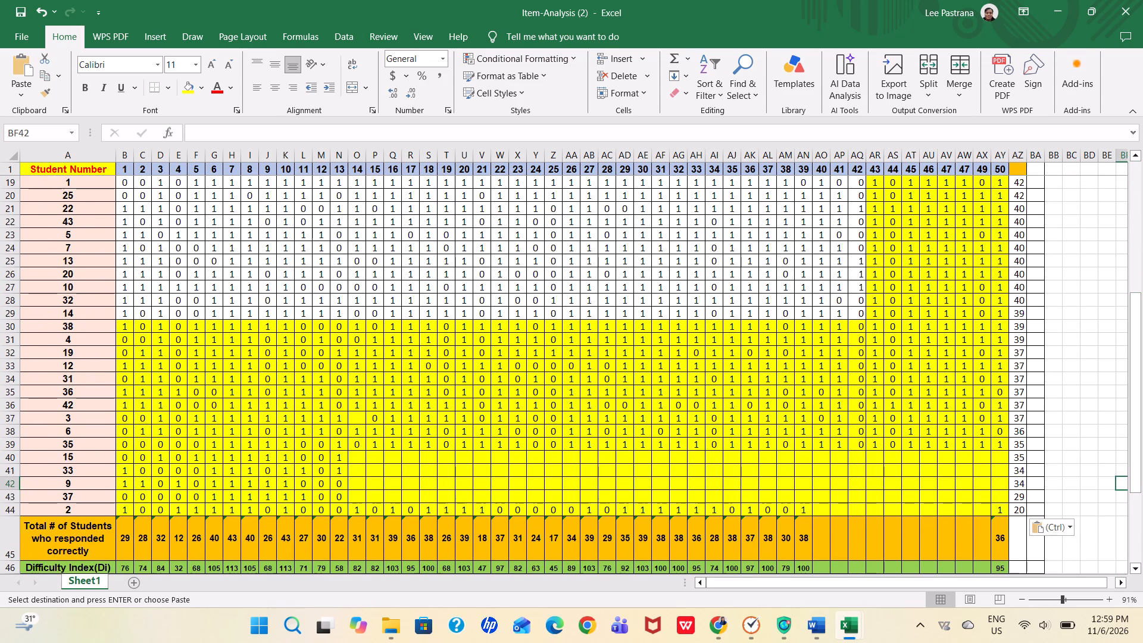
Look up item 14's scores in Item-Analysis (1), and enter 1, 1, 1, 0, 0 in O40:O44 of Item-Analysis (2) for students 15, 33, 9, 37, 2.
{"action": "left_click", "coordinate": [364, 451]}
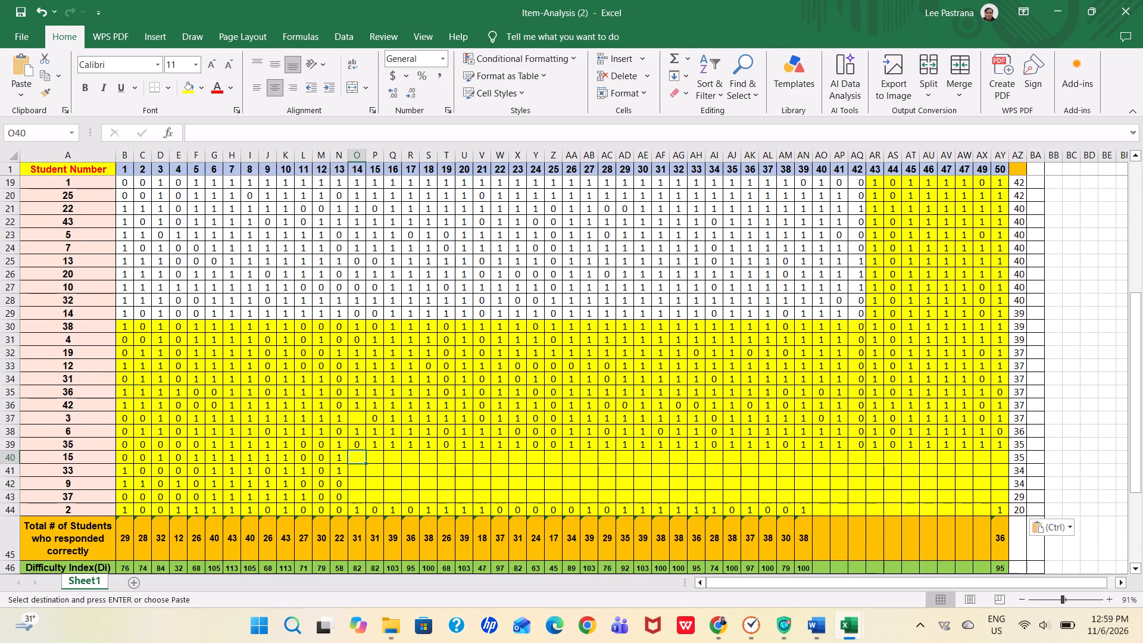
{"action": "key", "text": "alt+Tab"}
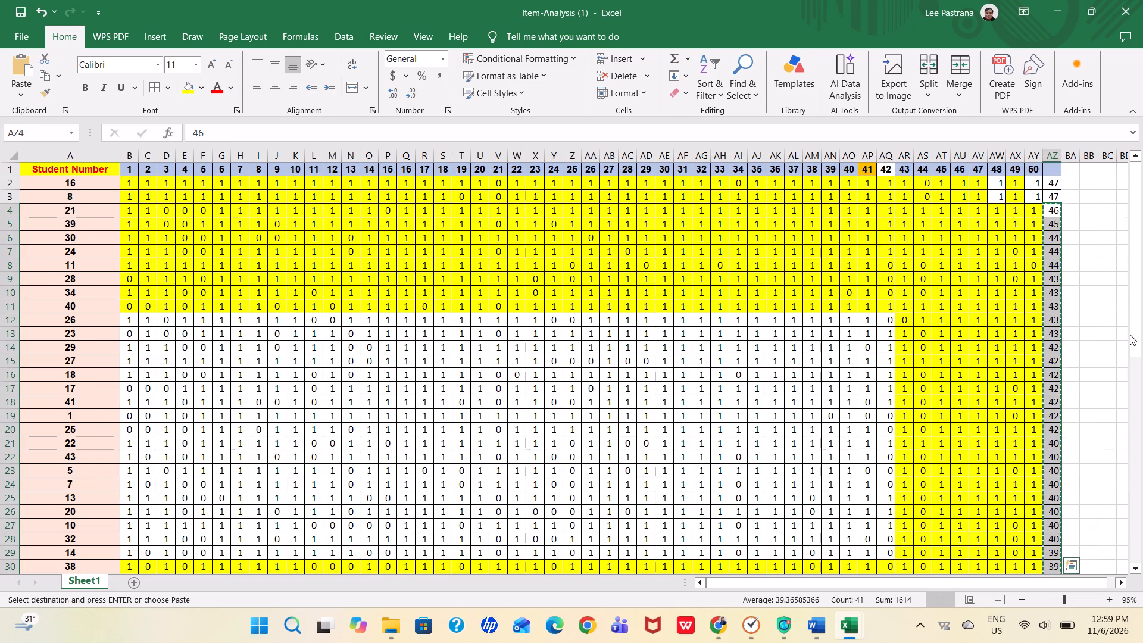
{"action": "left_click_drag", "start_coordinate": [1130, 325], "coordinate": [1121, 467]}
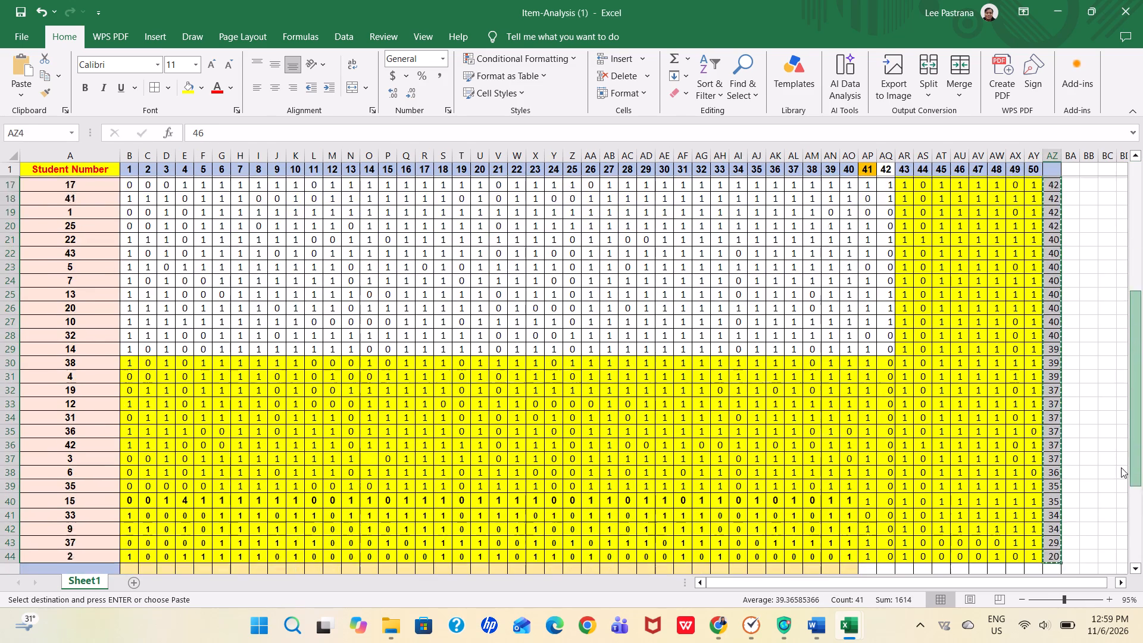
{"action": "left_click_drag", "start_coordinate": [1121, 467], "coordinate": [1121, 473]}
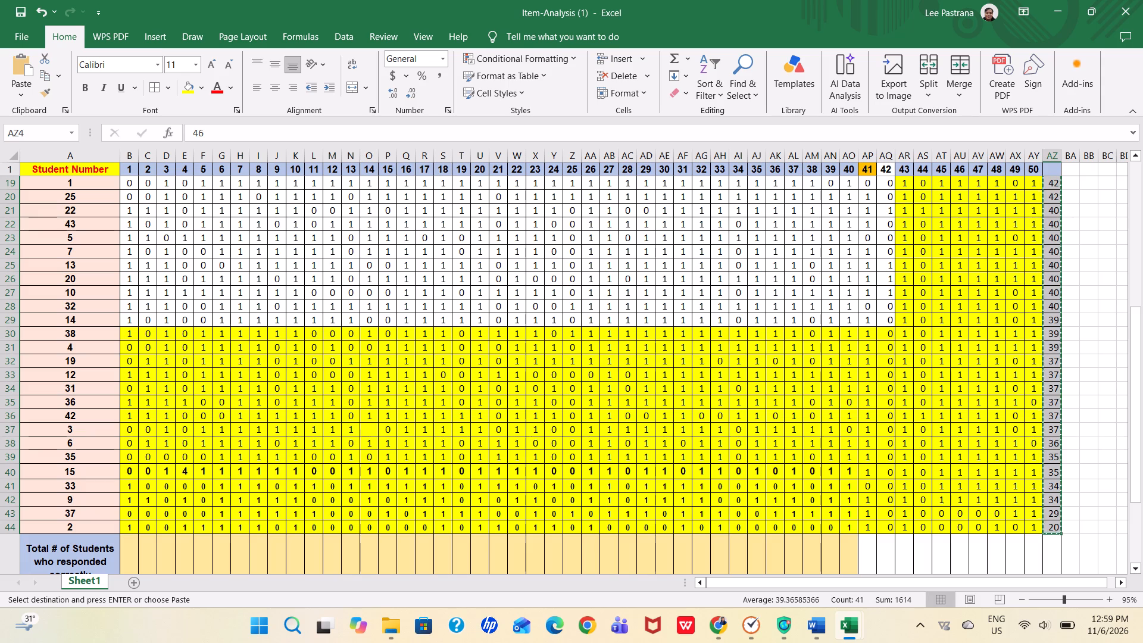
{"action": "left_click", "coordinate": [367, 477]}
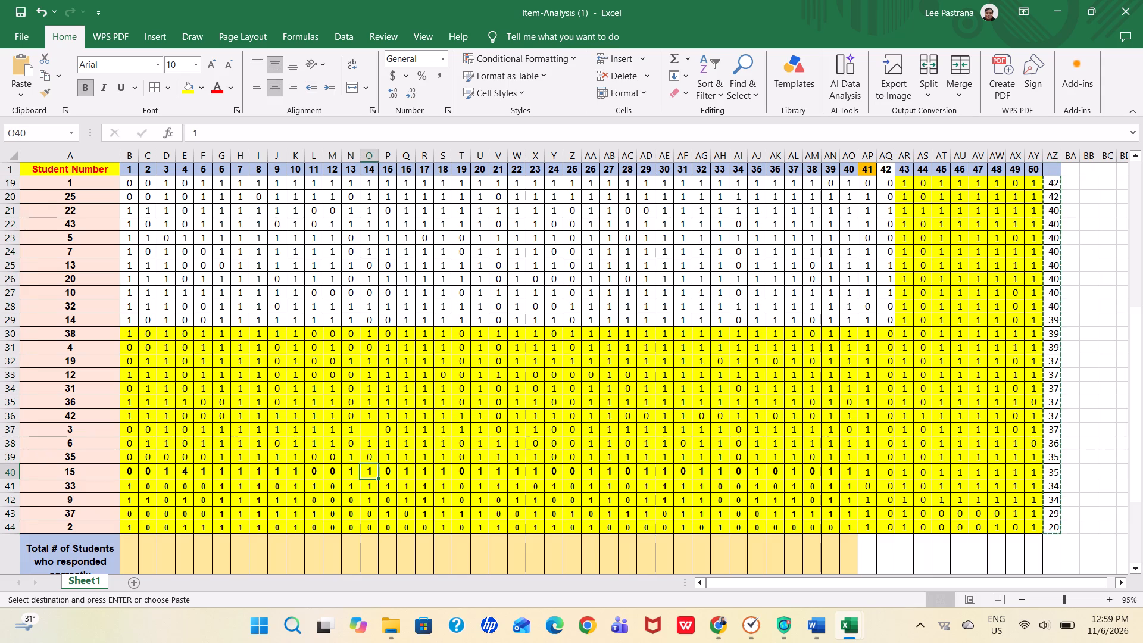
{"action": "key", "text": "alt+Tab"}
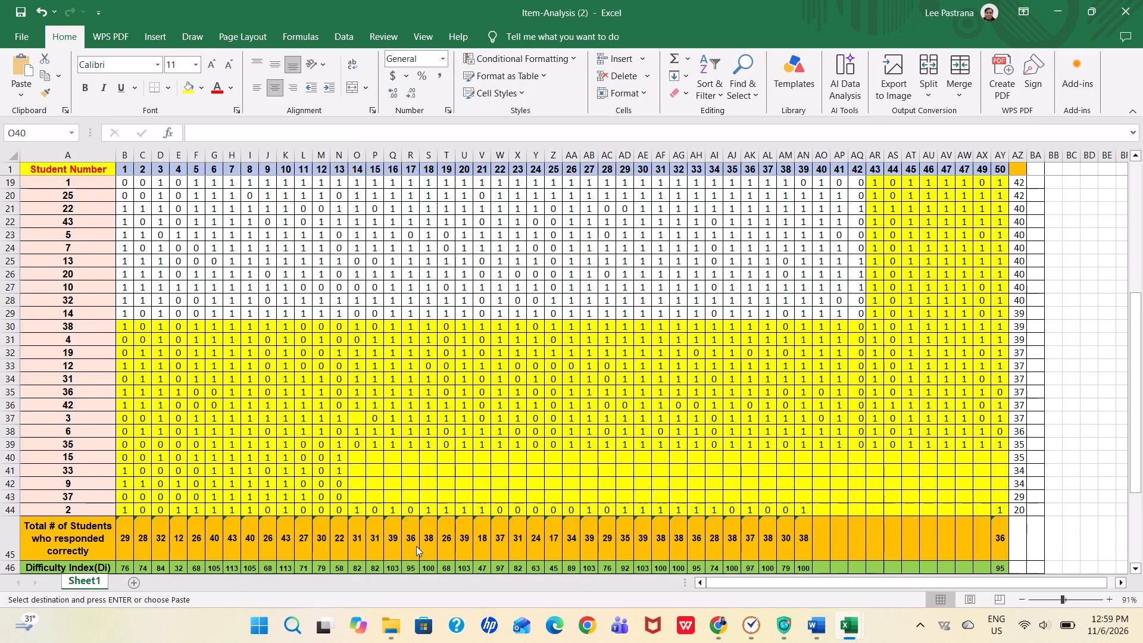
{"action": "key", "text": "1"}
{"action": "key", "text": "Down"}
{"action": "key", "text": "1"}
{"action": "key", "text": "Down"}
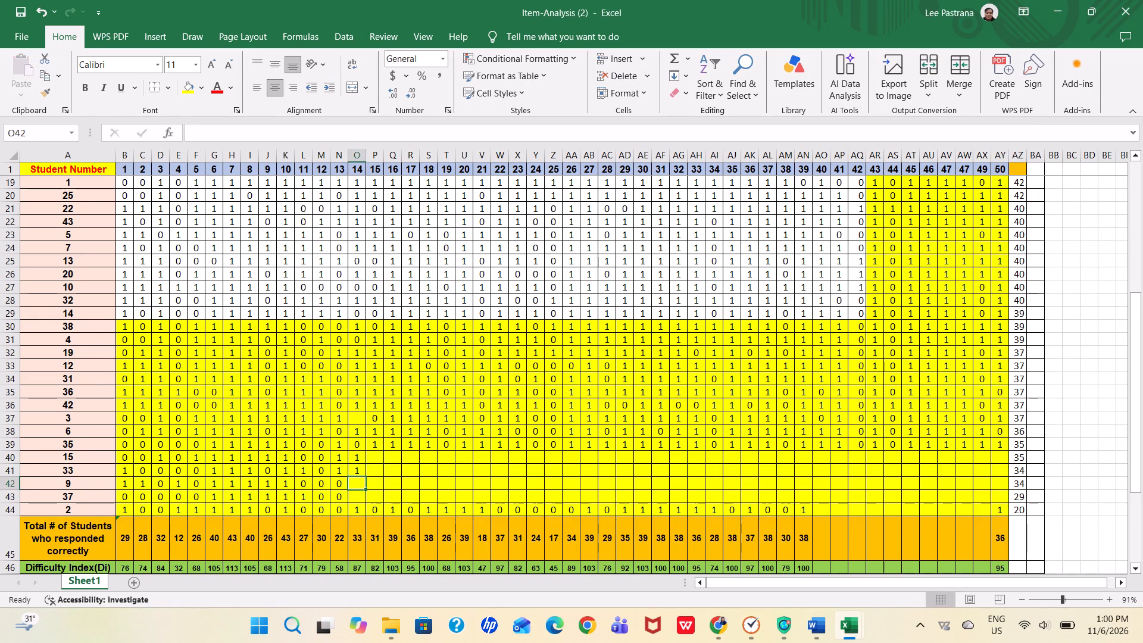
{"action": "key", "text": "1"}
{"action": "key", "text": "Down"}
{"action": "key", "text": "0"}
{"action": "key", "text": "Down"}
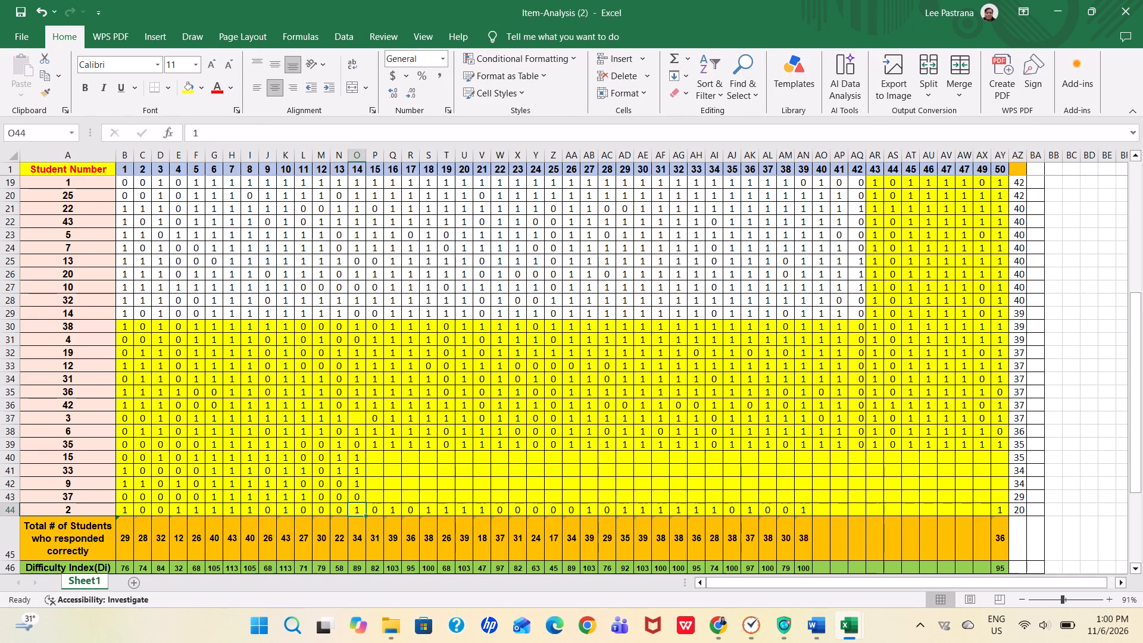
{"action": "key", "text": "0"}
{"action": "key", "text": "Down"}
Enter item 15's scores from Item-Analysis (1) as 0, 1, 0, 1 in P40:P43 of Item-Analysis (2) for students 15, 33, 9 and 37.
{"action": "key", "text": "Up"}
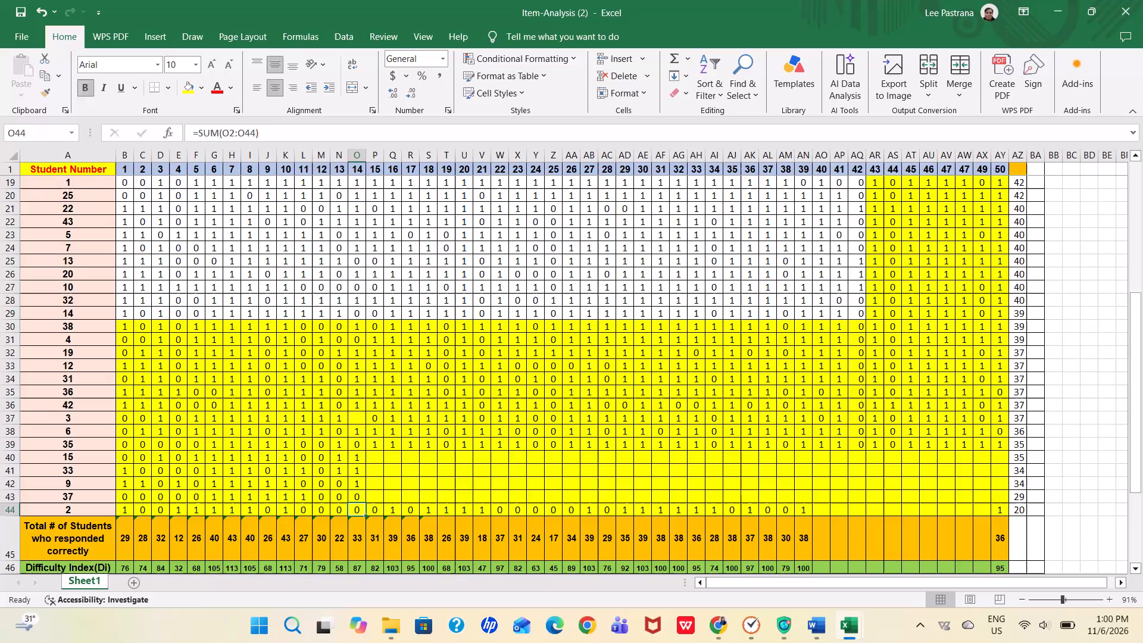
{"action": "key", "text": "Up"}
{"action": "key", "text": "Right"}
{"action": "key", "text": "Up"}
{"action": "key", "text": "Up"}
{"action": "key", "text": "Up"}
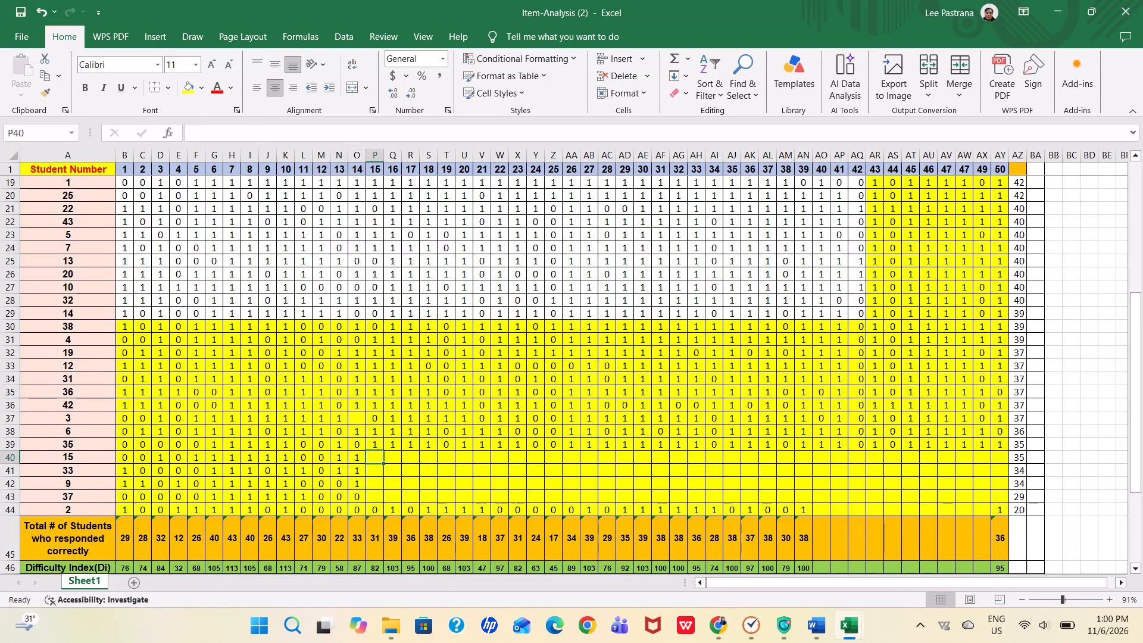
{"action": "key", "text": "alt+Tab"}
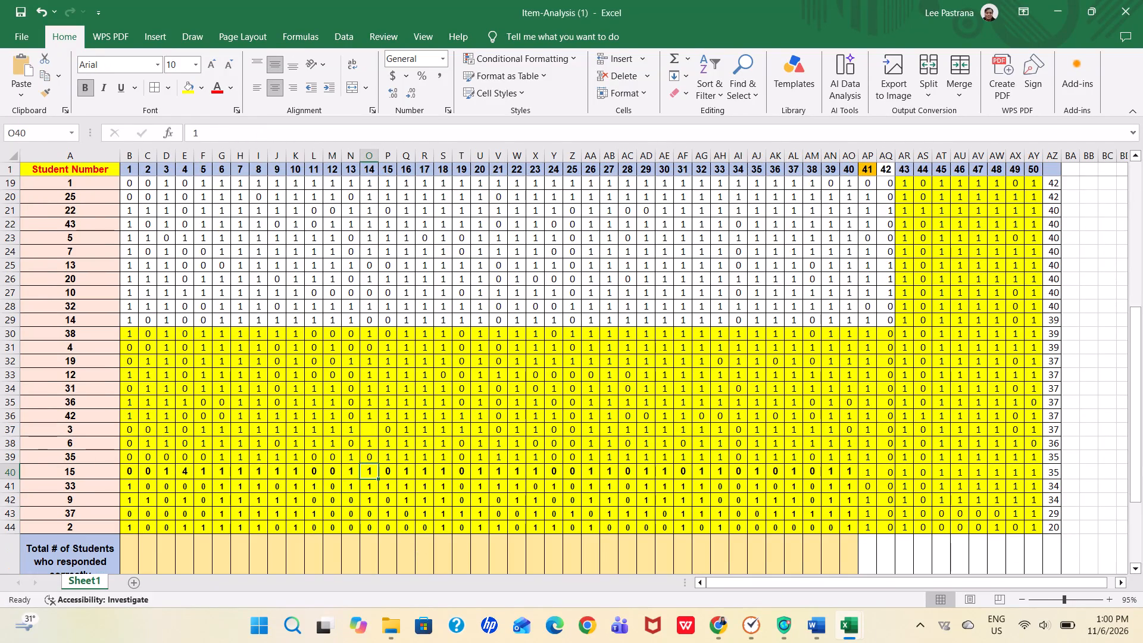
{"action": "key", "text": "alt+Tab"}
{"action": "key", "text": "0"}
{"action": "key", "text": "Down"}
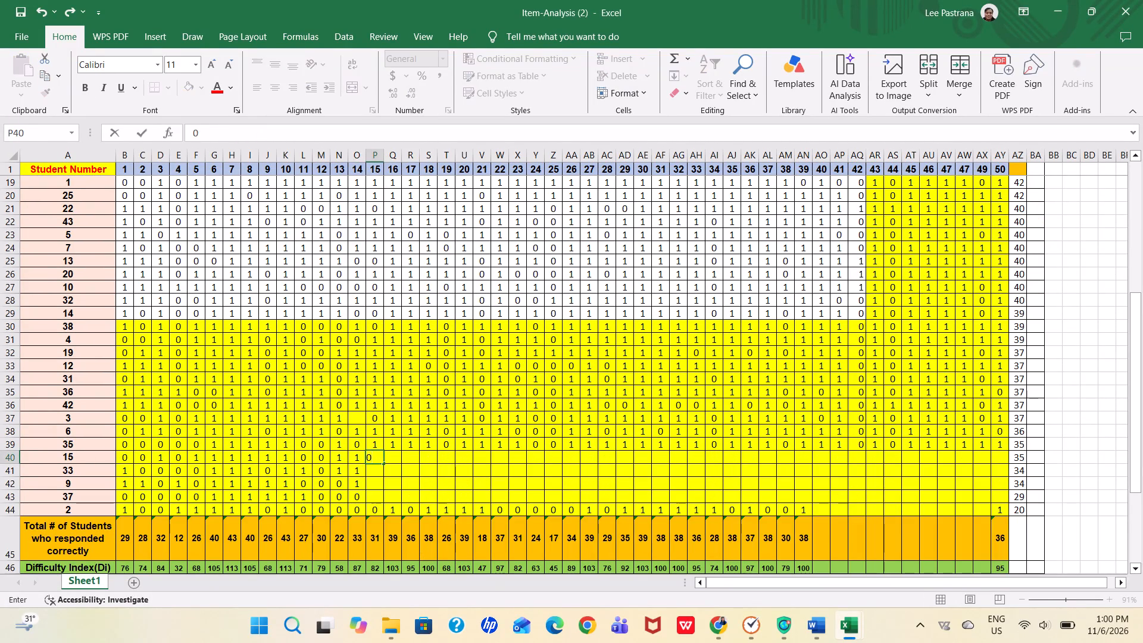
{"action": "key", "text": "1"}
{"action": "key", "text": "Down"}
{"action": "key", "text": "0"}
{"action": "key", "text": "Down"}
{"action": "key", "text": "1"}
{"action": "key", "text": "Down"}
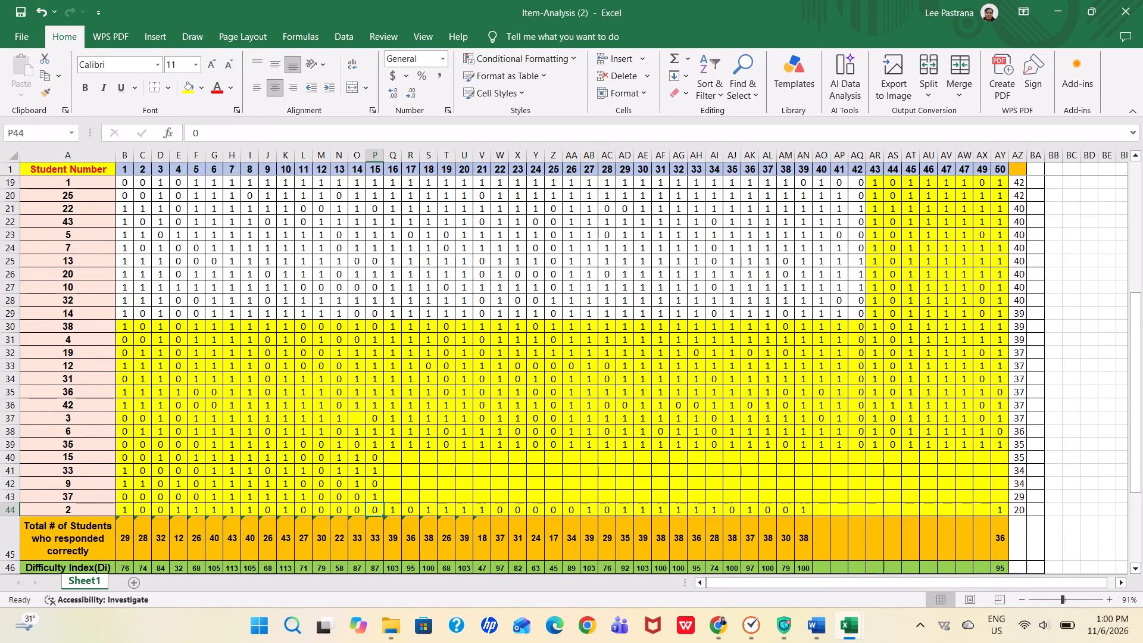
Enter item 16's scores from Item-Analysis (1) as 1, 1, 1, 0, 0 in Q40:Q44 of Item-Analysis (2) for students 15, 33, 9, 37, 2.
{"action": "key", "text": "Up"}
{"action": "key", "text": "Up"}
{"action": "key", "text": "Up"}
{"action": "key", "text": "Up"}
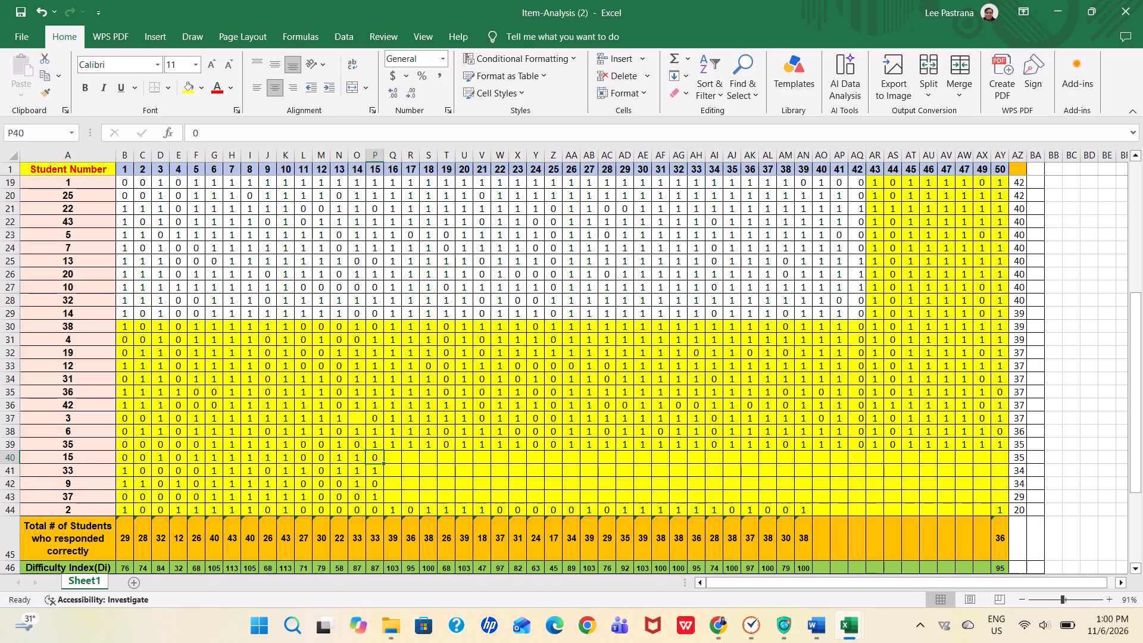
{"action": "key", "text": "Right"}
{"action": "key", "text": "alt+Tab"}
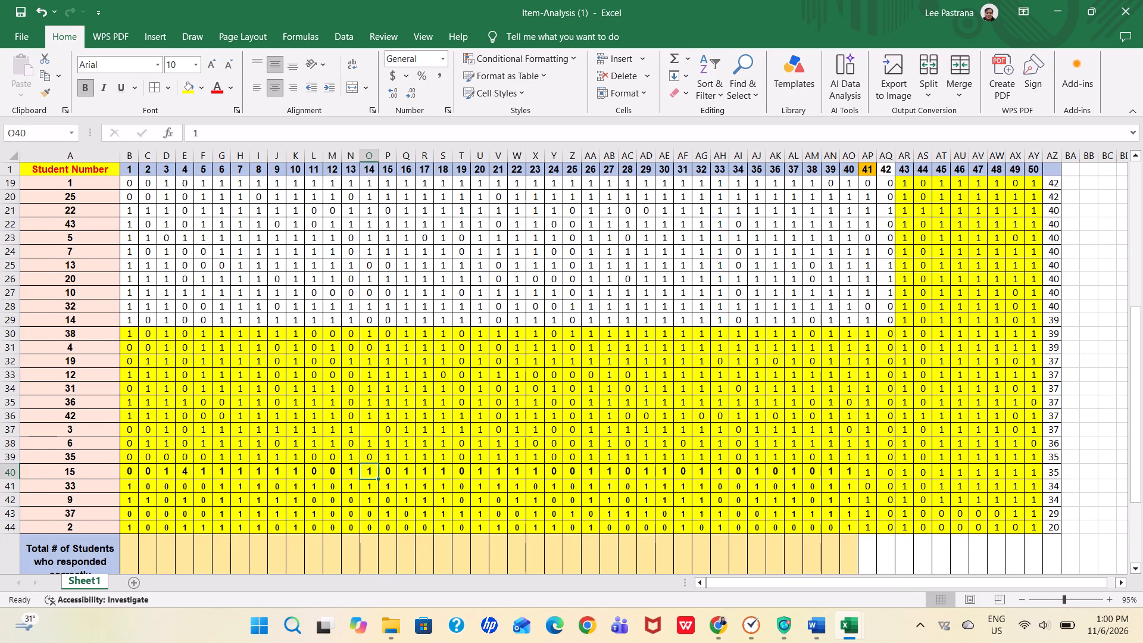
{"action": "key", "text": "alt+Tab"}
{"action": "key", "text": "1"}
{"action": "key", "text": "Down"}
{"action": "key", "text": "1"}
{"action": "key", "text": "Down"}
{"action": "key", "text": "1"}
{"action": "key", "text": "Down"}
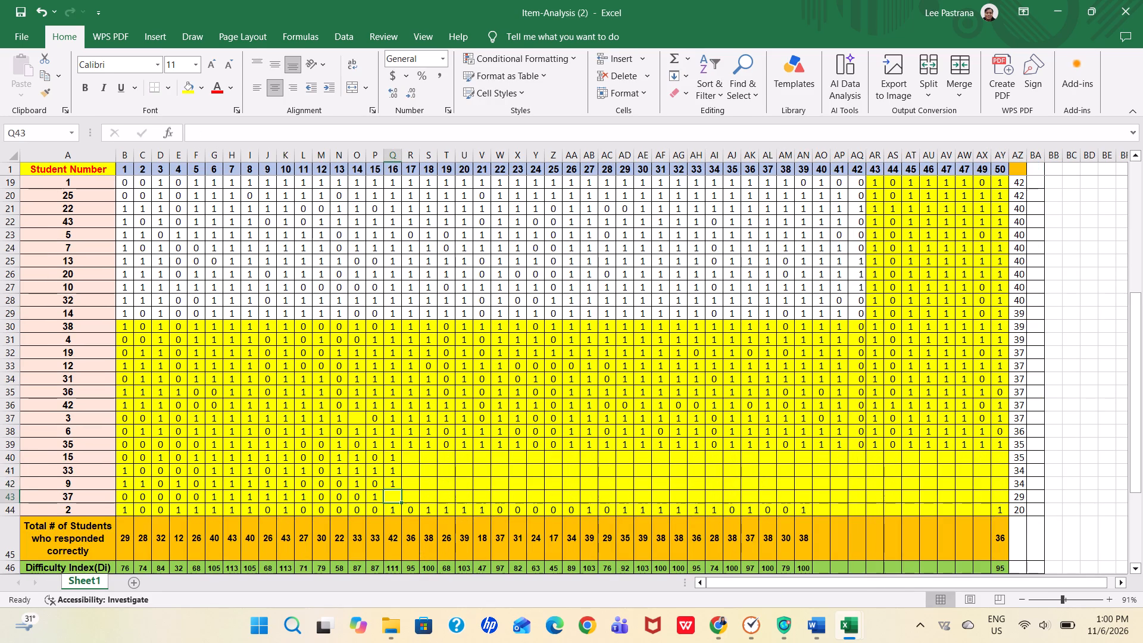
{"action": "key", "text": "0"}
{"action": "key", "text": "Down"}
{"action": "key", "text": "0"}
{"action": "key", "text": "Down"}
Check item 17's scores in Item-Analysis (1), and enter 1 in each of R40:R43 of Item-Analysis (2) for students 15, 33, 9 and 37.
{"action": "key", "text": "Up"}
{"action": "key", "text": "Right"}
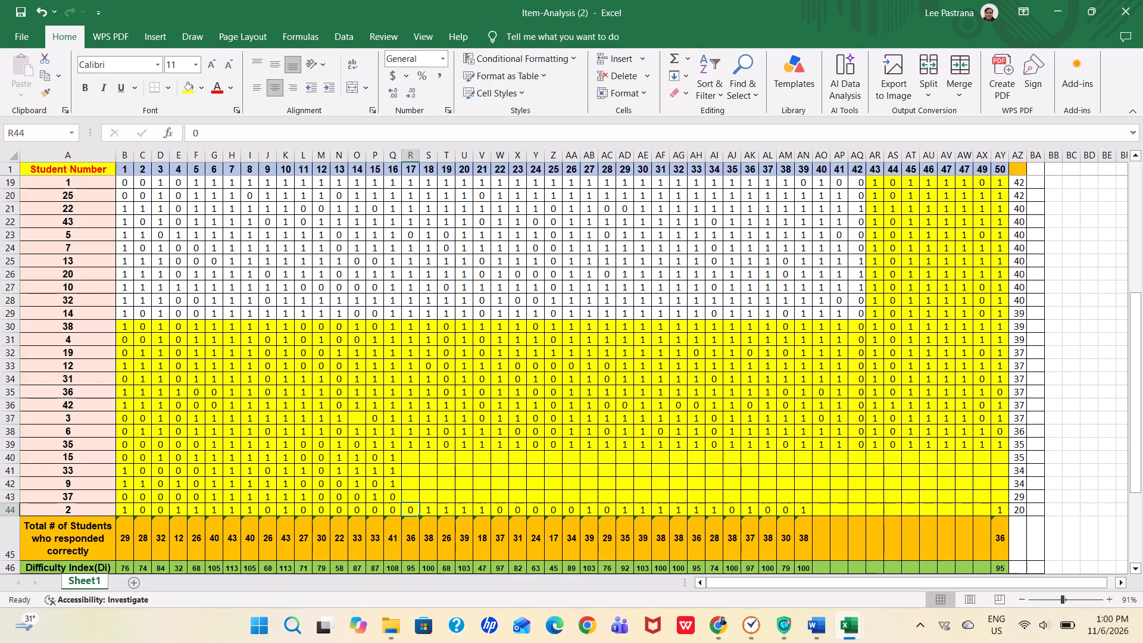
{"action": "key", "text": "Up"}
{"action": "key", "text": "Up"}
{"action": "key", "text": "Up"}
{"action": "key", "text": "Up"}
{"action": "key", "text": "alt+Tab"}
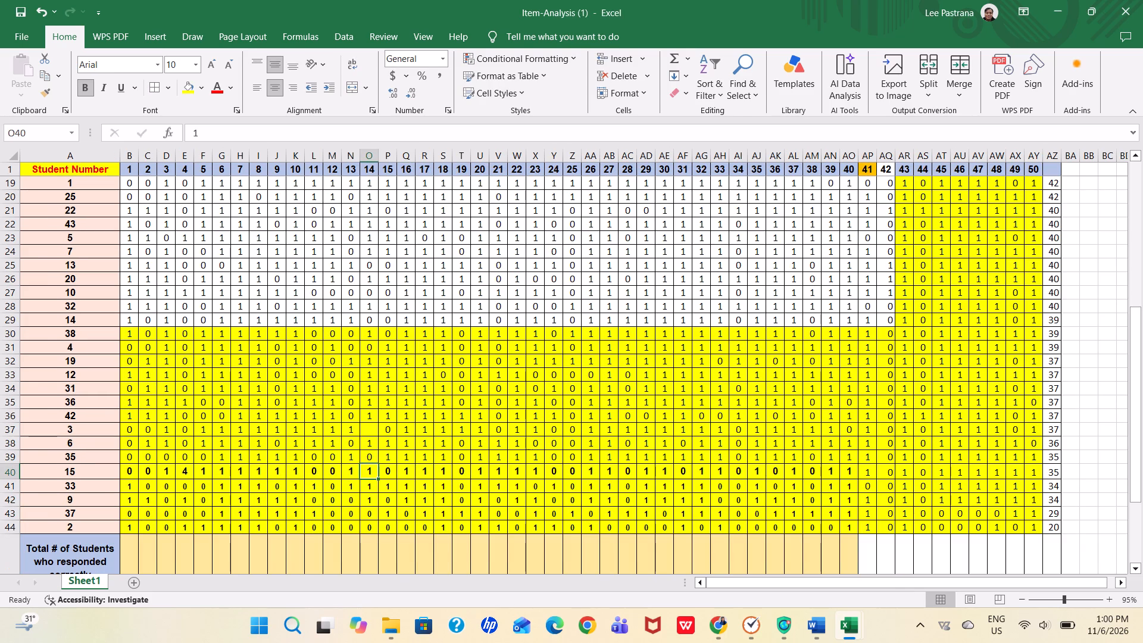
{"action": "key", "text": "alt+Tab"}
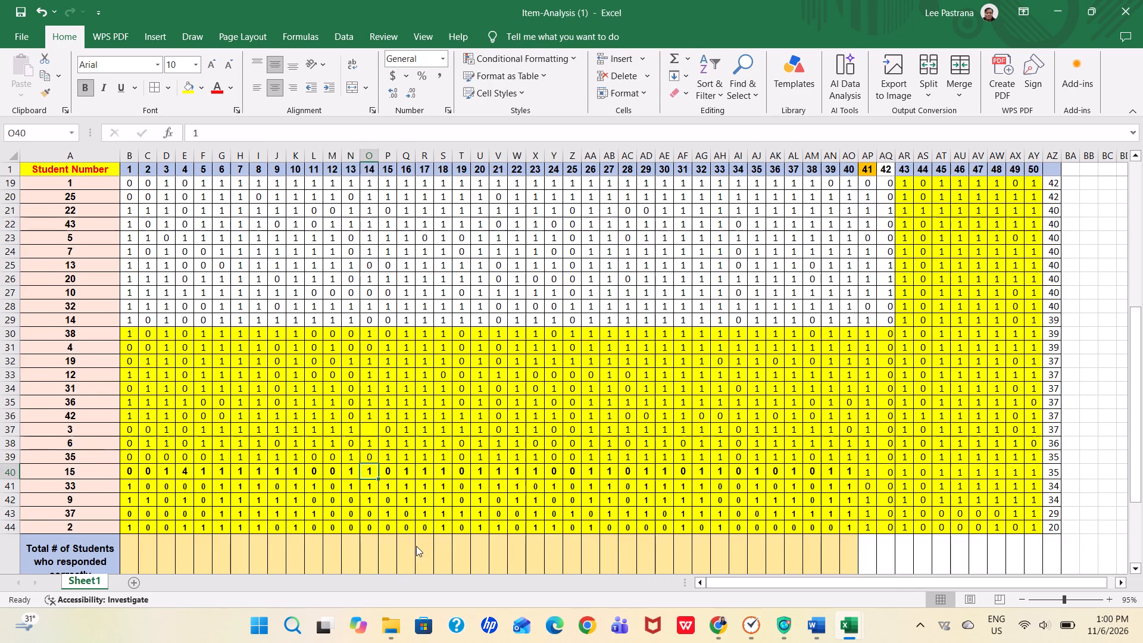
{"action": "key", "text": "alt+Tab"}
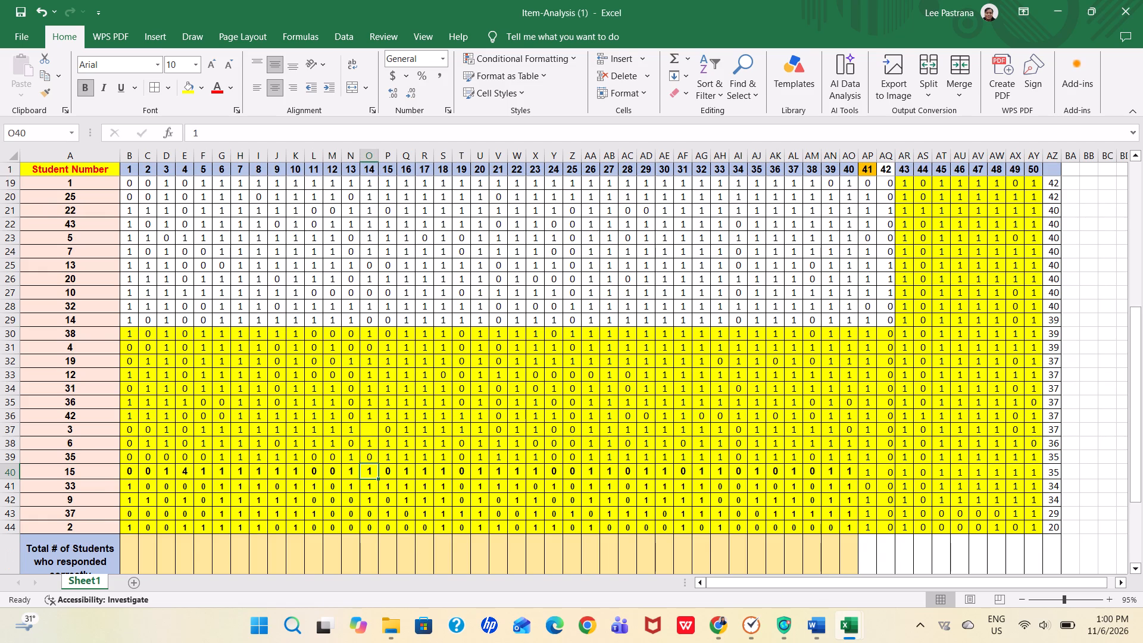
{"action": "key", "text": "alt+Tab"}
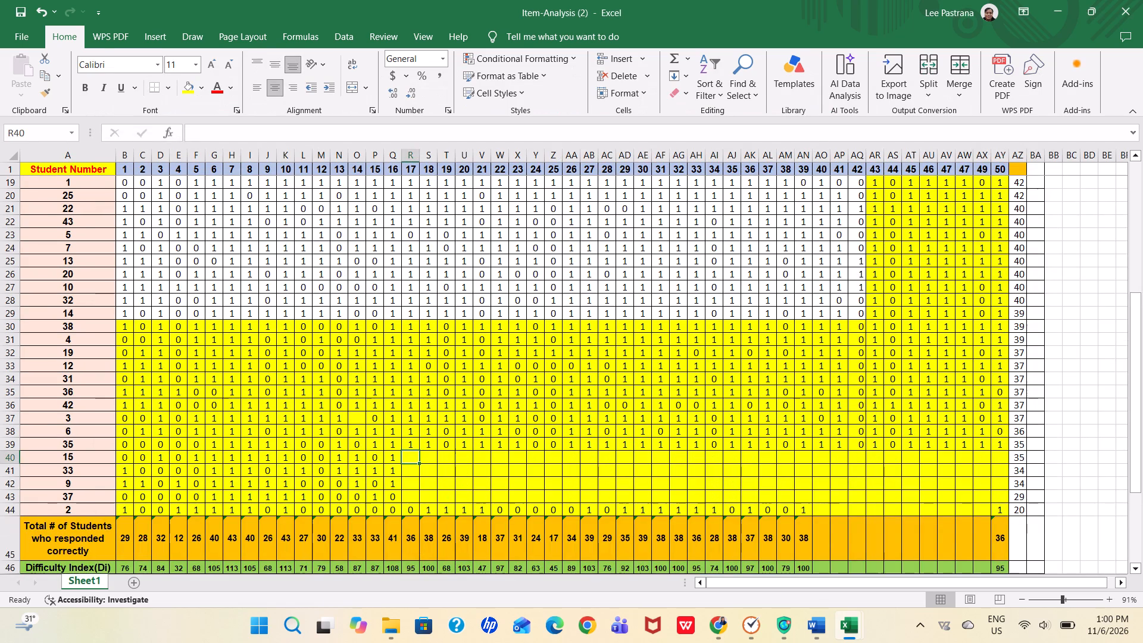
{"action": "key", "text": "alt+Tab"}
{"action": "key", "text": "alt+Tab"}
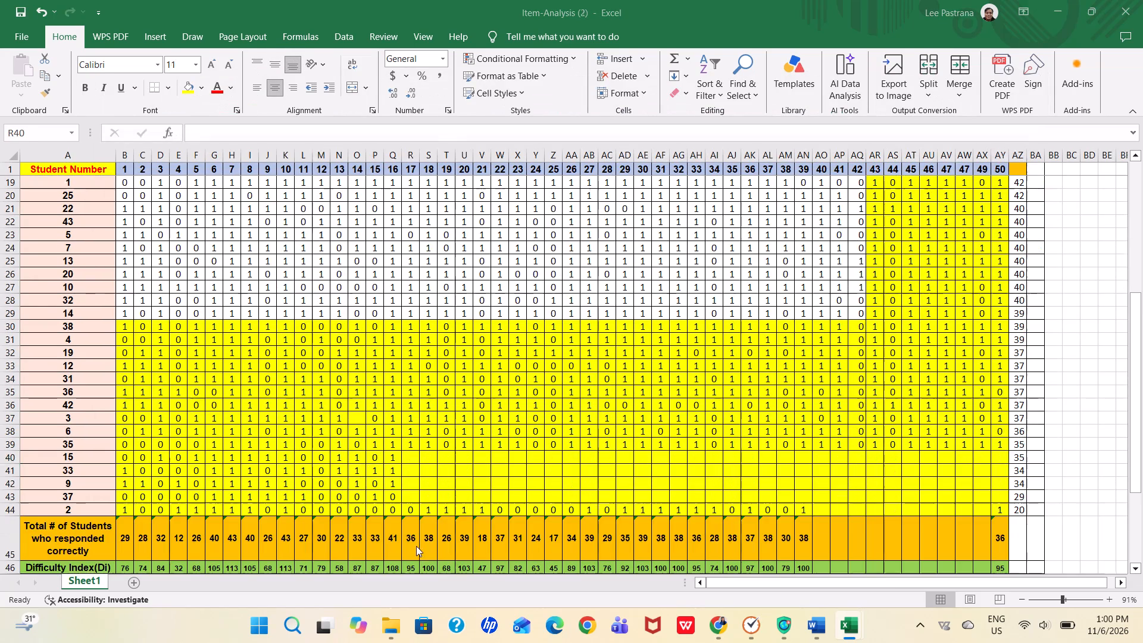
{"action": "key", "text": "1"}
{"action": "key", "text": "Down"}
{"action": "key", "text": "1"}
{"action": "key", "text": "Down"}
{"action": "key", "text": "1"}
{"action": "key", "text": "Down"}
{"action": "key", "text": "1"}
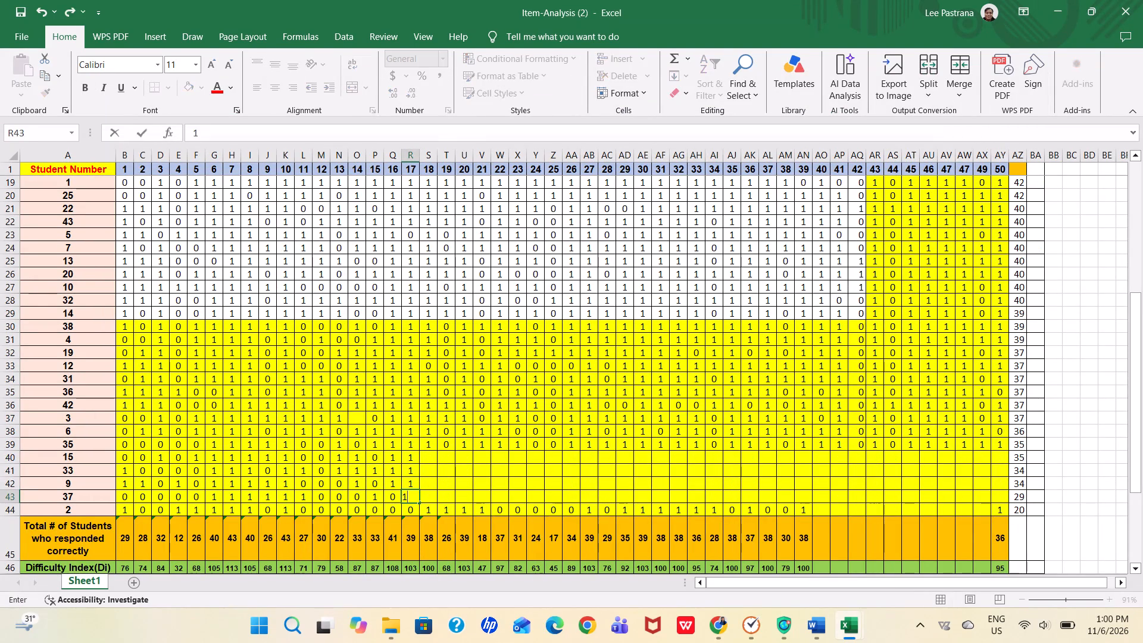
{"action": "key", "text": "Down"}
Check item 18's scores in Item-Analysis (1), and enter 1 in each of S40:S43 of Item-Analysis (2) for students 15, 33, 9 and 37.
{"action": "key", "text": "Up"}
{"action": "key", "text": "Right"}
{"action": "key", "text": "Up"}
{"action": "key", "text": "Up"}
{"action": "key", "text": "Up"}
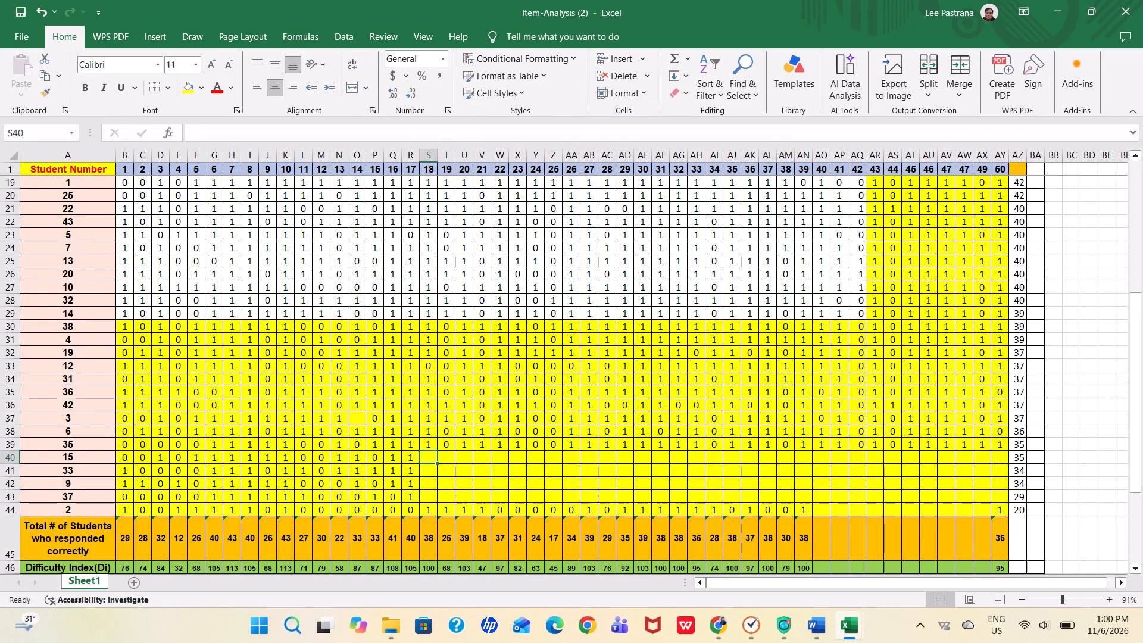
{"action": "key", "text": "alt+Tab"}
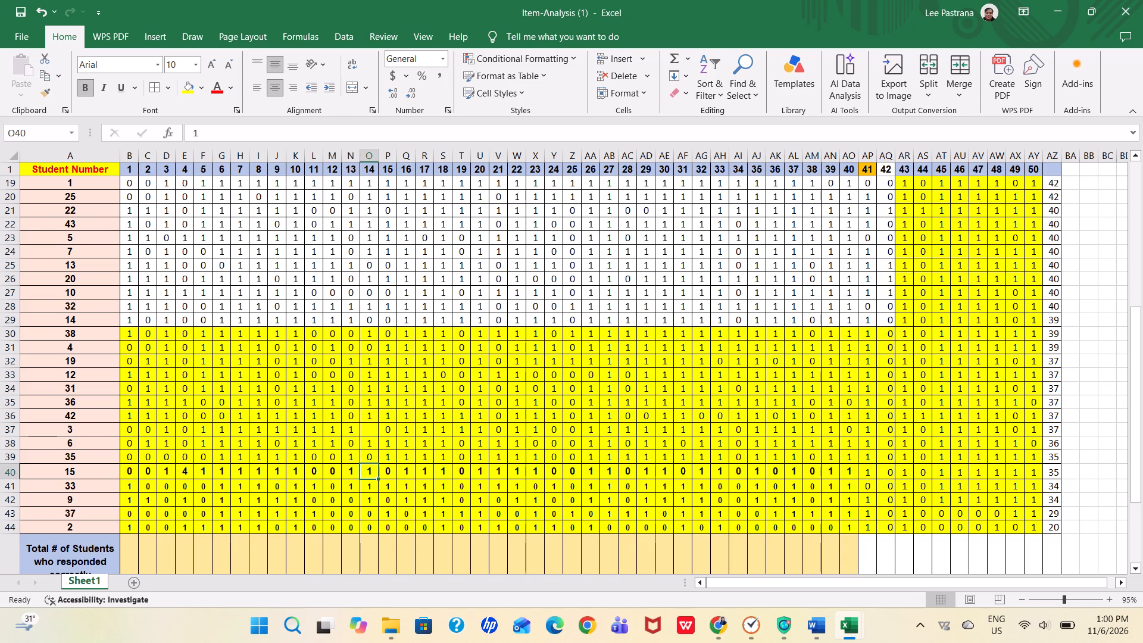
{"action": "key", "text": "alt+Tab"}
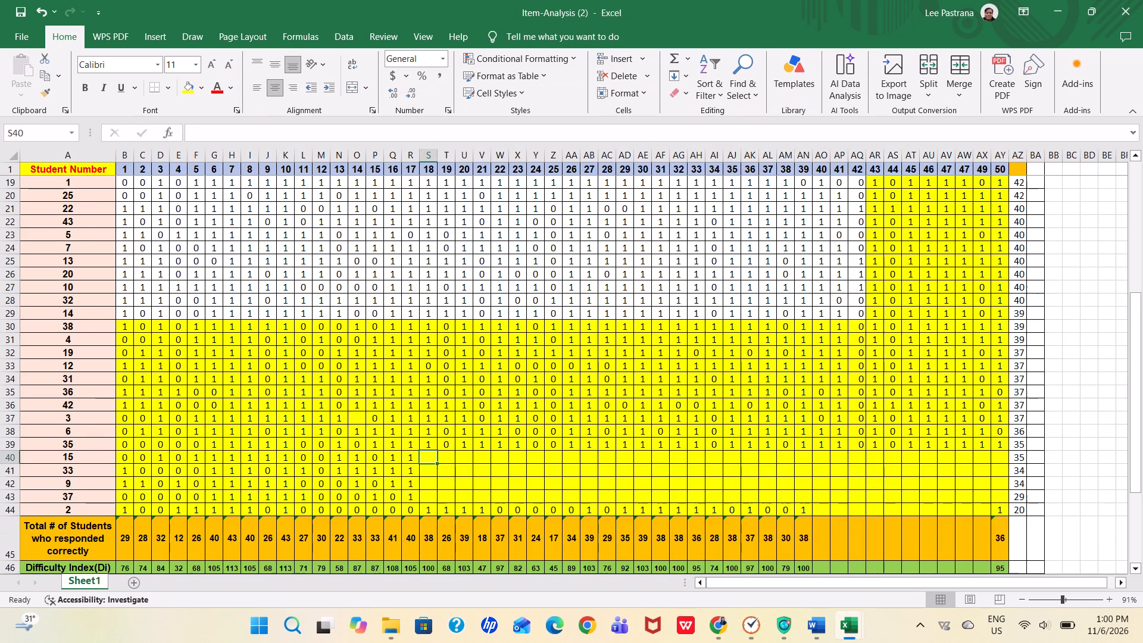
{"action": "key", "text": "alt+Tab"}
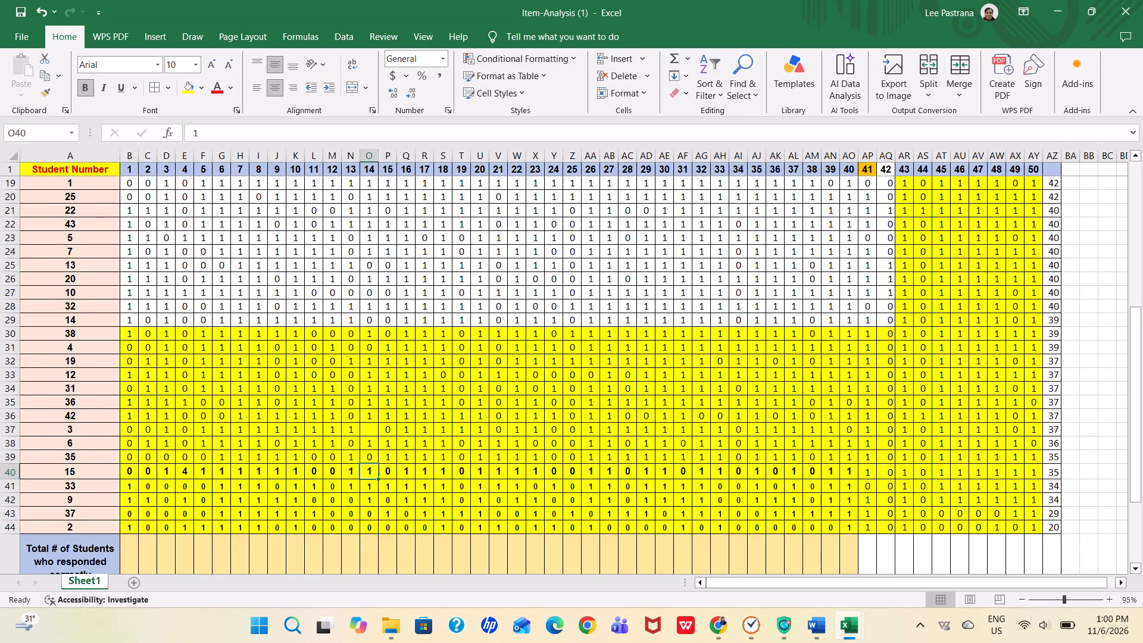
{"action": "left_click", "coordinate": [449, 501]}
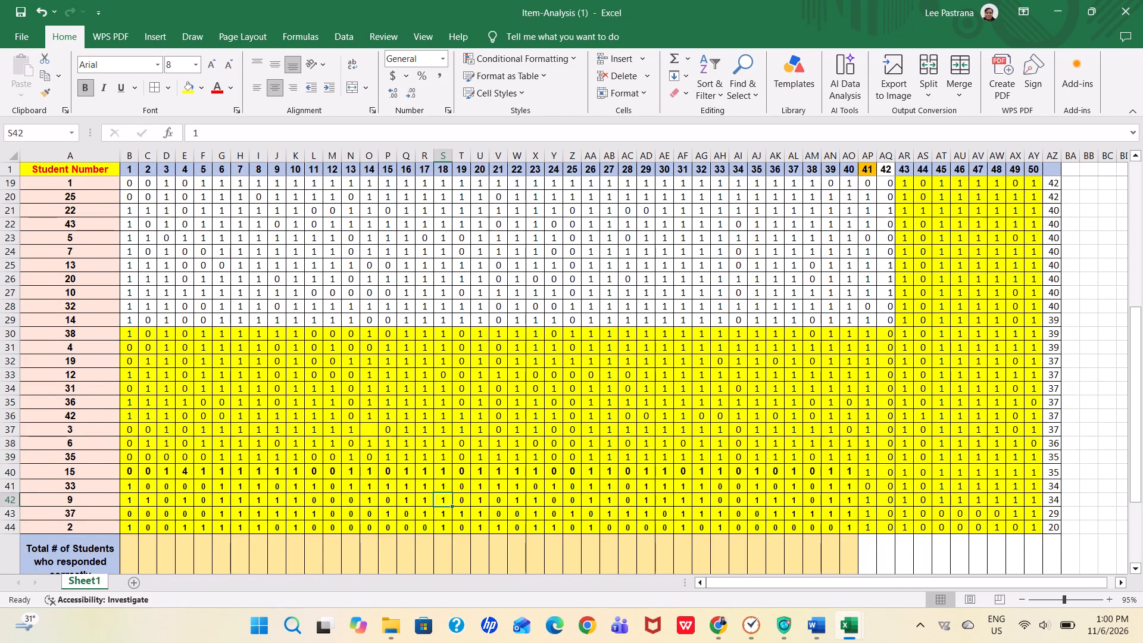
{"action": "key", "text": "alt+Tab"}
{"action": "key", "text": "1"}
{"action": "key", "text": "Down"}
{"action": "key", "text": "1"}
{"action": "key", "text": "Down"}
{"action": "key", "text": "1"}
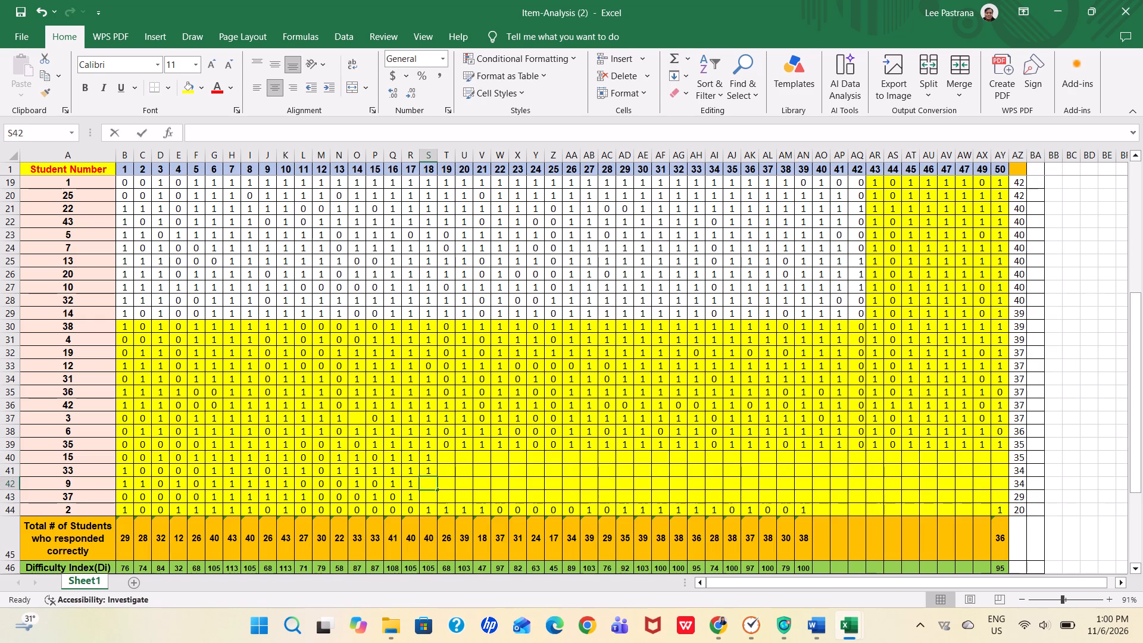
{"action": "key", "text": "Down"}
{"action": "key", "text": "1"}
{"action": "key", "text": "Down"}
Enter item 19's scores from Item-Analysis (1) as 0, 0, 0, 1, 0 in T40:T44 of Item-Analysis (2) for students 15, 33, 9, 37, 2.
{"action": "key", "text": "Right"}
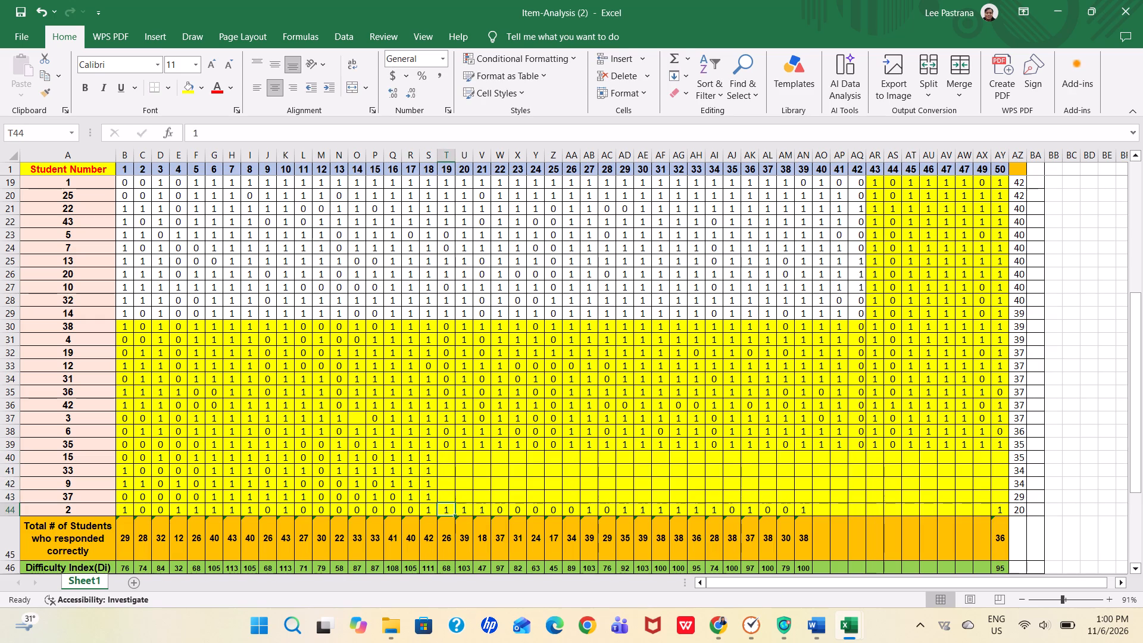
{"action": "key", "text": "Up"}
{"action": "key", "text": "Up"}
{"action": "key", "text": "Up"}
{"action": "key", "text": "Up"}
{"action": "key", "text": "alt+Tab"}
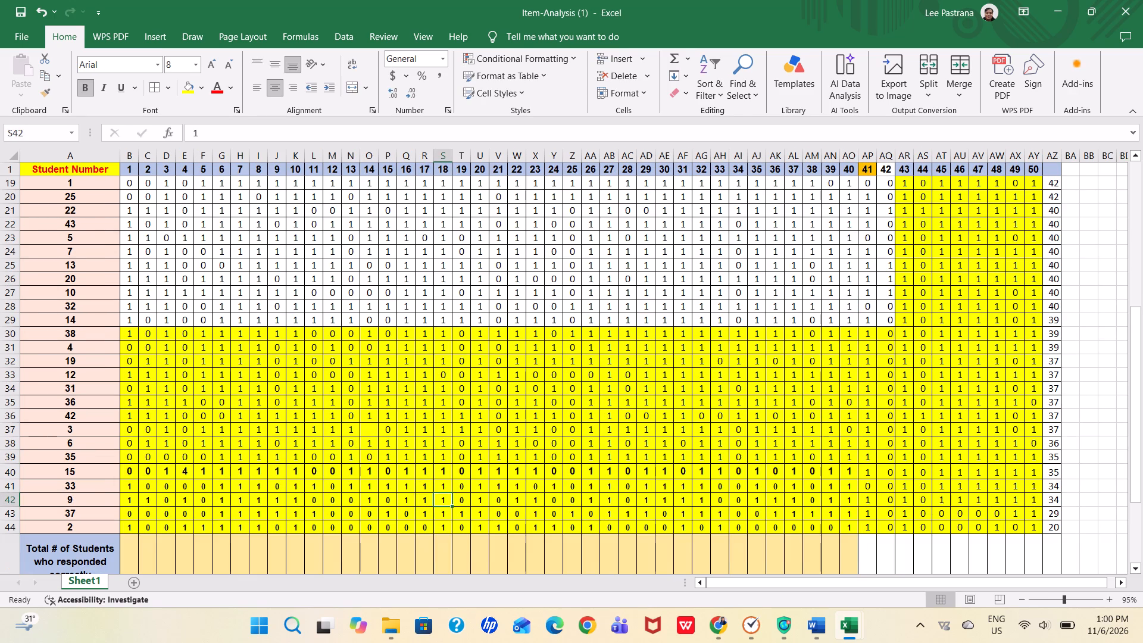
{"action": "key", "text": "alt+Tab"}
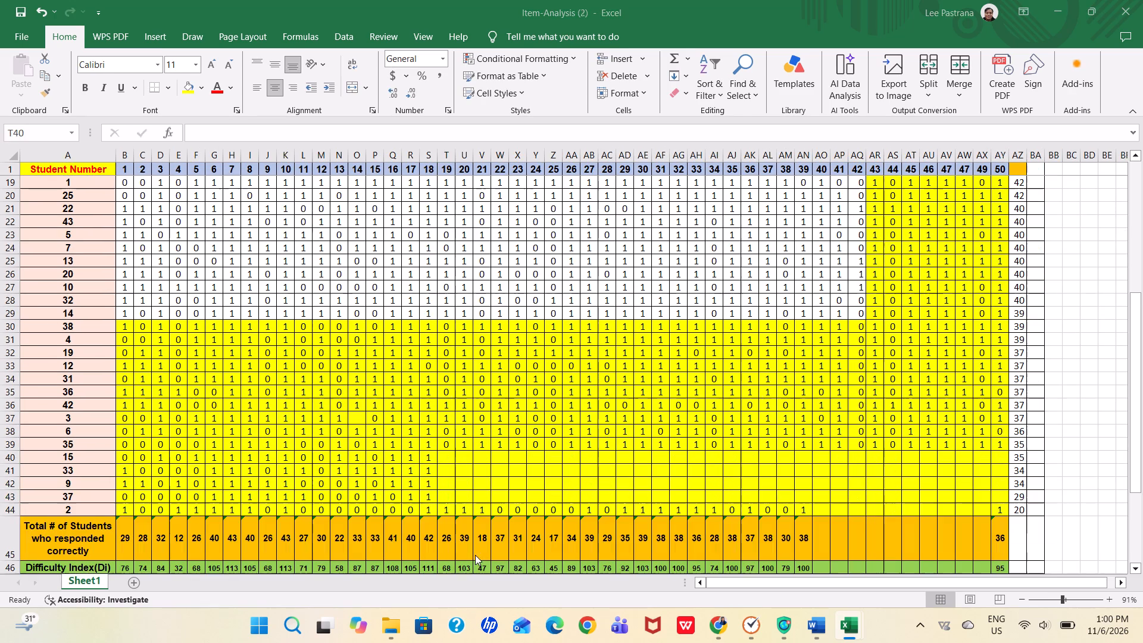
{"action": "key", "text": "0"}
{"action": "key", "text": "Down"}
{"action": "key", "text": "0"}
{"action": "key", "text": "Down"}
{"action": "key", "text": "0"}
{"action": "key", "text": "Down"}
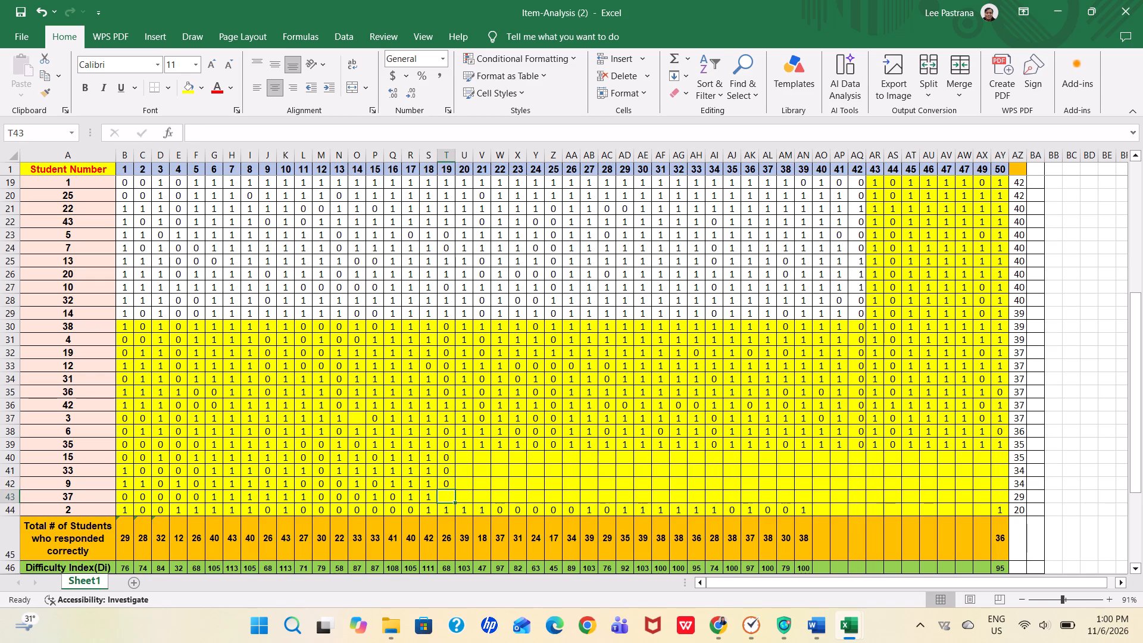
{"action": "key", "text": "1"}
{"action": "key", "text": "Down"}
{"action": "key", "text": "0"}
{"action": "key", "text": "Up"}
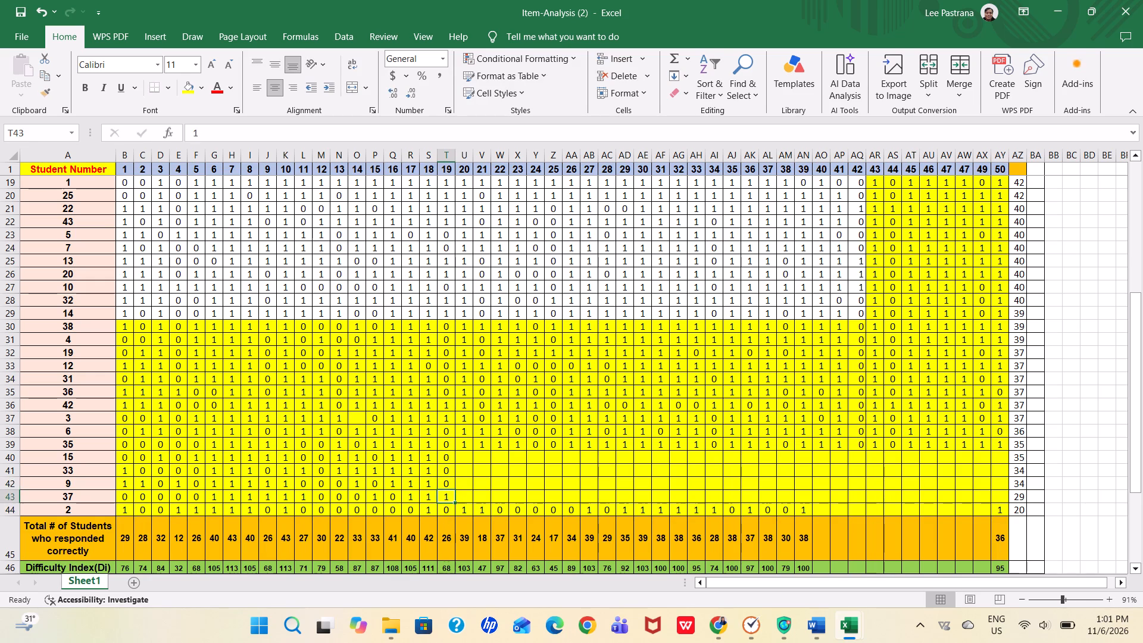
Check item 20's scores in Item-Analysis (1), and enter 1 in each of U40:U43 of Item-Analysis (2) for students 15, 33, 9 and 37.
{"action": "key", "text": "Up"}
{"action": "key", "text": "Up"}
{"action": "key", "text": "Up"}
{"action": "key", "text": "Right"}
{"action": "key", "text": "alt+Tab"}
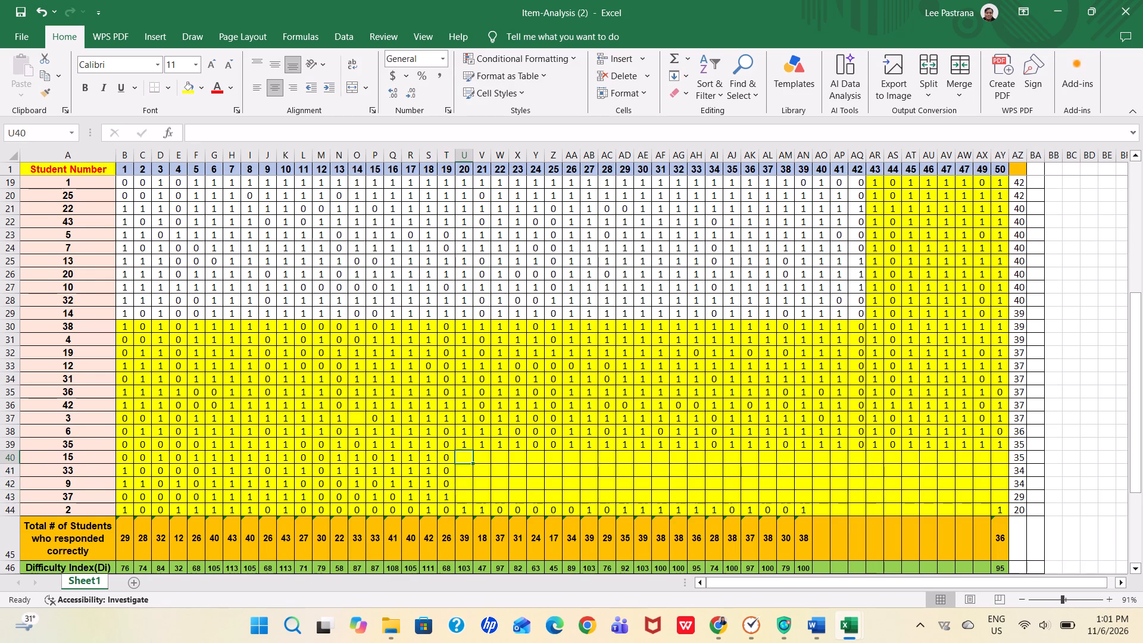
{"action": "key", "text": "alt+Tab"}
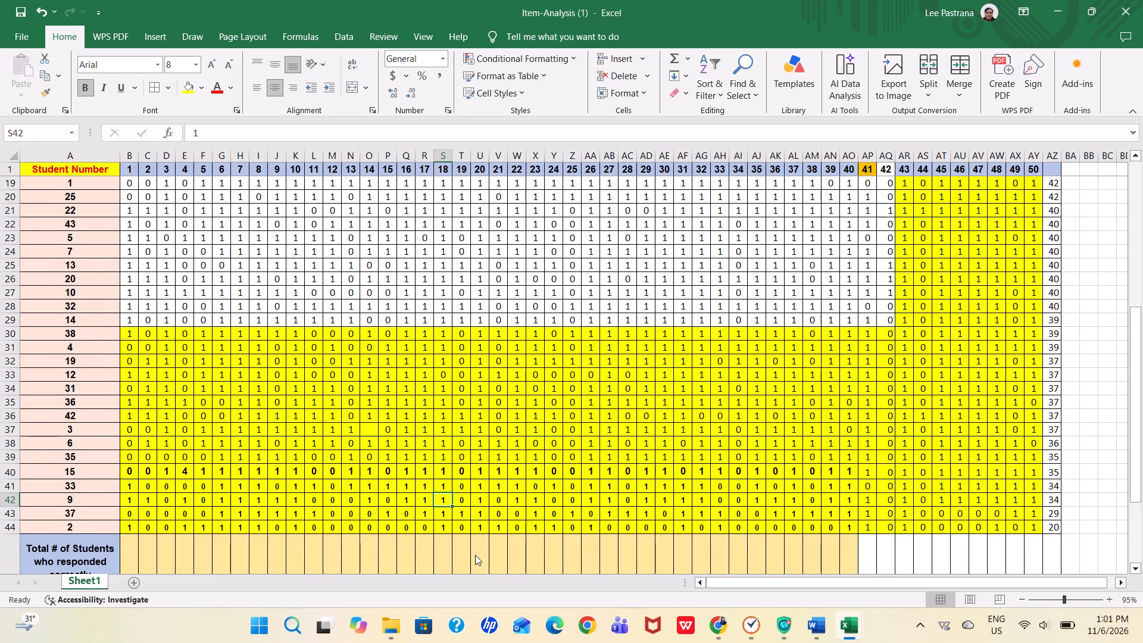
{"action": "key", "text": "1"}
{"action": "key", "text": "Down"}
{"action": "key", "text": "1"}
{"action": "key", "text": "Down"}
{"action": "key", "text": "1"}
{"action": "key", "text": "Down"}
{"action": "key", "text": "1"}
{"action": "key", "text": "Down"}
{"action": "key", "text": "Up"}
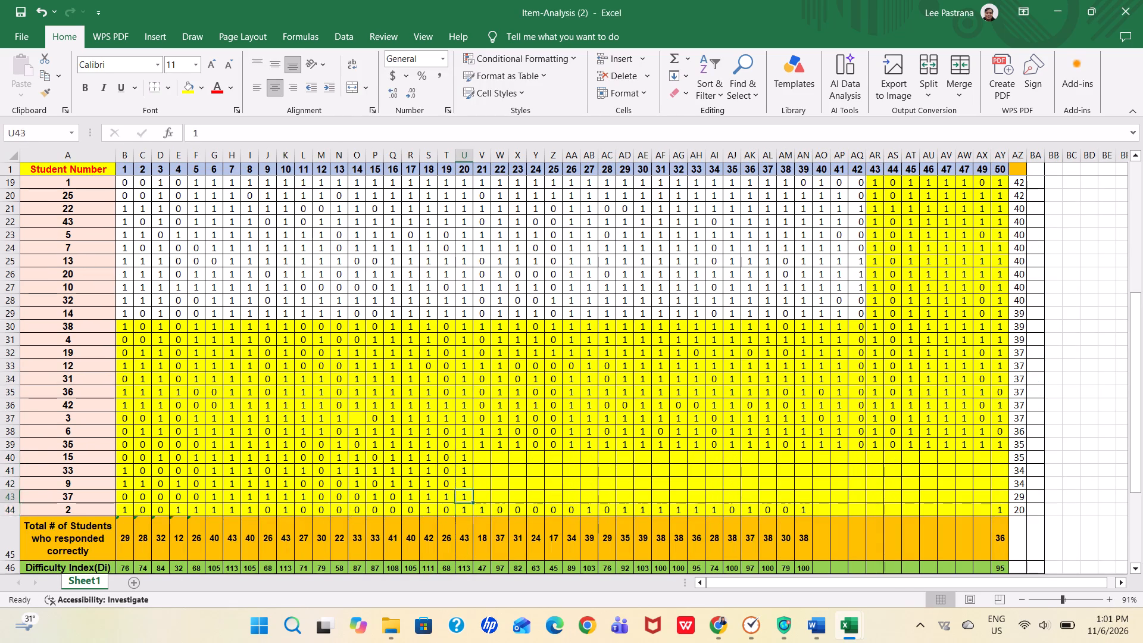
Enter item 21's scores from Item-Analysis (1) as 1, 1, 0, 0 in V40:V43 of Item-Analysis (2) for students 15, 33, 9, 37.
{"action": "key", "text": "Up"}
{"action": "key", "text": "Up"}
{"action": "key", "text": "Up"}
{"action": "key", "text": "Right"}
{"action": "key", "text": "alt+Tab"}
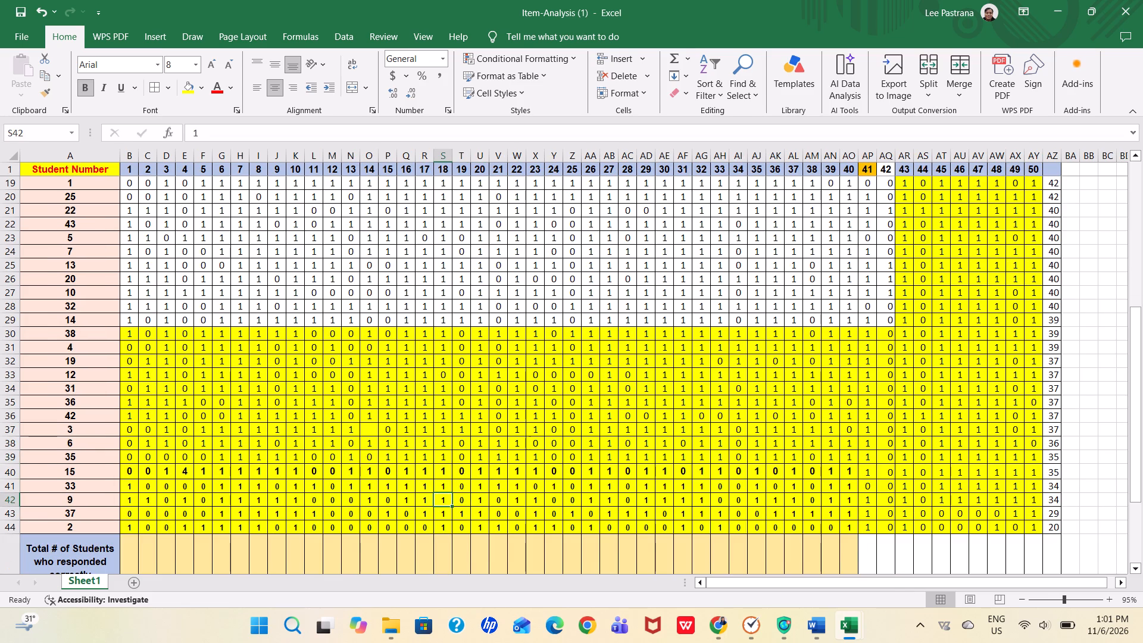
{"action": "key", "text": "alt+Tab"}
{"action": "key", "text": "1"}
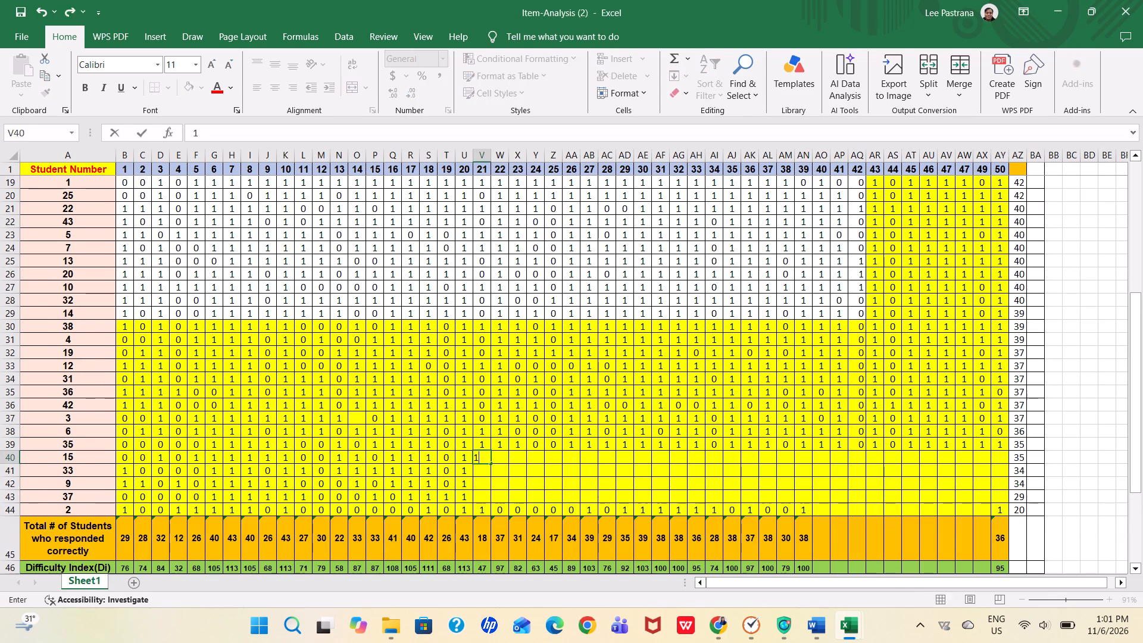
{"action": "key", "text": "Down"}
{"action": "key", "text": "1"}
{"action": "key", "text": "Down"}
{"action": "key", "text": "0"}
{"action": "key", "text": "Down"}
{"action": "key", "text": "0"}
{"action": "key", "text": "Down"}
{"action": "key", "text": "Up"}
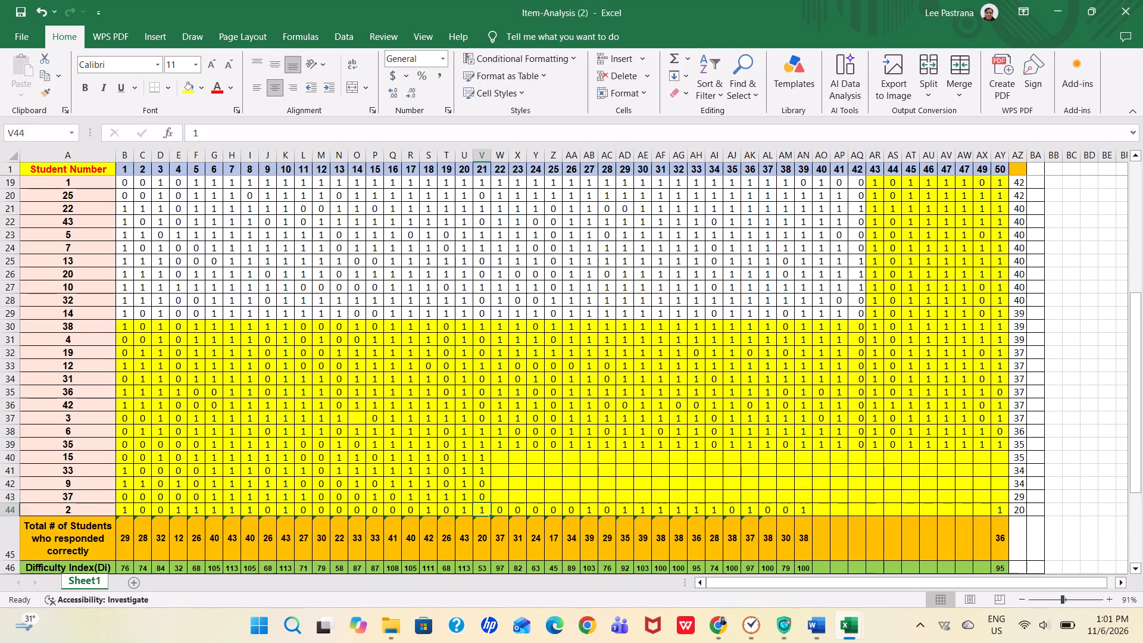
Enter item 22's scores from Item-Analysis (1) as 1, 1, 1, 0 in W40:W43 of Item-Analysis (2) for students 15, 33, 9, 37.
{"action": "key", "text": "Up"}
{"action": "key", "text": "Up"}
{"action": "key", "text": "Up"}
{"action": "key", "text": "Right"}
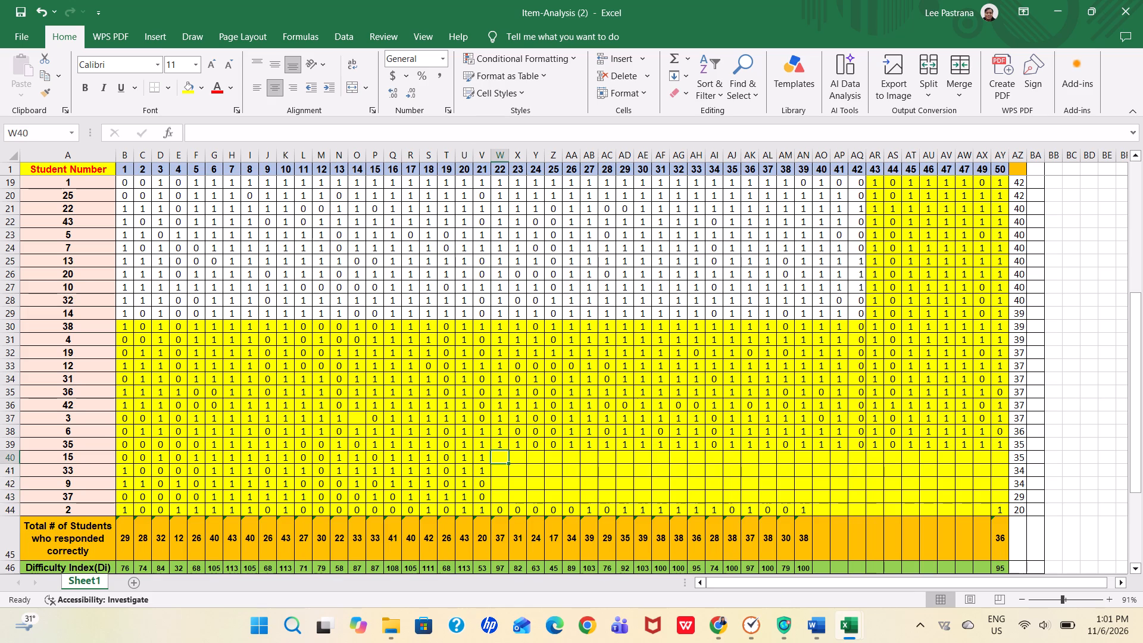
{"action": "key", "text": "alt+Tab"}
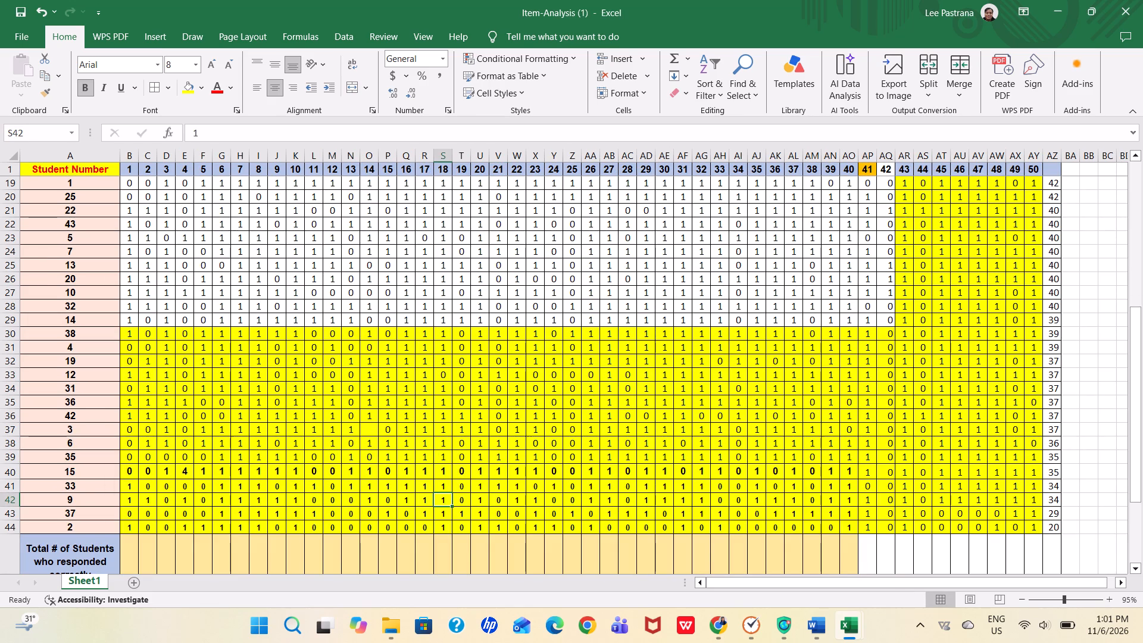
{"action": "left_click", "coordinate": [506, 501]}
{"action": "left_click", "coordinate": [515, 501]}
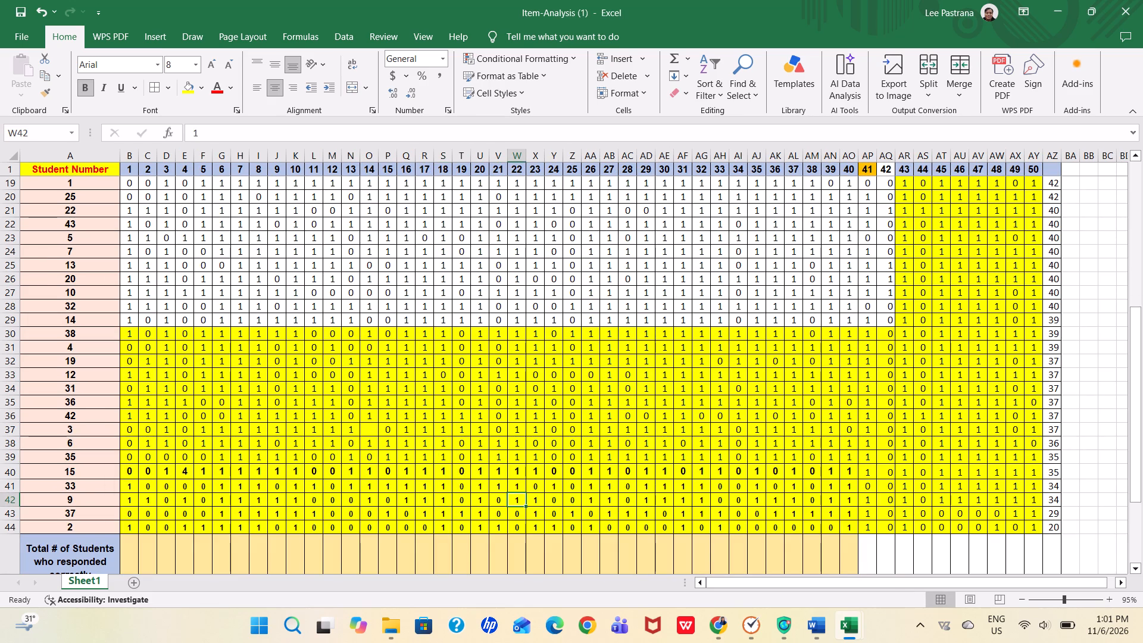
{"action": "key", "text": "alt+Tab"}
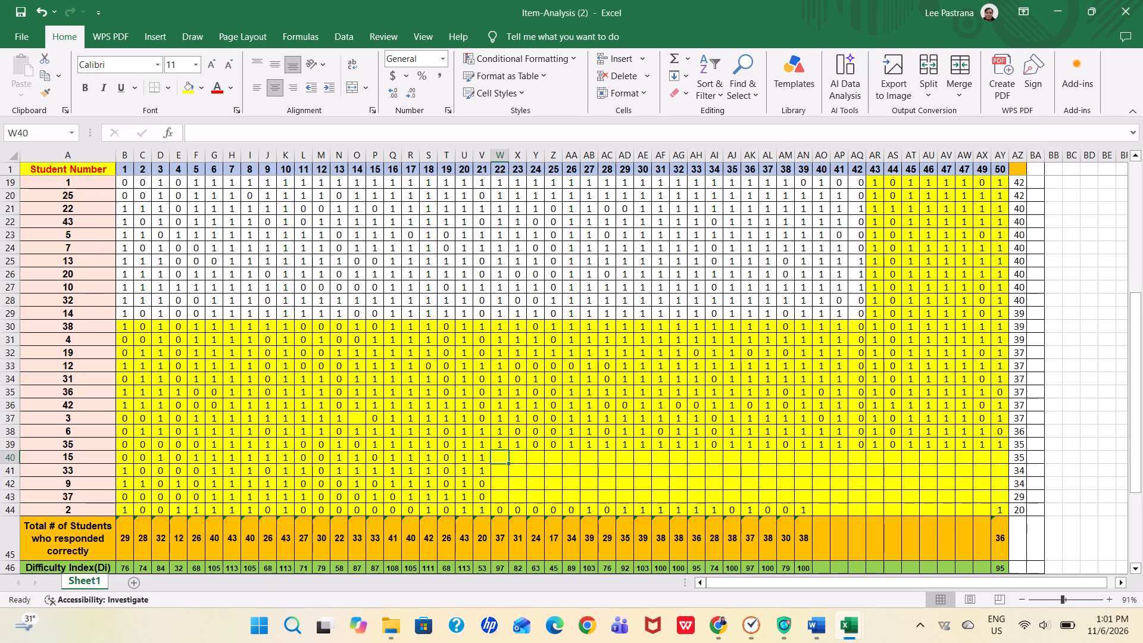
{"action": "key", "text": "1"}
{"action": "key", "text": "Down"}
{"action": "key", "text": "1"}
{"action": "key", "text": "Down"}
{"action": "key", "text": "1"}
{"action": "key", "text": "Down"}
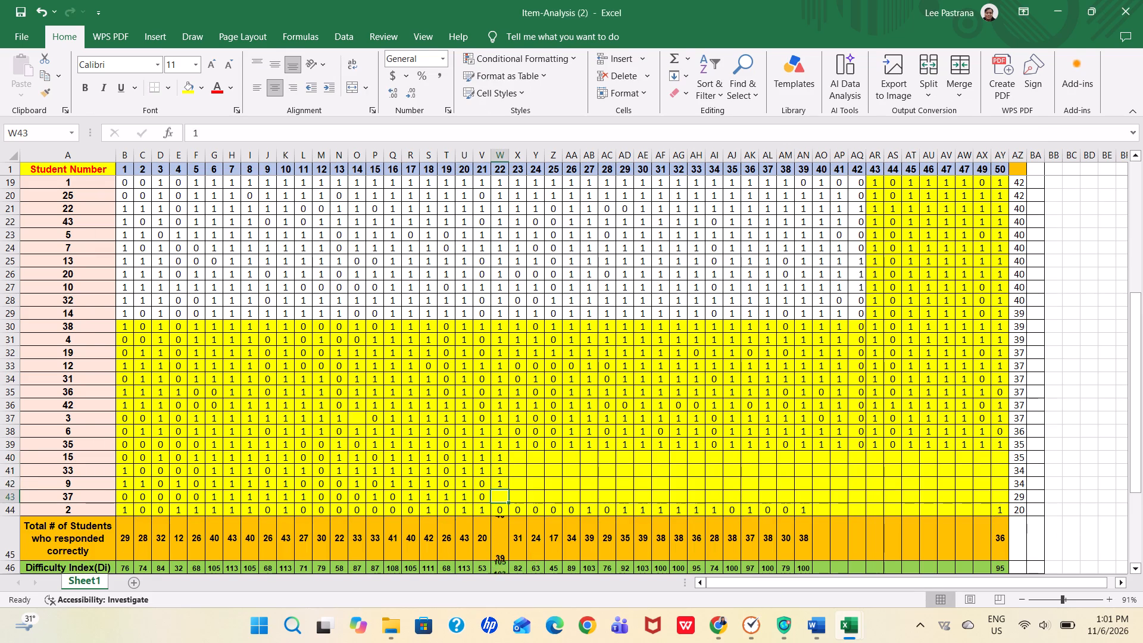
{"action": "key", "text": "0"}
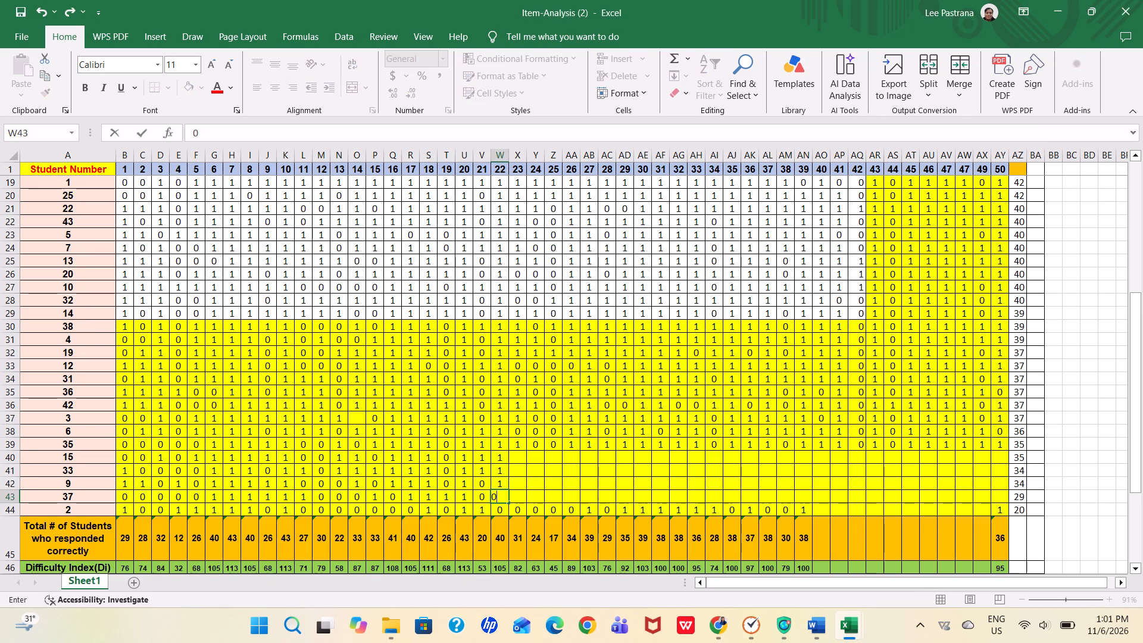
{"action": "key", "text": "space"}
{"action": "key", "text": "Up"}
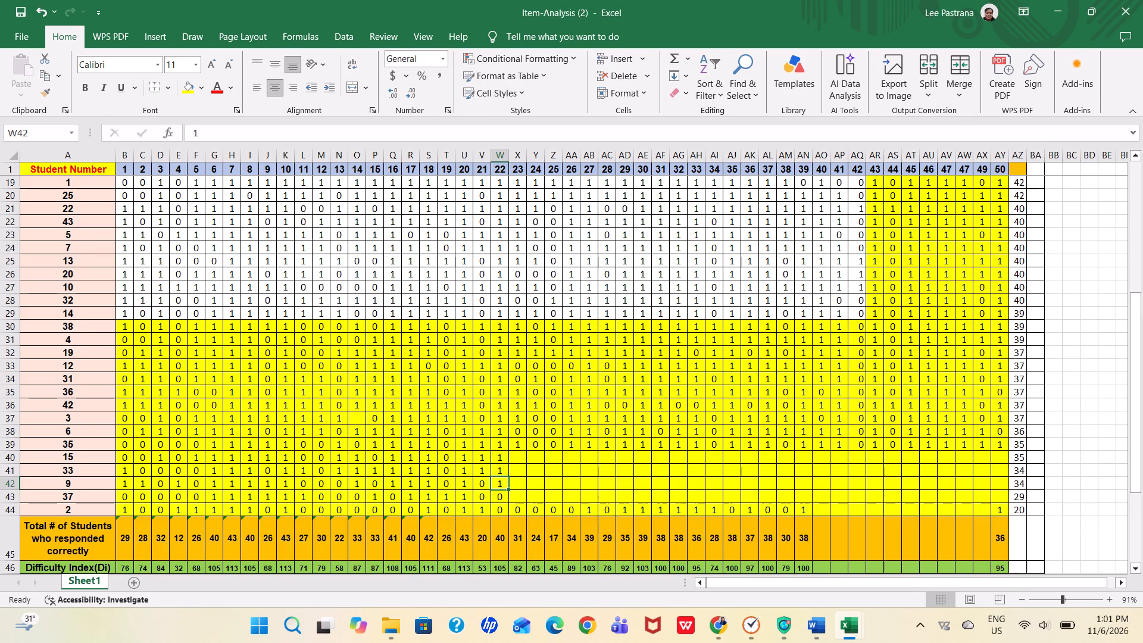
Enter item 23's scores from Item-Analysis (1) as 1, 0, 1, 1, 1 in X40:X44 of Item-Analysis (2) for students 15, 33, 9, 37, 2.
{"action": "key", "text": "Up"}
{"action": "key", "text": "Up"}
{"action": "key", "text": "Down"}
{"action": "key", "text": "Right"}
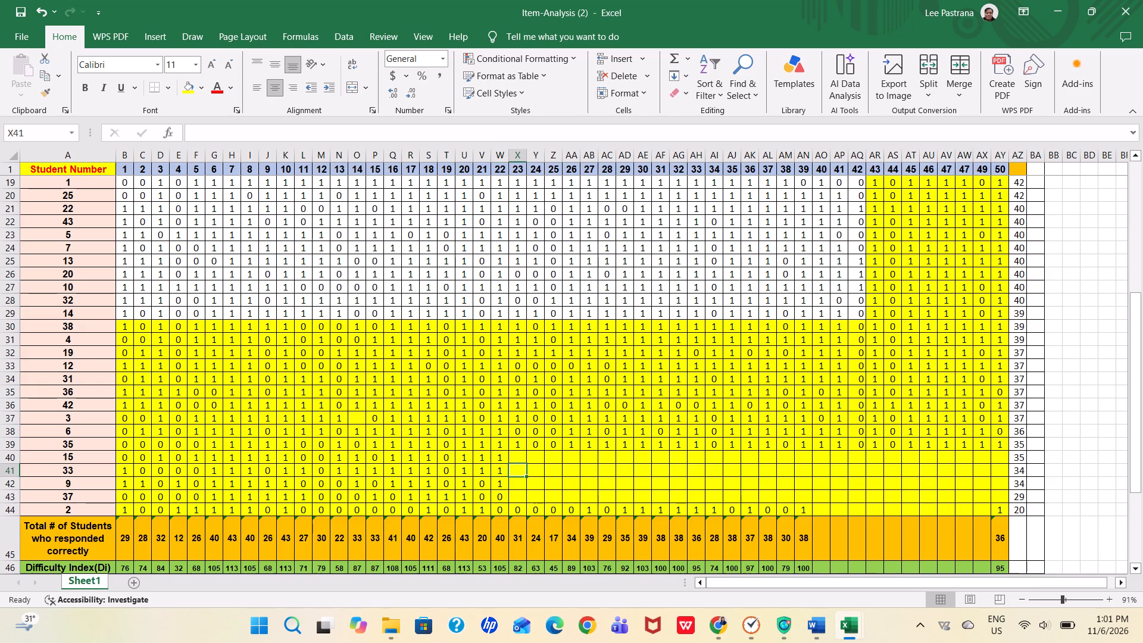
{"action": "key", "text": "Up"}
{"action": "key", "text": "alt+Tab"}
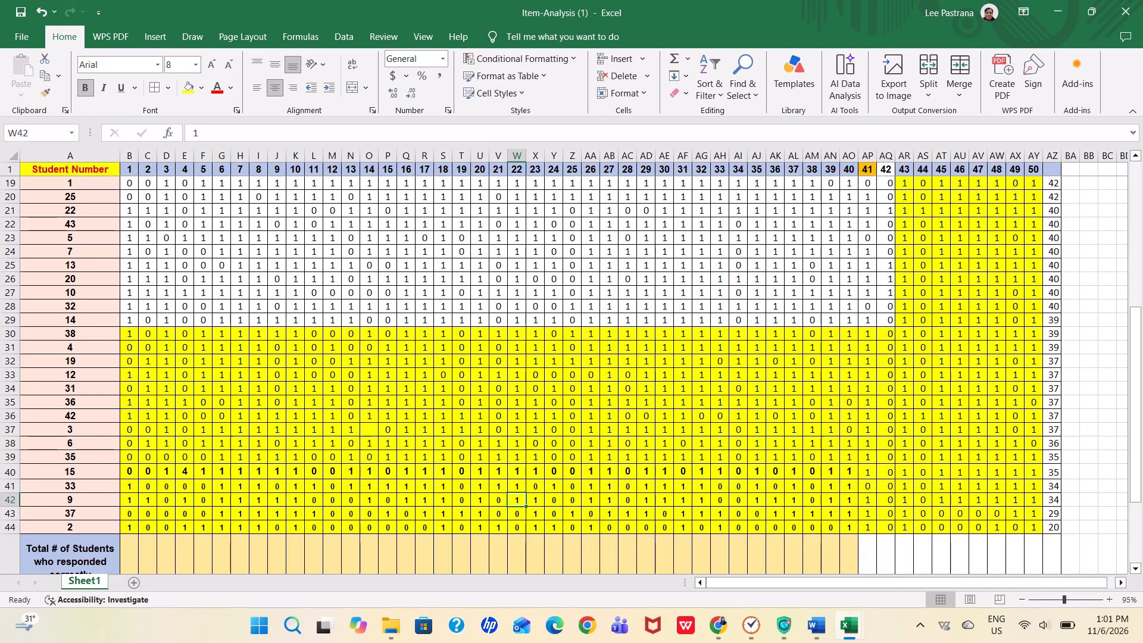
{"action": "key", "text": "alt+Tab"}
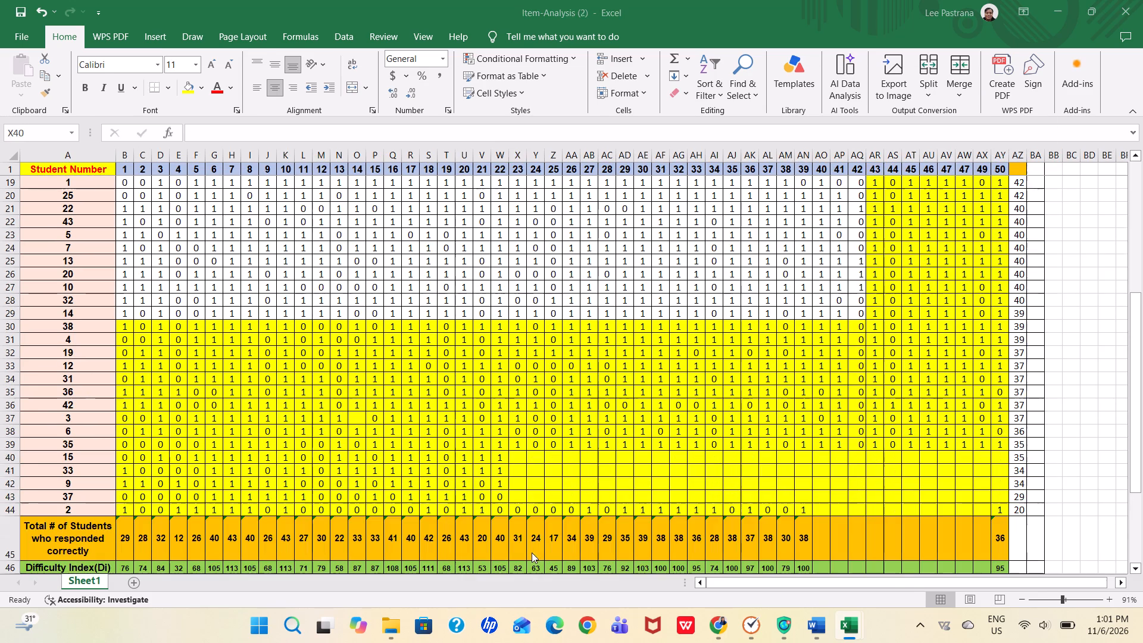
{"action": "key", "text": "1"}
{"action": "key", "text": "Down"}
{"action": "key", "text": "0"}
{"action": "key", "text": "Down"}
{"action": "key", "text": "1"}
{"action": "key", "text": "Down"}
{"action": "key", "text": "1"}
{"action": "key", "text": "Down"}
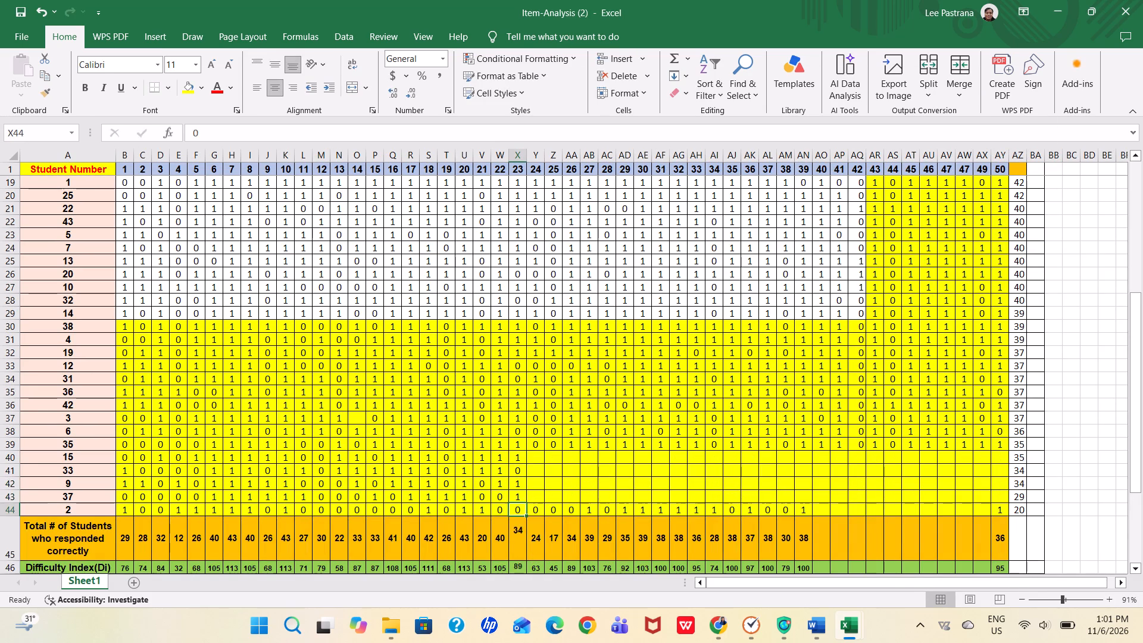
{"action": "key", "text": "1"}
{"action": "key", "text": "Down"}
Check item 24's scores for the last five students in Item-Analysis (1), and return to Y40 of Item-Analysis (2).
{"action": "key", "text": "Up"}
{"action": "key", "text": "Up"}
{"action": "key", "text": "Up"}
{"action": "key", "text": "Up"}
{"action": "key", "text": "Up"}
{"action": "key", "text": "Down"}
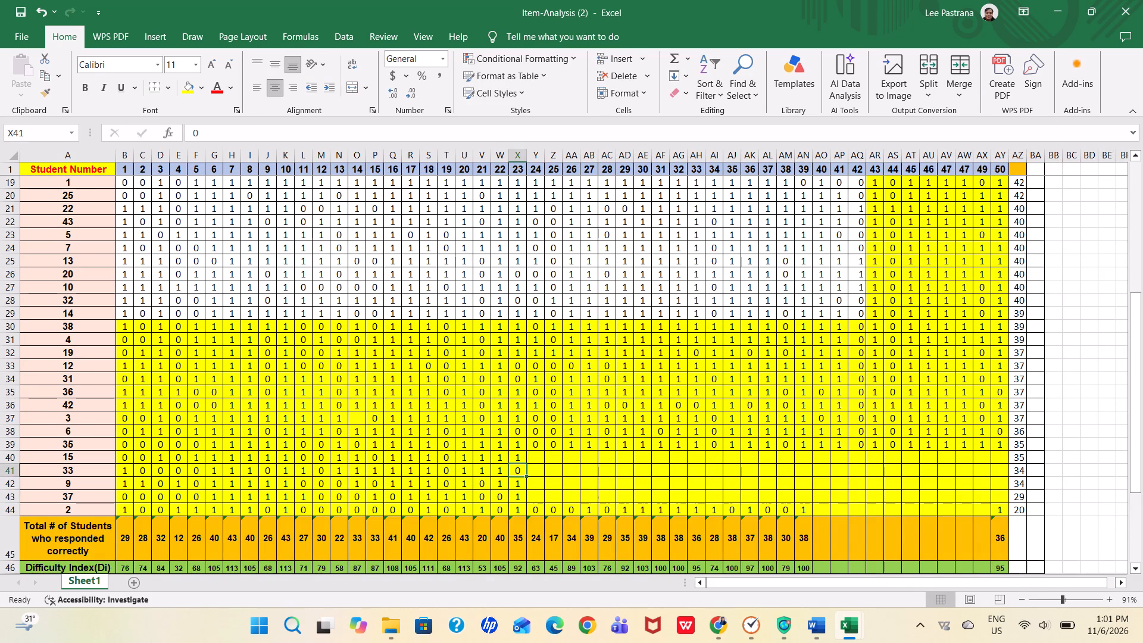
{"action": "key", "text": "Up"}
{"action": "key", "text": "Right"}
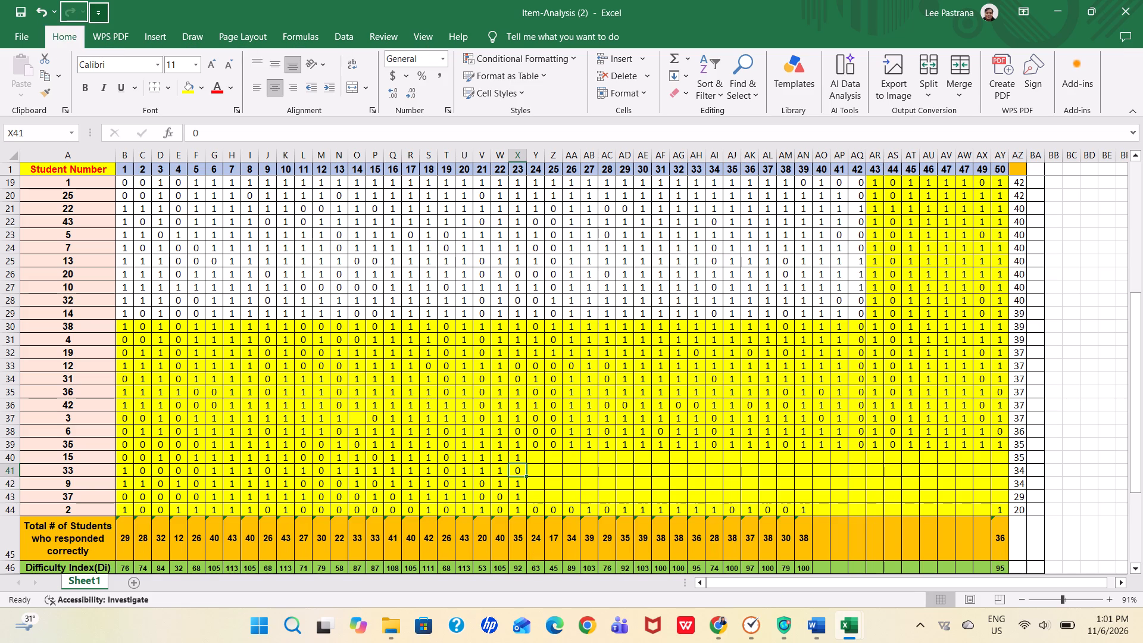
{"action": "left_click", "coordinate": [536, 464]}
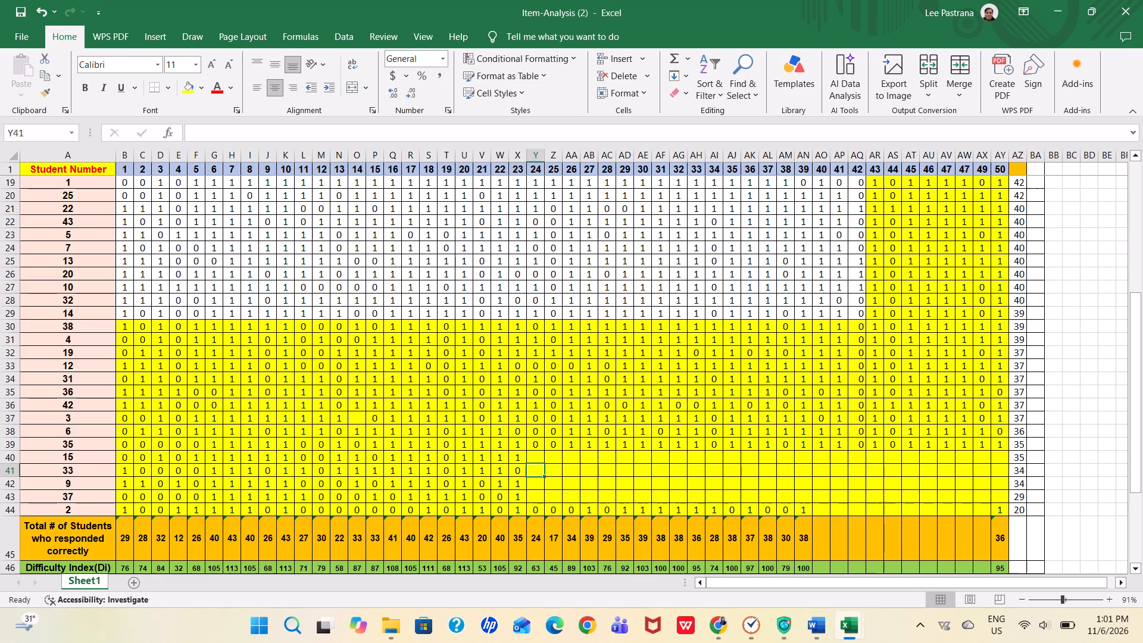
{"action": "left_click", "coordinate": [536, 460]}
{"action": "key", "text": "alt+Tab"}
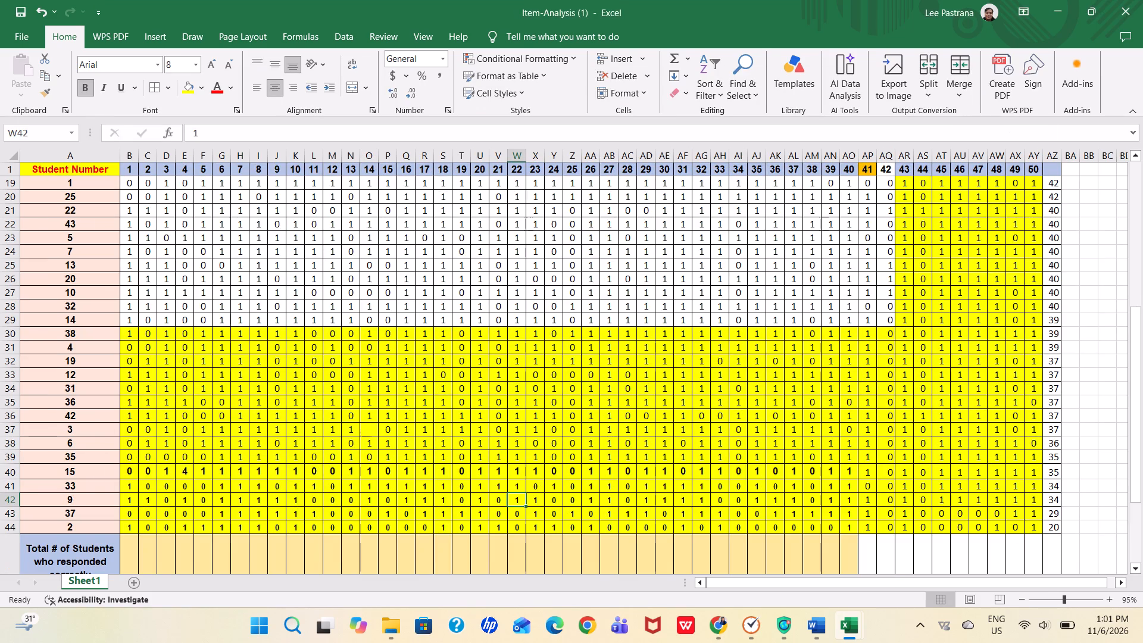
{"action": "left_click", "coordinate": [546, 505]}
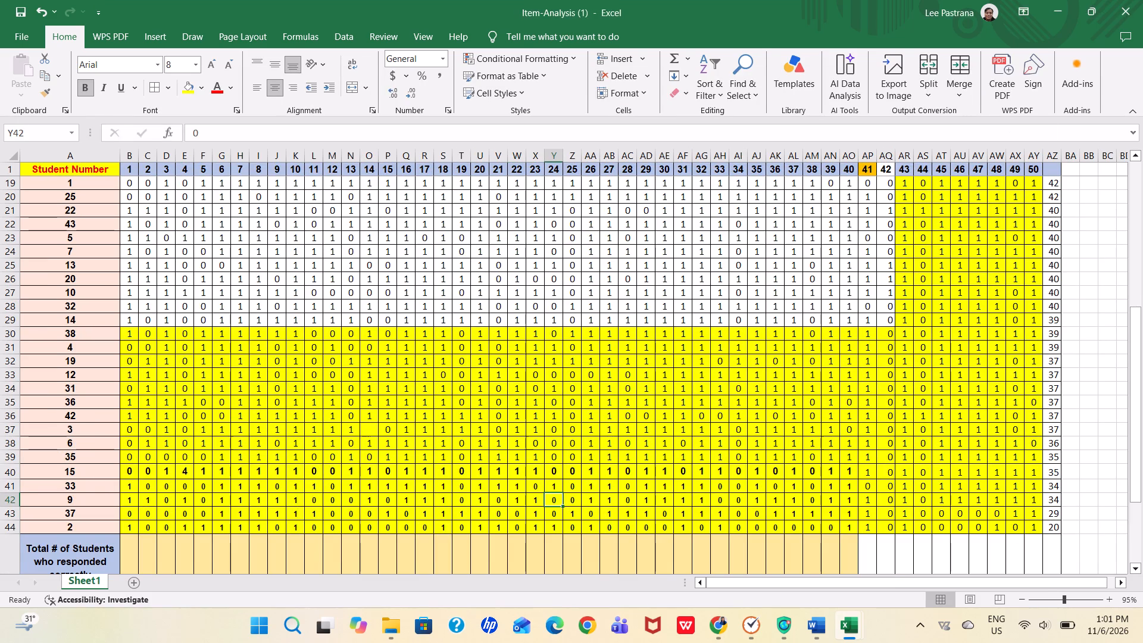
{"action": "key", "text": "alt+Tab"}
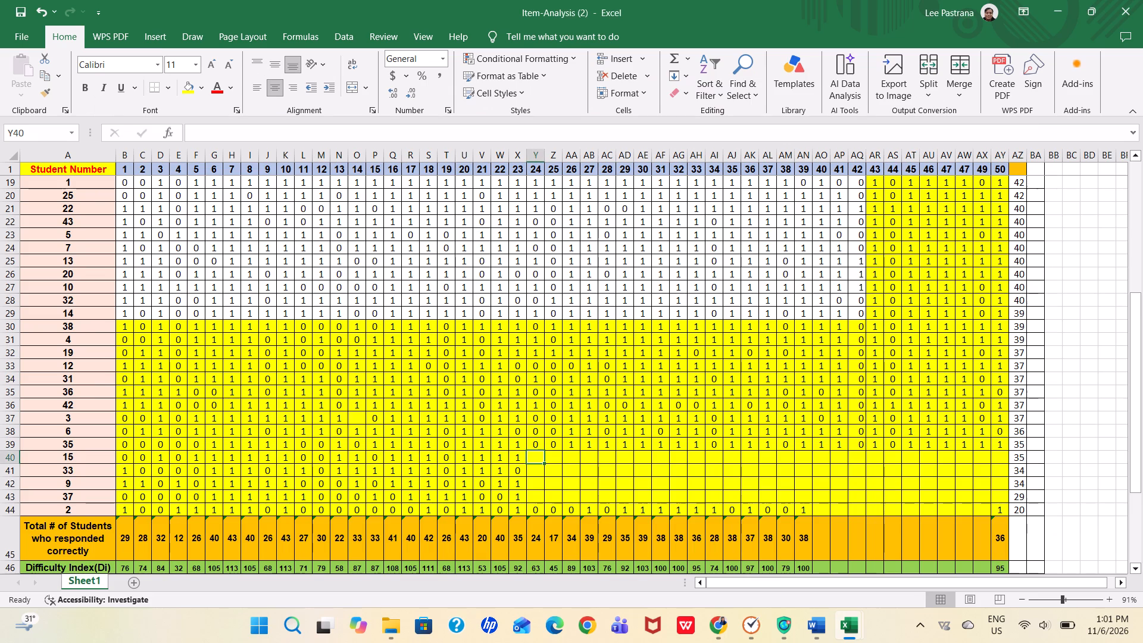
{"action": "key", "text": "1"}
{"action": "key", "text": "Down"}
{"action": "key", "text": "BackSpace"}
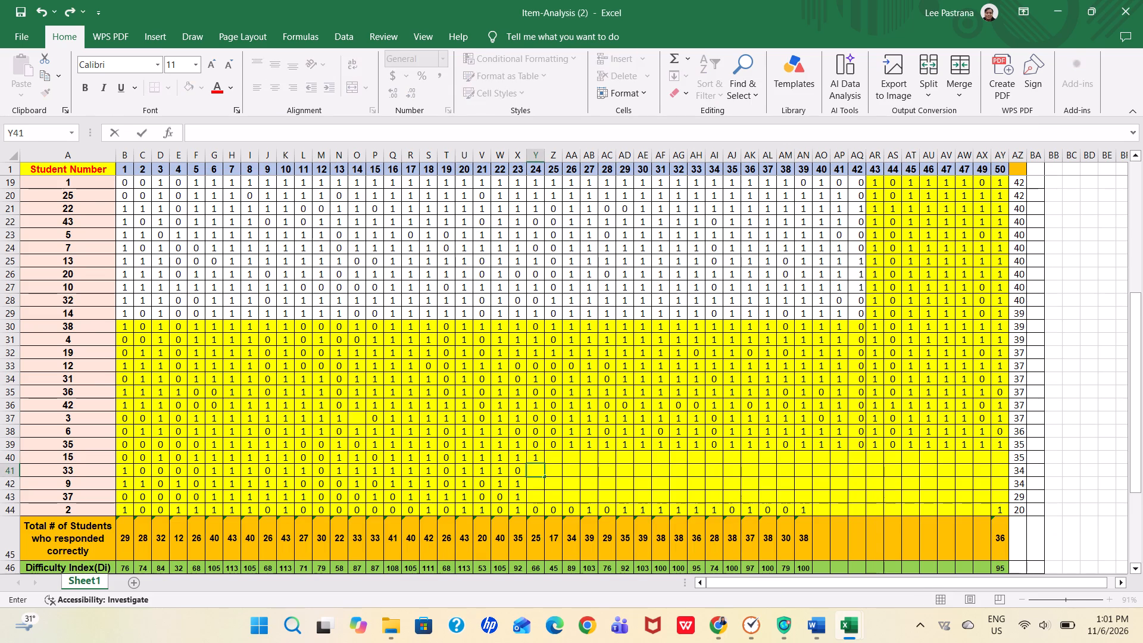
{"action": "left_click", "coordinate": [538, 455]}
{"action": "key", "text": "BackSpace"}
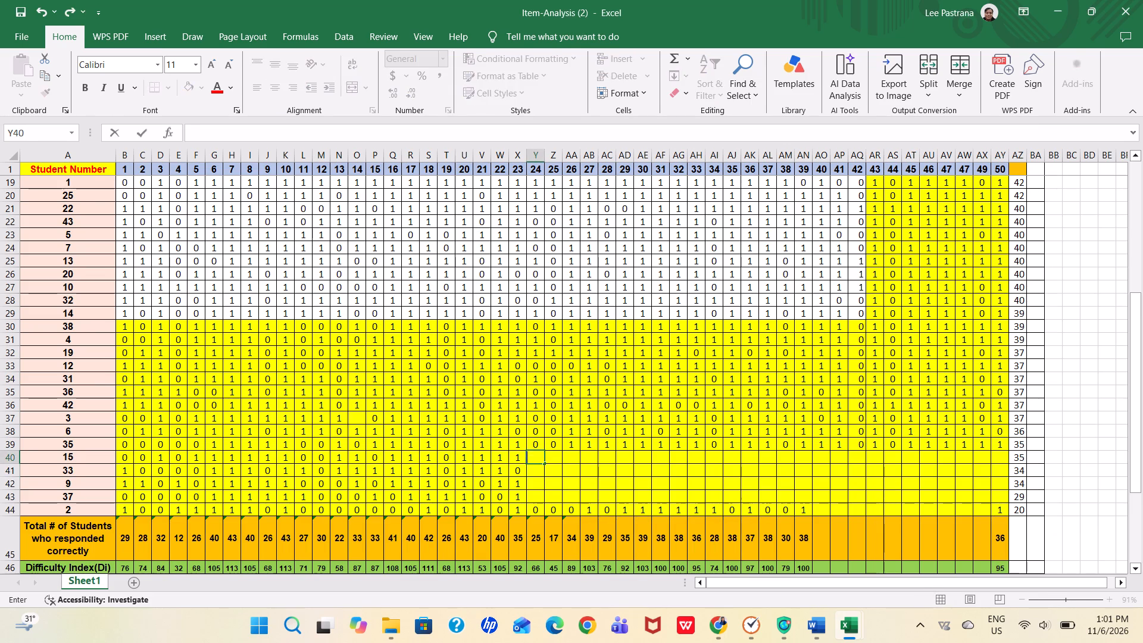
Enter item 24's scores as 0, 1, 0, 0, 1 in Y40:Y44 of Item-Analysis (2) for students 15, 33, 9, 37, 2.
{"action": "key", "text": "0"}
{"action": "key", "text": "Down"}
{"action": "key", "text": "1"}
{"action": "key", "text": "Down"}
{"action": "key", "text": "0"}
{"action": "key", "text": "Down"}
{"action": "key", "text": "0"}
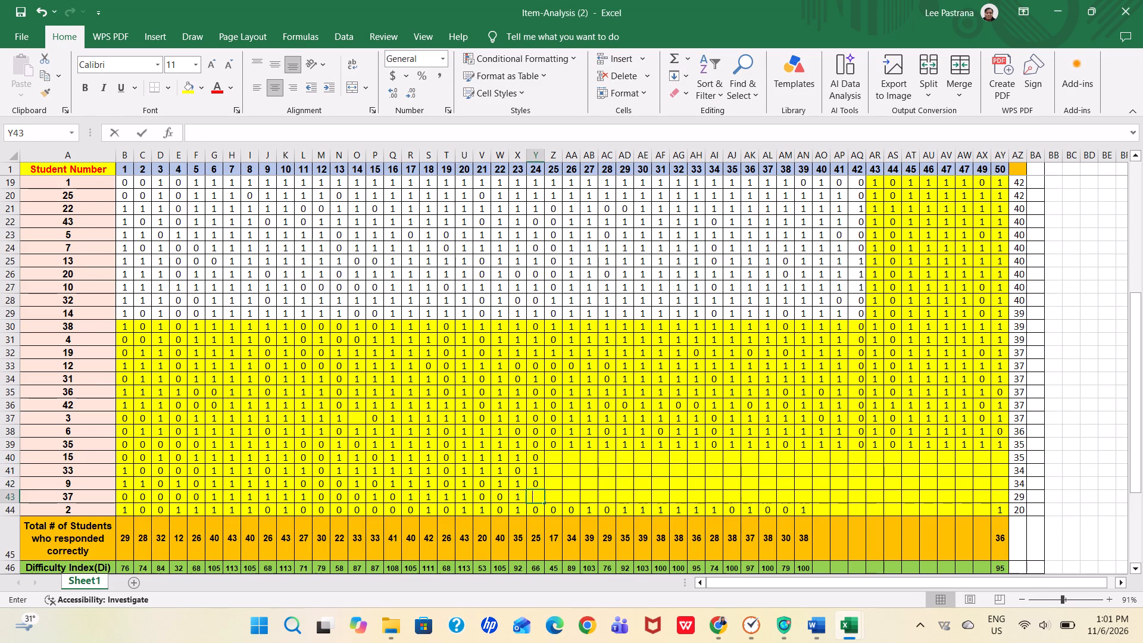
{"action": "key", "text": "Down"}
{"action": "key", "text": "1"}
{"action": "key", "text": "Down"}
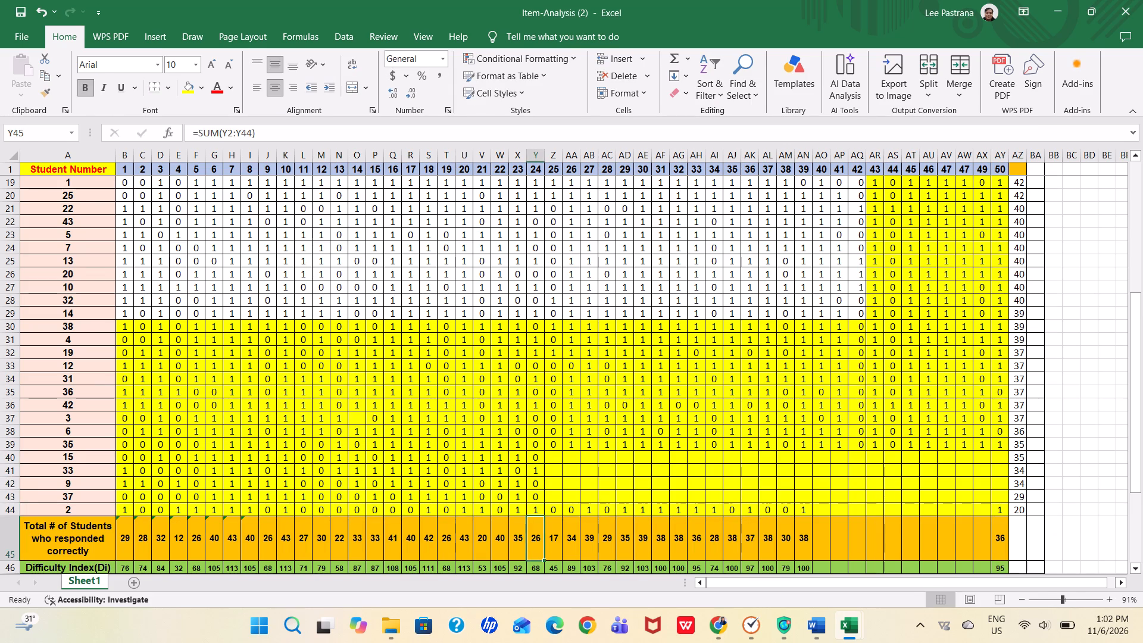
Enter item 25's scores from Item-Analysis (1) as 0, 0, 0, 1 in Z40:Z43 of Item-Analysis (2) for students 15, 33, 9, 37.
{"action": "key", "text": "Up"}
{"action": "key", "text": "Up"}
{"action": "key", "text": "Up"}
{"action": "key", "text": "Right"}
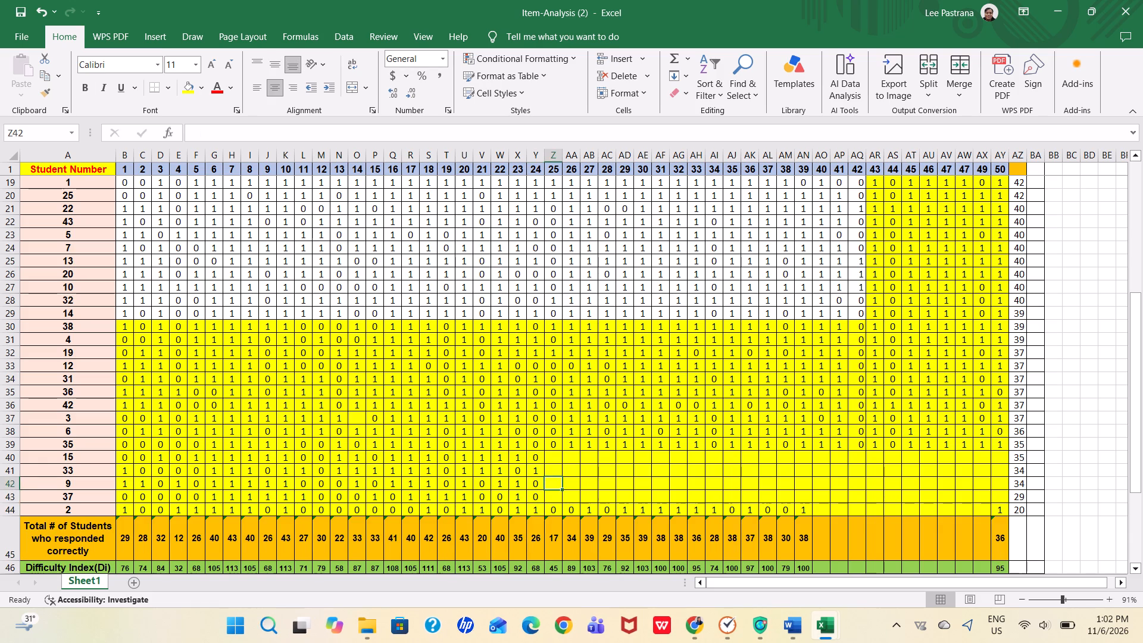
{"action": "key", "text": "alt+Tab"}
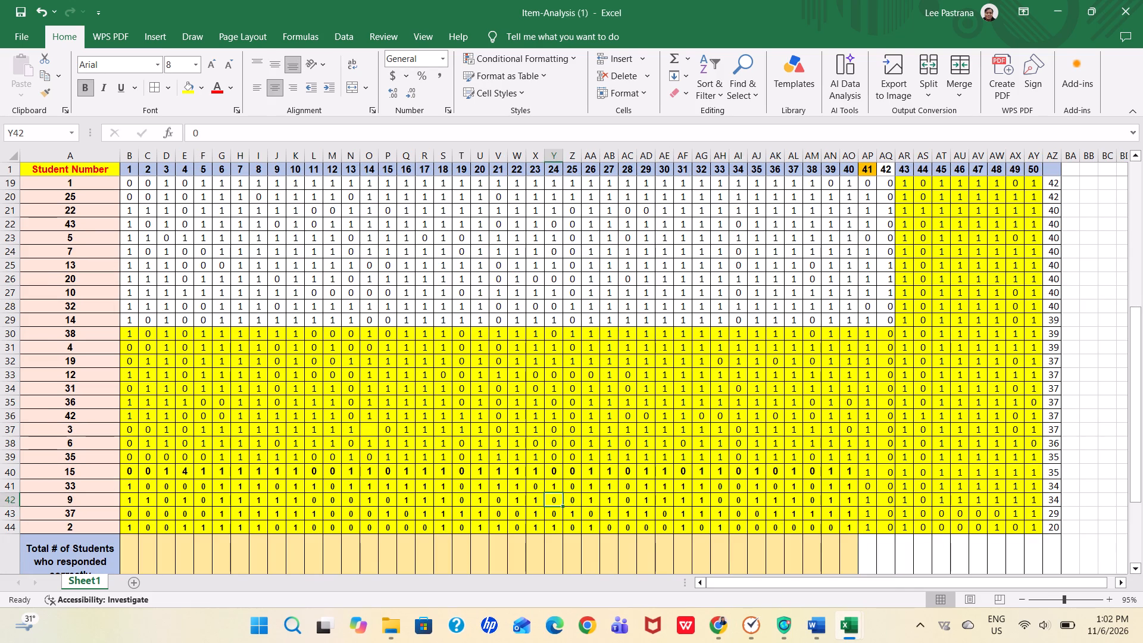
{"action": "key", "text": "alt+Tab"}
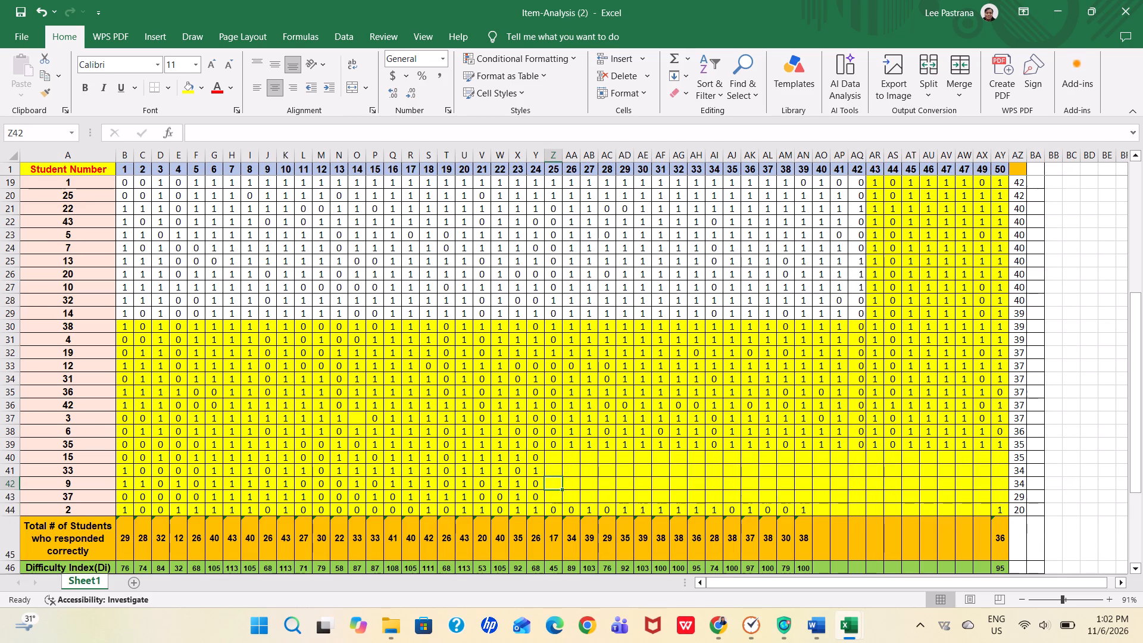
{"action": "key", "text": "alt+Tab"}
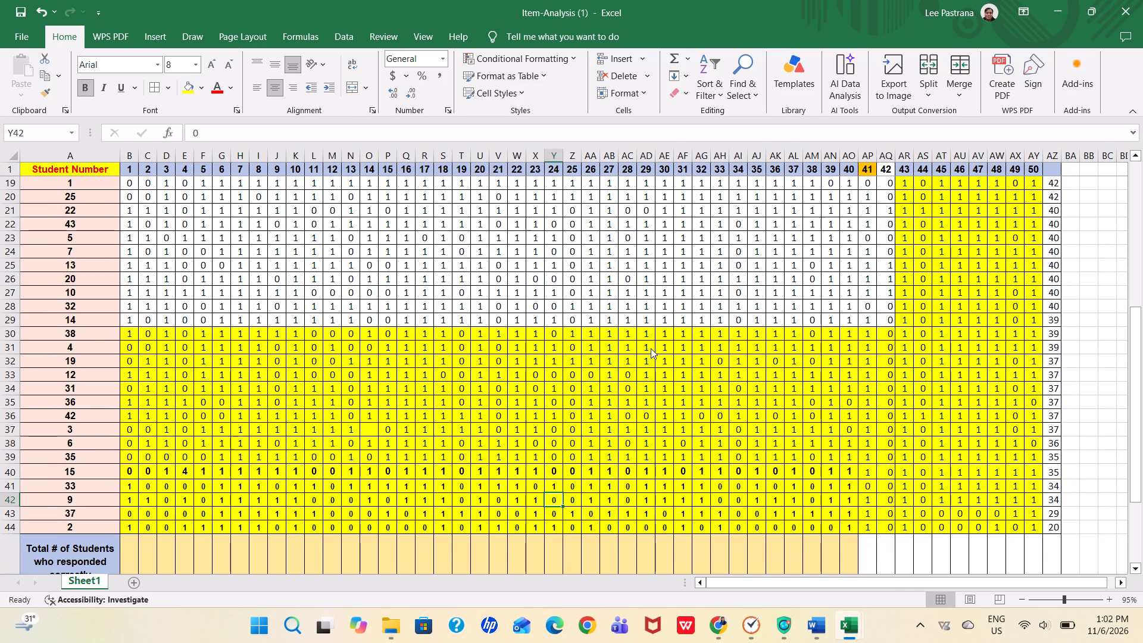
{"action": "key", "text": "alt+Tab"}
{"action": "key", "text": "0"}
{"action": "key", "text": "Down"}
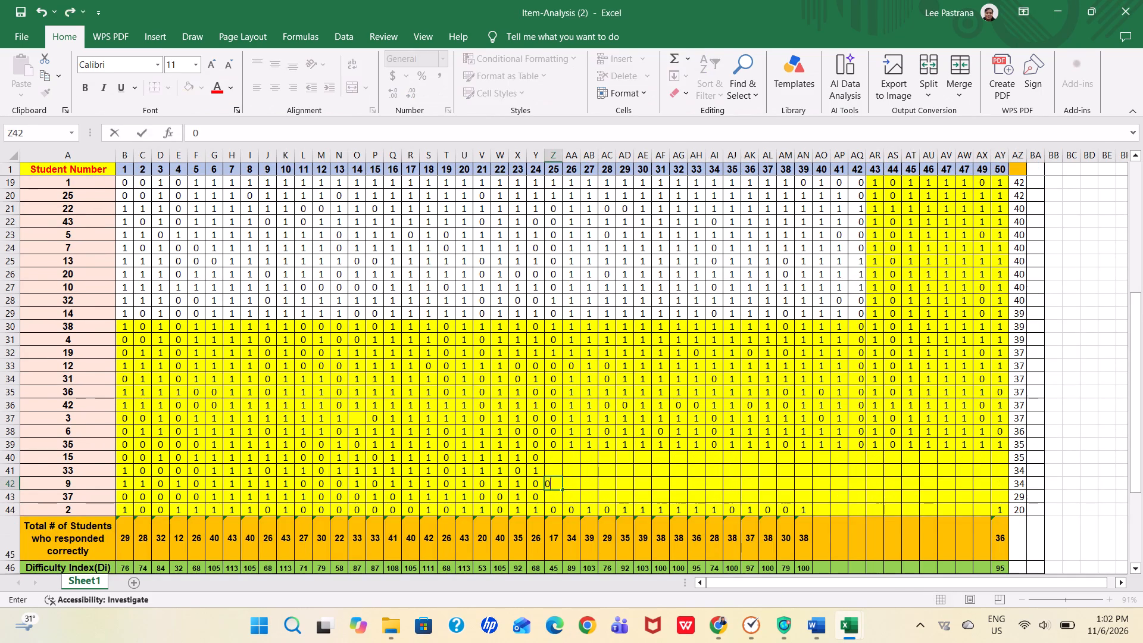
{"action": "key", "text": "Up"}
{"action": "key", "text": "Up"}
{"action": "key", "text": "0"}
{"action": "key", "text": "Up"}
{"action": "key", "text": "0"}
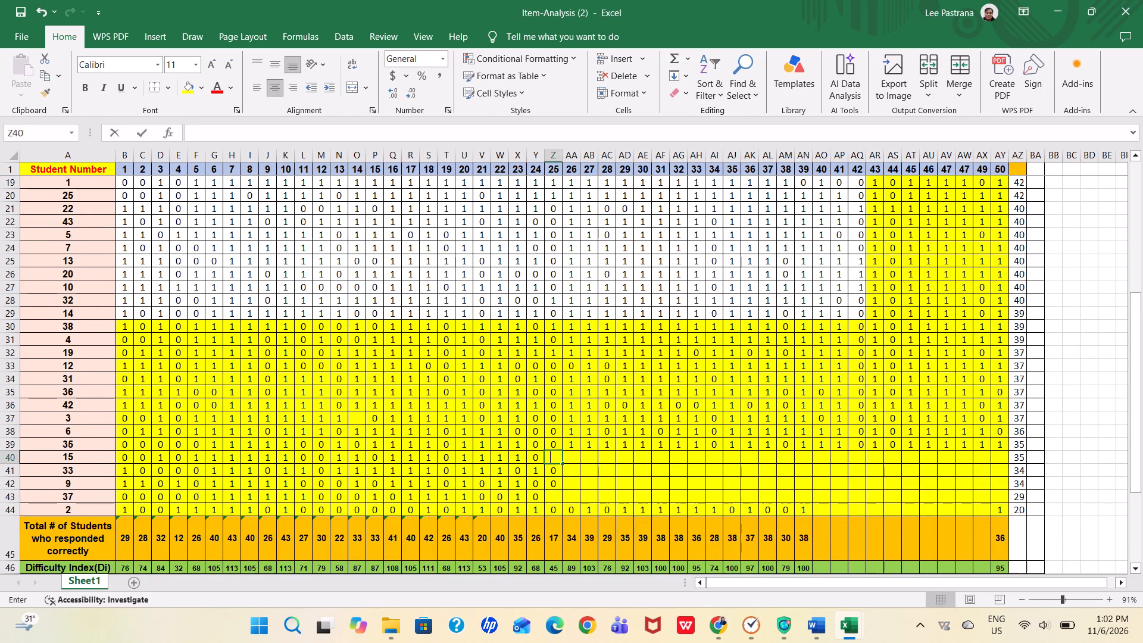
{"action": "key", "text": "Down"}
{"action": "key", "text": "Down"}
{"action": "key", "text": "Down"}
{"action": "key", "text": "1"}
{"action": "key", "text": "Up"}
{"action": "key", "text": "Up"}
{"action": "key", "text": "Up"}
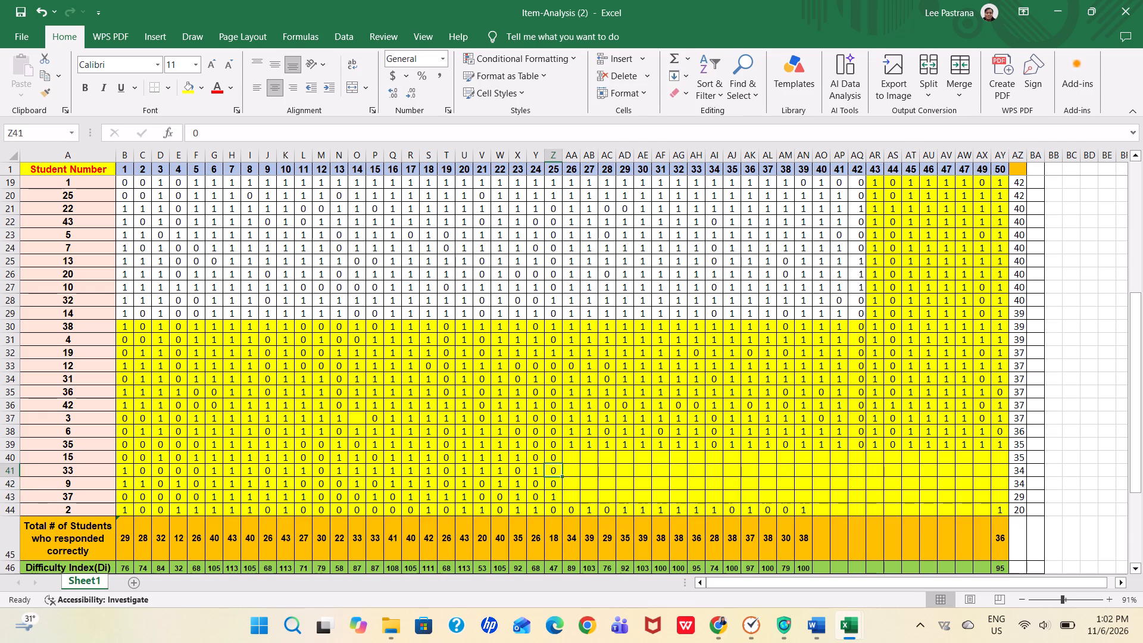
Enter item 26's scores from Item-Analysis (1) as 1, 1, 1, 0, 1 in AA40:AA44 of Item-Analysis (2) for students 15, 33, 9, 37, 2.
{"action": "key", "text": "Right"}
{"action": "key", "text": "alt+Tab"}
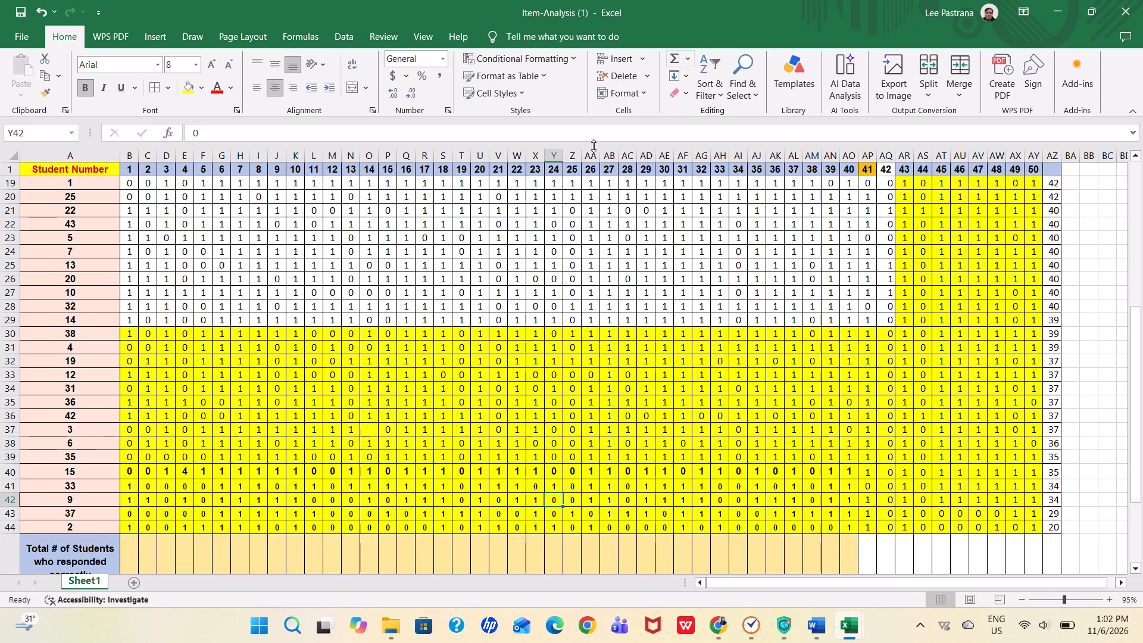
{"action": "left_click", "coordinate": [593, 154]}
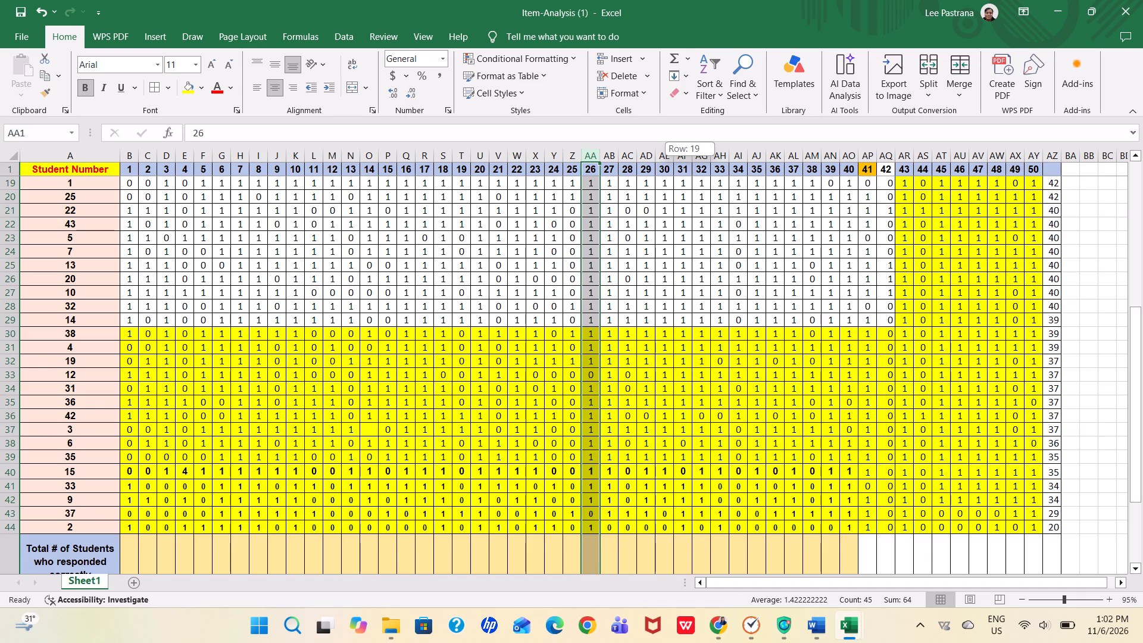
{"action": "key", "text": "alt+Tab"}
{"action": "key", "text": "1"}
{"action": "key", "text": "Down"}
{"action": "key", "text": "1"}
{"action": "key", "text": "Down"}
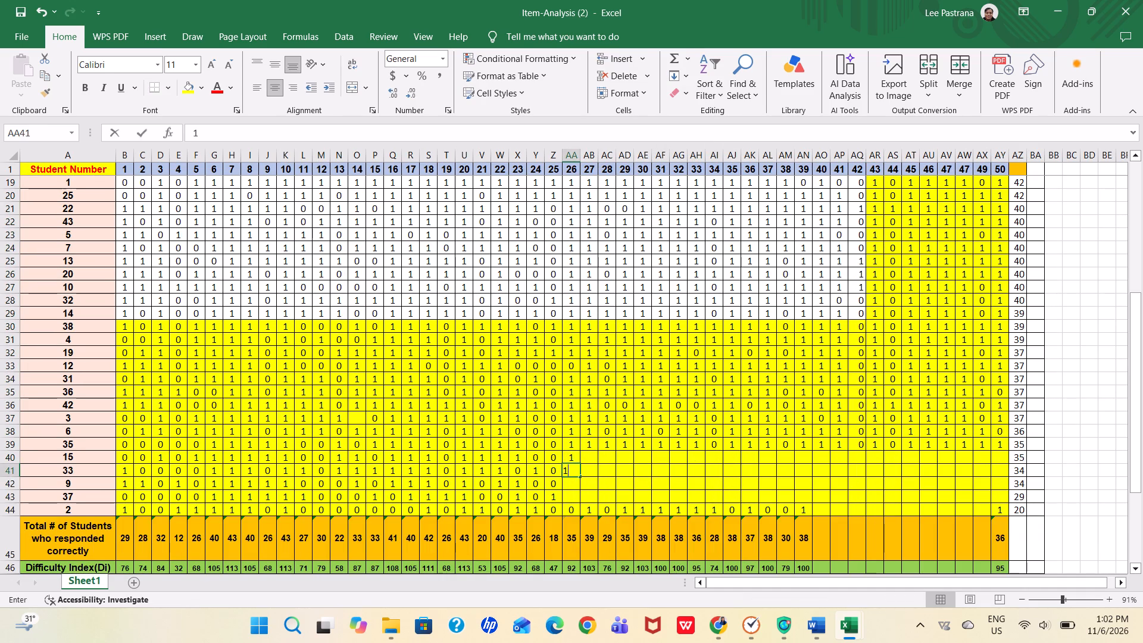
{"action": "key", "text": "1"}
{"action": "key", "text": "Down"}
{"action": "key", "text": "0"}
{"action": "key", "text": "Down"}
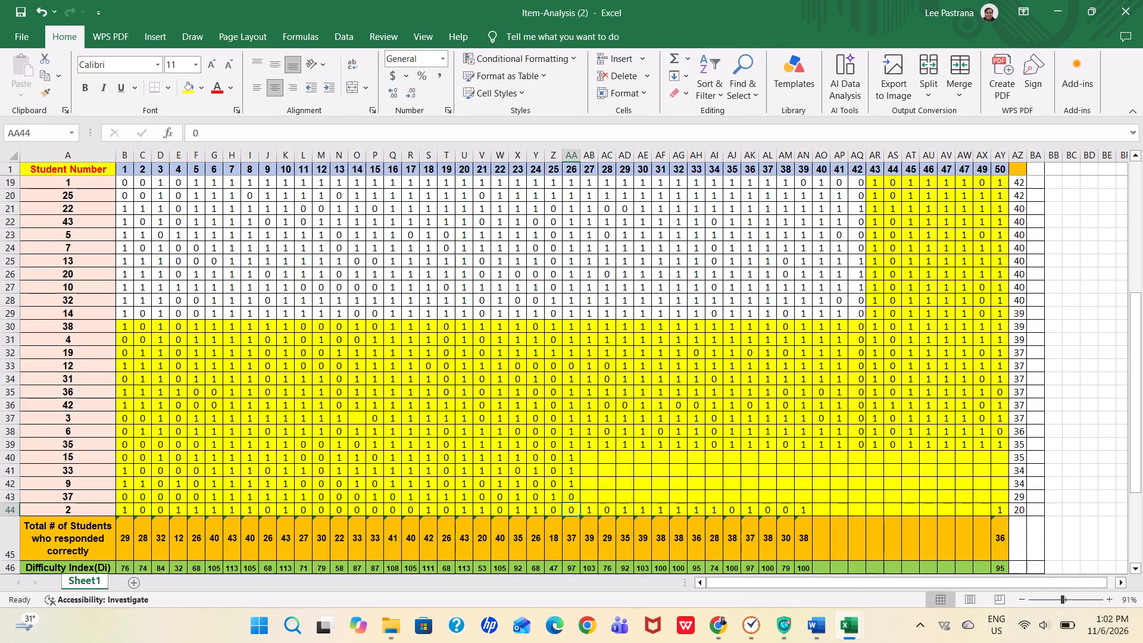
{"action": "key", "text": "1"}
{"action": "key", "text": "Down"}
Enter item 27's scores from Item-Analysis (1) as 1, 1, 1, 1, 0 in AB40:AB44 of Item-Analysis (2) for students 15, 33, 9, 37, 2.
{"action": "key", "text": "alt+Tab"}
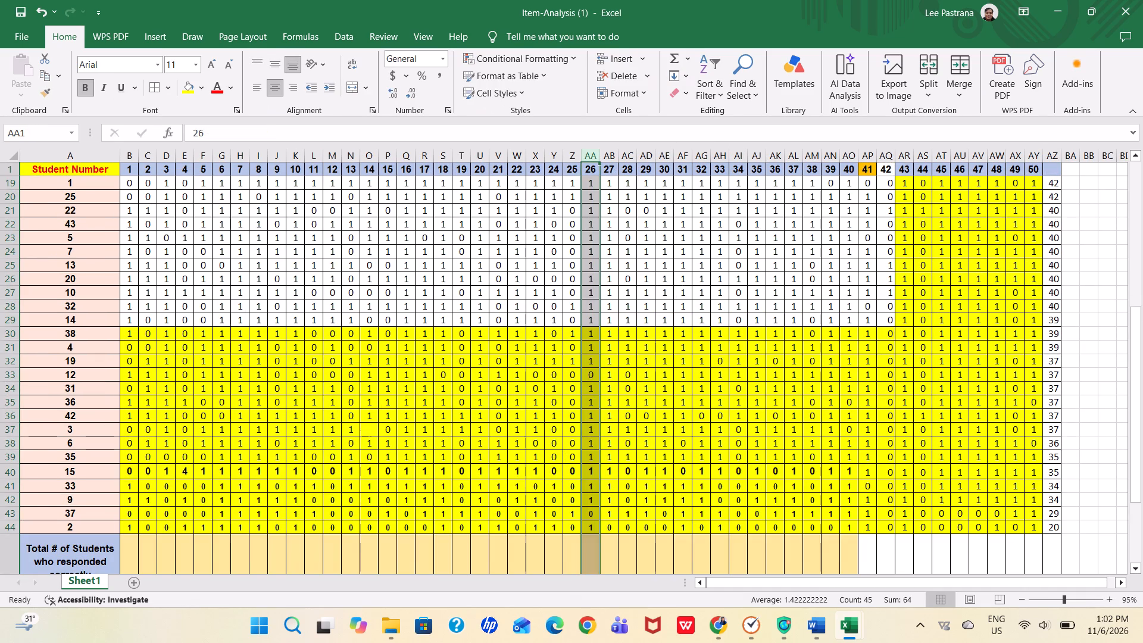
{"action": "key", "text": "alt+Tab"}
{"action": "key", "text": "Up"}
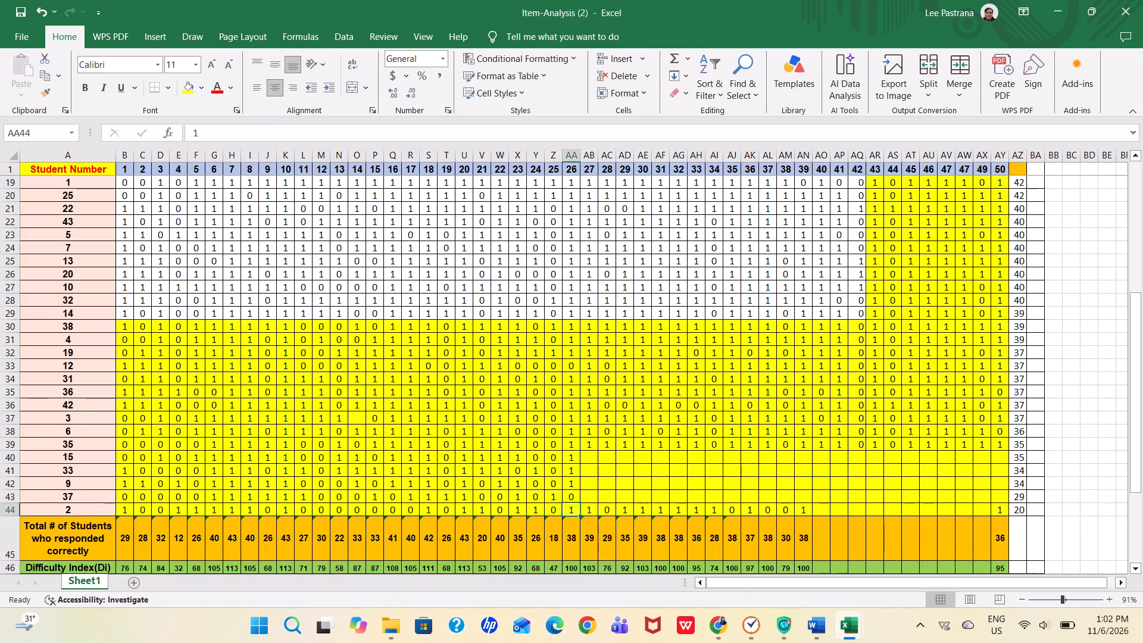
{"action": "key", "text": "Up"}
{"action": "key", "text": "Up"}
{"action": "key", "text": "Up"}
{"action": "key", "text": "Up"}
{"action": "key", "text": "Right"}
{"action": "key", "text": "1"}
{"action": "key", "text": "Down"}
{"action": "key", "text": "1"}
{"action": "key", "text": "Down"}
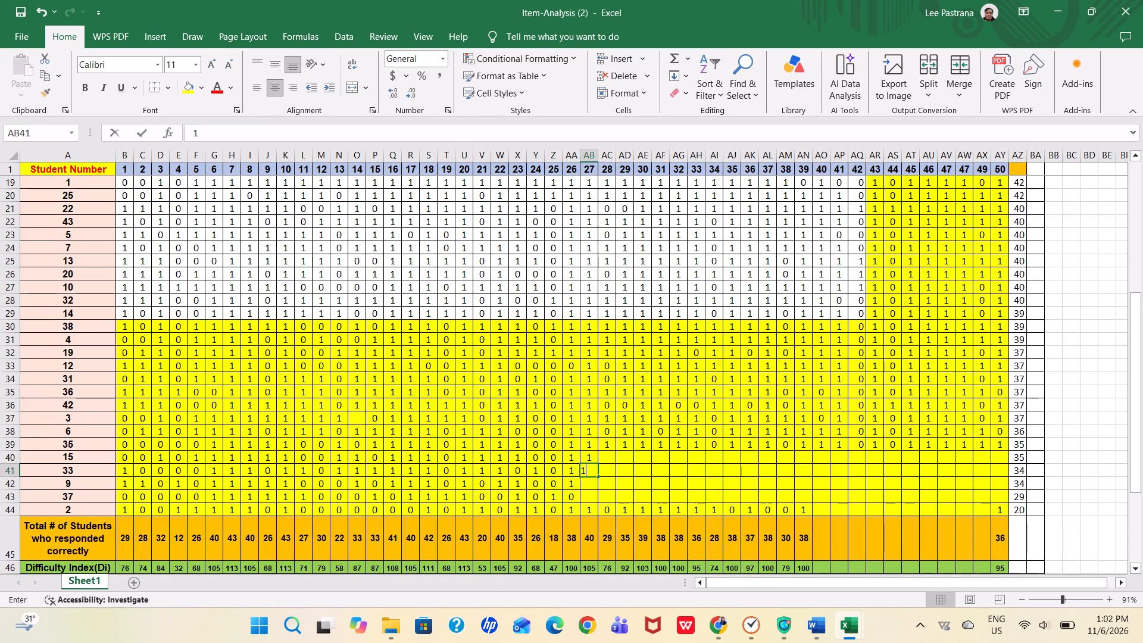
{"action": "key", "text": "1"}
{"action": "key", "text": "Down"}
{"action": "key", "text": "1"}
{"action": "key", "text": "Down"}
{"action": "key", "text": "0"}
{"action": "key", "text": "Down"}
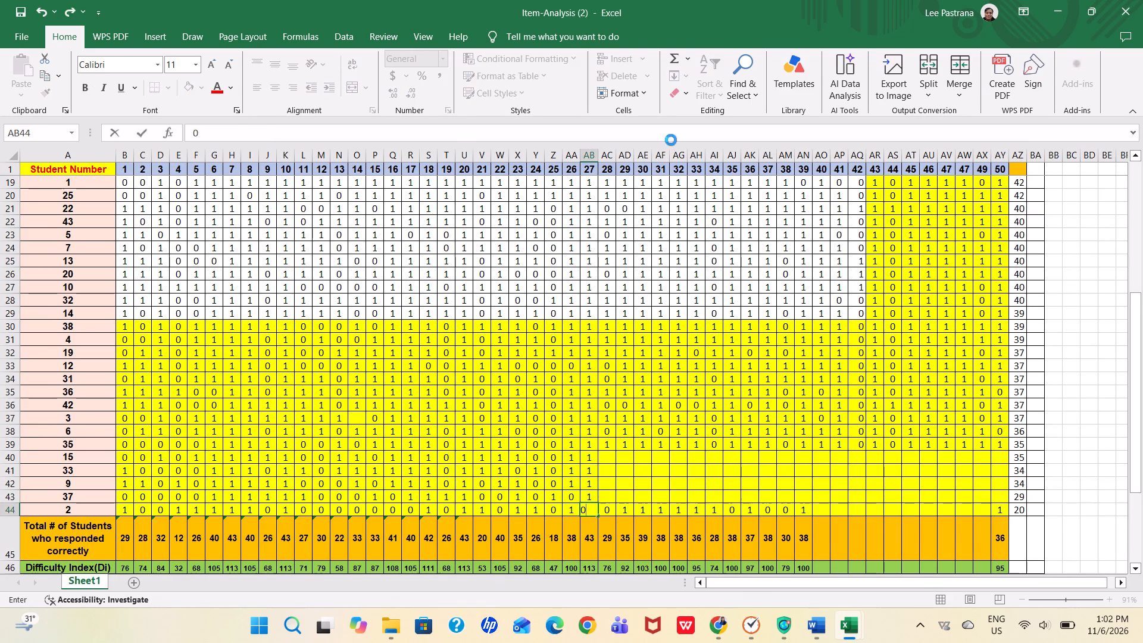
Enter item 28's scores from Item-Analysis (1) as 0, 0, 0, 1 in AC40:AC43 of Item-Analysis (2) for students 15, 33, 9, 37.
{"action": "key", "text": "Up"}
{"action": "key", "text": "Up"}
{"action": "key", "text": "Up"}
{"action": "key", "text": "Up"}
{"action": "key", "text": "Up"}
{"action": "key", "text": "Right"}
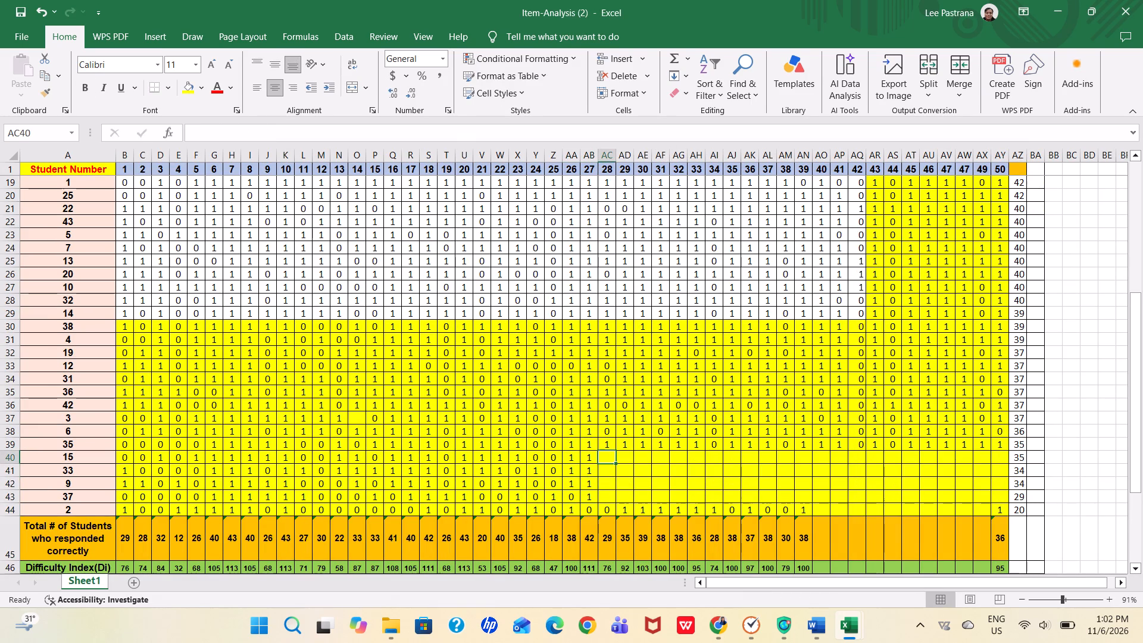
{"action": "key", "text": "alt+Tab"}
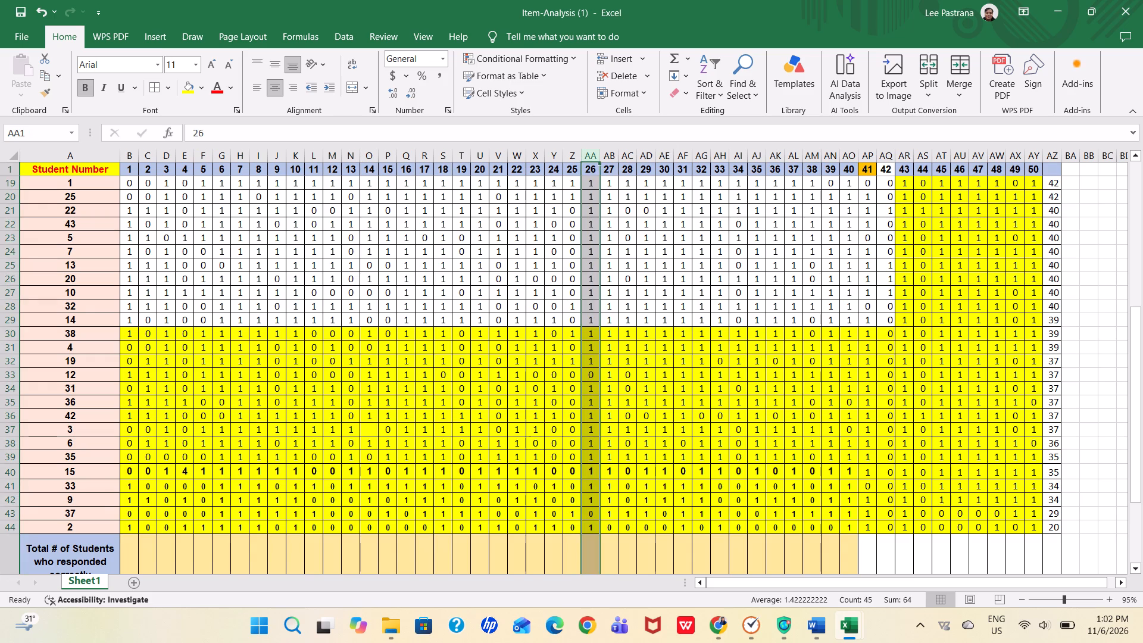
{"action": "key", "text": "alt+Tab"}
{"action": "key", "text": "0"}
{"action": "key", "text": "Down"}
{"action": "key", "text": "0"}
{"action": "key", "text": "Down"}
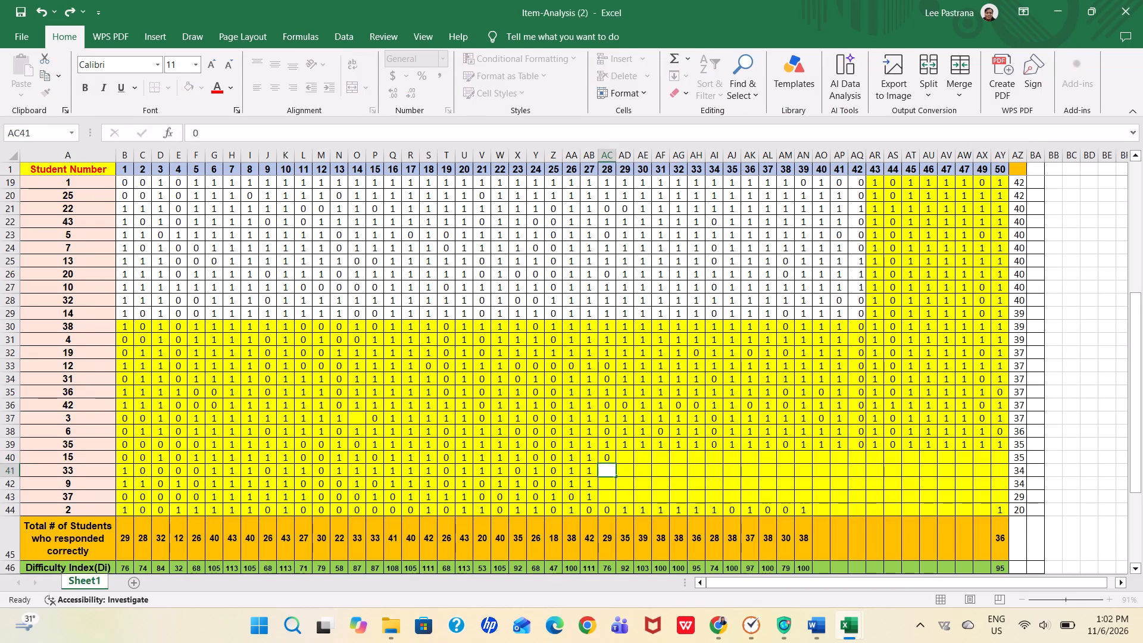
{"action": "key", "text": "0"}
{"action": "key", "text": "Down"}
{"action": "key", "text": "1"}
Enter item 29's scores from Item-Analysis (1) as 1, 1, 1, 1, 0 in AD40:AD44 of Item-Analysis (2) for students 15, 33, 9, 37, 2.
{"action": "key", "text": "Right"}
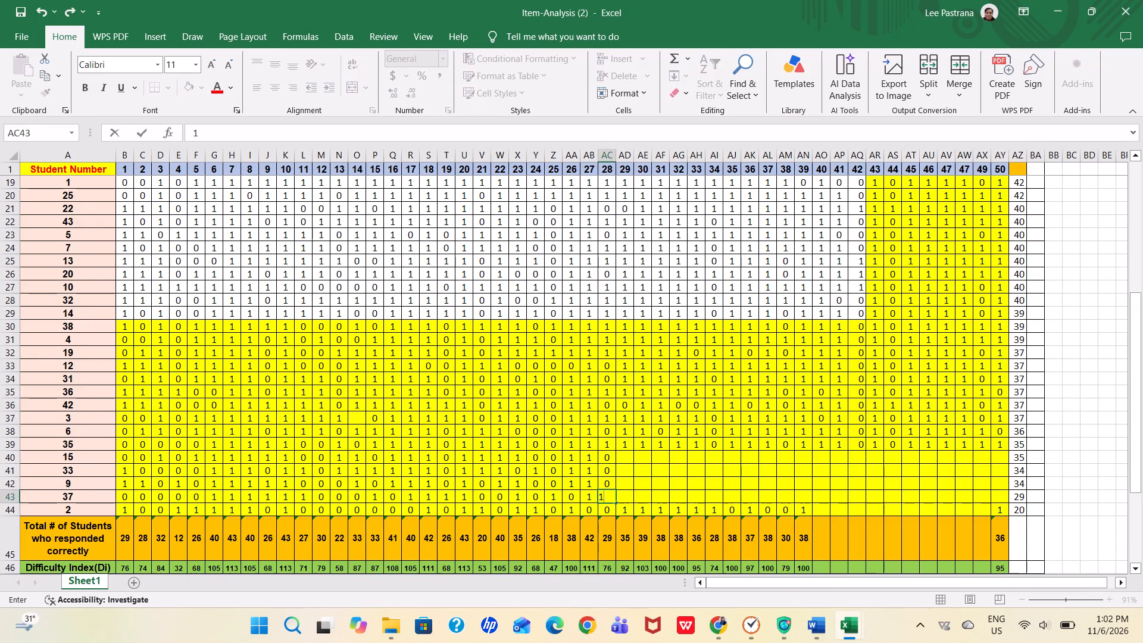
{"action": "key", "text": "Up"}
{"action": "key", "text": "Up"}
{"action": "key", "text": "alt+Tab"}
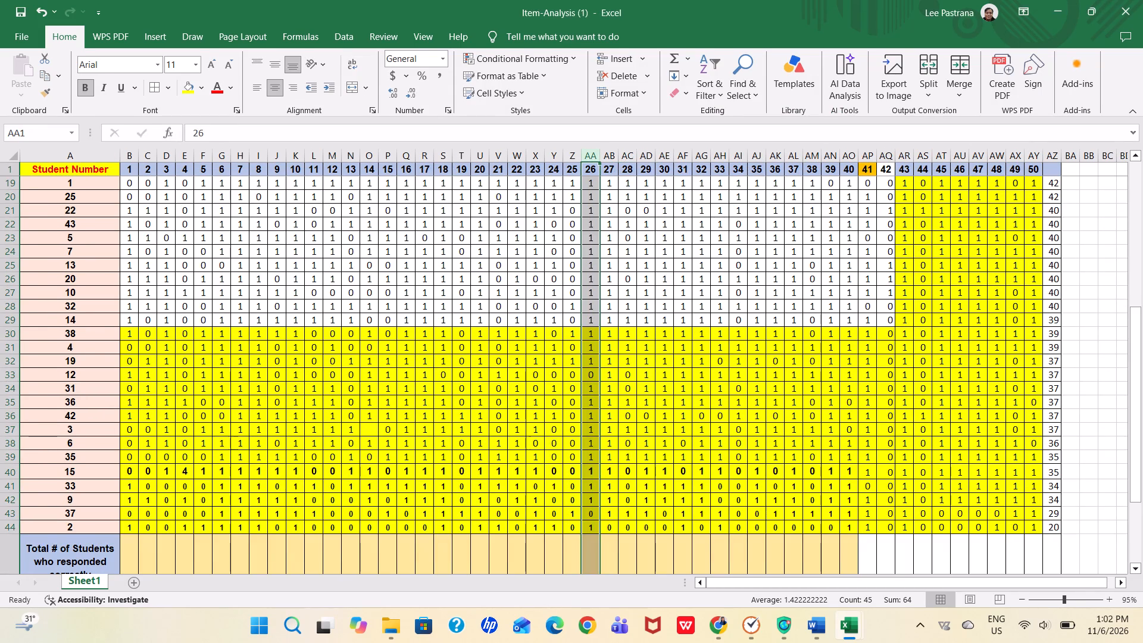
{"action": "key", "text": "alt+Tab"}
{"action": "key", "text": "Up"}
{"action": "key", "text": "1"}
{"action": "key", "text": "Down"}
{"action": "key", "text": "1"}
{"action": "key", "text": "Down"}
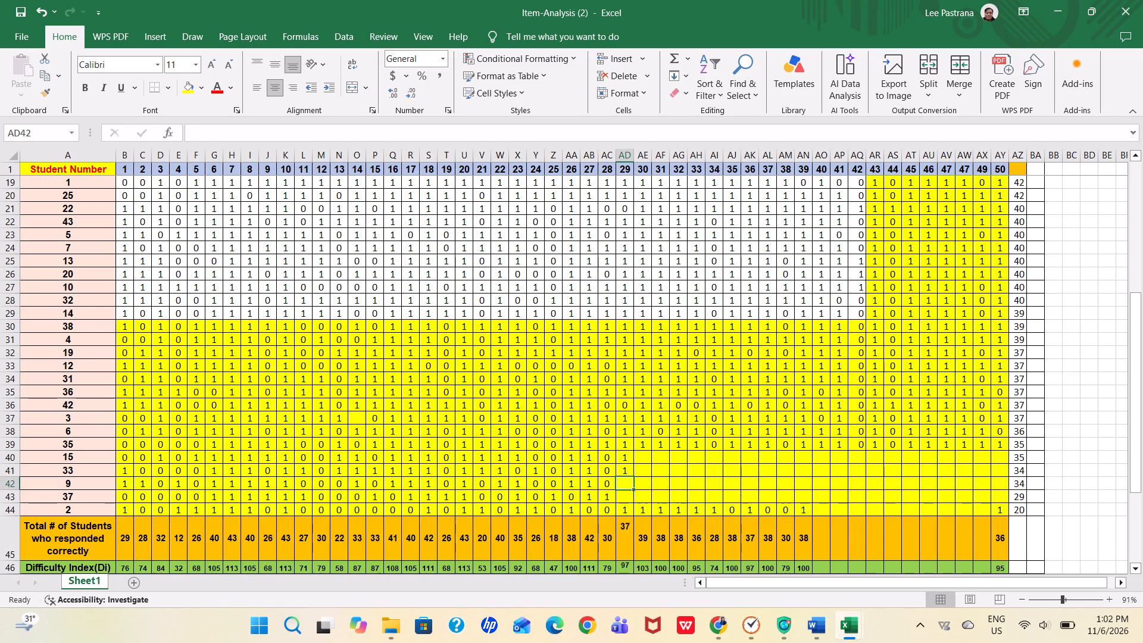
{"action": "key", "text": "1"}
{"action": "key", "text": "Down"}
{"action": "key", "text": "1"}
{"action": "key", "text": "Down"}
{"action": "key", "text": "0"}
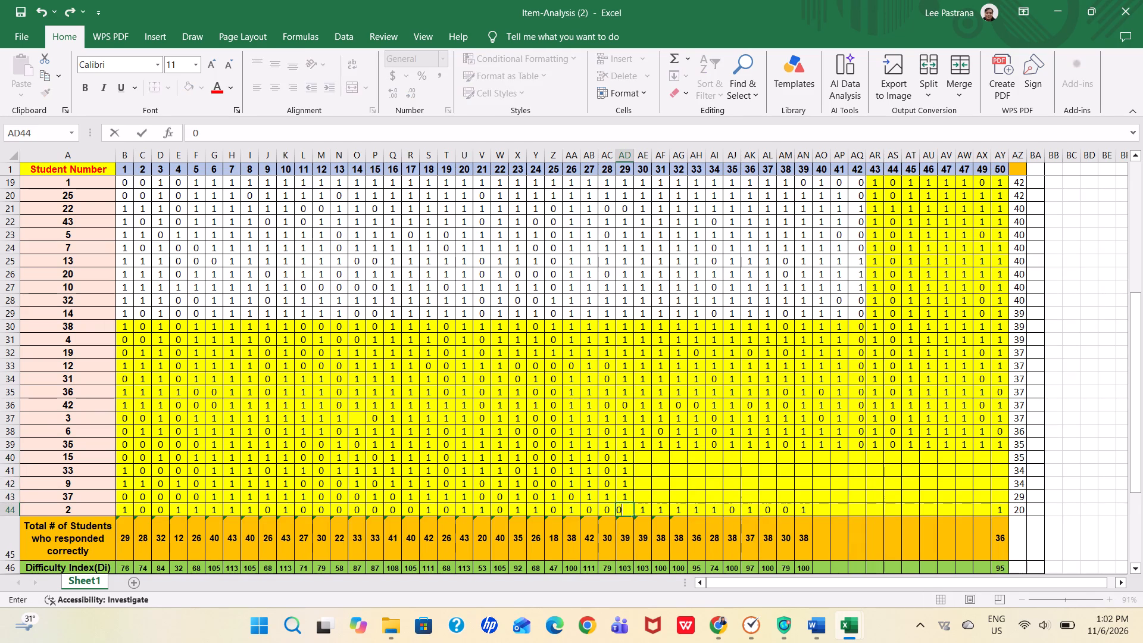
{"action": "key", "text": "Down"}
Enter item 30's scores from Item-Analysis (1) as 1, 1, 1, 0, 0 in AE40:AE44 of Item-Analysis (2) for students 15, 33, 9, 37, 2.
{"action": "key", "text": "Up"}
{"action": "key", "text": "Up"}
{"action": "key", "text": "Up"}
{"action": "key", "text": "Up"}
{"action": "key", "text": "Up"}
{"action": "key", "text": "Right"}
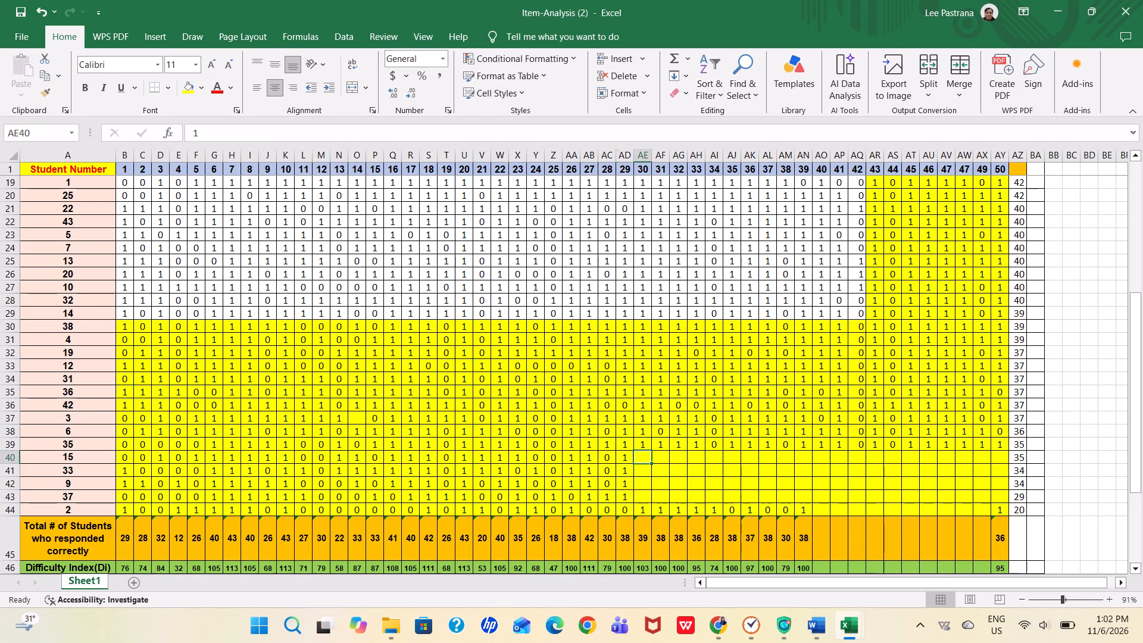
{"action": "key", "text": "alt+Tab"}
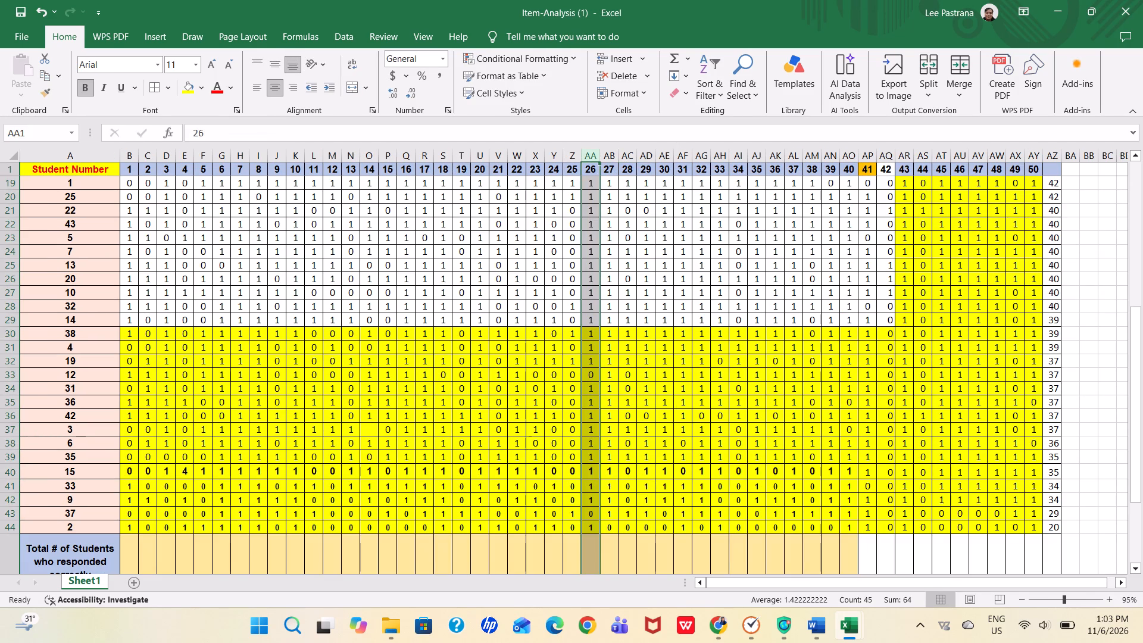
{"action": "key", "text": "alt+Tab"}
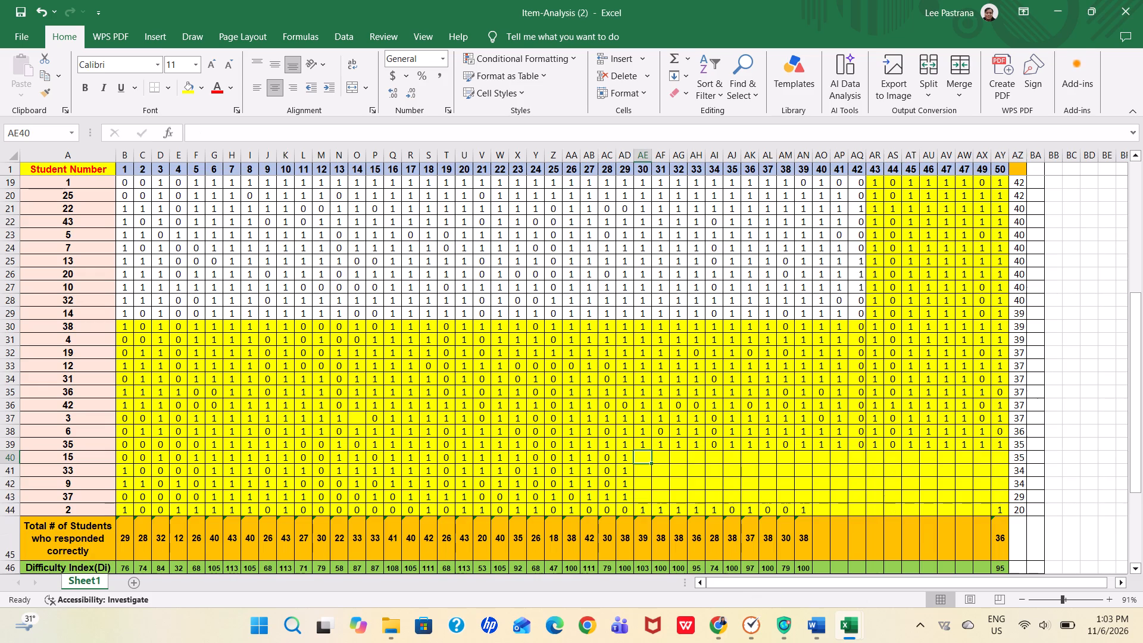
{"action": "key", "text": "alt+Tab"}
{"action": "left_click", "coordinate": [673, 271]}
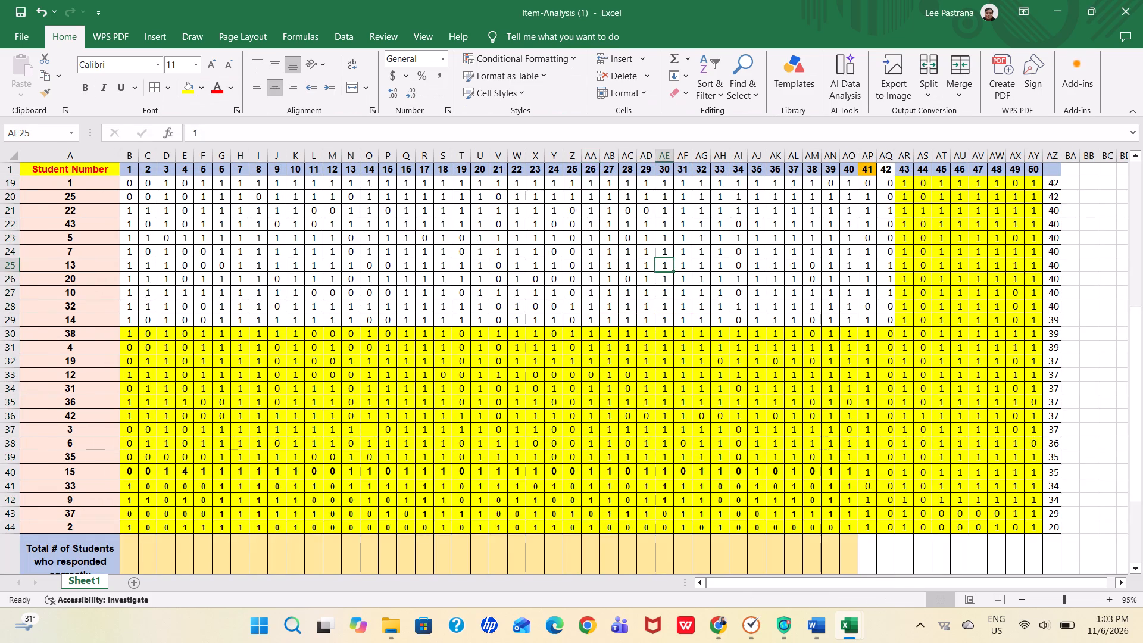
{"action": "left_click", "coordinate": [666, 158]}
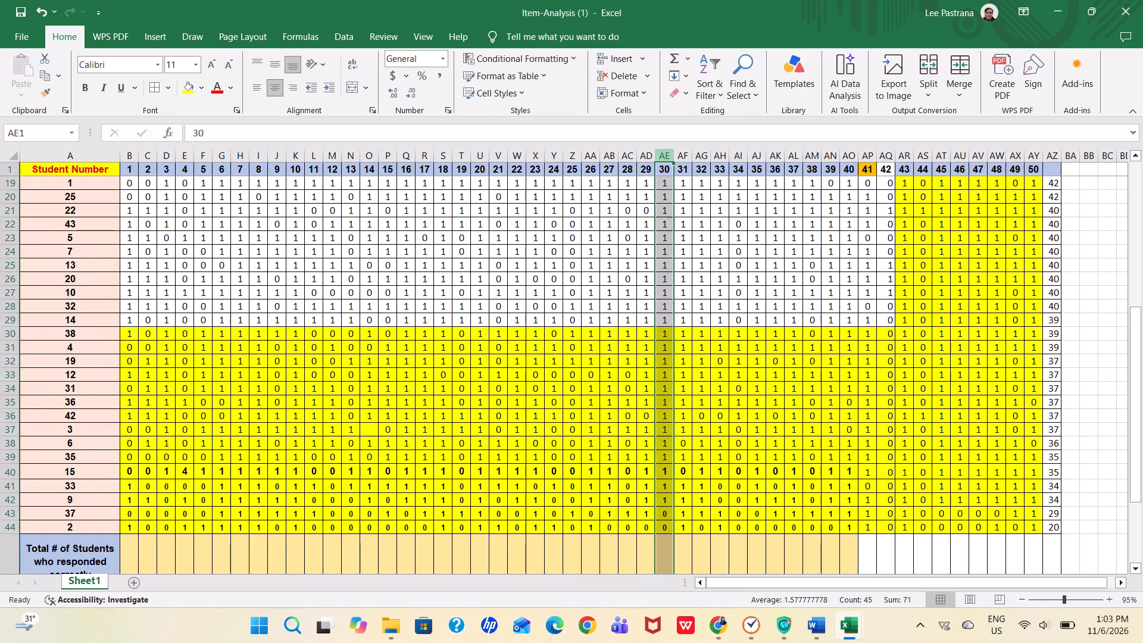
{"action": "key", "text": "alt+Tab"}
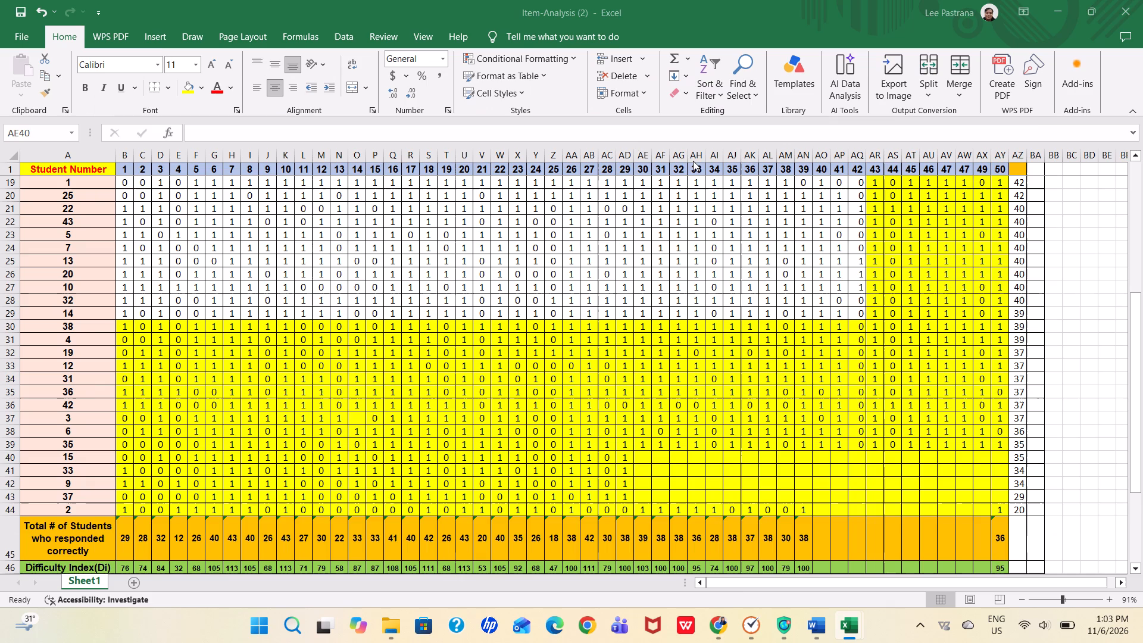
{"action": "key", "text": "1"}
{"action": "key", "text": "Down"}
{"action": "key", "text": "1"}
{"action": "key", "text": "Down"}
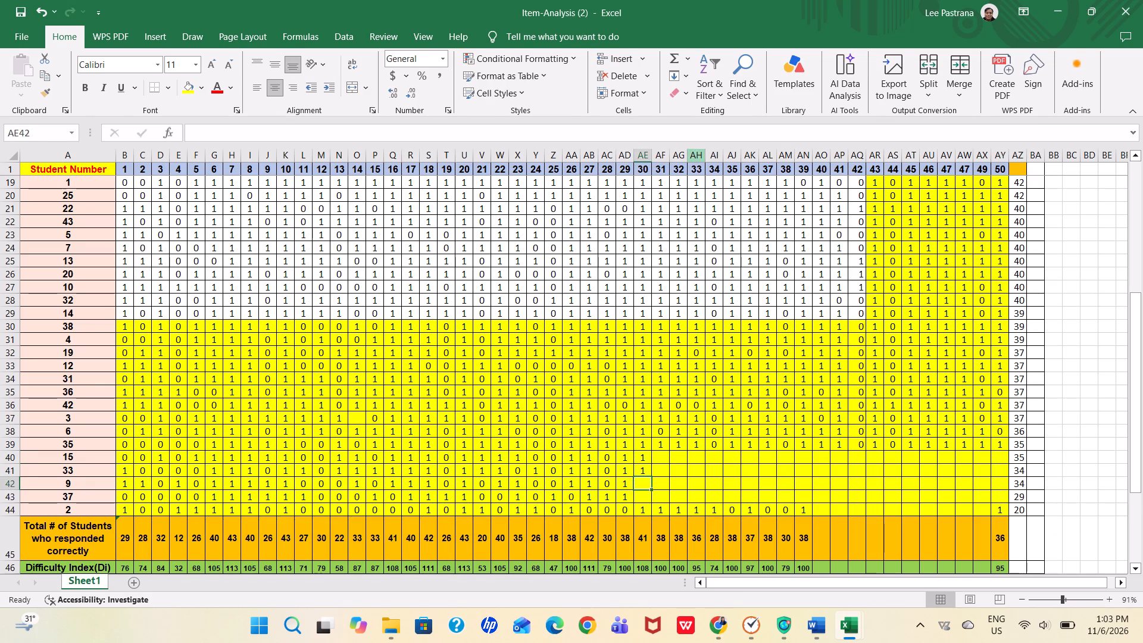
{"action": "key", "text": "1"}
{"action": "key", "text": "Down"}
{"action": "key", "text": "alt+Tab"}
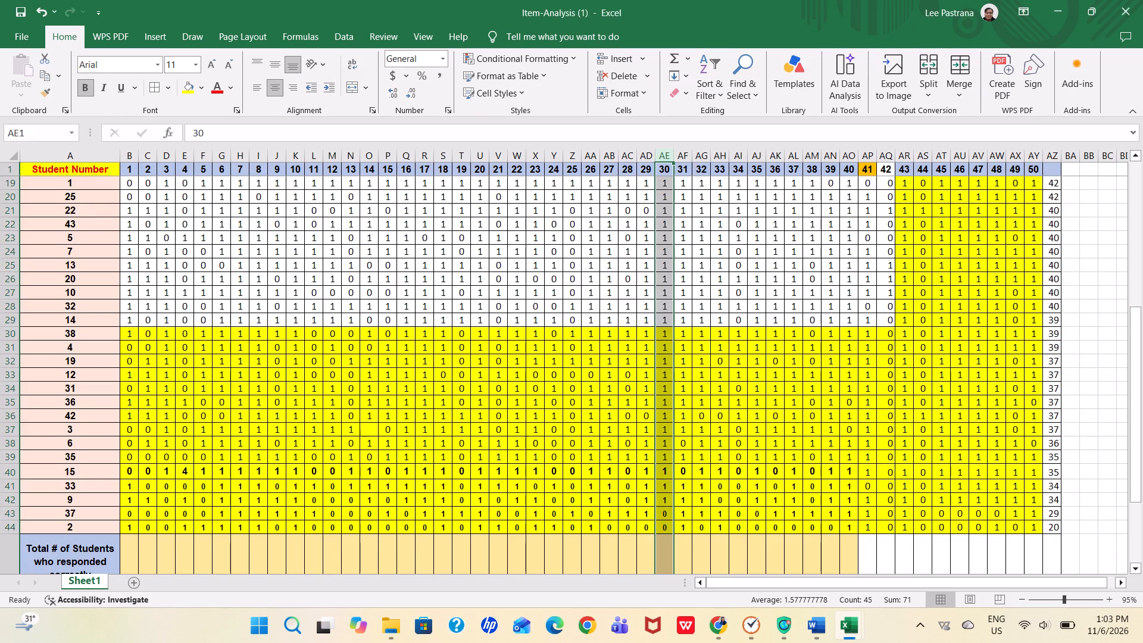
{"action": "key", "text": "alt+Tab"}
{"action": "key", "text": "0"}
{"action": "key", "text": "Down"}
{"action": "key", "text": "0"}
{"action": "key", "text": "Down"}
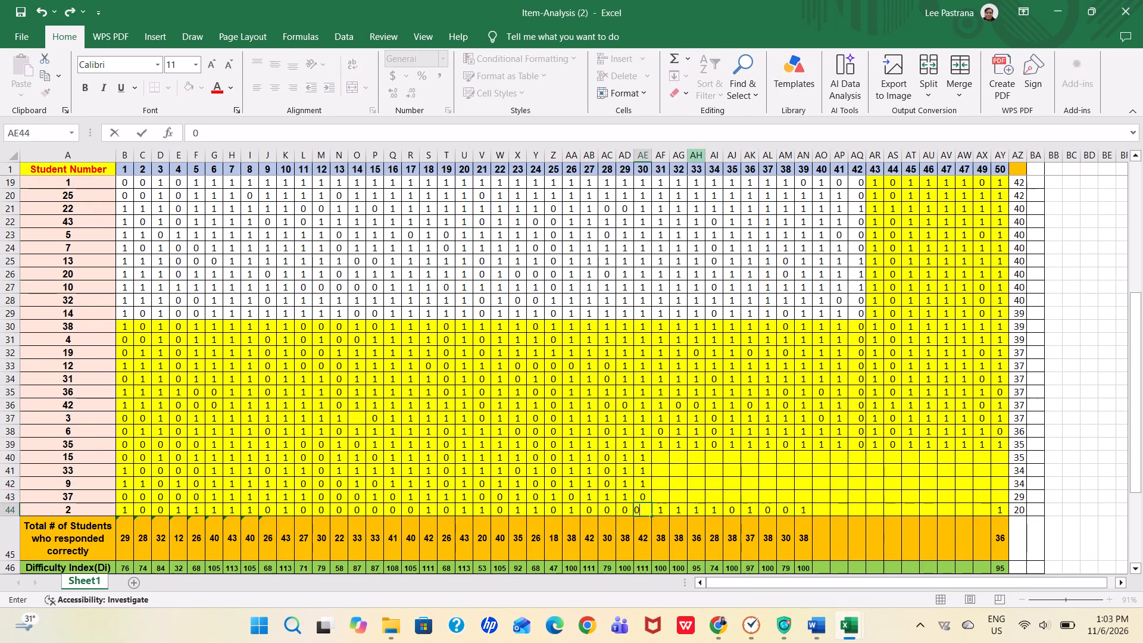
Enter item 31's scores from Item-Analysis (1) as 0, 1, 1, 1 in AF40:AF43 of Item-Analysis (2) for students 15, 33, 9, 37.
{"action": "key", "text": "Up"}
{"action": "key", "text": "Up"}
{"action": "key", "text": "Up"}
{"action": "key", "text": "Up"}
{"action": "key", "text": "Up"}
{"action": "key", "text": "Right"}
{"action": "key", "text": "alt+Tab"}
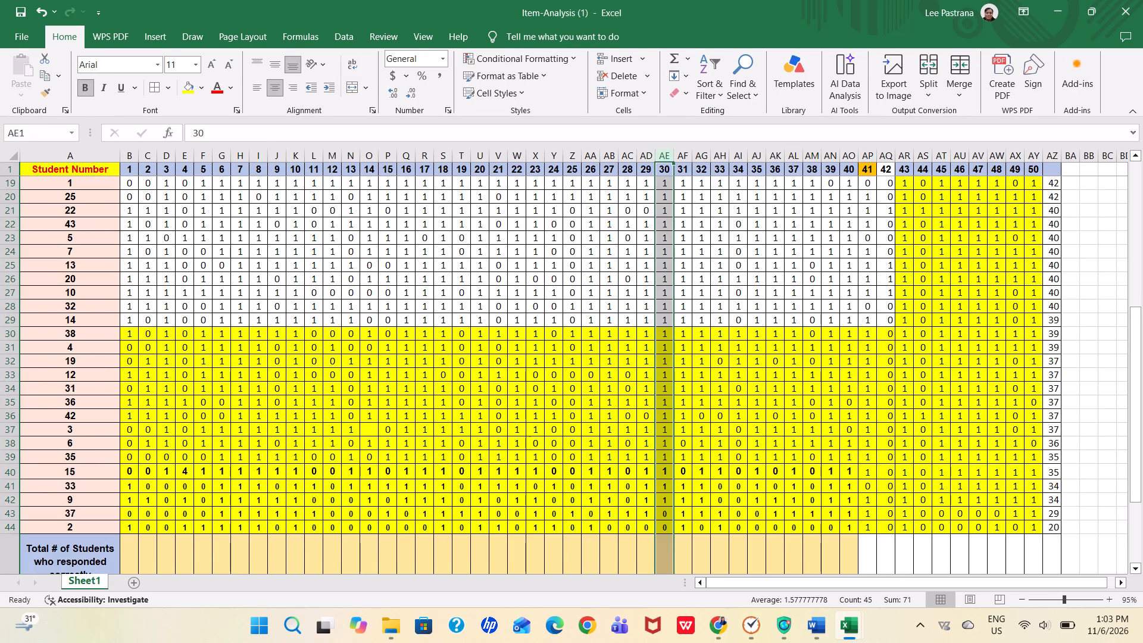
{"action": "key", "text": "alt+Tab"}
{"action": "key", "text": "0"}
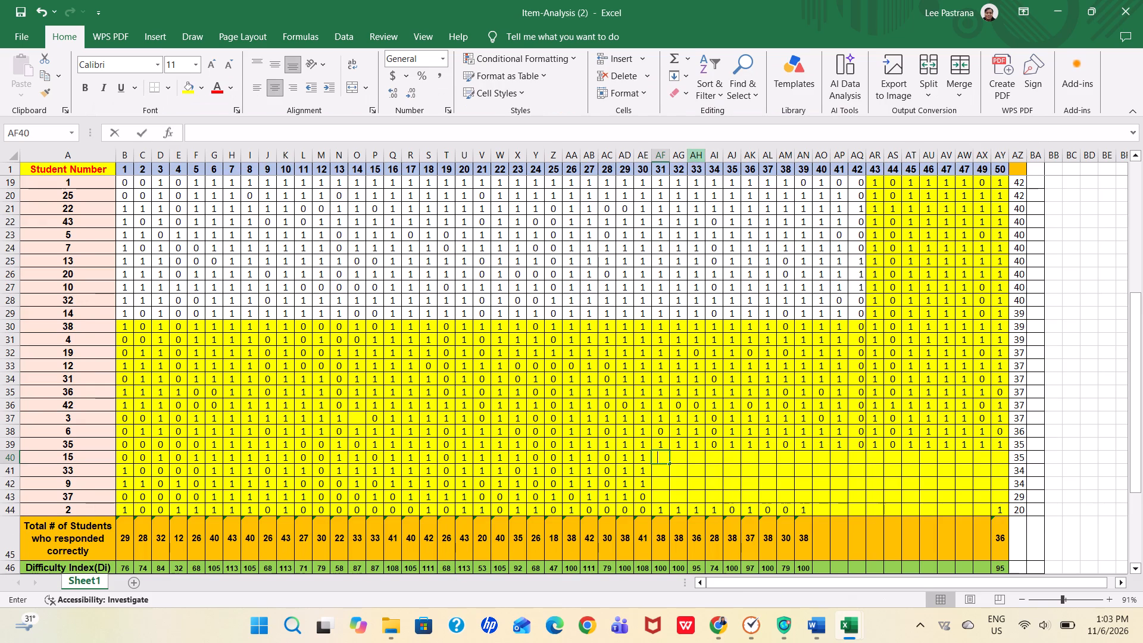
{"action": "key", "text": "Down"}
{"action": "key", "text": "1"}
{"action": "key", "text": "Down"}
{"action": "key", "text": "1"}
{"action": "key", "text": "Down"}
{"action": "key", "text": "1"}
{"action": "key", "text": "Down"}
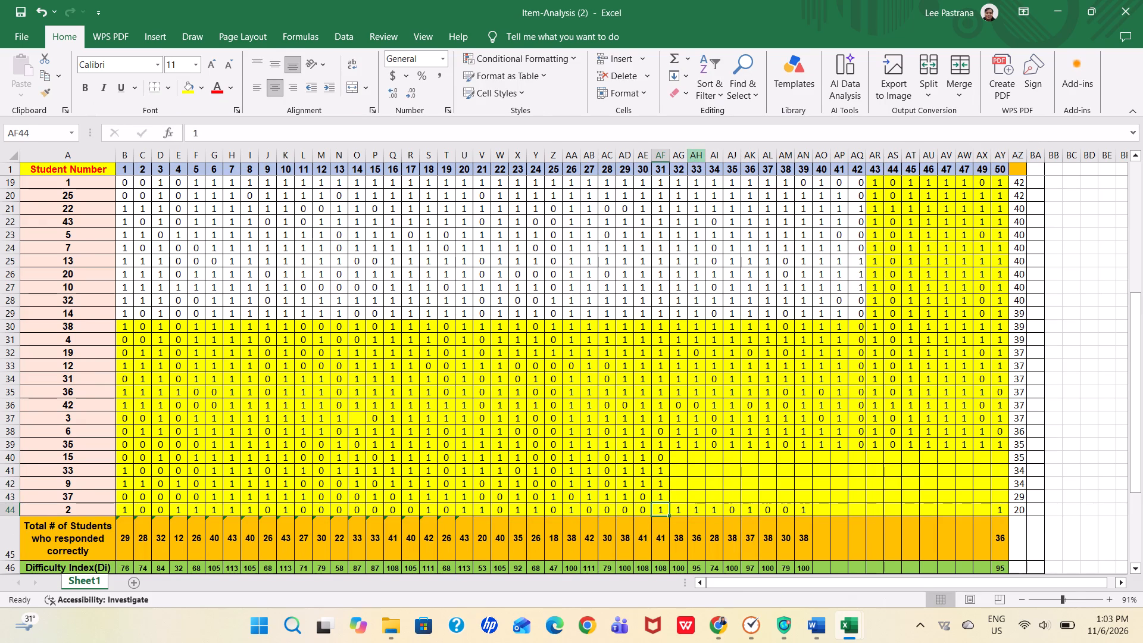
Enter item 32's scores from Item-Analysis (1) as 1, 1, 1, 1, 0 in AG40:AG44 of Item-Analysis (2) for students 15, 33, 9, 37, 2.
{"action": "key", "text": "Up"}
{"action": "key", "text": "Up"}
{"action": "key", "text": "Up"}
{"action": "key", "text": "Up"}
{"action": "key", "text": "Right"}
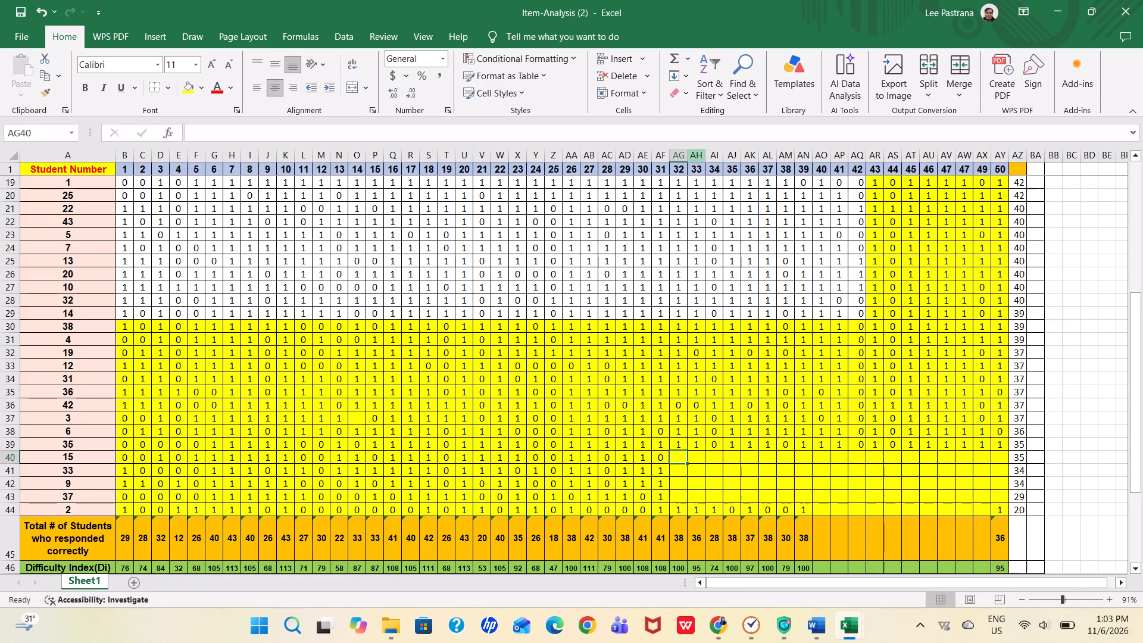
{"action": "key", "text": "alt+Tab"}
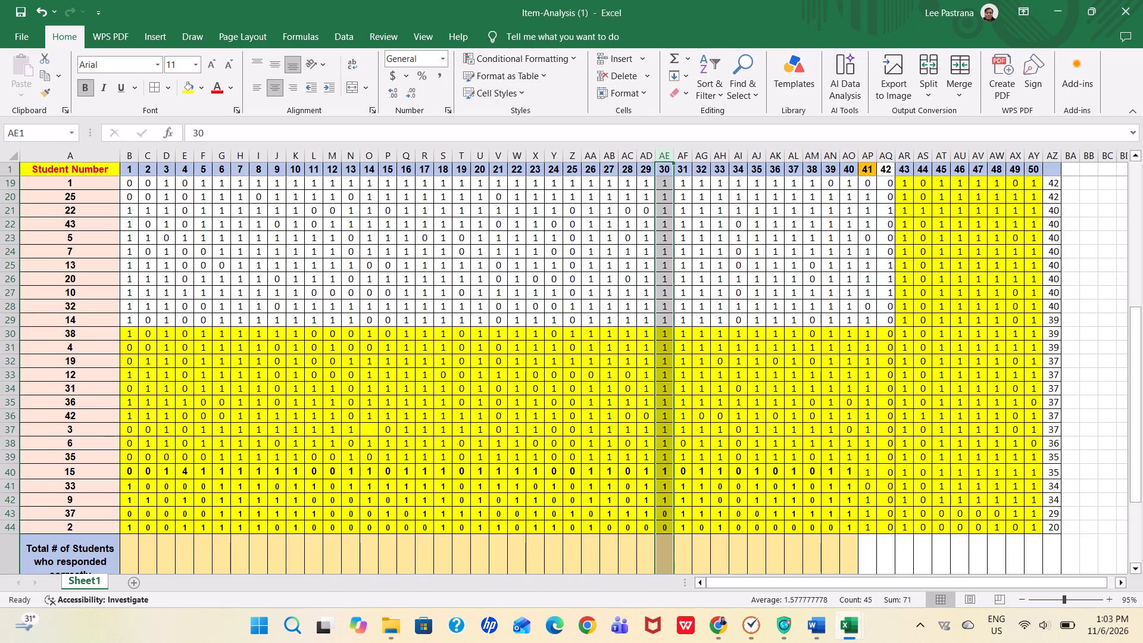
{"action": "left_click", "coordinate": [693, 161]}
{"action": "left_click", "coordinate": [701, 157]}
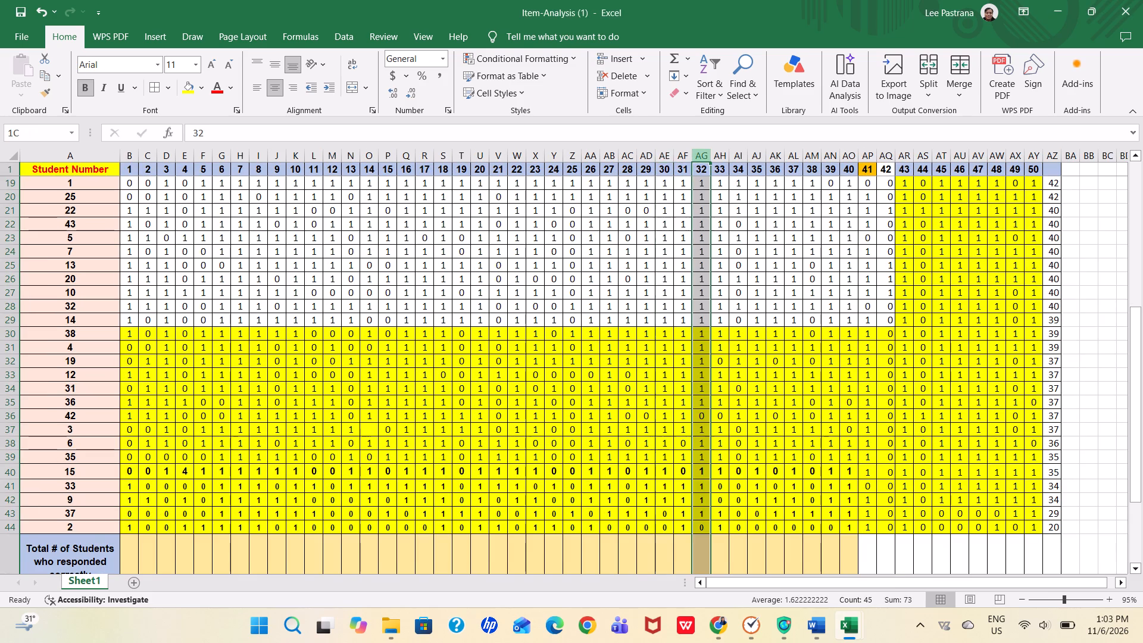
{"action": "key", "text": "alt+Tab"}
{"action": "key", "text": "1"}
{"action": "key", "text": "Down"}
{"action": "key", "text": "1"}
{"action": "key", "text": "Down"}
{"action": "key", "text": "1"}
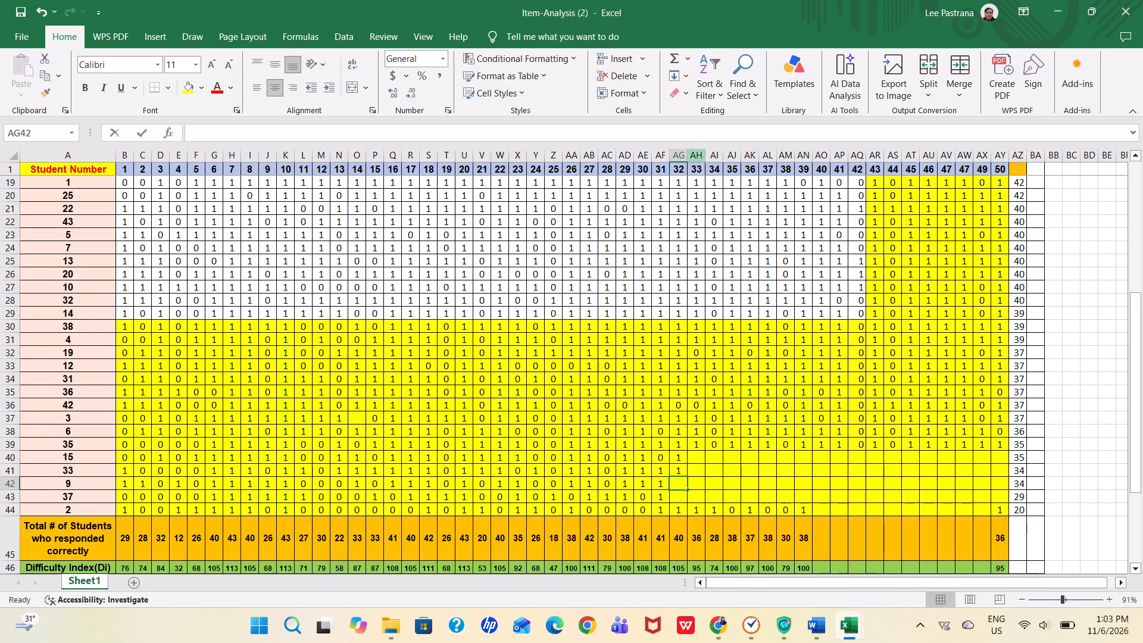
{"action": "key", "text": "Down"}
{"action": "key", "text": "1"}
{"action": "key", "text": "Down"}
{"action": "key", "text": "0"}
{"action": "key", "text": "Down"}
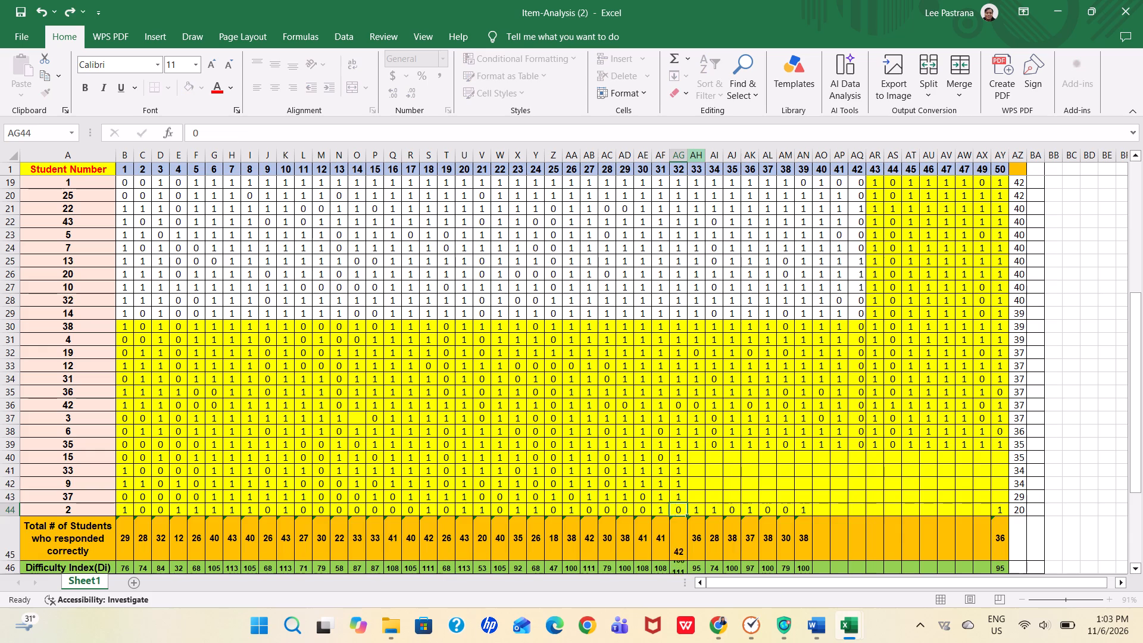
Enter item 33's scores from Item-Analysis (1) as 1, 0, 0, 1 in AH40:AH43 of Item-Analysis (2) for students 15, 33, 9, 37.
{"action": "key", "text": "Up"}
{"action": "key", "text": "Down"}
{"action": "key", "text": "Up"}
{"action": "key", "text": "Up"}
{"action": "key", "text": "Up"}
{"action": "key", "text": "Up"}
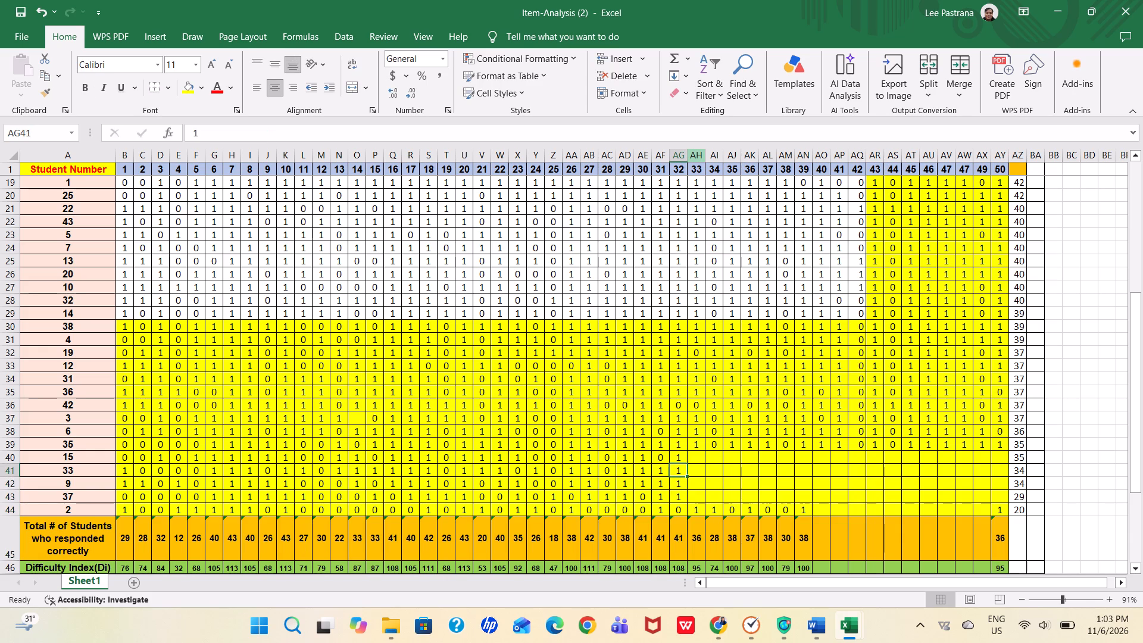
{"action": "key", "text": "Up"}
{"action": "key", "text": "Right"}
{"action": "key", "text": "alt+Tab"}
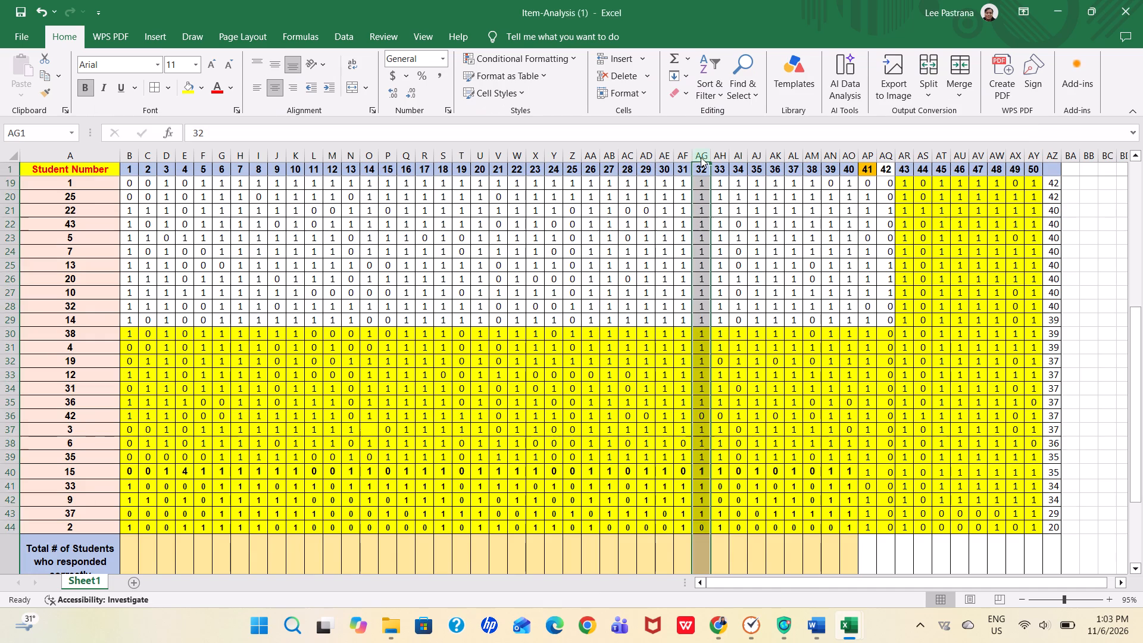
{"action": "key", "text": "alt+Tab"}
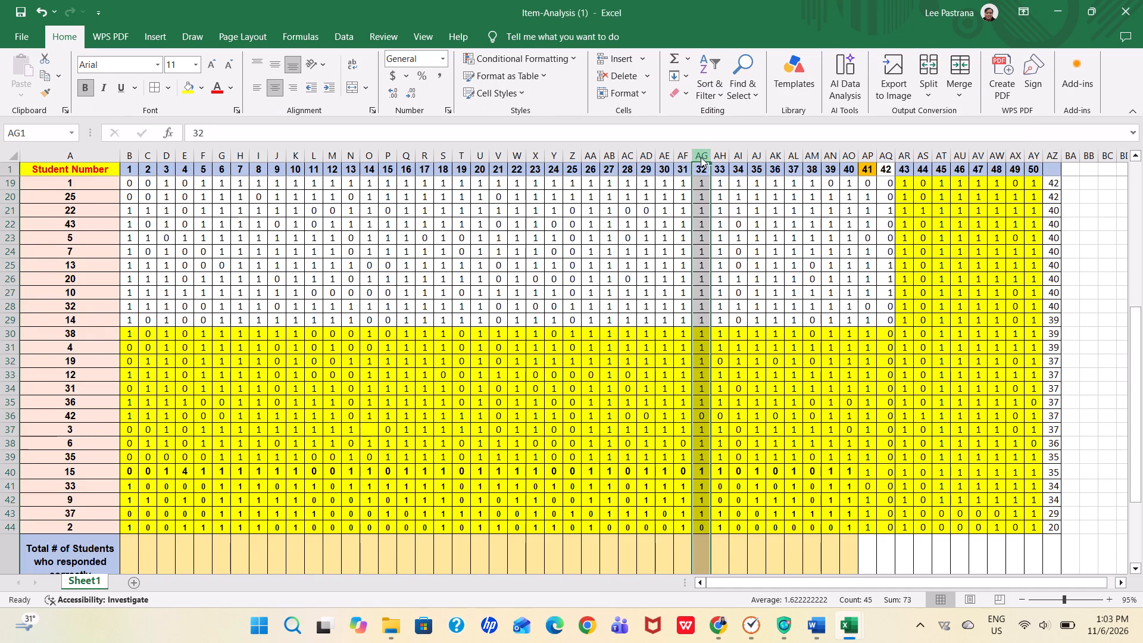
{"action": "key", "text": "1"}
{"action": "key", "text": "Down"}
{"action": "key", "text": "0"}
{"action": "key", "text": "Down"}
{"action": "key", "text": "0"}
{"action": "key", "text": "Down"}
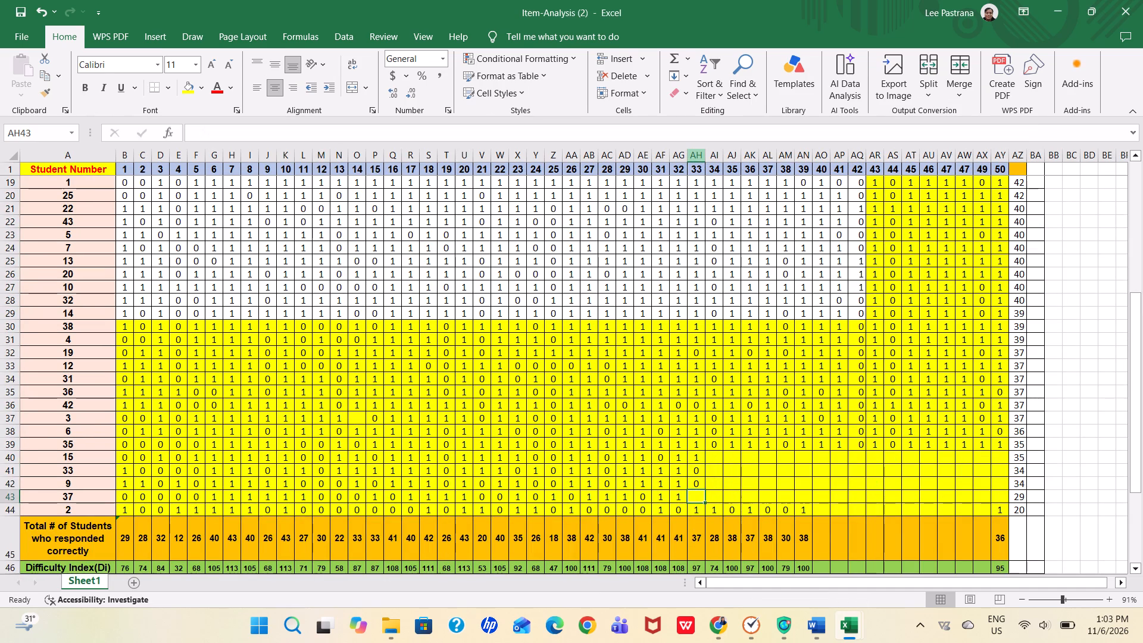
{"action": "key", "text": "1"}
{"action": "key", "text": "Down"}
{"action": "key", "text": "Up"}
{"action": "key", "text": "Up"}
{"action": "key", "text": "Up"}
{"action": "key", "text": "Up"}
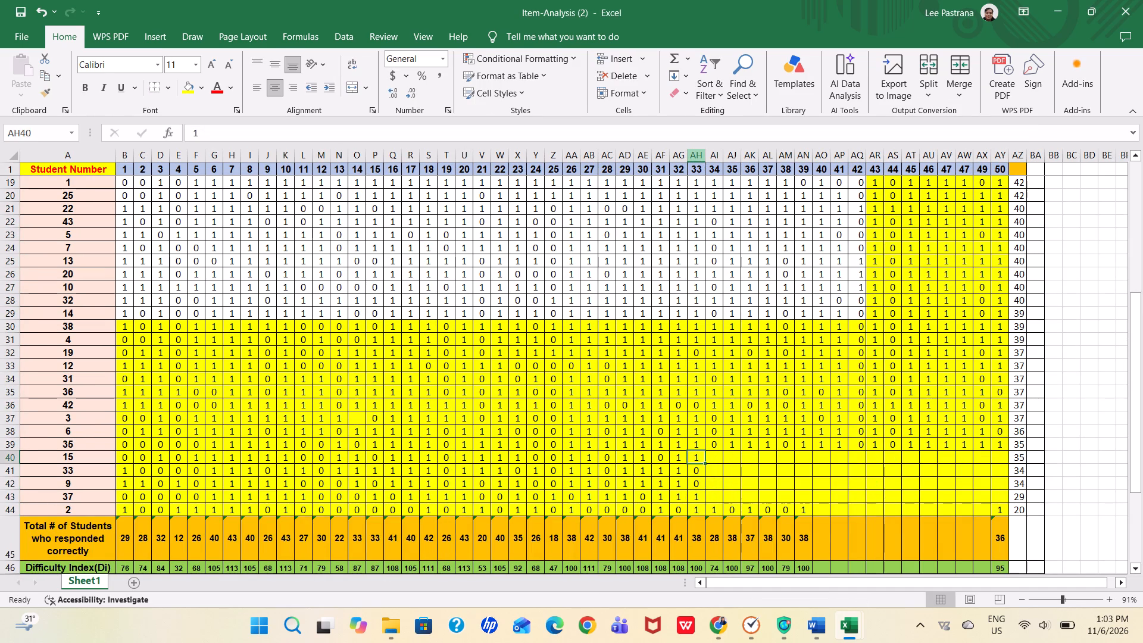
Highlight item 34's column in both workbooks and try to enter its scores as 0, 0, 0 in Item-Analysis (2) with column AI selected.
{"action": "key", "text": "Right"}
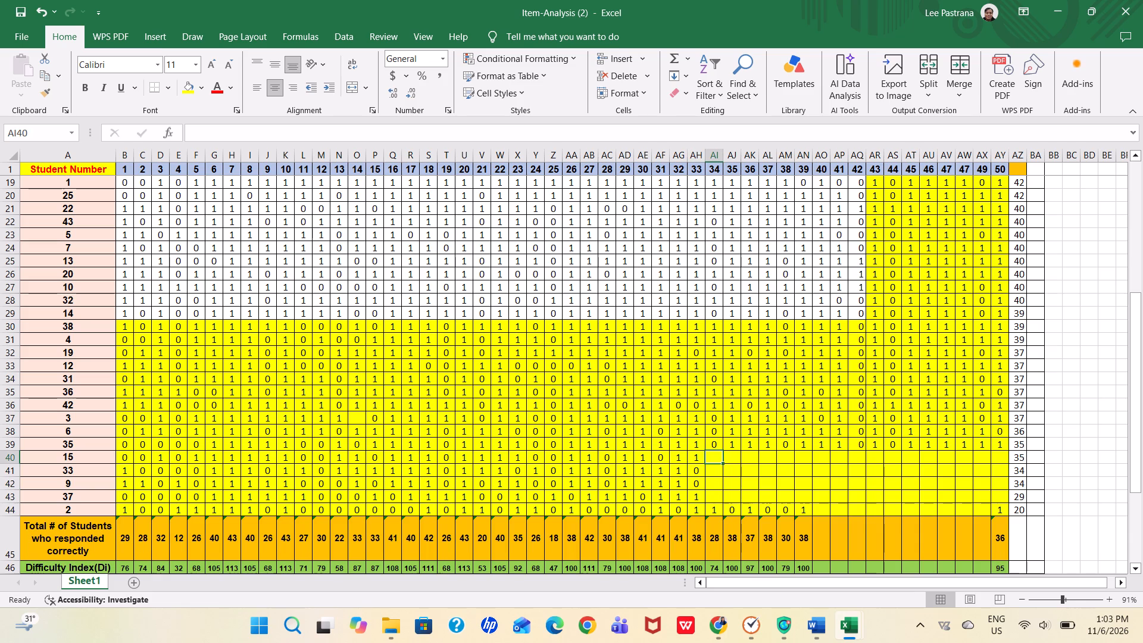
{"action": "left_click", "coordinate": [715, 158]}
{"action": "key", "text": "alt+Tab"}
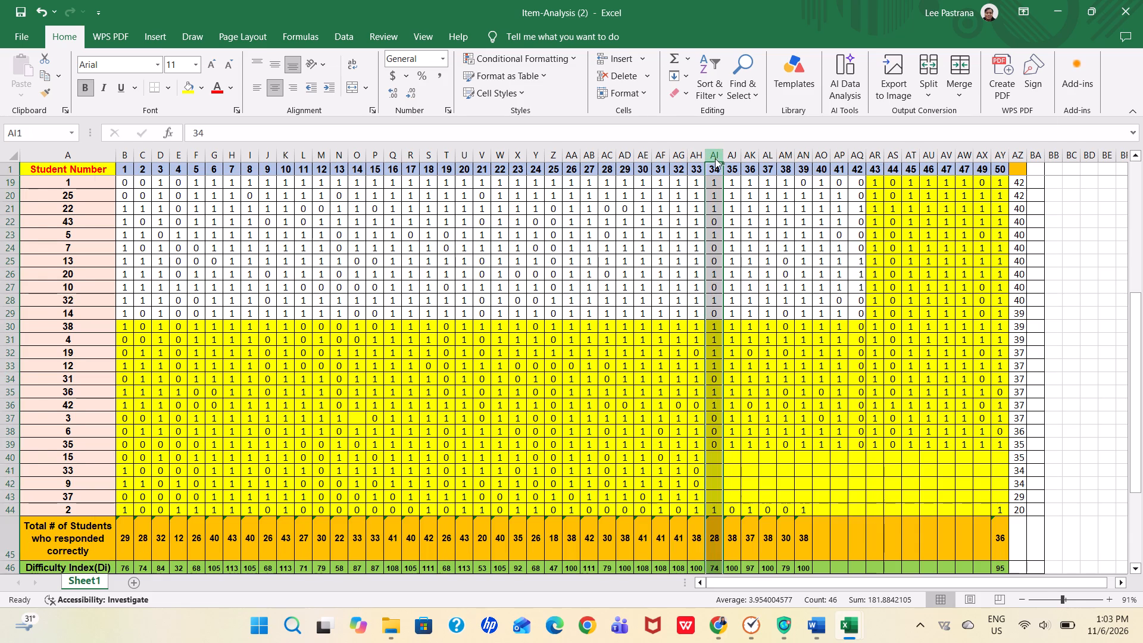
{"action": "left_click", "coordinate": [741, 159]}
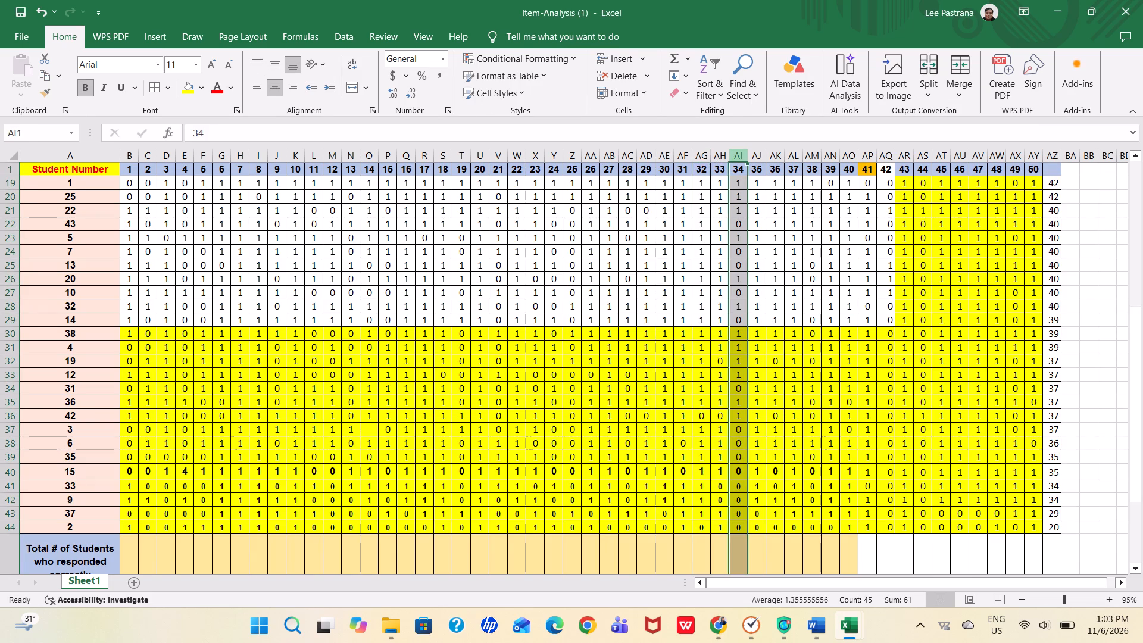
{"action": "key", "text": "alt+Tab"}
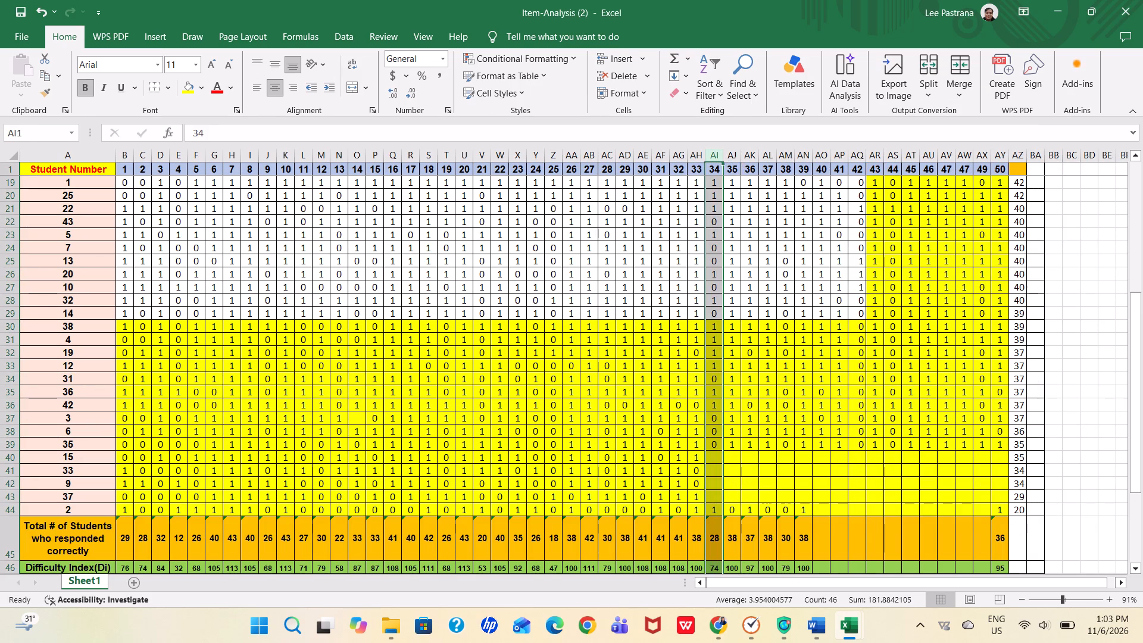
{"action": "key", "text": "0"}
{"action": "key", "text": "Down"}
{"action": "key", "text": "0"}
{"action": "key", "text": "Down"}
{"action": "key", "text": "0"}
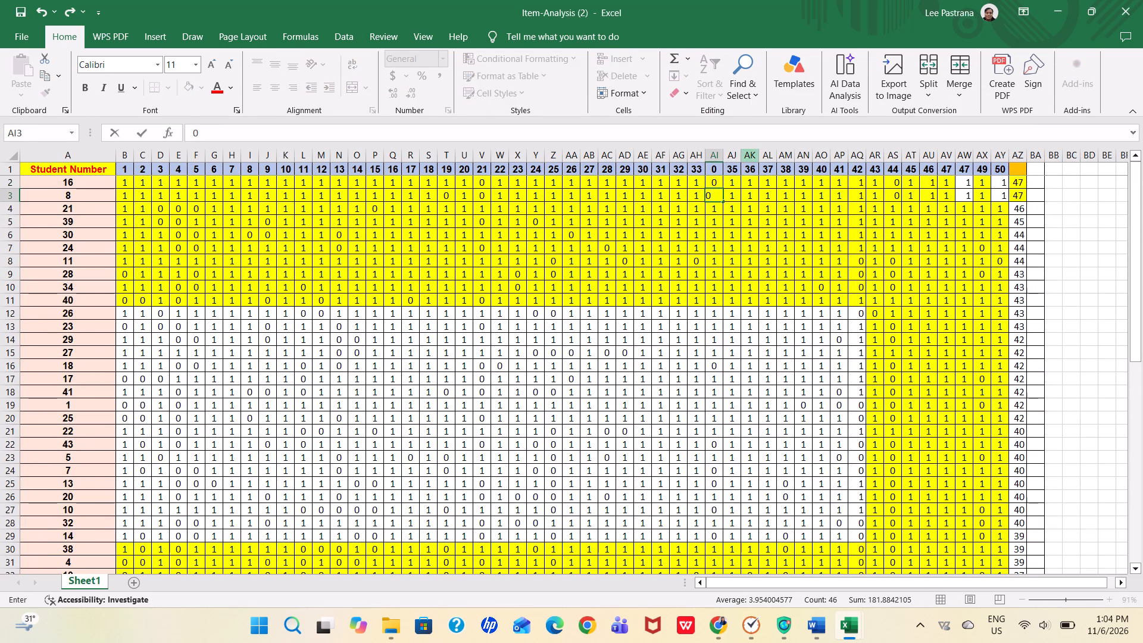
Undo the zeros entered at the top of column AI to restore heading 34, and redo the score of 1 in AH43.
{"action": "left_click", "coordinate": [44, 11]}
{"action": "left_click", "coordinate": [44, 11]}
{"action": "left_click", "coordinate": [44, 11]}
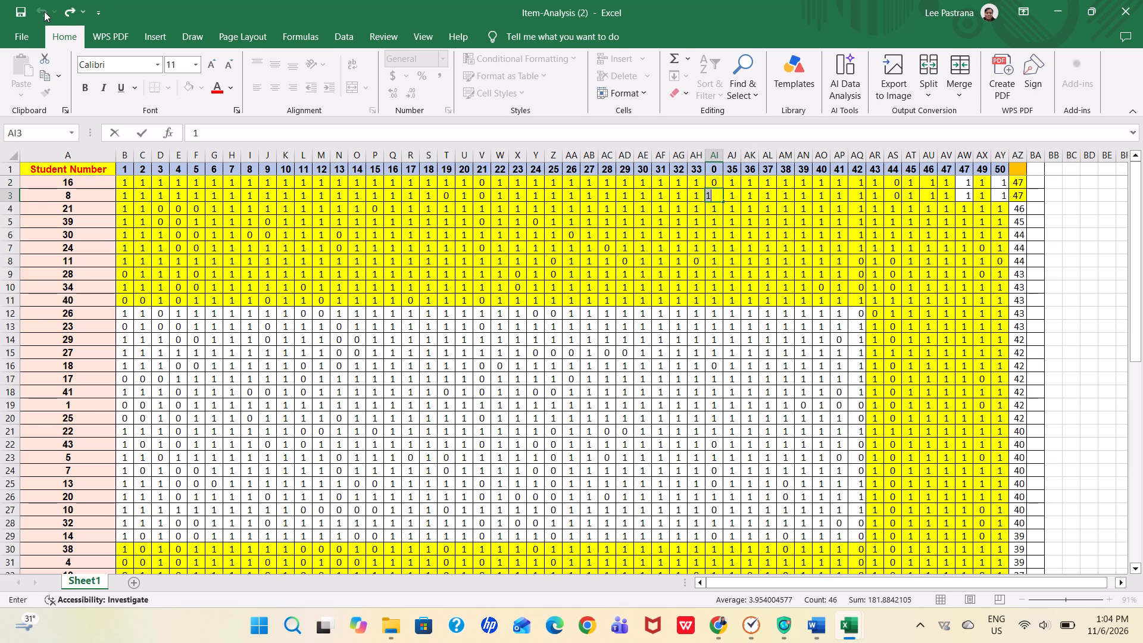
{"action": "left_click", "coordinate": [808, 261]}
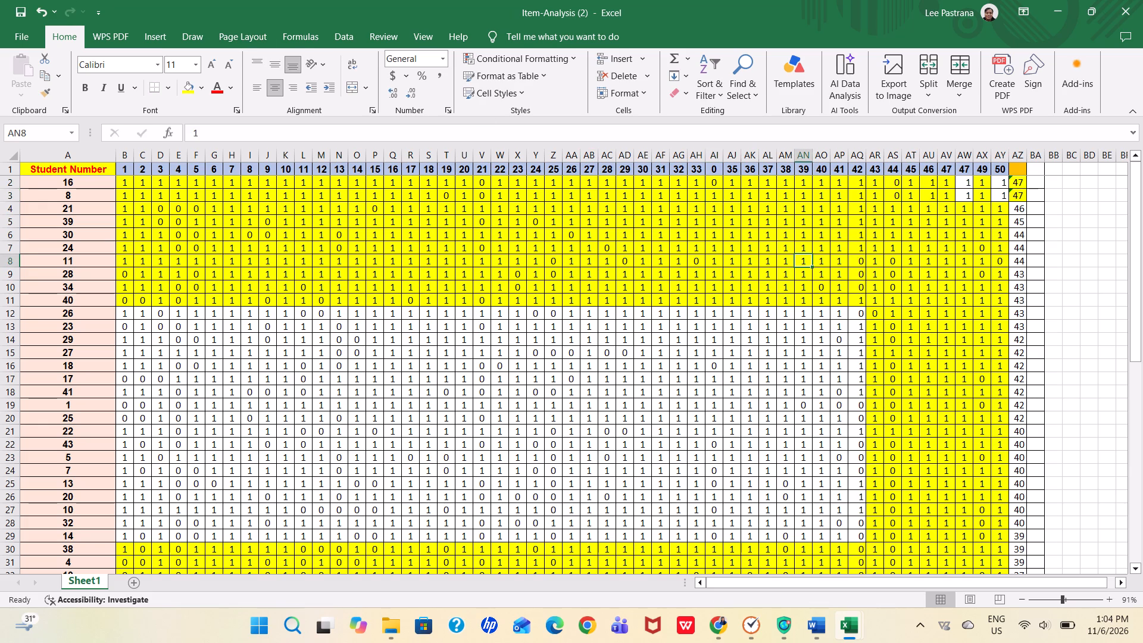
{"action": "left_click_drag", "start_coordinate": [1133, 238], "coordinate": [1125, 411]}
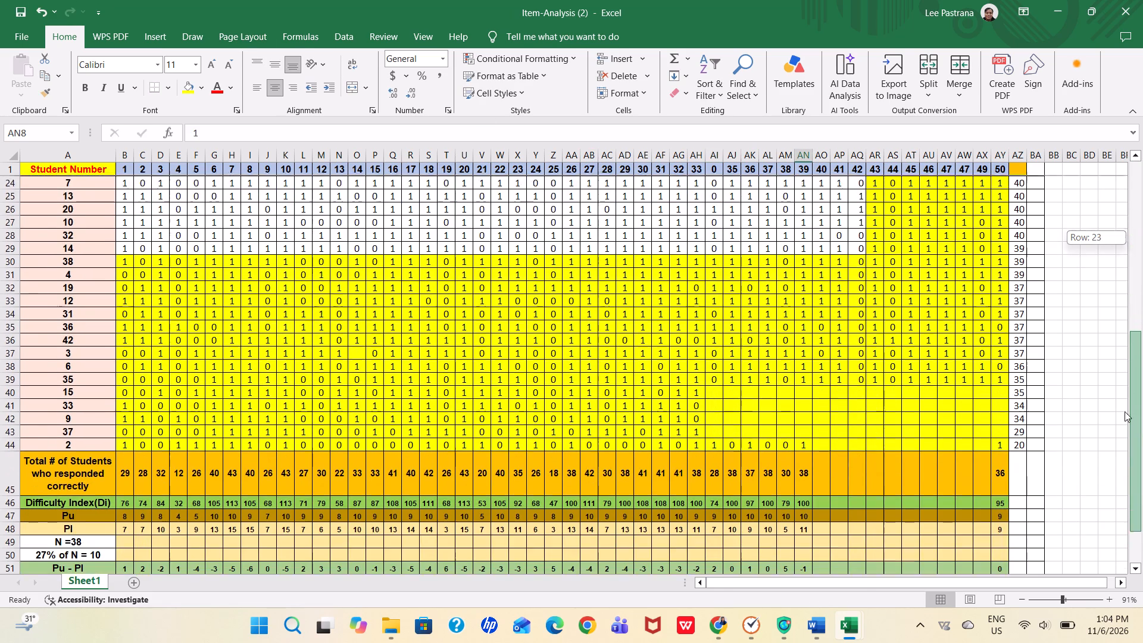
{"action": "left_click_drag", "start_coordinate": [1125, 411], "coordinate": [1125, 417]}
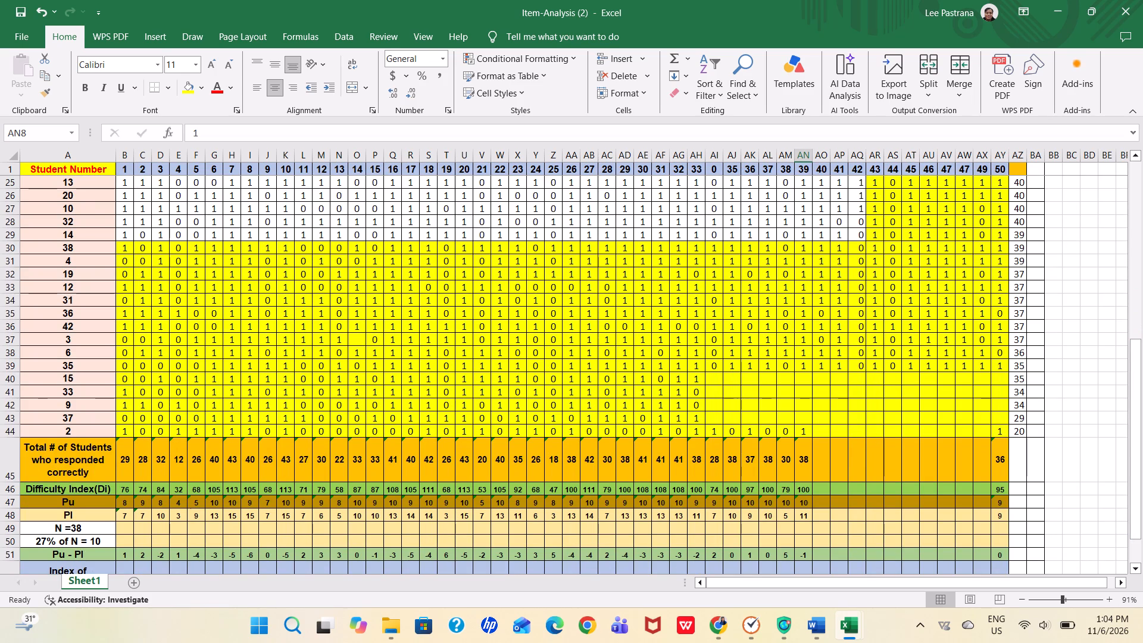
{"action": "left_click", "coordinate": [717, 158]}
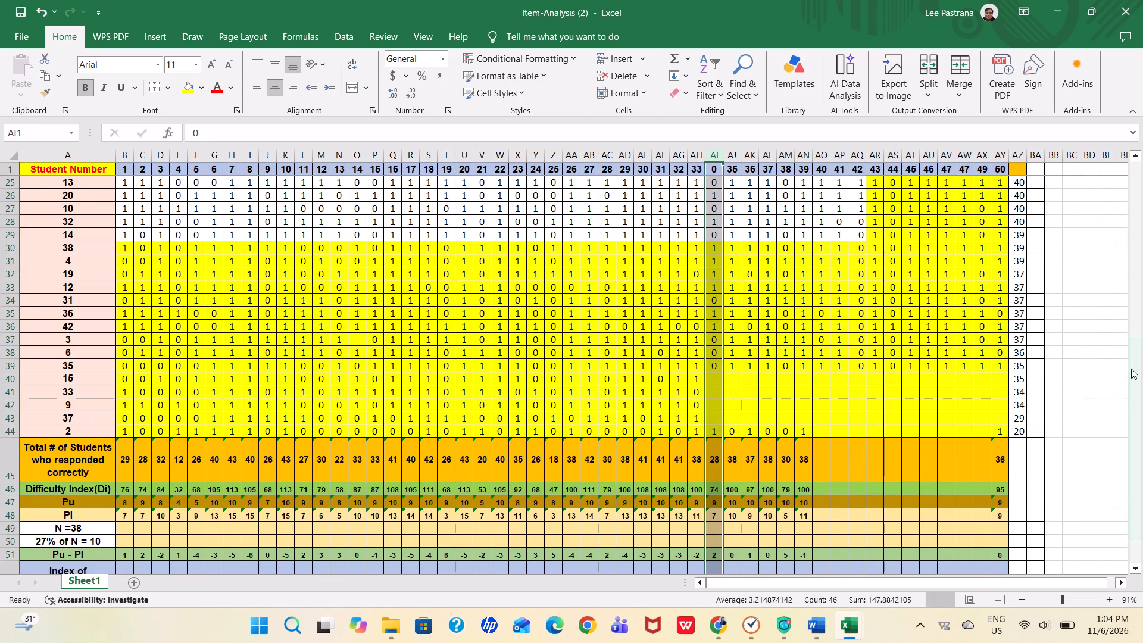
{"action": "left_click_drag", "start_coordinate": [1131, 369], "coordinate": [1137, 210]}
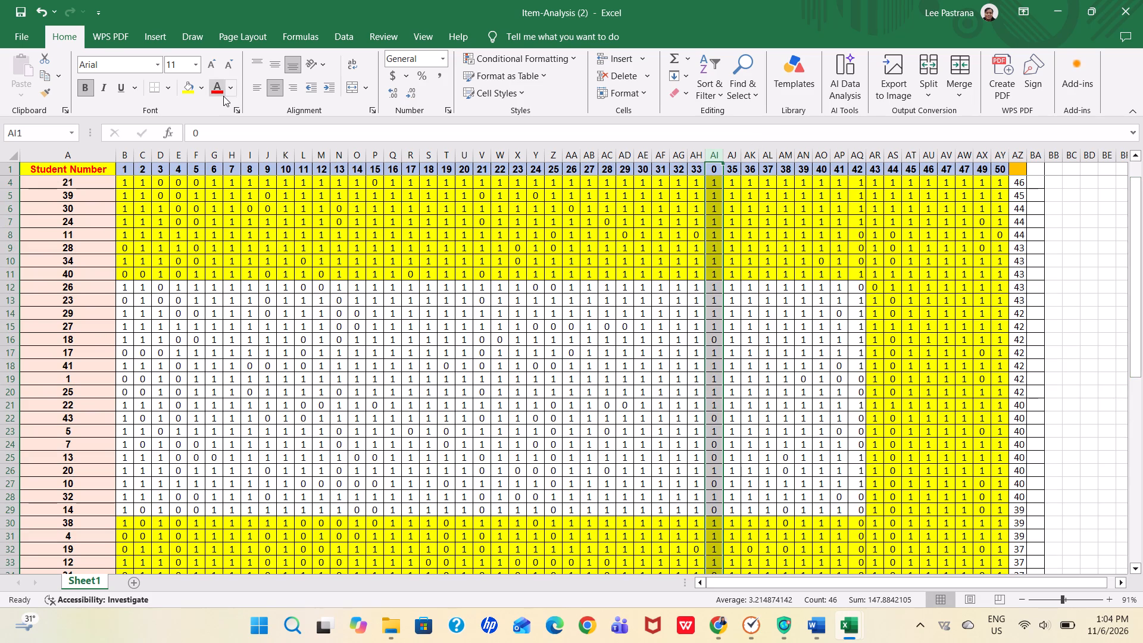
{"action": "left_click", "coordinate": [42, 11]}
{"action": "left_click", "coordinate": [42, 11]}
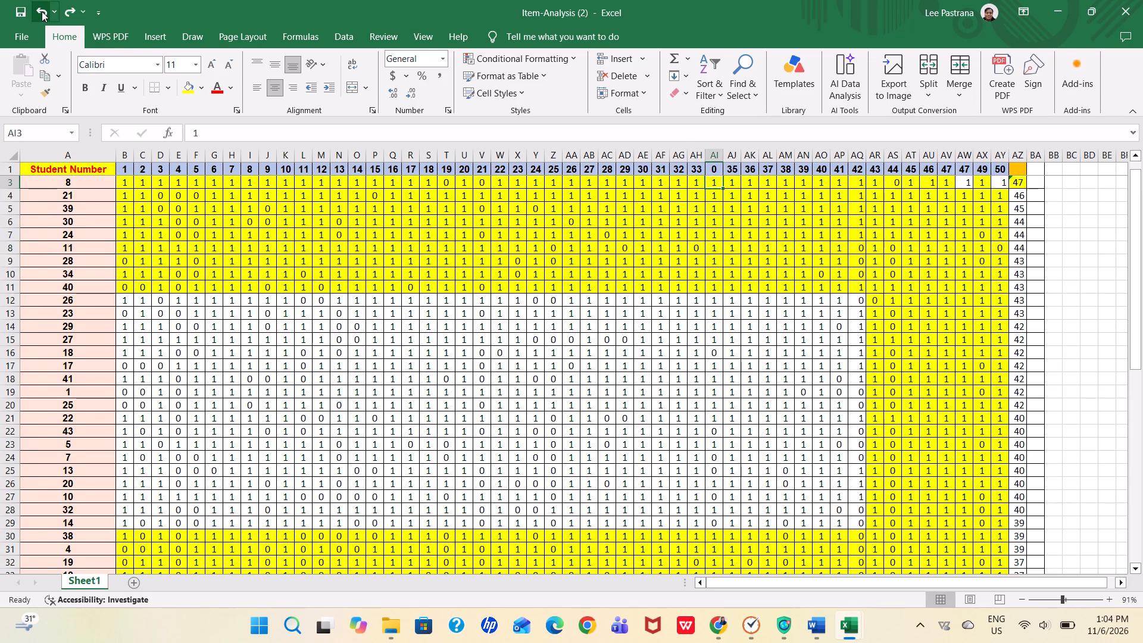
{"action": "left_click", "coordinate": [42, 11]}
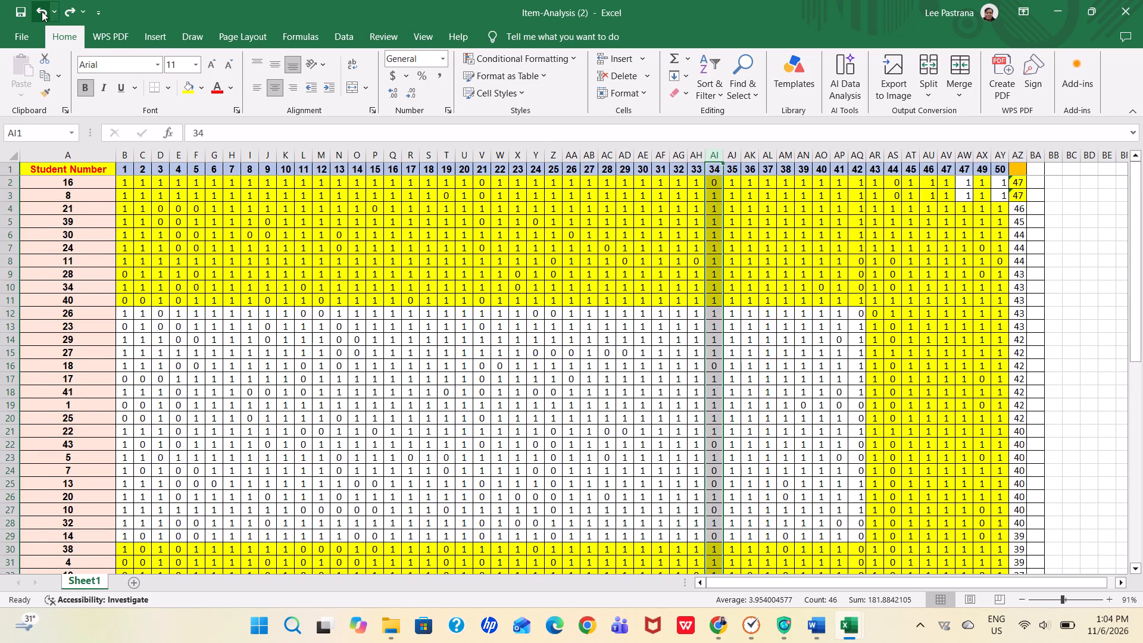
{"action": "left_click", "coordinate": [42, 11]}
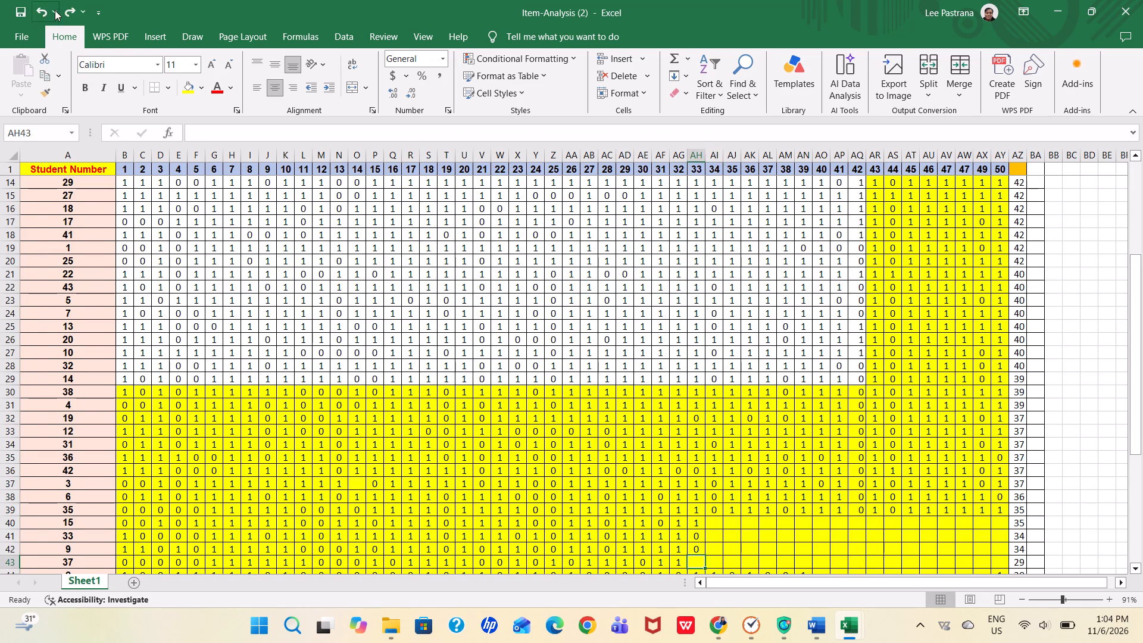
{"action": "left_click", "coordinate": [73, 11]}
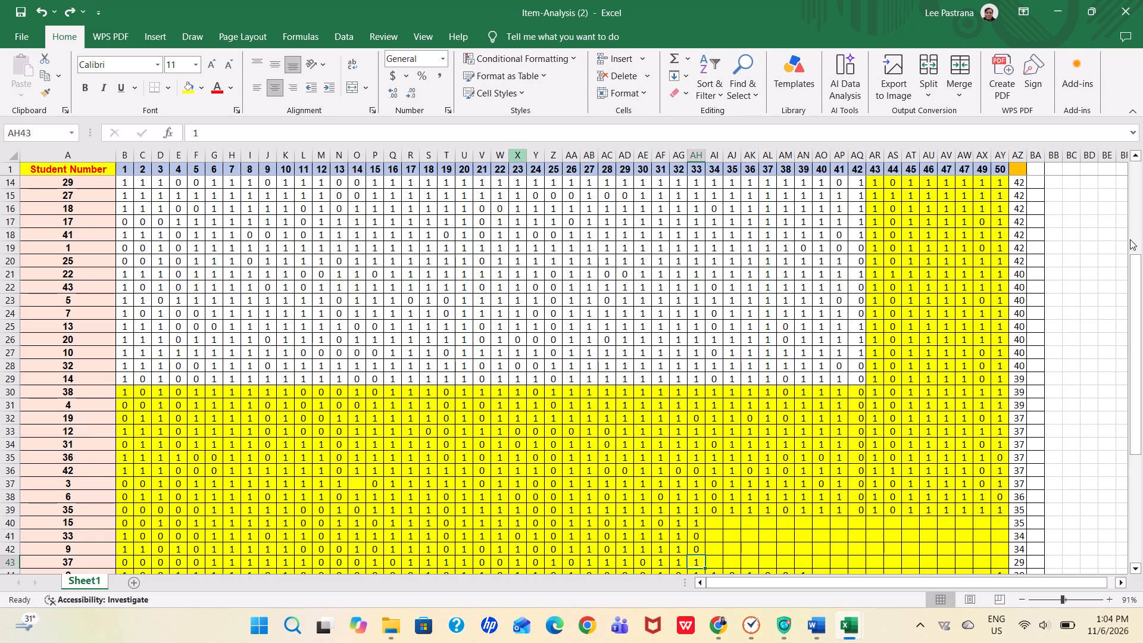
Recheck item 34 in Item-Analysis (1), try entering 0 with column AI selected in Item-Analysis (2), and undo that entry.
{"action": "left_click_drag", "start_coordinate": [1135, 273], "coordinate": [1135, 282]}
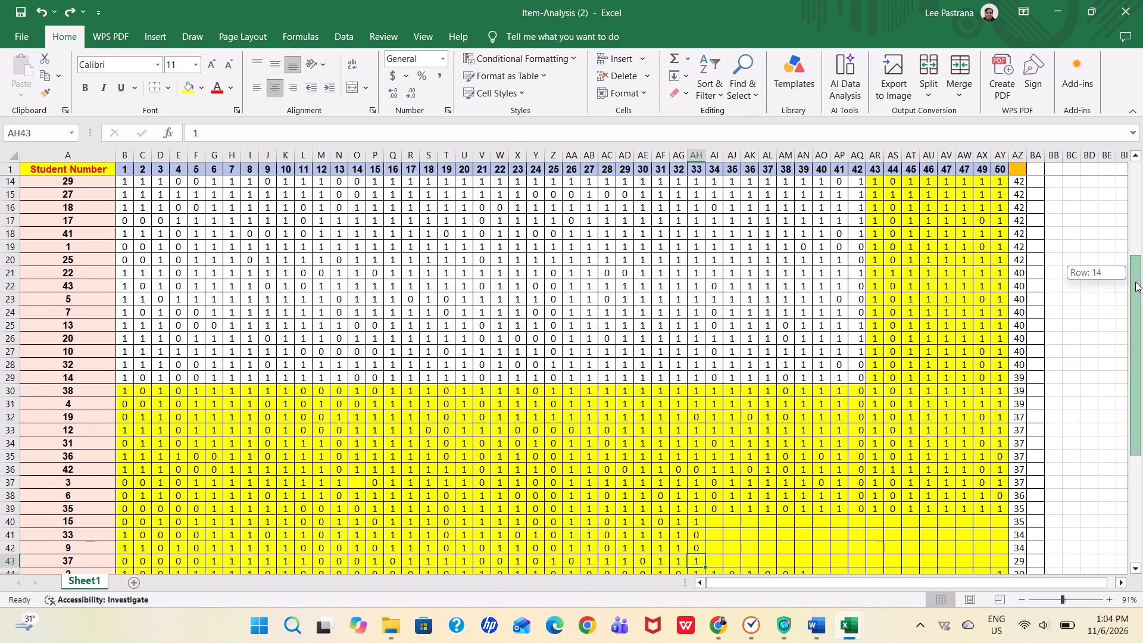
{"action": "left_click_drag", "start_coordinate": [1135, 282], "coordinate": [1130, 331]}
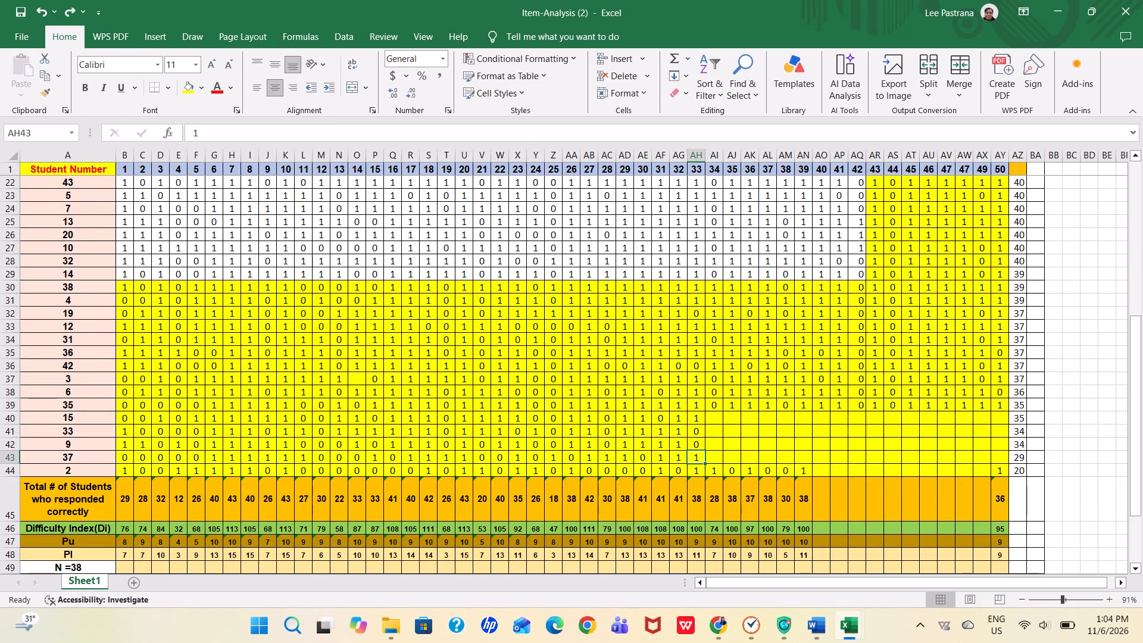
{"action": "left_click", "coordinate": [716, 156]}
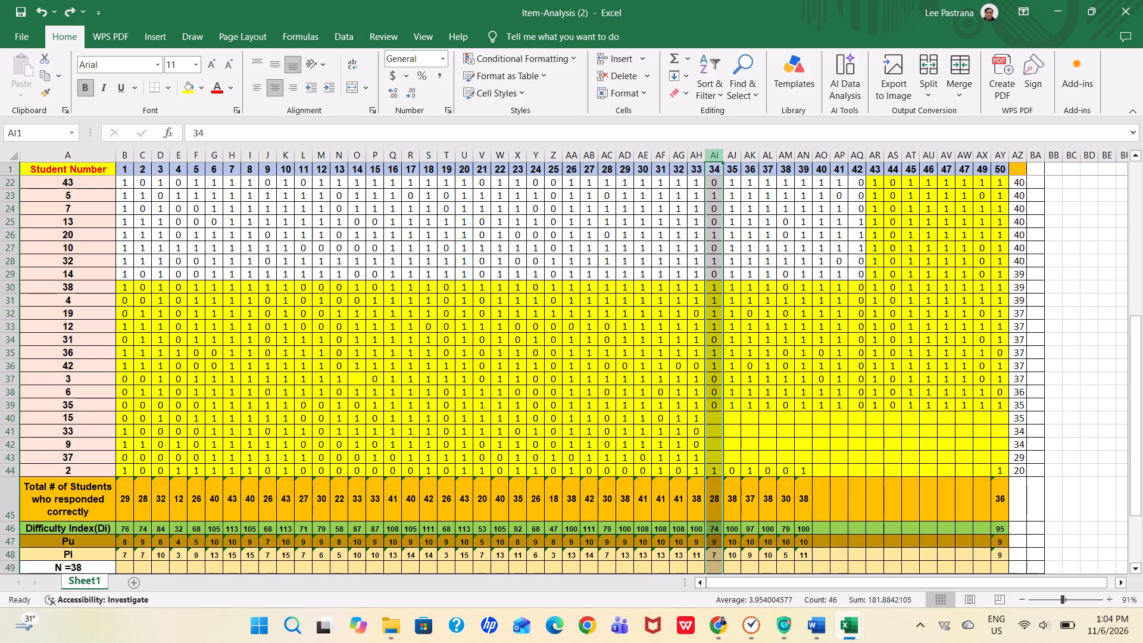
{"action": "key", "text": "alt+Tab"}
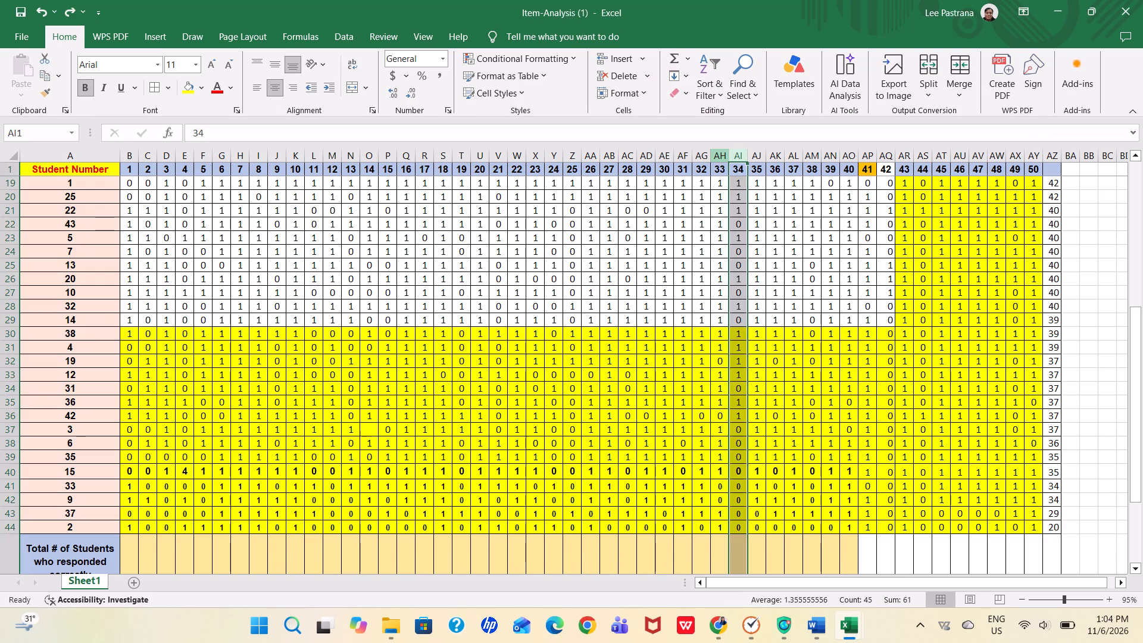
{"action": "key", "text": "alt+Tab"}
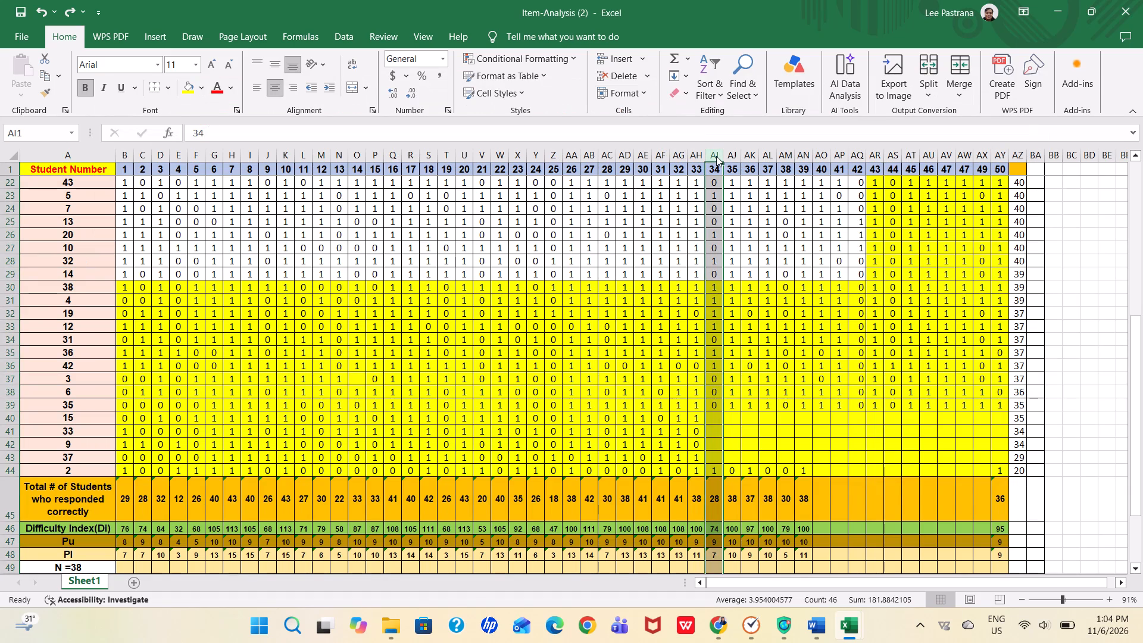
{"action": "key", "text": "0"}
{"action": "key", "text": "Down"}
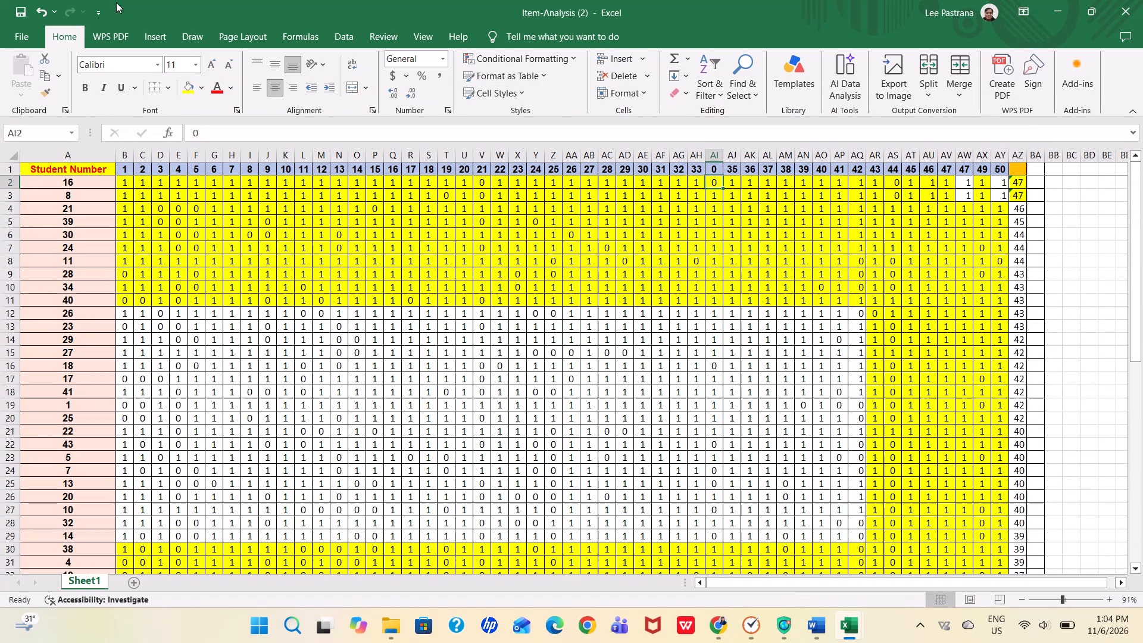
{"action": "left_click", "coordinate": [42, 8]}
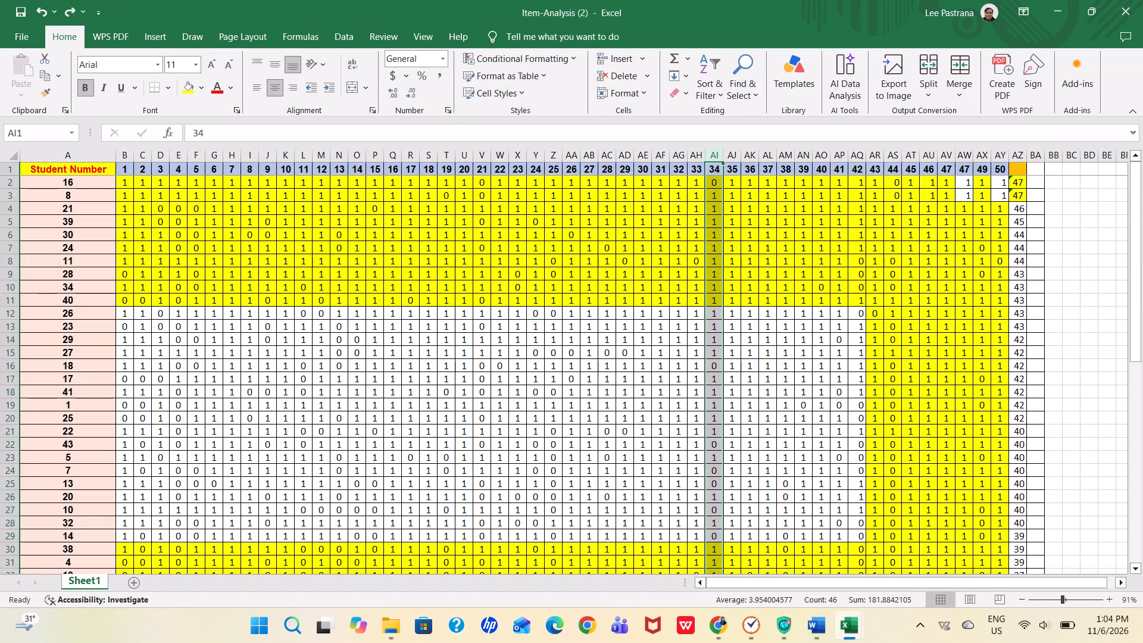
Enter item 34's scores from Item-Analysis (1) as 0, 0, 0, 0, 0 in AI40:AI44 of Item-Analysis (2) for students 15, 33, 9, 37, 2.
{"action": "left_click_drag", "start_coordinate": [1138, 244], "coordinate": [1128, 295]}
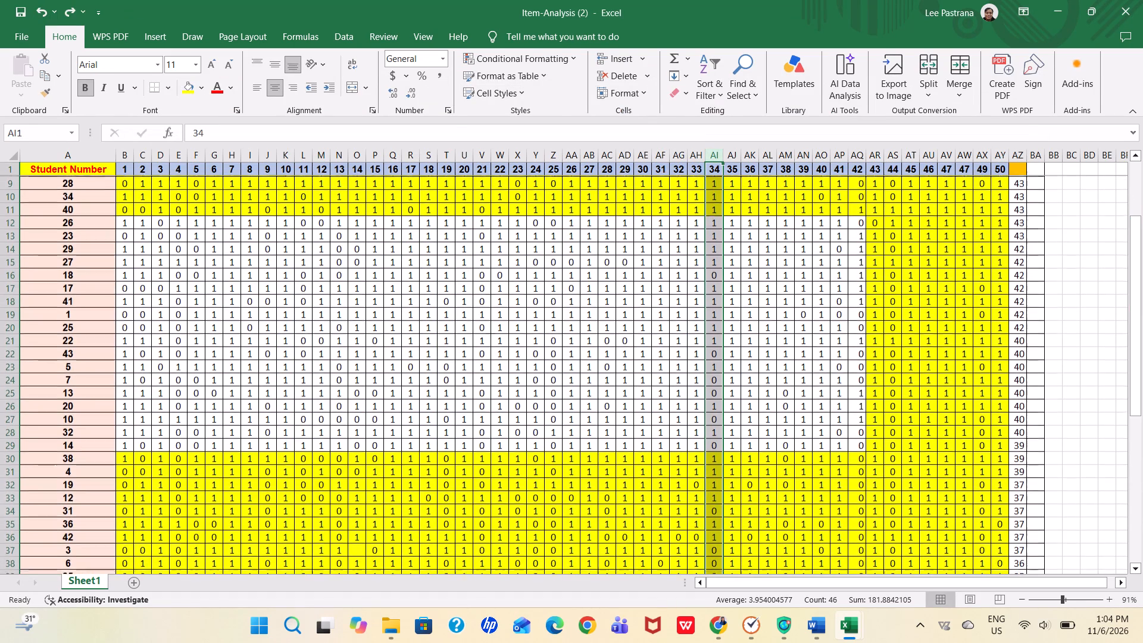
{"action": "left_click", "coordinate": [852, 417]}
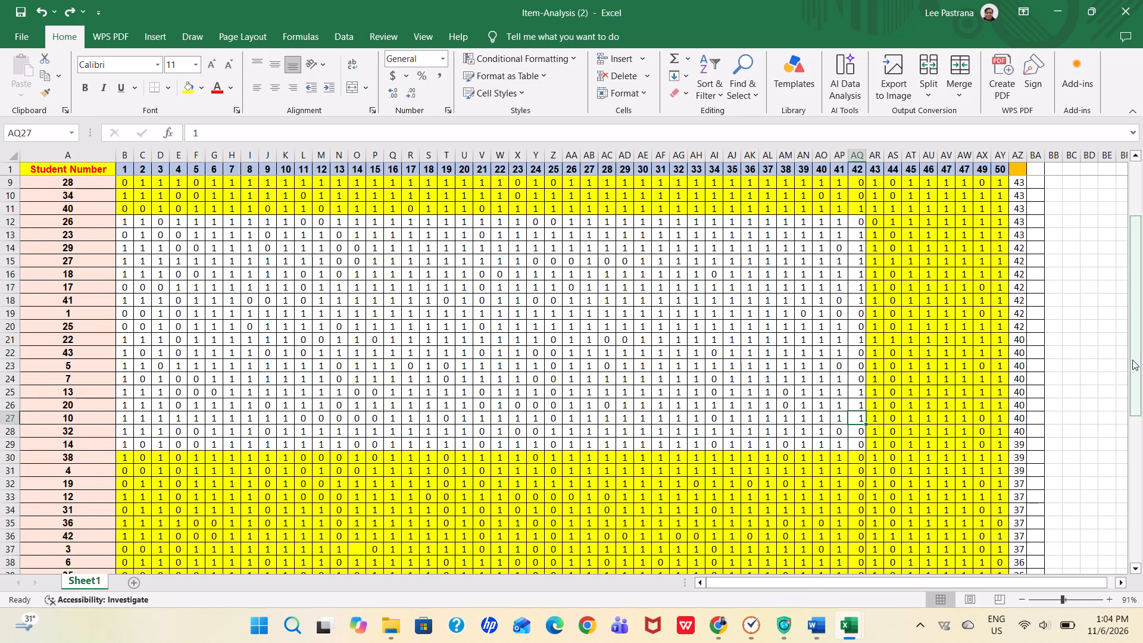
{"action": "left_click_drag", "start_coordinate": [1132, 360], "coordinate": [1116, 473]}
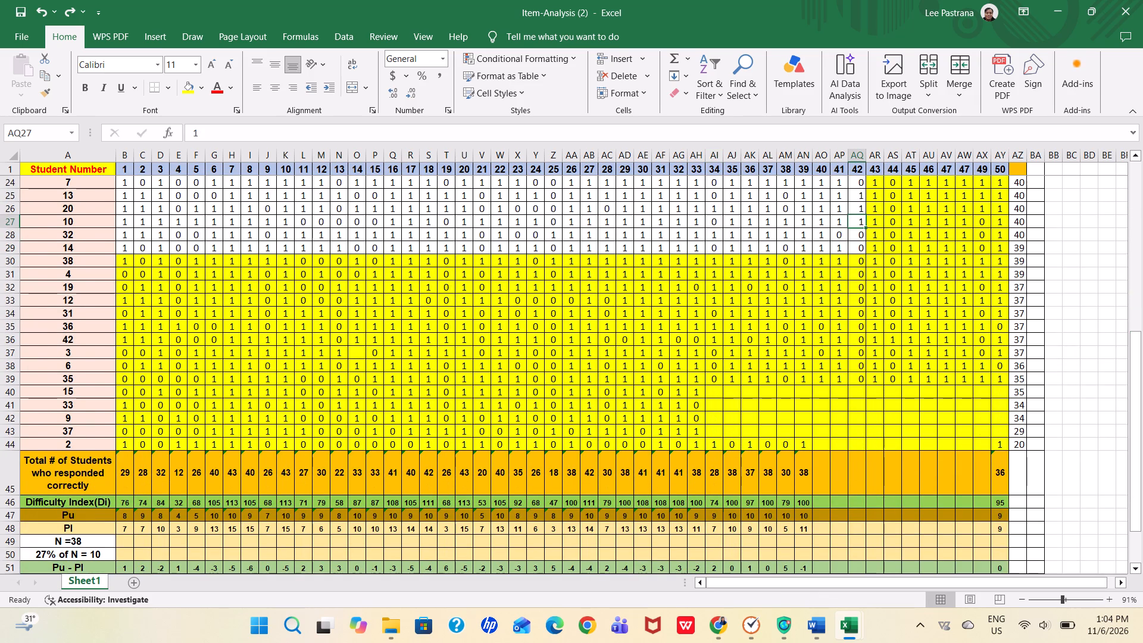
{"action": "left_click", "coordinate": [712, 393]}
{"action": "key", "text": "0"}
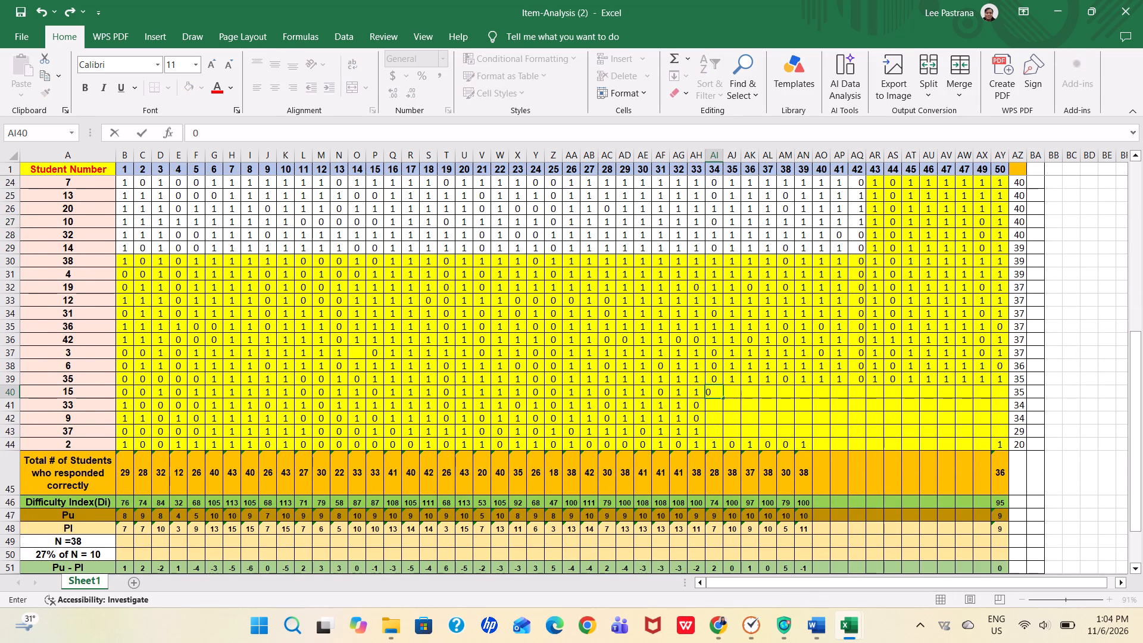
{"action": "key", "text": "Down"}
{"action": "key", "text": "0"}
{"action": "key", "text": "Down"}
{"action": "key", "text": "0"}
{"action": "key", "text": "Down"}
{"action": "key", "text": "0"}
{"action": "key", "text": "Down"}
{"action": "key", "text": "0"}
{"action": "key", "text": "Down"}
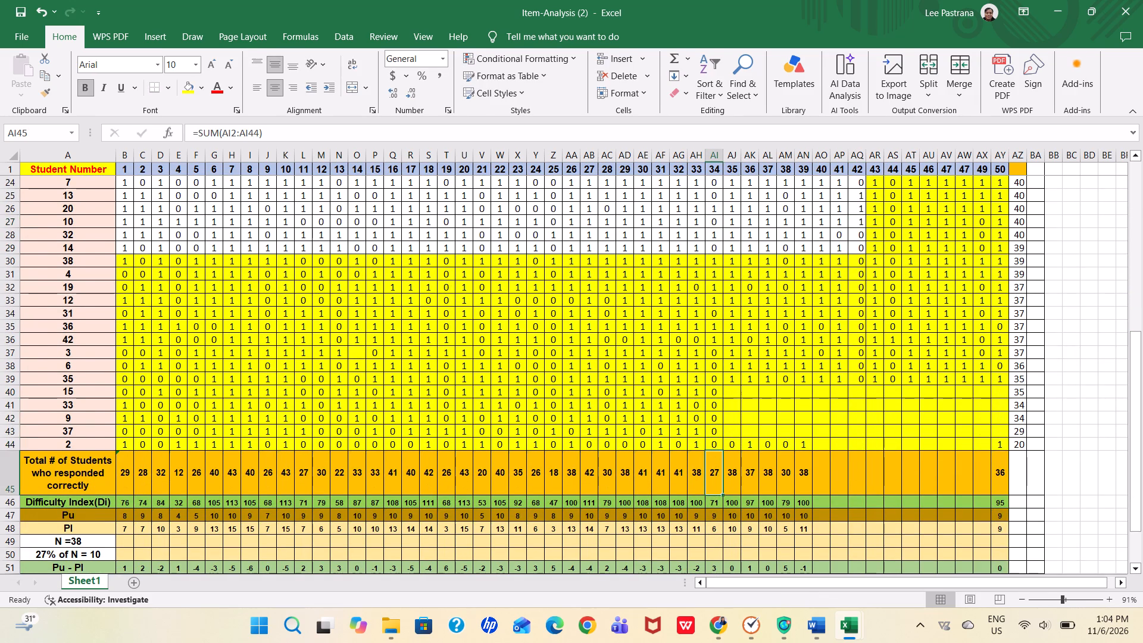
Enter item 35's scores from Item-Analysis (1) as 1, 1, 1, 0 in AJ40:AJ43 of Item-Analysis (2) for students 15, 33, 9, 37.
{"action": "key", "text": "Up"}
{"action": "key", "text": "Up"}
{"action": "key", "text": "Up"}
{"action": "key", "text": "Up"}
{"action": "key", "text": "Up"}
{"action": "key", "text": "Right"}
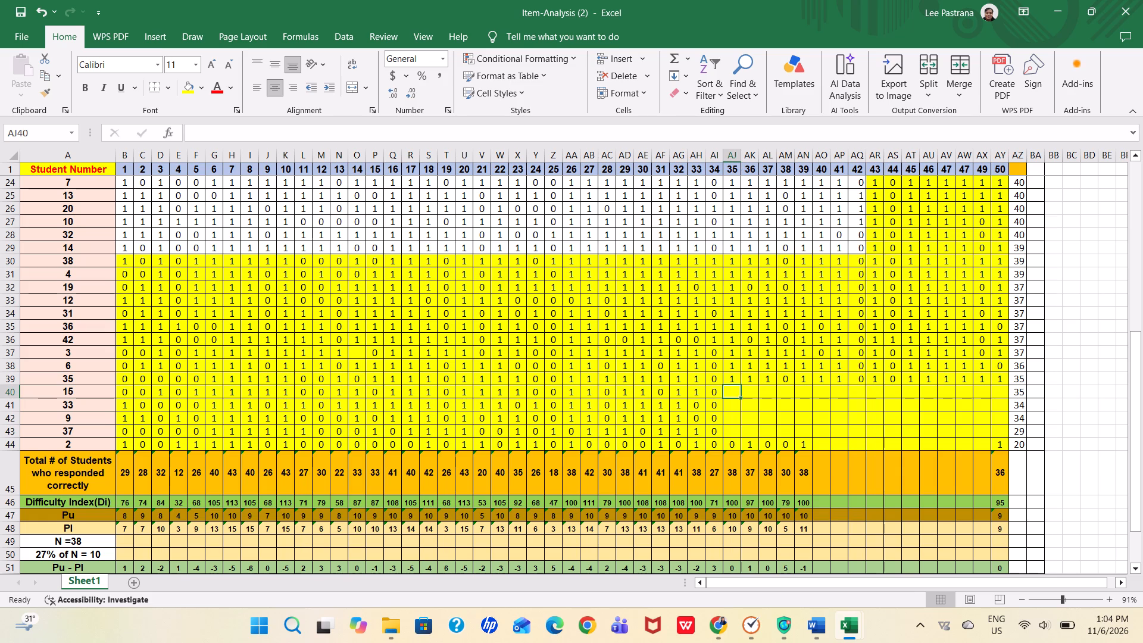
{"action": "key", "text": "alt+Tab"}
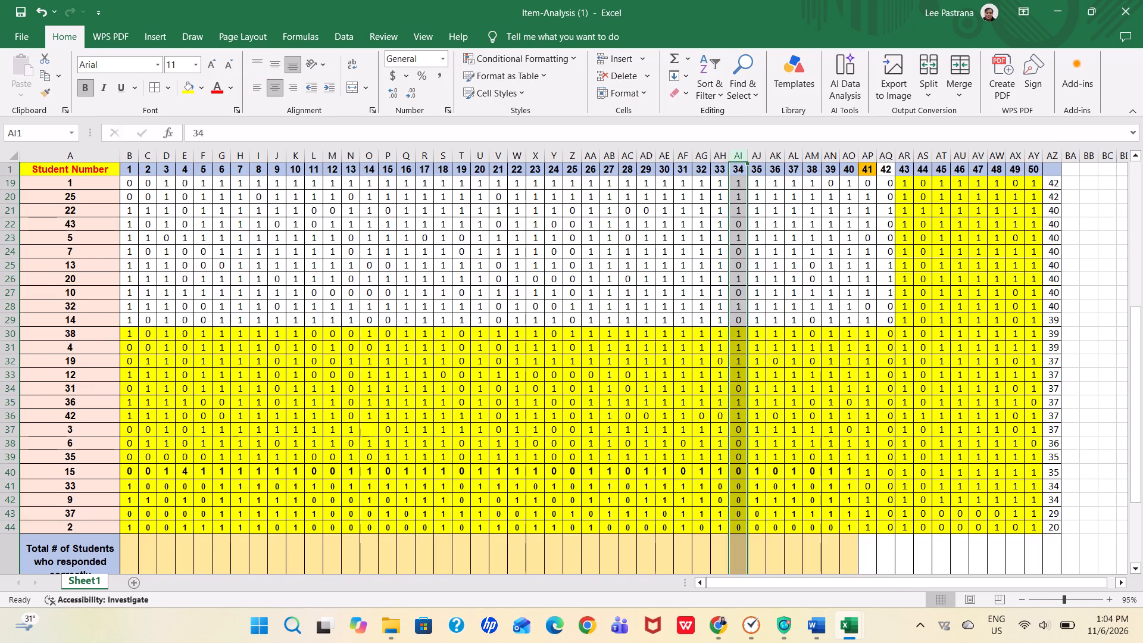
{"action": "key", "text": "alt+Tab"}
{"action": "key", "text": "1"}
{"action": "key", "text": "Down"}
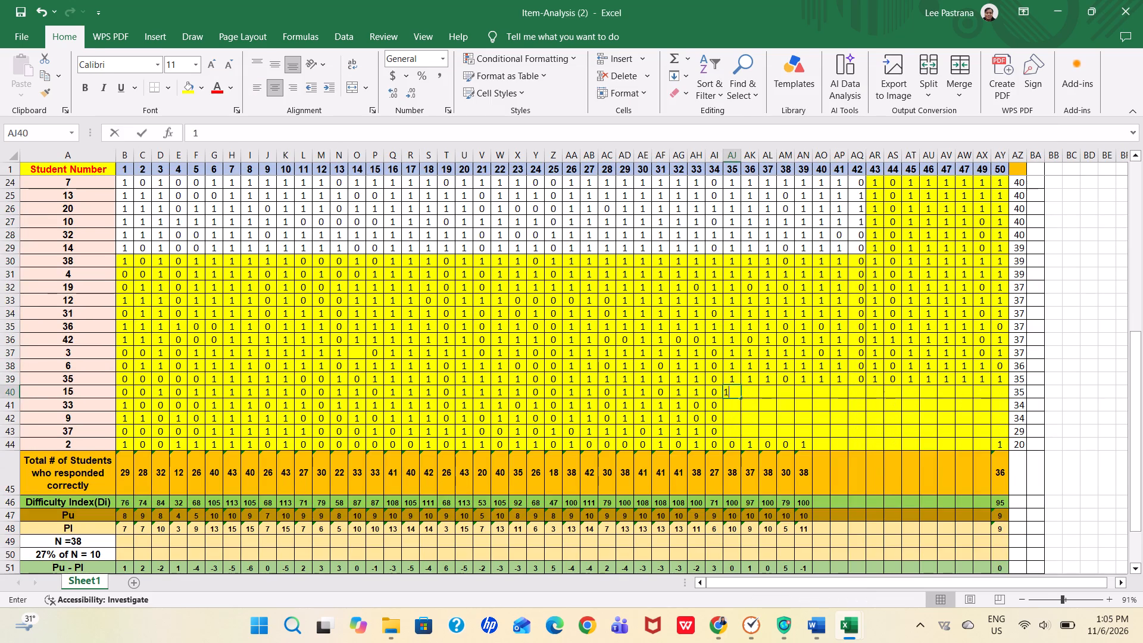
{"action": "key", "text": "1"}
{"action": "key", "text": "Down"}
{"action": "key", "text": "1"}
{"action": "key", "text": "Down"}
{"action": "key", "text": "0"}
{"action": "key", "text": "Down"}
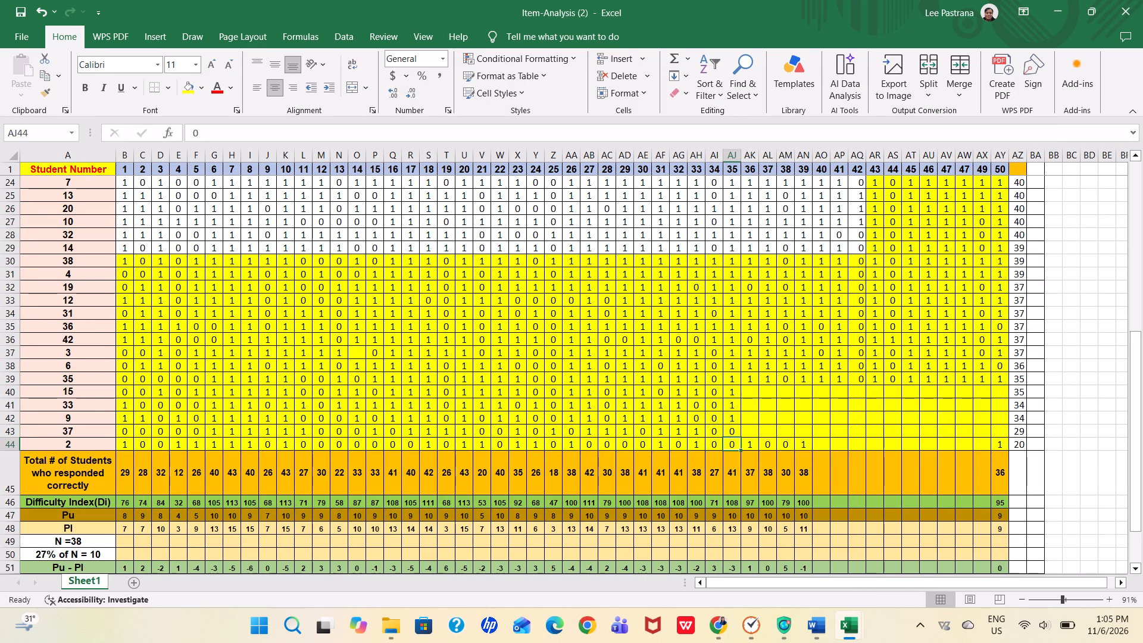
Enter item 36's scores from Item-Analysis (1) as 0, 0, 1, 1, 0 in AK40:AK44 of Item-Analysis (2) for students 15, 33, 9, 37, 2.
{"action": "key", "text": "Up"}
{"action": "key", "text": "Up"}
{"action": "key", "text": "Up"}
{"action": "key", "text": "Right"}
{"action": "key", "text": "Up"}
{"action": "key", "text": "alt+Tab"}
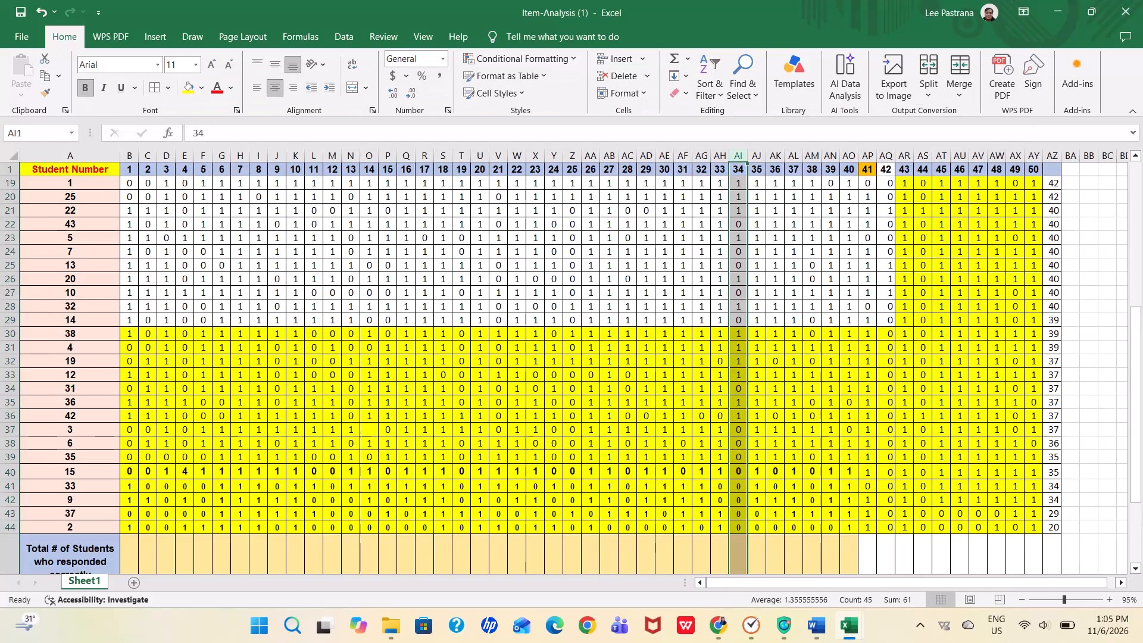
{"action": "key", "text": "alt+Tab"}
{"action": "key", "text": "0"}
{"action": "key", "text": "Down"}
{"action": "key", "text": "0"}
{"action": "key", "text": "Down"}
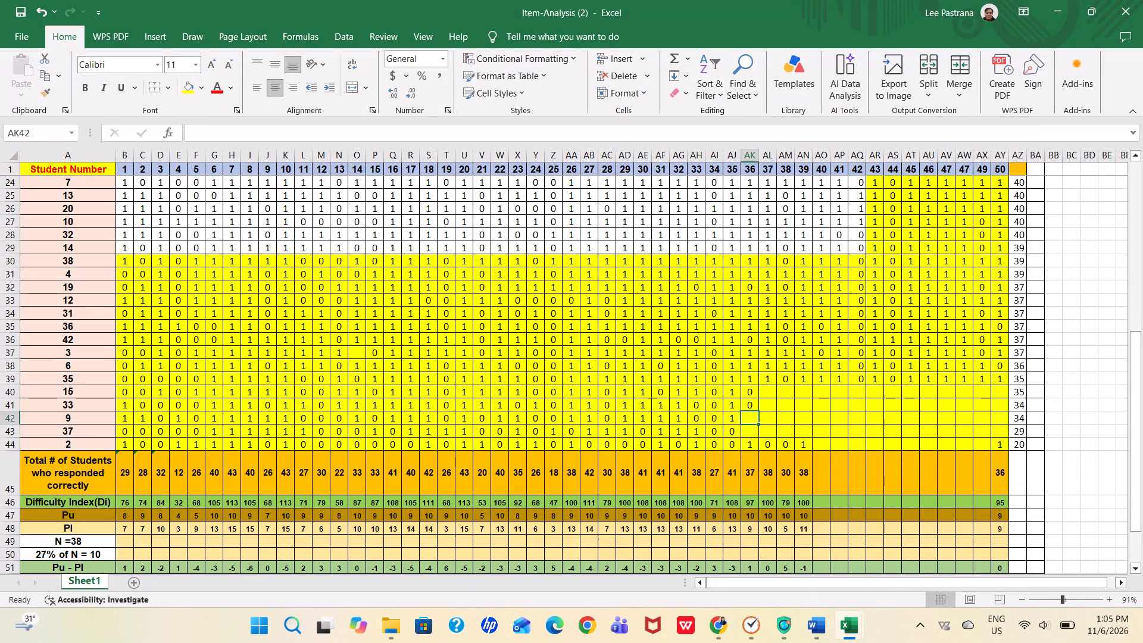
{"action": "key", "text": "1"}
{"action": "key", "text": "Down"}
{"action": "key", "text": "1"}
{"action": "key", "text": "Down"}
{"action": "key", "text": "0"}
{"action": "key", "text": "Down"}
Highlight item 37's column in Item-Analysis (1) and enter its scores as 1, 1, 1, 1 in AL40:AL43 of Item-Analysis (2).
{"action": "key", "text": "Up"}
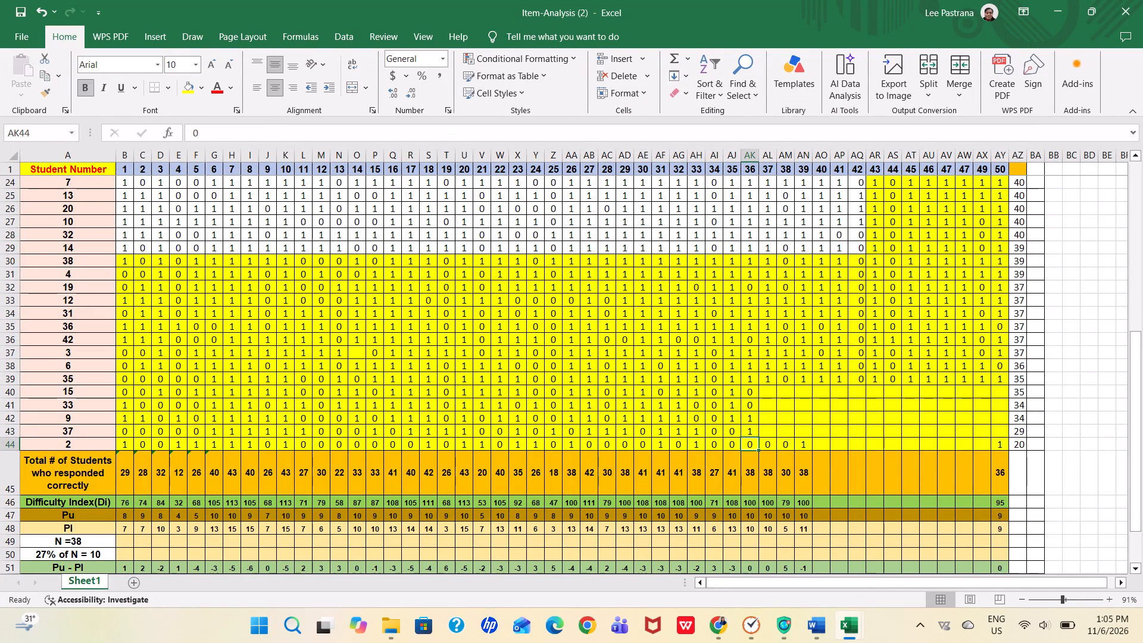
{"action": "key", "text": "Up"}
{"action": "key", "text": "Up"}
{"action": "key", "text": "Up"}
{"action": "key", "text": "Up"}
{"action": "key", "text": "Right"}
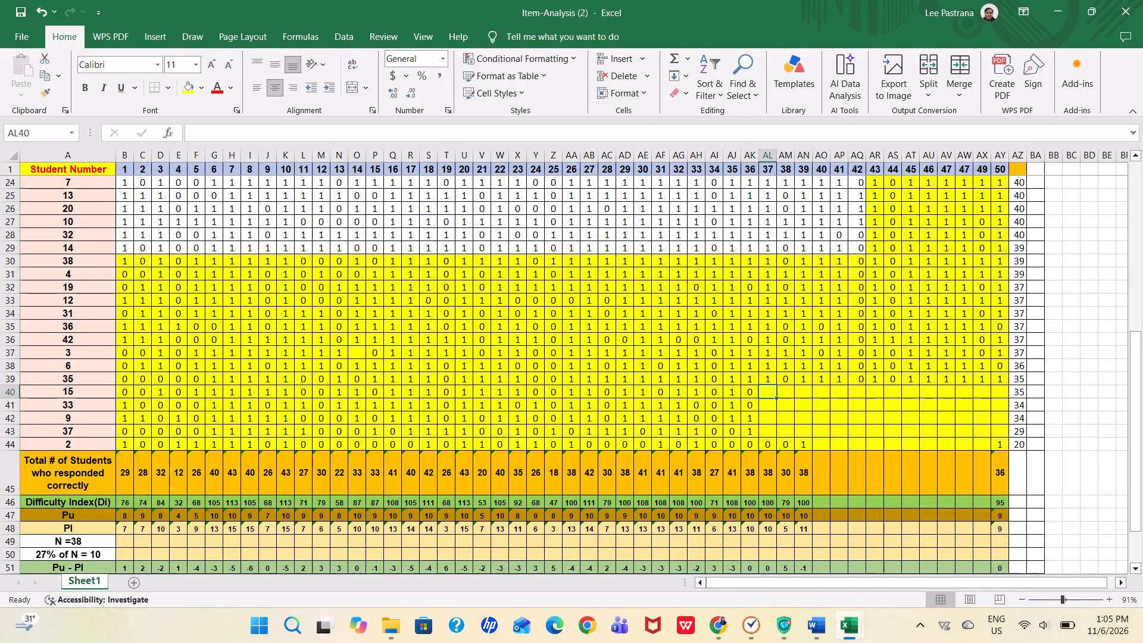
{"action": "key", "text": "alt+Tab"}
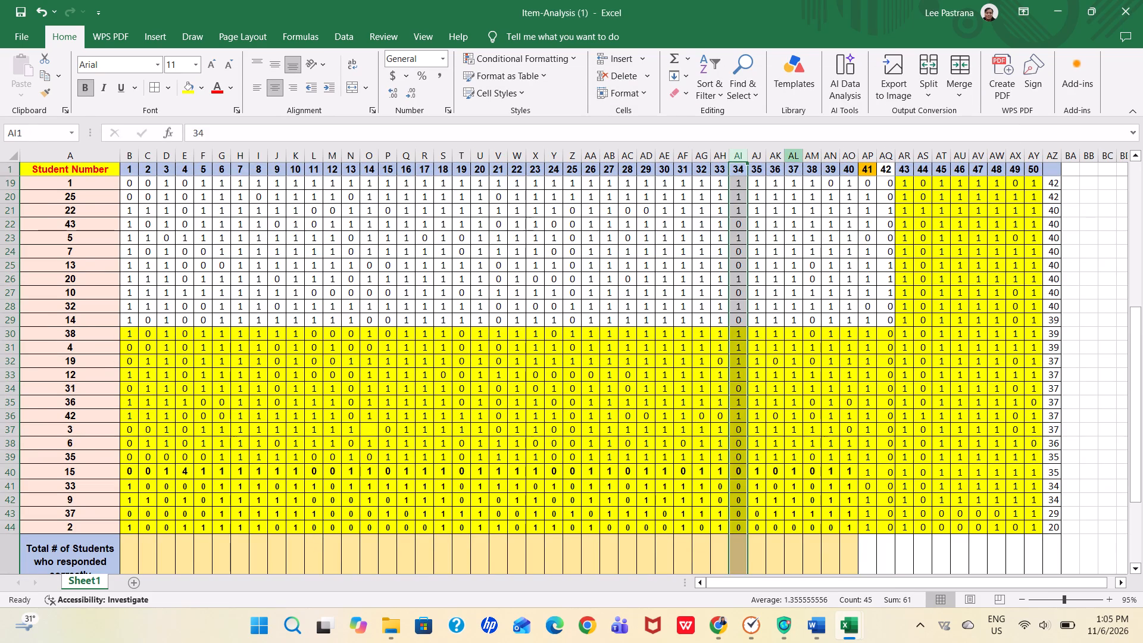
{"action": "left_click", "coordinate": [795, 158]}
{"action": "key", "text": "alt+Tab"}
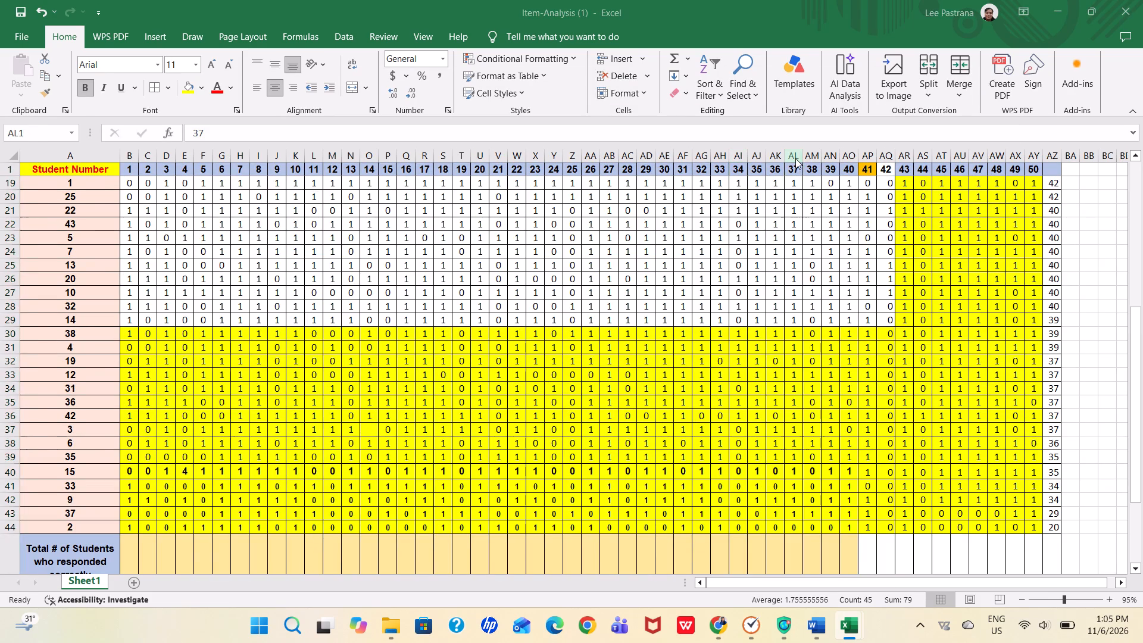
{"action": "key", "text": "1"}
{"action": "key", "text": "Down"}
{"action": "key", "text": "1"}
{"action": "key", "text": "Down"}
{"action": "key", "text": "1"}
{"action": "key", "text": "Down"}
{"action": "key", "text": "1"}
{"action": "key", "text": "Down"}
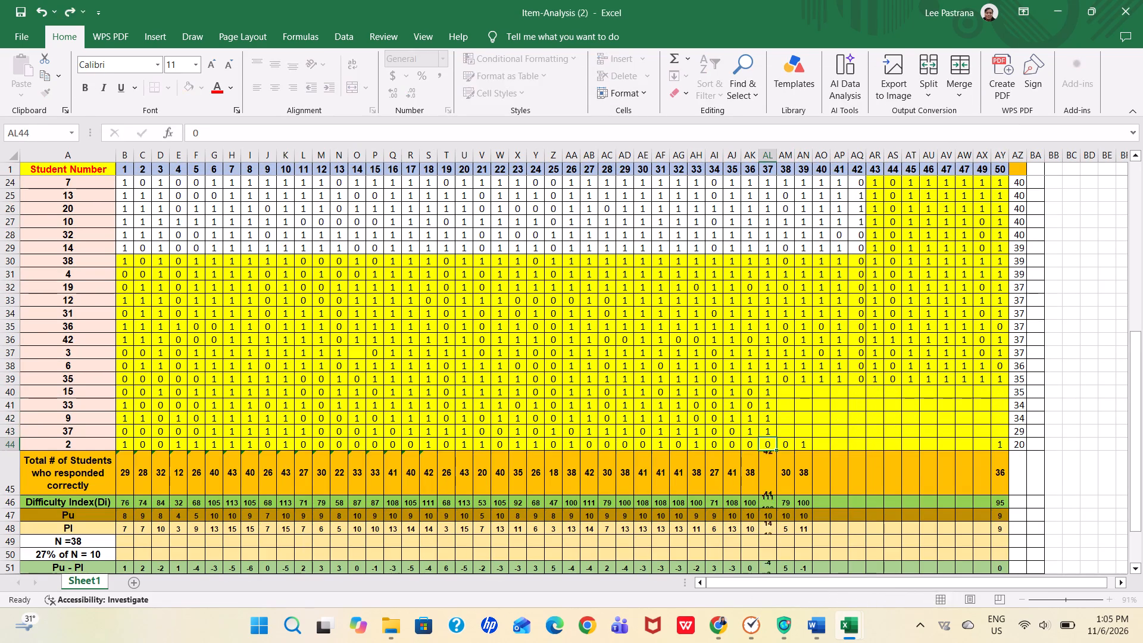
Enter item 38's scores from Item-Analysis (1) as 0, 0, 0, 1 in AM40:AM43 of Item-Analysis (2) for students 15, 33, 9, 37.
{"action": "key", "text": "Up"}
{"action": "key", "text": "Up"}
{"action": "key", "text": "Up"}
{"action": "key", "text": "Up"}
{"action": "key", "text": "Right"}
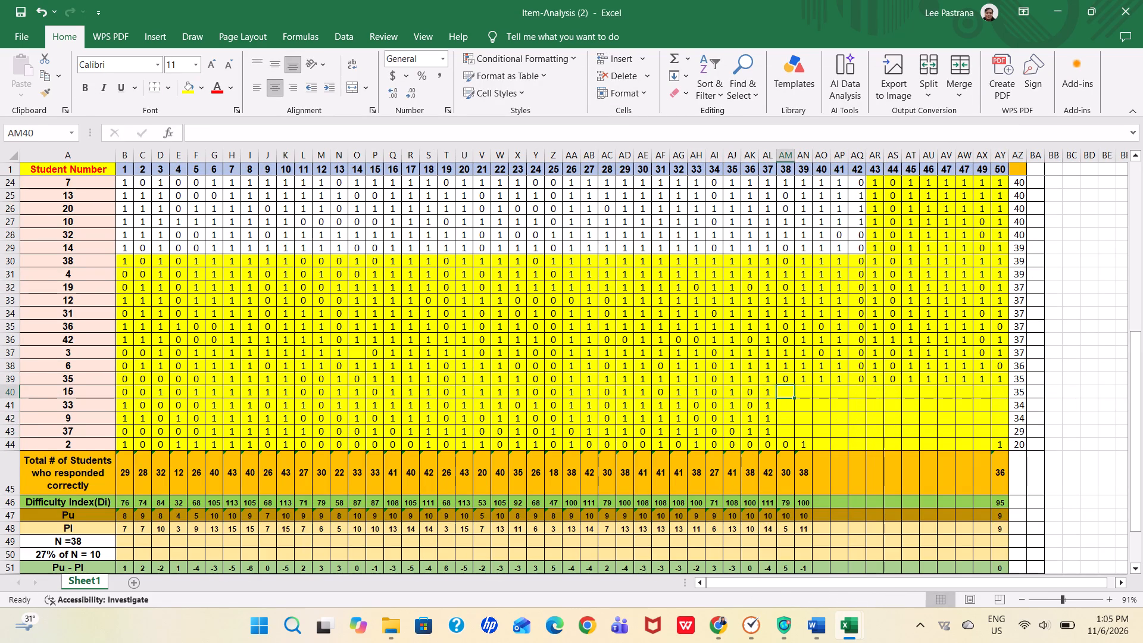
{"action": "key", "text": "alt+Tab"}
{"action": "key", "text": "alt+Tab"}
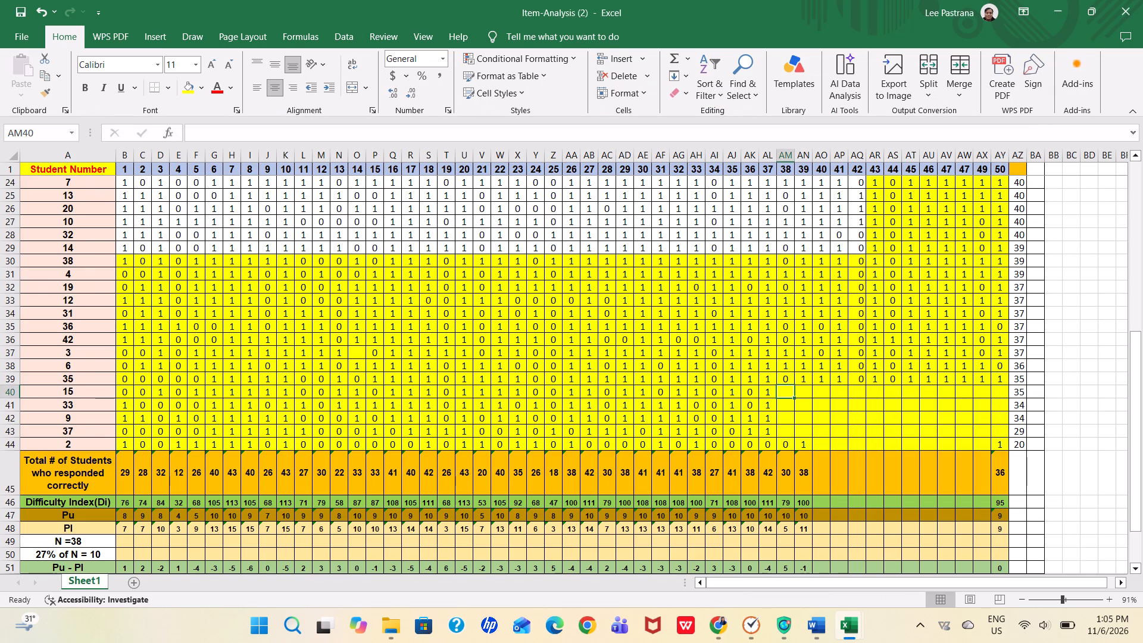
{"action": "key", "text": "alt+Tab"}
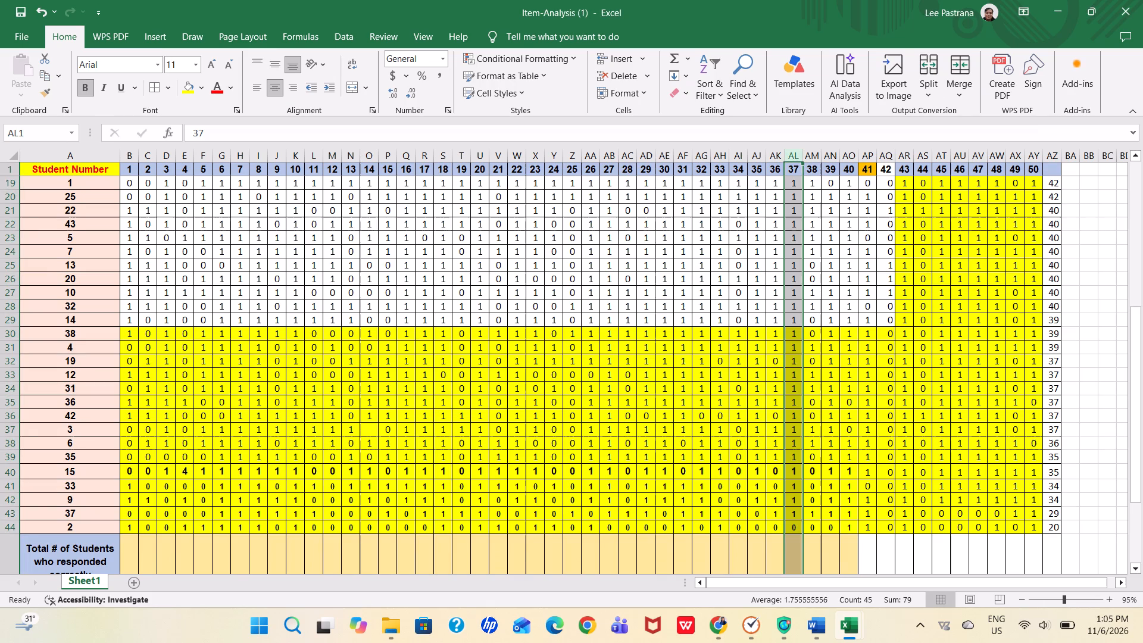
{"action": "key", "text": "alt+Tab"}
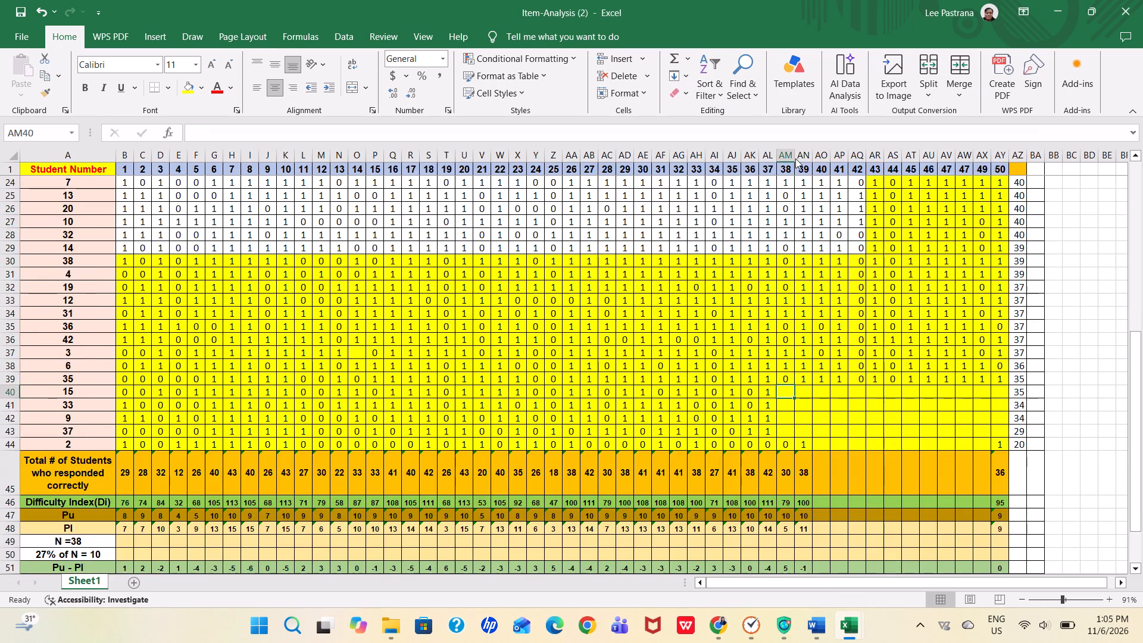
{"action": "key", "text": "0"}
{"action": "key", "text": "Down"}
{"action": "key", "text": "0"}
{"action": "key", "text": "Down"}
{"action": "key", "text": "0"}
{"action": "key", "text": "Down"}
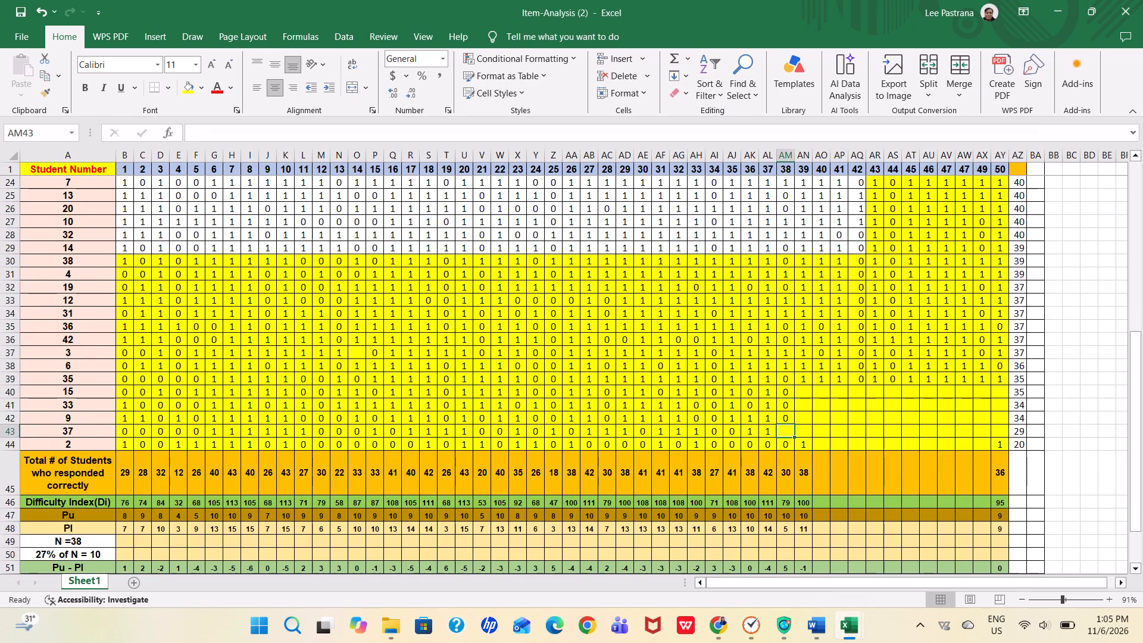
{"action": "key", "text": "1"}
{"action": "key", "text": "Down"}
Enter item 39's scores from Item-Analysis (1) as 1, 1, 1, 1, 0 in AN40:AN44 of Item-Analysis (2) for students 15, 33, 9, 37, 2.
{"action": "key", "text": "Up"}
{"action": "key", "text": "Up"}
{"action": "key", "text": "Up"}
{"action": "key", "text": "Up"}
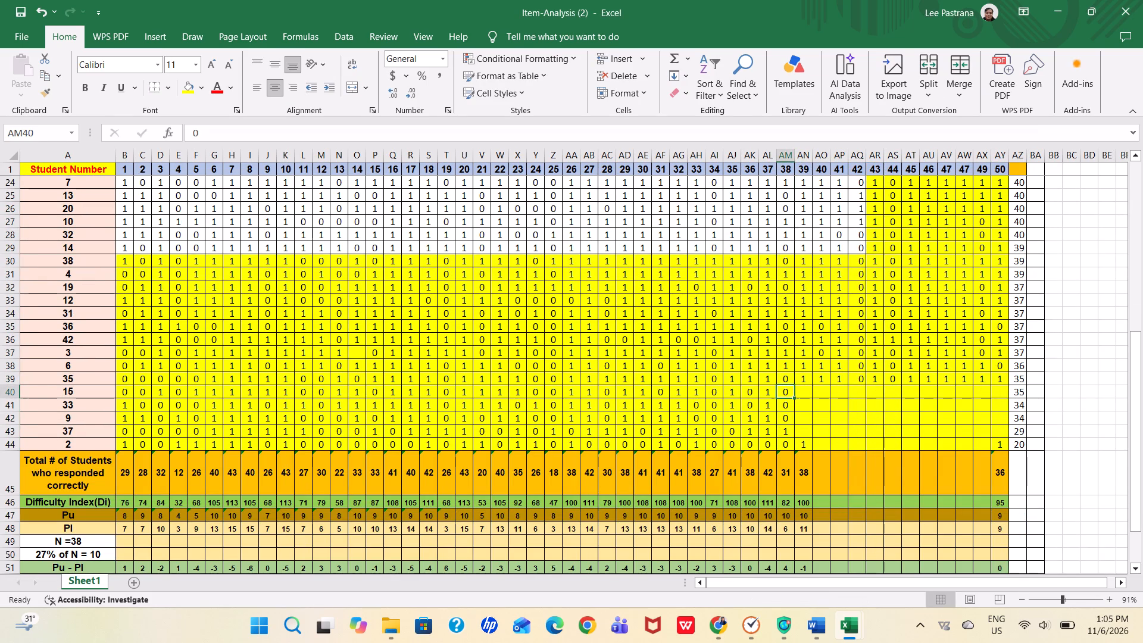
{"action": "key", "text": "Right"}
{"action": "key", "text": "alt+Tab"}
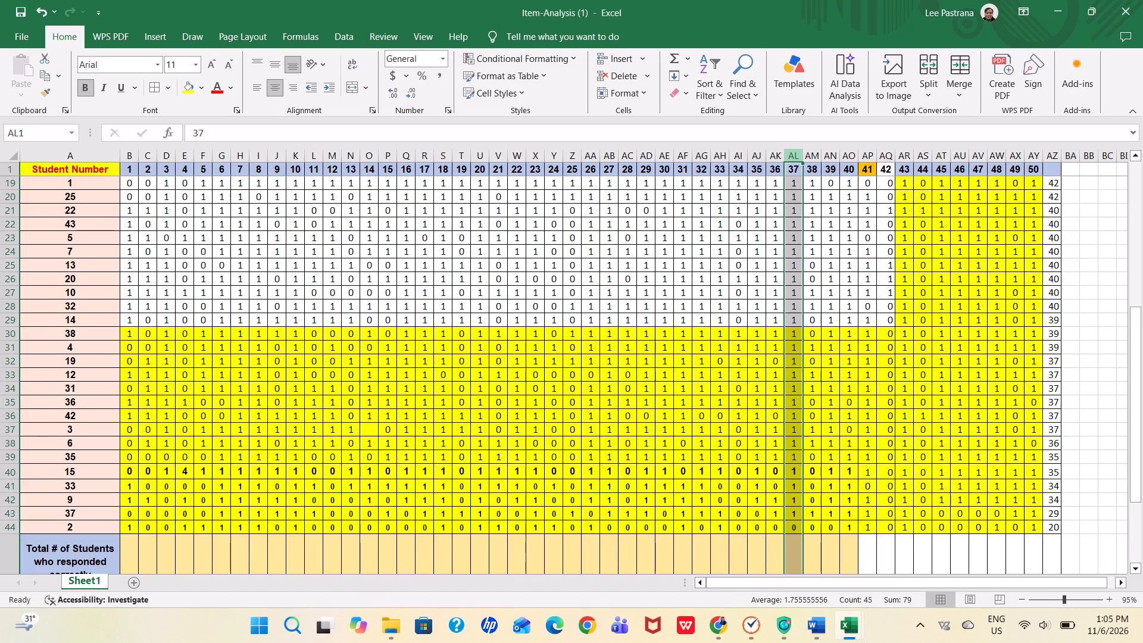
{"action": "key", "text": "alt+Tab"}
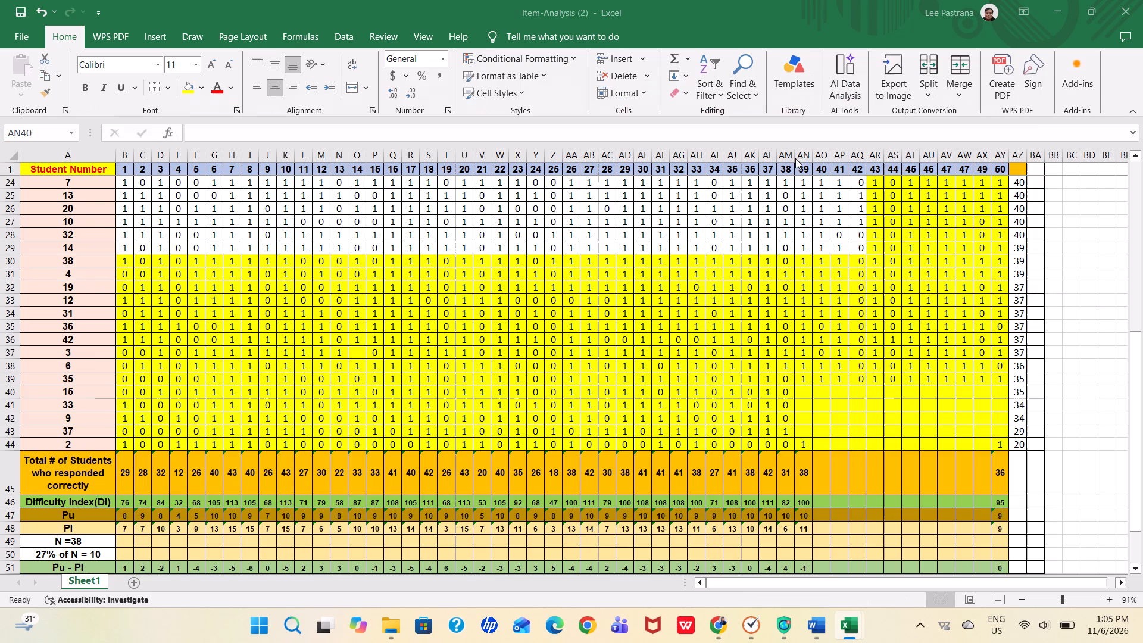
{"action": "key", "text": "alt+Tab"}
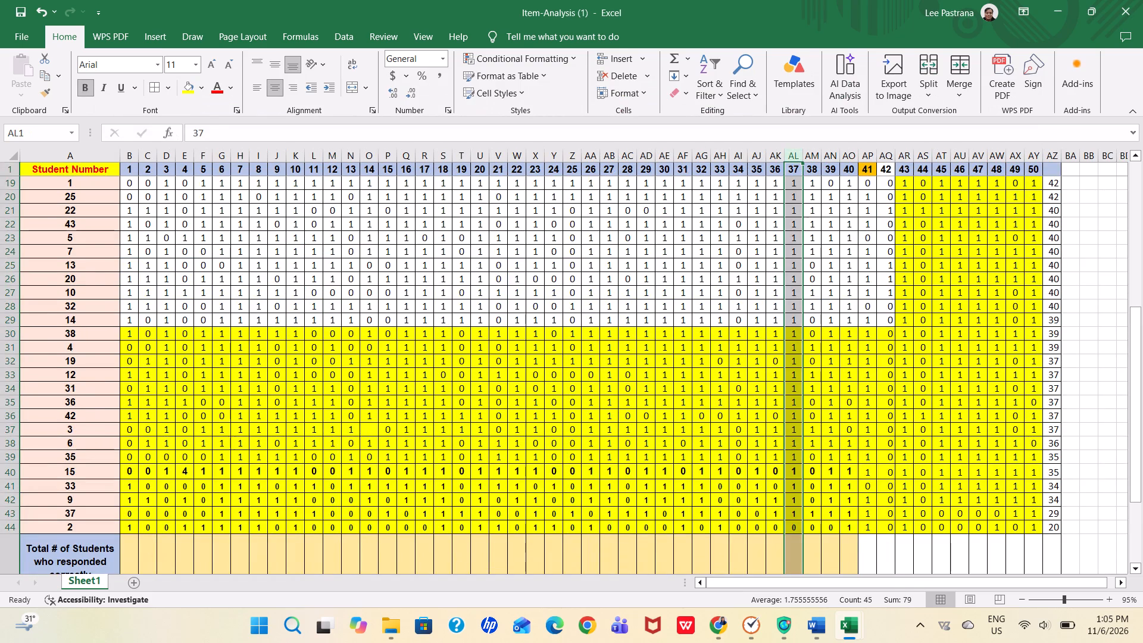
{"action": "key", "text": "alt+Tab"}
{"action": "key", "text": "1"}
{"action": "key", "text": "Down"}
{"action": "key", "text": "1"}
{"action": "key", "text": "Down"}
{"action": "key", "text": "1"}
{"action": "key", "text": "Down"}
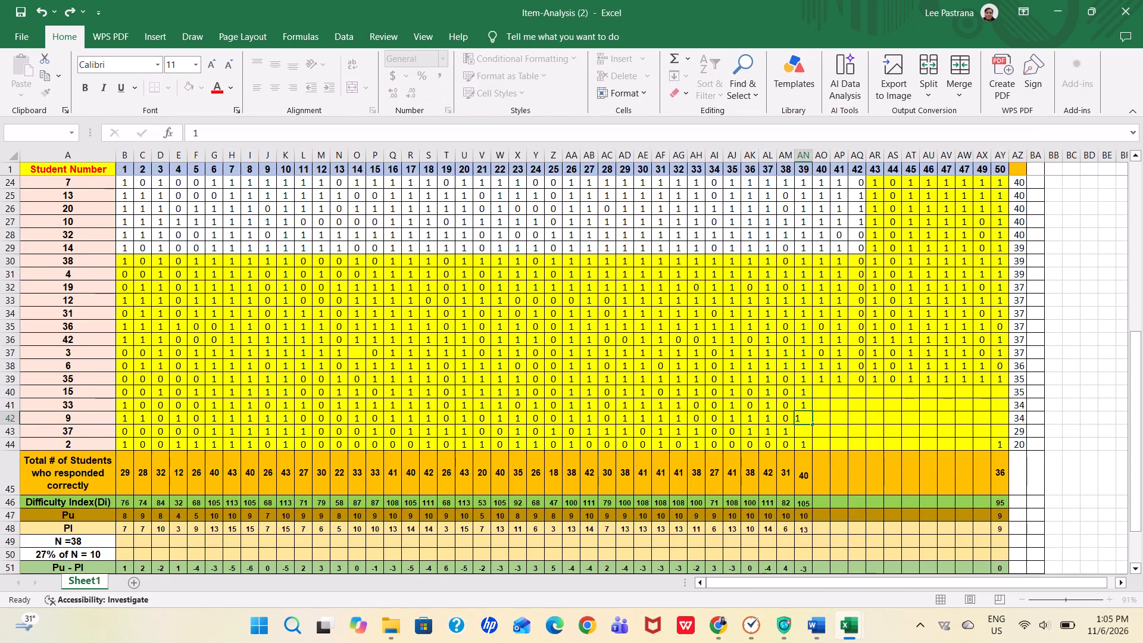
{"action": "key", "text": "1"}
{"action": "key", "text": "Down"}
{"action": "key", "text": "0"}
{"action": "key", "text": "Down"}
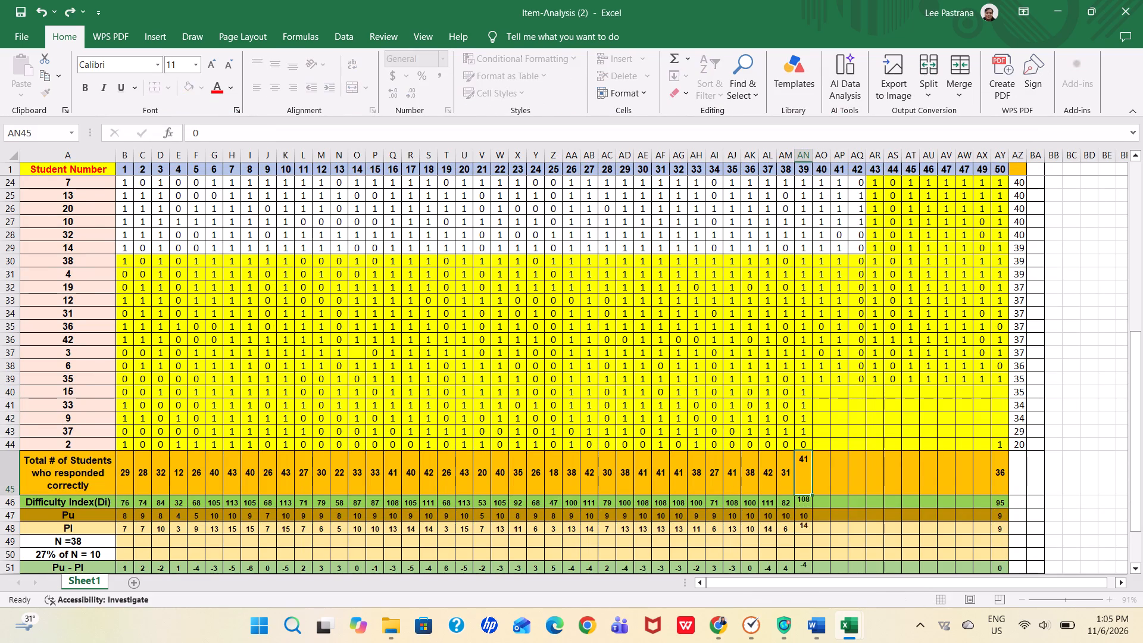
Highlight item 40's column in Item-Analysis (1) and enter its scores as 1, 1, 1, 1, 1 in AO40:AO44 of Item-Analysis (2).
{"action": "key", "text": "alt+Tab"}
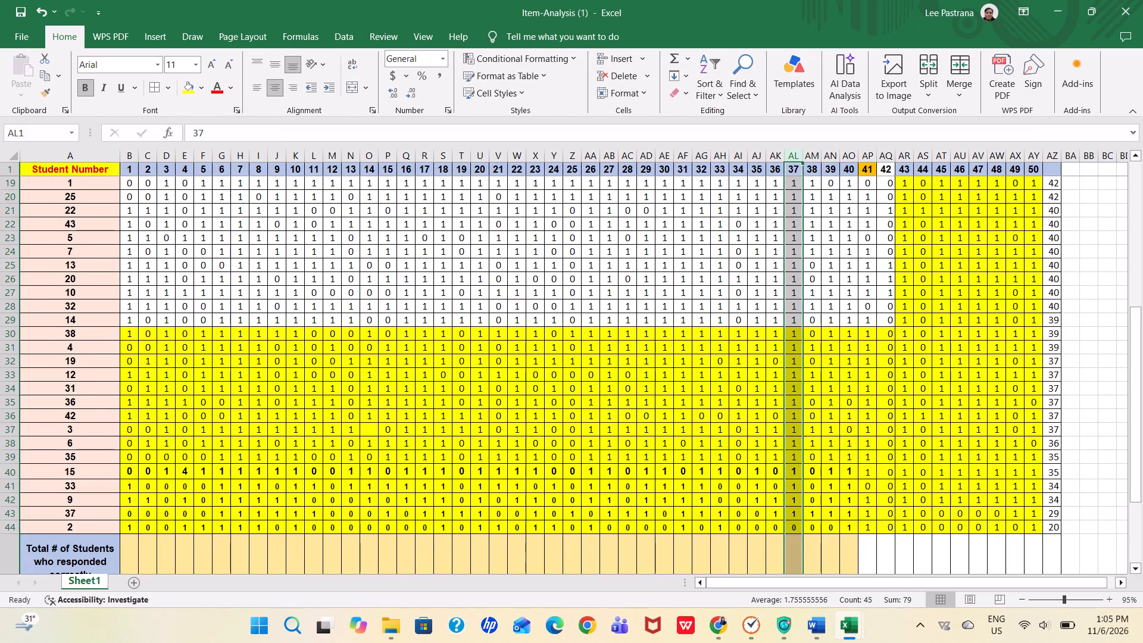
{"action": "key", "text": "alt+Tab"}
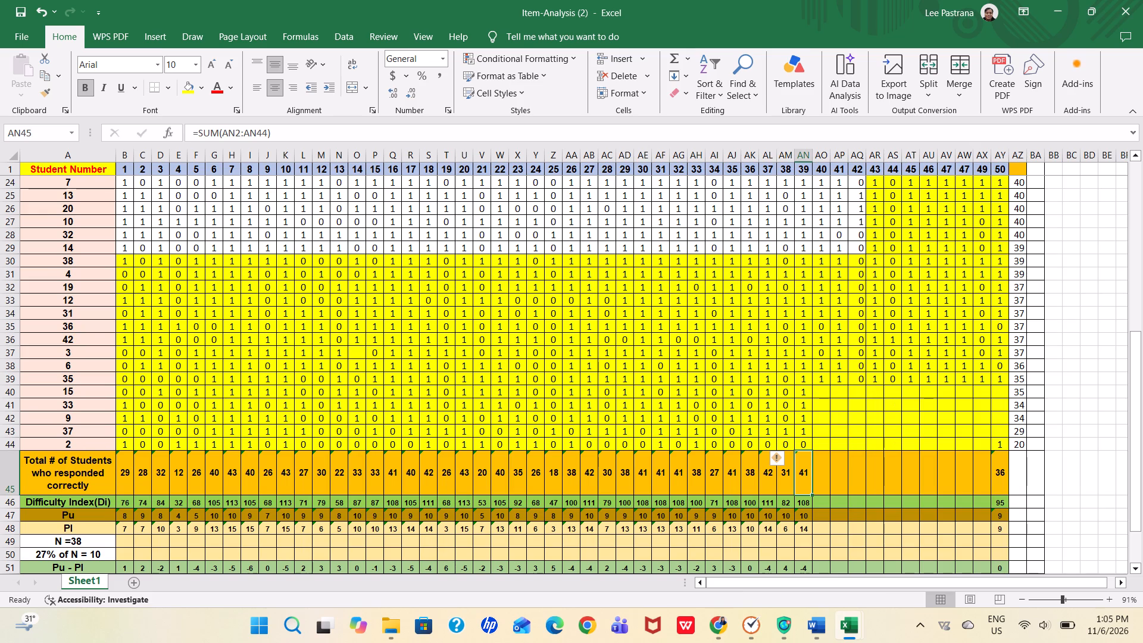
{"action": "key", "text": "alt+Tab"}
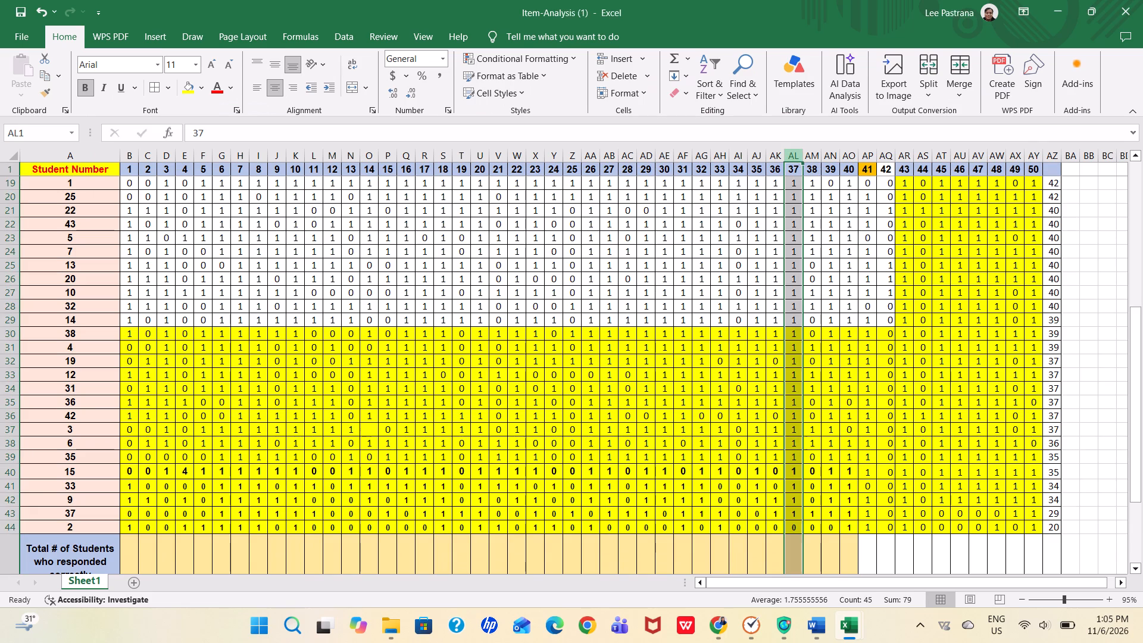
{"action": "left_click", "coordinate": [857, 154]}
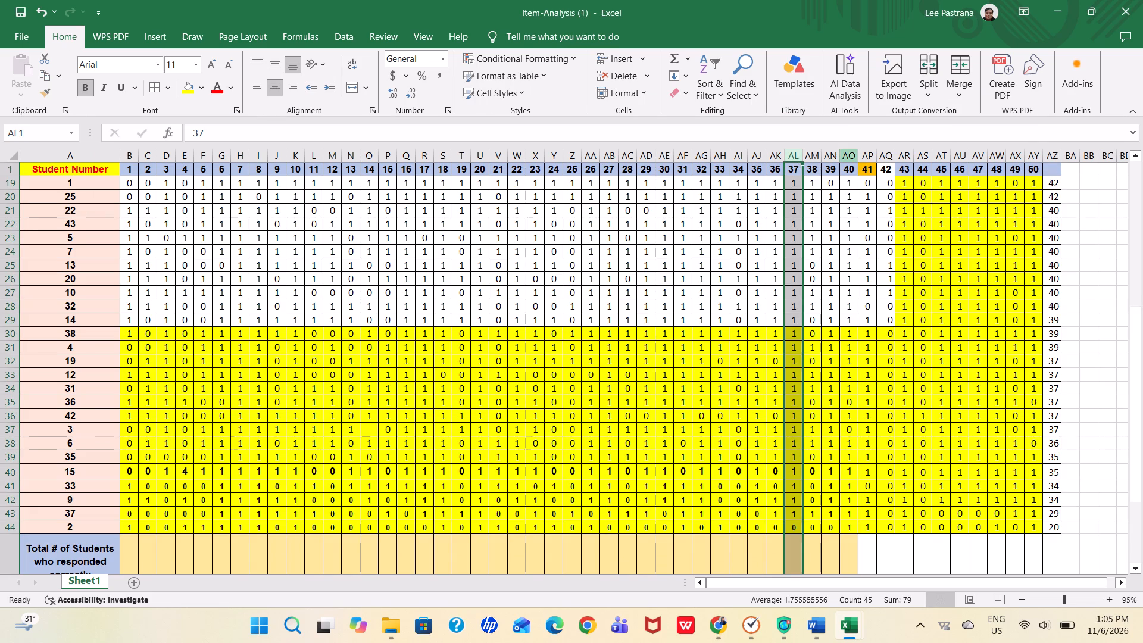
{"action": "left_click", "coordinate": [848, 154]}
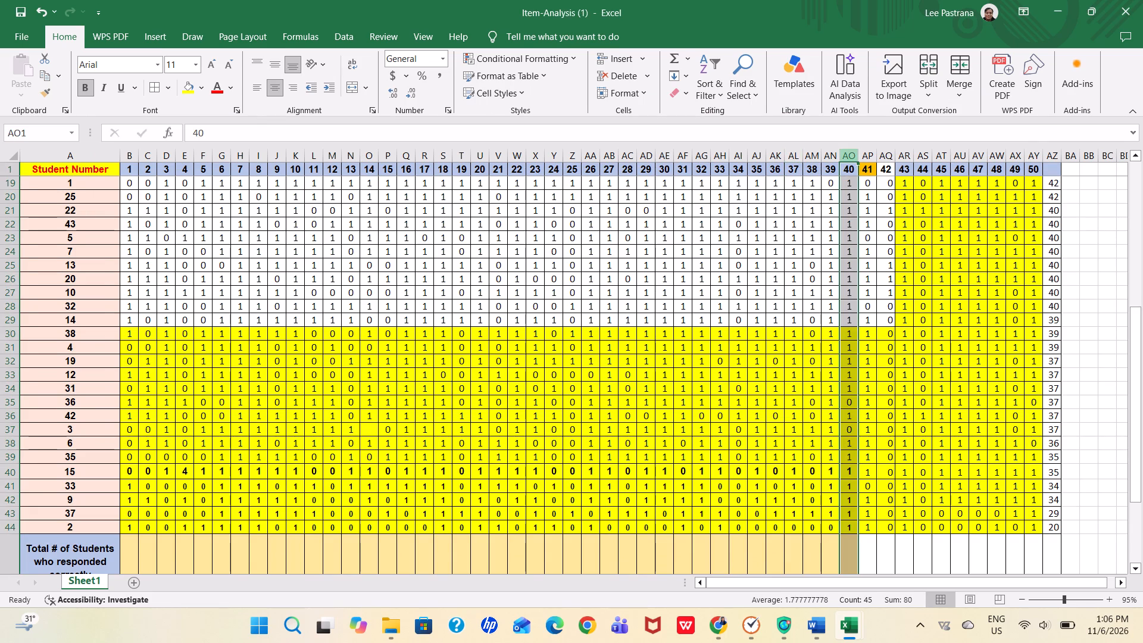
{"action": "key", "text": "alt+Tab"}
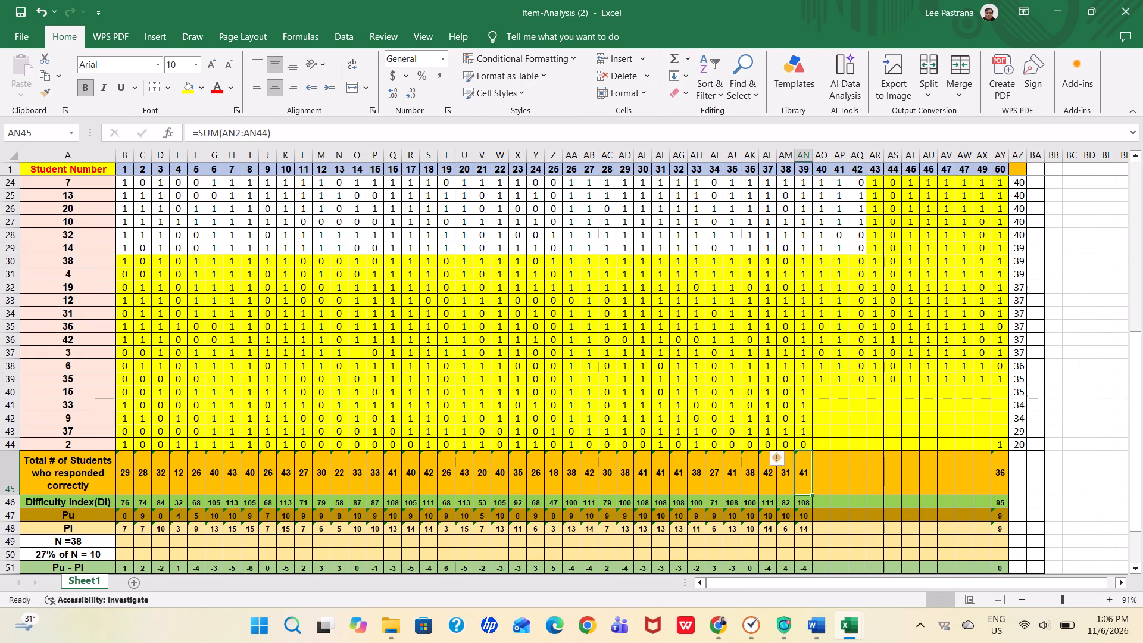
{"action": "left_click", "coordinate": [819, 395]}
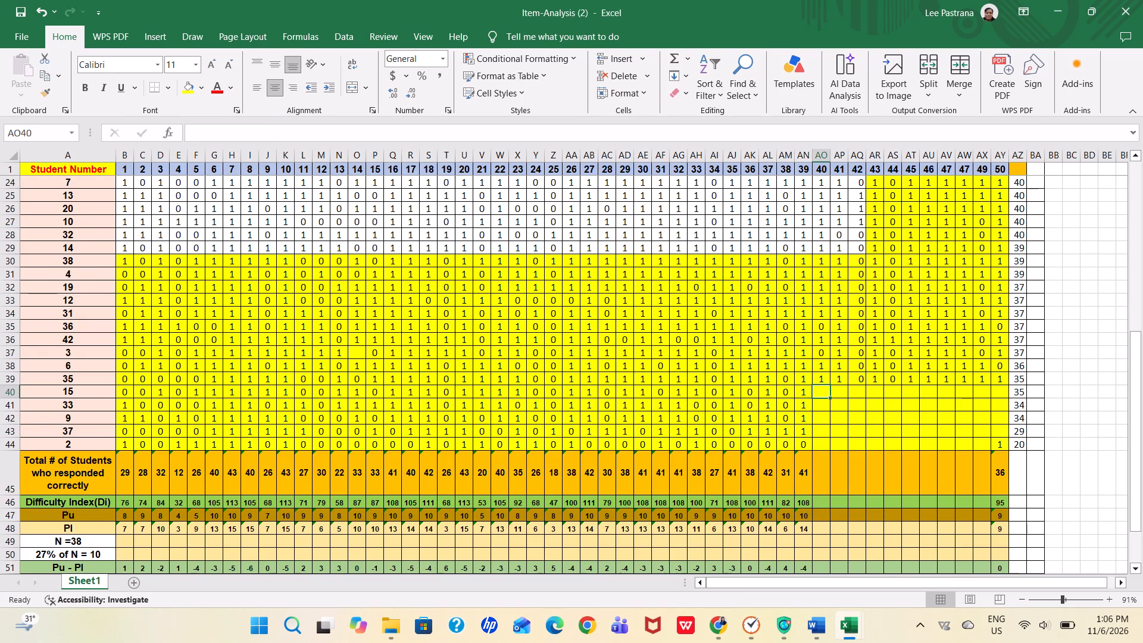
{"action": "key", "text": "1"}
{"action": "key", "text": "Down"}
{"action": "key", "text": "1"}
{"action": "key", "text": "Down"}
{"action": "key", "text": "1"}
{"action": "key", "text": "Down"}
{"action": "key", "text": "1"}
{"action": "key", "text": "Down"}
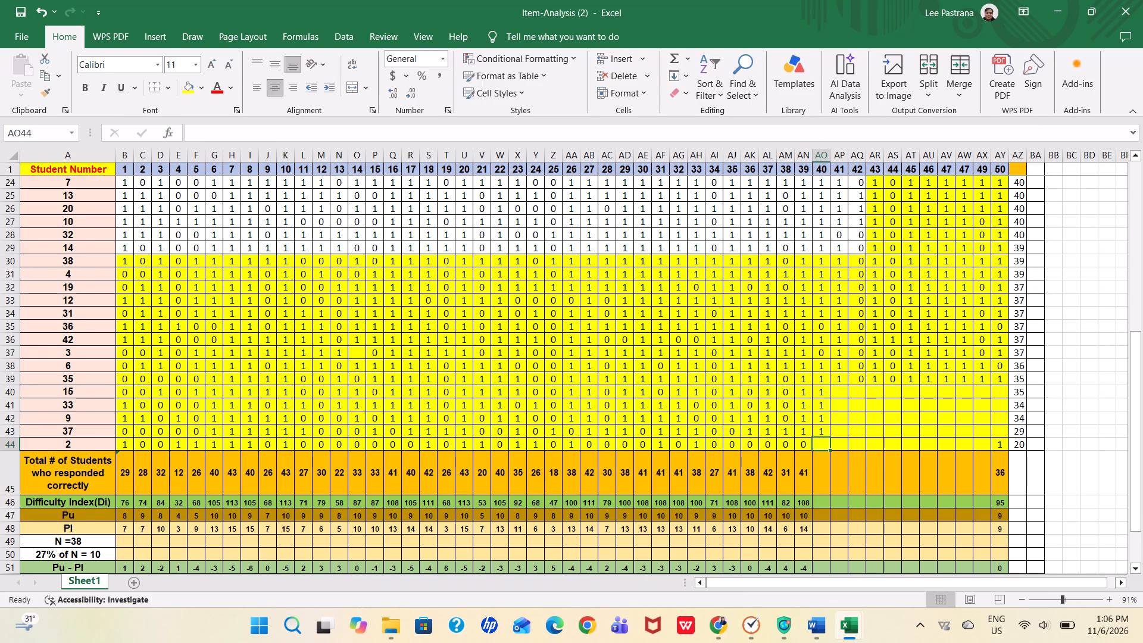
{"action": "key", "text": "1"}
{"action": "key", "text": "Down"}
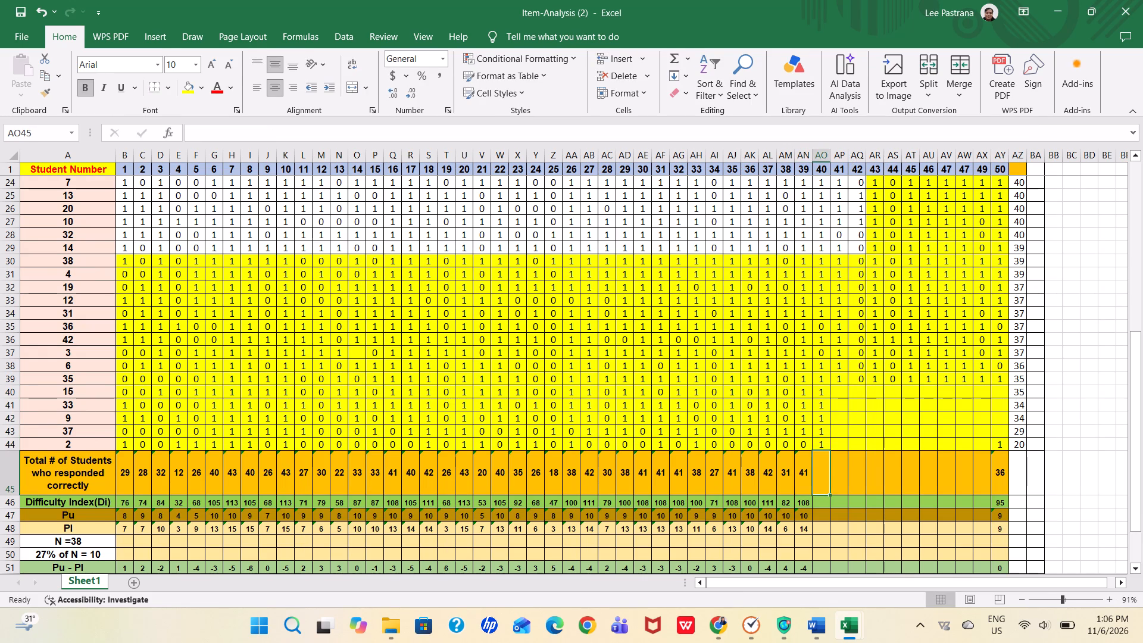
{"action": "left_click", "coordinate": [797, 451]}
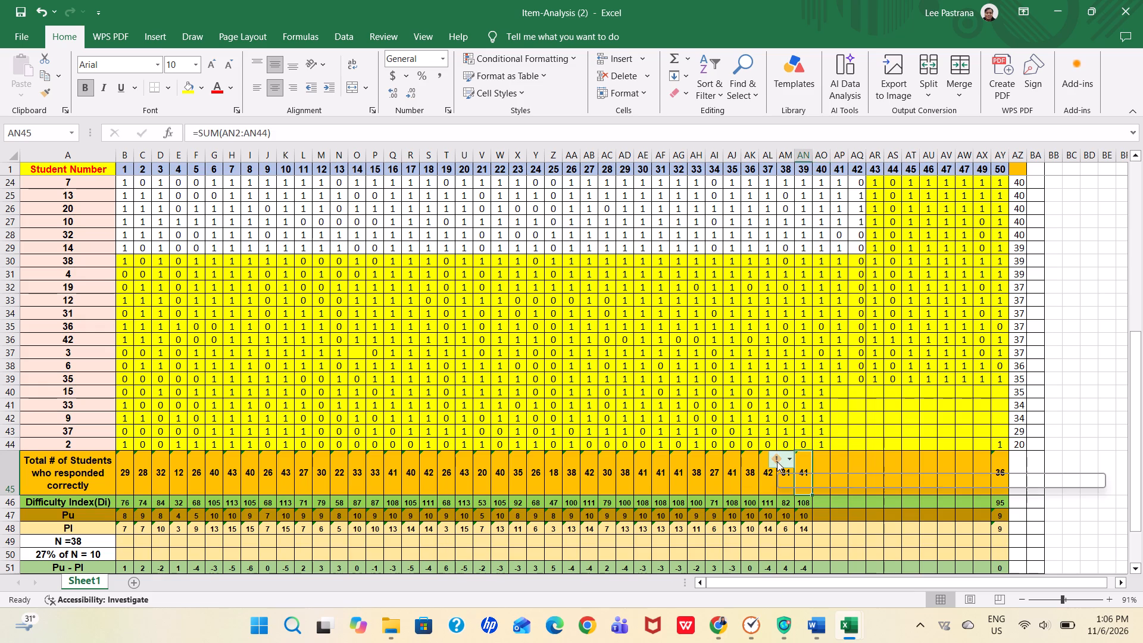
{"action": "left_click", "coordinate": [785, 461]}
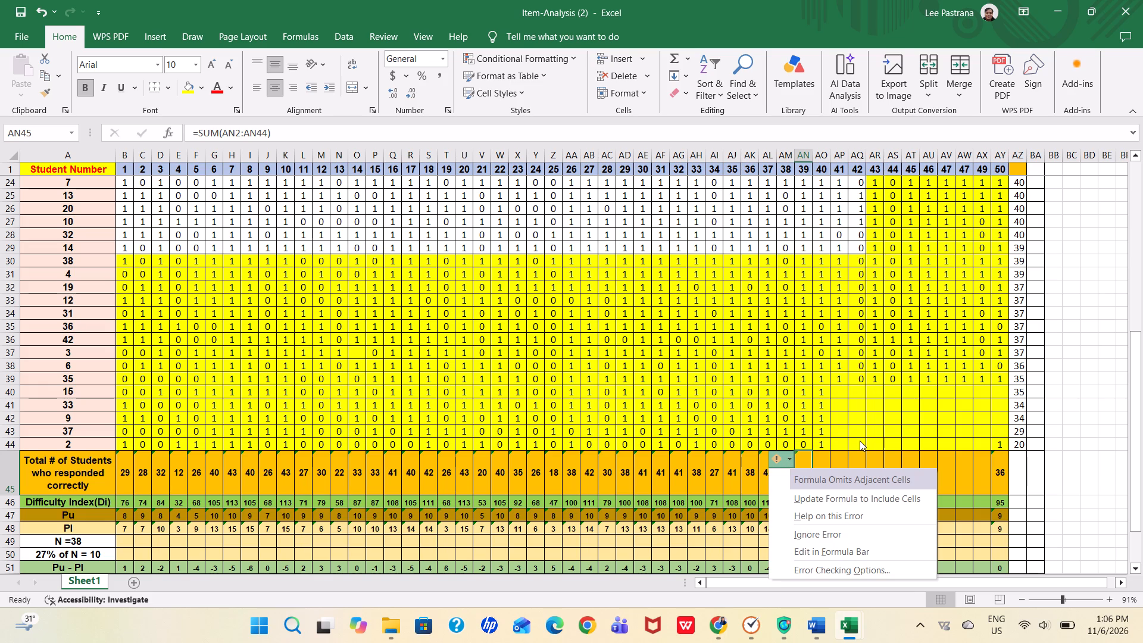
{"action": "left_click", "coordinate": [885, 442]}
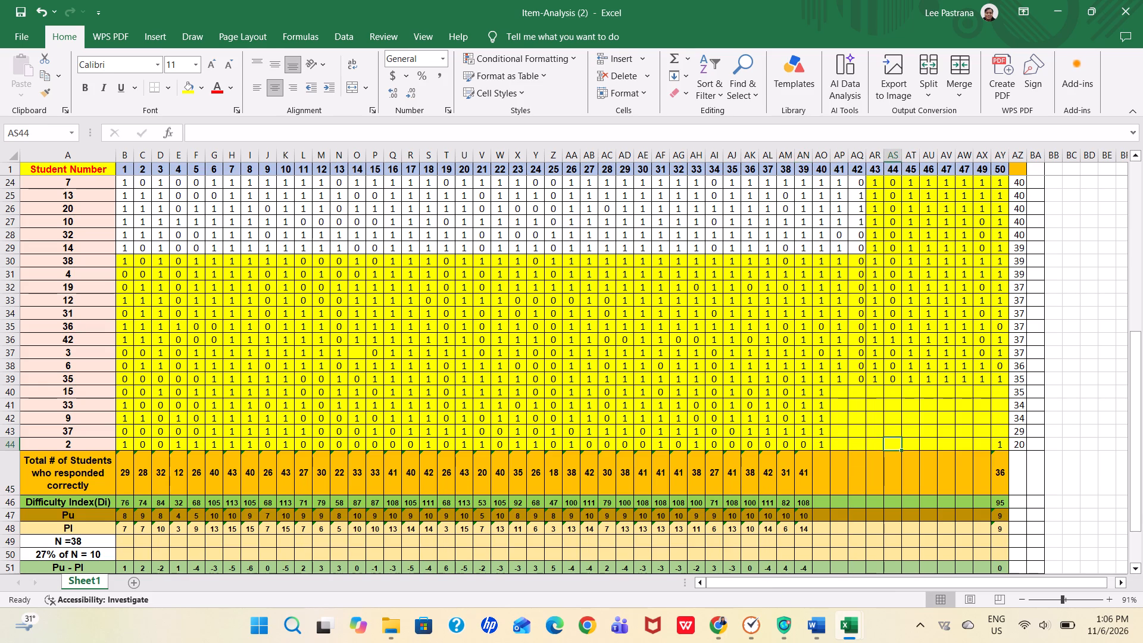
Highlight item 41's column in Item-Analysis (1) and enter its scores as 1, 0, 1, 1, 1 in AP40:AP44 of Item-Analysis (2).
{"action": "left_click", "coordinate": [841, 154]}
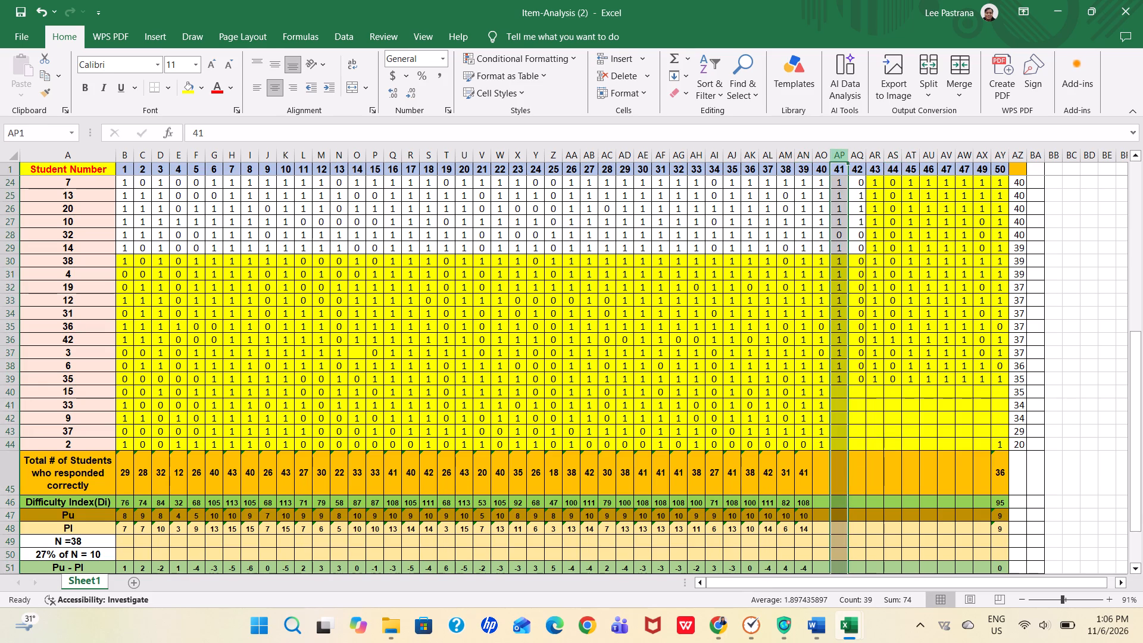
{"action": "left_click", "coordinate": [830, 397]}
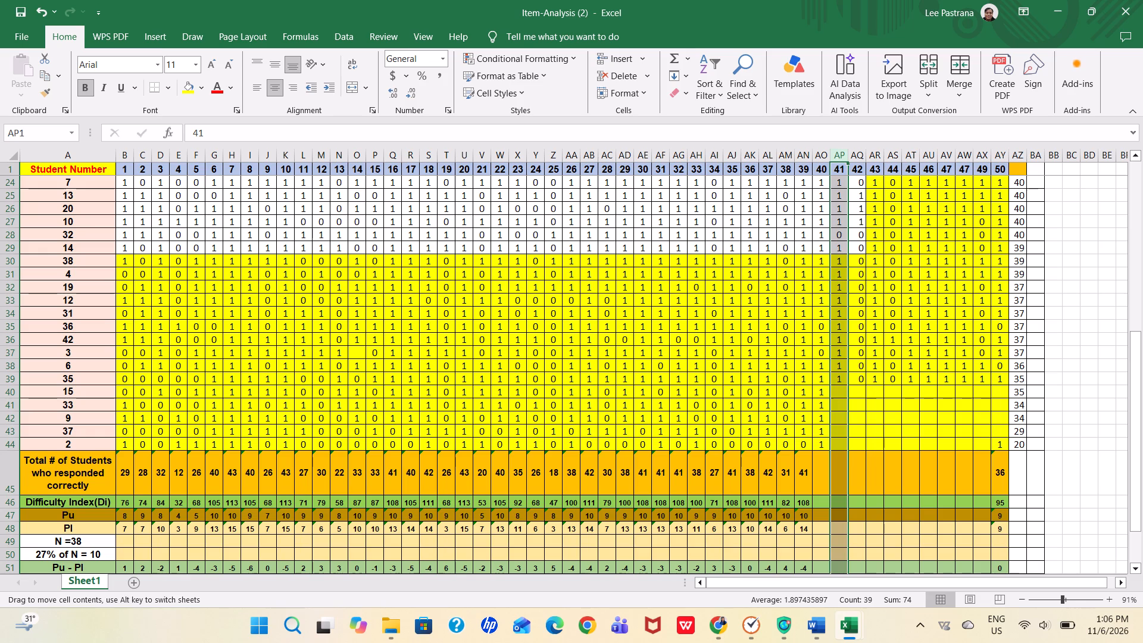
{"action": "left_click", "coordinate": [841, 392]}
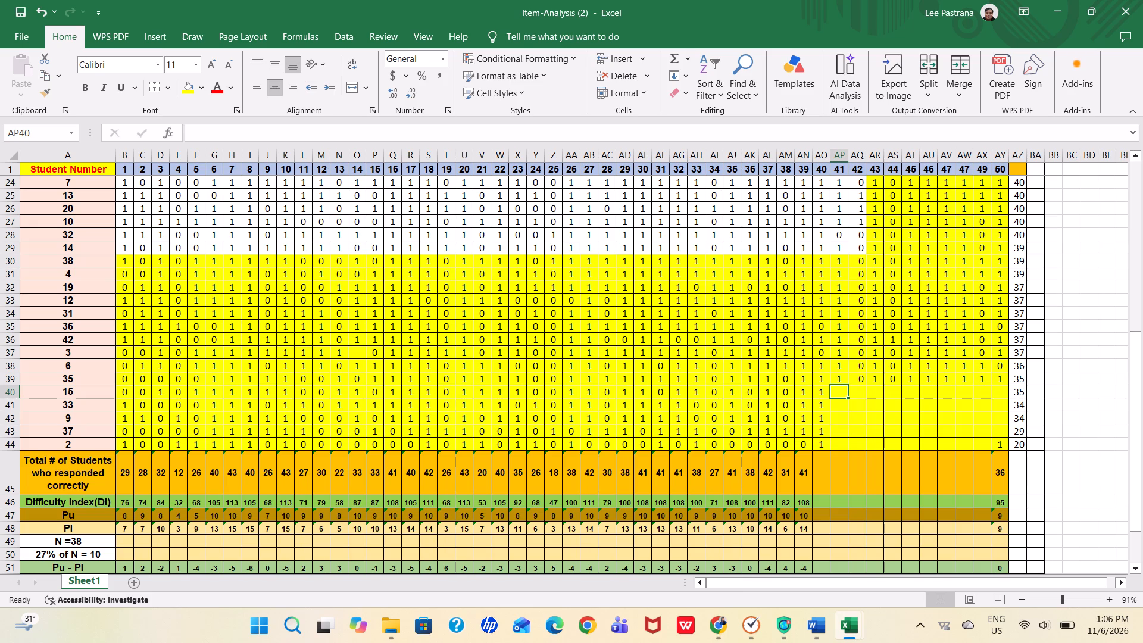
{"action": "key", "text": "alt+Tab"}
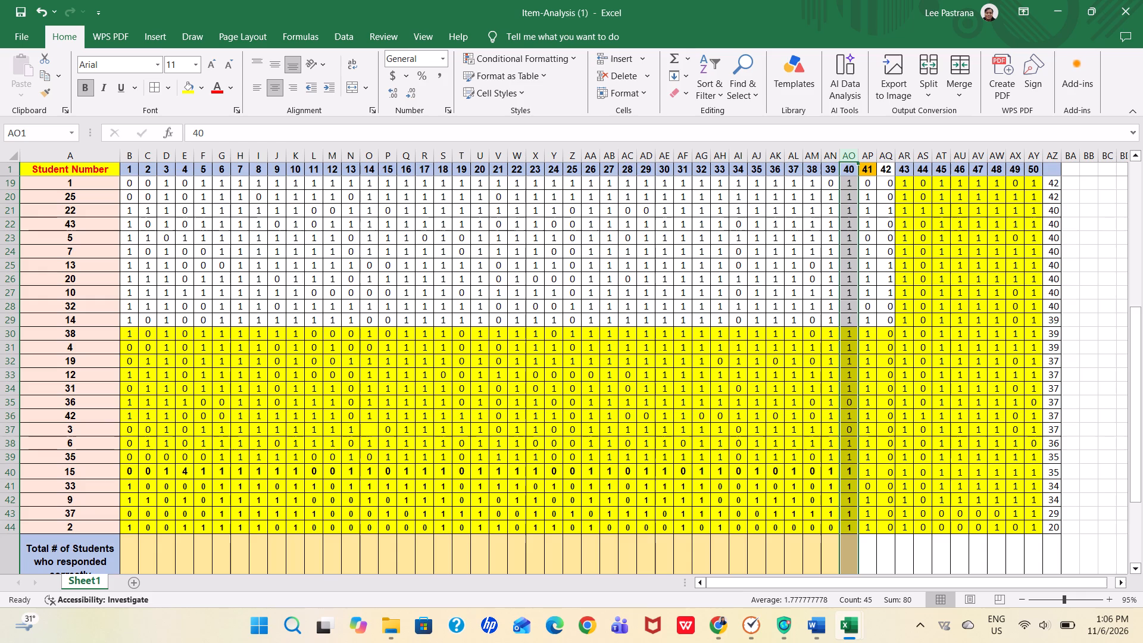
{"action": "left_click", "coordinate": [875, 158]}
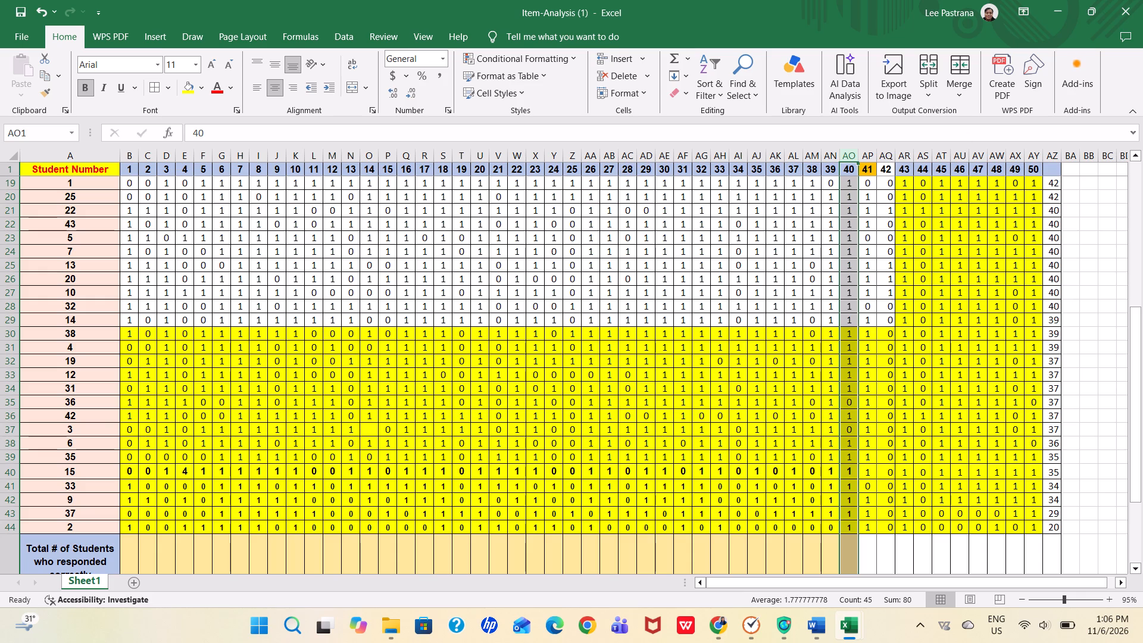
{"action": "left_click", "coordinate": [871, 154]}
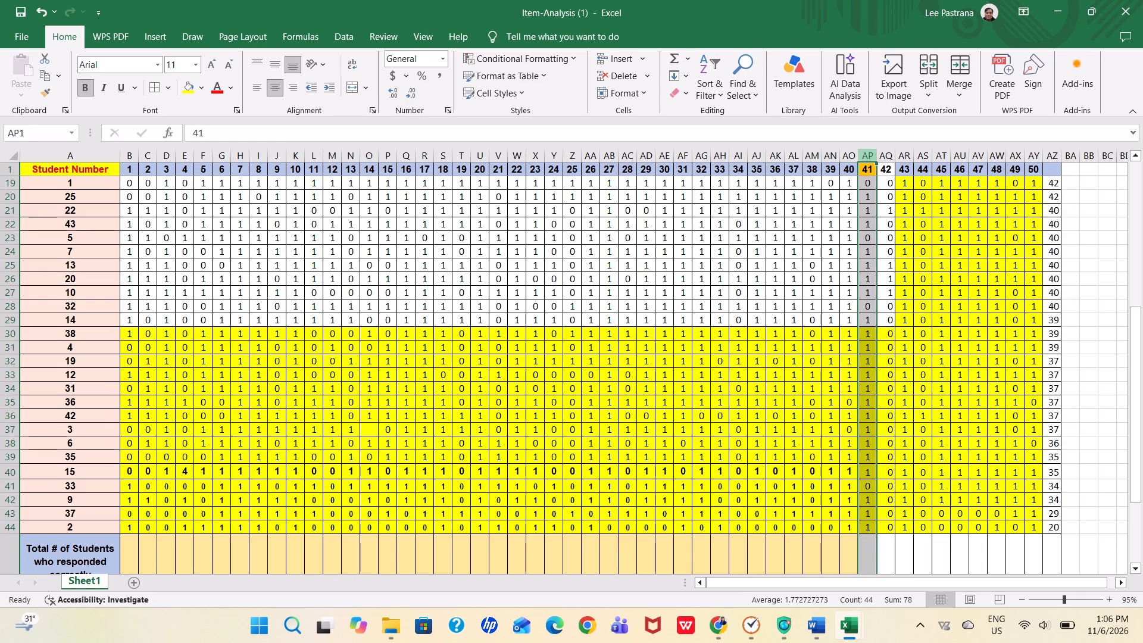
{"action": "key", "text": "alt+Tab"}
{"action": "key", "text": "1"}
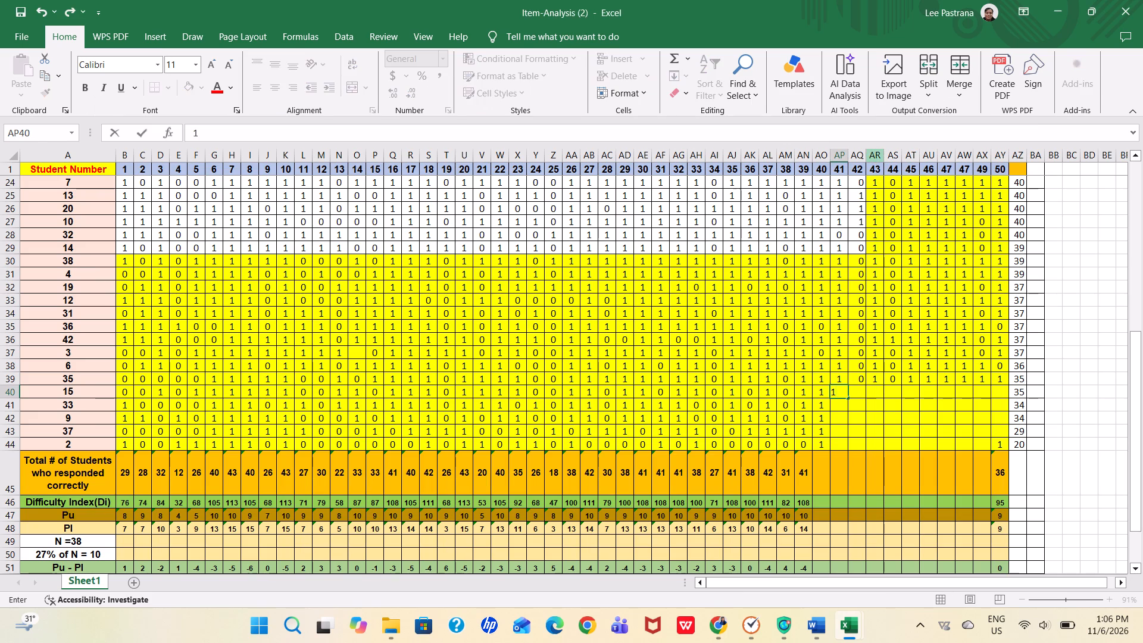
{"action": "key", "text": "Down"}
{"action": "key", "text": "0"}
{"action": "key", "text": "Down"}
{"action": "key", "text": "1"}
{"action": "key", "text": "Down"}
{"action": "key", "text": "1"}
{"action": "key", "text": "Down"}
{"action": "key", "text": "1"}
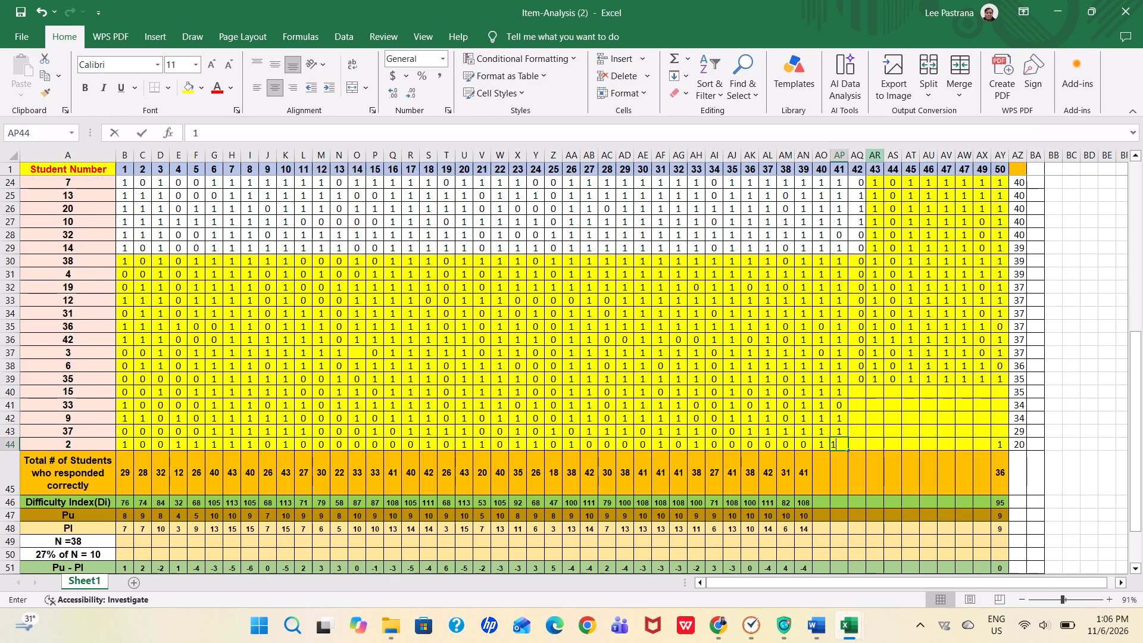
{"action": "key", "text": "Down"}
{"action": "key", "text": "Up"}
{"action": "key", "text": "Up"}
{"action": "key", "text": "Up"}
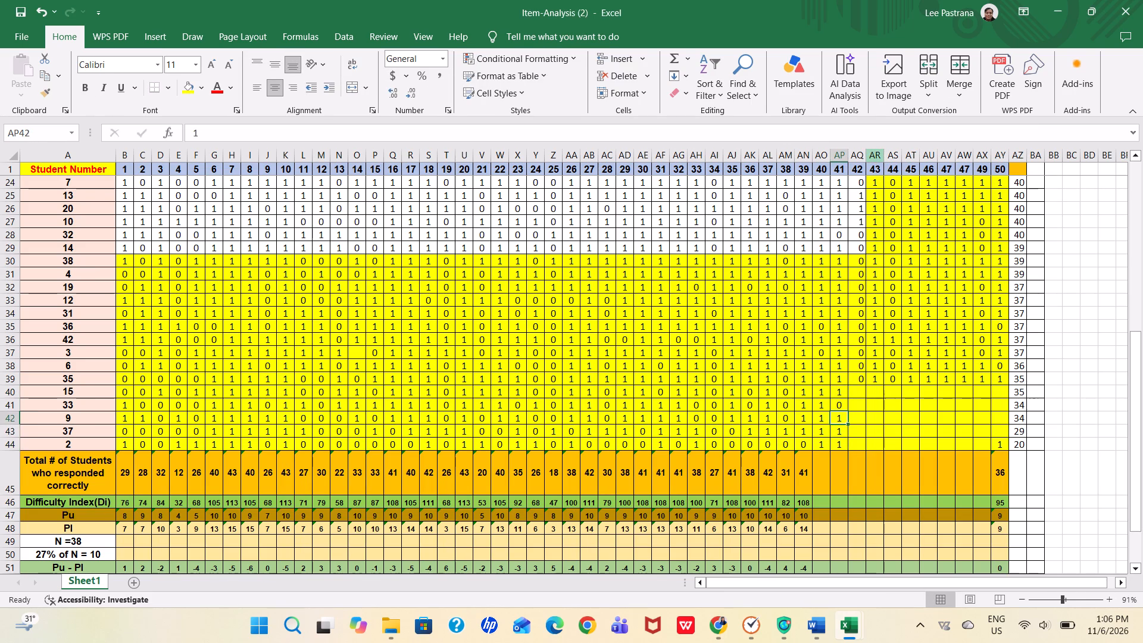
{"action": "key", "text": "Up"}
{"action": "key", "text": "Up"}
{"action": "key", "text": "Right"}
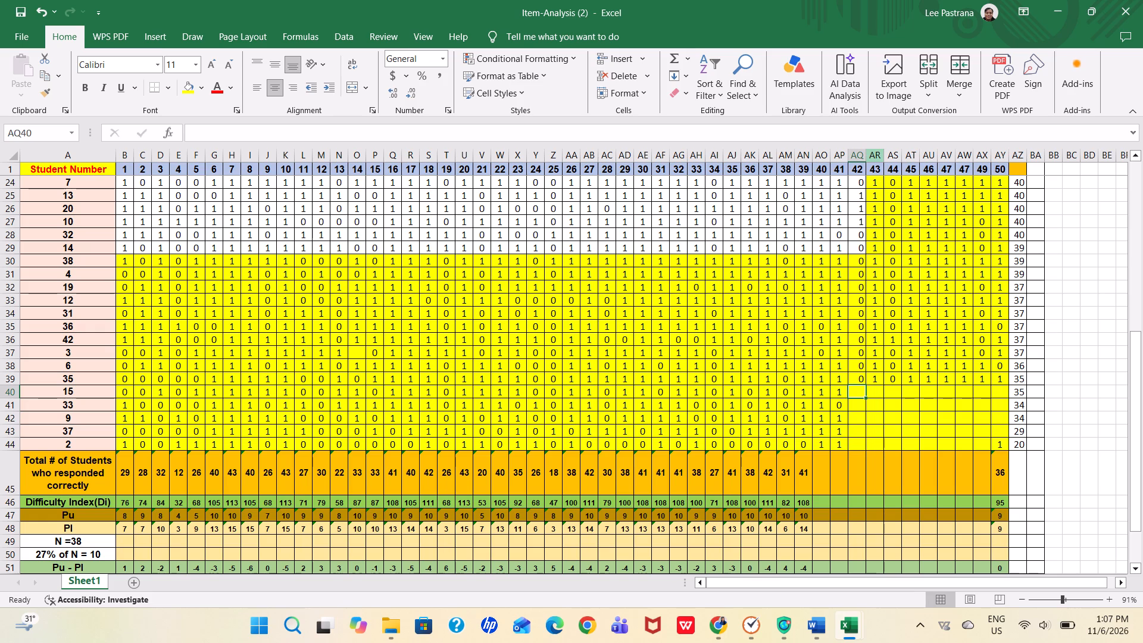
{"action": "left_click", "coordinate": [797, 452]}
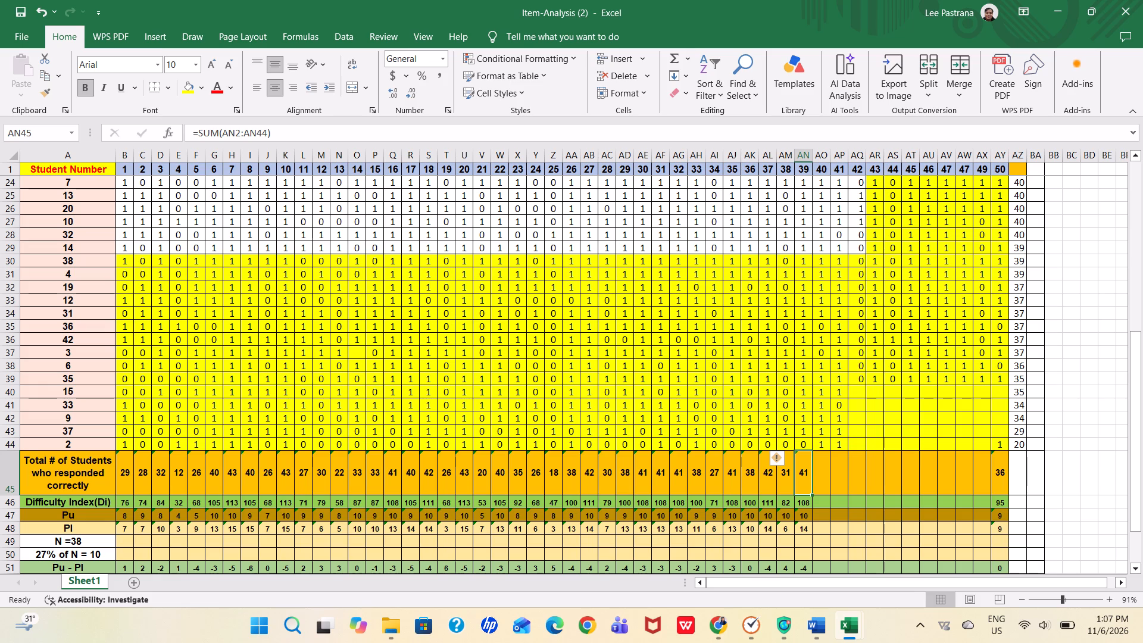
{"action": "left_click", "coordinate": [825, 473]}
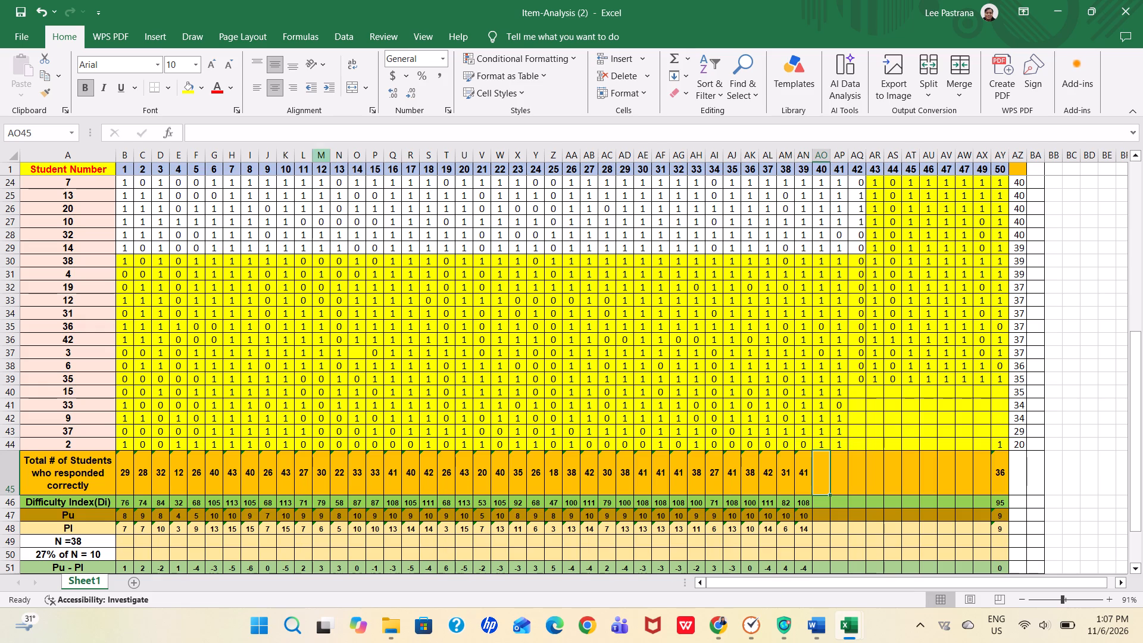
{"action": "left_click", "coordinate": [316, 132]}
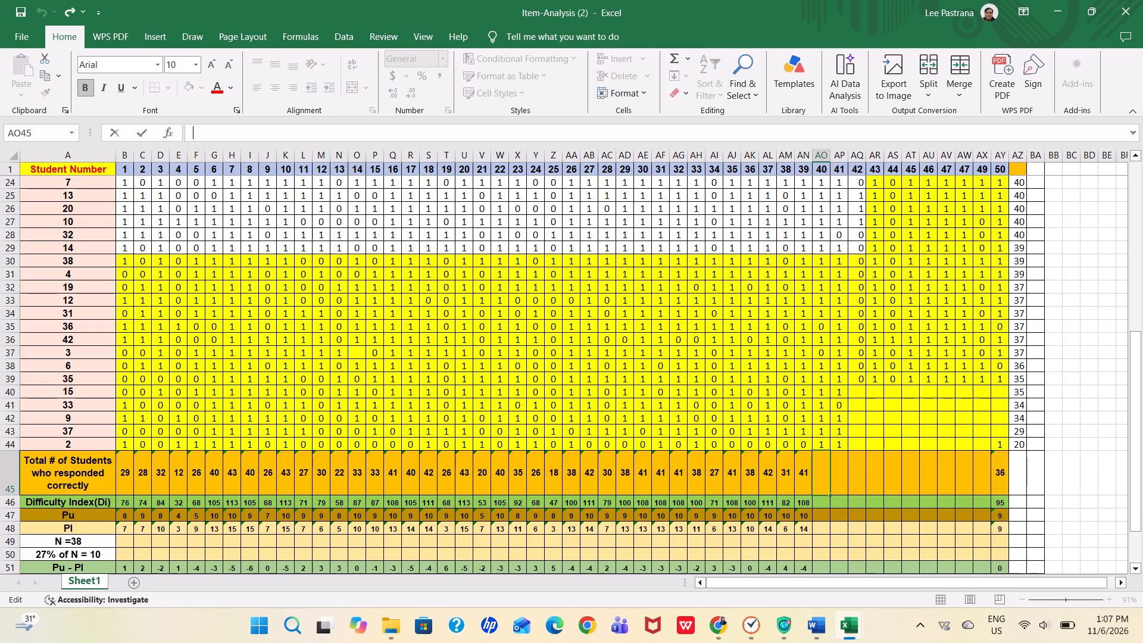
Copy the last five students' scores for items 42 to 50 from Item-Analysis (1) and paste them into AQ40:AY44 of Item-Analysis (2).
{"action": "left_click", "coordinate": [856, 393]}
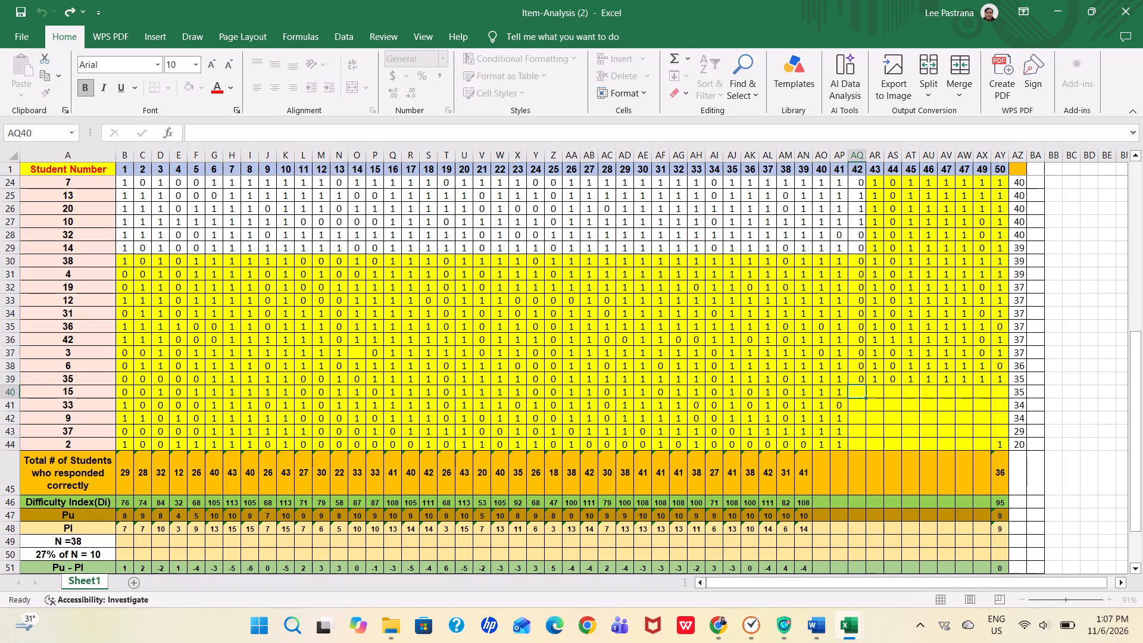
{"action": "key", "text": "alt+Tab"}
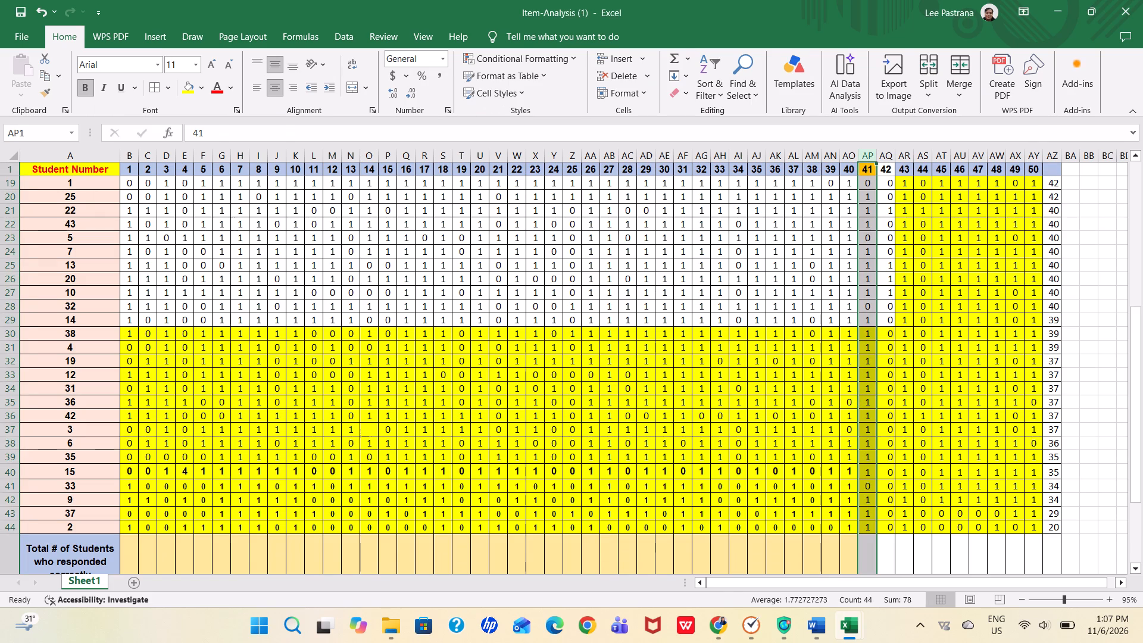
{"action": "left_click_drag", "start_coordinate": [889, 471], "coordinate": [1038, 527]}
{"action": "key", "text": "ctrl+c"}
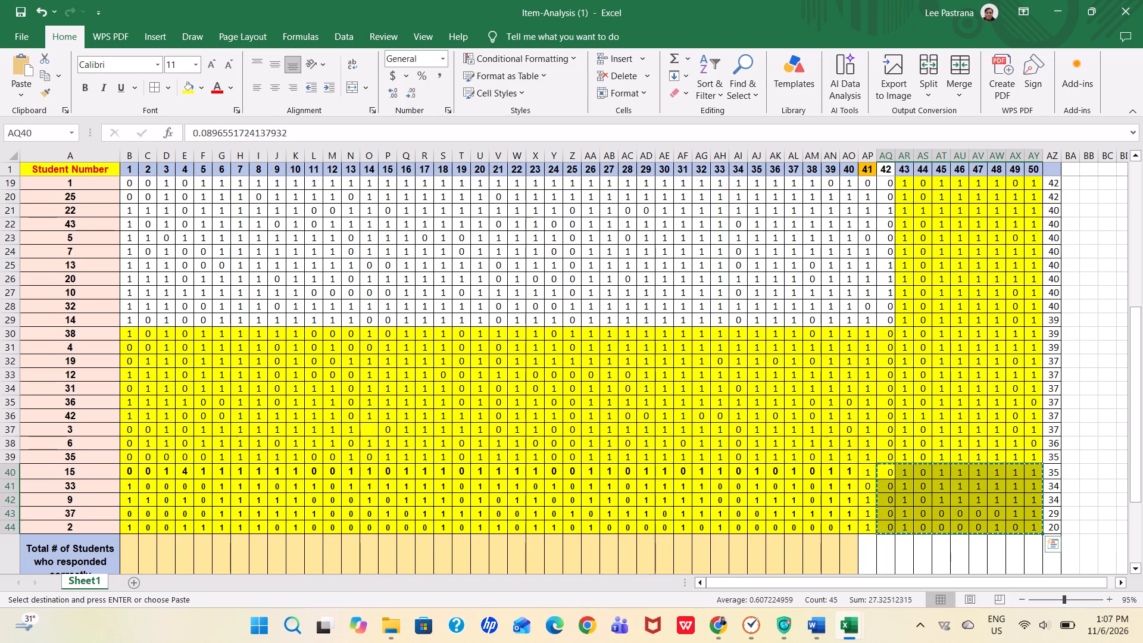
{"action": "left_click", "coordinate": [893, 576]}
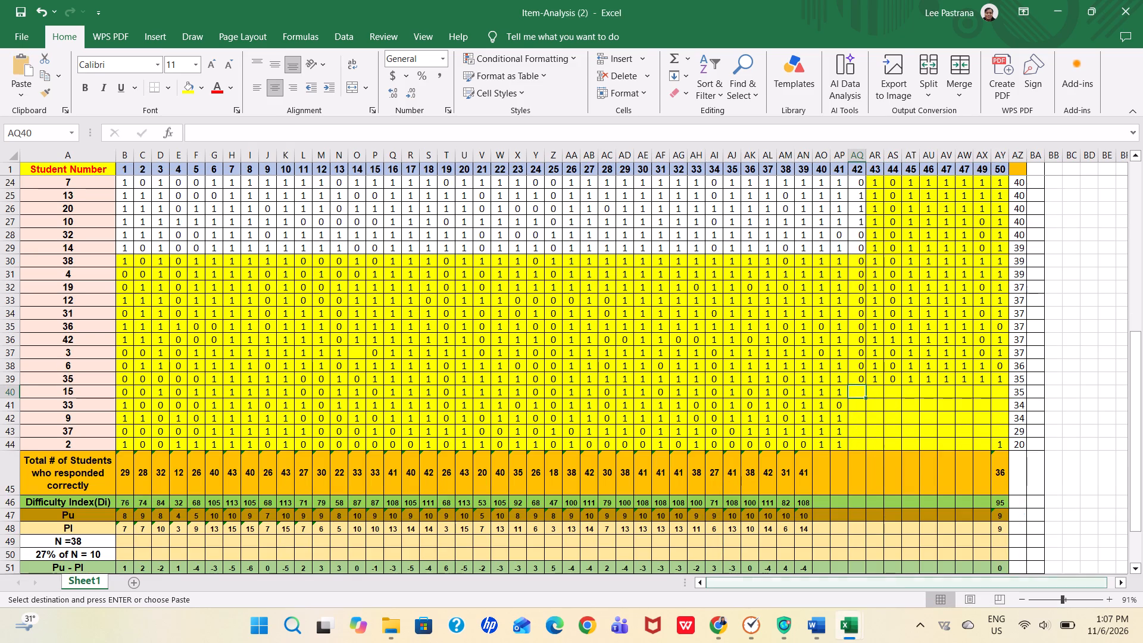
{"action": "left_click_drag", "start_coordinate": [854, 394], "coordinate": [891, 393]}
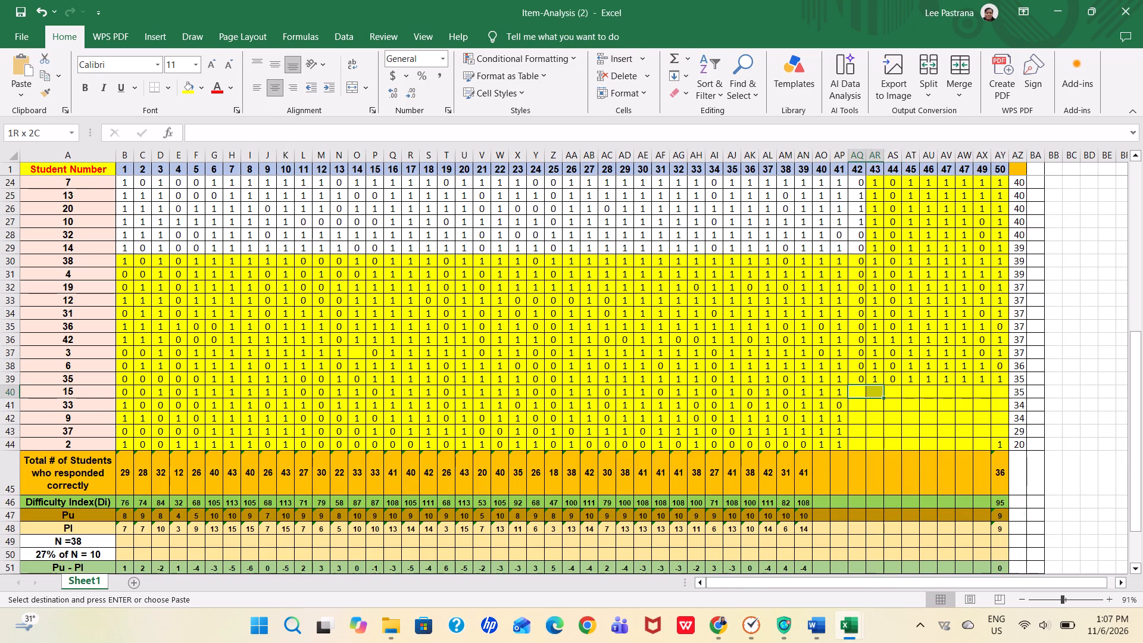
{"action": "left_click_drag", "start_coordinate": [891, 393], "coordinate": [1003, 445]}
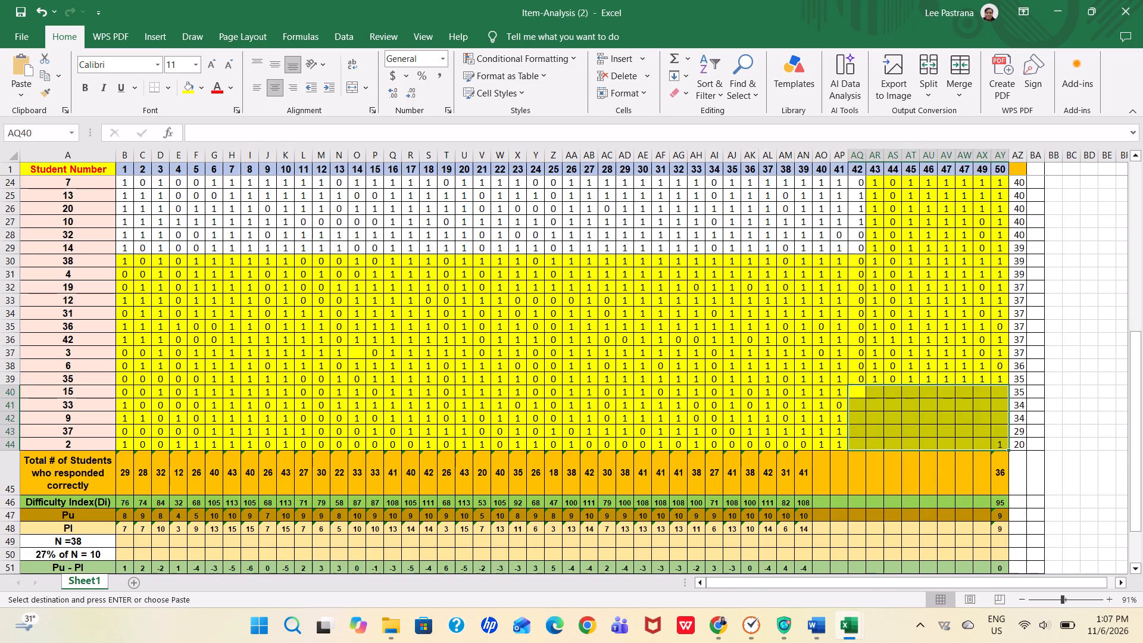
{"action": "key", "text": "ctrl+v"}
Check the total formulas for items 37 to 39 in row 45 and copy the formula text =SUM(AL2:AL44) from AL45.
{"action": "left_click", "coordinate": [925, 482]}
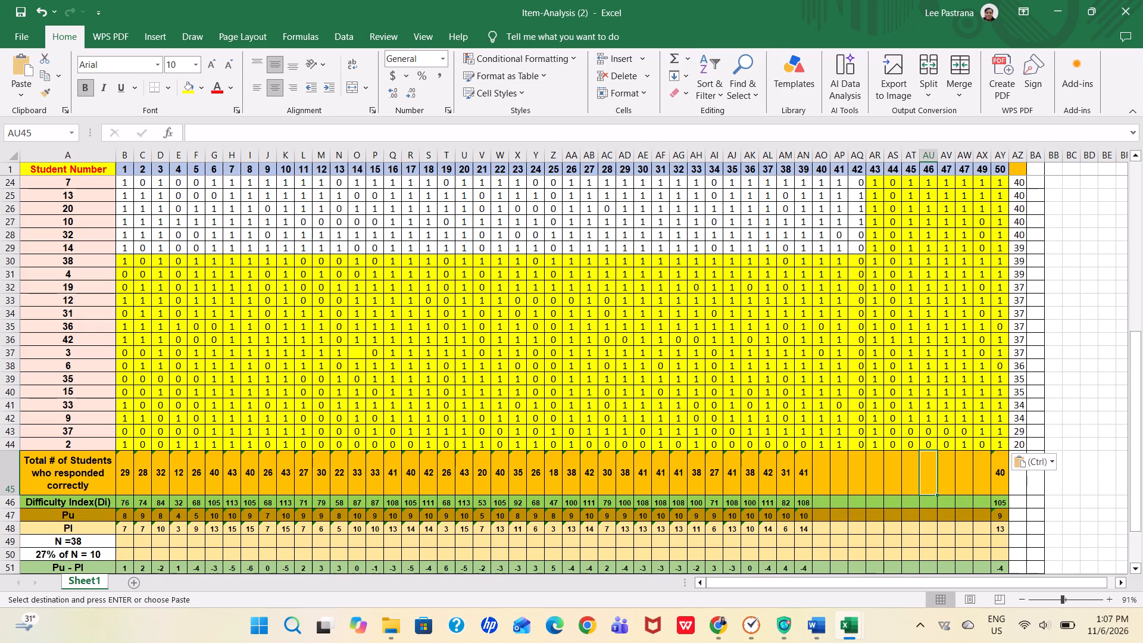
{"action": "left_click", "coordinate": [798, 453]}
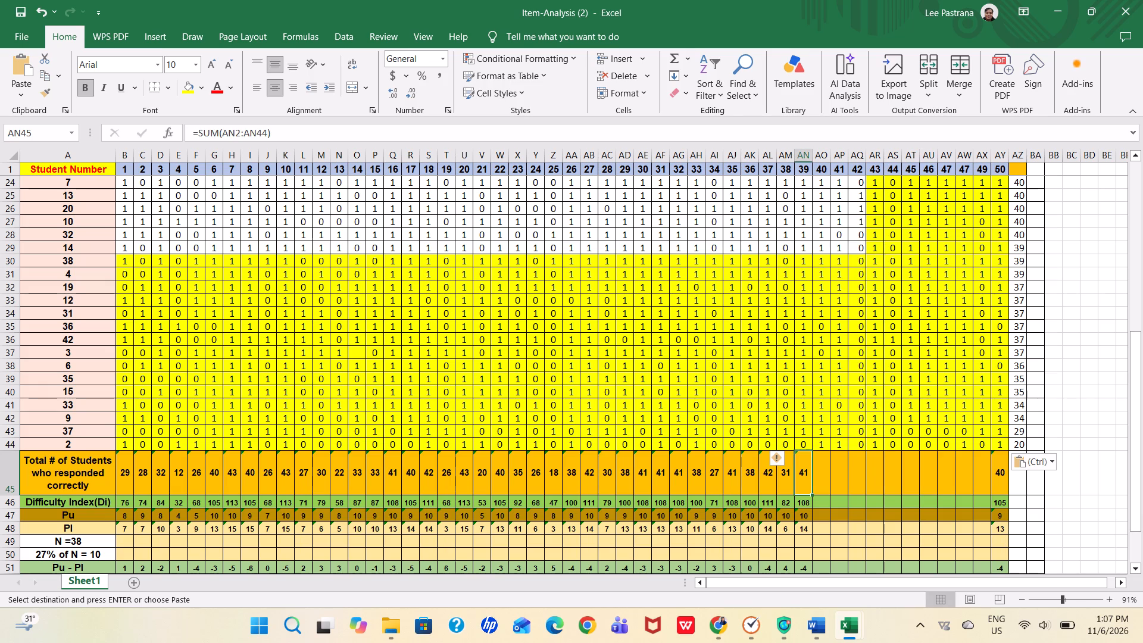
{"action": "left_click", "coordinate": [792, 484]}
{"action": "left_click", "coordinate": [785, 483]}
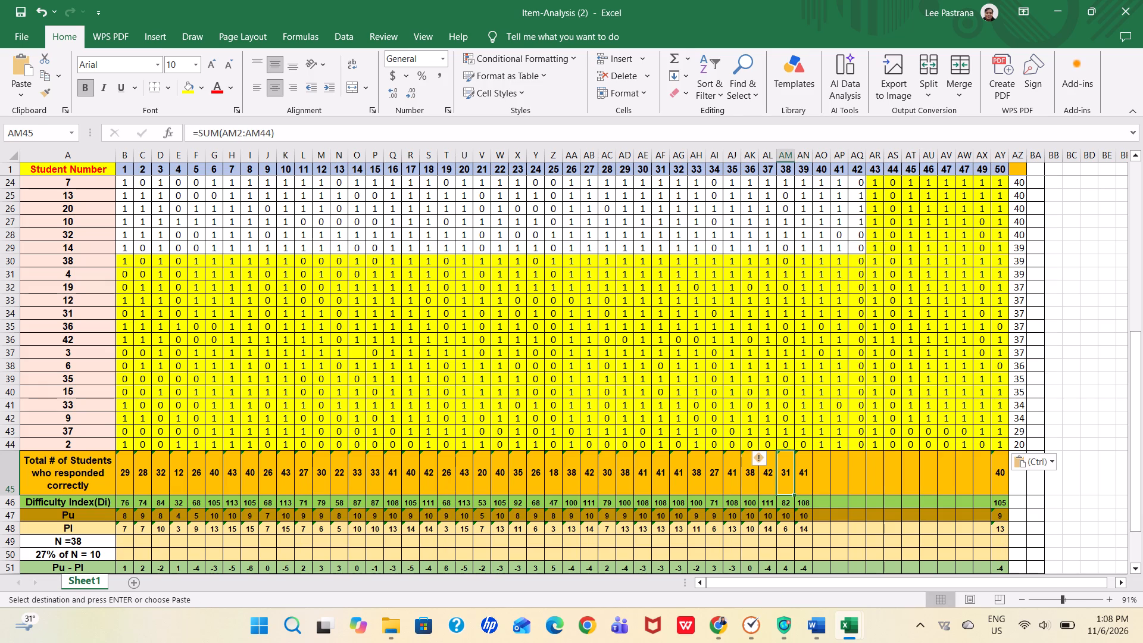
{"action": "left_click", "coordinate": [804, 482]}
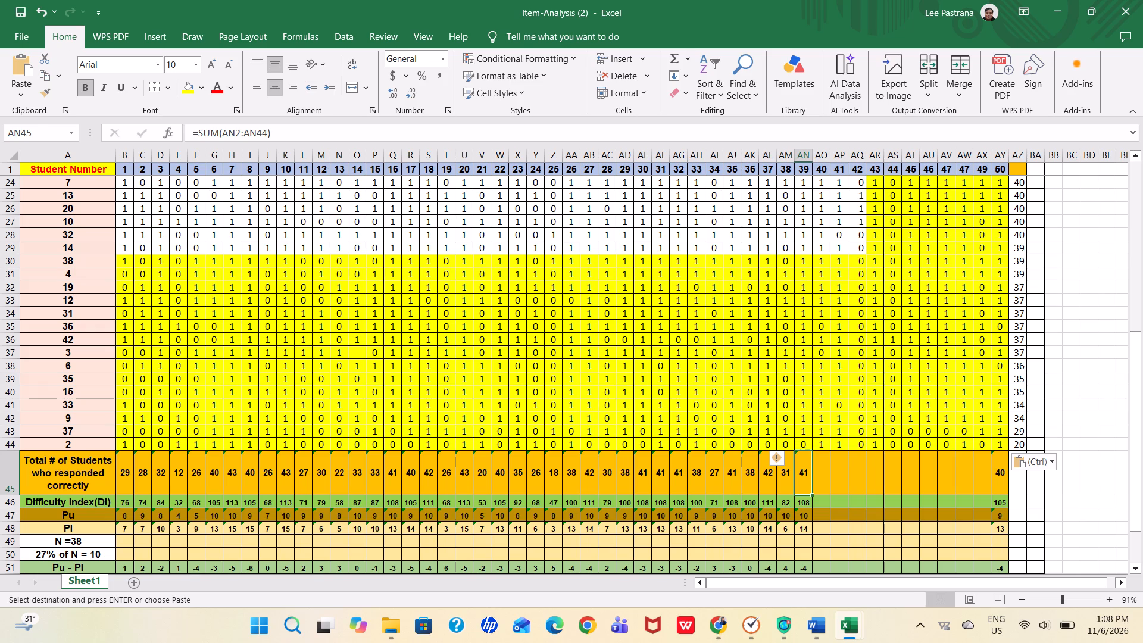
{"action": "left_click", "coordinate": [773, 480]}
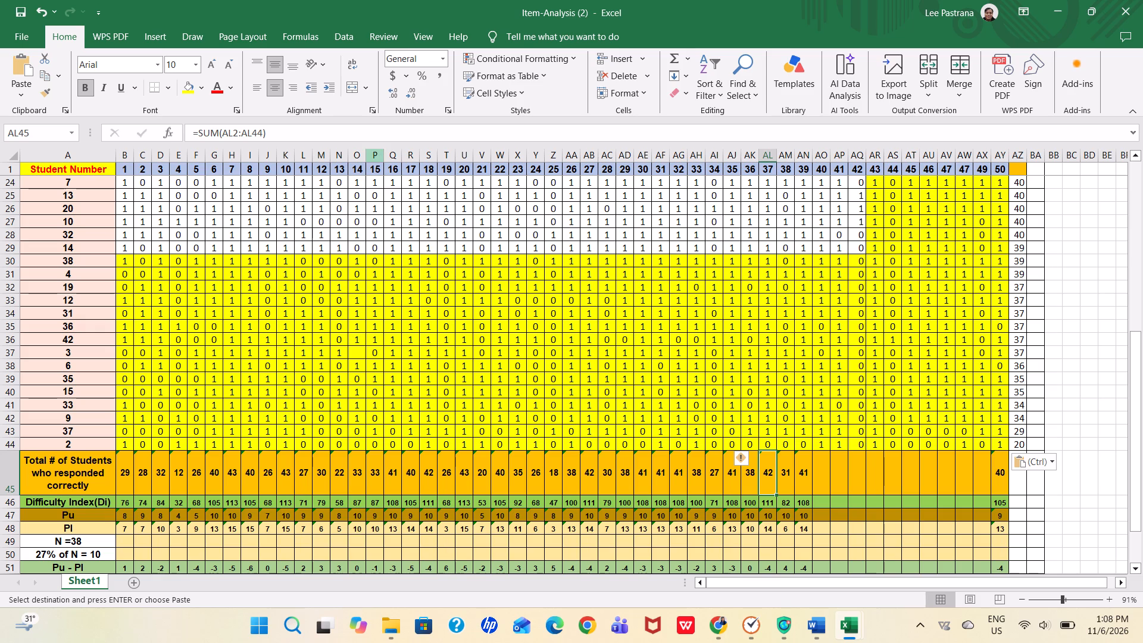
{"action": "triple_click", "coordinate": [256, 129]}
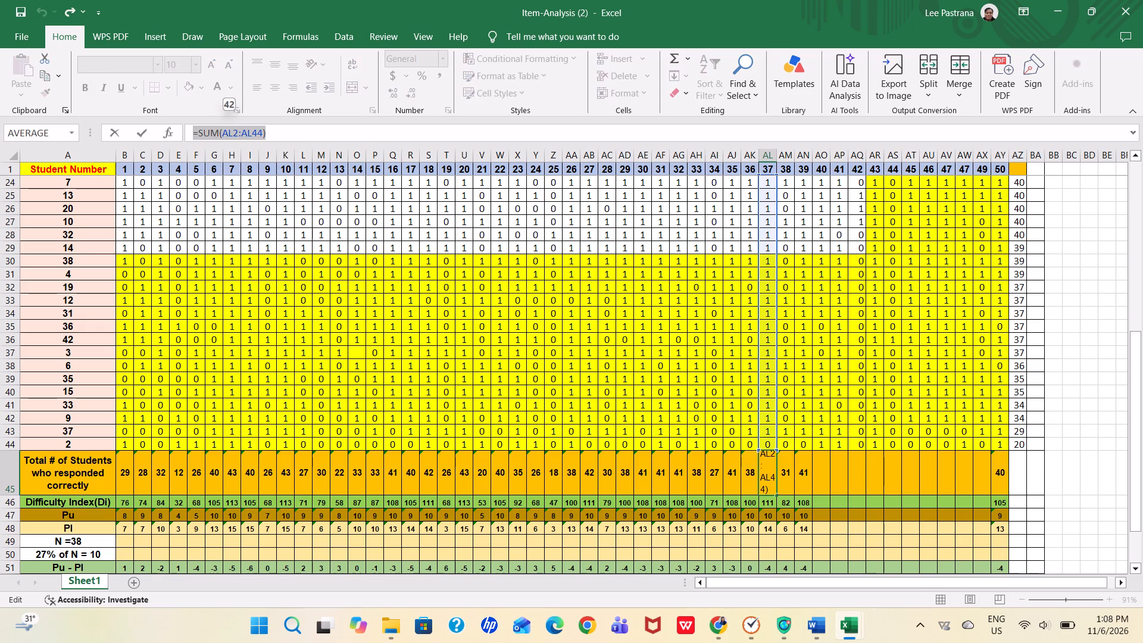
{"action": "key", "text": "ctrl+c"}
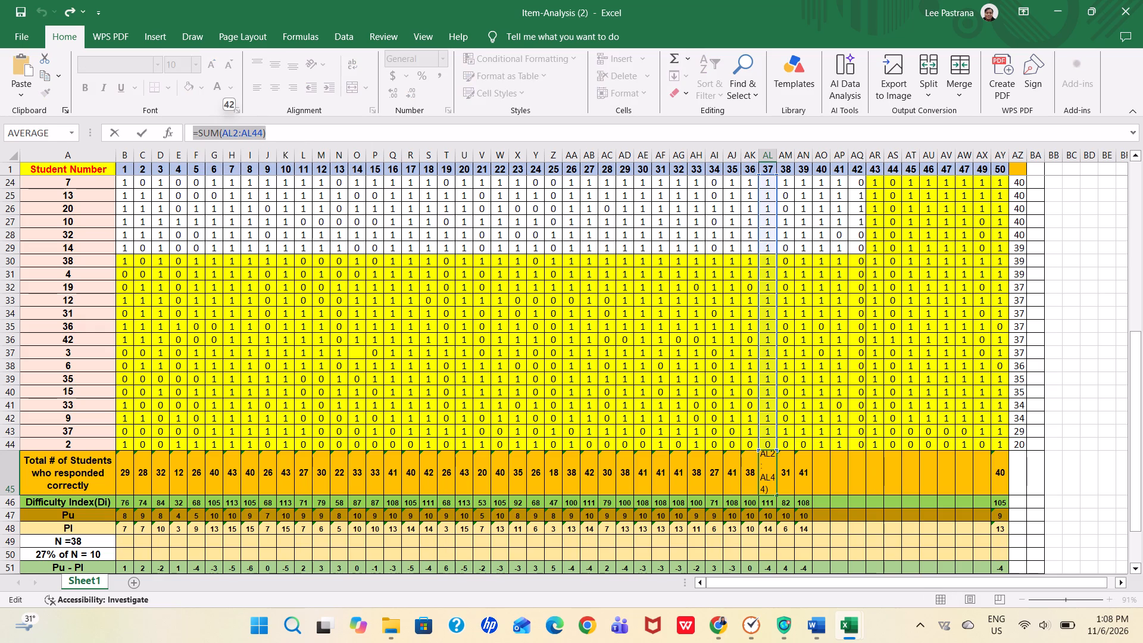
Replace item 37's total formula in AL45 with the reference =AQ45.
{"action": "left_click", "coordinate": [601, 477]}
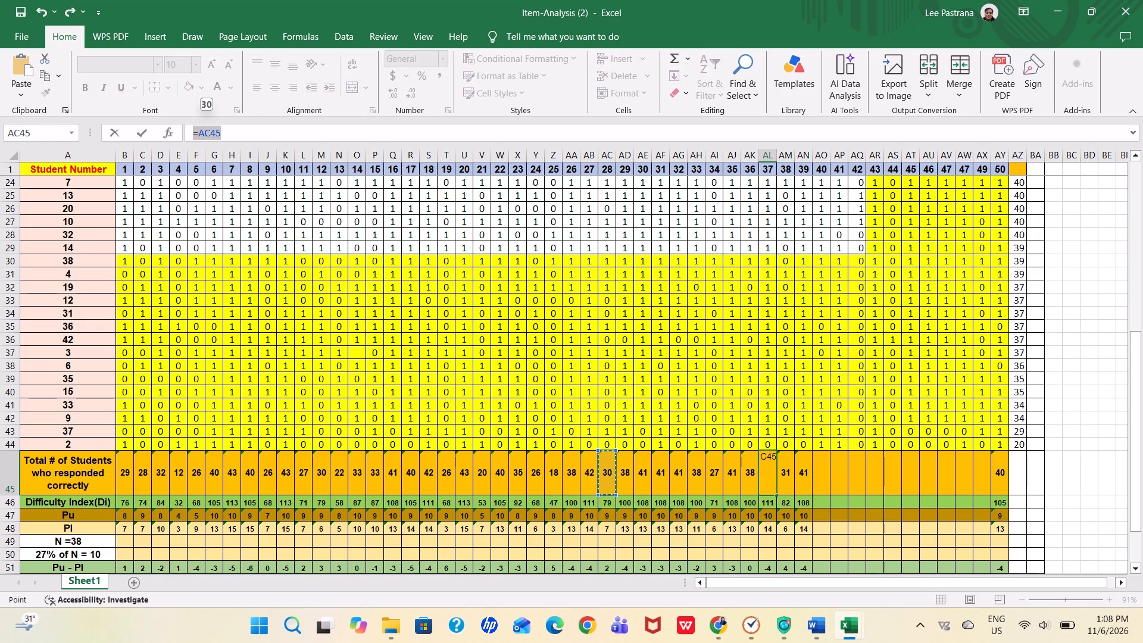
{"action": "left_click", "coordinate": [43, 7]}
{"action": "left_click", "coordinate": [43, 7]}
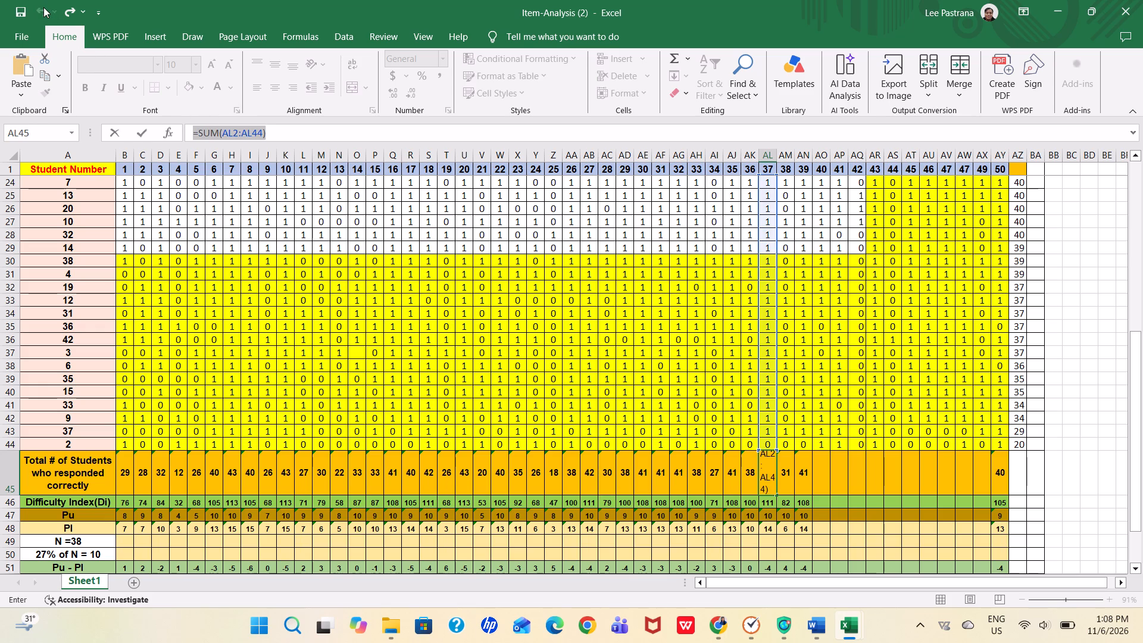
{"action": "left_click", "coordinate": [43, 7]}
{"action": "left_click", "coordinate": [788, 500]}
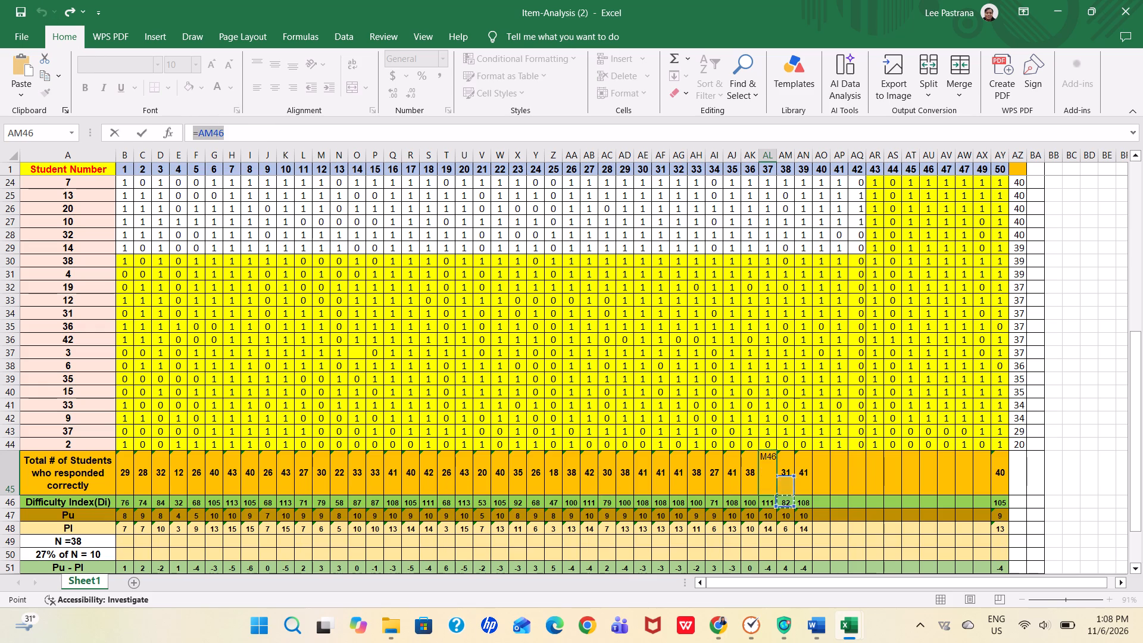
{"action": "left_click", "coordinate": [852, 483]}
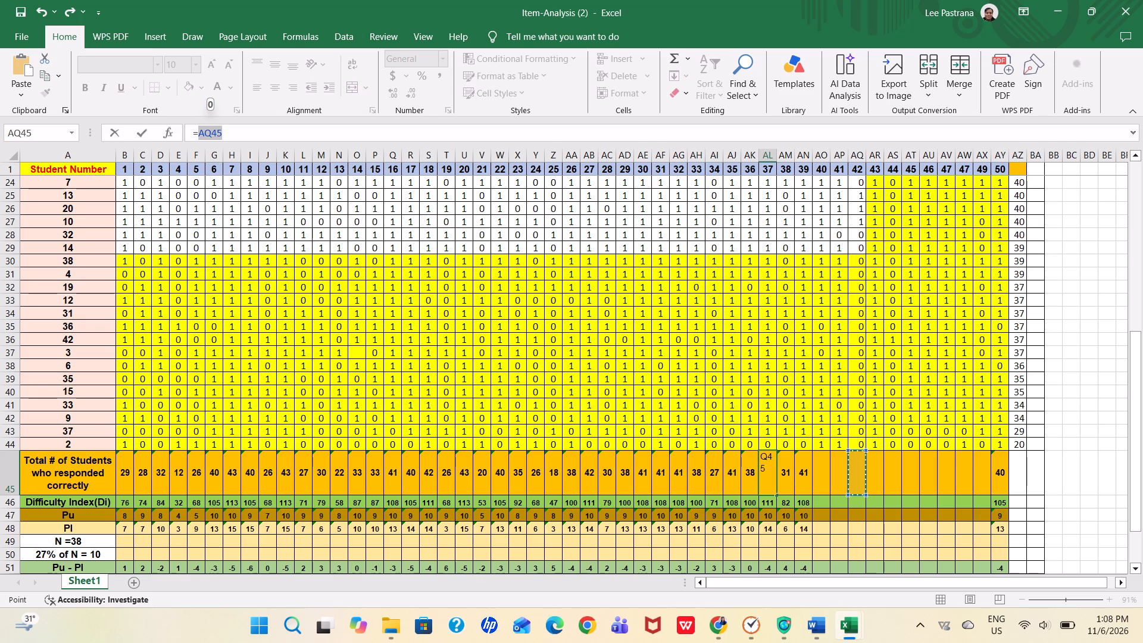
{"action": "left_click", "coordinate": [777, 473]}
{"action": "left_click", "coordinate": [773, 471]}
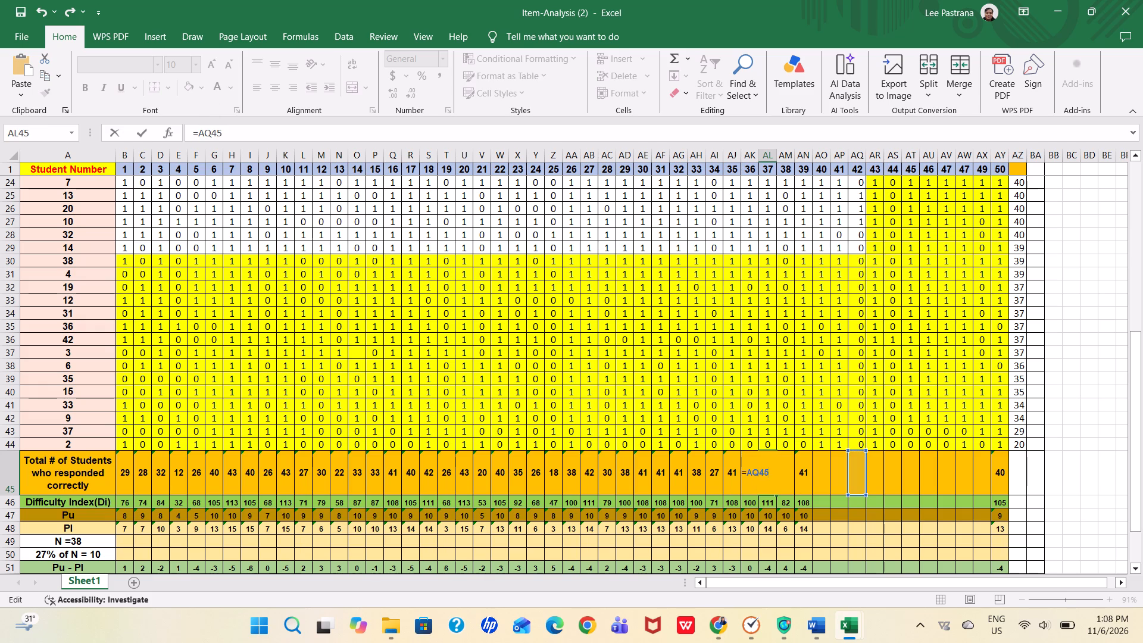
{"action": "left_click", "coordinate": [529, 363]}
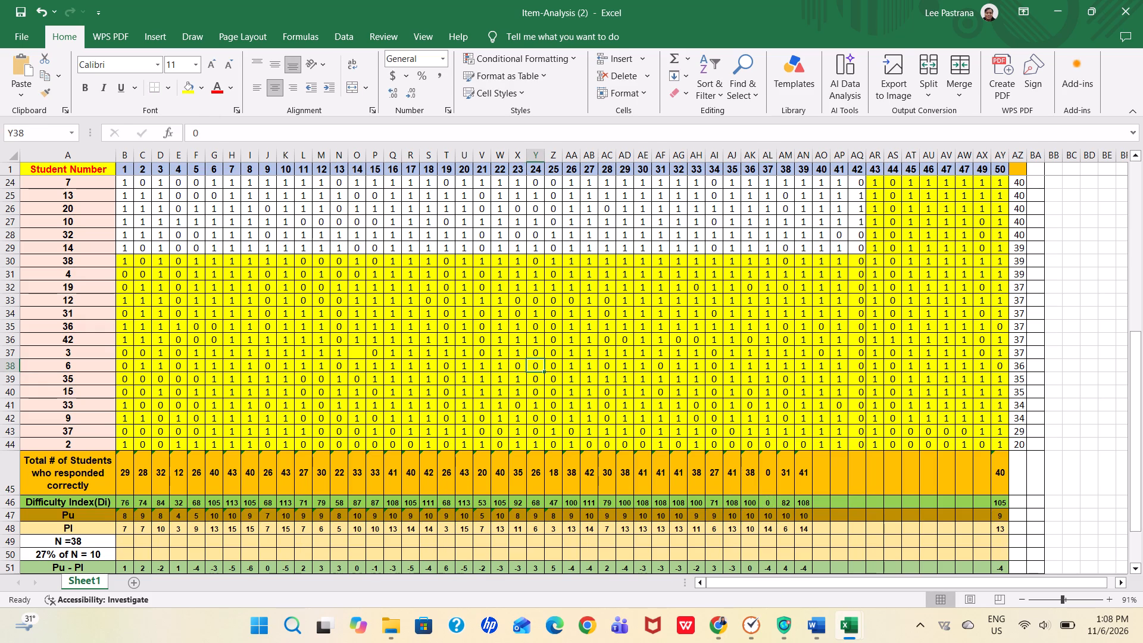
Clear item 37's total in AL45, and undo the recent changes to bring back the formula =SUM(AL2:AL44).
{"action": "left_click", "coordinate": [765, 471]}
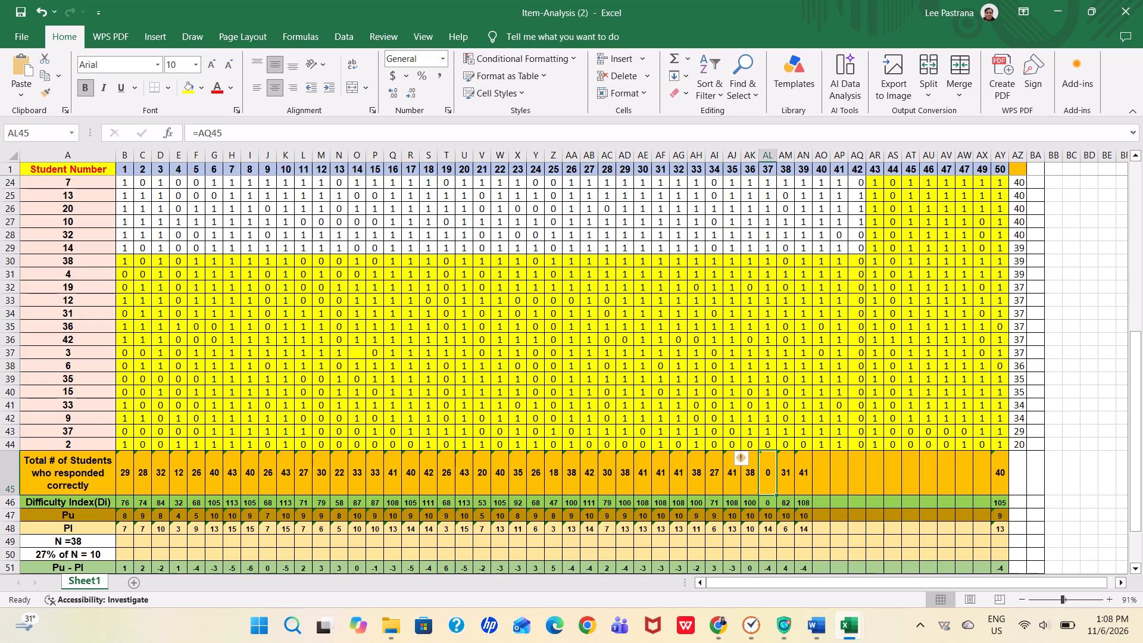
{"action": "key", "text": "BackSpace"}
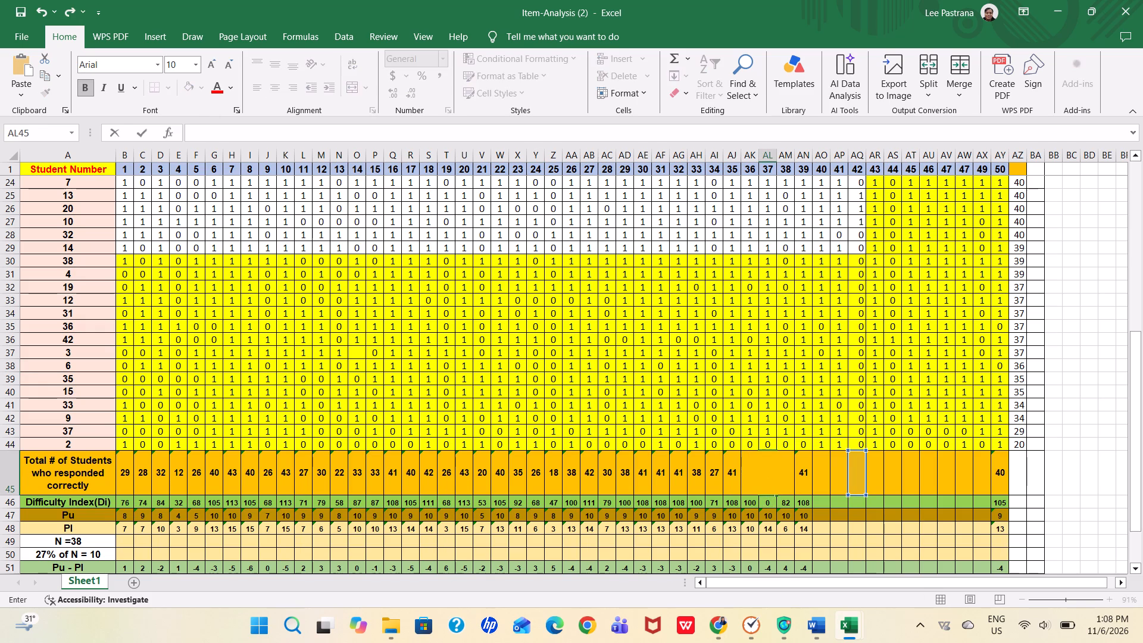
{"action": "left_click", "coordinate": [929, 481]}
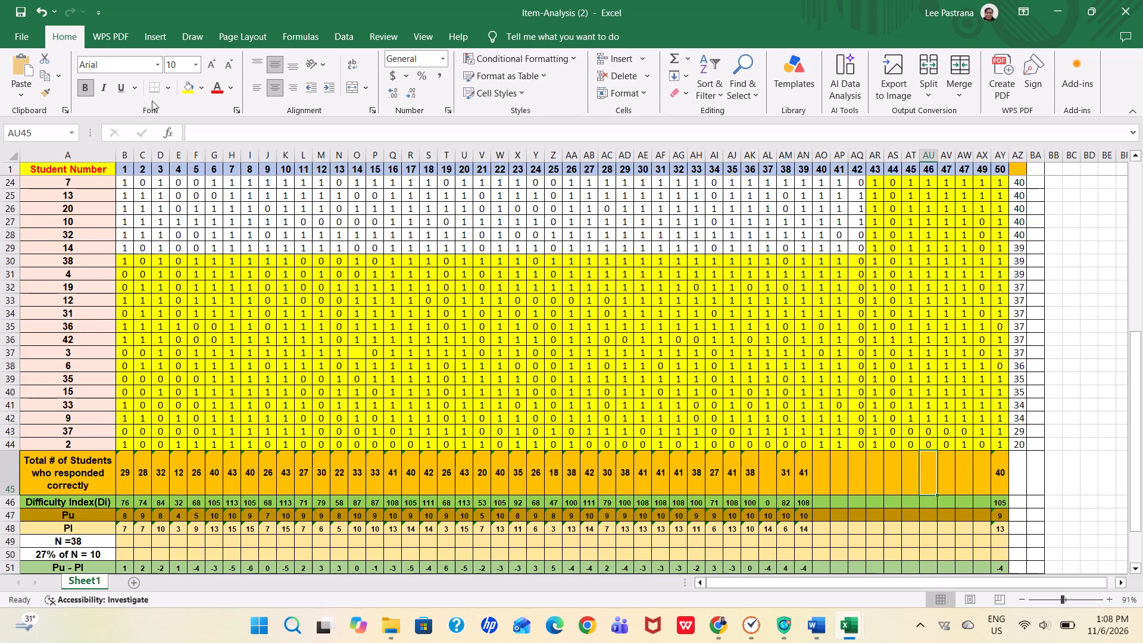
{"action": "left_click", "coordinate": [41, 9]}
{"action": "left_click", "coordinate": [41, 9]}
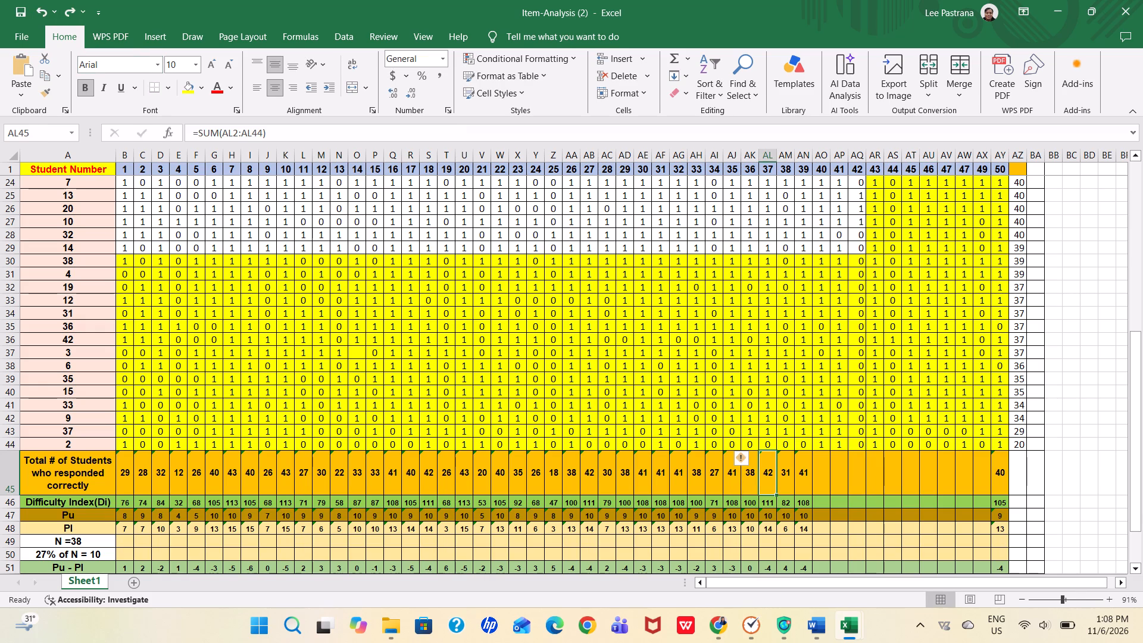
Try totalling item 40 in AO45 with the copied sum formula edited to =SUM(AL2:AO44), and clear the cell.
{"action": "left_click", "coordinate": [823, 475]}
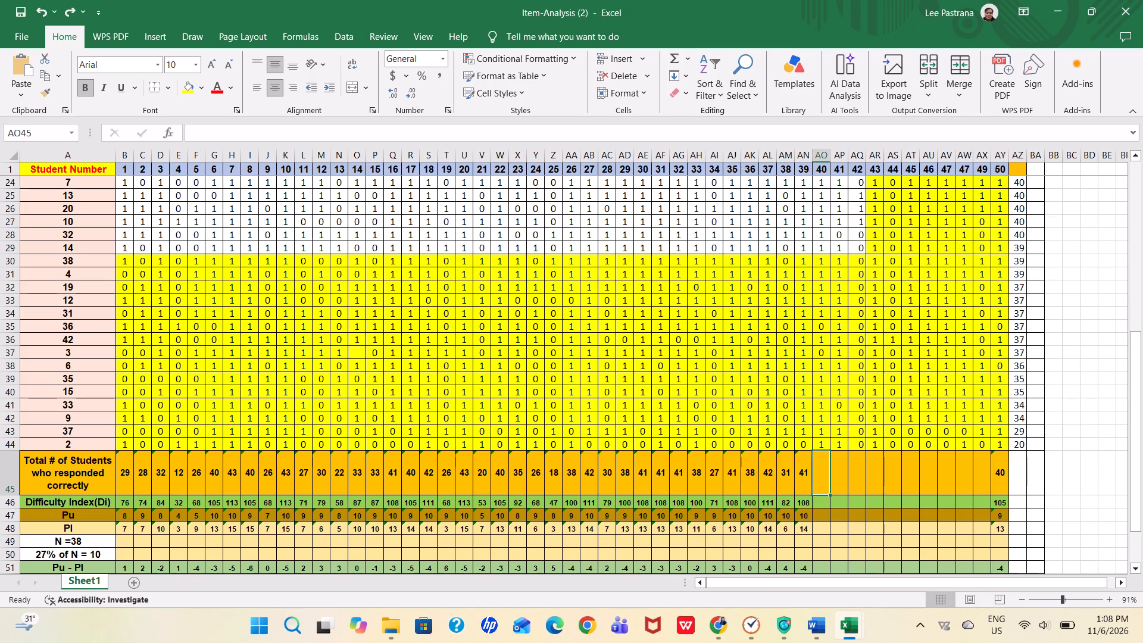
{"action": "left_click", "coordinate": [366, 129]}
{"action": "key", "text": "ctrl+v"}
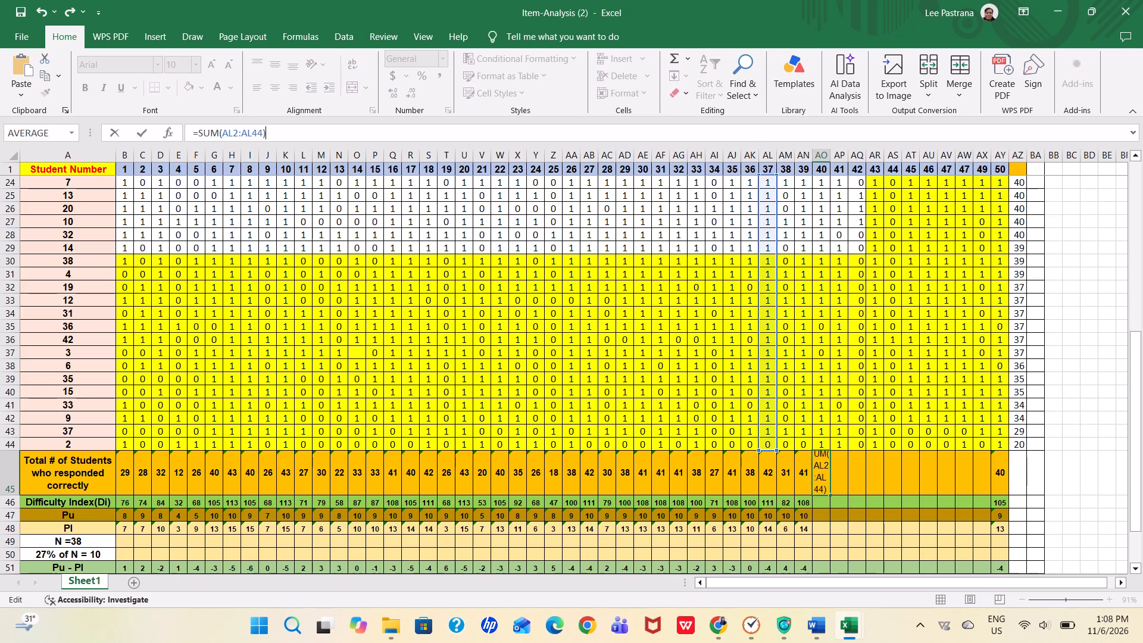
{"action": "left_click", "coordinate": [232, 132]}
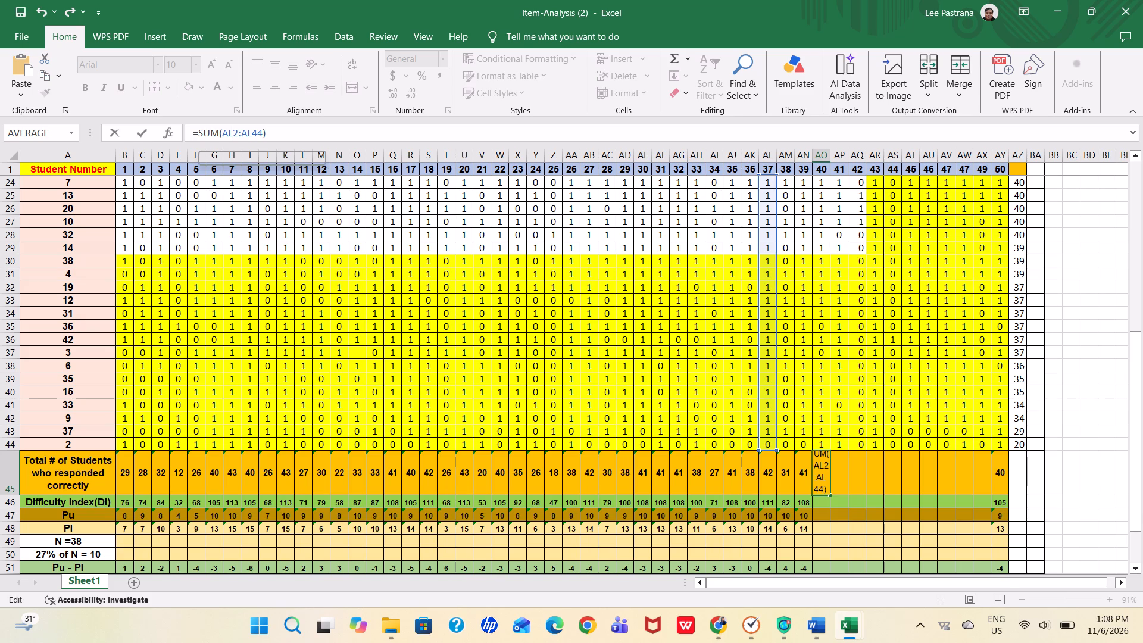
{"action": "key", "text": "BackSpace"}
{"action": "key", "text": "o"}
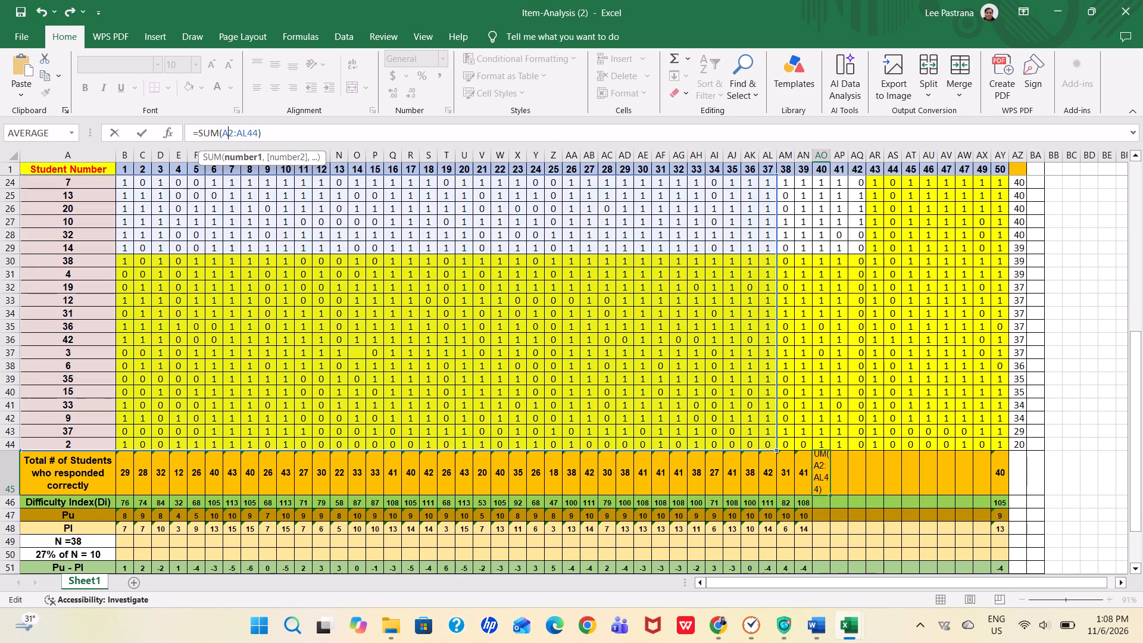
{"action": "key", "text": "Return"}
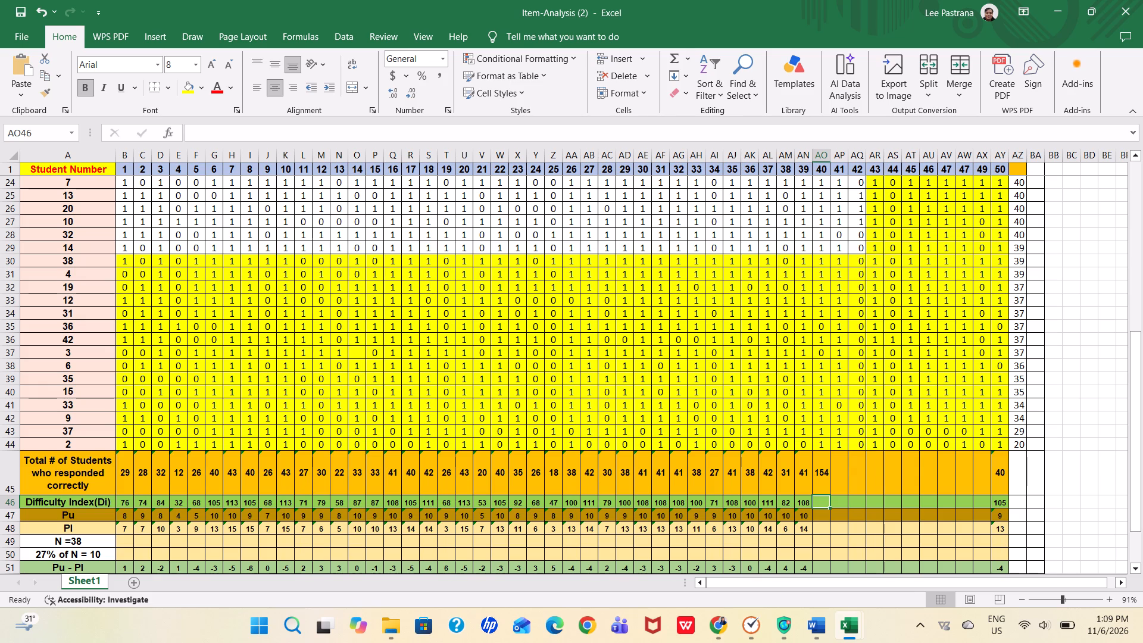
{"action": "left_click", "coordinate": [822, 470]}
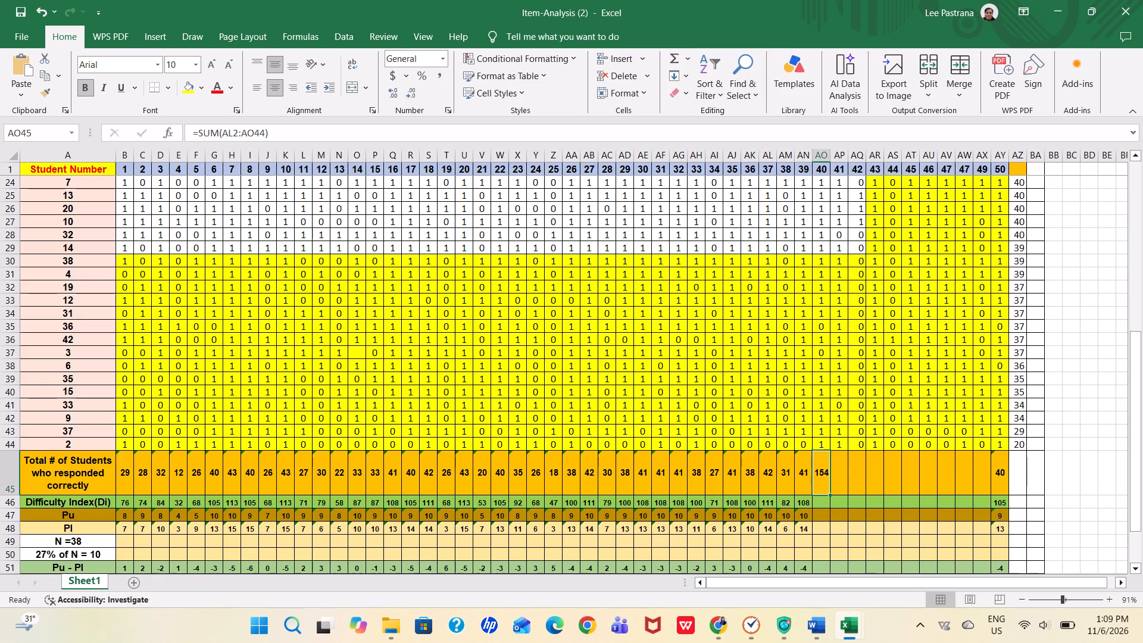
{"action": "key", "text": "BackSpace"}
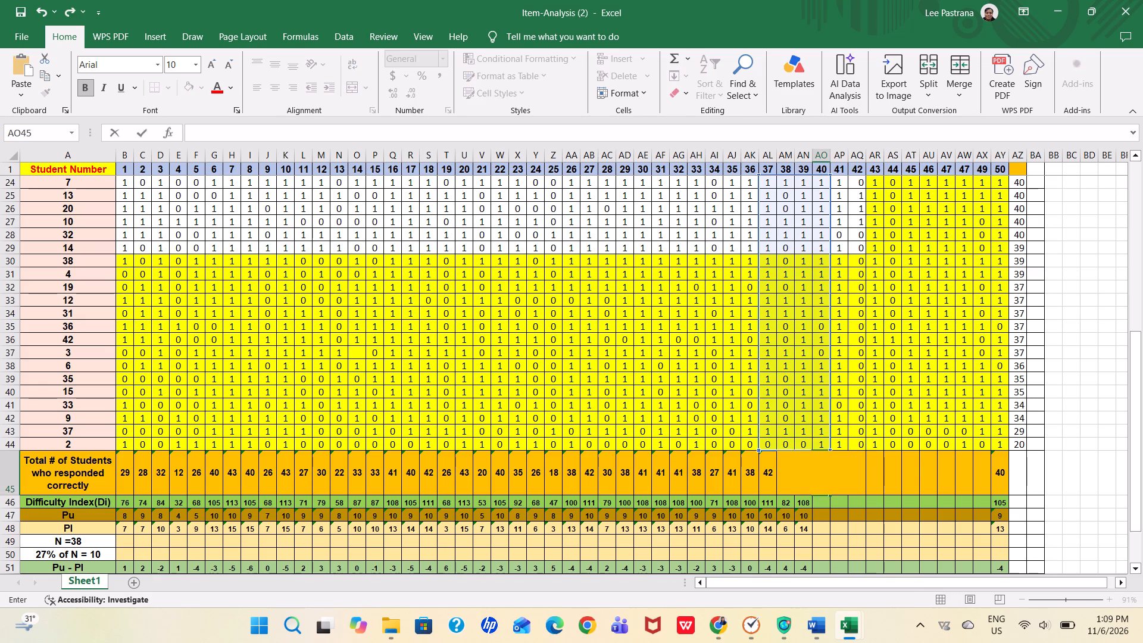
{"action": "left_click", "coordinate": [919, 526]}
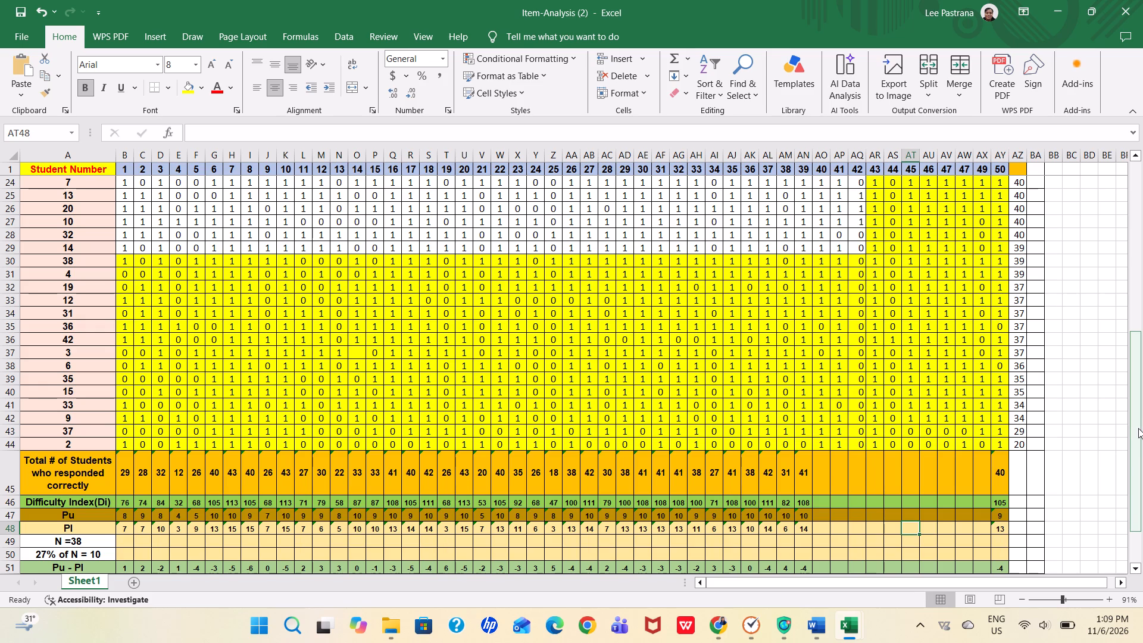
Go through item 40's scores in column AO and enter 40 as its correct-response total in AO45.
{"action": "left_click_drag", "start_coordinate": [1138, 428], "coordinate": [1142, 246]}
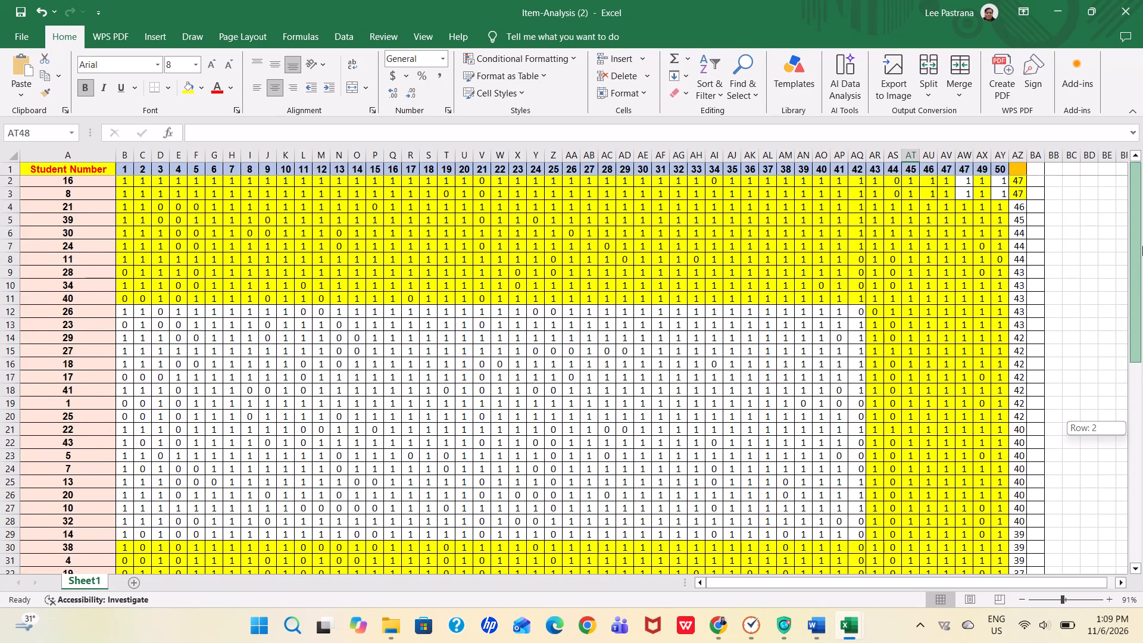
{"action": "left_click_drag", "start_coordinate": [1142, 246], "coordinate": [1141, 379]}
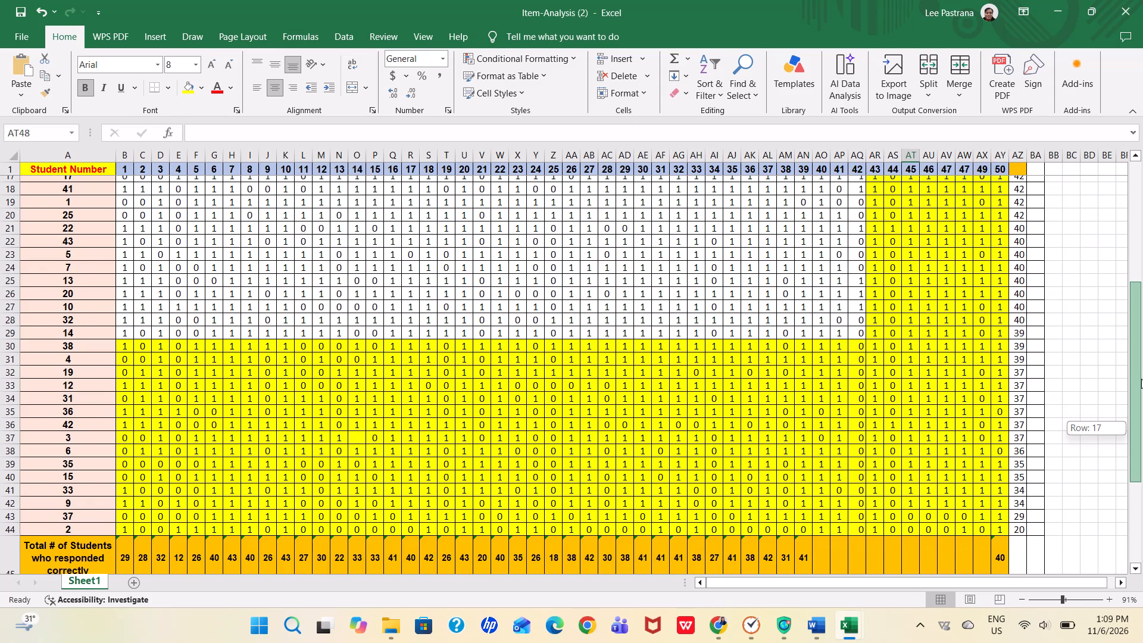
{"action": "left_click_drag", "start_coordinate": [1141, 379], "coordinate": [1136, 107]}
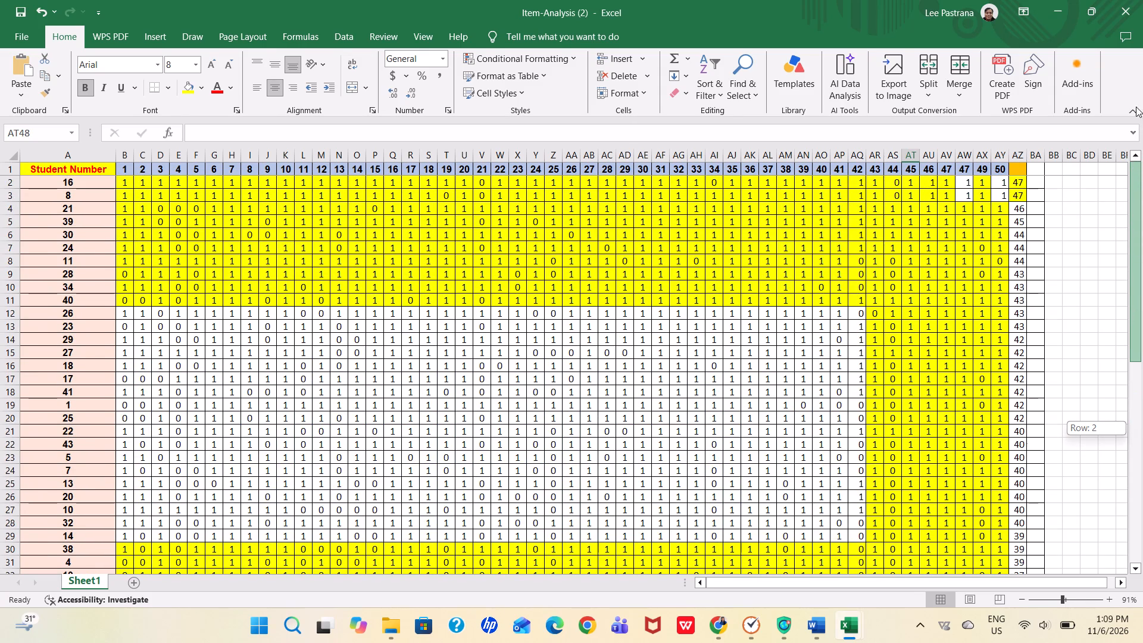
{"action": "left_click_drag", "start_coordinate": [1136, 107], "coordinate": [1136, 0]}
{"action": "left_click_drag", "start_coordinate": [1136, 0], "coordinate": [1135, 14]}
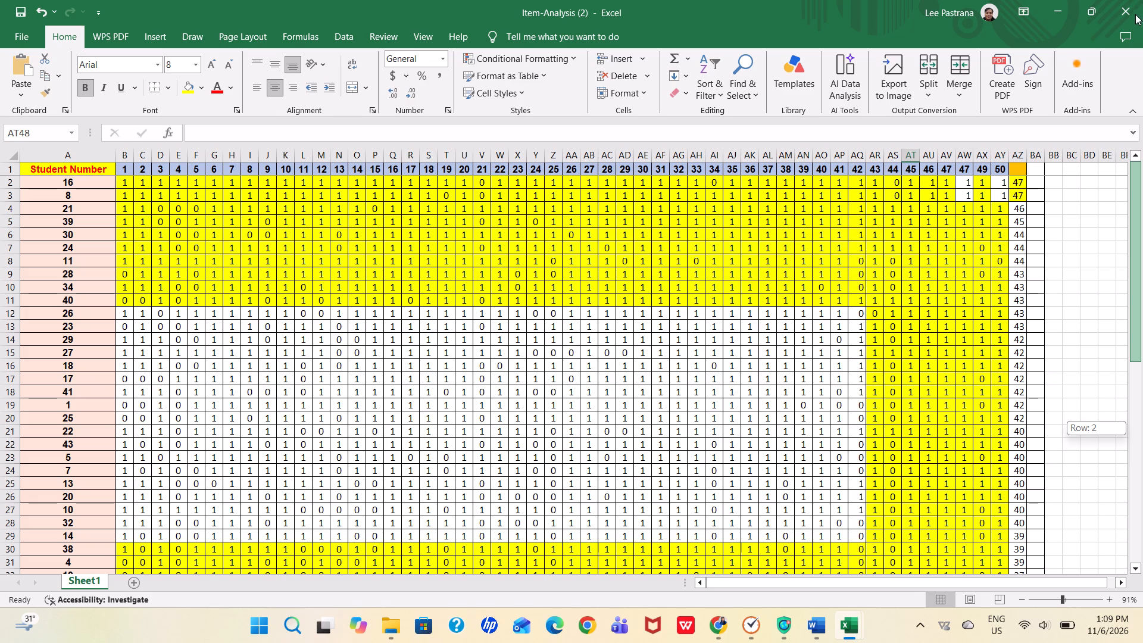
{"action": "left_click_drag", "start_coordinate": [1135, 14], "coordinate": [1135, 28]}
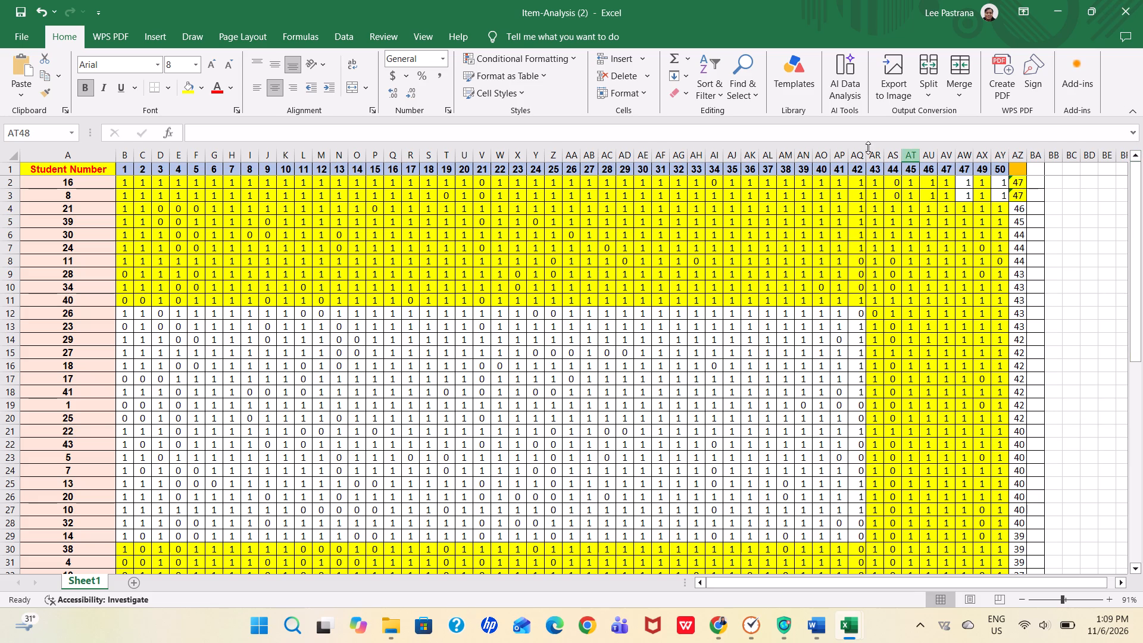
{"action": "left_click", "coordinate": [826, 158]}
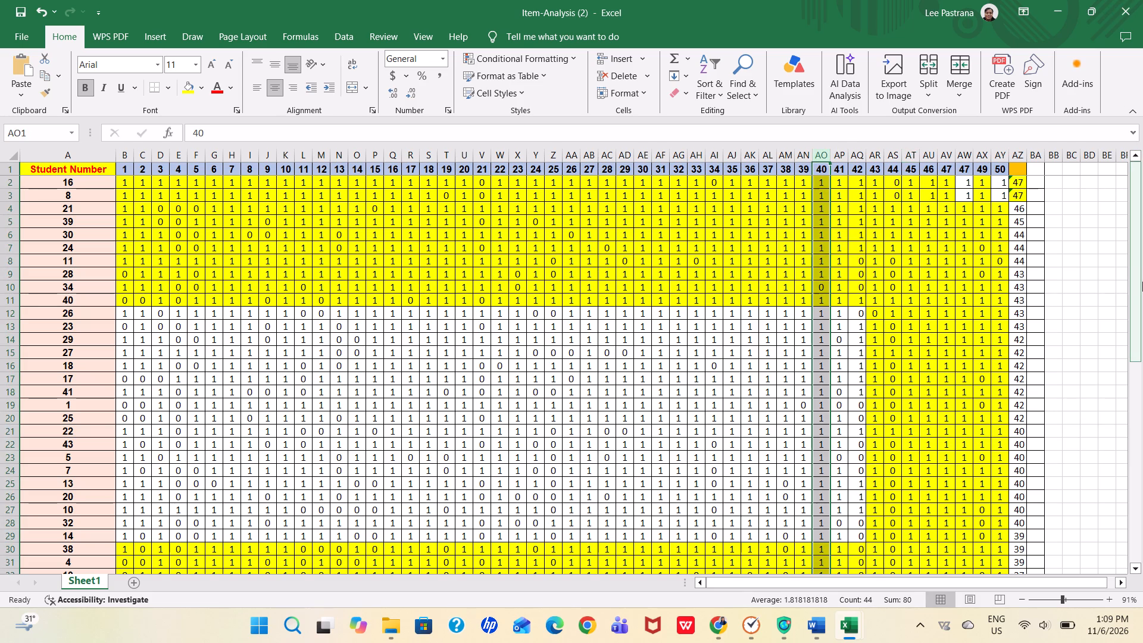
{"action": "left_click_drag", "start_coordinate": [1135, 284], "coordinate": [1138, 299]}
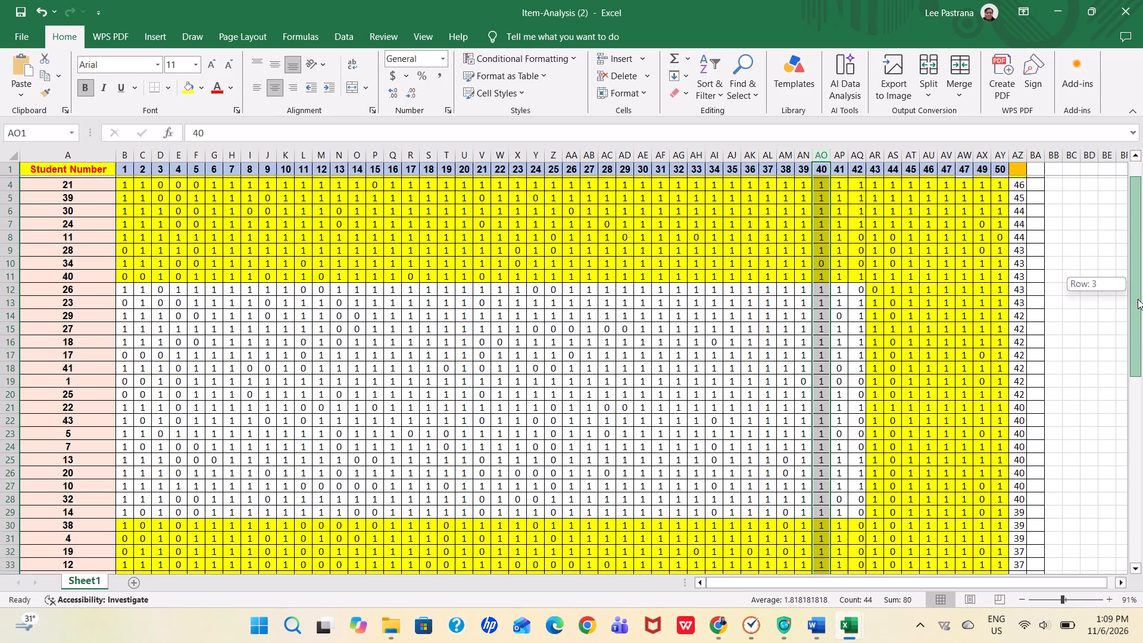
{"action": "left_click_drag", "start_coordinate": [1138, 299], "coordinate": [1133, 323]}
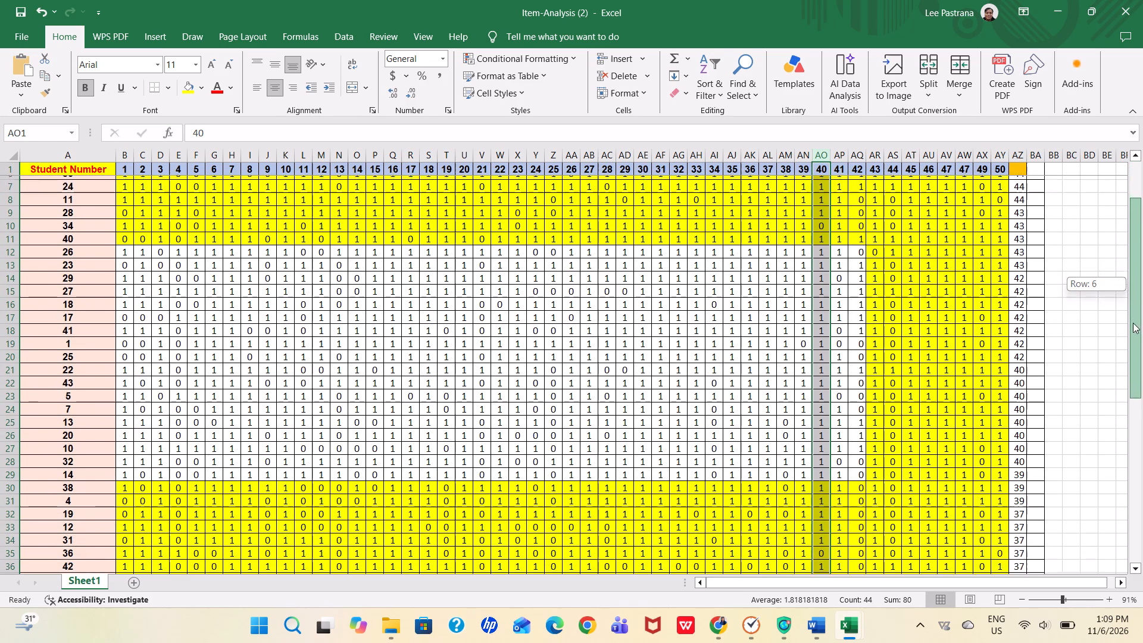
{"action": "left_click_drag", "start_coordinate": [1133, 323], "coordinate": [1142, 219]}
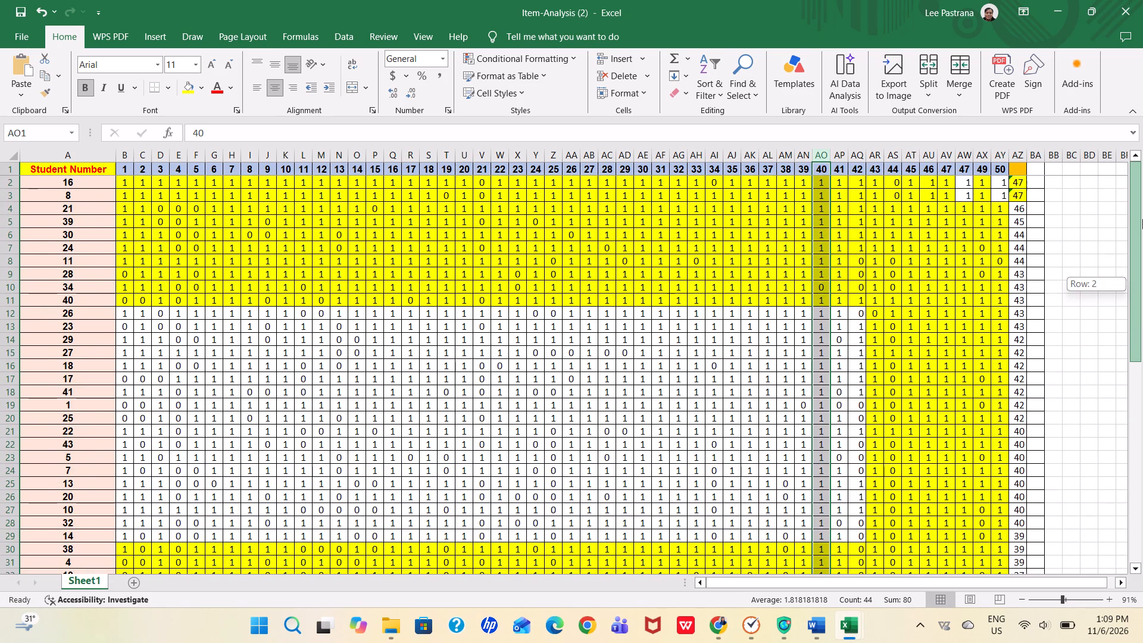
{"action": "left_click_drag", "start_coordinate": [1142, 219], "coordinate": [1138, 257]}
{"action": "left_click_drag", "start_coordinate": [1138, 257], "coordinate": [1138, 257]}
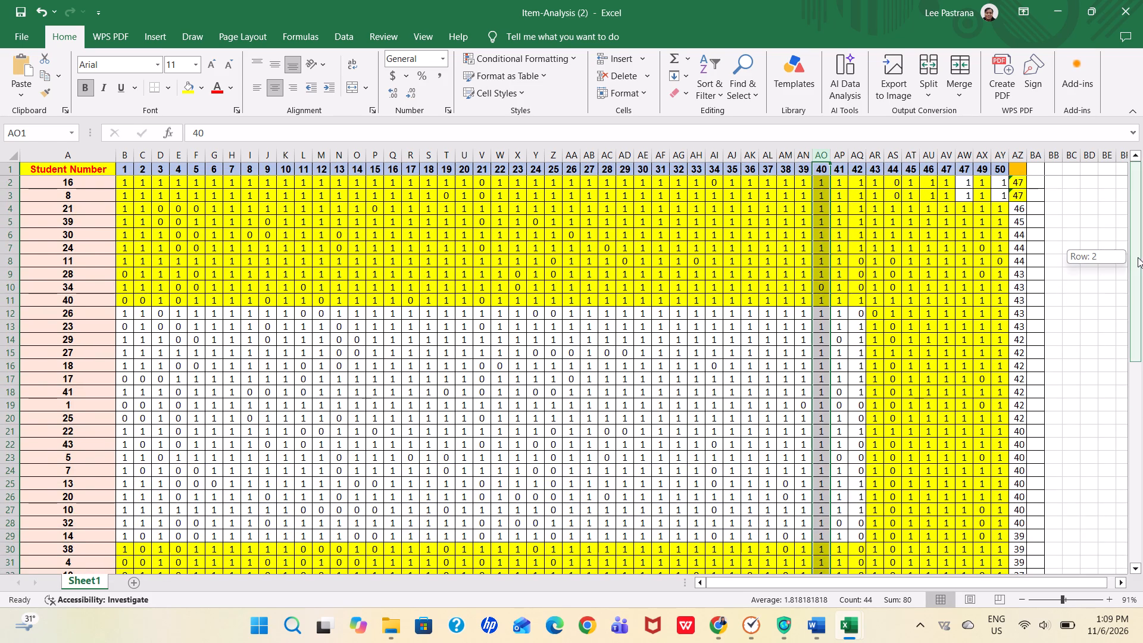
{"action": "left_click_drag", "start_coordinate": [1138, 257], "coordinate": [1112, 355]}
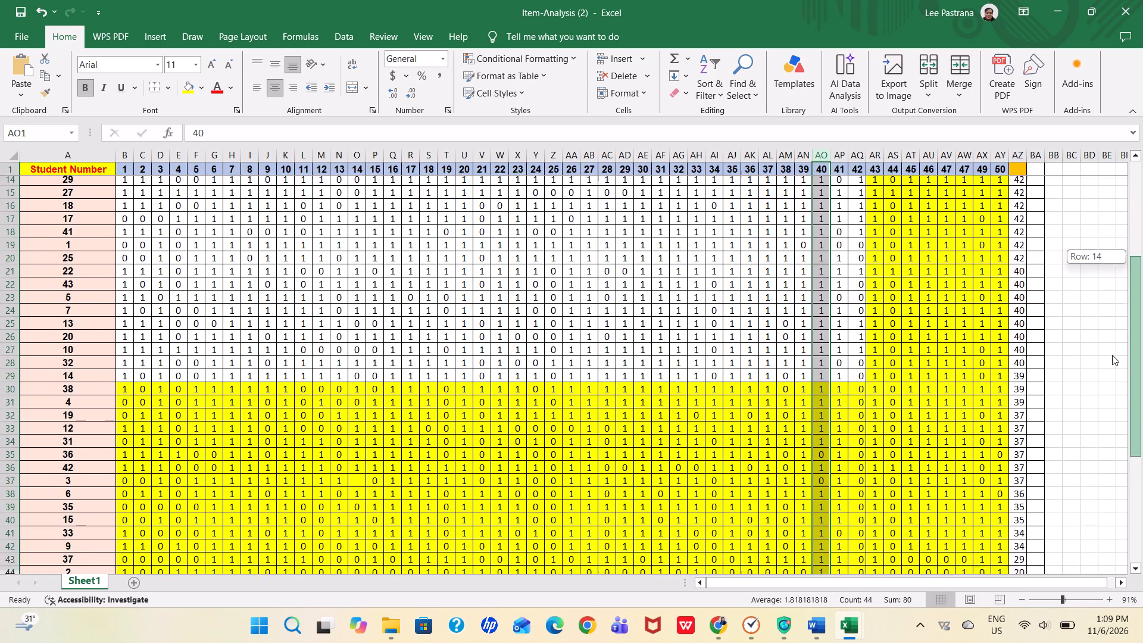
{"action": "left_click_drag", "start_coordinate": [1112, 355], "coordinate": [1105, 380]}
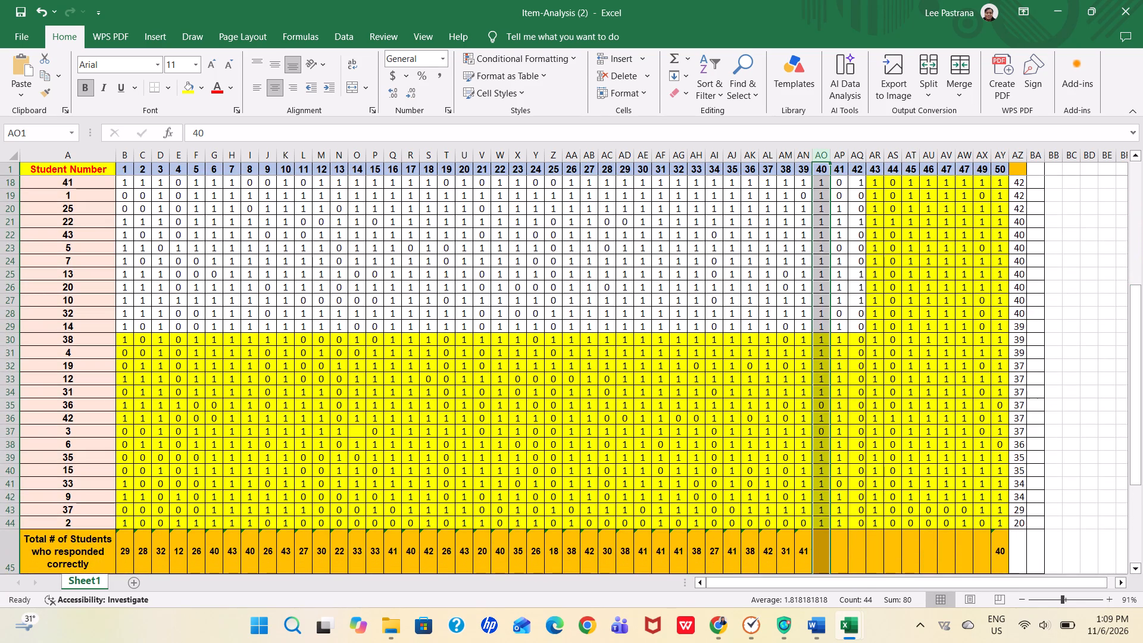
{"action": "left_click", "coordinate": [822, 553]}
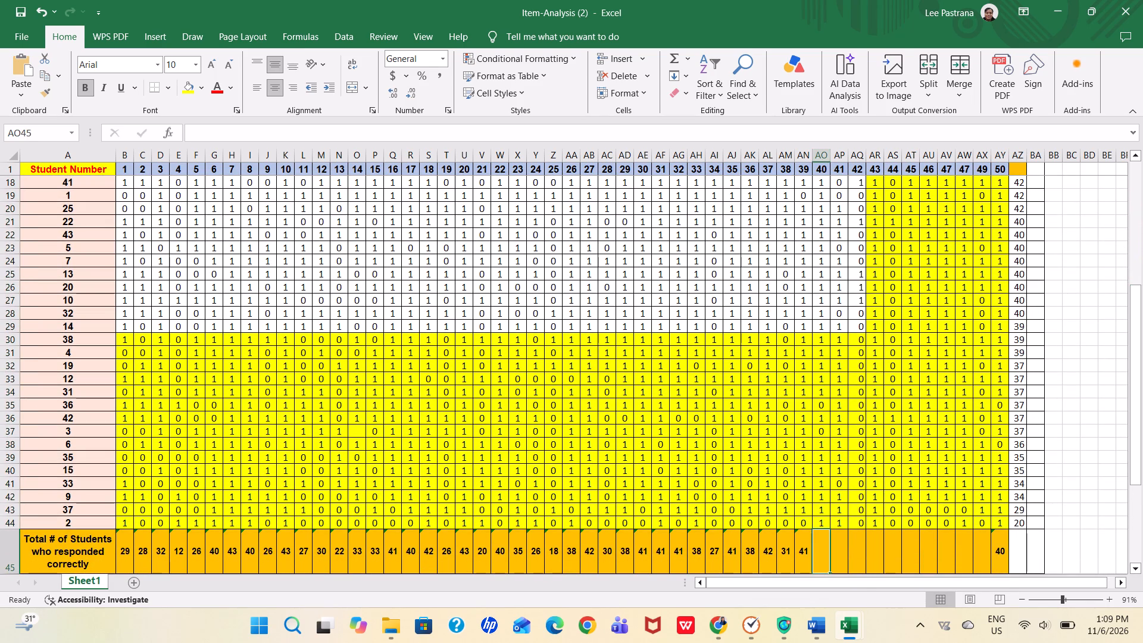
{"action": "key", "text": "4"}
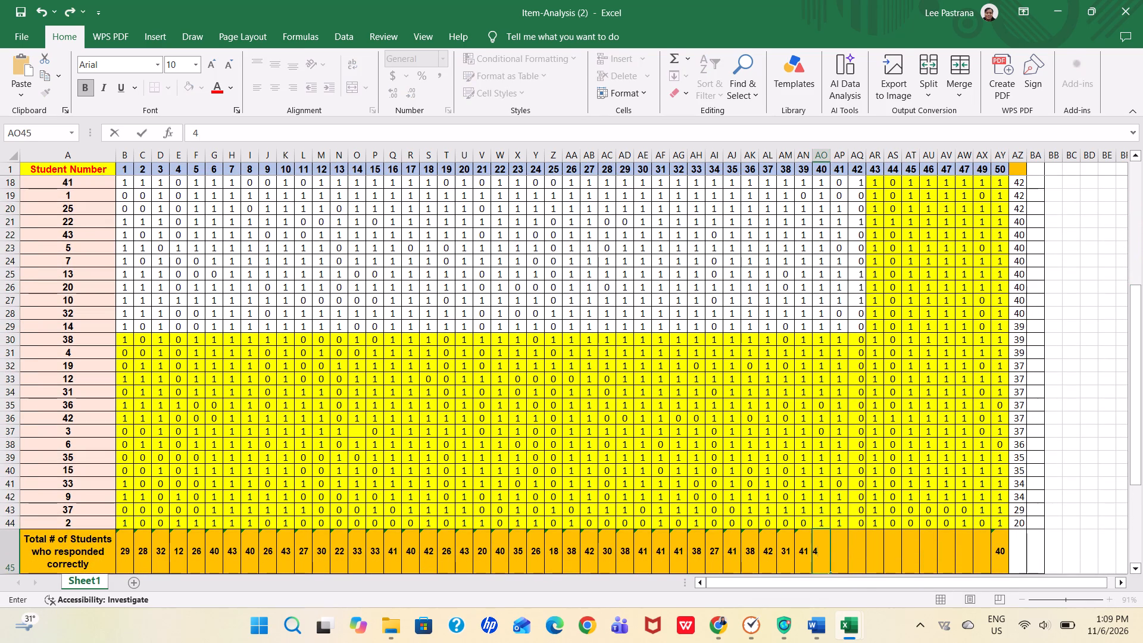
{"action": "key", "text": "0"}
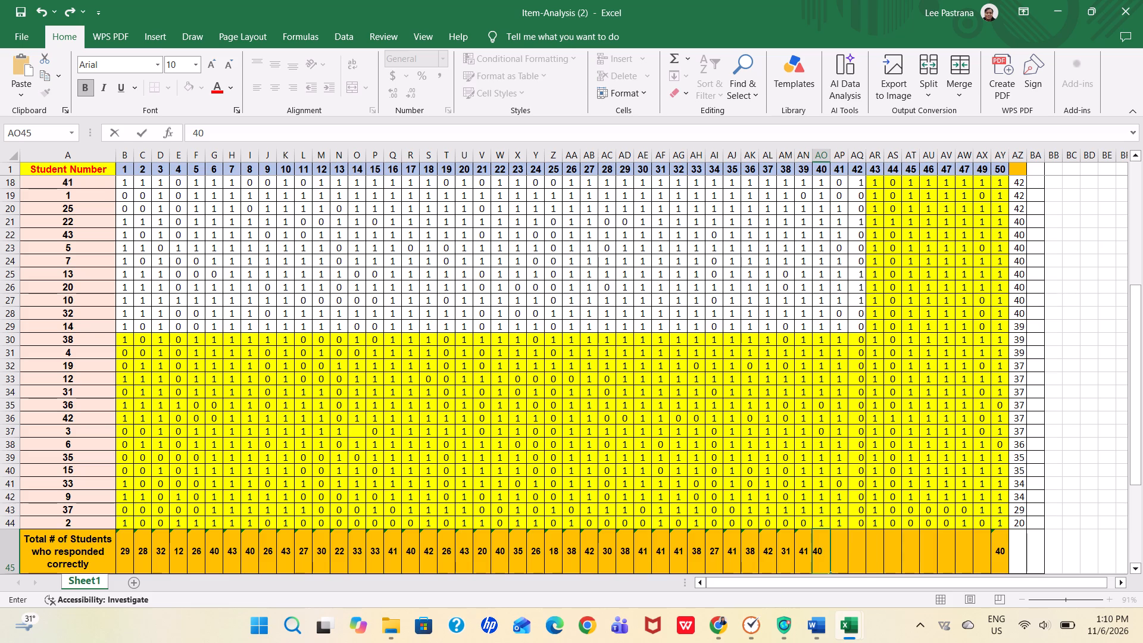
{"action": "left_click", "coordinate": [845, 559]}
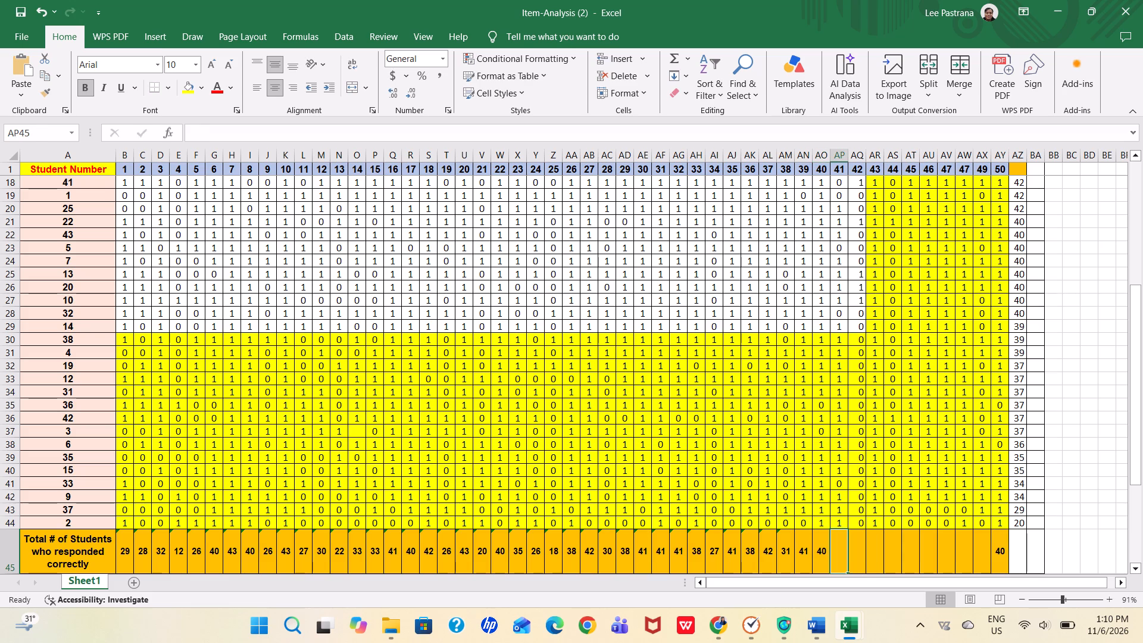
Go through item 41's scores in column AP and enter 37 as its correct-response total in AP45.
{"action": "left_click", "coordinate": [1142, 447]}
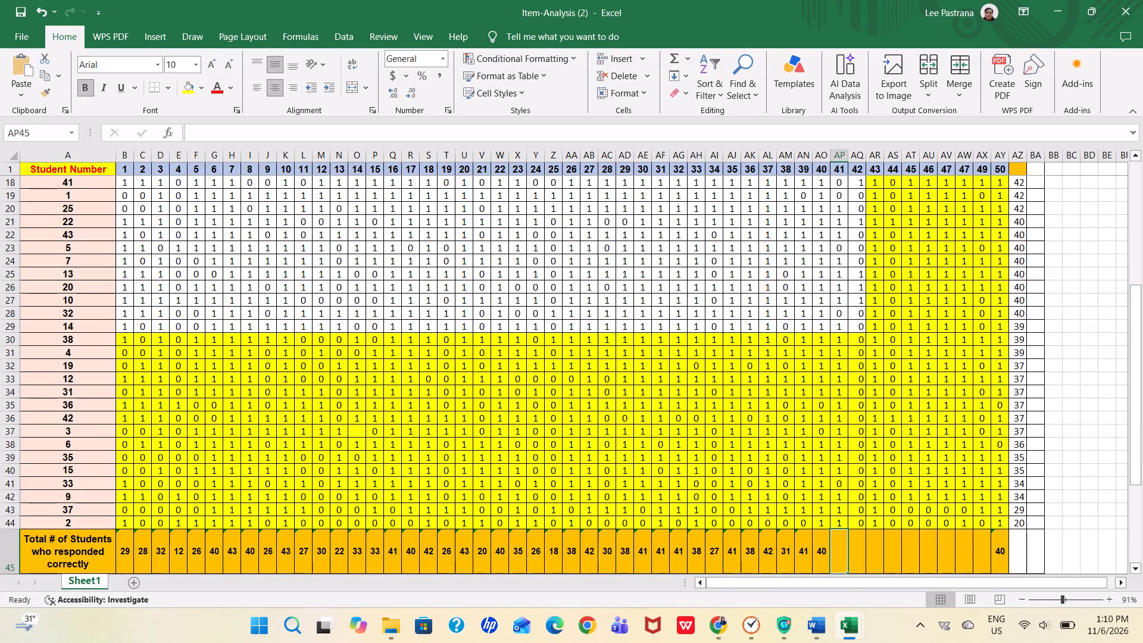
{"action": "left_click", "coordinate": [839, 155]}
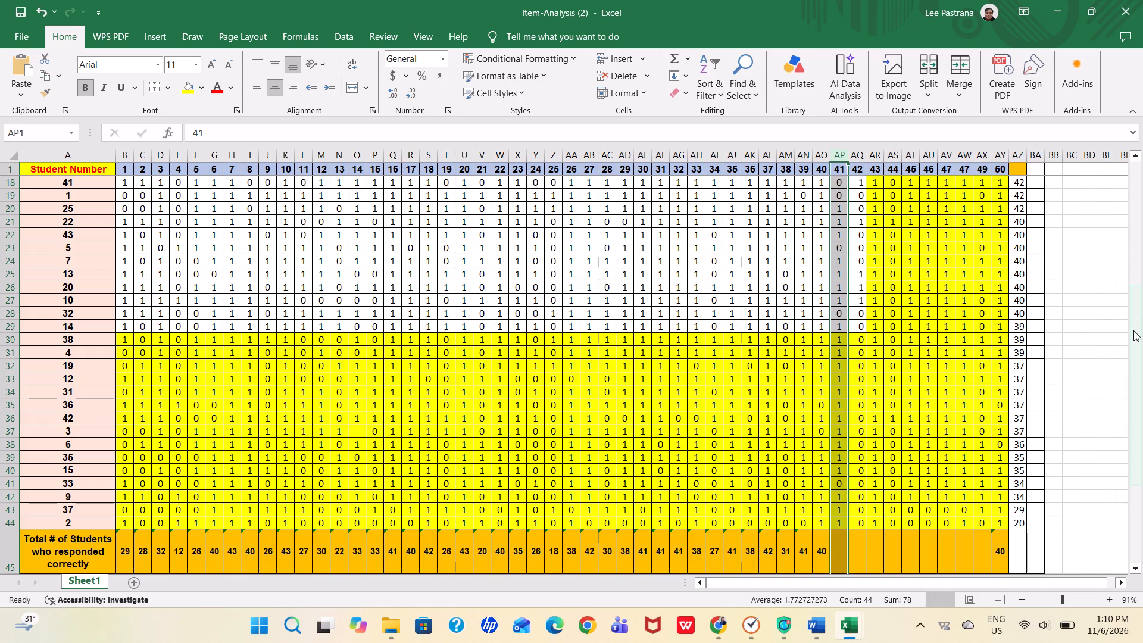
{"action": "left_click_drag", "start_coordinate": [1133, 330], "coordinate": [1137, 232]}
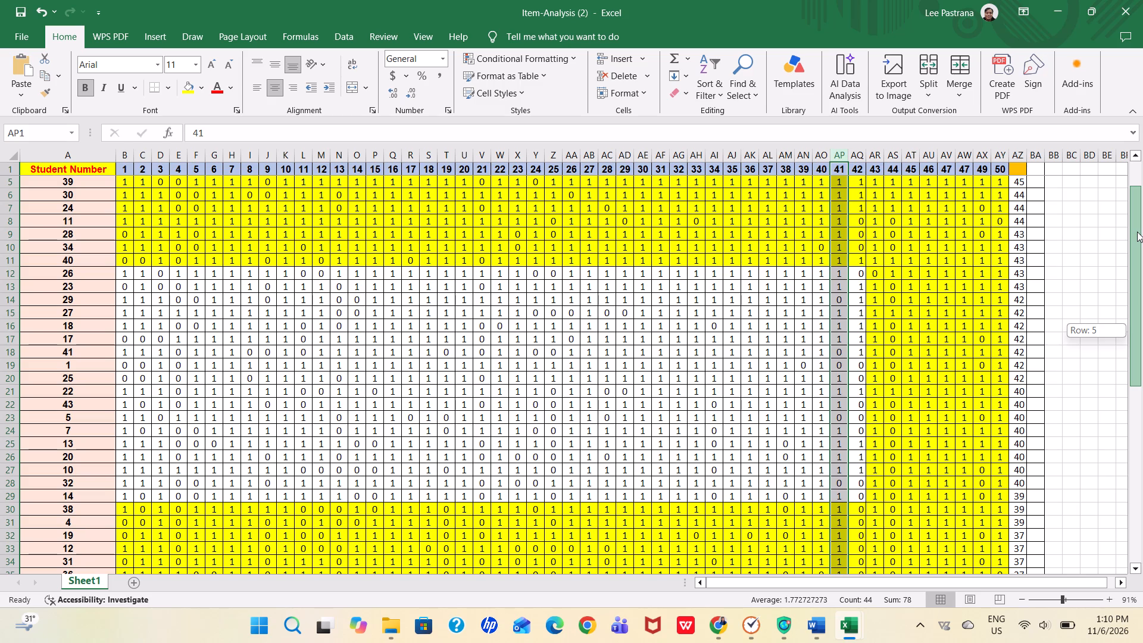
{"action": "left_click_drag", "start_coordinate": [1137, 232], "coordinate": [1142, 187]}
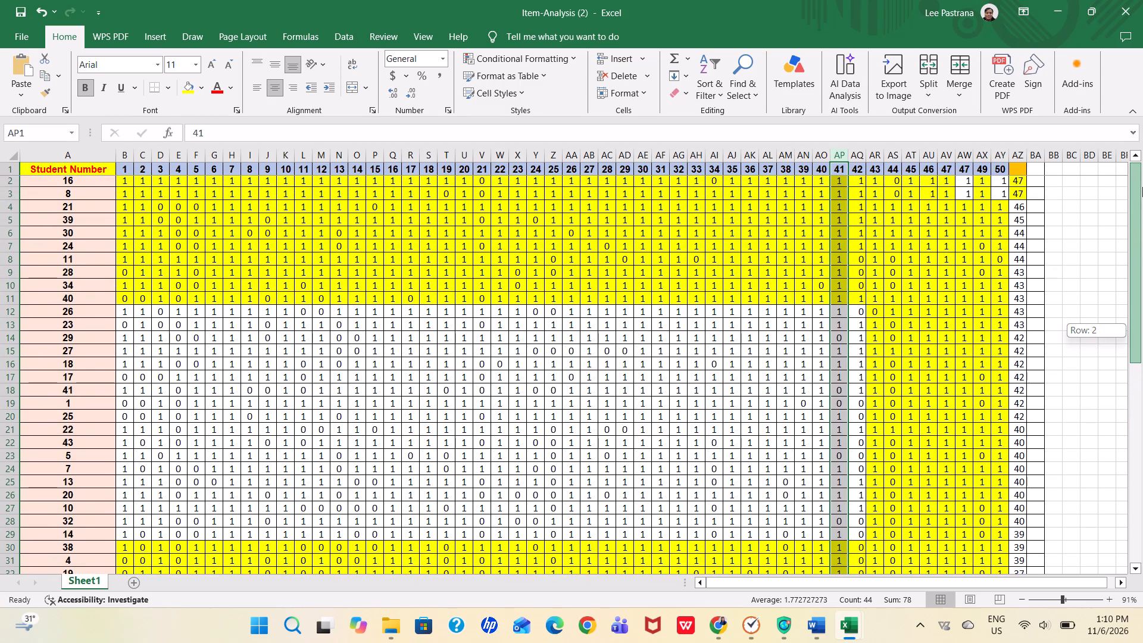
{"action": "left_click_drag", "start_coordinate": [1142, 187], "coordinate": [1130, 297]}
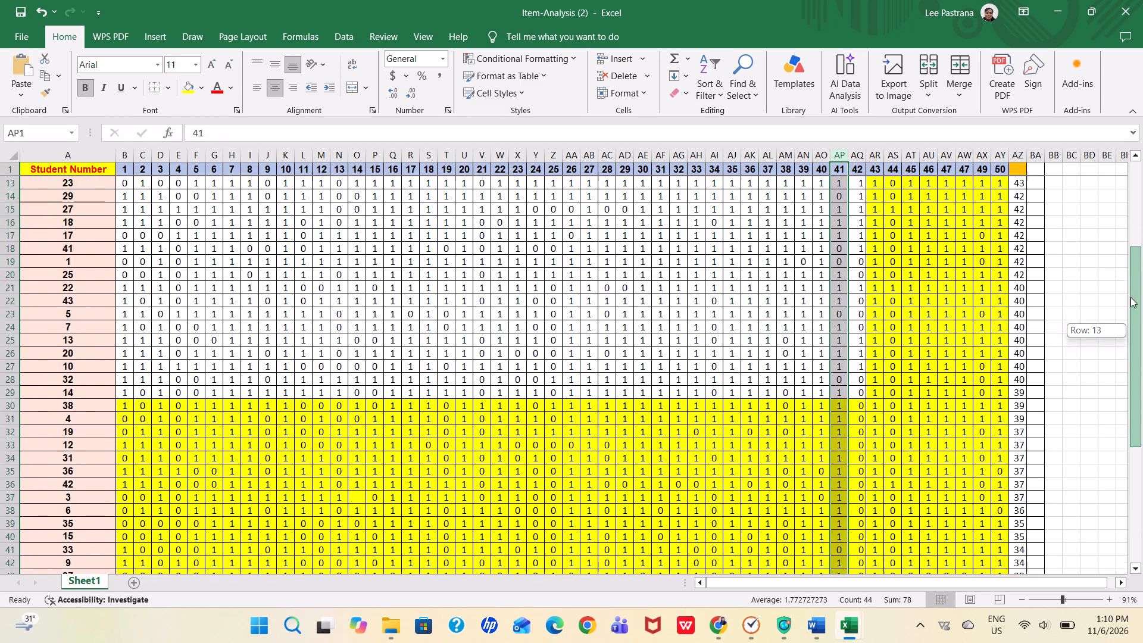
{"action": "left_click_drag", "start_coordinate": [1130, 297], "coordinate": [1117, 404]}
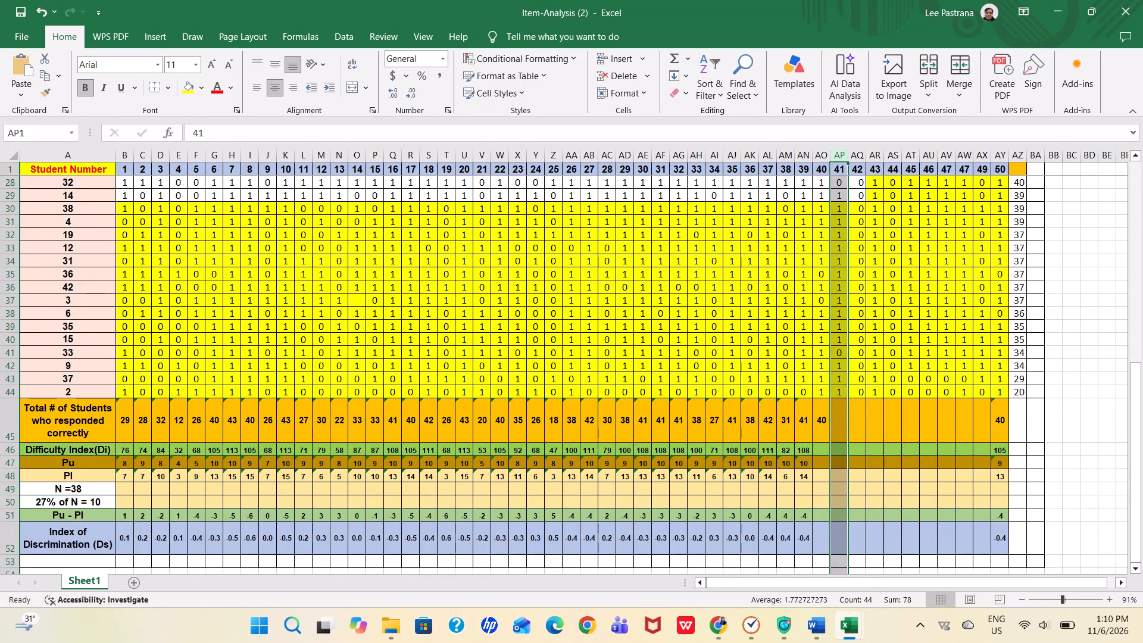
{"action": "left_click", "coordinate": [836, 425]}
{"action": "type", "text": "37"}
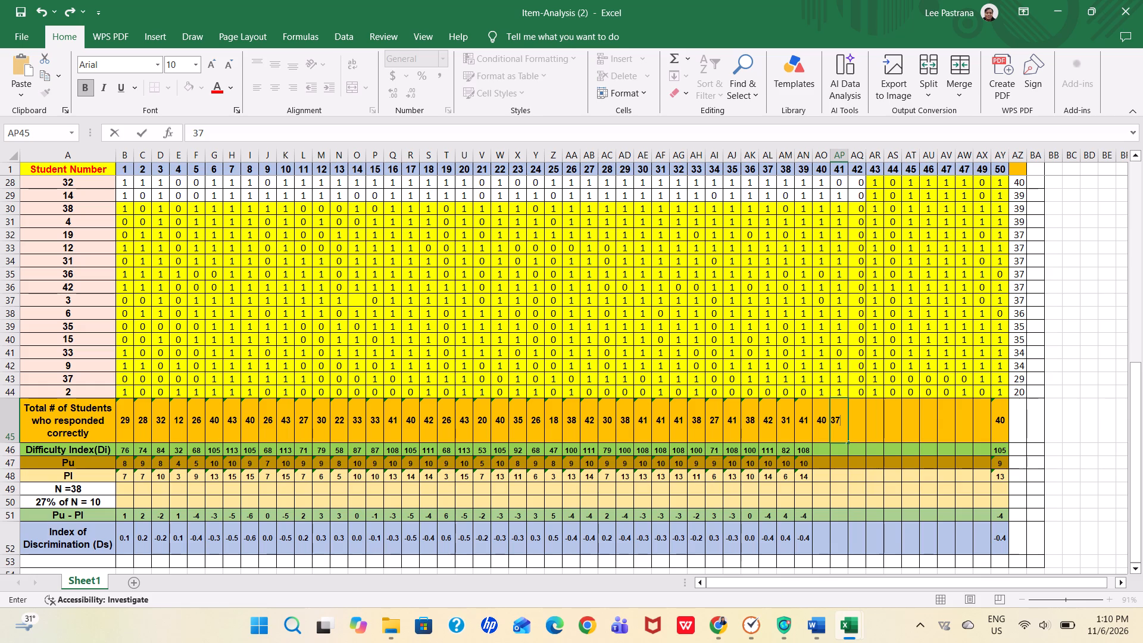
Go through item 43's scores in column AR and enter 42 as its correct-response total in AR45.
{"action": "left_click", "coordinate": [873, 429]}
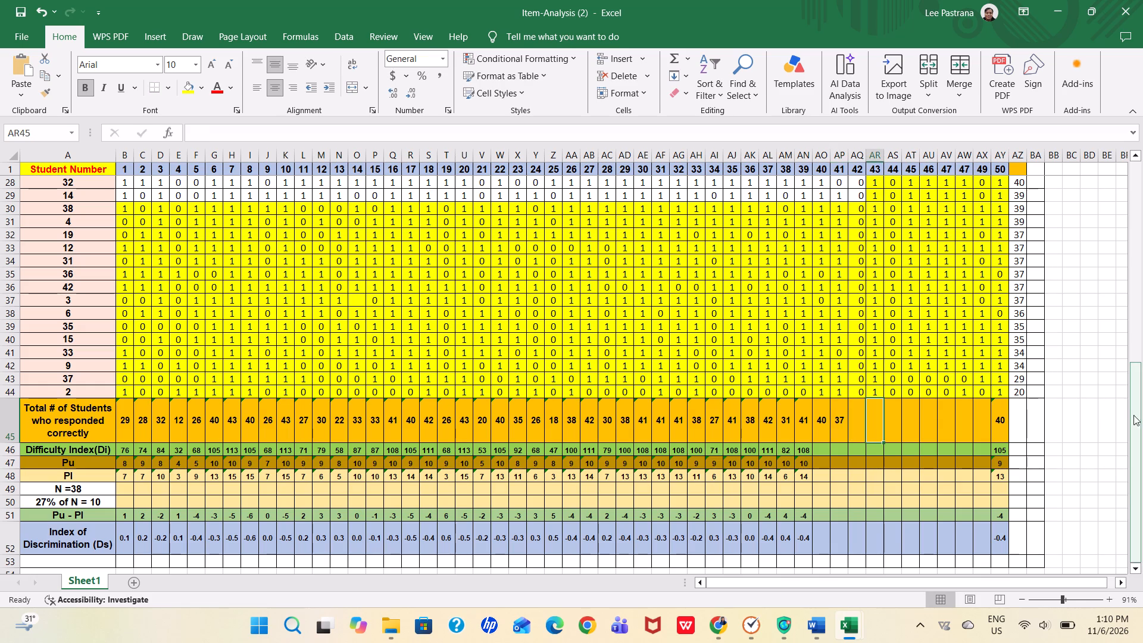
{"action": "left_click_drag", "start_coordinate": [1137, 419], "coordinate": [1138, 362]}
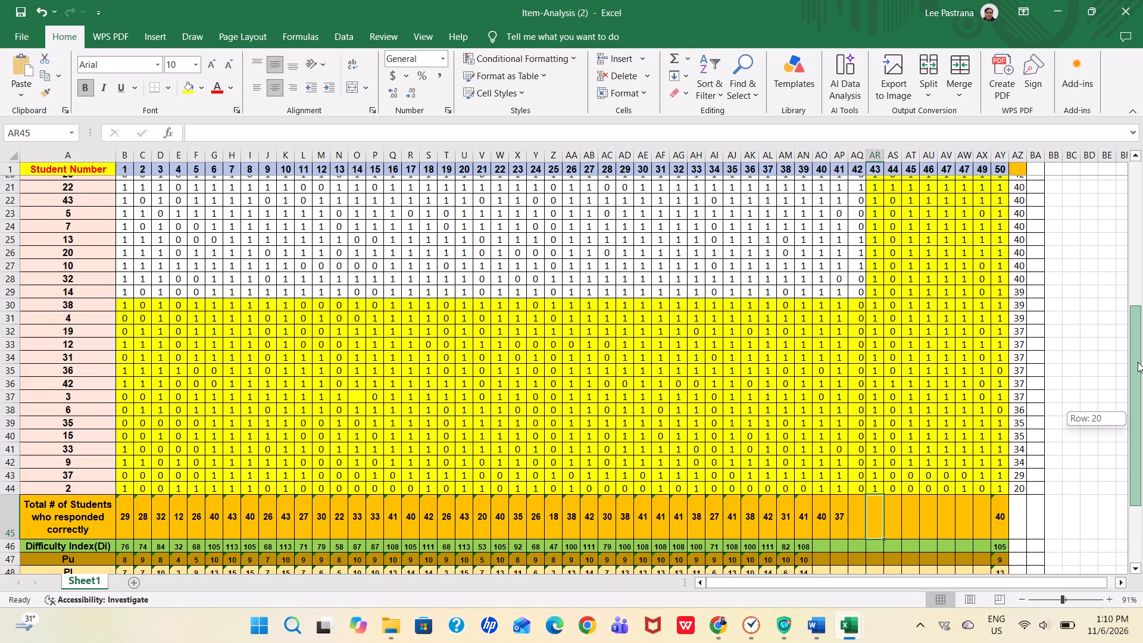
{"action": "left_click_drag", "start_coordinate": [1138, 362], "coordinate": [1138, 361]}
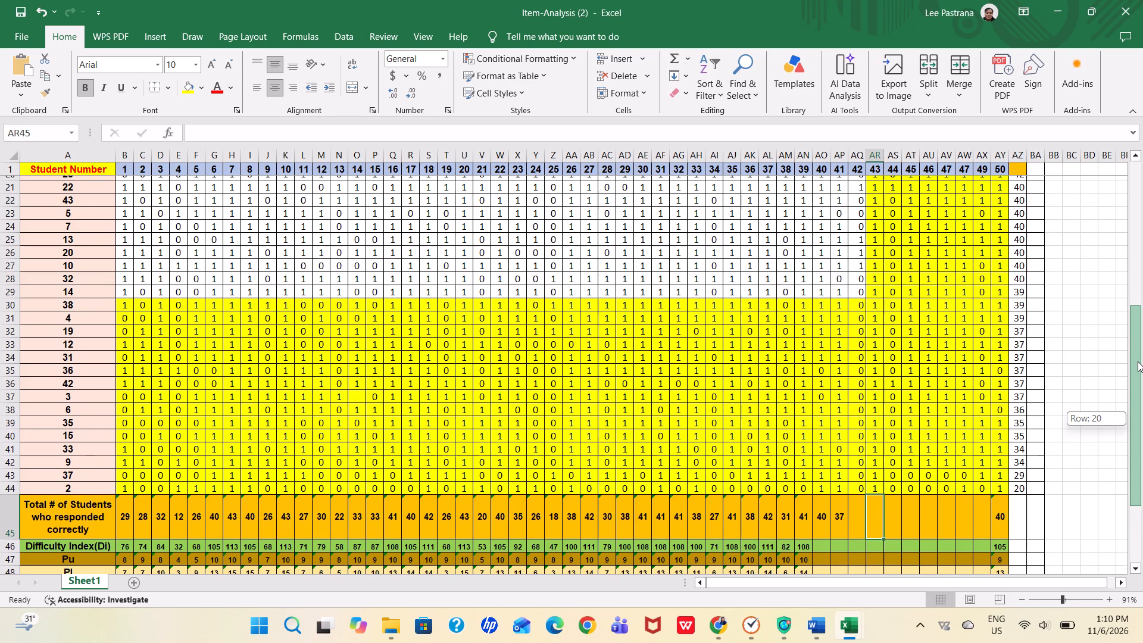
{"action": "left_click_drag", "start_coordinate": [1138, 361], "coordinate": [1142, 327]}
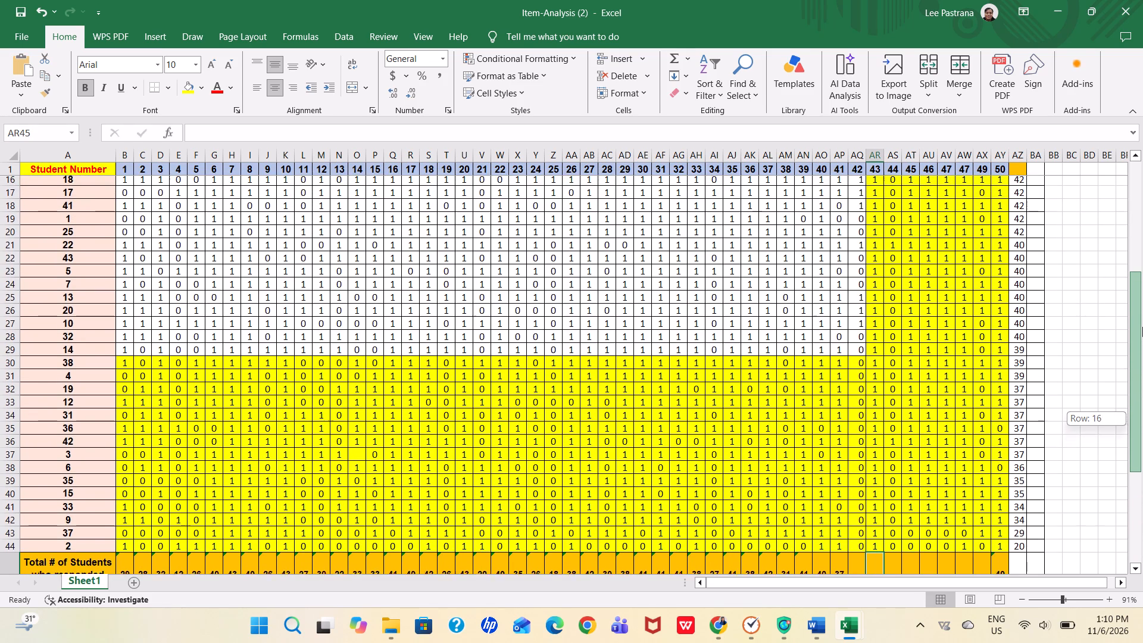
{"action": "left_click_drag", "start_coordinate": [1142, 327], "coordinate": [1142, 320]}
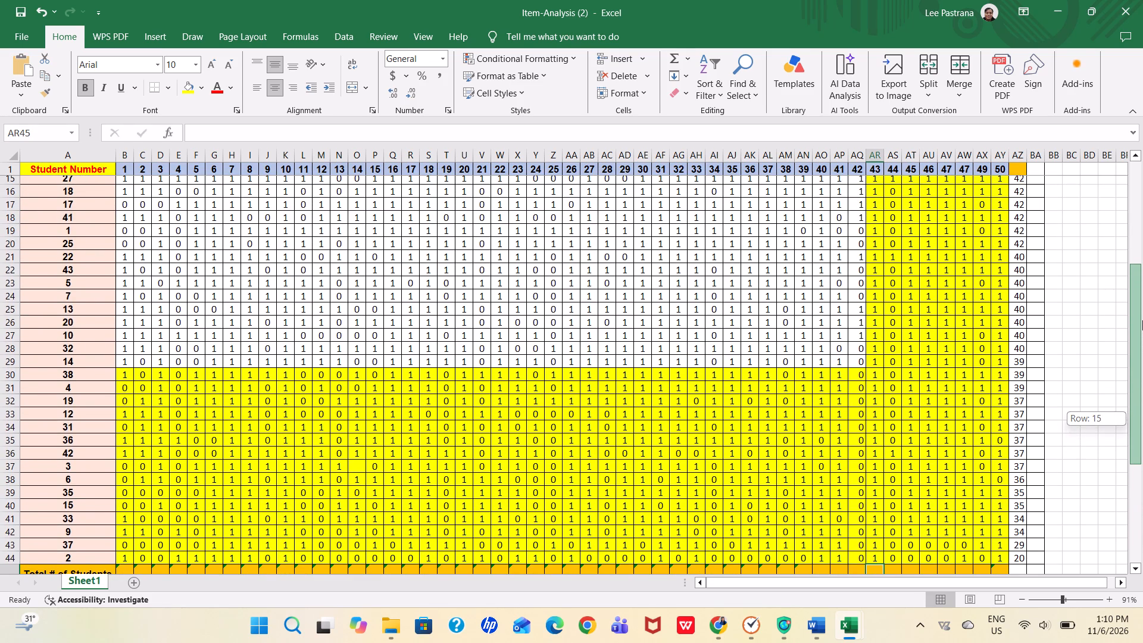
{"action": "left_click_drag", "start_coordinate": [1142, 320], "coordinate": [1142, 267]}
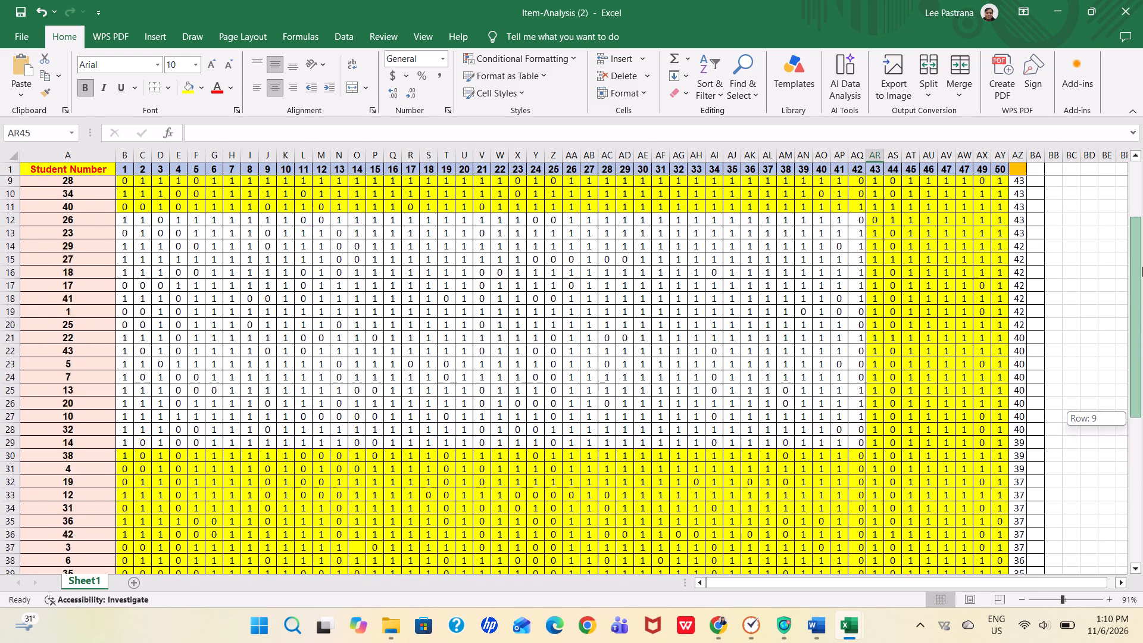
{"action": "left_click_drag", "start_coordinate": [1142, 267], "coordinate": [1142, 244]}
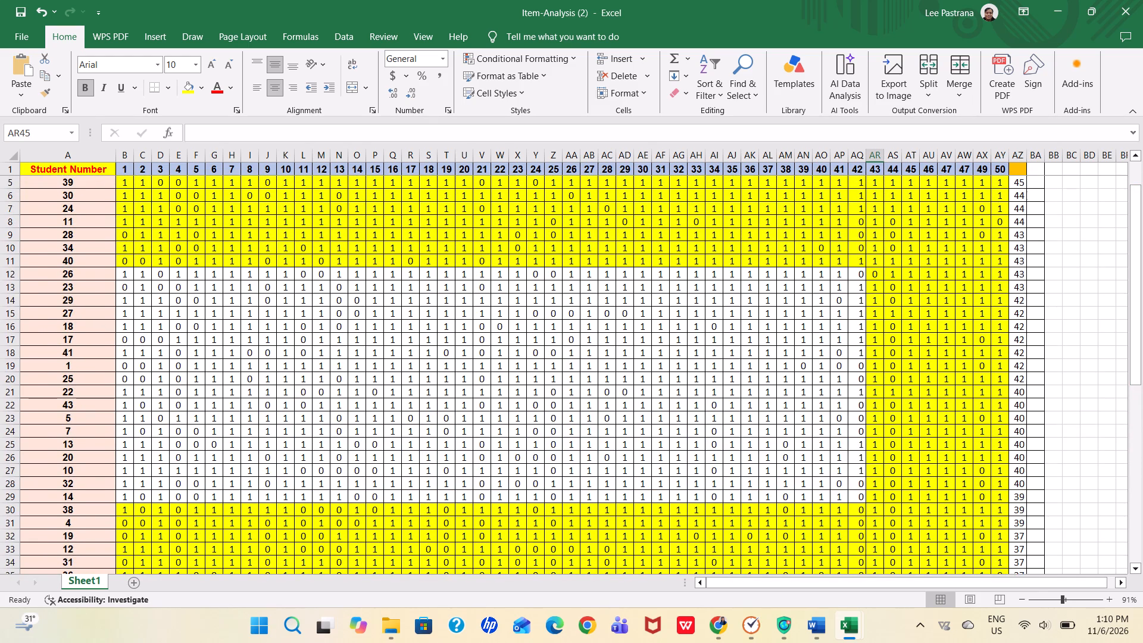
{"action": "left_click", "coordinate": [877, 157]}
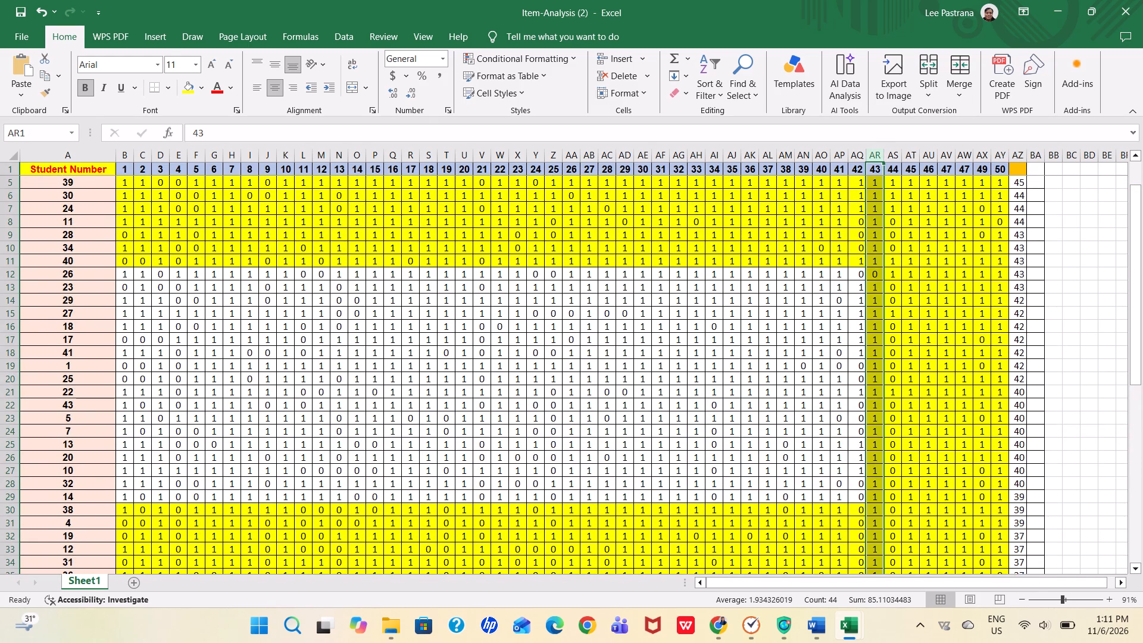
{"action": "left_click_drag", "start_coordinate": [1141, 265], "coordinate": [1135, 405]}
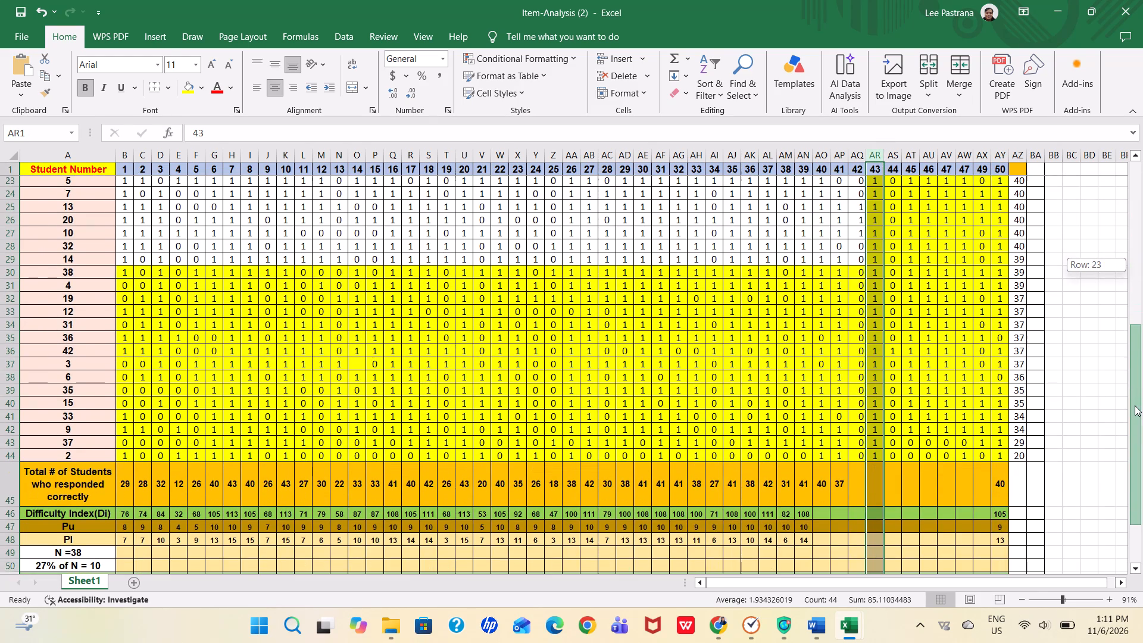
{"action": "left_click_drag", "start_coordinate": [1135, 405], "coordinate": [1136, 394]}
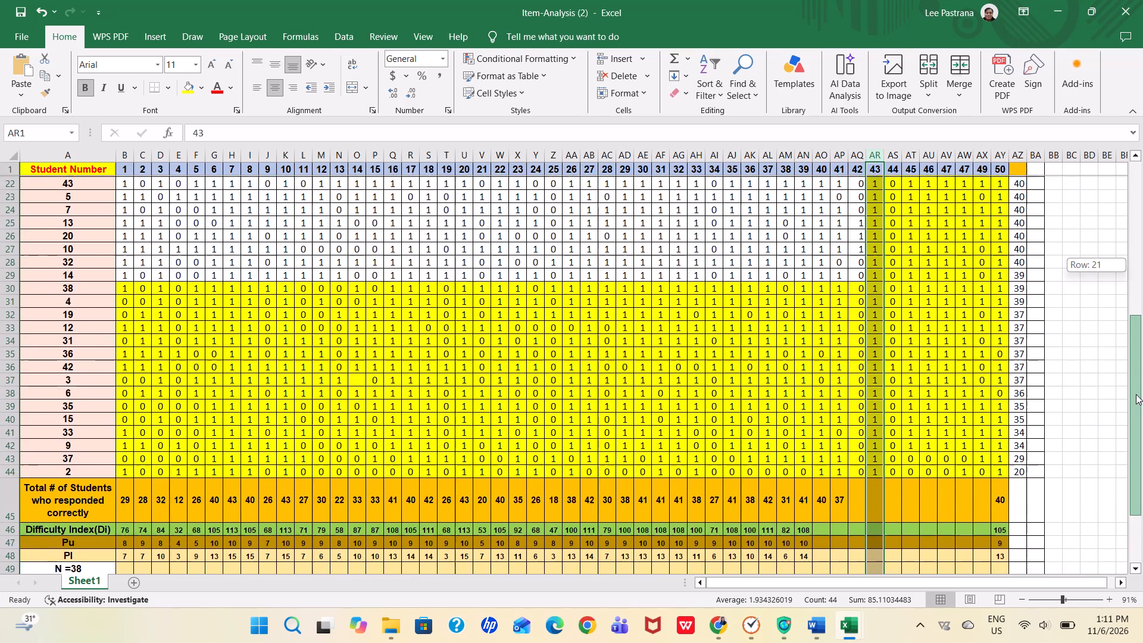
{"action": "left_click_drag", "start_coordinate": [1136, 394], "coordinate": [1130, 351]}
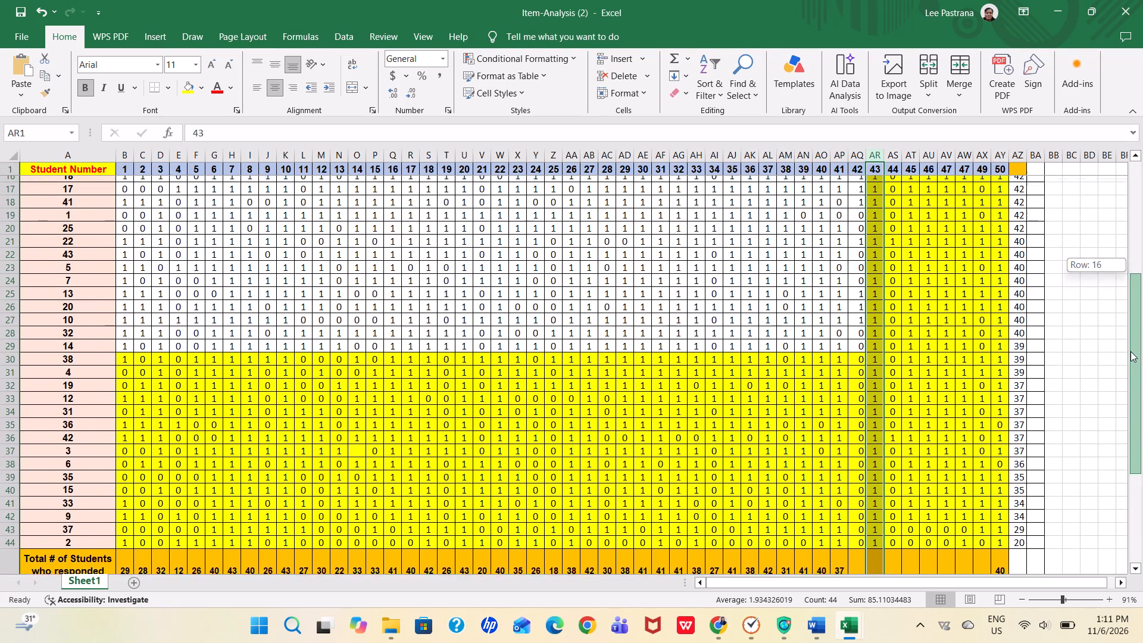
{"action": "left_click_drag", "start_coordinate": [1130, 351], "coordinate": [1119, 282]}
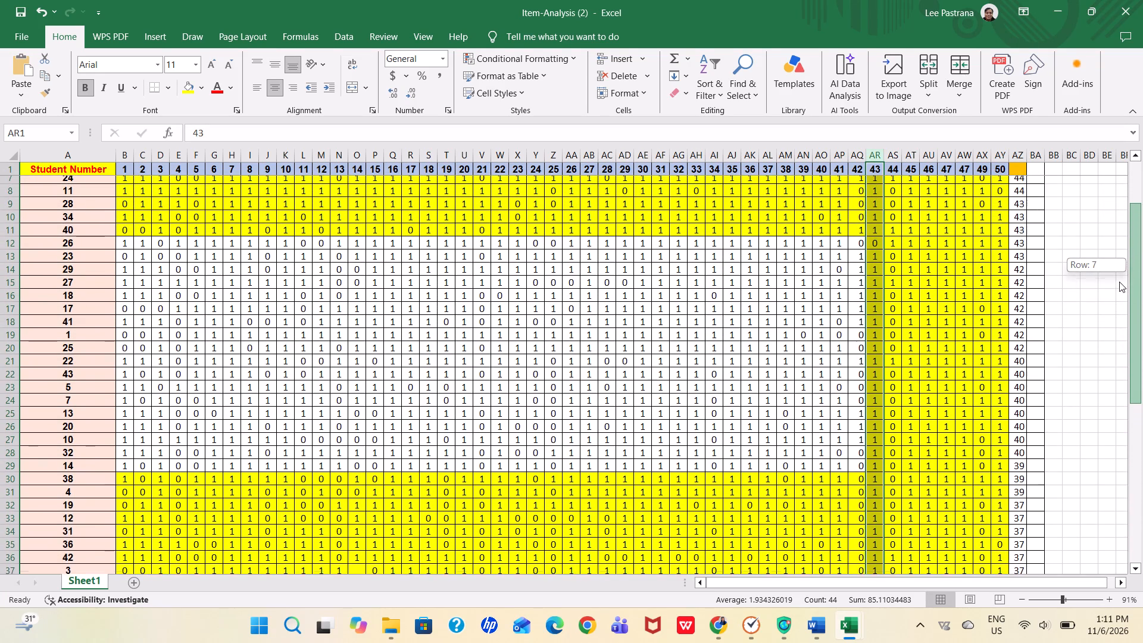
{"action": "left_click_drag", "start_coordinate": [1119, 282], "coordinate": [1117, 192]}
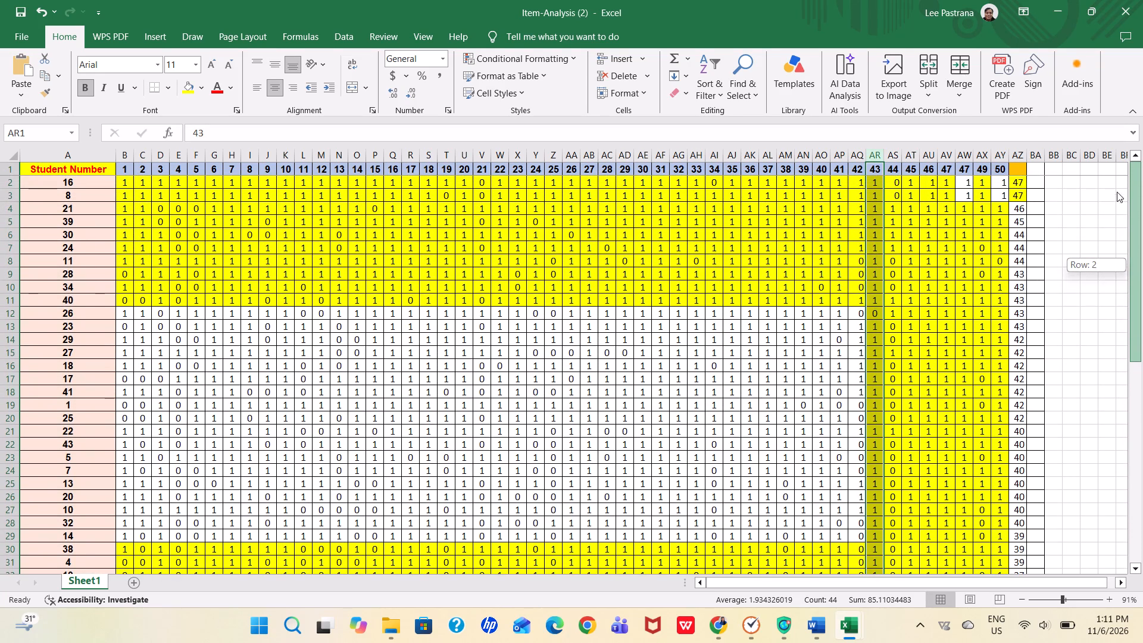
{"action": "left_click_drag", "start_coordinate": [1117, 192], "coordinate": [1116, 178]}
{"action": "left_click_drag", "start_coordinate": [1135, 198], "coordinate": [1136, 221]}
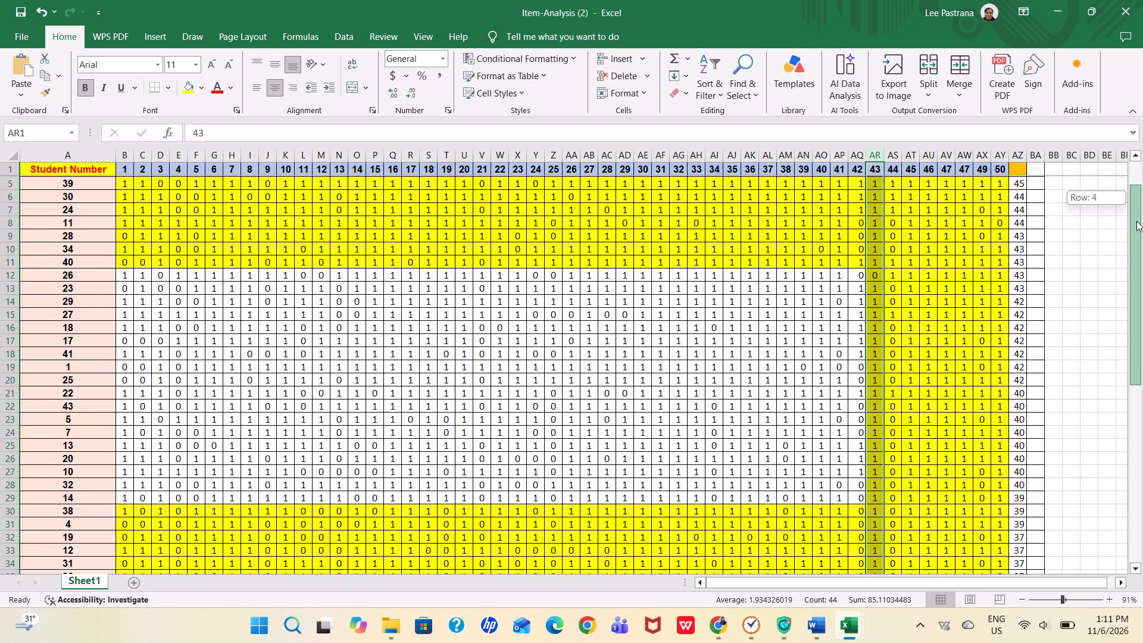
{"action": "left_click_drag", "start_coordinate": [1136, 221], "coordinate": [1127, 326]}
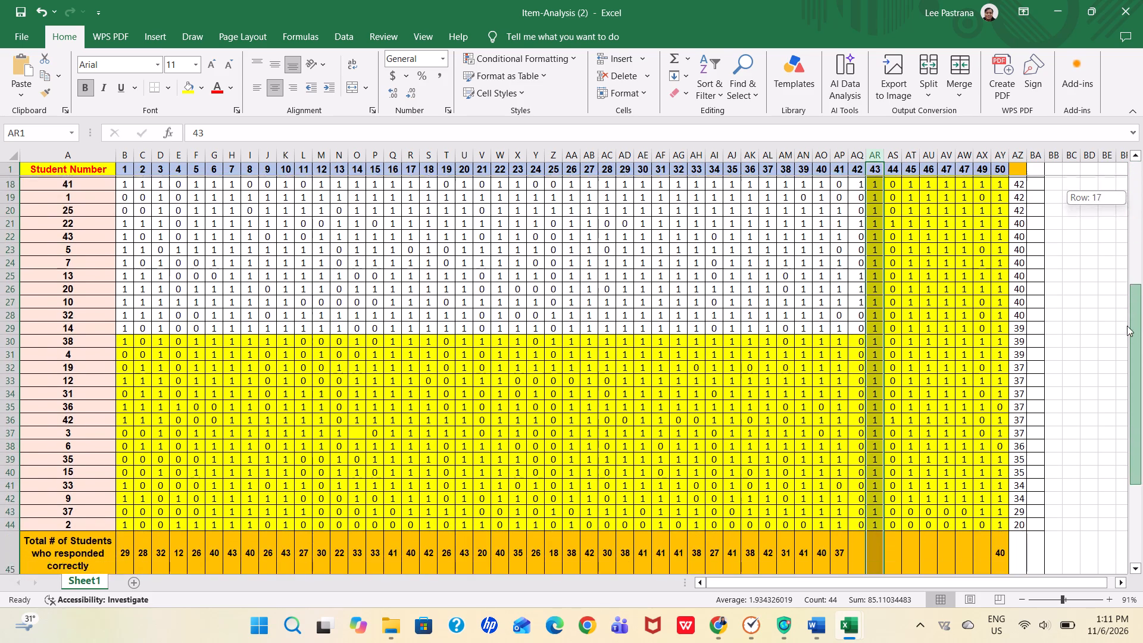
{"action": "left_click_drag", "start_coordinate": [1127, 326], "coordinate": [1125, 342]}
{"action": "left_click", "coordinate": [875, 505]}
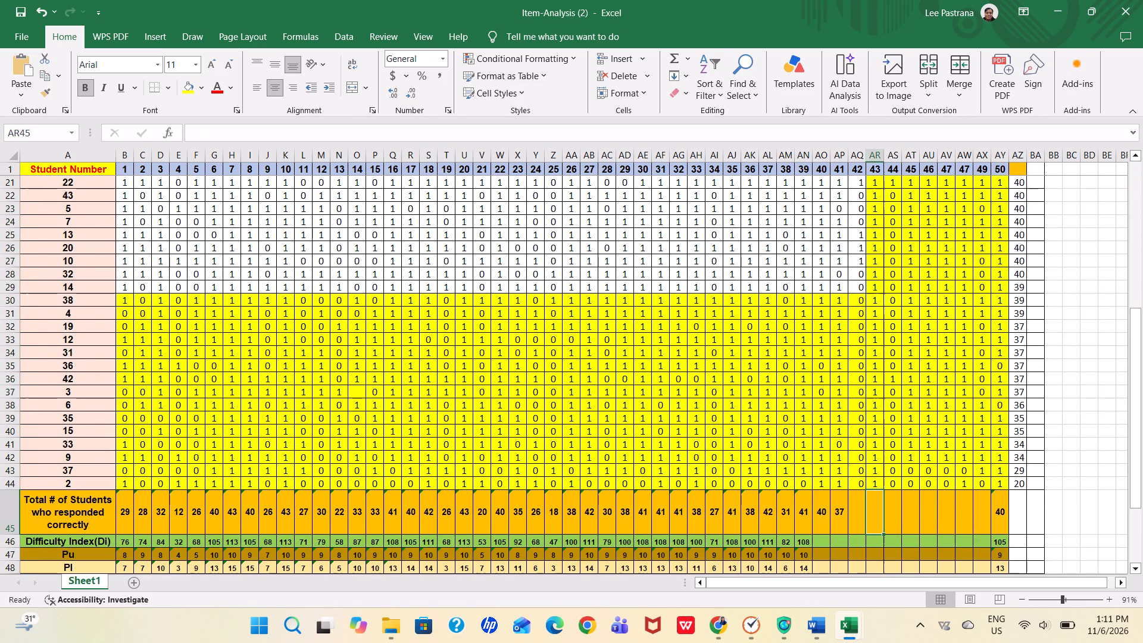
{"action": "type", "text": "42"}
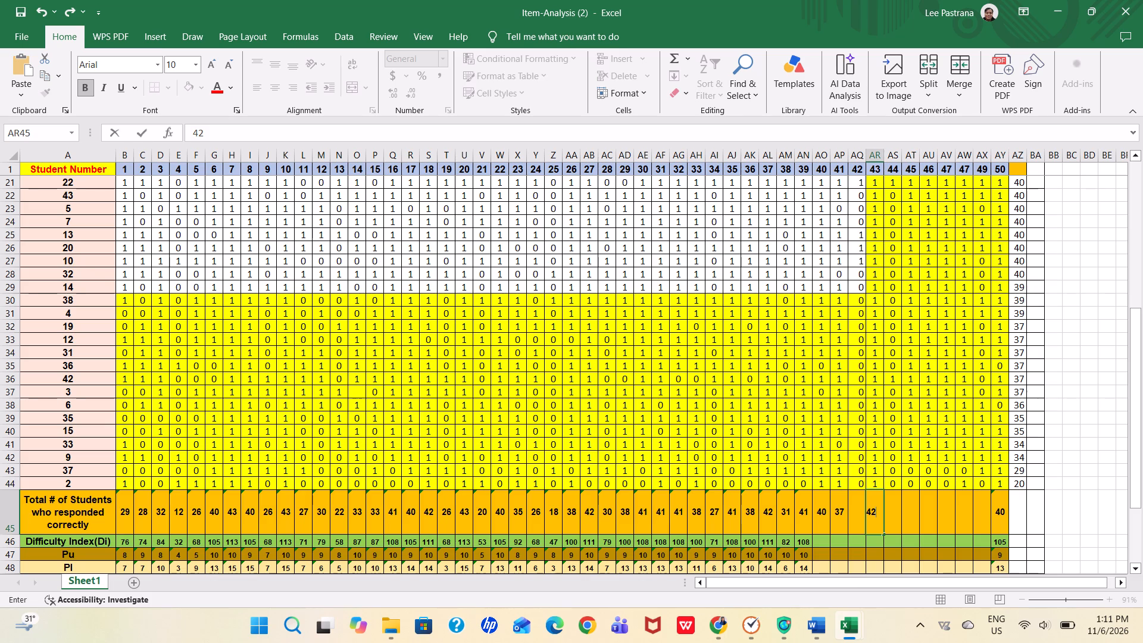
Go through item 44's scores in column AS and enter 9 as its correct-response total in AS45.
{"action": "left_click", "coordinate": [890, 157]}
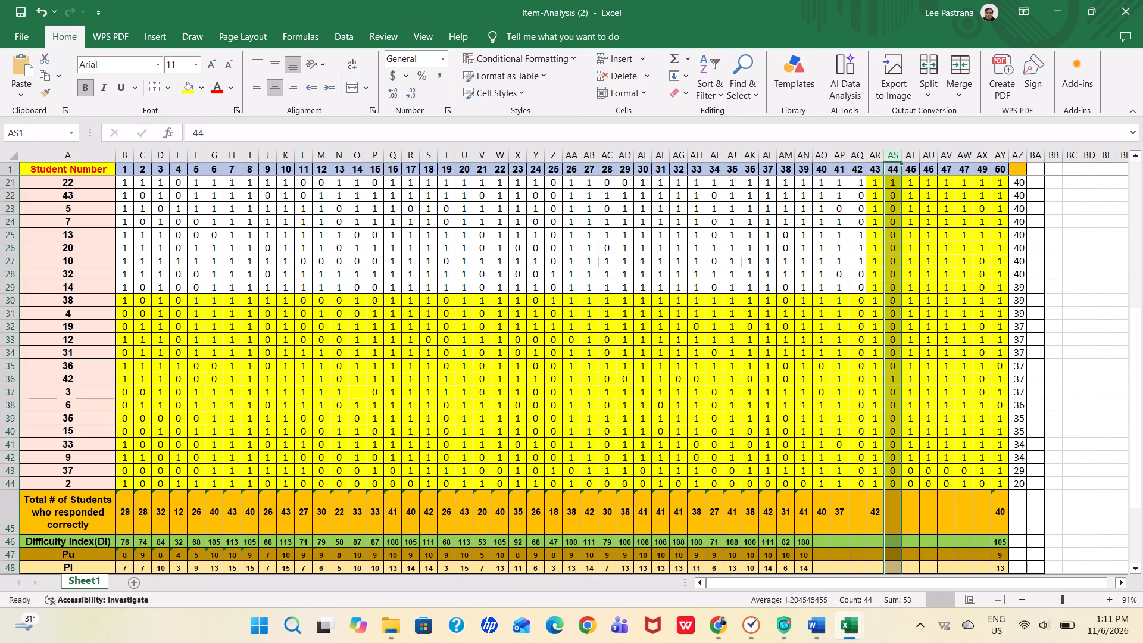
{"action": "left_click_drag", "start_coordinate": [1141, 378], "coordinate": [1142, 342]}
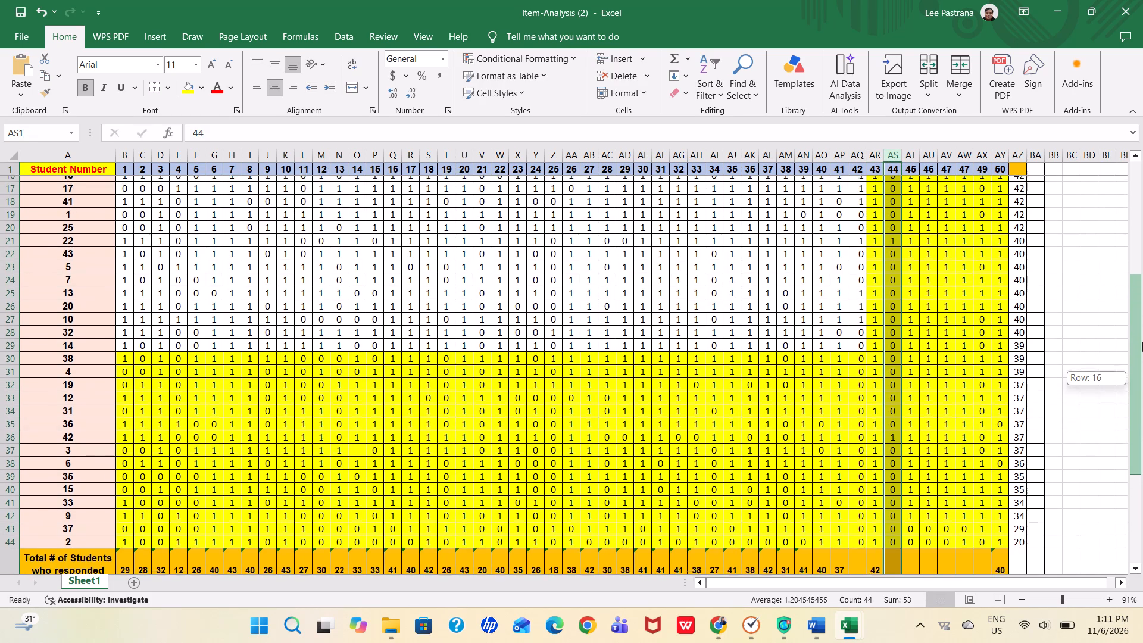
{"action": "left_click_drag", "start_coordinate": [1142, 342], "coordinate": [1142, 283]}
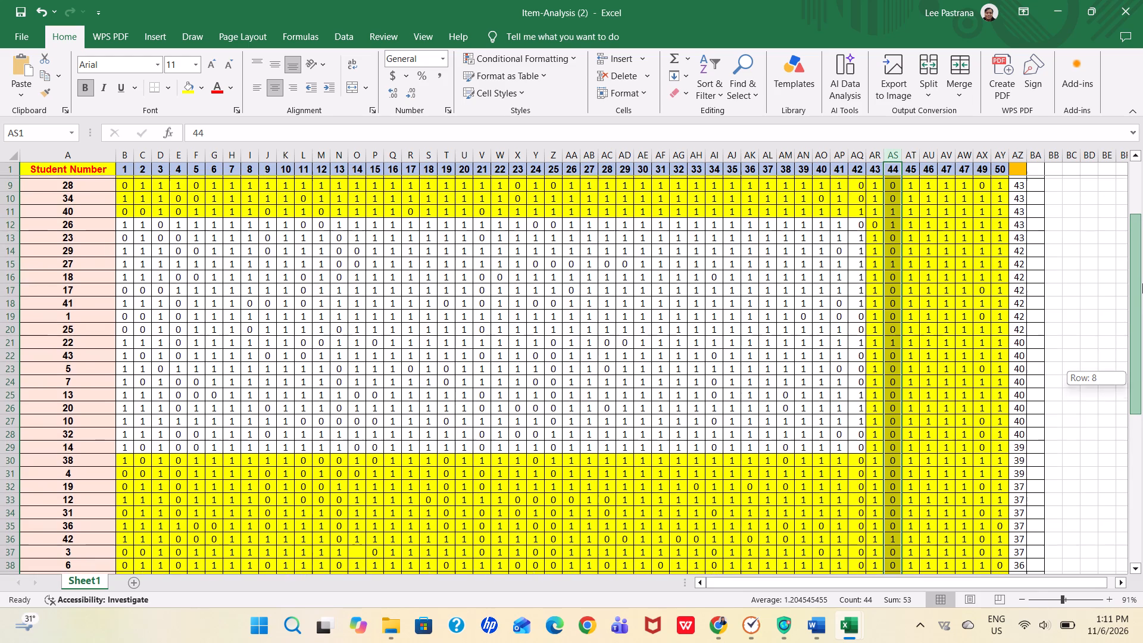
{"action": "left_click_drag", "start_coordinate": [1142, 283], "coordinate": [1142, 247]}
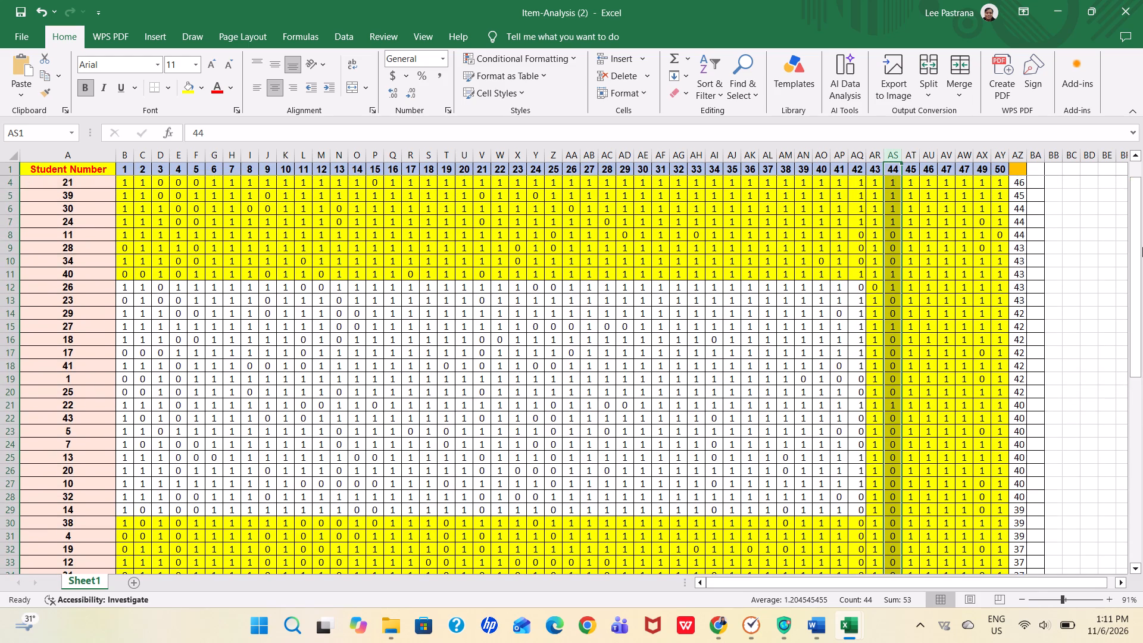
{"action": "left_click_drag", "start_coordinate": [1142, 247], "coordinate": [1142, 222]}
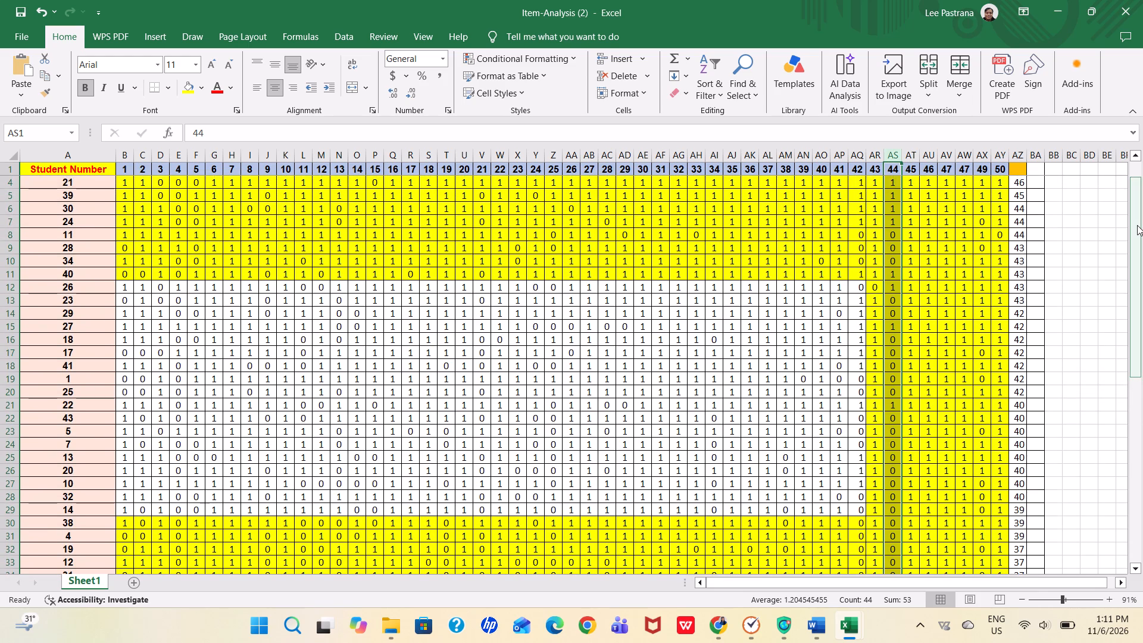
{"action": "left_click_drag", "start_coordinate": [1137, 225], "coordinate": [1139, 178]}
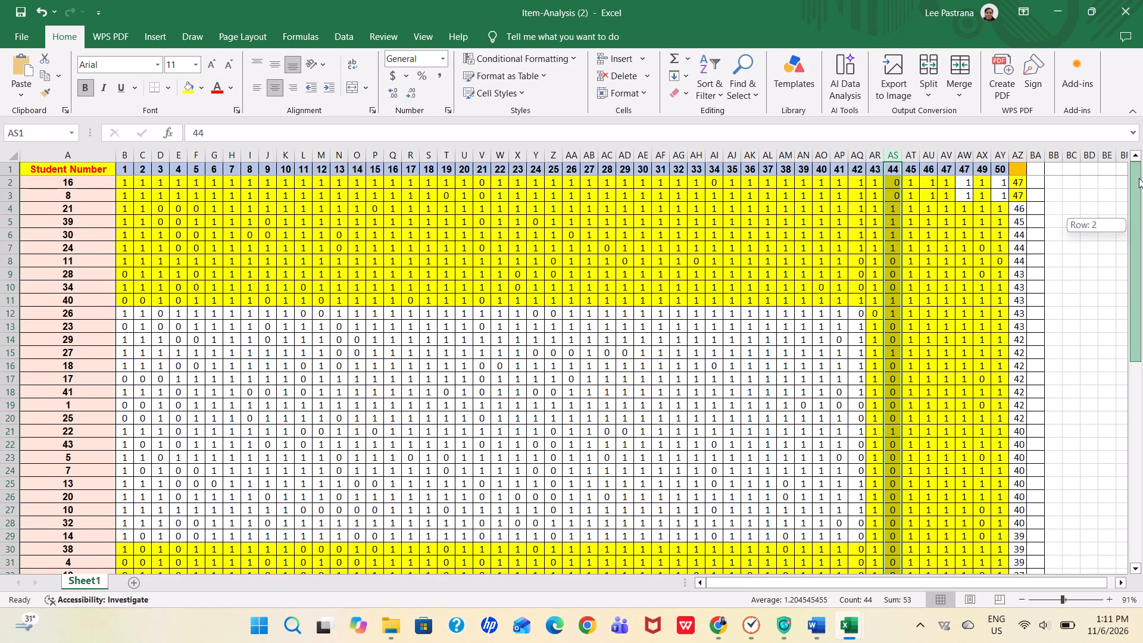
{"action": "left_click_drag", "start_coordinate": [1139, 178], "coordinate": [1139, 177]}
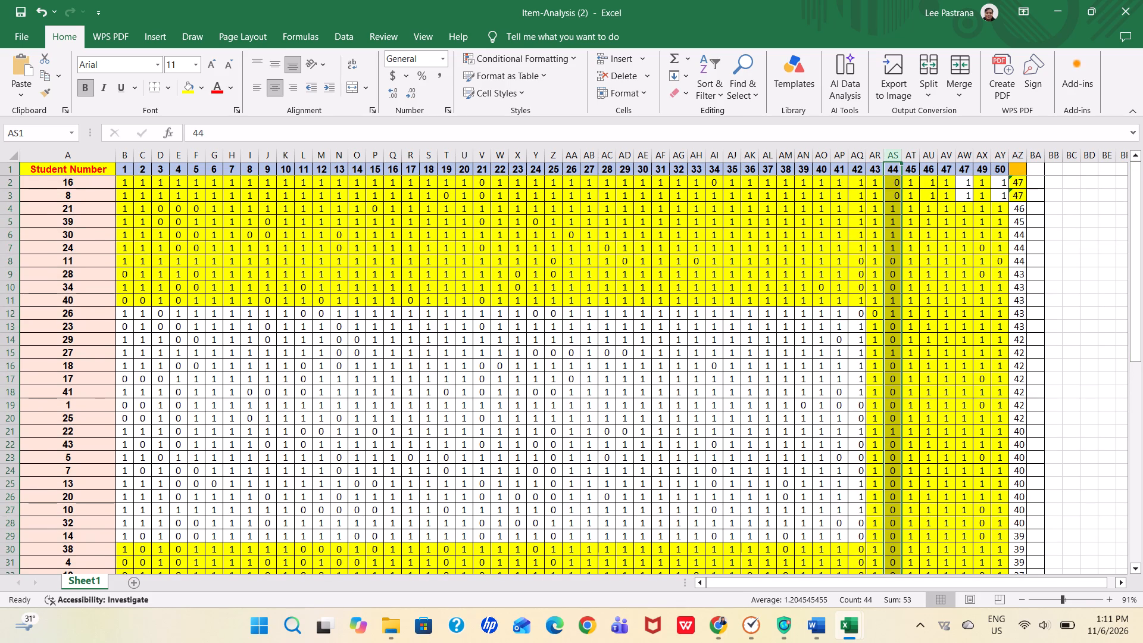
{"action": "left_click_drag", "start_coordinate": [1141, 266], "coordinate": [1125, 364]}
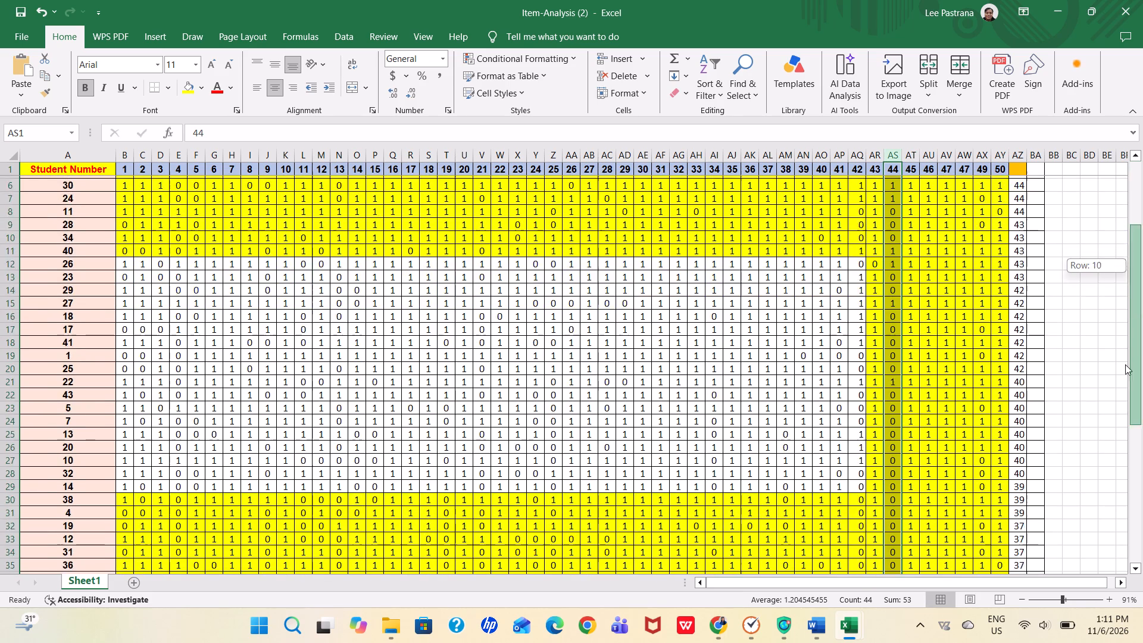
{"action": "left_click_drag", "start_coordinate": [1125, 364], "coordinate": [1122, 420]}
{"action": "left_click", "coordinate": [893, 501]}
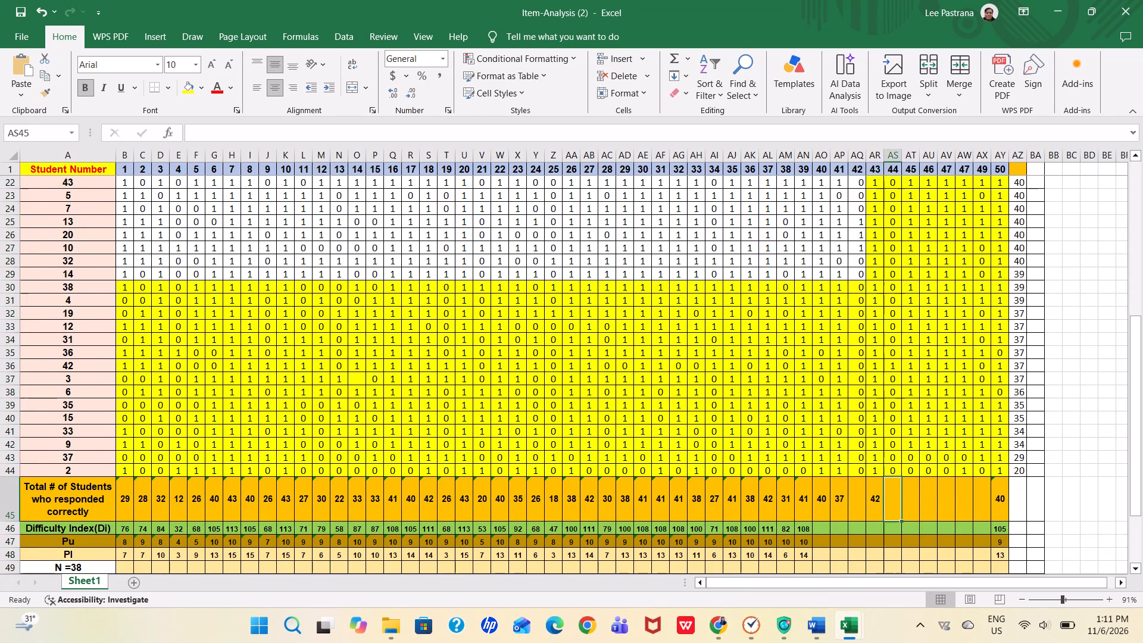
{"action": "key", "text": "9"}
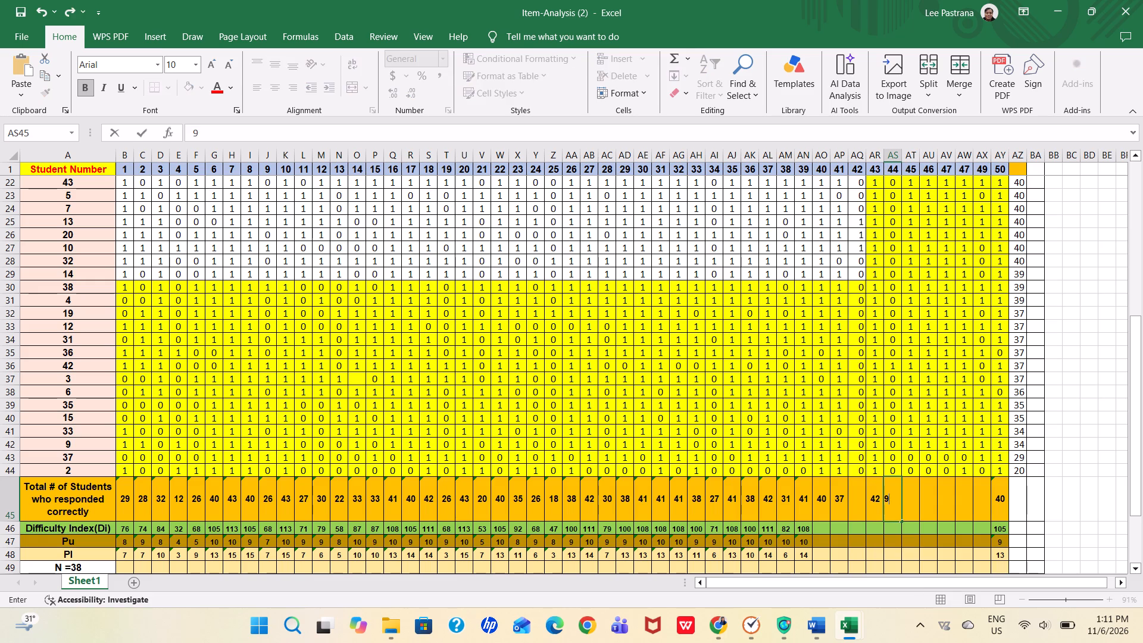
{"action": "left_click_drag", "start_coordinate": [1142, 453], "coordinate": [1142, 438]}
Go through item 45's scores in column AT and enter 41 as its correct-response total in AT45.
{"action": "left_click_drag", "start_coordinate": [1142, 438], "coordinate": [1142, 436]}
{"action": "left_click", "coordinate": [942, 498]}
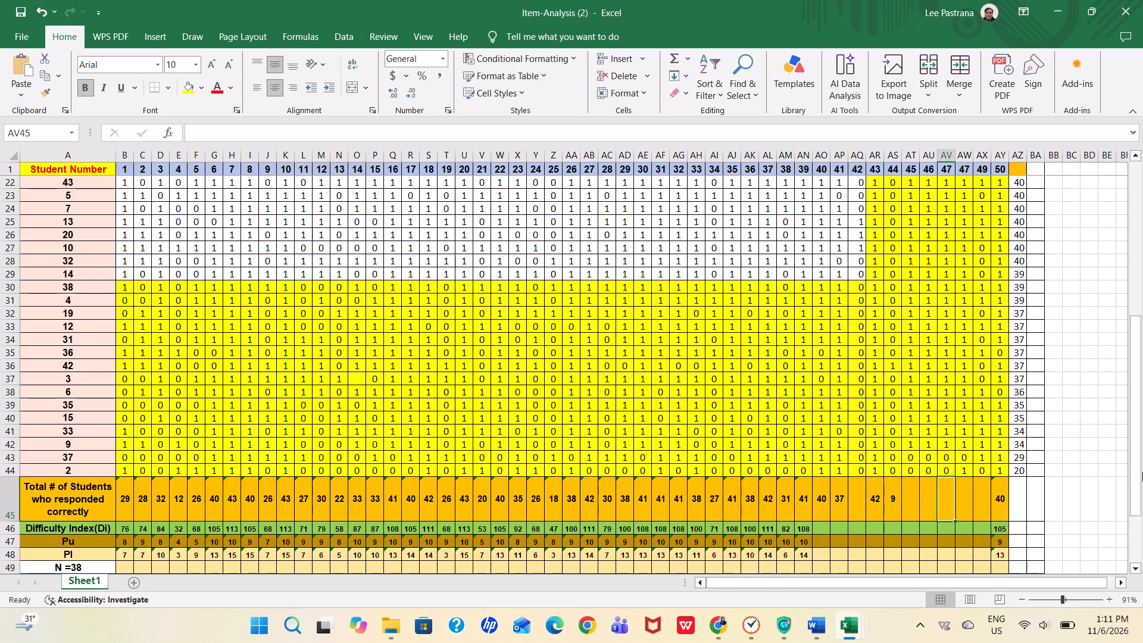
{"action": "left_click_drag", "start_coordinate": [1136, 470], "coordinate": [1142, 306]}
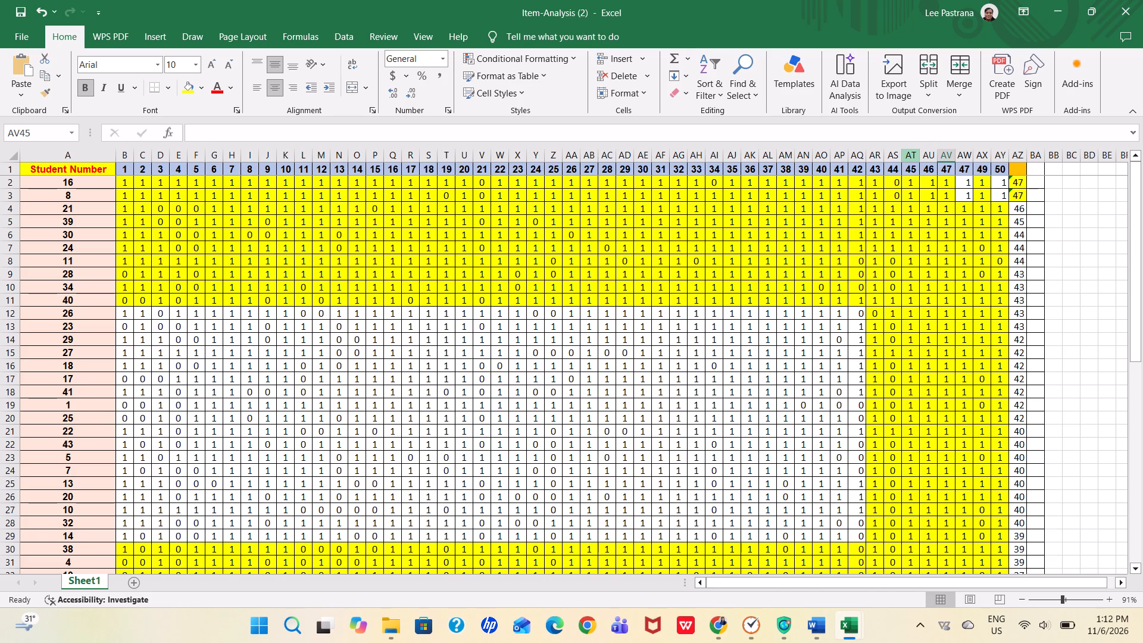
{"action": "left_click", "coordinate": [910, 157]}
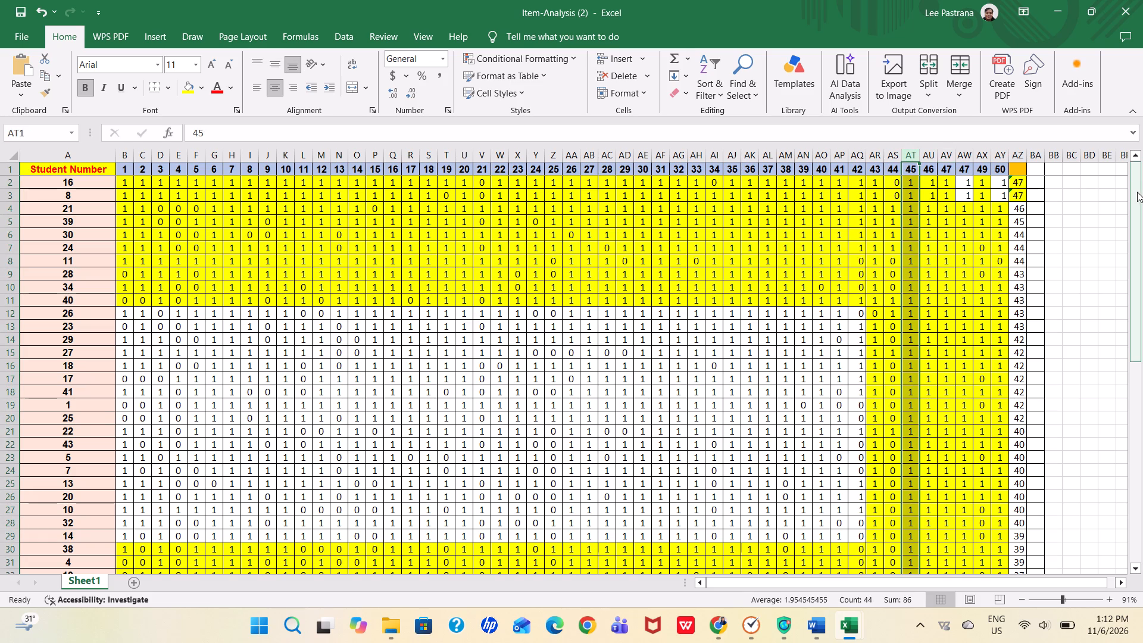
{"action": "left_click_drag", "start_coordinate": [1139, 193], "coordinate": [1137, 263]}
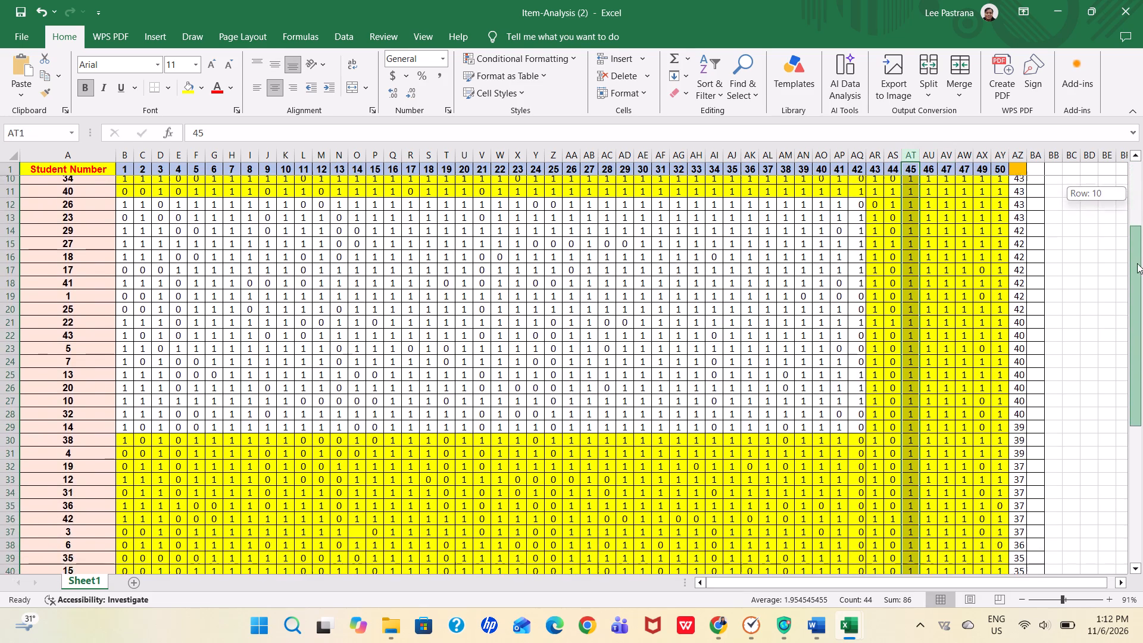
{"action": "left_click_drag", "start_coordinate": [1137, 263], "coordinate": [1118, 345]}
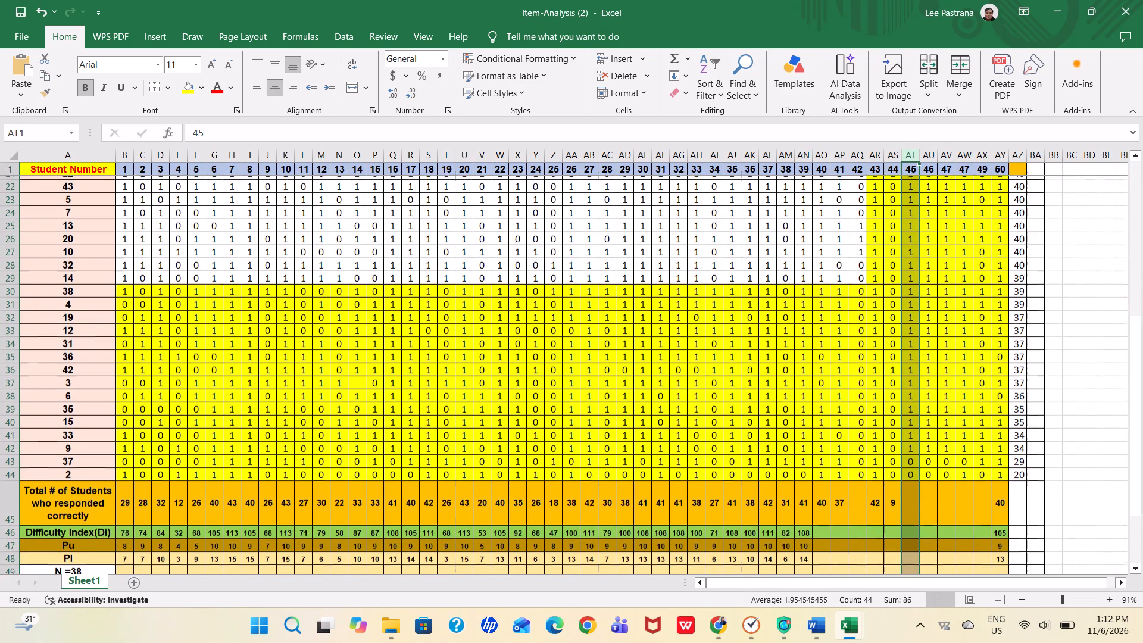
{"action": "left_click", "coordinate": [912, 503]}
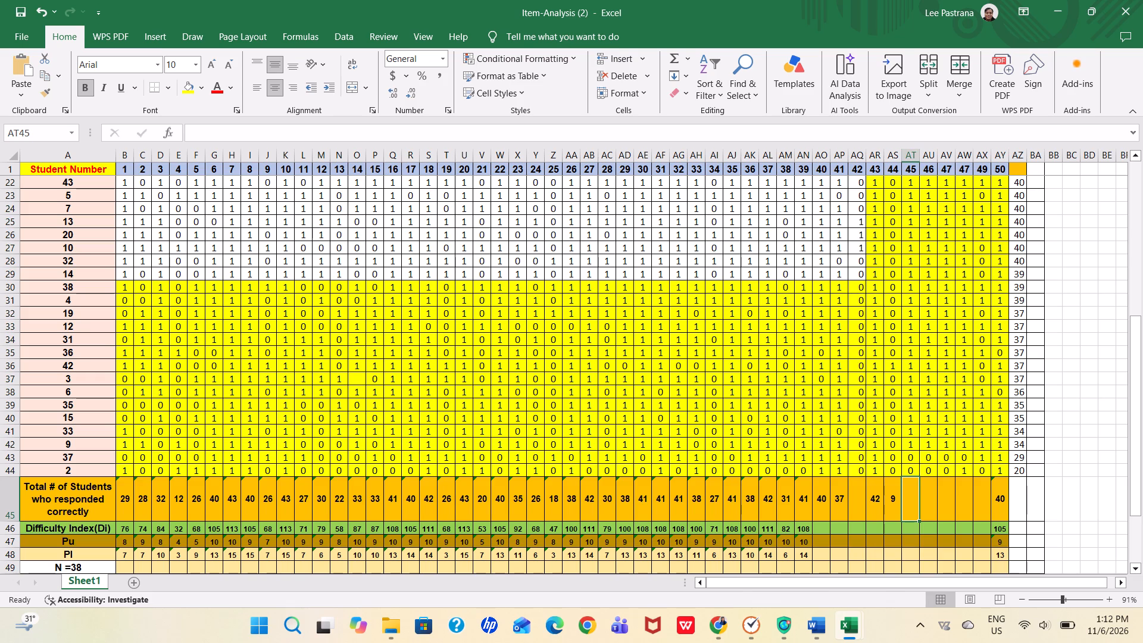
{"action": "type", "text": "41"}
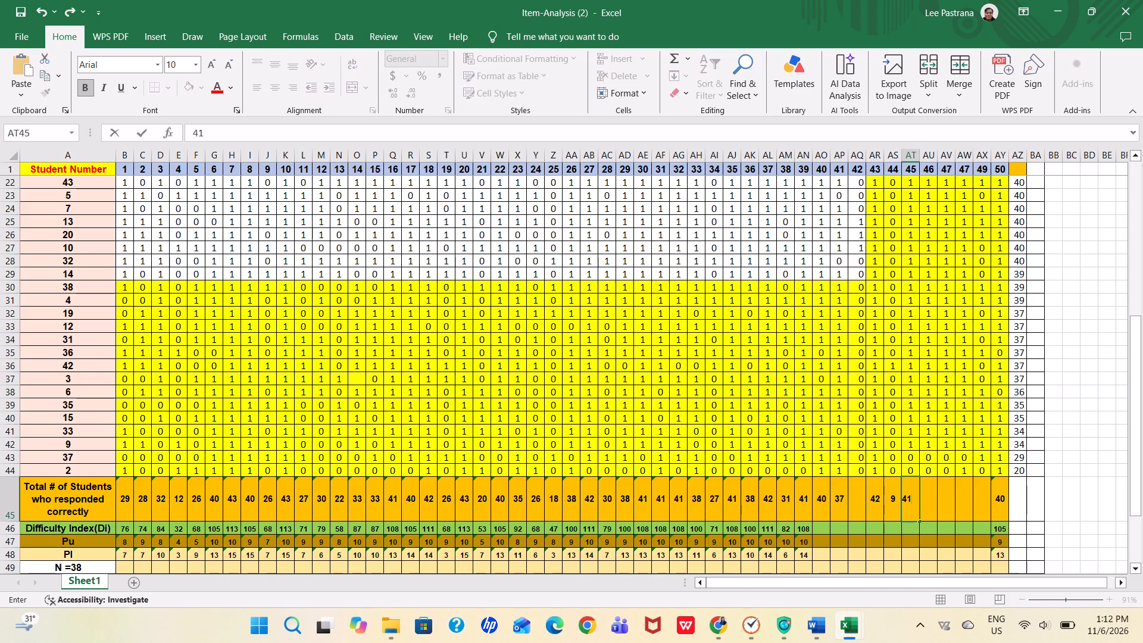
Go through item 46's scores in column AU and enter 41 as its correct-response total in AU45.
{"action": "left_click", "coordinate": [928, 163]}
{"action": "left_click", "coordinate": [929, 155]}
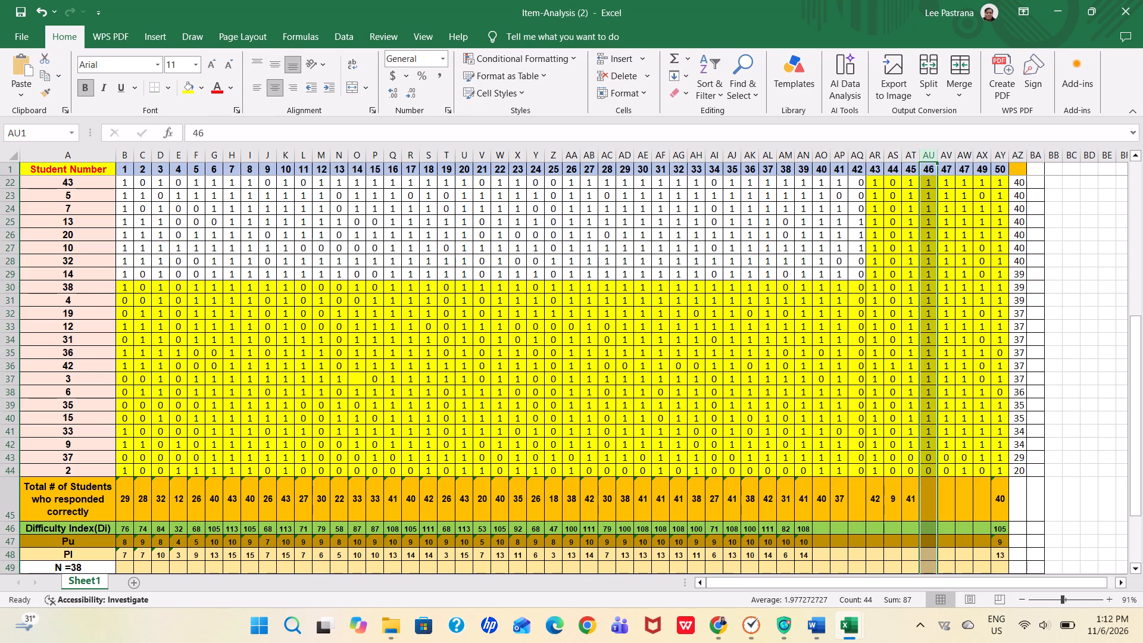
{"action": "left_click_drag", "start_coordinate": [1142, 362], "coordinate": [1142, 152]}
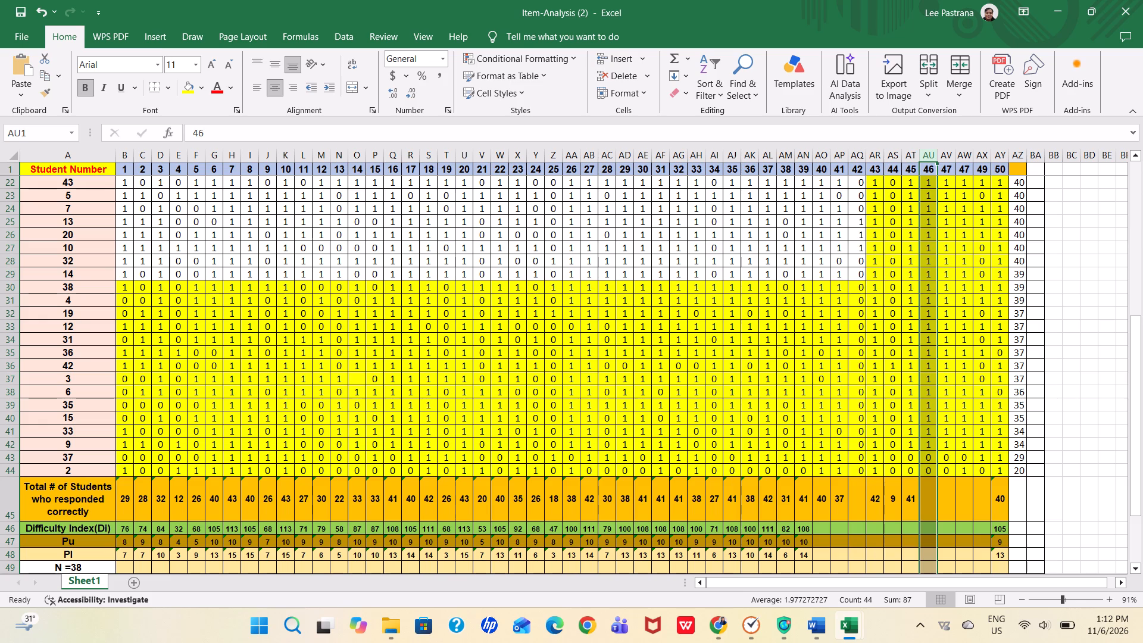
{"action": "left_click_drag", "start_coordinate": [1138, 341], "coordinate": [1142, 145]}
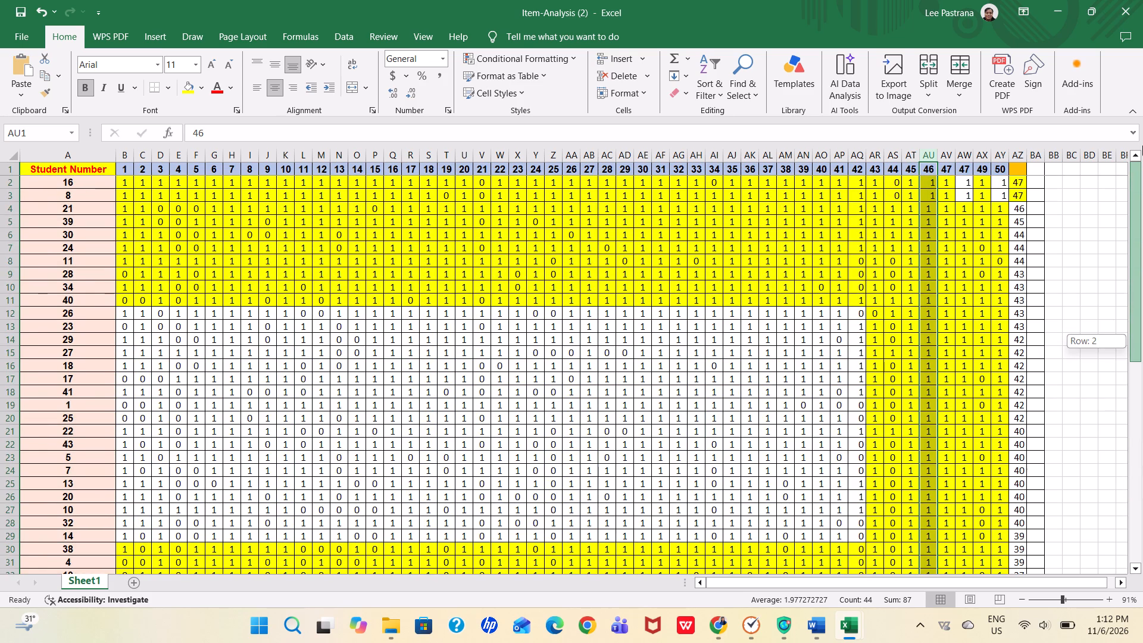
{"action": "left_click_drag", "start_coordinate": [1142, 145], "coordinate": [1142, 203]}
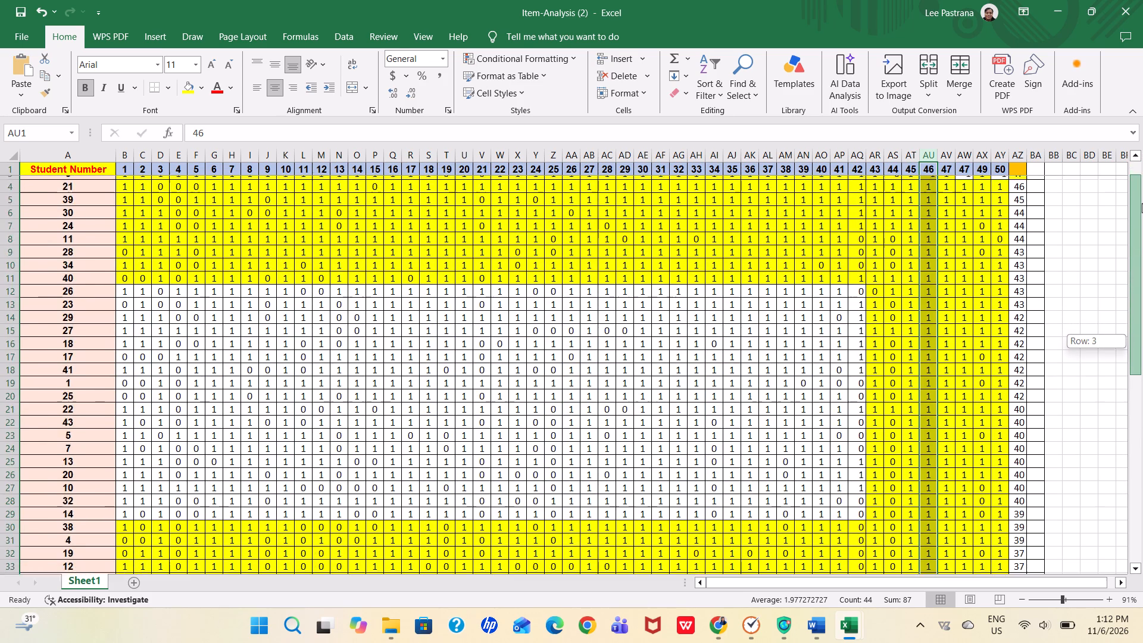
{"action": "left_click_drag", "start_coordinate": [1142, 203], "coordinate": [1122, 321]}
{"action": "left_click", "coordinate": [932, 530]}
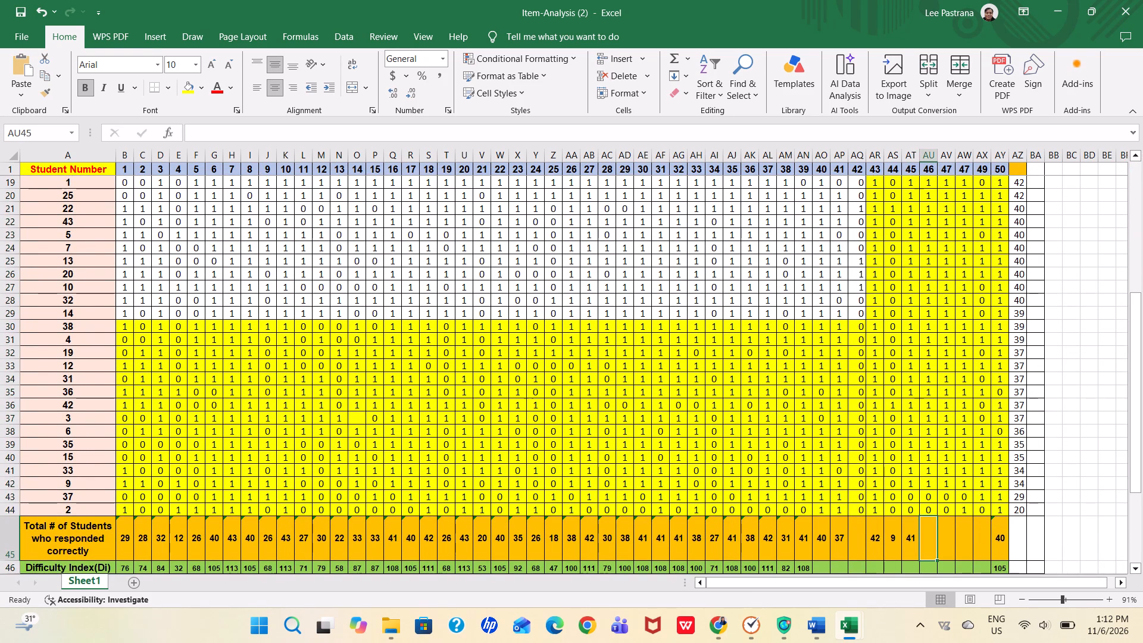
{"action": "type", "text": "41"}
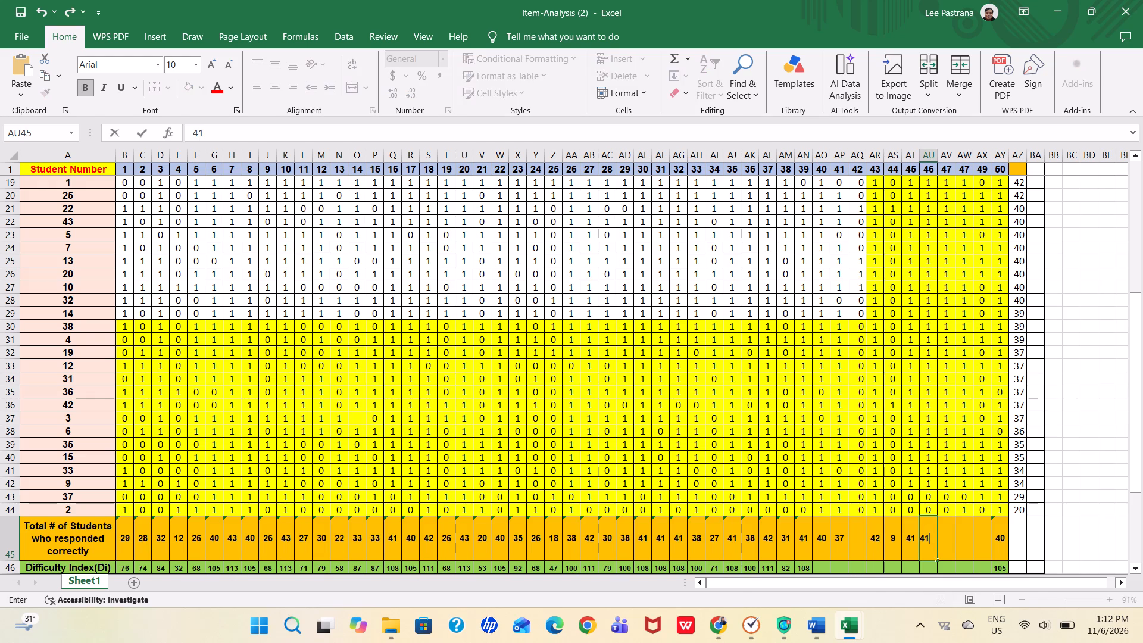
Go through item 47's scores in column AV and enter 41 as its correct-response total in AV45.
{"action": "left_click", "coordinate": [947, 530]}
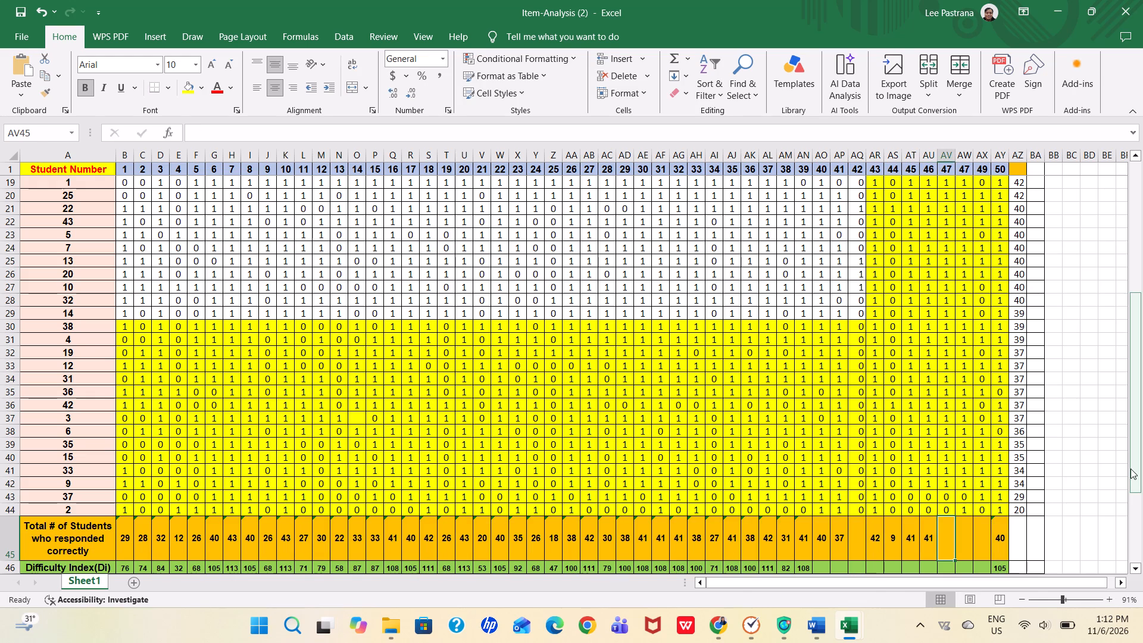
{"action": "left_click_drag", "start_coordinate": [1130, 469], "coordinate": [1131, 361]}
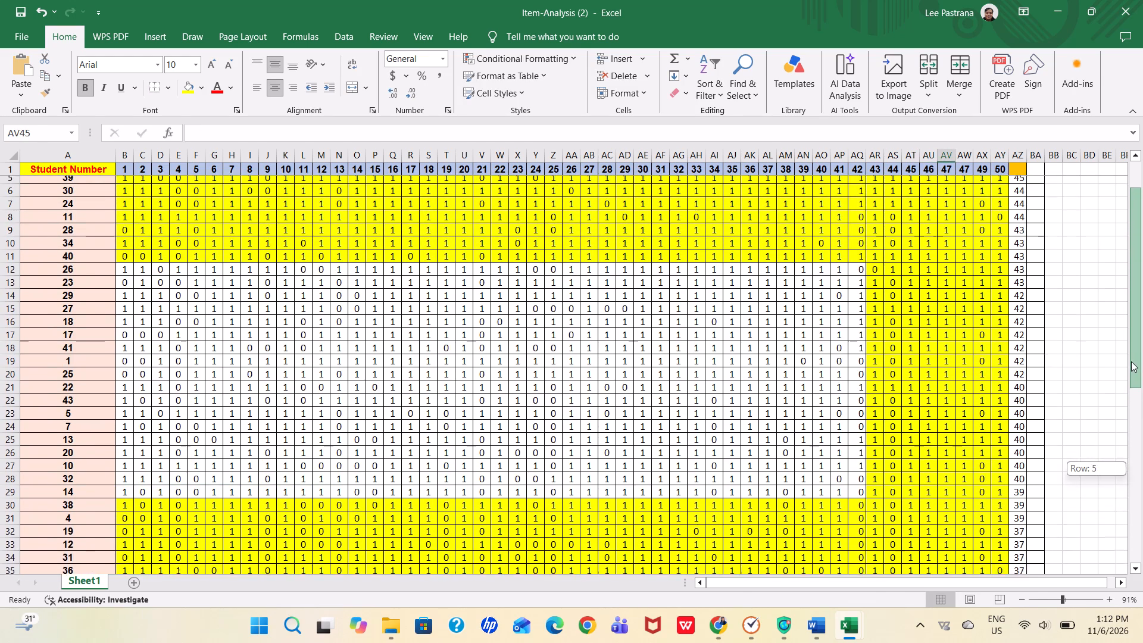
{"action": "left_click_drag", "start_coordinate": [1131, 361], "coordinate": [1129, 486]}
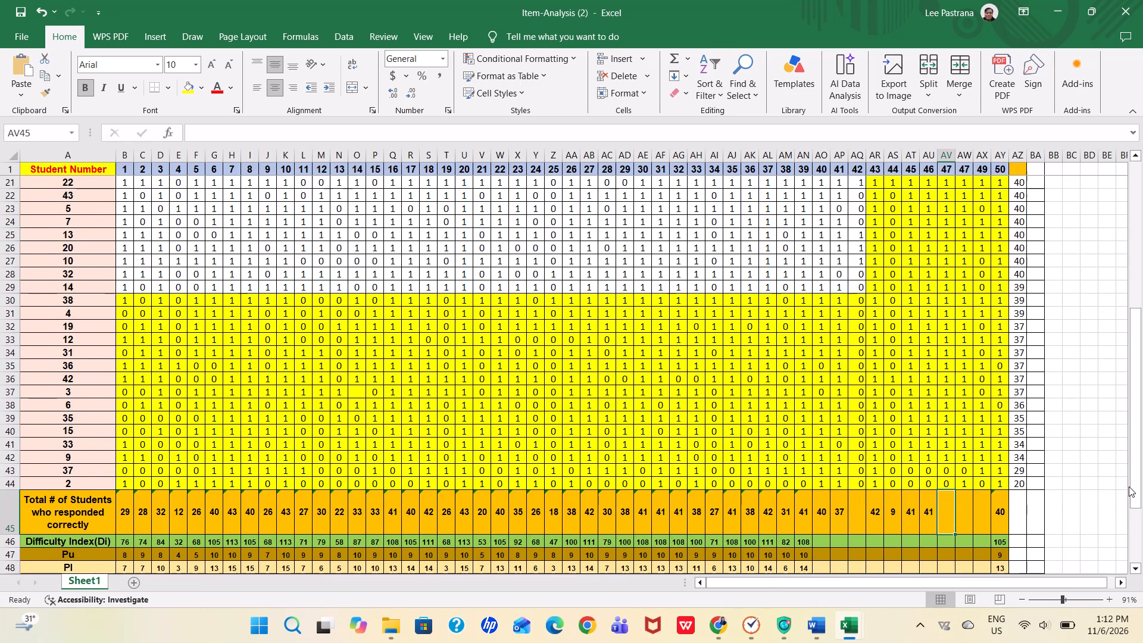
{"action": "key", "text": "4"}
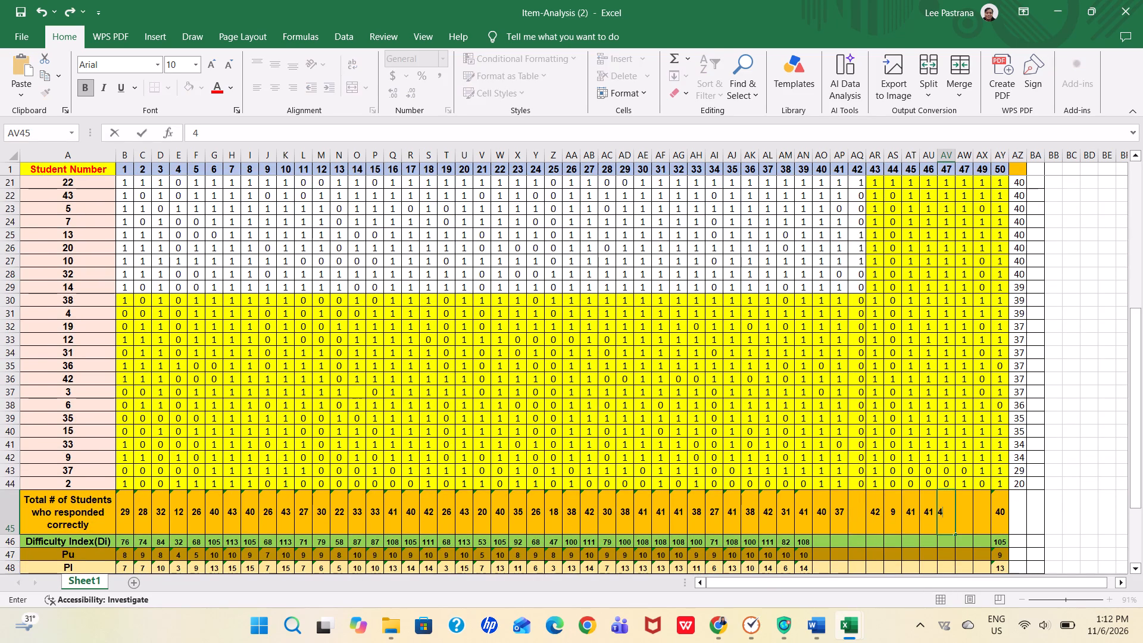
{"action": "key", "text": "1"}
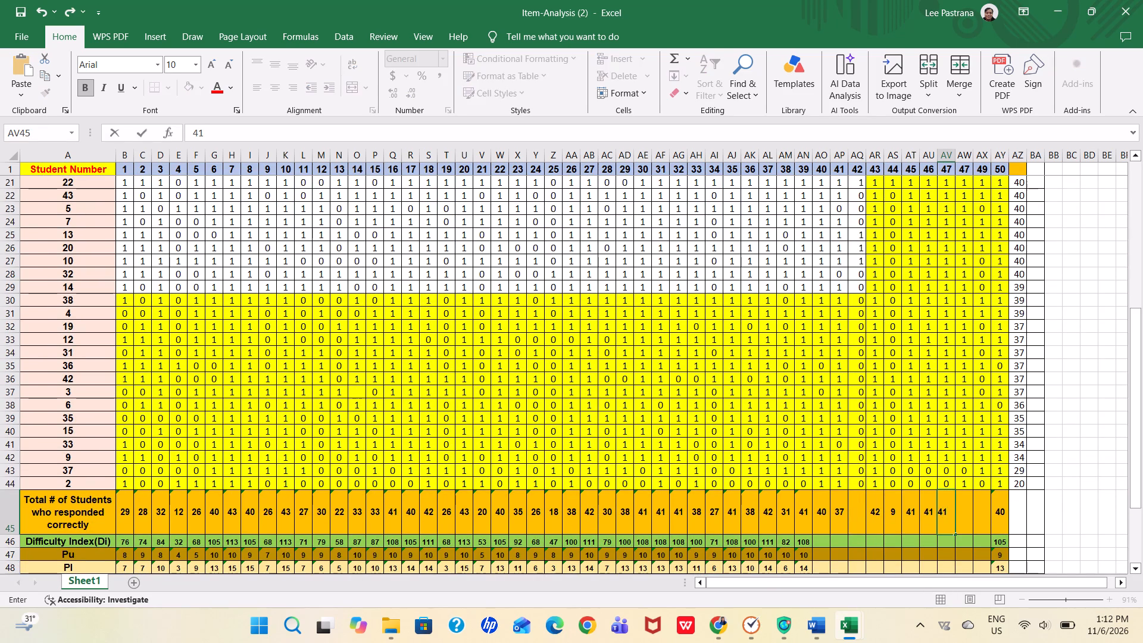
{"action": "left_click", "coordinate": [906, 505]}
Go through the item scores in column AW and enter 42 as the correct-response total in AW45.
{"action": "left_click", "coordinate": [960, 513]}
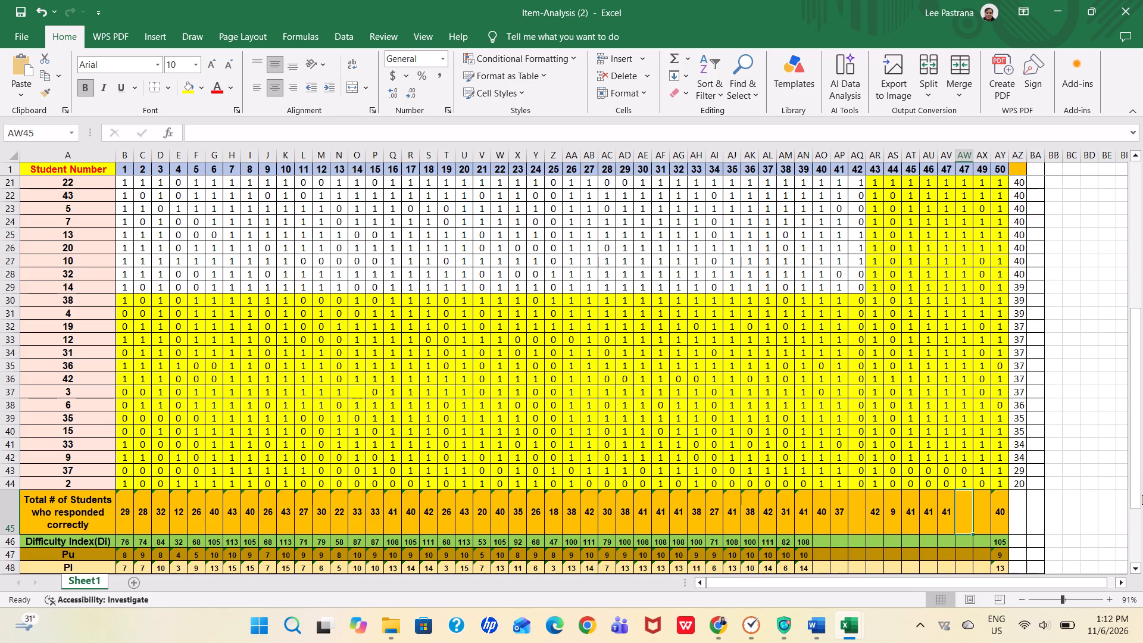
{"action": "left_click_drag", "start_coordinate": [1142, 495], "coordinate": [1142, 466]}
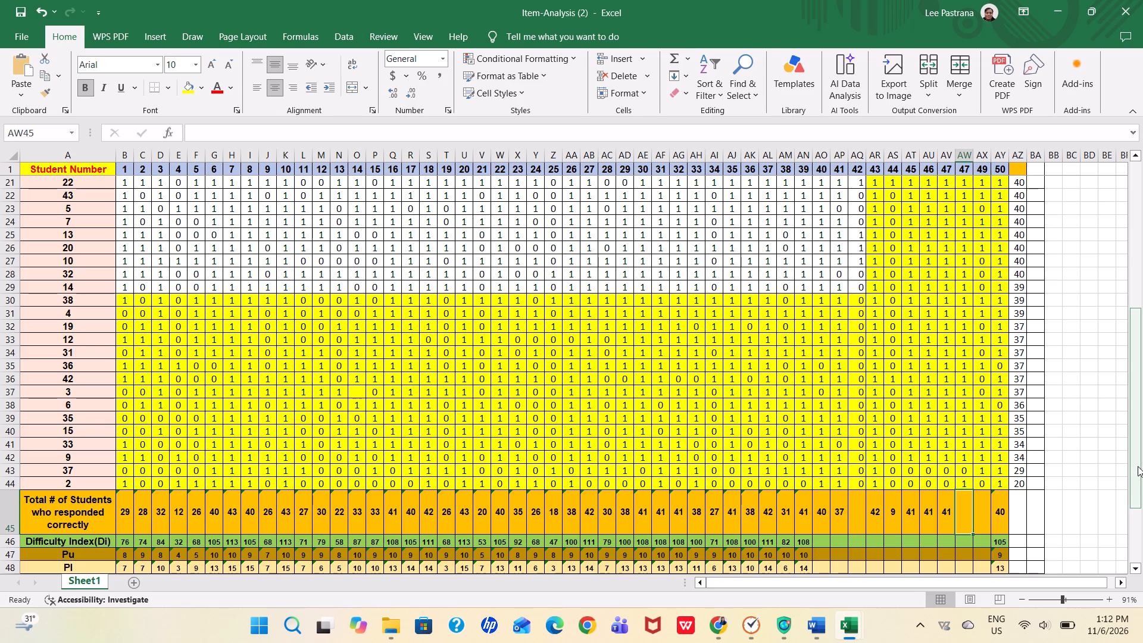
{"action": "left_click_drag", "start_coordinate": [1136, 464], "coordinate": [1136, 456]}
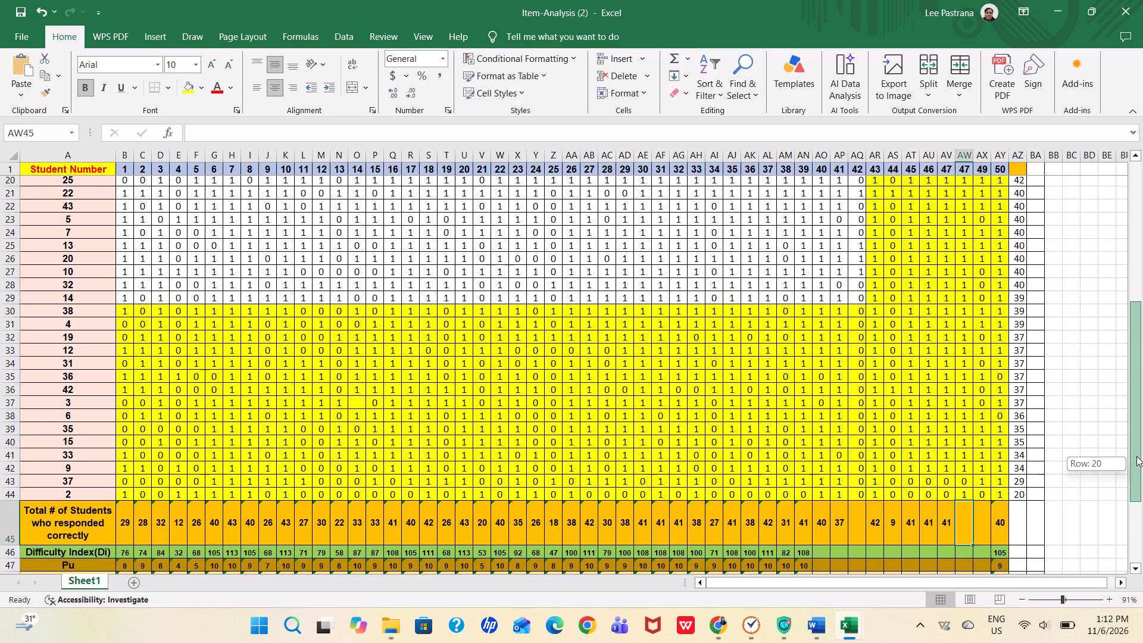
{"action": "left_click_drag", "start_coordinate": [1136, 456], "coordinate": [1135, 373]}
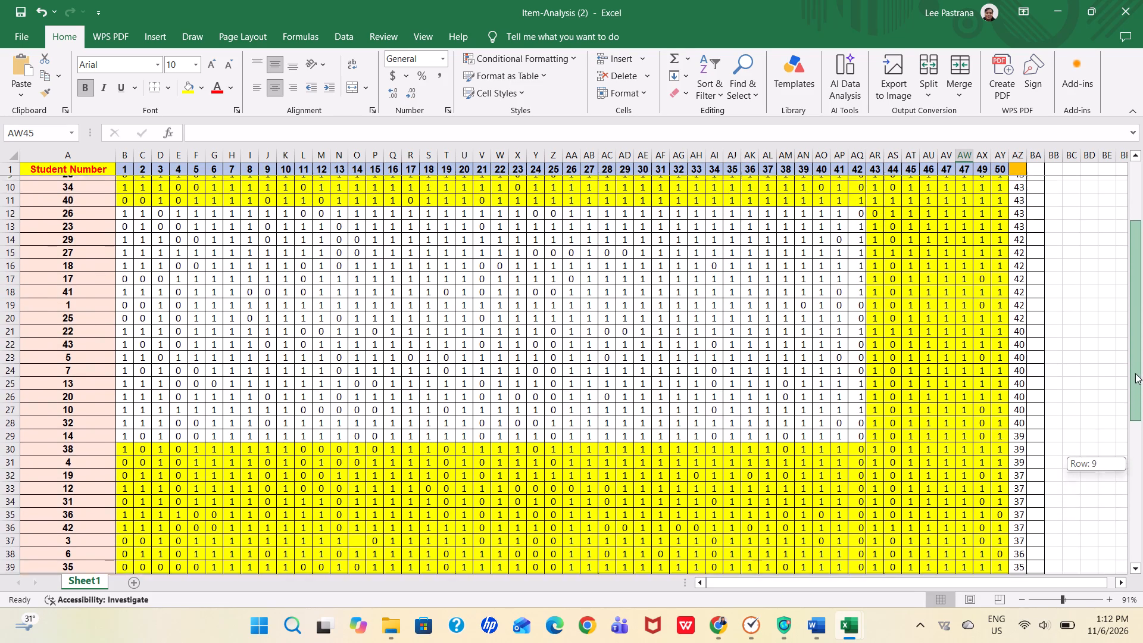
{"action": "left_click_drag", "start_coordinate": [1135, 373], "coordinate": [1134, 242]}
{"action": "left_click_drag", "start_coordinate": [1134, 242], "coordinate": [1129, 415]}
{"action": "left_click", "coordinate": [966, 471]}
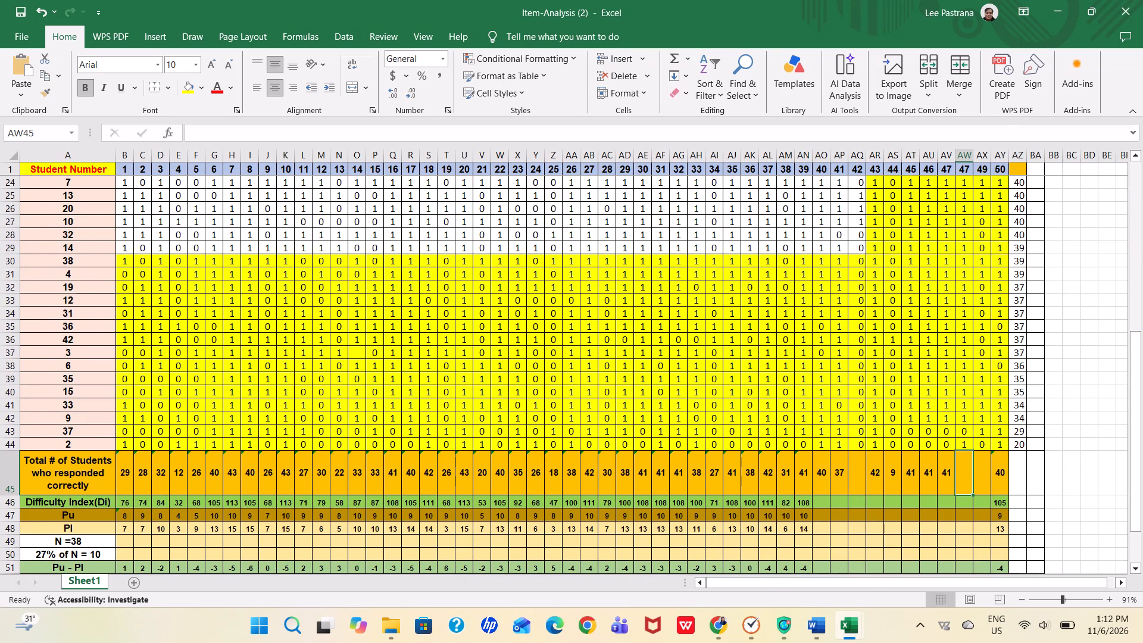
{"action": "type", "text": "42"}
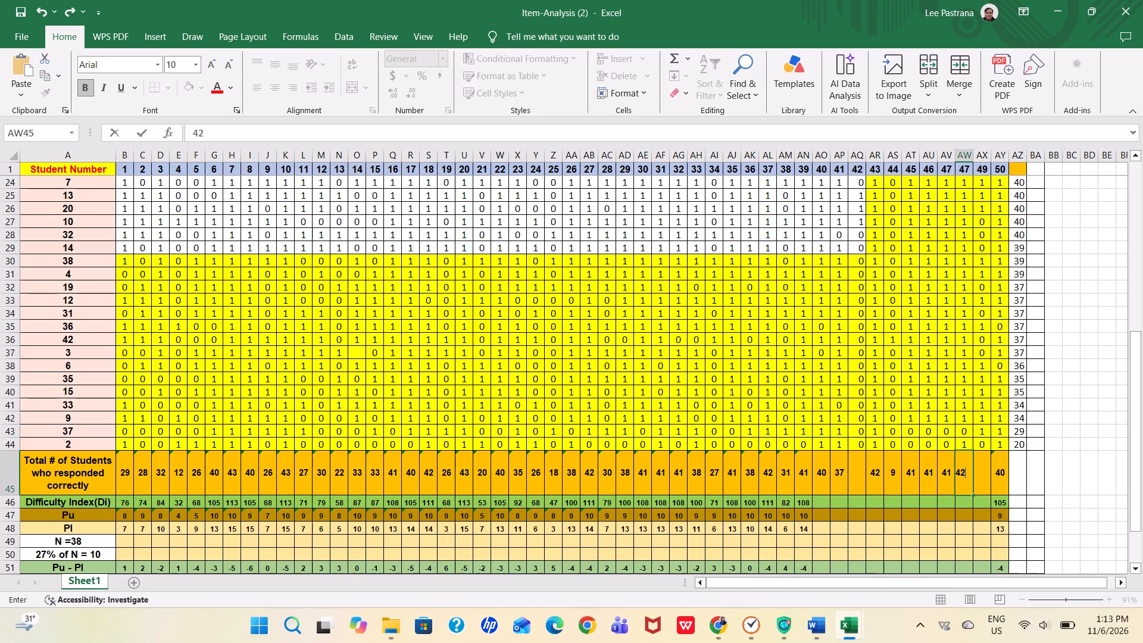
Correct the duplicated item number in header cell AW1 to 48.
{"action": "left_click", "coordinate": [967, 166]}
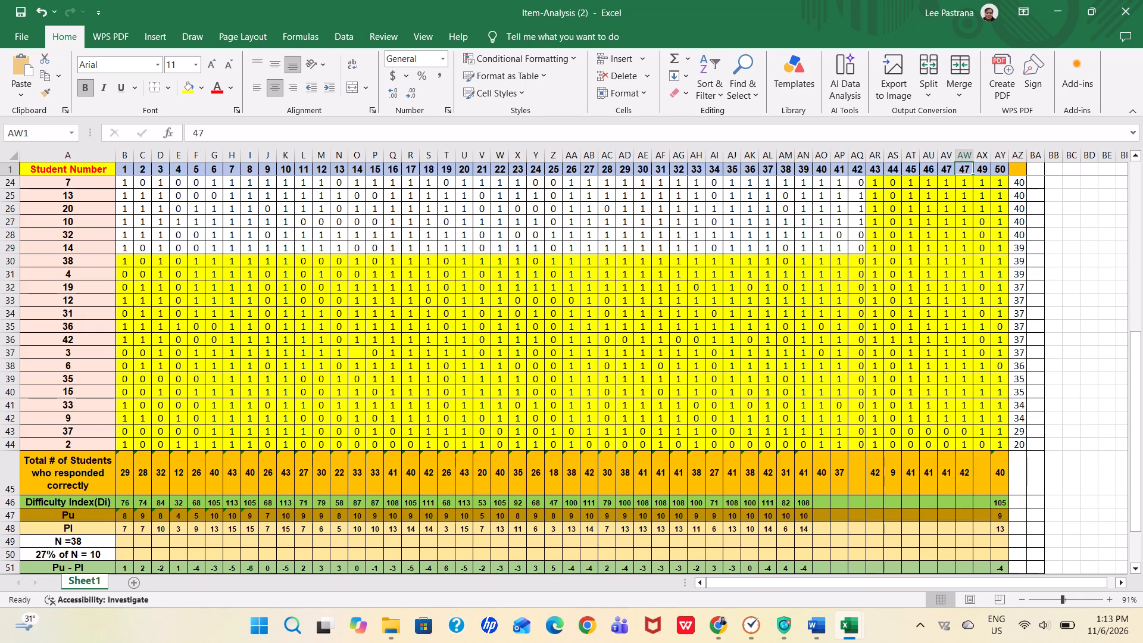
{"action": "left_click", "coordinate": [967, 167]}
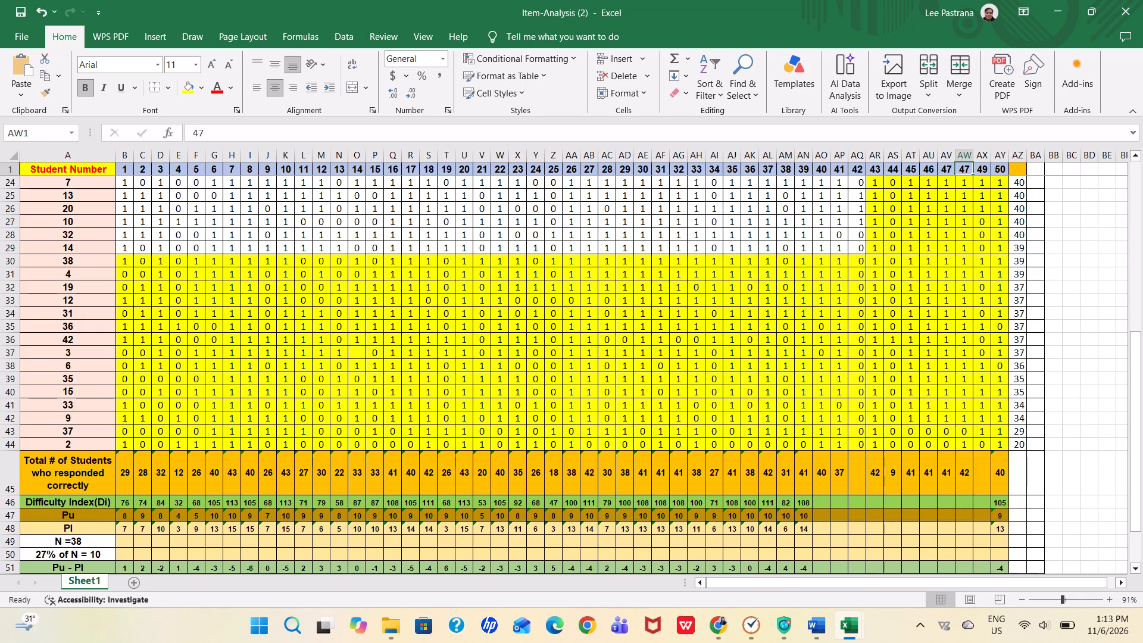
{"action": "type", "text": "48"}
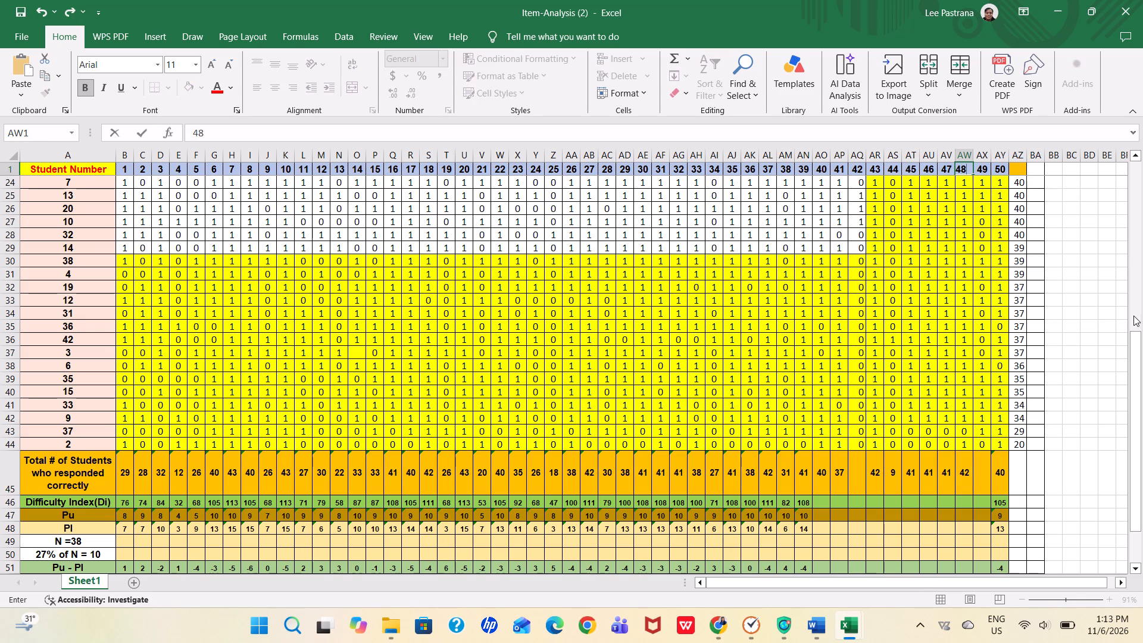
Go through item 49's scores in column AX and enter 30 as its correct-response total in AX45.
{"action": "left_click", "coordinate": [982, 163]}
{"action": "left_click", "coordinate": [982, 158]}
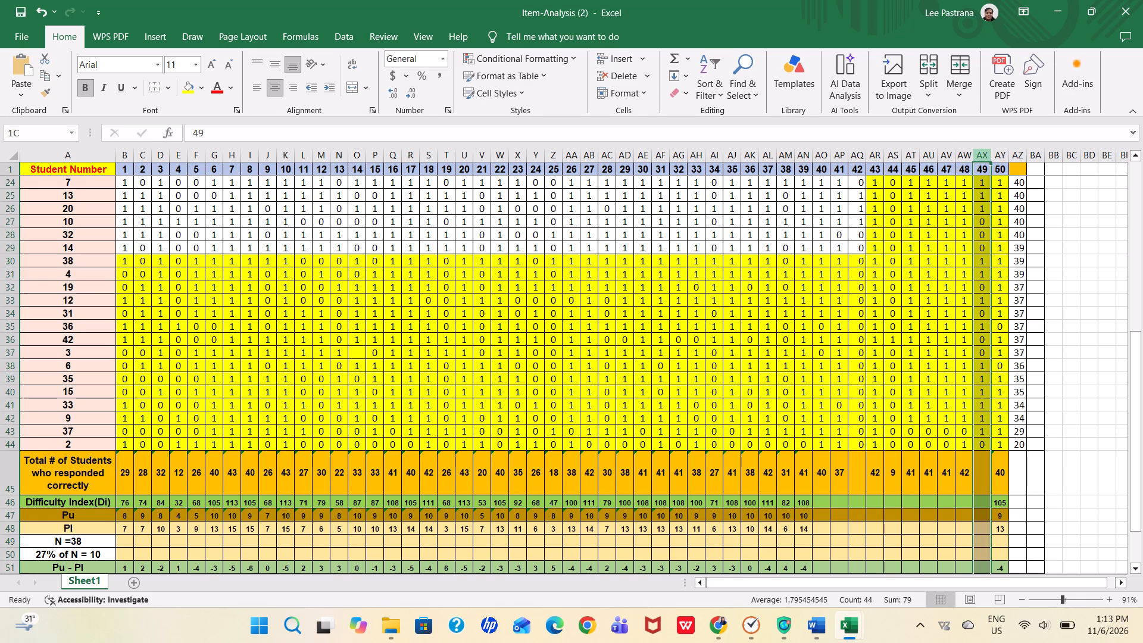
{"action": "left_click", "coordinate": [1134, 364]}
{"action": "left_click_drag", "start_coordinate": [1135, 379], "coordinate": [1142, 361]}
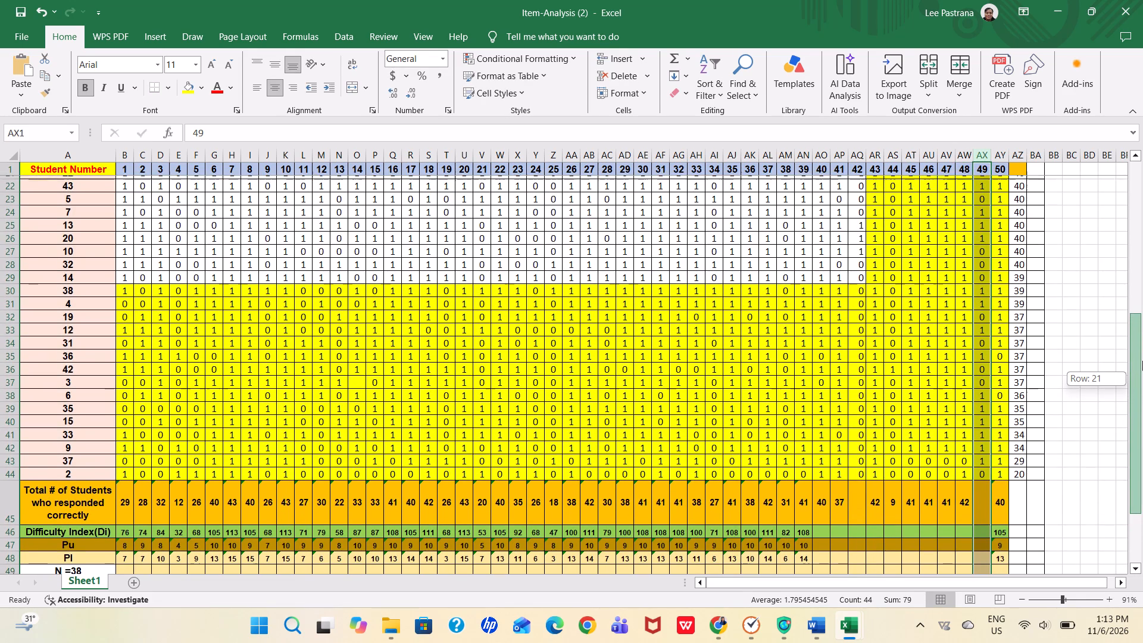
{"action": "left_click_drag", "start_coordinate": [1142, 361], "coordinate": [1142, 359]}
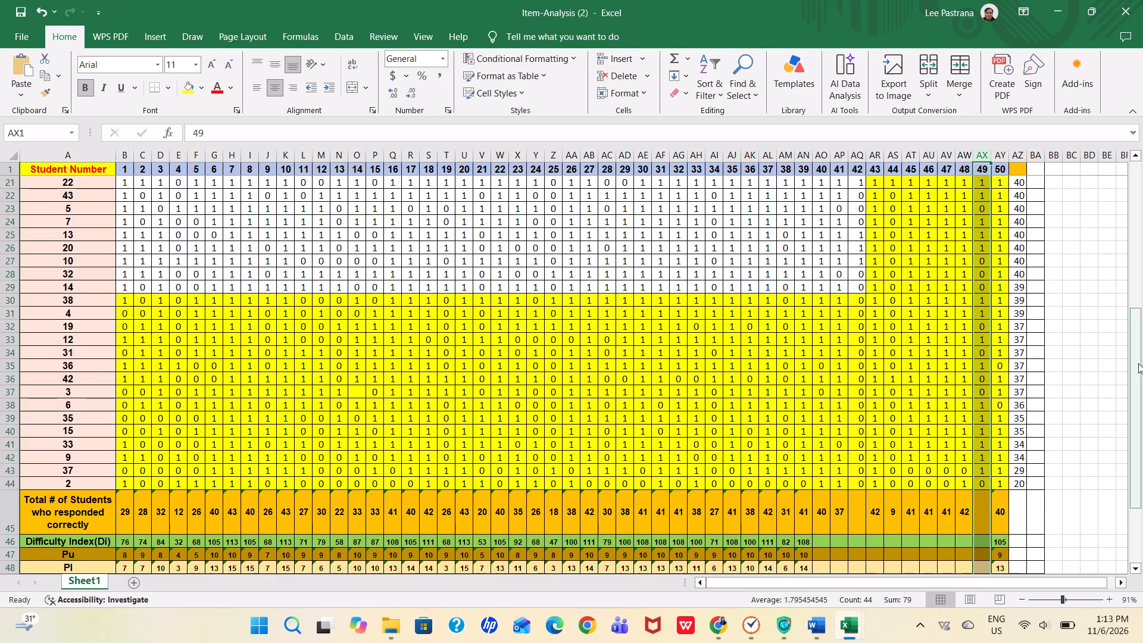
{"action": "left_click_drag", "start_coordinate": [1141, 363], "coordinate": [1142, 334]}
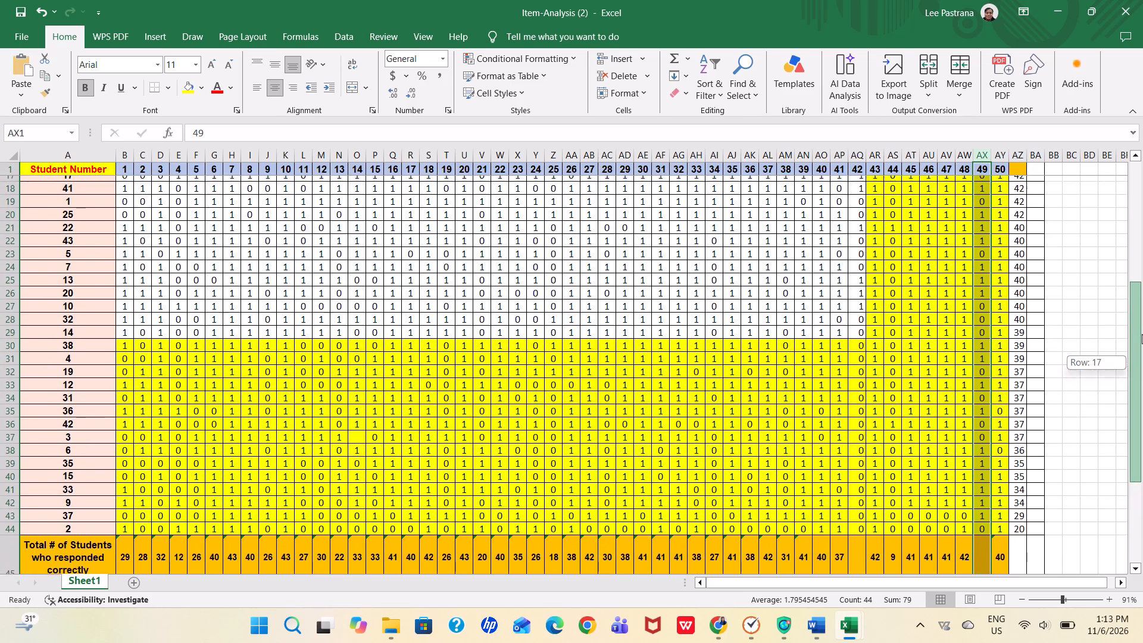
{"action": "left_click_drag", "start_coordinate": [1142, 334], "coordinate": [1142, 284]}
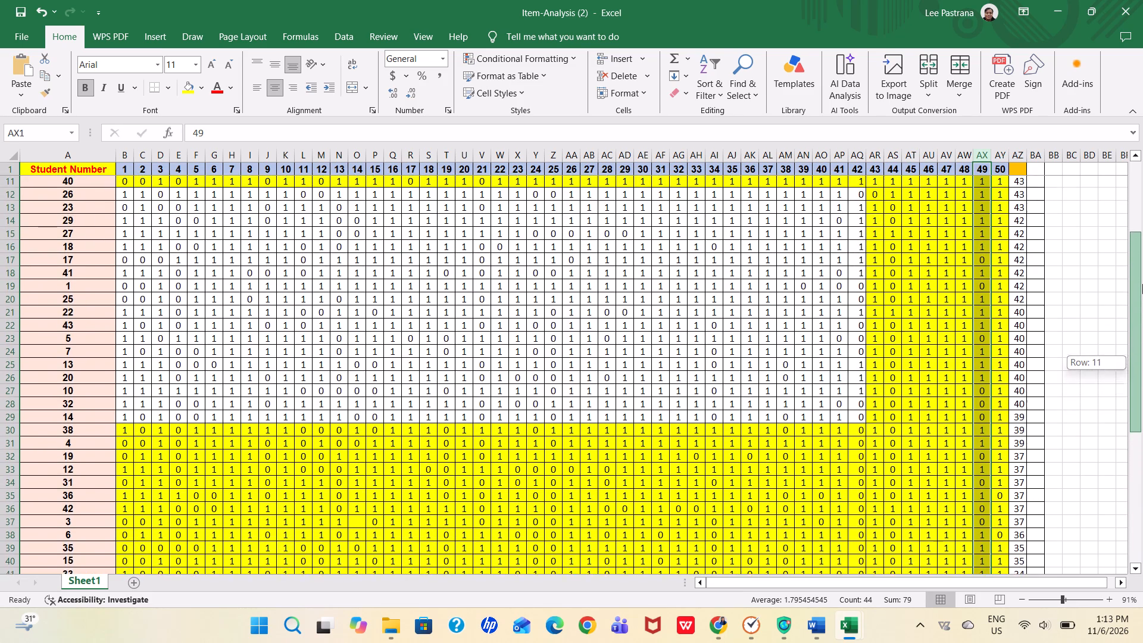
{"action": "left_click_drag", "start_coordinate": [1142, 284], "coordinate": [1138, 208]}
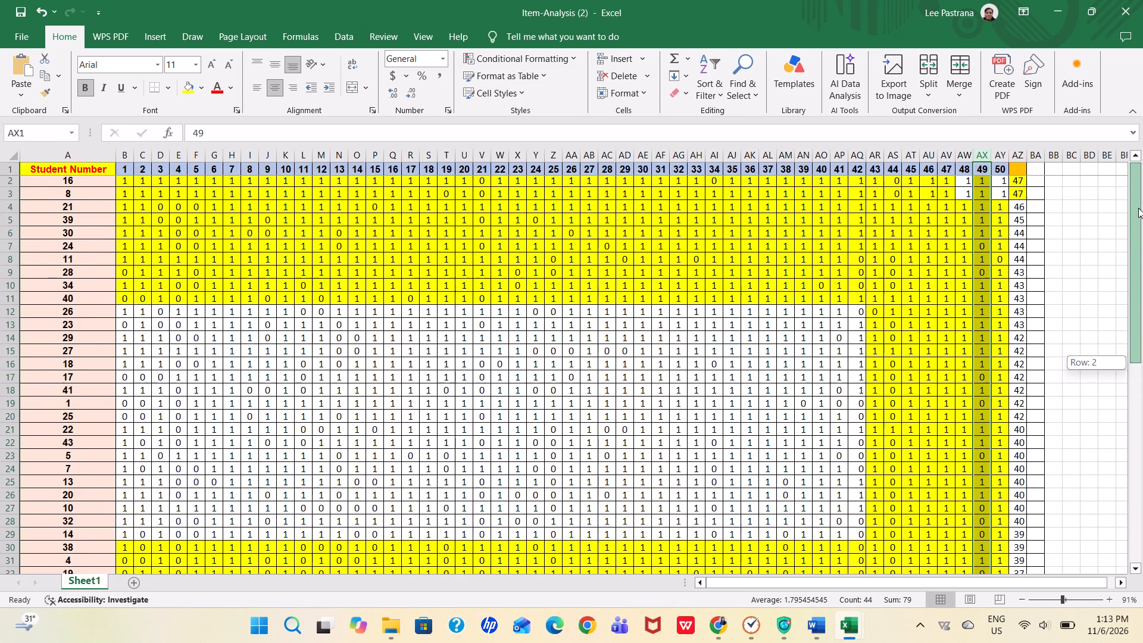
{"action": "left_click_drag", "start_coordinate": [1138, 208], "coordinate": [1138, 146]}
{"action": "left_click_drag", "start_coordinate": [1136, 177], "coordinate": [1130, 167]}
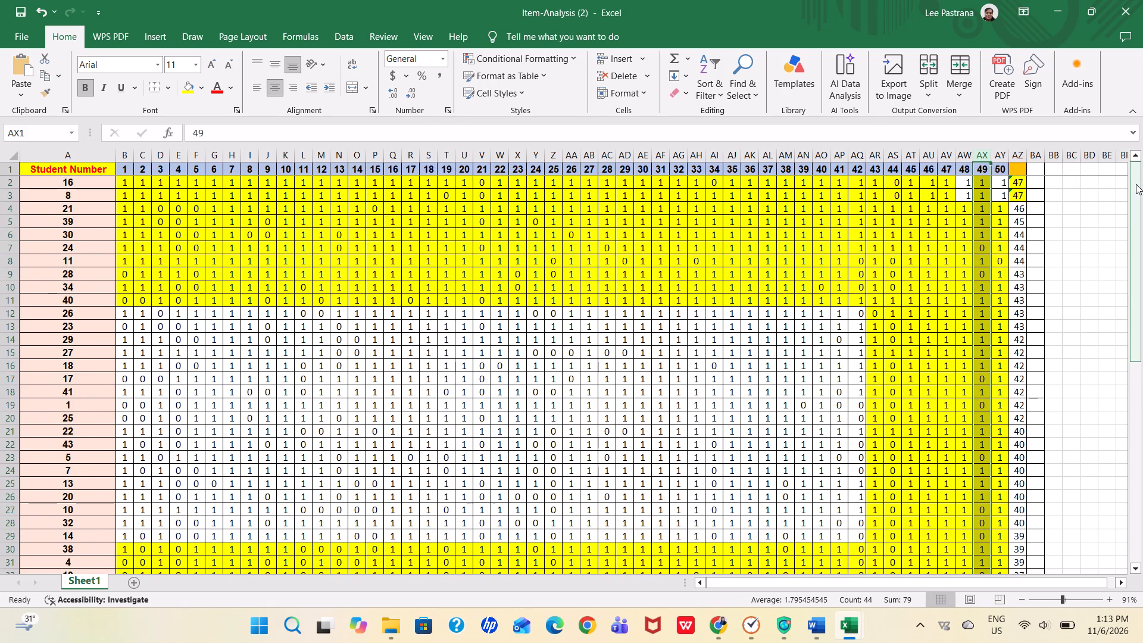
{"action": "left_click_drag", "start_coordinate": [1136, 184], "coordinate": [1136, 188]}
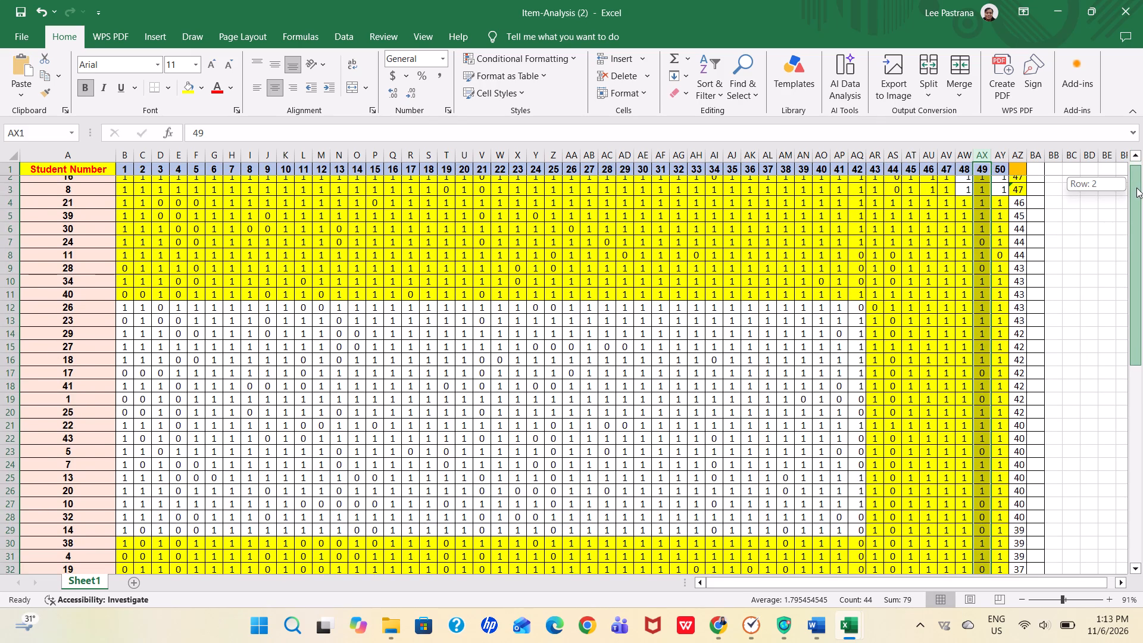
{"action": "left_click_drag", "start_coordinate": [1136, 188], "coordinate": [1137, 188]}
{"action": "left_click_drag", "start_coordinate": [1137, 188], "coordinate": [1137, 189]}
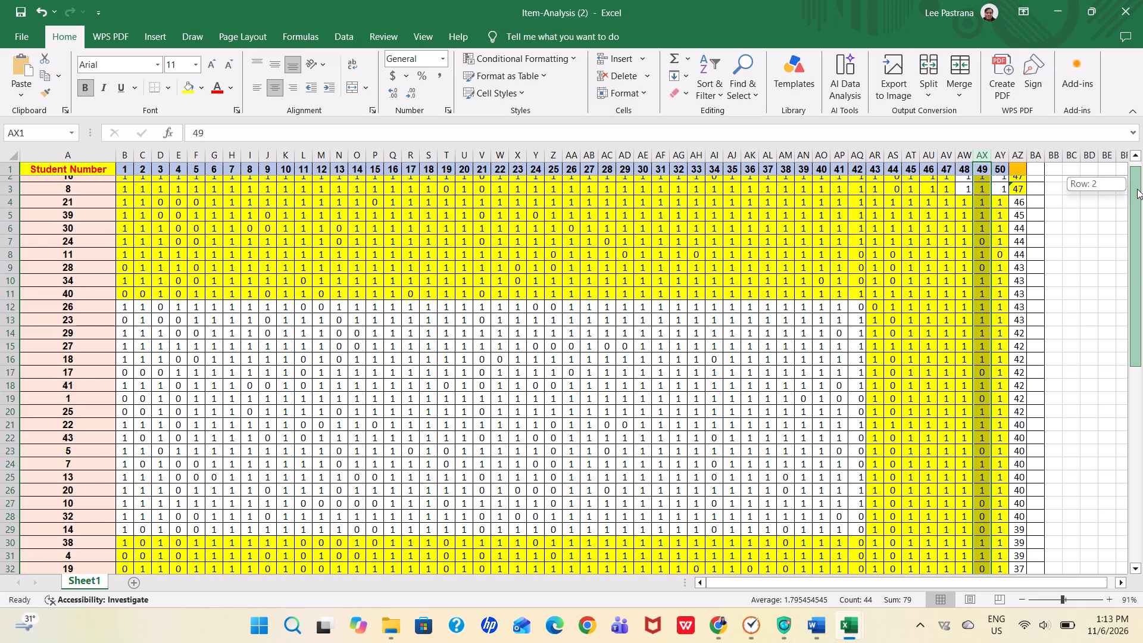
{"action": "left_click_drag", "start_coordinate": [1137, 189], "coordinate": [1136, 229]}
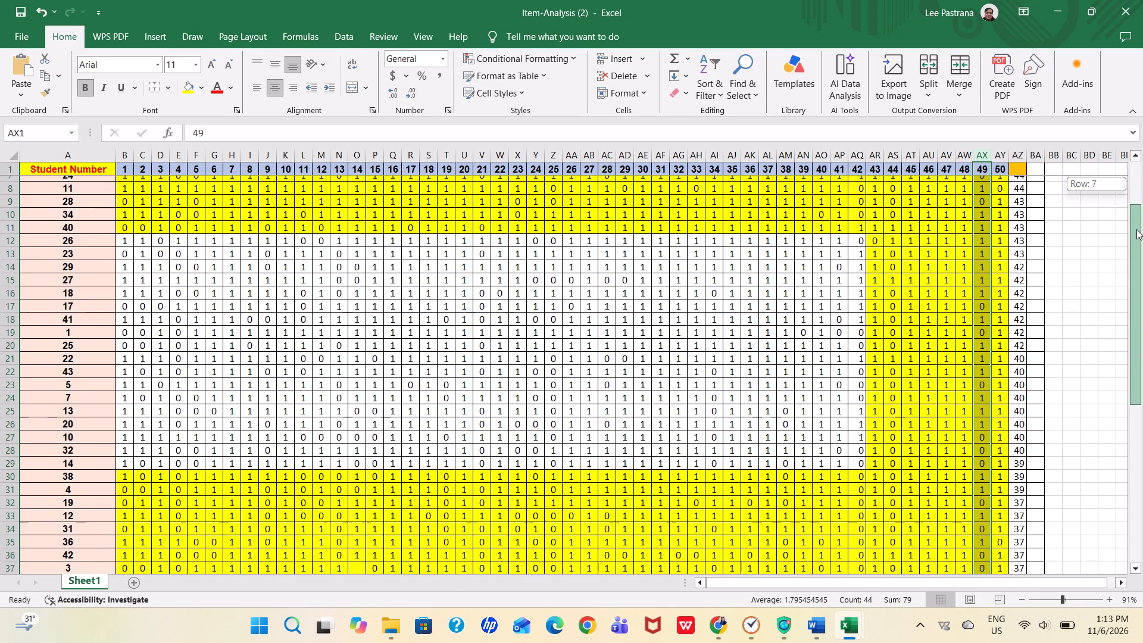
{"action": "left_click_drag", "start_coordinate": [1136, 229], "coordinate": [1125, 282]}
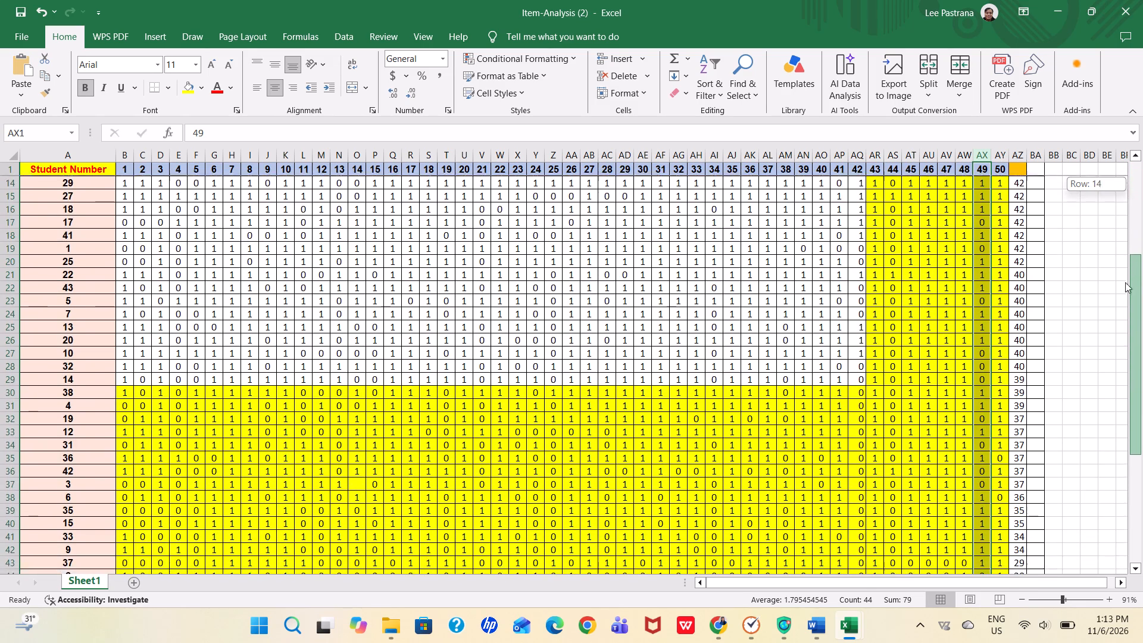
{"action": "left_click_drag", "start_coordinate": [1125, 282], "coordinate": [1117, 319]}
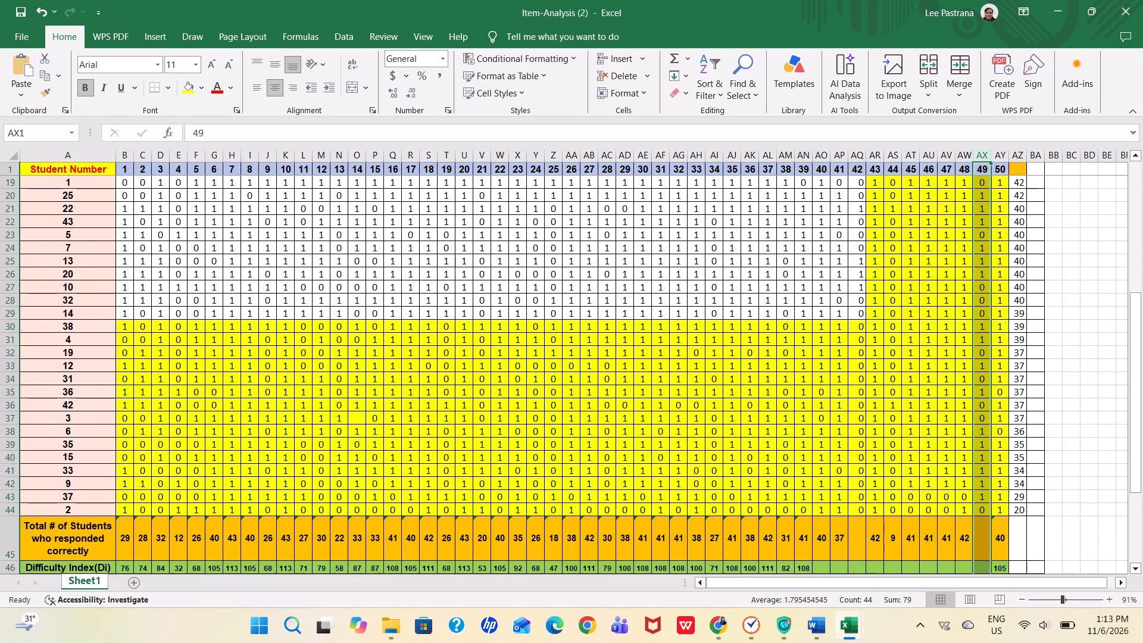
{"action": "left_click", "coordinate": [982, 542]}
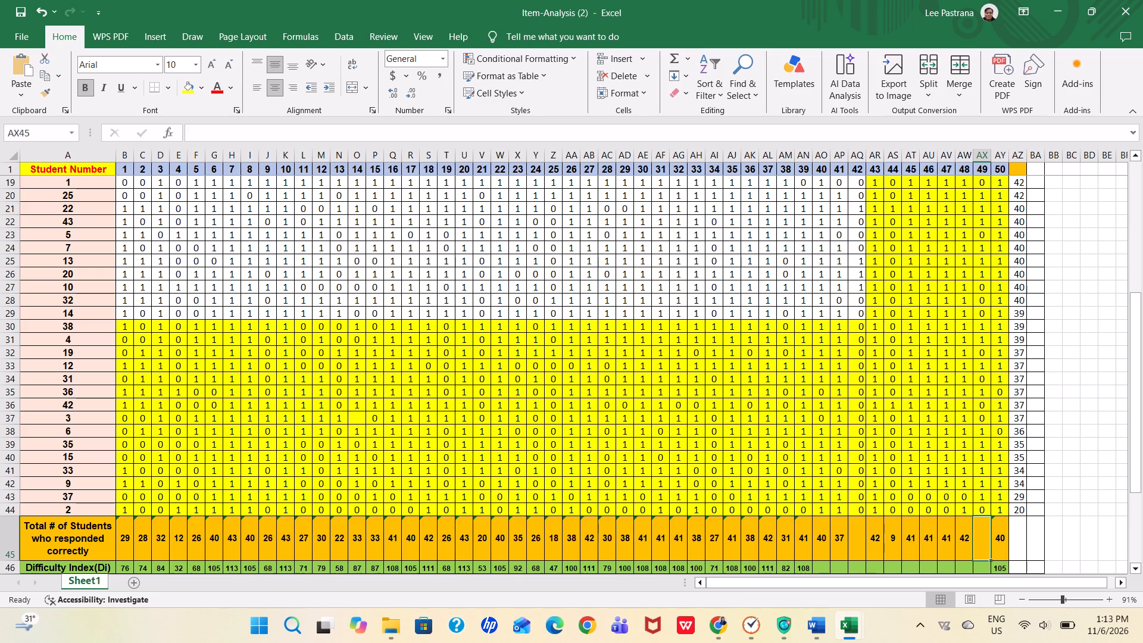
{"action": "type", "text": "30"}
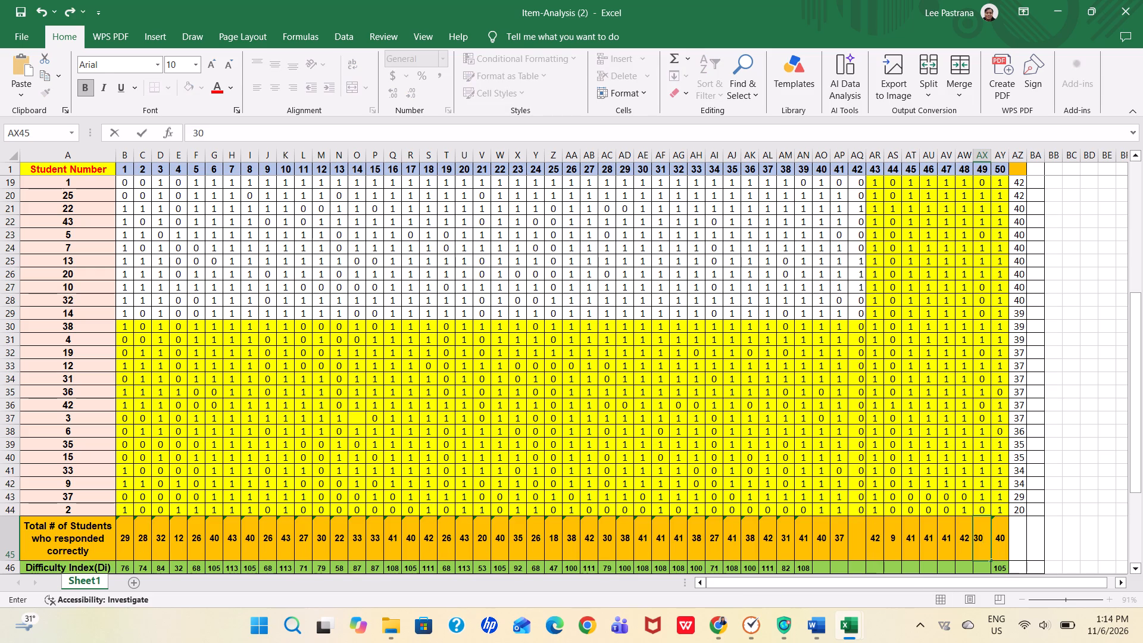
{"action": "left_click", "coordinate": [1018, 548]}
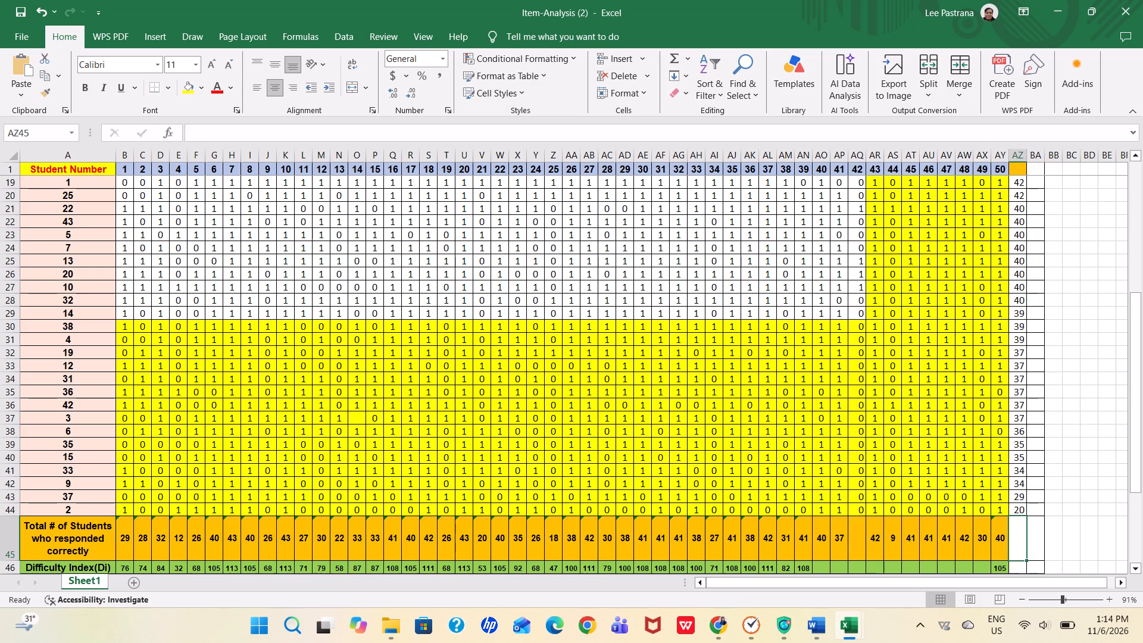
Go through item 42's scores in column AQ and fill the blank correct-response total in AQ45 with 26.
{"action": "left_click", "coordinate": [852, 535]}
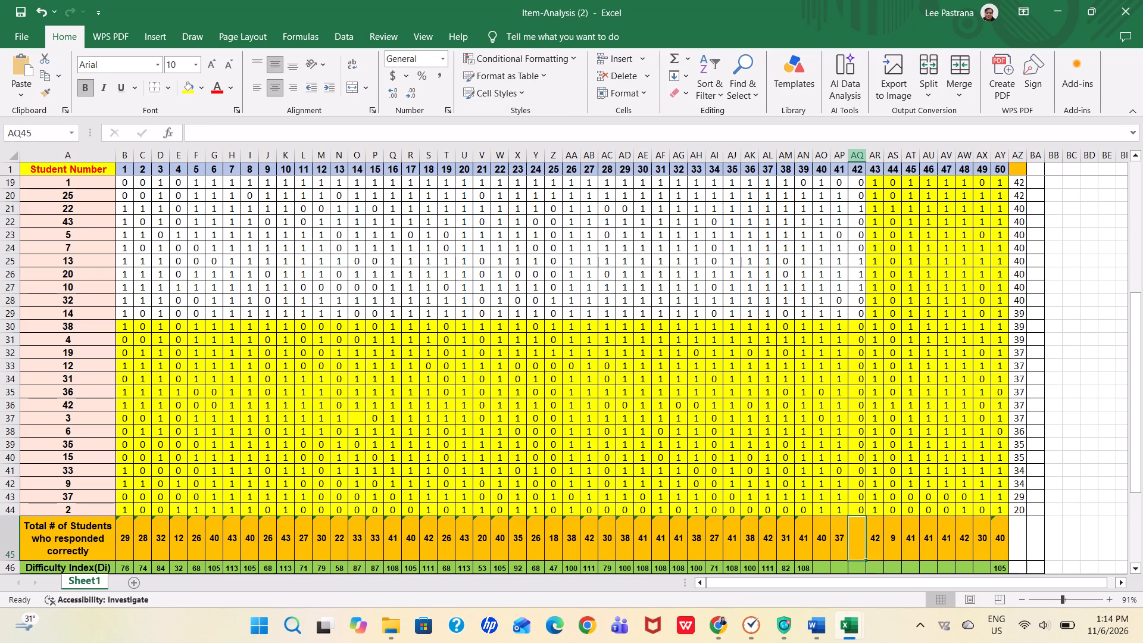
{"action": "left_click", "coordinate": [858, 158]}
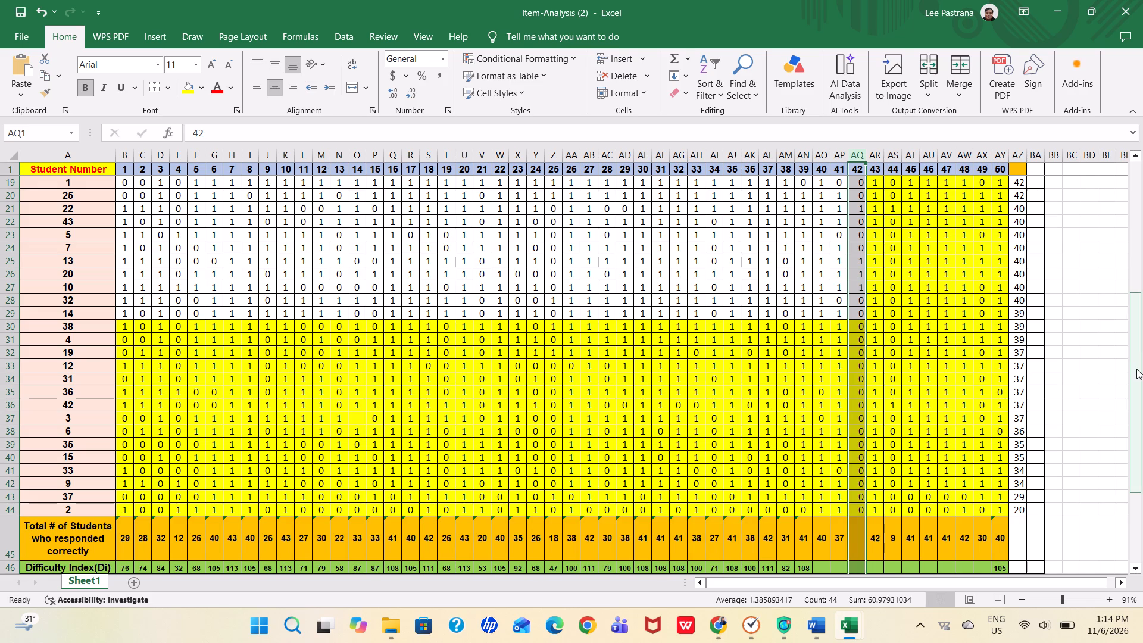
{"action": "left_click_drag", "start_coordinate": [1136, 369], "coordinate": [1142, 341]}
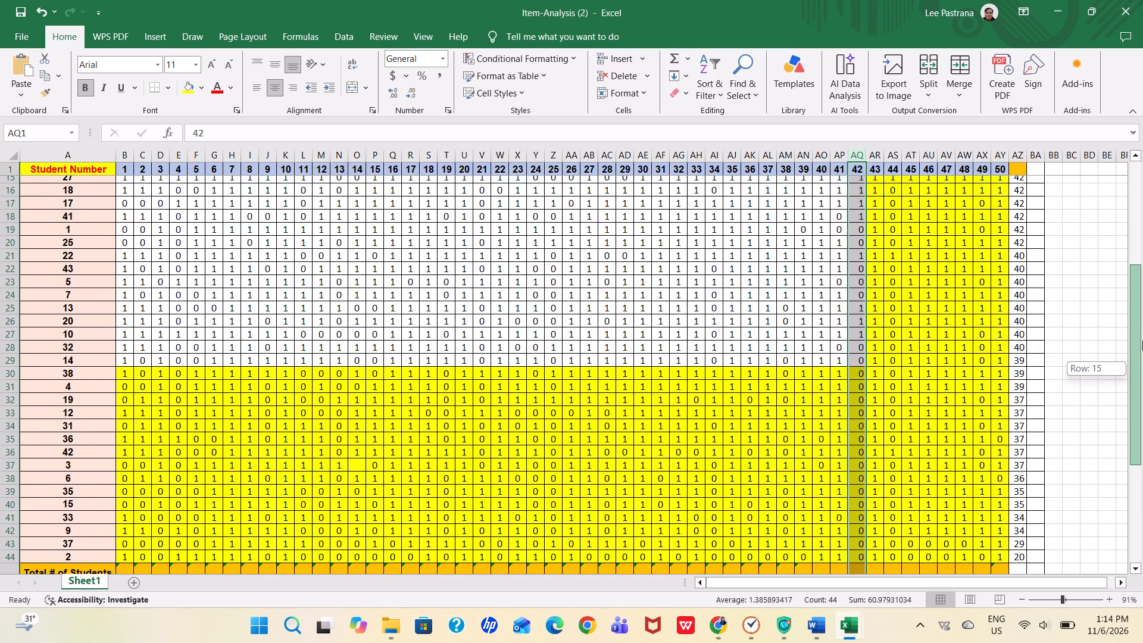
{"action": "left_click_drag", "start_coordinate": [1142, 341], "coordinate": [1142, 329]}
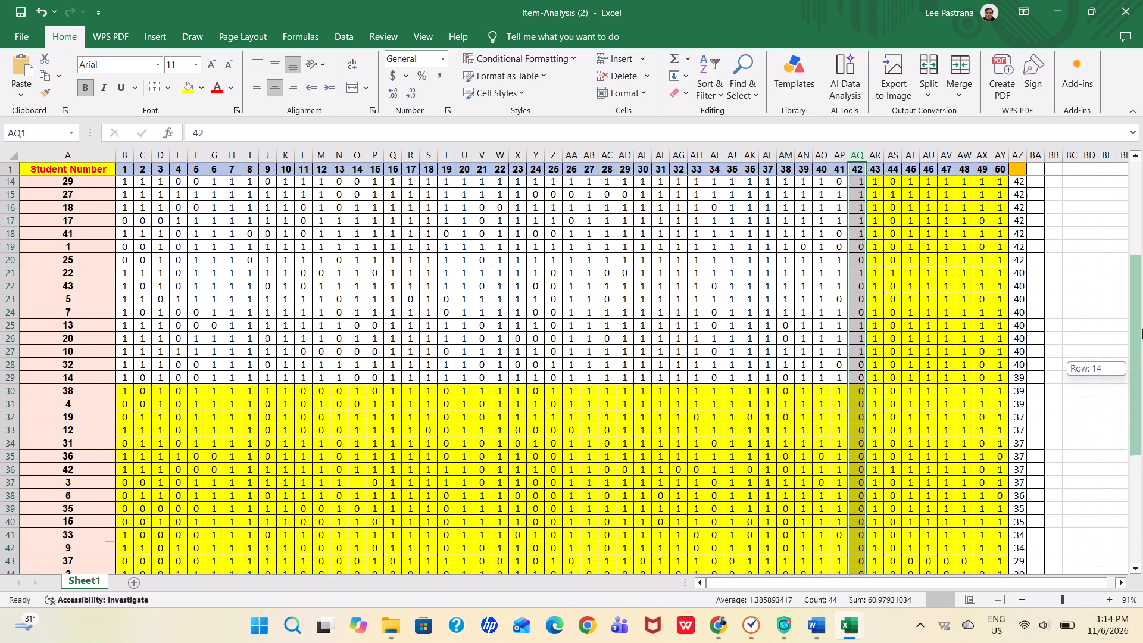
{"action": "left_click_drag", "start_coordinate": [1142, 329], "coordinate": [1142, 323]}
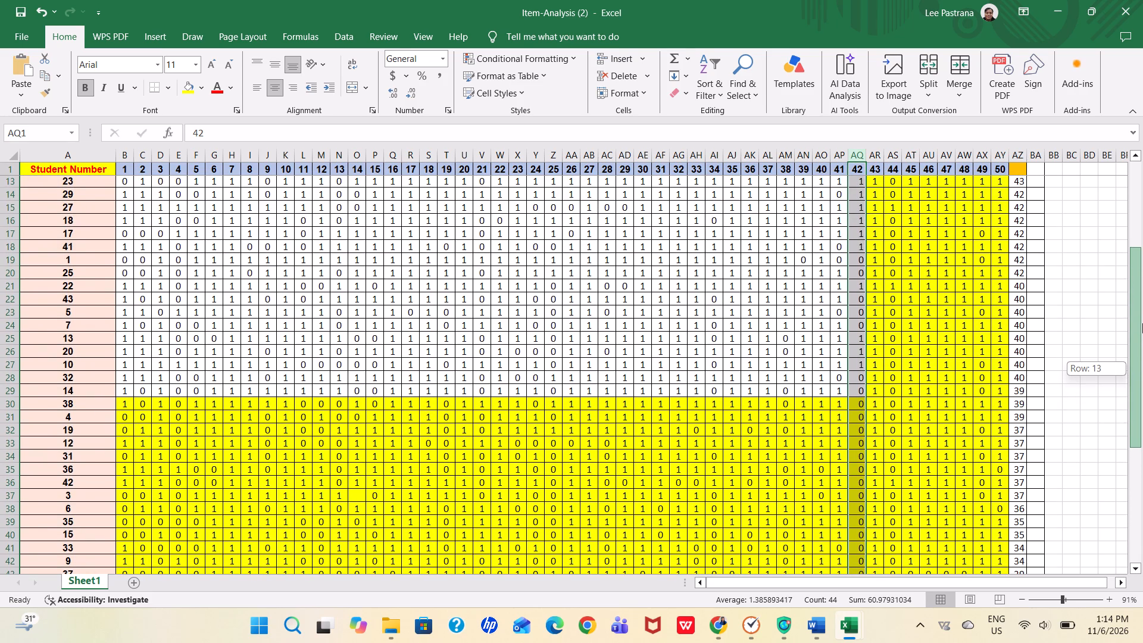
{"action": "left_click_drag", "start_coordinate": [1142, 323], "coordinate": [1142, 321]}
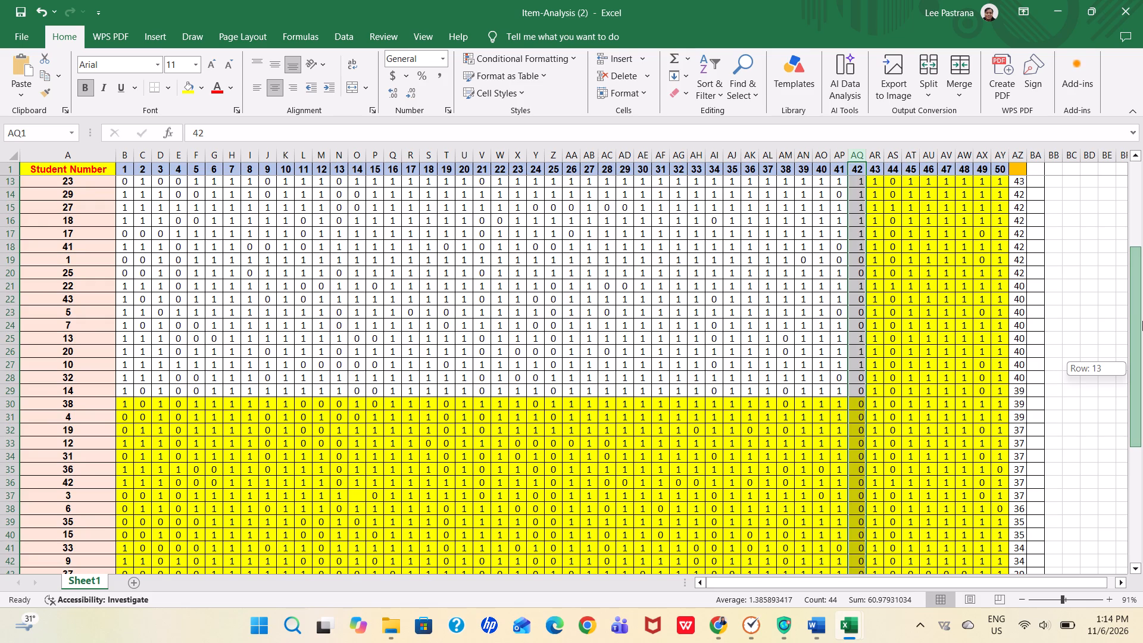
{"action": "left_click_drag", "start_coordinate": [1142, 321], "coordinate": [1142, 275]}
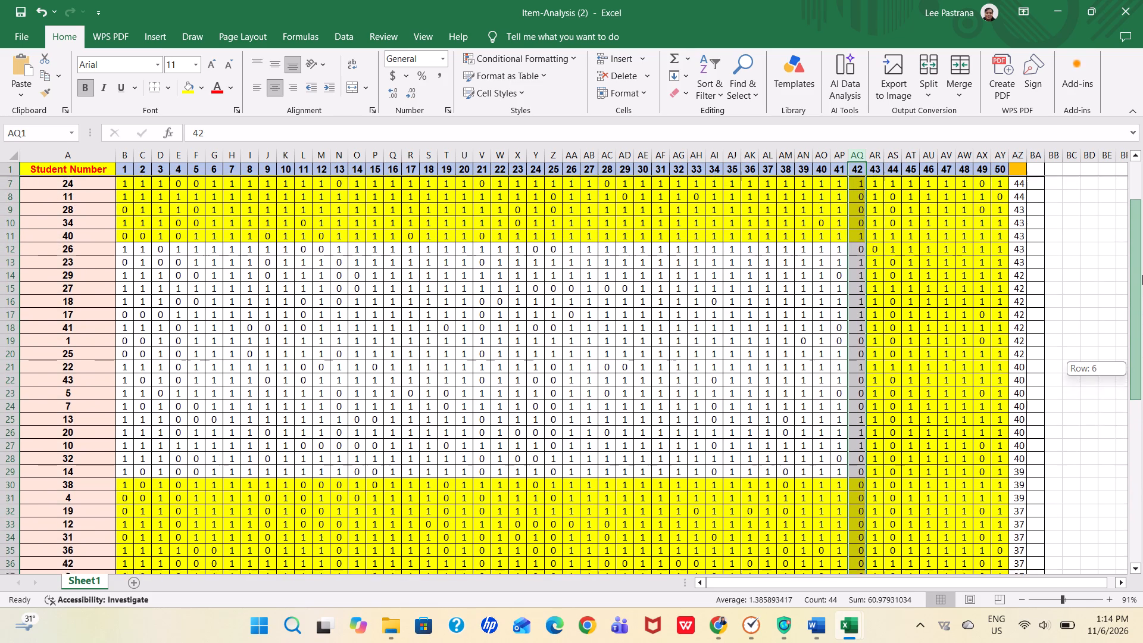
{"action": "left_click_drag", "start_coordinate": [1142, 275], "coordinate": [1142, 123]}
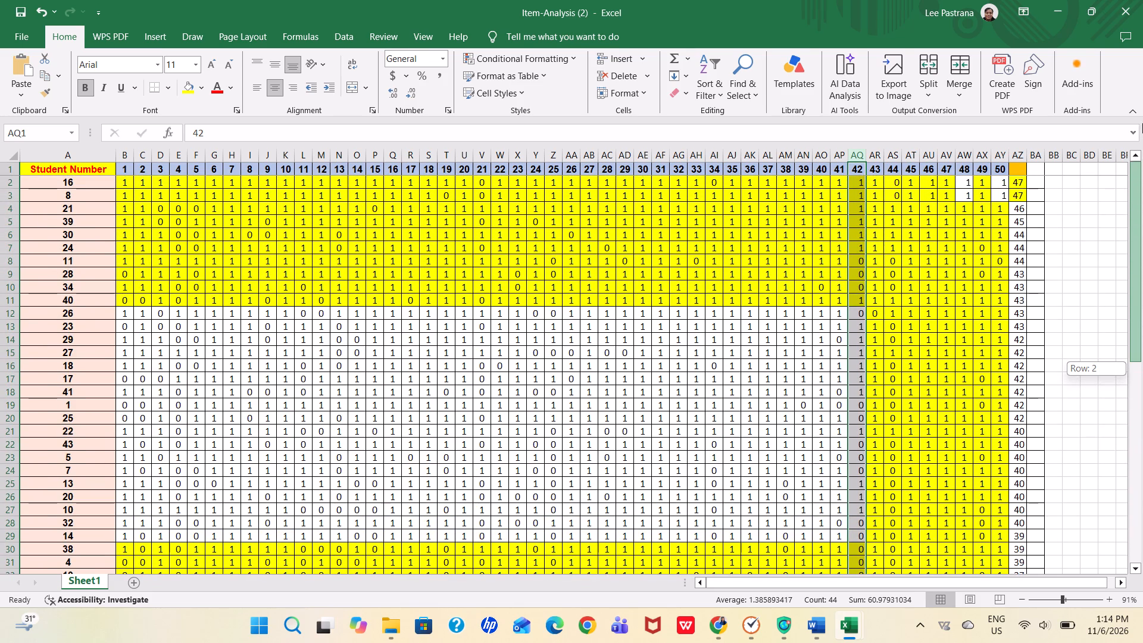
{"action": "left_click_drag", "start_coordinate": [1142, 123], "coordinate": [1142, 0]}
{"action": "left_click_drag", "start_coordinate": [1142, 0], "coordinate": [1140, 0]}
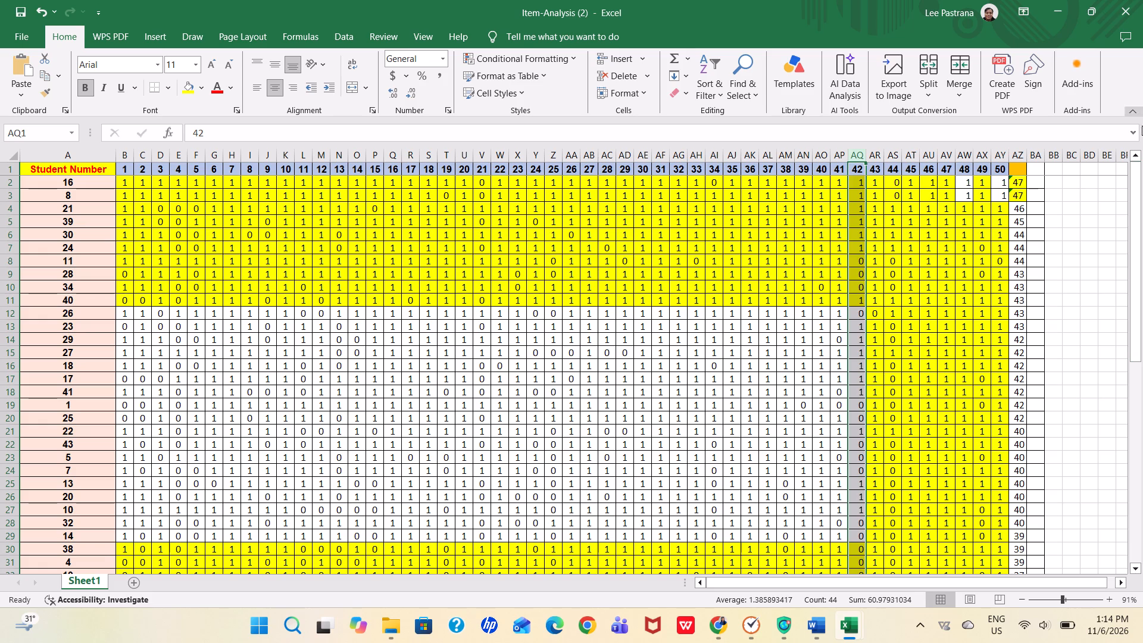
{"action": "left_click_drag", "start_coordinate": [1141, 223], "coordinate": [1135, 370]}
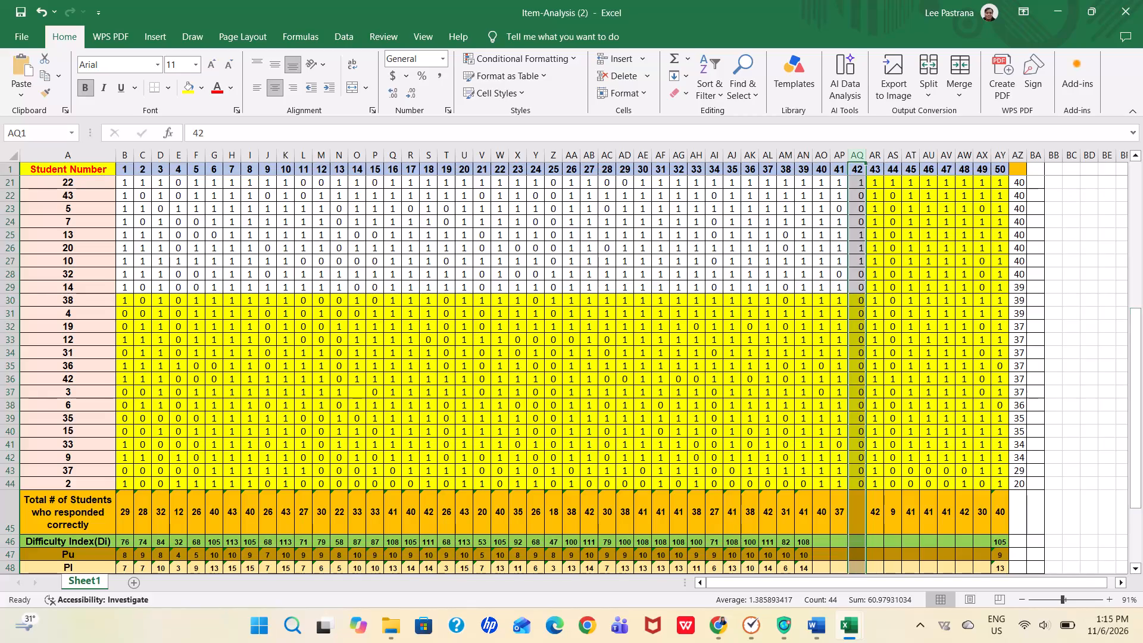
{"action": "left_click", "coordinate": [856, 516]}
{"action": "type", "text": "26"}
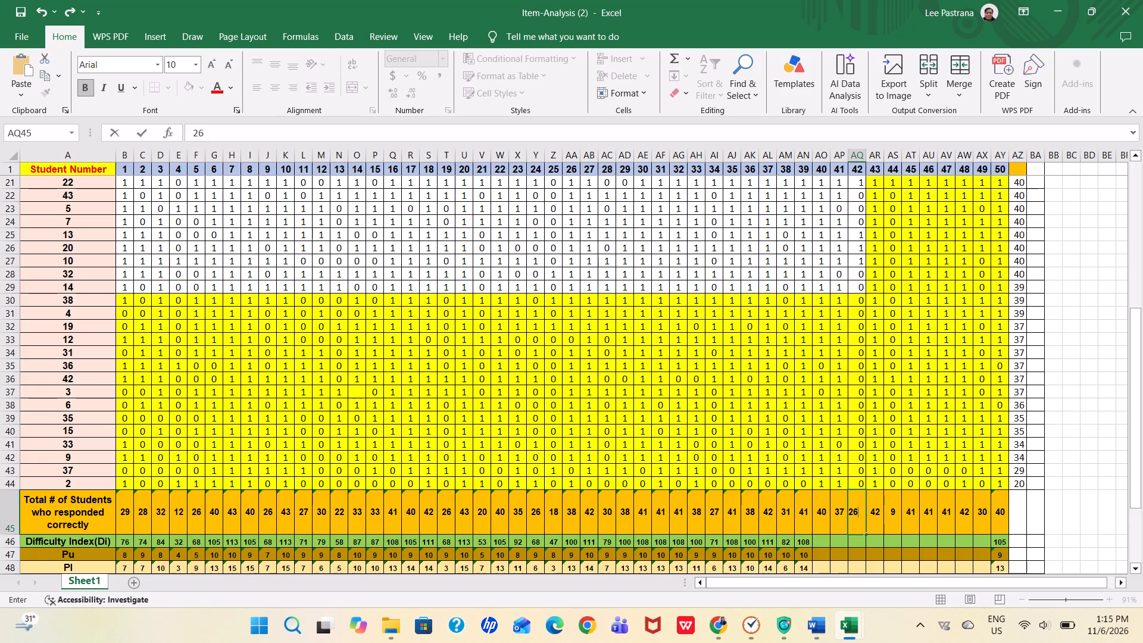
{"action": "left_click_drag", "start_coordinate": [1136, 447], "coordinate": [1142, 490]}
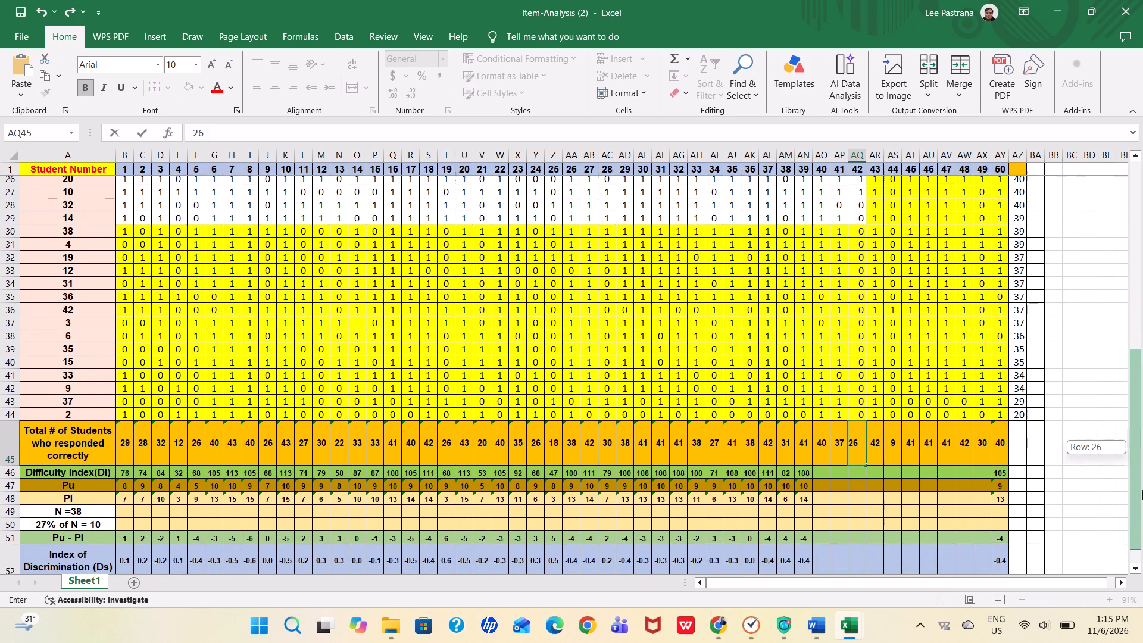
{"action": "left_click_drag", "start_coordinate": [1142, 490], "coordinate": [1142, 491]}
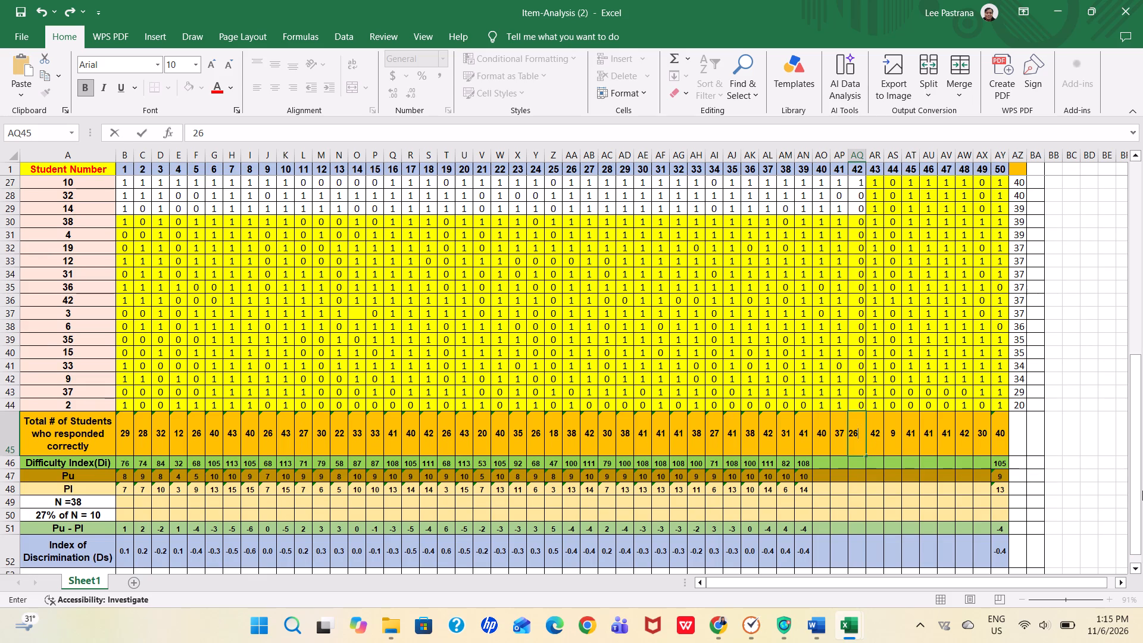
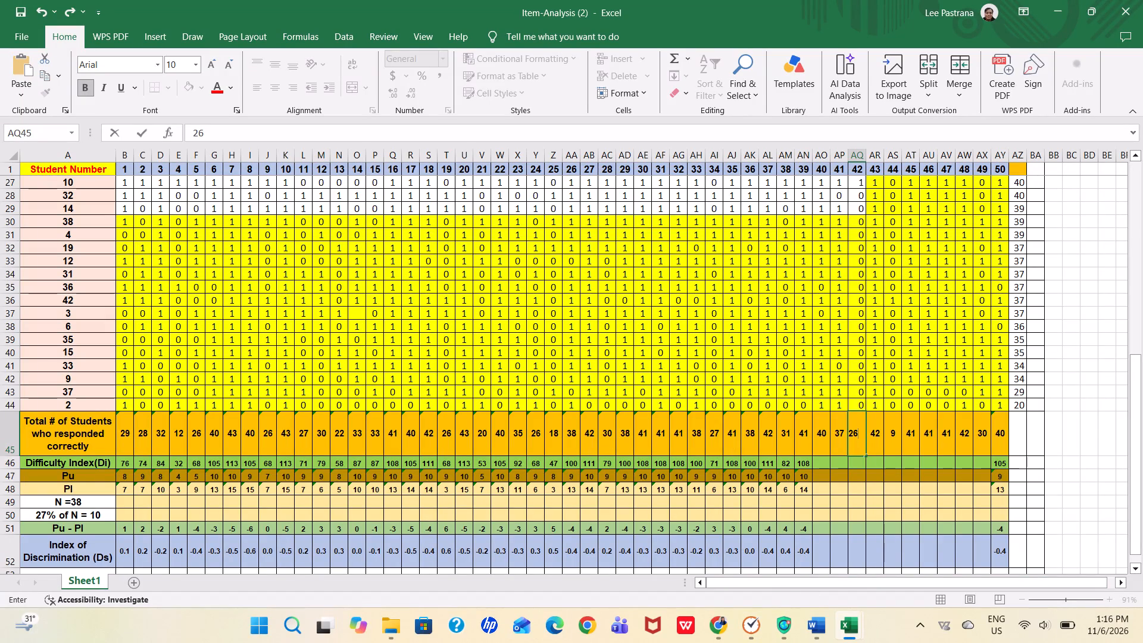
Enter 0 in the blank response cell O37, for student 3 on item 14.
{"action": "left_click", "coordinate": [358, 311]}
{"action": "key", "text": "0"}
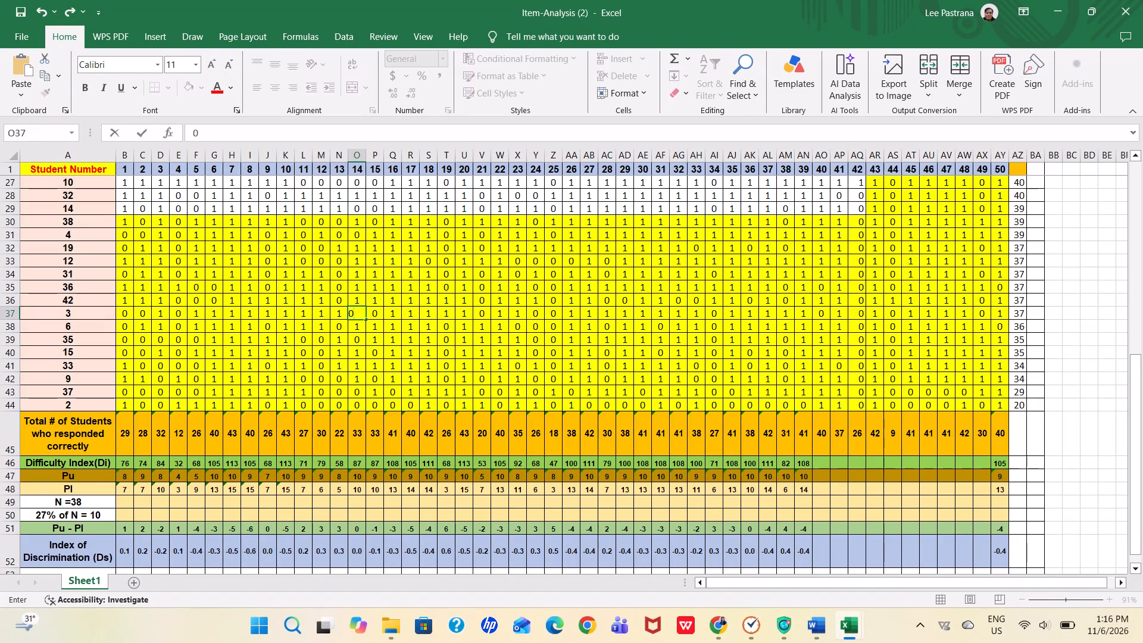
{"action": "left_click", "coordinate": [458, 494]}
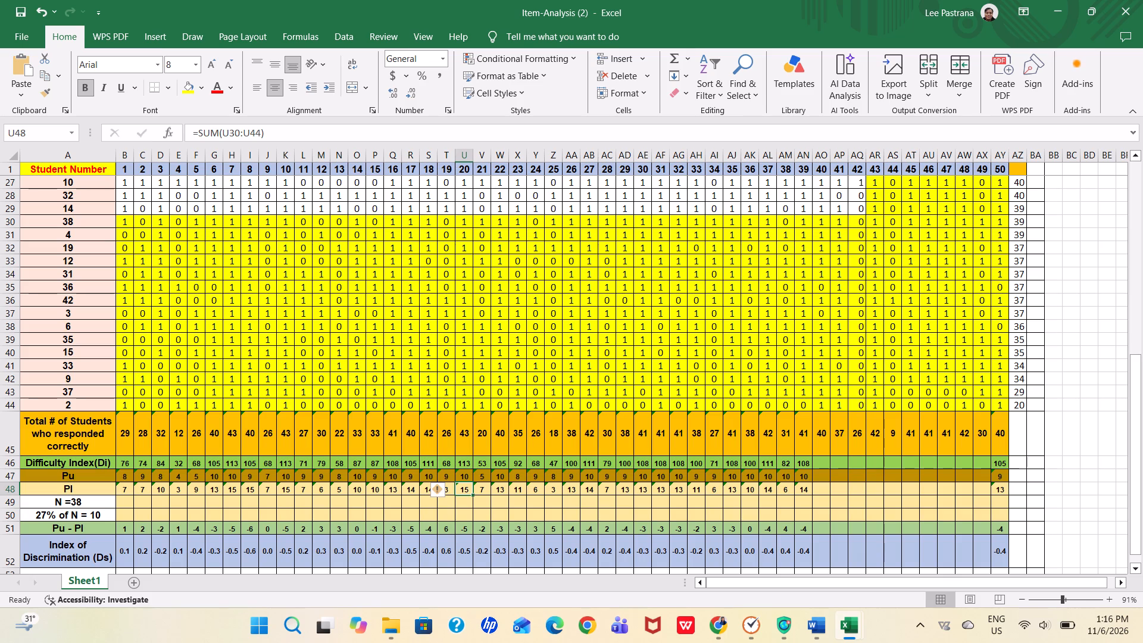
Change the sample-size label in cell A49 to "N = 43".
{"action": "left_click_drag", "start_coordinate": [1139, 467], "coordinate": [1139, 463]}
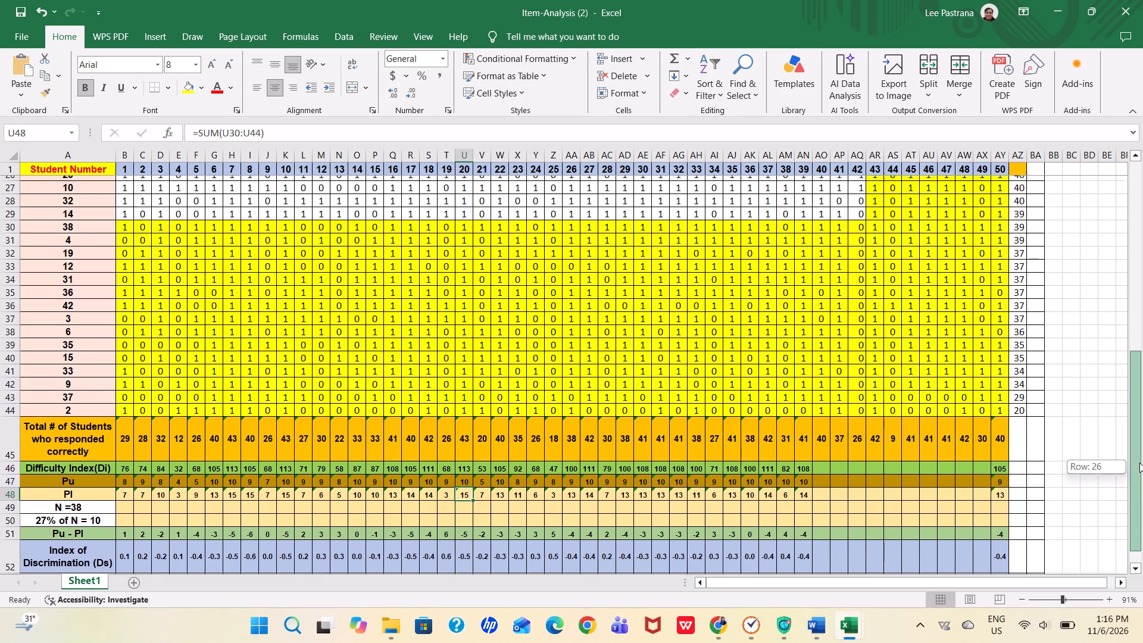
{"action": "left_click_drag", "start_coordinate": [1139, 463], "coordinate": [1139, 454]}
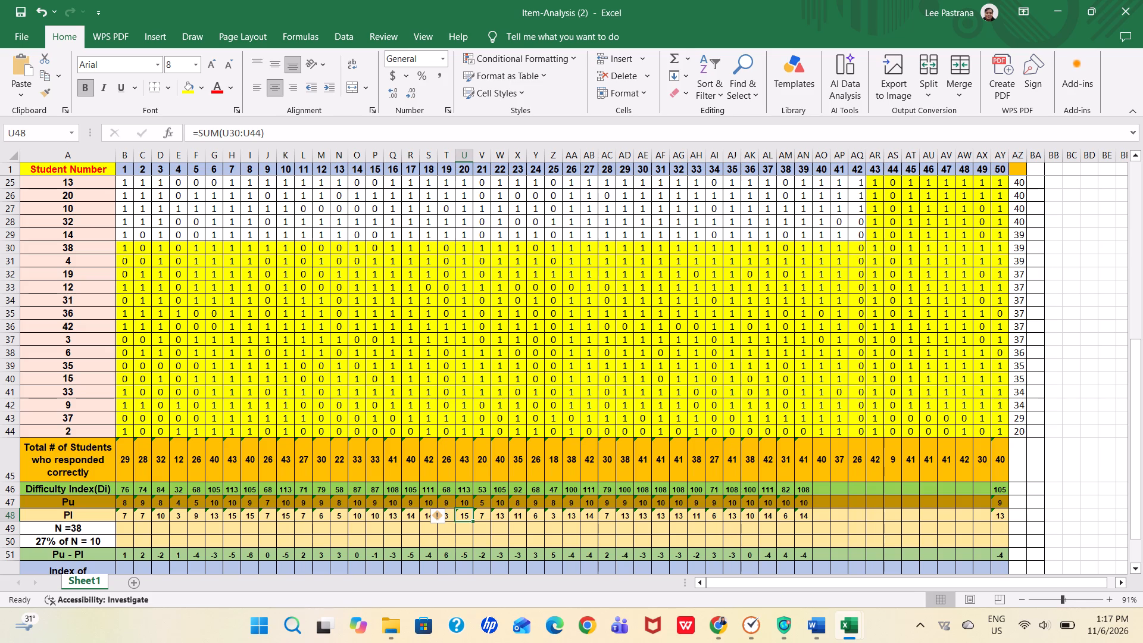
{"action": "left_click_drag", "start_coordinate": [1138, 415], "coordinate": [1136, 488]}
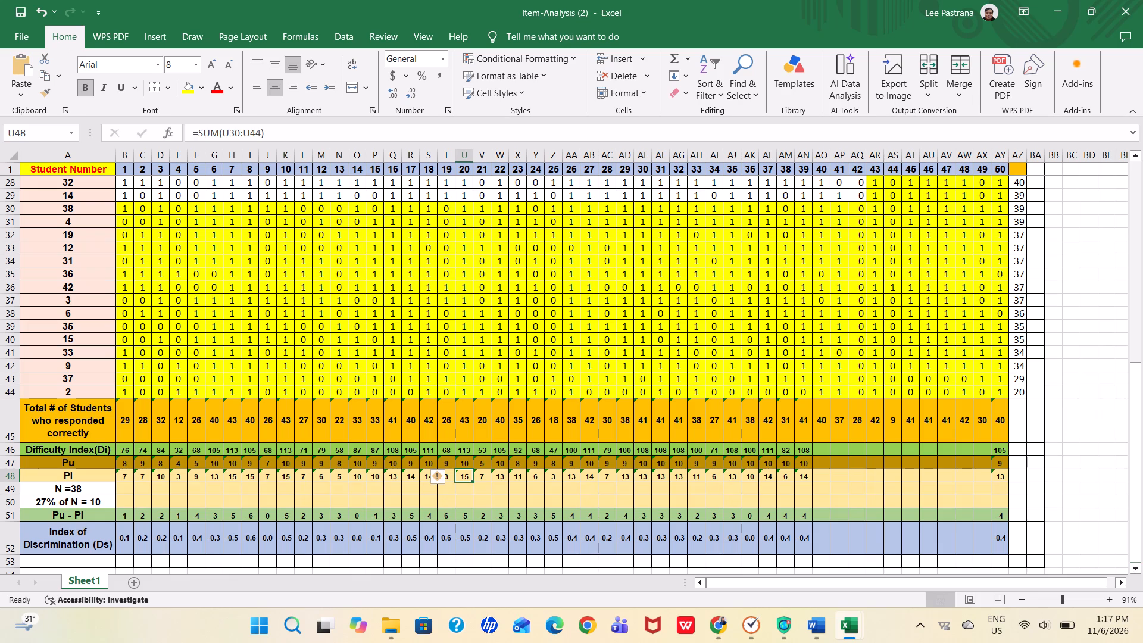
{"action": "left_click", "coordinate": [84, 489]}
{"action": "left_click", "coordinate": [77, 488]}
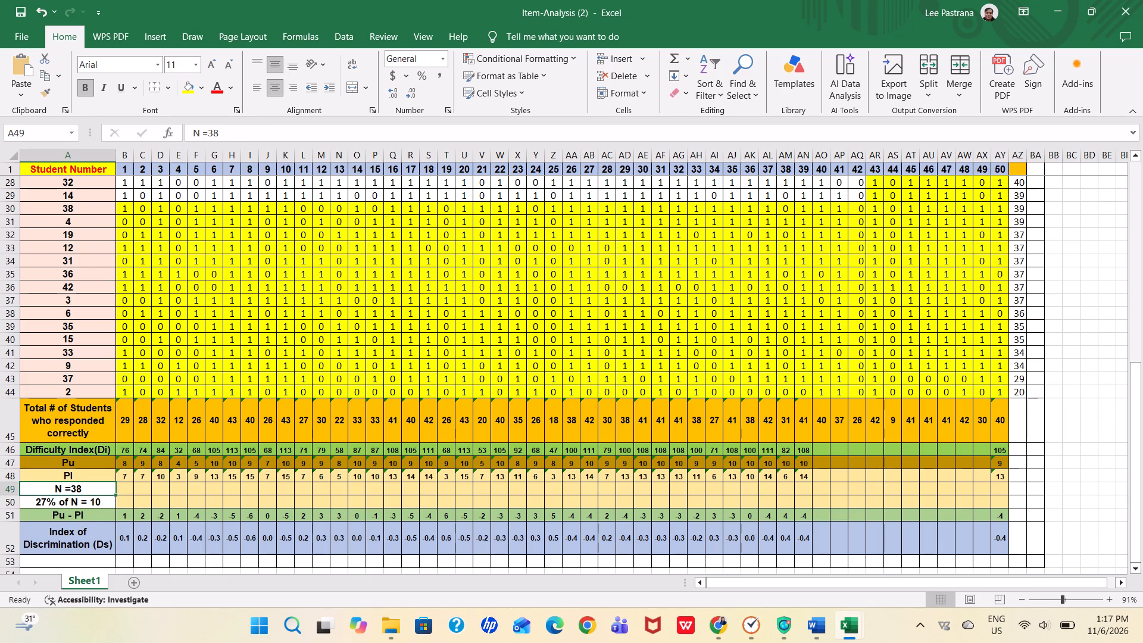
{"action": "left_click", "coordinate": [77, 488]}
{"action": "key", "text": "n"}
{"action": "key", "text": "space"}
{"action": "type", "text": "="}
{"action": "key", "text": "space"}
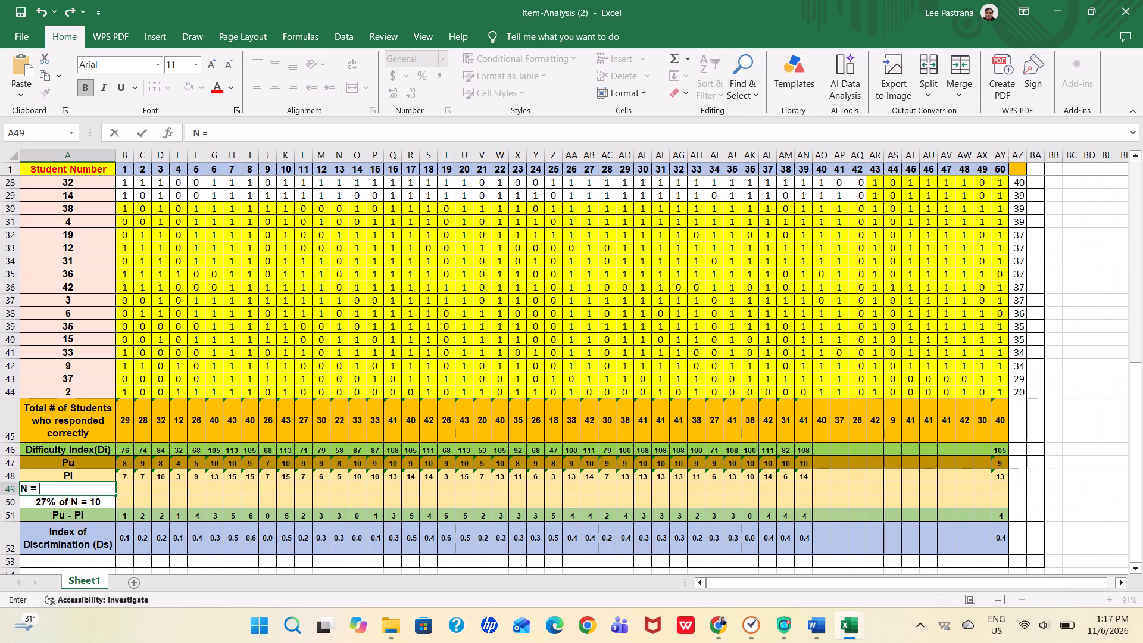
{"action": "type", "text": "43"}
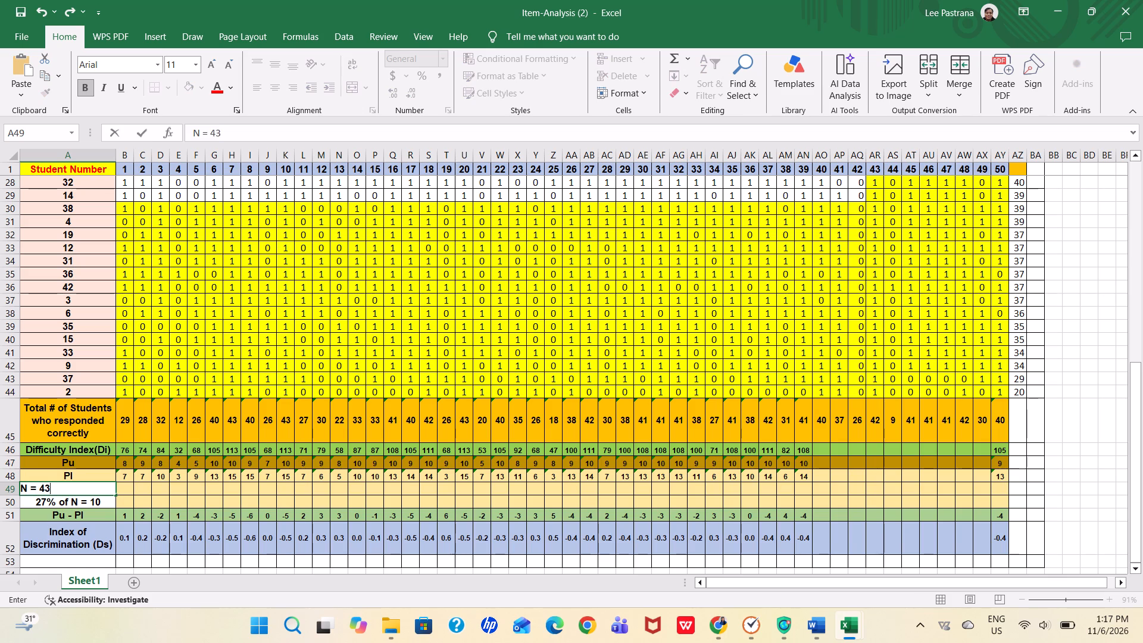
{"action": "left_click", "coordinate": [100, 533]}
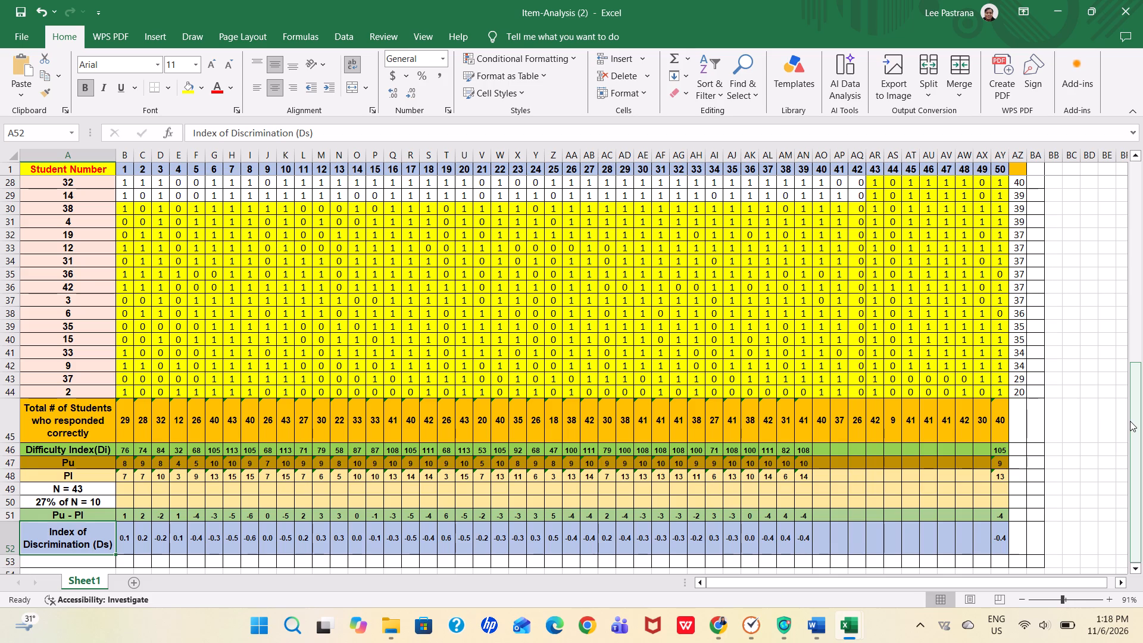
Fill the middle group's cells for items 43 to 50 (AR12:AY29) with white in place of yellow.
{"action": "left_click_drag", "start_coordinate": [1139, 406], "coordinate": [1142, 320]}
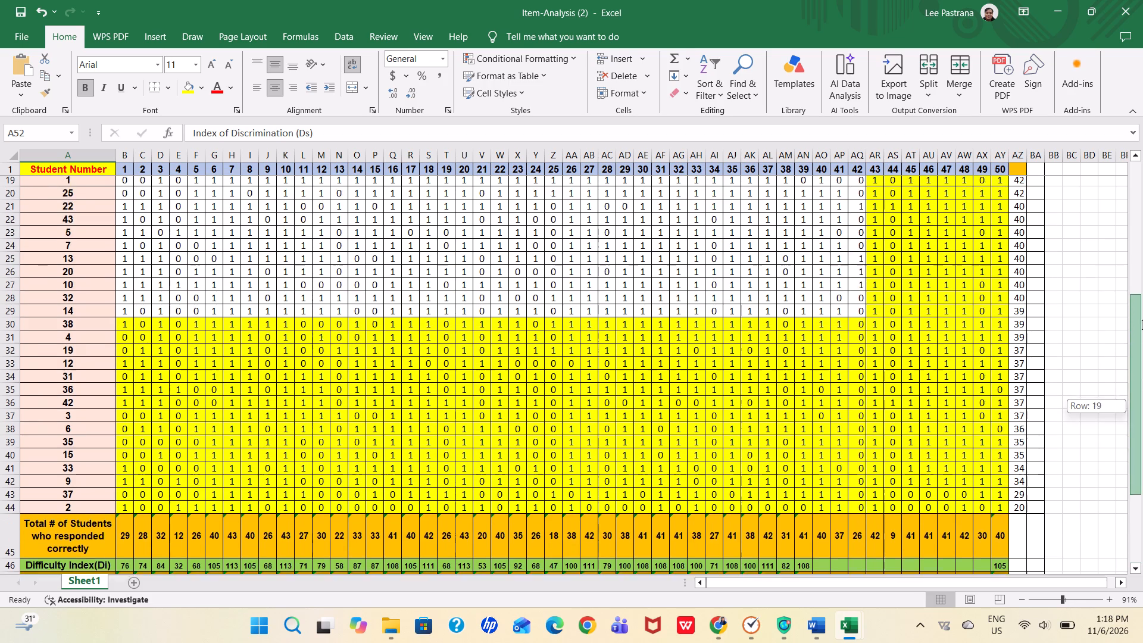
{"action": "left_click_drag", "start_coordinate": [1142, 320], "coordinate": [1142, 285]}
{"action": "left_click_drag", "start_coordinate": [1142, 285], "coordinate": [1142, 254]}
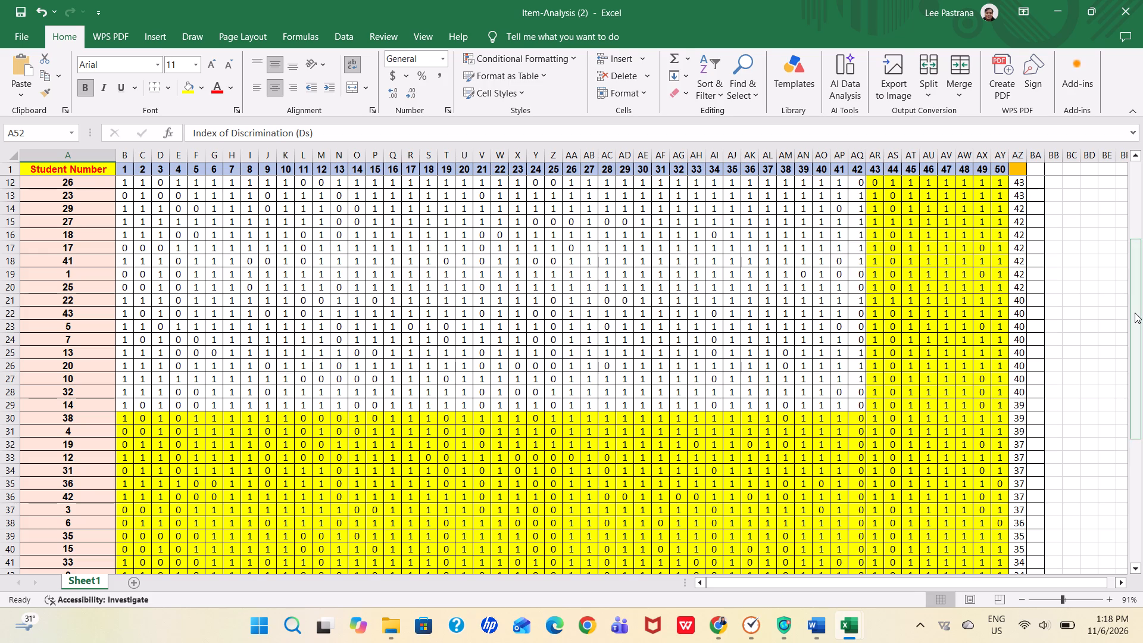
{"action": "left_click_drag", "start_coordinate": [1135, 313], "coordinate": [1142, 245]}
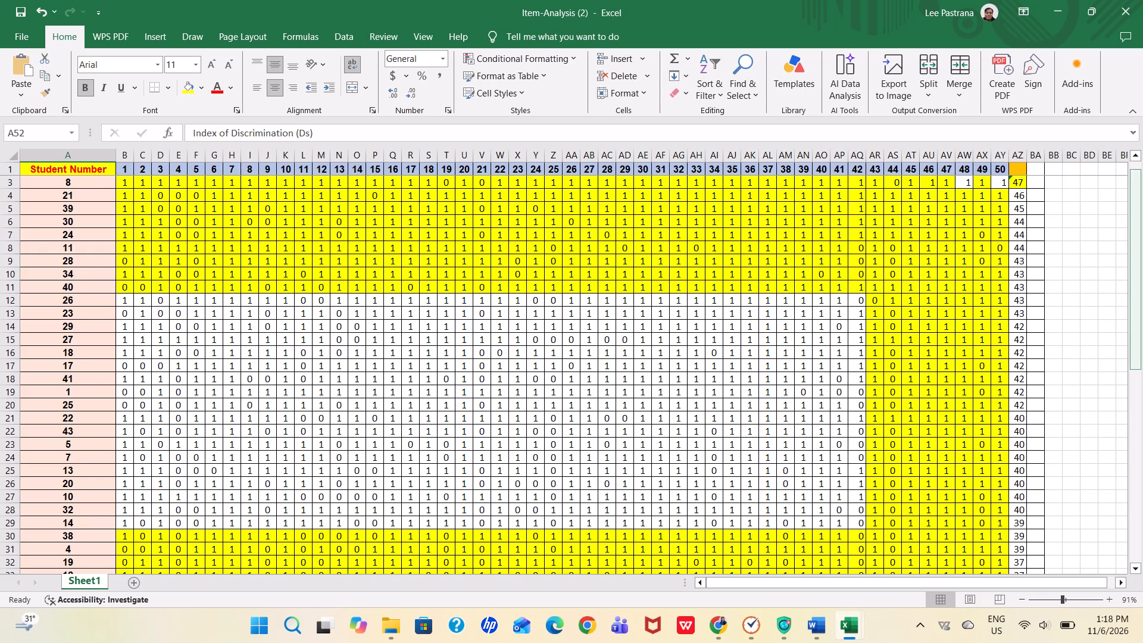
{"action": "left_click_drag", "start_coordinate": [869, 302], "coordinate": [1004, 484]}
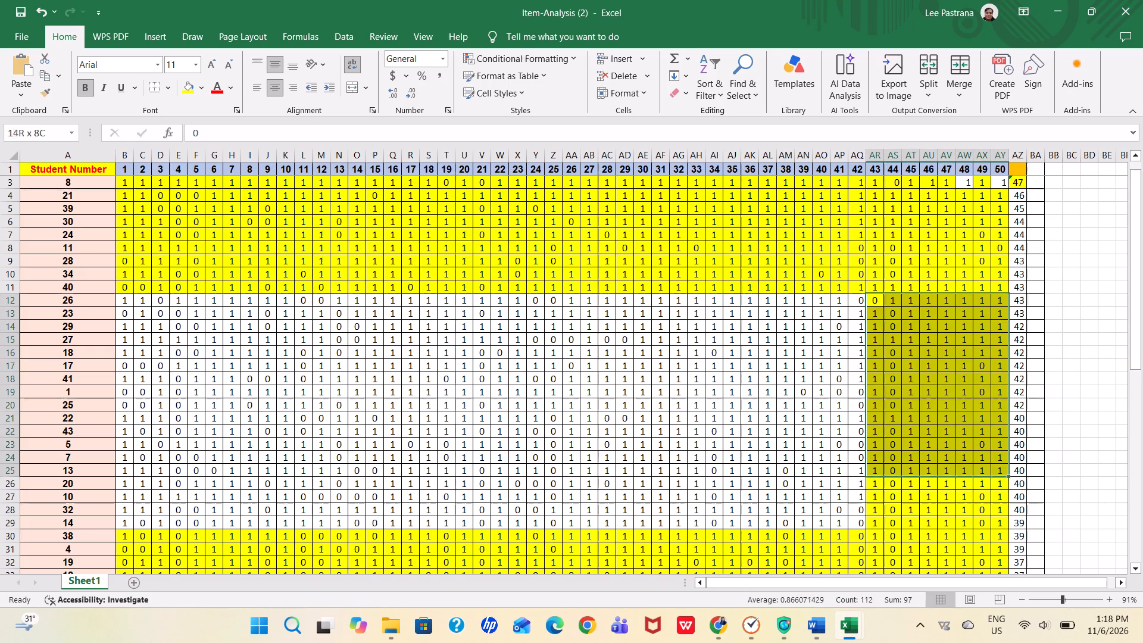
{"action": "left_click_drag", "start_coordinate": [1004, 484], "coordinate": [1004, 526]}
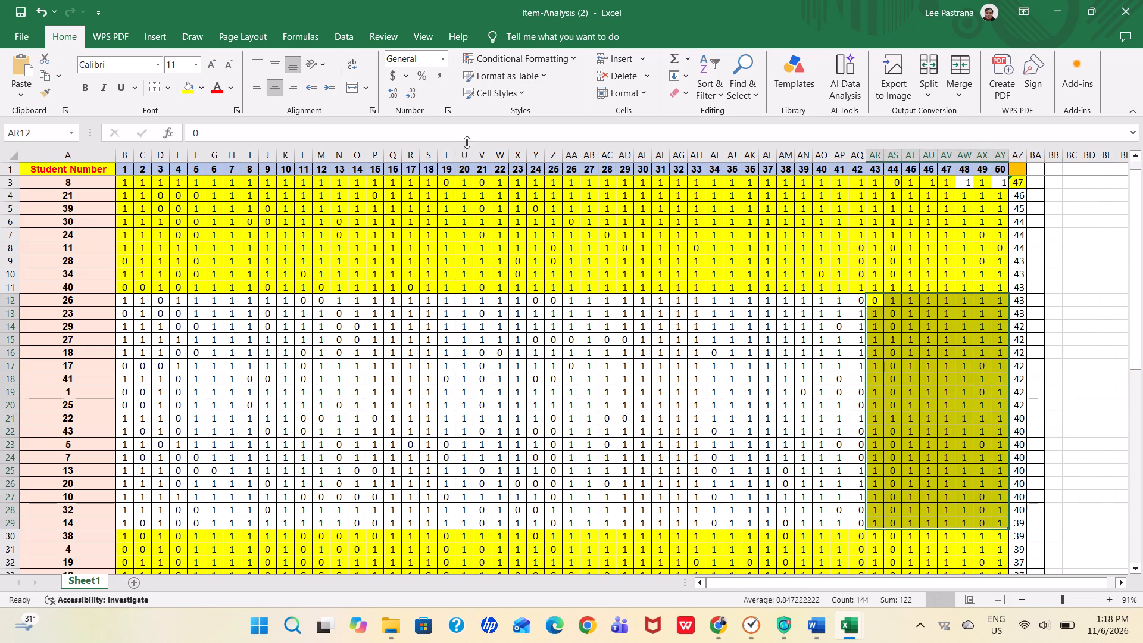
{"action": "left_click", "coordinate": [207, 89]}
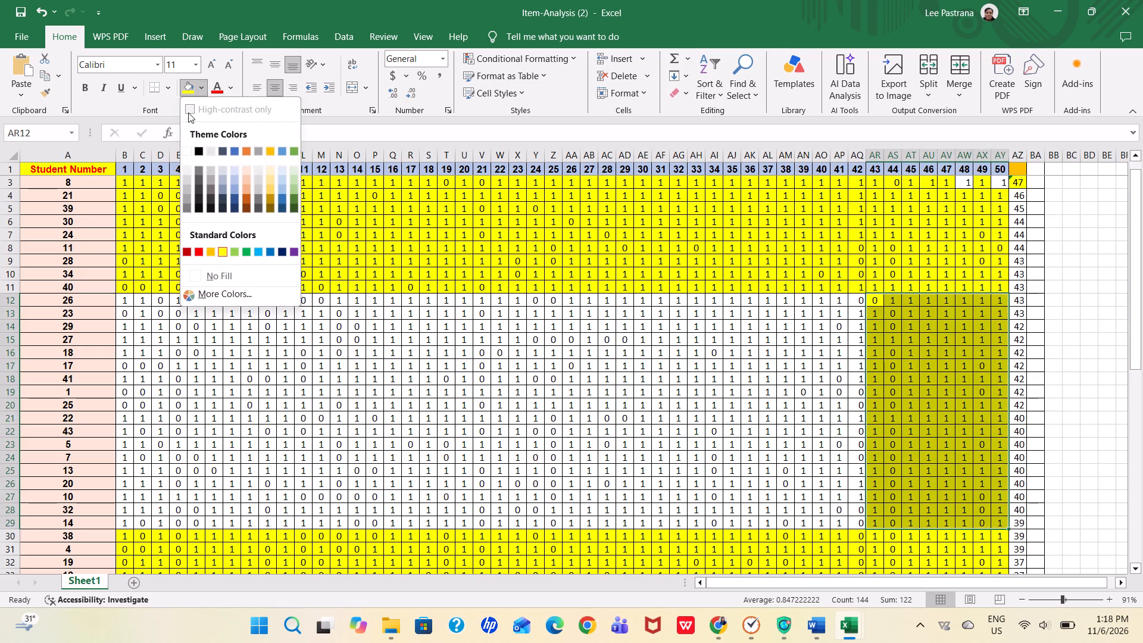
{"action": "left_click", "coordinate": [188, 149]}
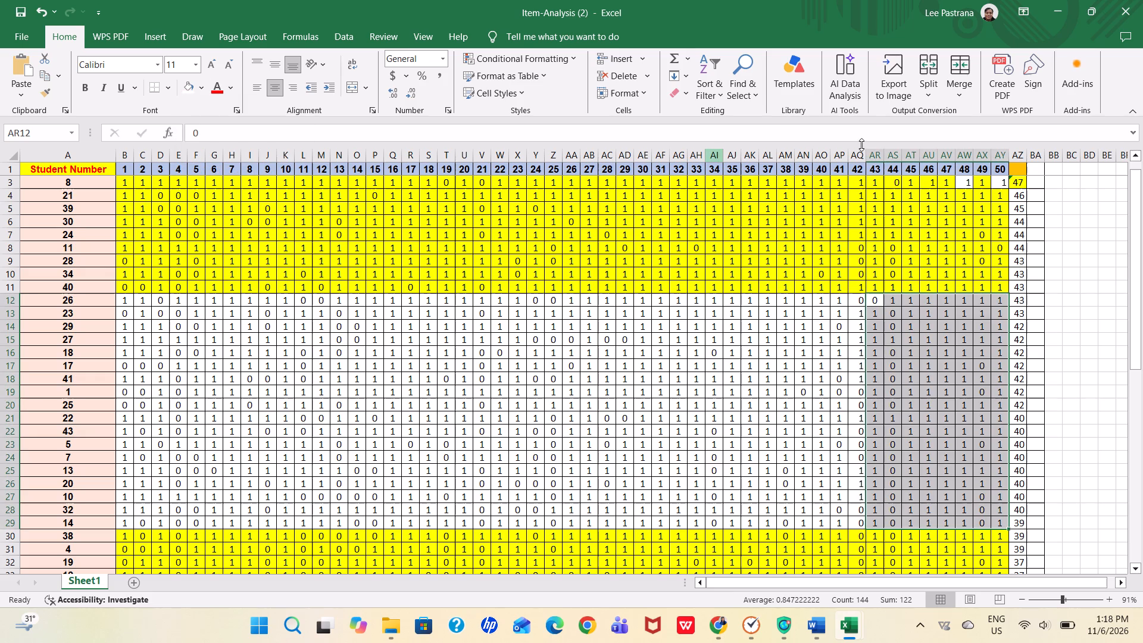
Fill student 8's item 48 cell (AW3) with yellow to match the rest of the row.
{"action": "left_click", "coordinate": [963, 187]}
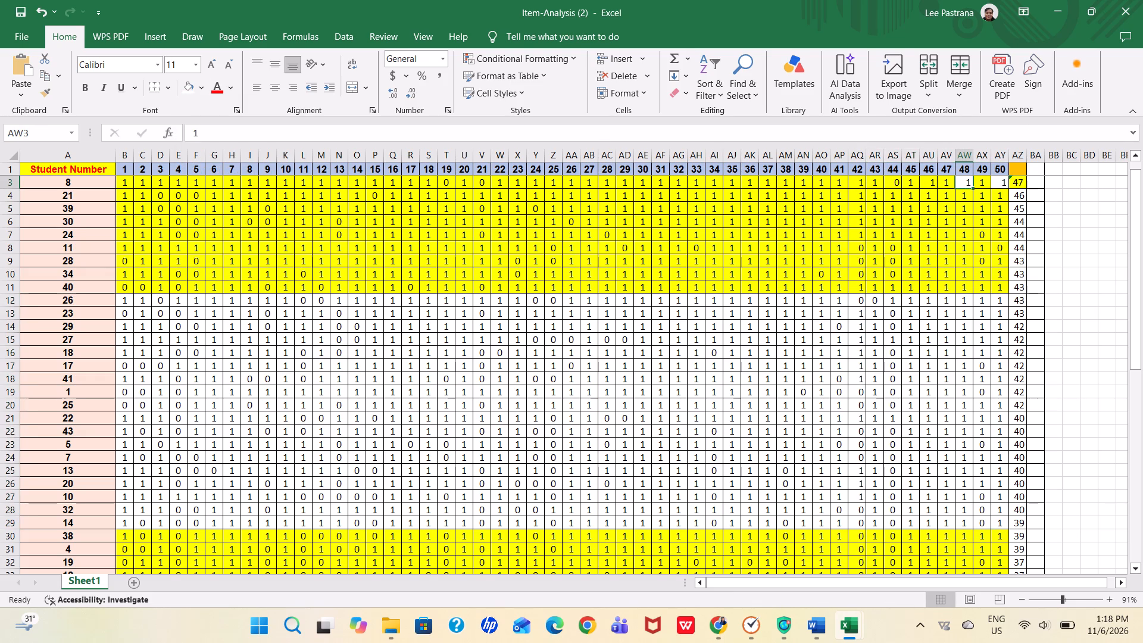
{"action": "left_click", "coordinate": [195, 88]}
{"action": "left_click", "coordinate": [201, 88]}
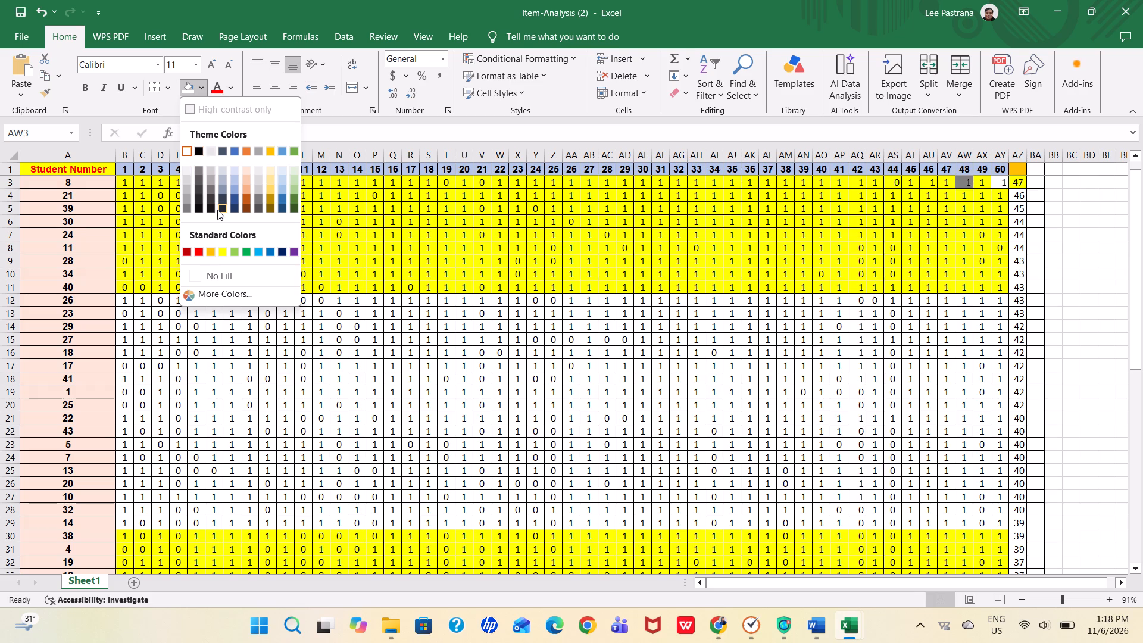
{"action": "left_click", "coordinate": [222, 252]}
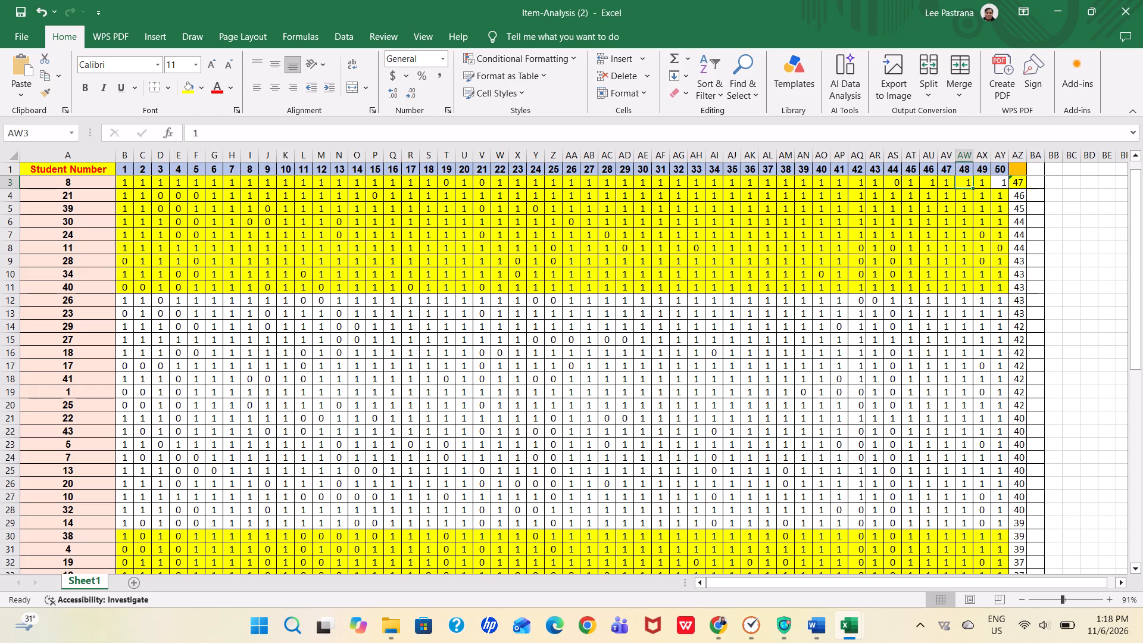
{"action": "left_click", "coordinate": [994, 183]}
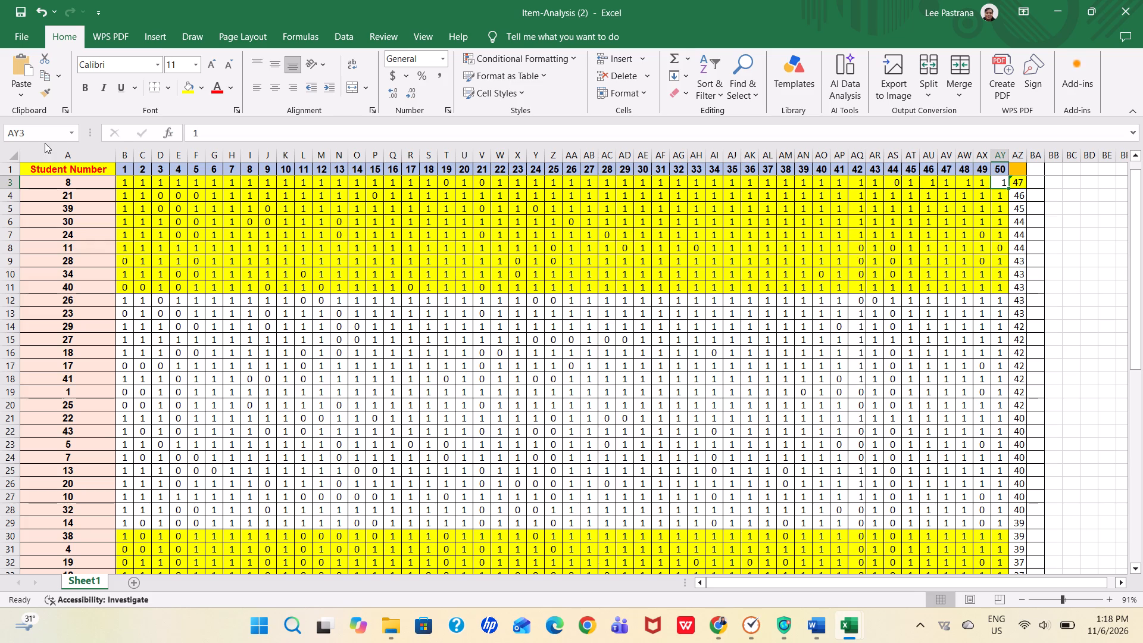
Fill all the student number cells in column A, A2:A44, with light green.
{"action": "left_click_drag", "start_coordinate": [1139, 257], "coordinate": [1139, 219]}
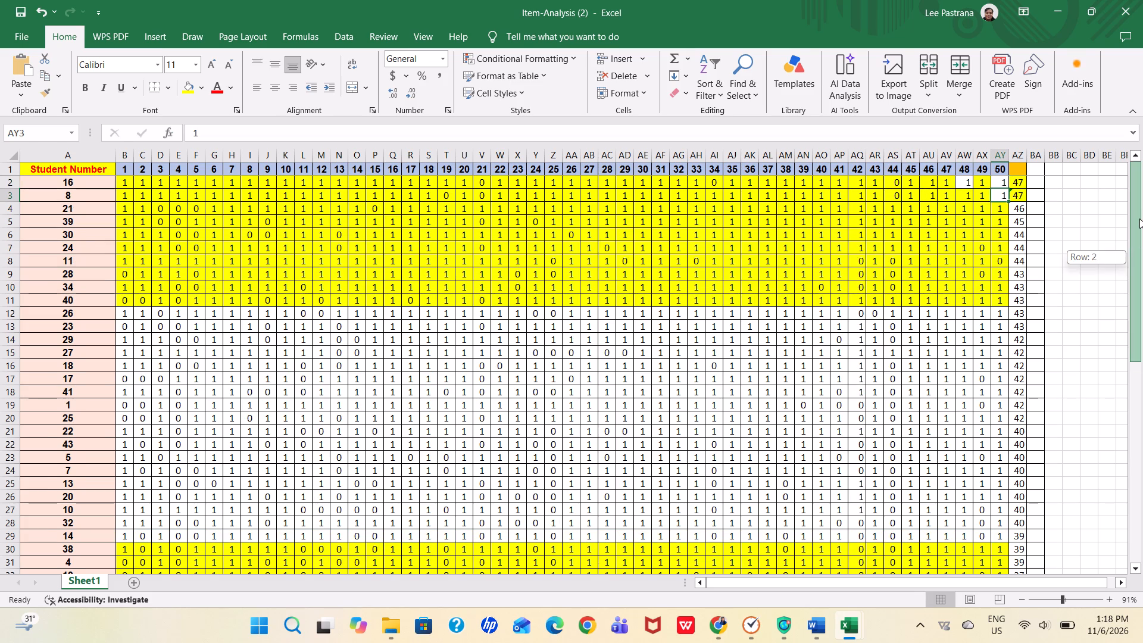
{"action": "left_click_drag", "start_coordinate": [1139, 219], "coordinate": [1139, 213]}
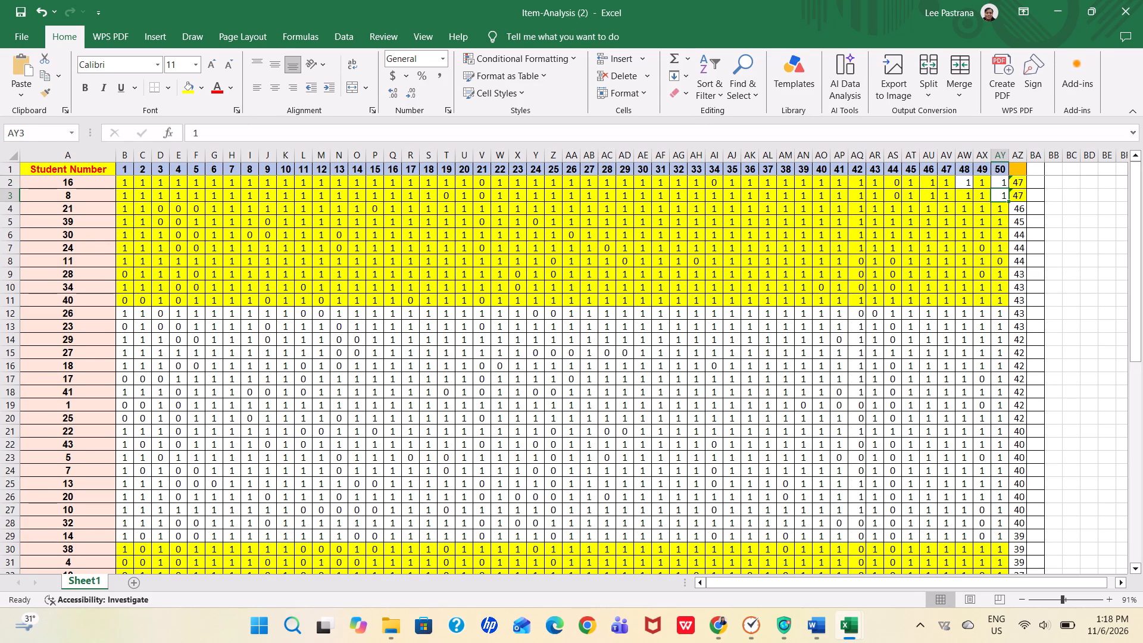
{"action": "left_click", "coordinate": [42, 185]}
{"action": "left_click_drag", "start_coordinate": [23, 180], "coordinate": [52, 185]}
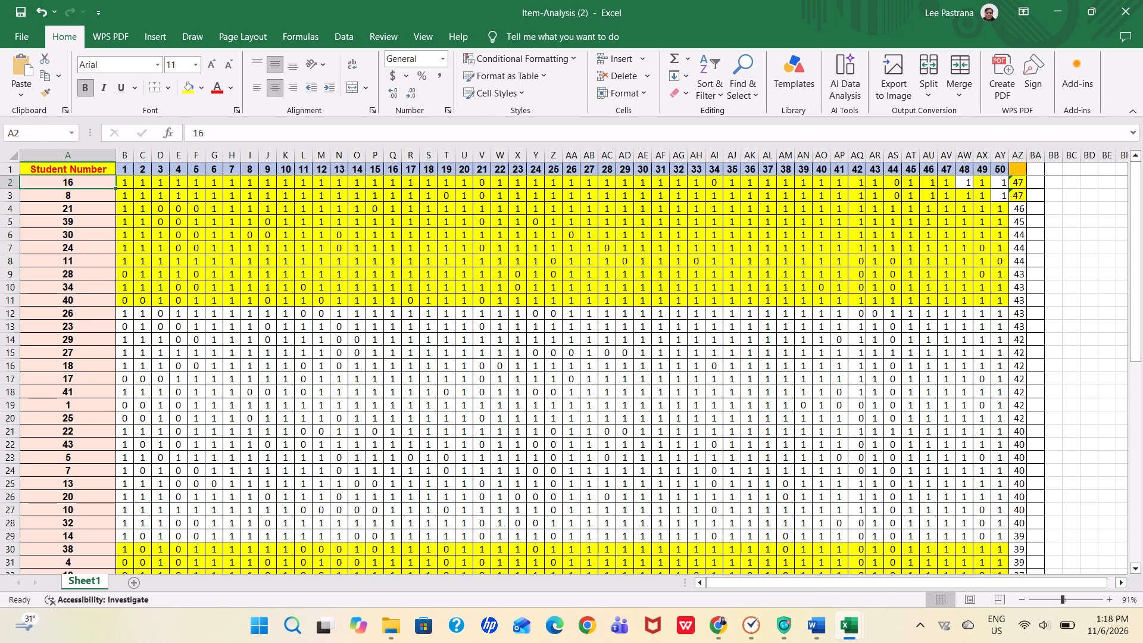
{"action": "left_click_drag", "start_coordinate": [52, 185], "coordinate": [73, 566]}
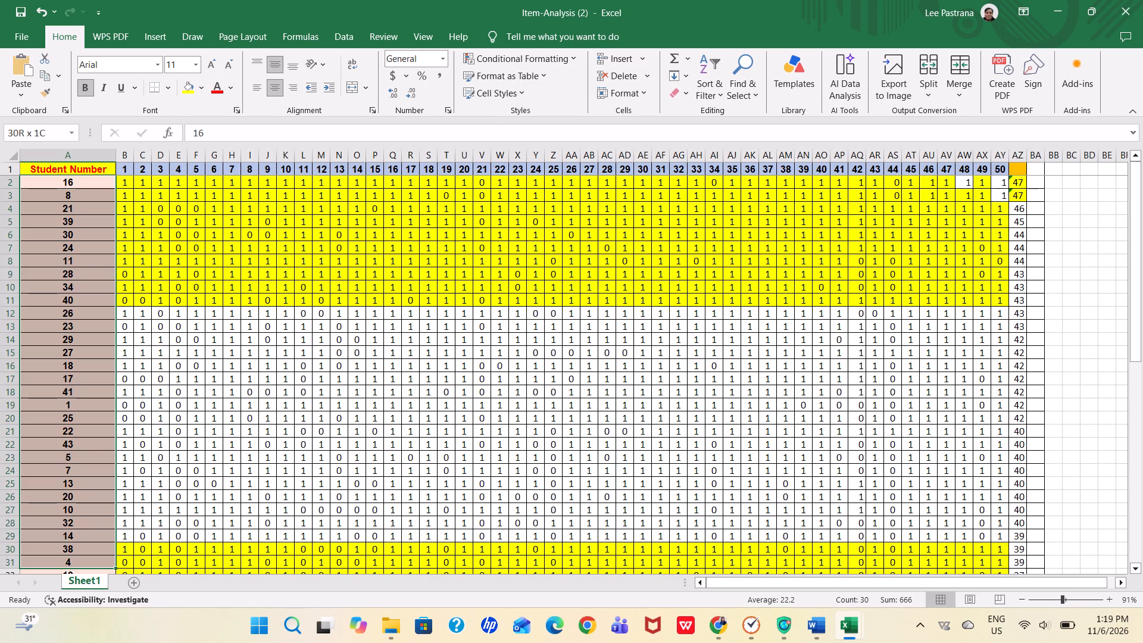
{"action": "left_click_drag", "start_coordinate": [73, 566], "coordinate": [102, 423]}
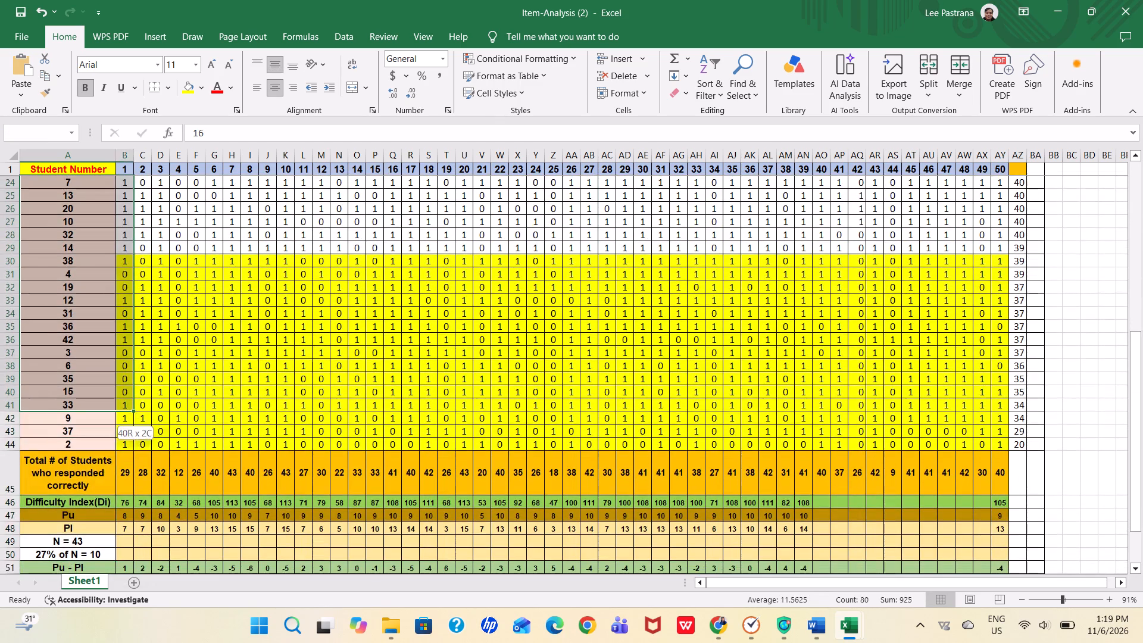
{"action": "left_click_drag", "start_coordinate": [102, 423], "coordinate": [100, 442]}
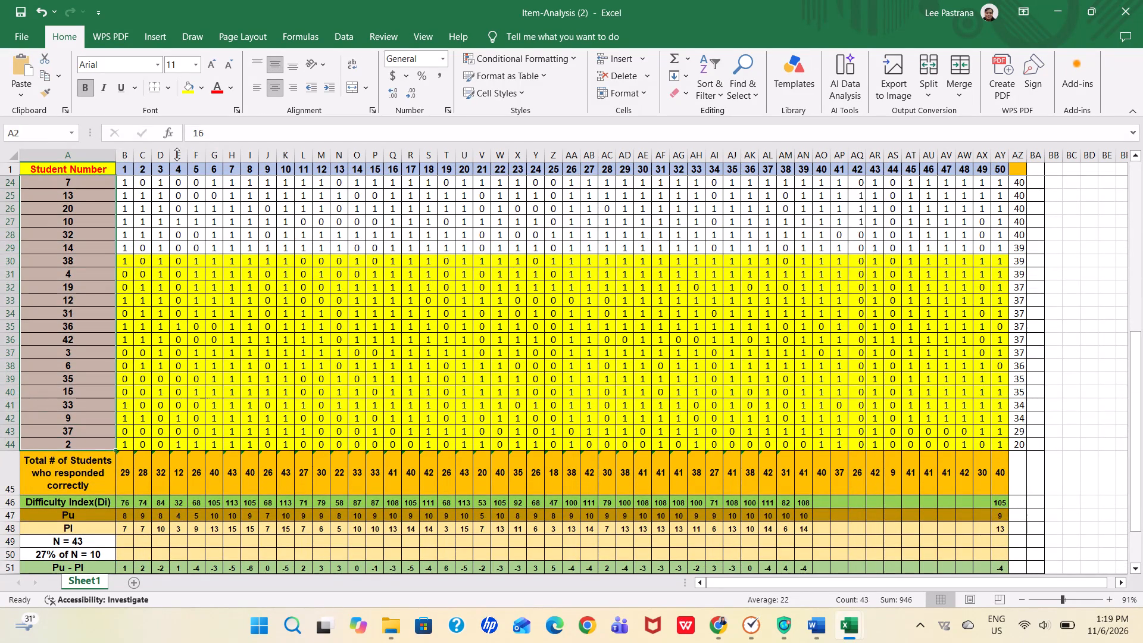
{"action": "left_click", "coordinate": [202, 85]}
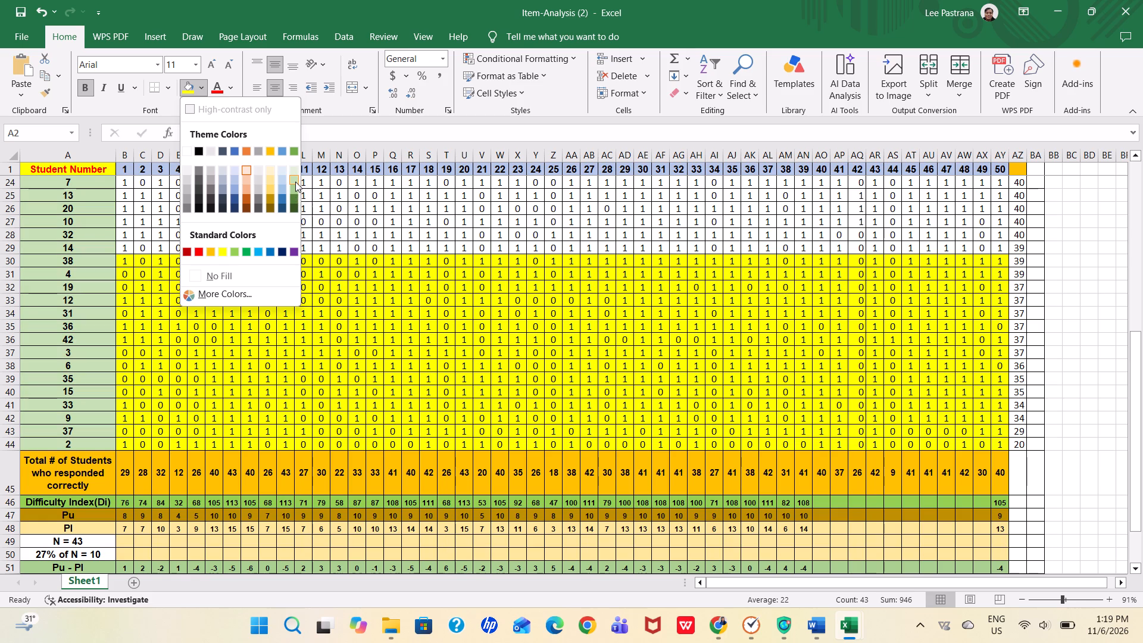
{"action": "left_click", "coordinate": [295, 182]}
{"action": "left_click", "coordinate": [288, 316]}
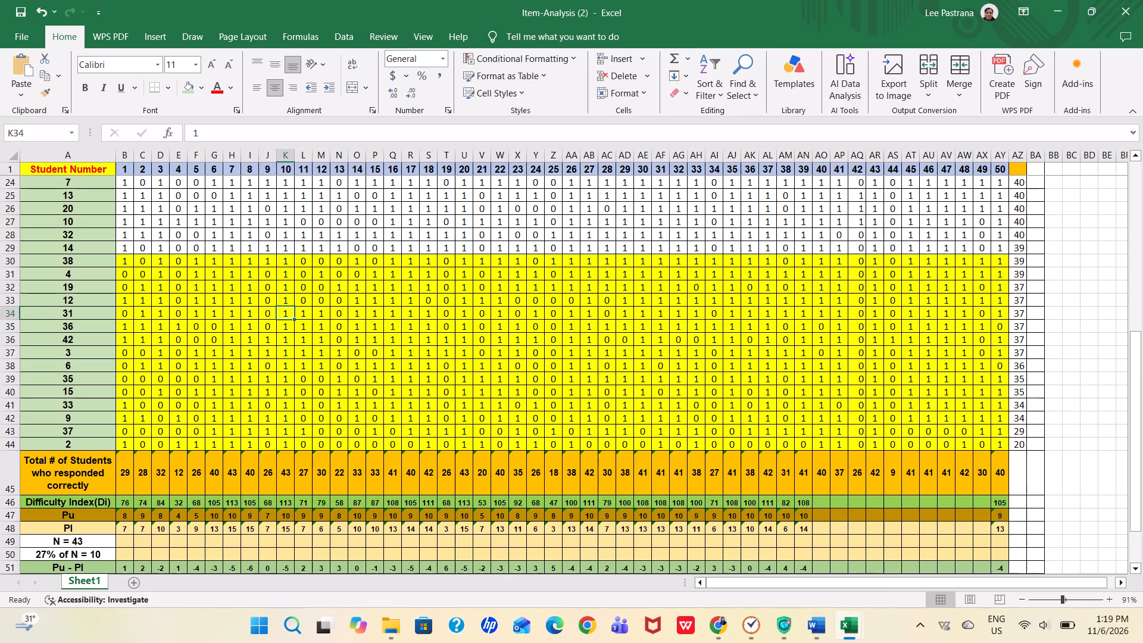
Fill student 16's item 48 cell (AW2) with yellow to match the rest of the row.
{"action": "left_click_drag", "start_coordinate": [1135, 372], "coordinate": [1131, 178]}
{"action": "left_click_drag", "start_coordinate": [1140, 222], "coordinate": [1137, 178]}
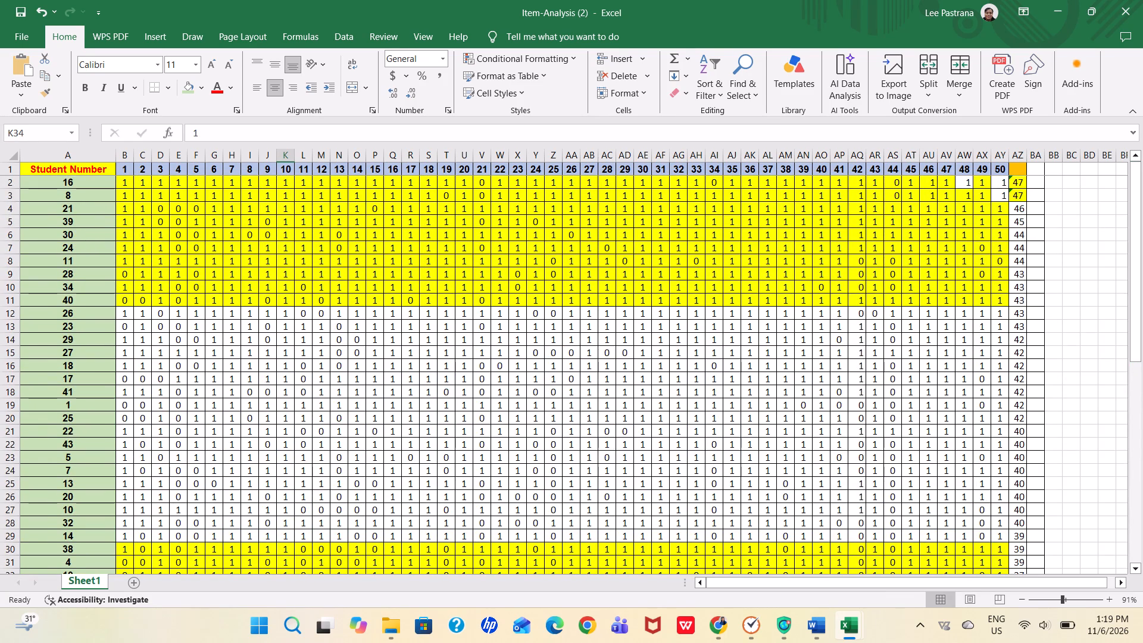
{"action": "left_click", "coordinate": [971, 182]}
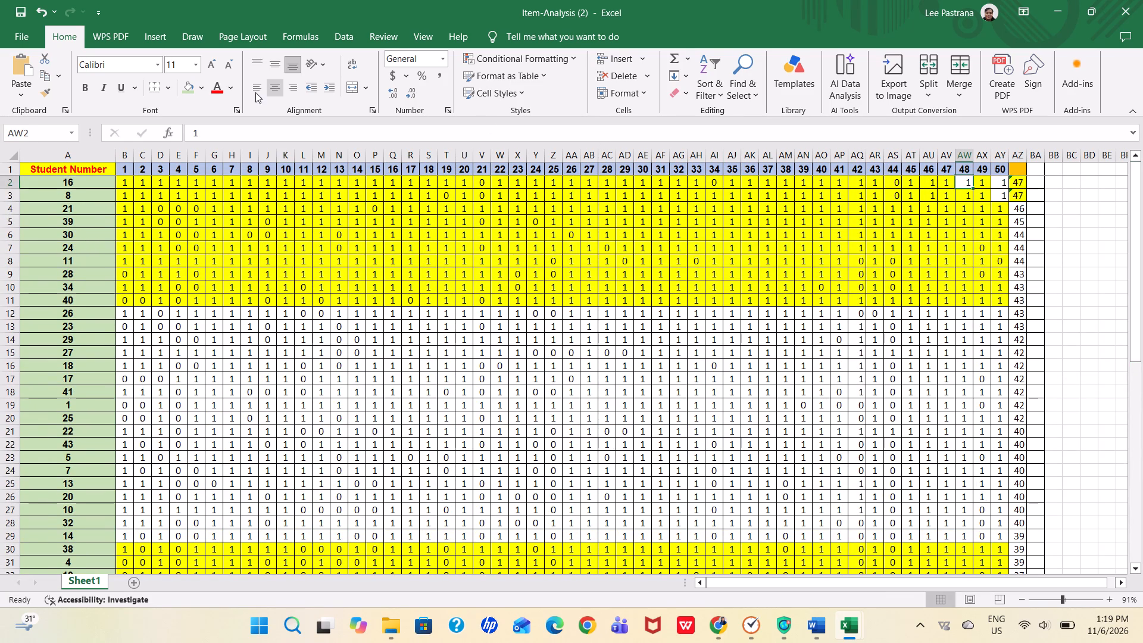
{"action": "left_click", "coordinate": [205, 88]}
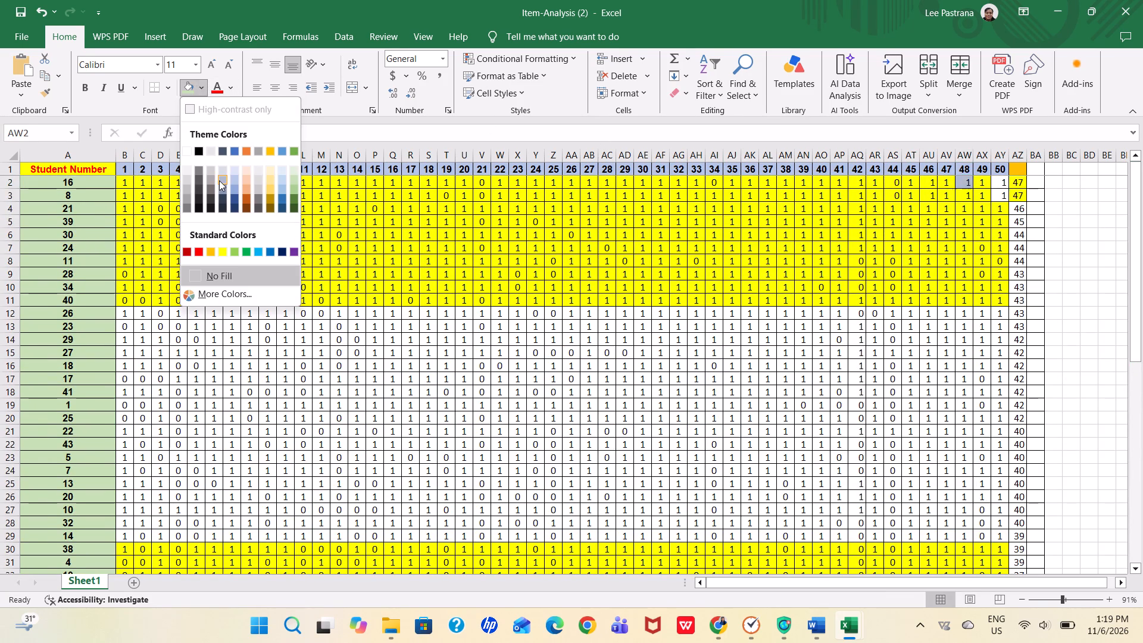
{"action": "left_click", "coordinate": [221, 250]}
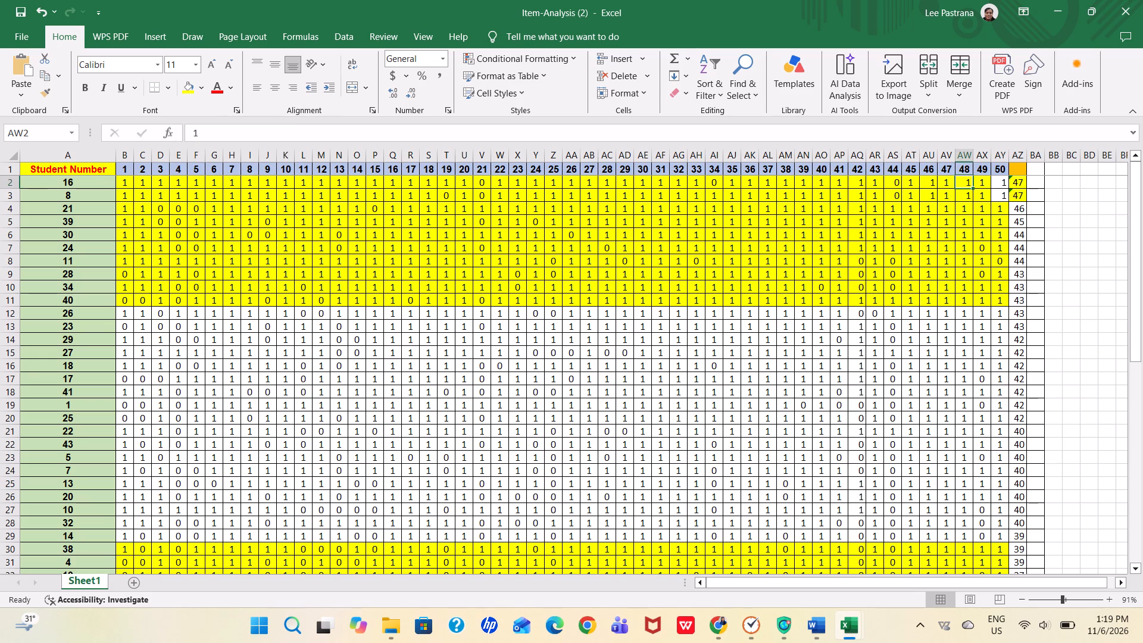
Fill the item 50 cells of students 16 and 8 (AY2 and AY3) with yellow to match their rows.
{"action": "left_click", "coordinate": [999, 185]}
{"action": "left_click", "coordinate": [194, 85]}
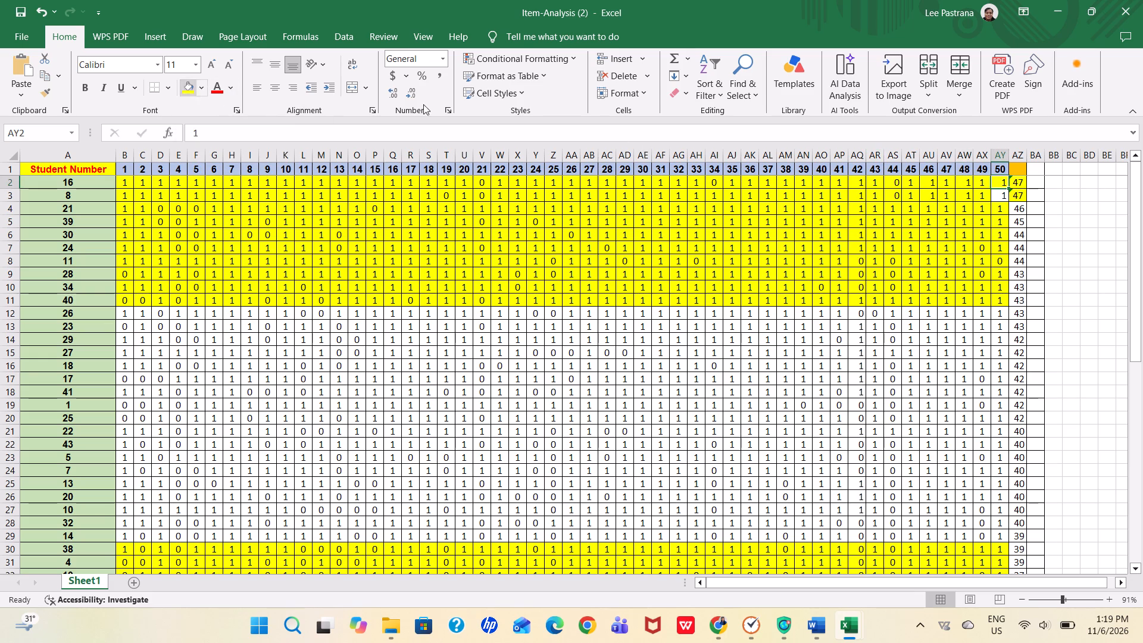
{"action": "left_click", "coordinate": [1003, 202]}
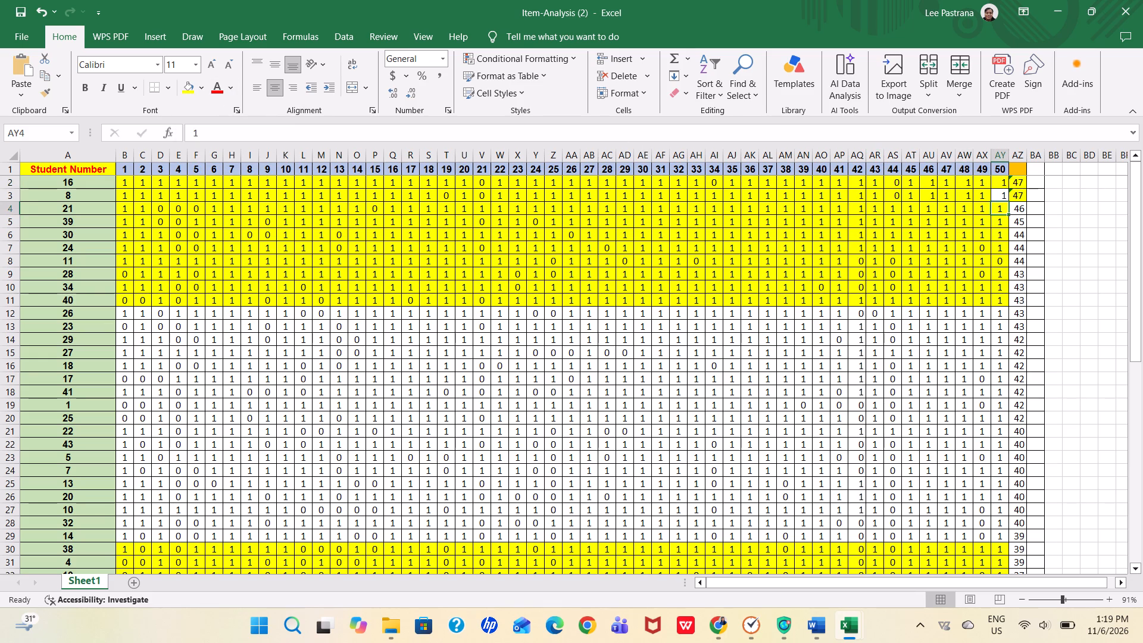
{"action": "left_click", "coordinate": [1000, 195]}
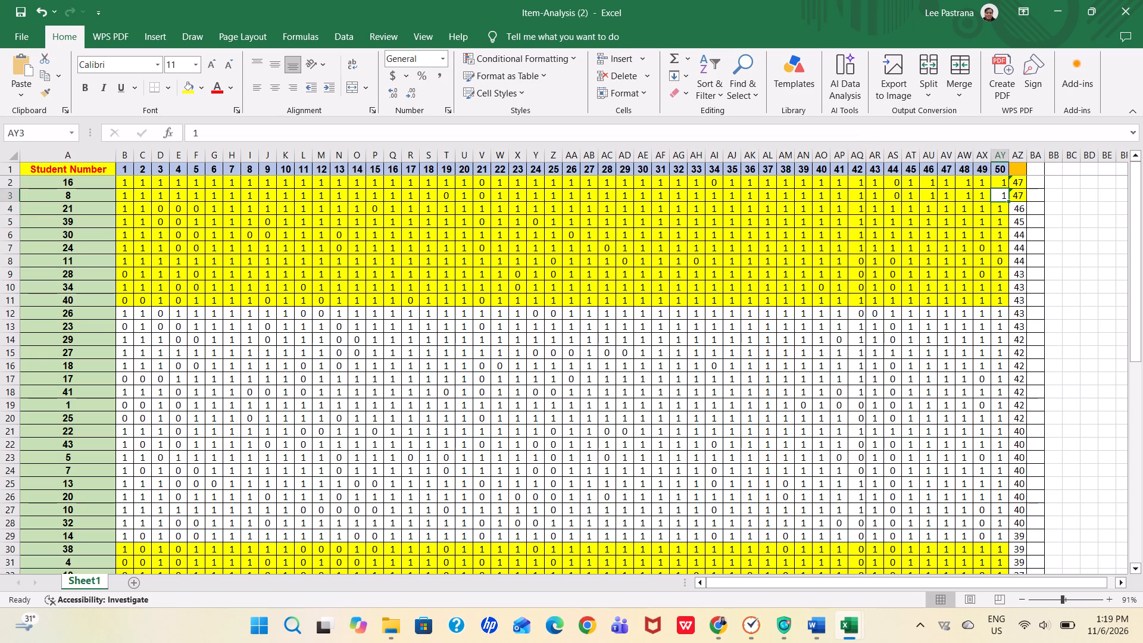
{"action": "left_click", "coordinate": [190, 90]}
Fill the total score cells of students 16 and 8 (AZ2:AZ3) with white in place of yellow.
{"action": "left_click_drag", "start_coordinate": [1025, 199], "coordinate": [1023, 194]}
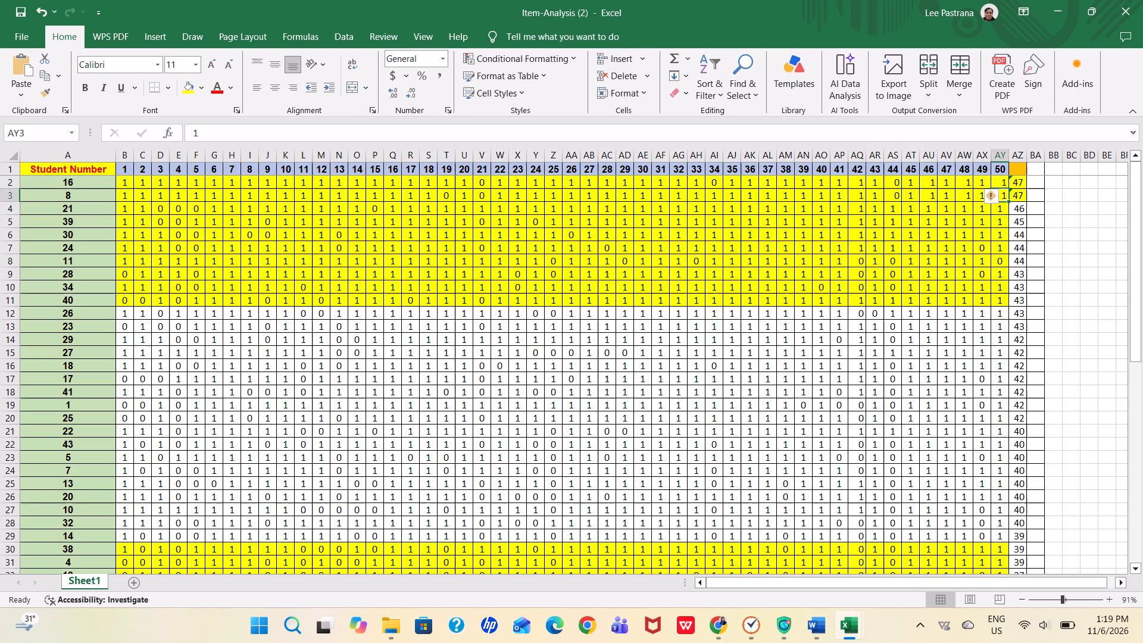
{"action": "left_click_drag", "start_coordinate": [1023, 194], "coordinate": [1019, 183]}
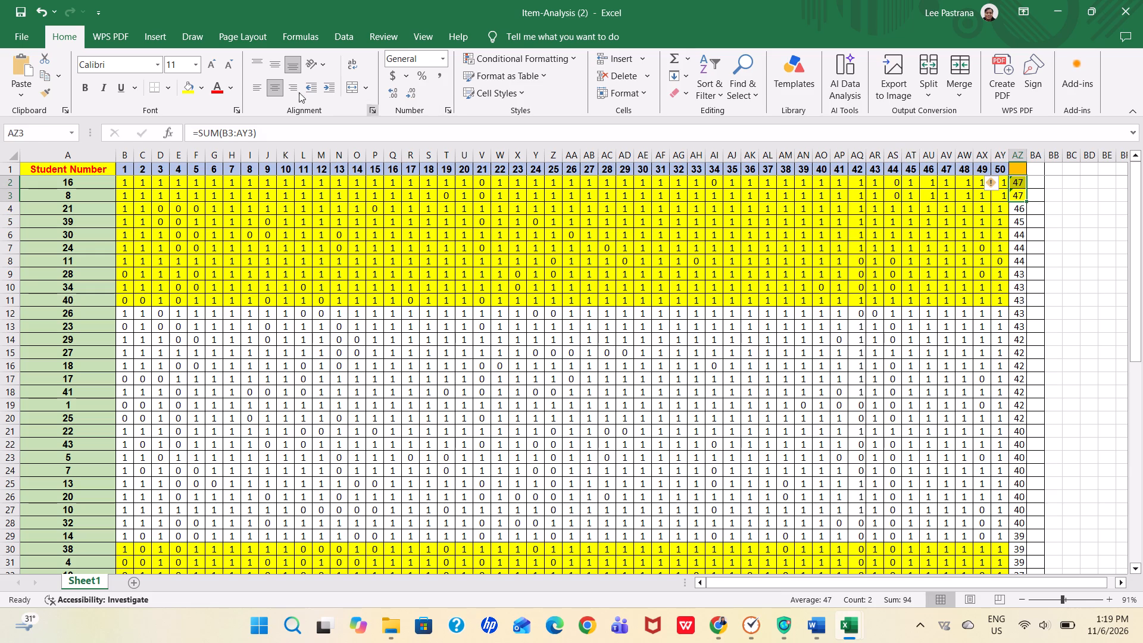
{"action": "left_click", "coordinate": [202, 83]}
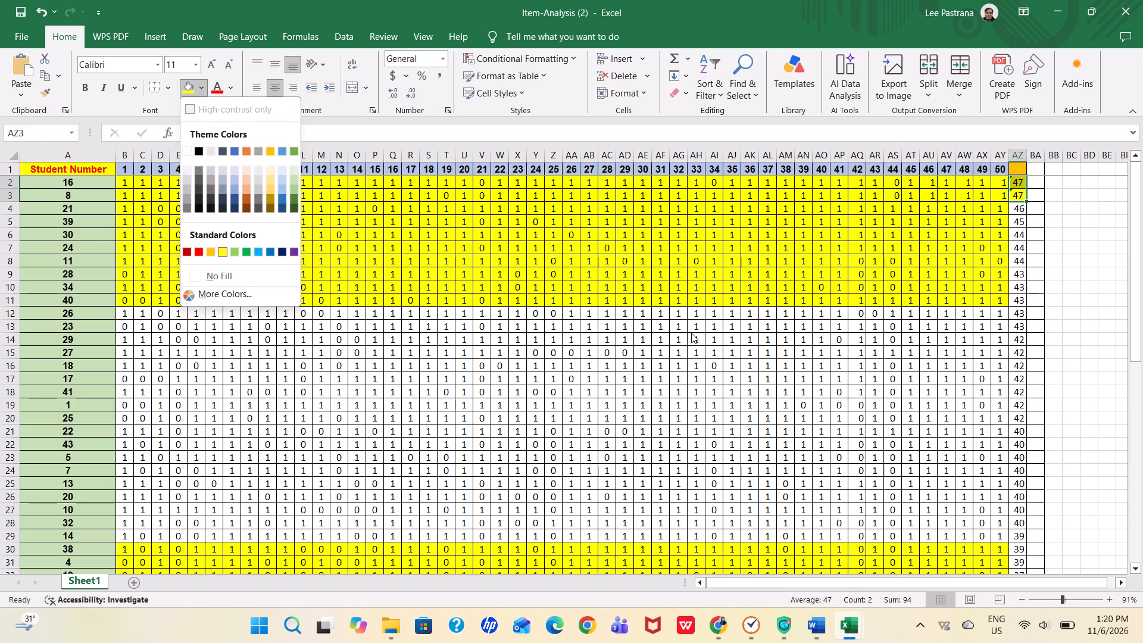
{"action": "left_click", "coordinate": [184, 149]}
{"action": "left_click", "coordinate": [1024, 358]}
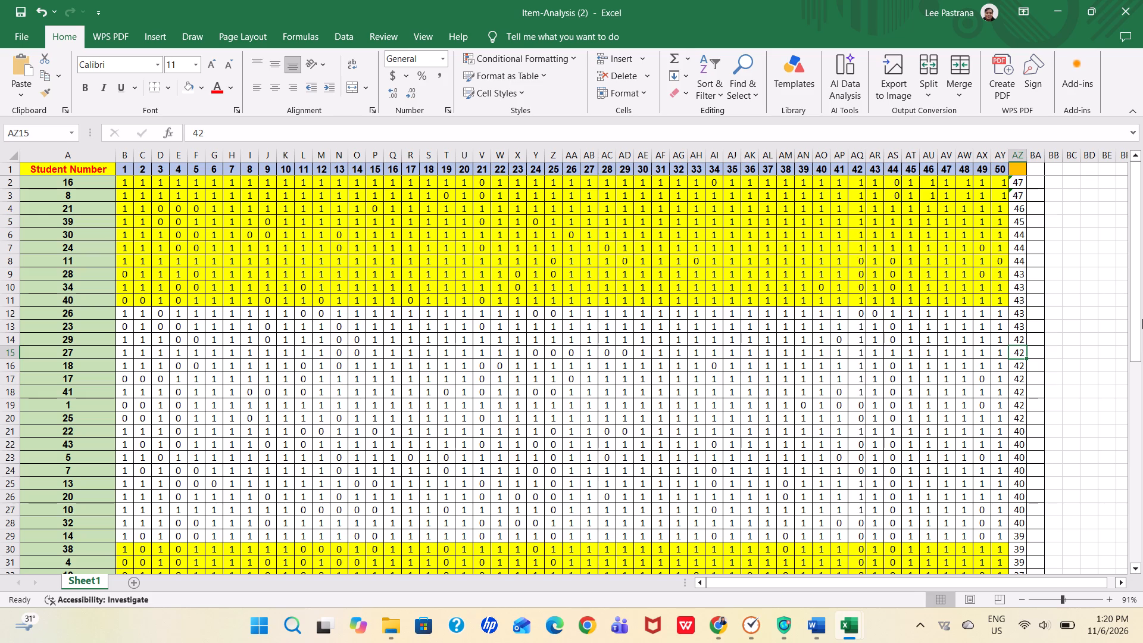
Fill the total score column from its header to the last student (AZ1:AZ44) with Gold, Accent 4, Lighter 60%.
{"action": "left_click", "coordinate": [1022, 187]}
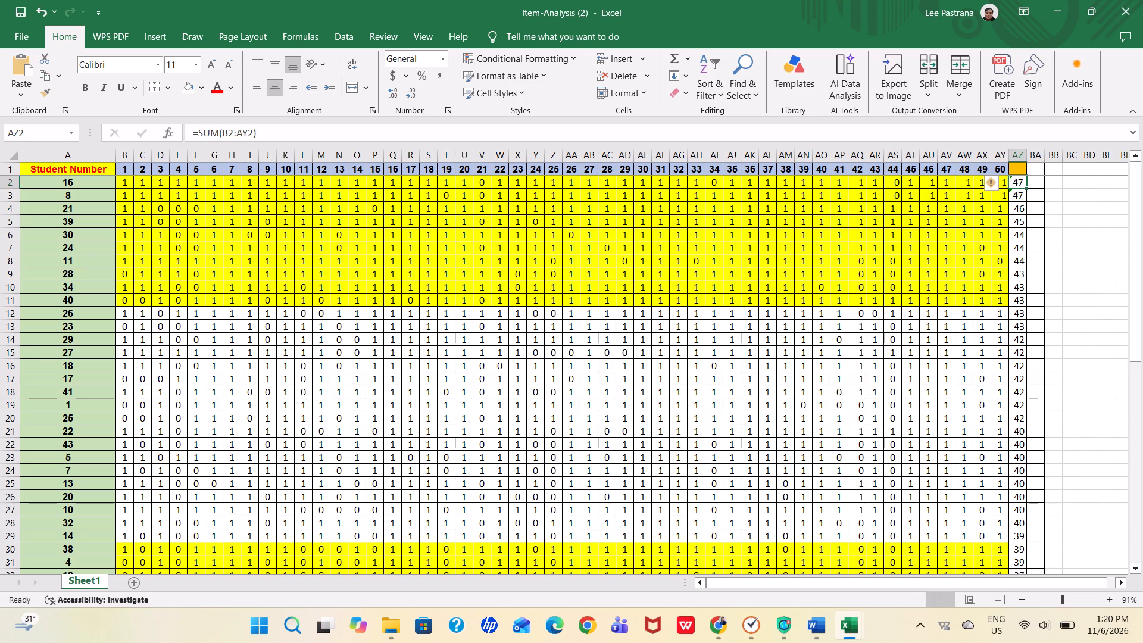
{"action": "left_click_drag", "start_coordinate": [1013, 171], "coordinate": [1030, 359]}
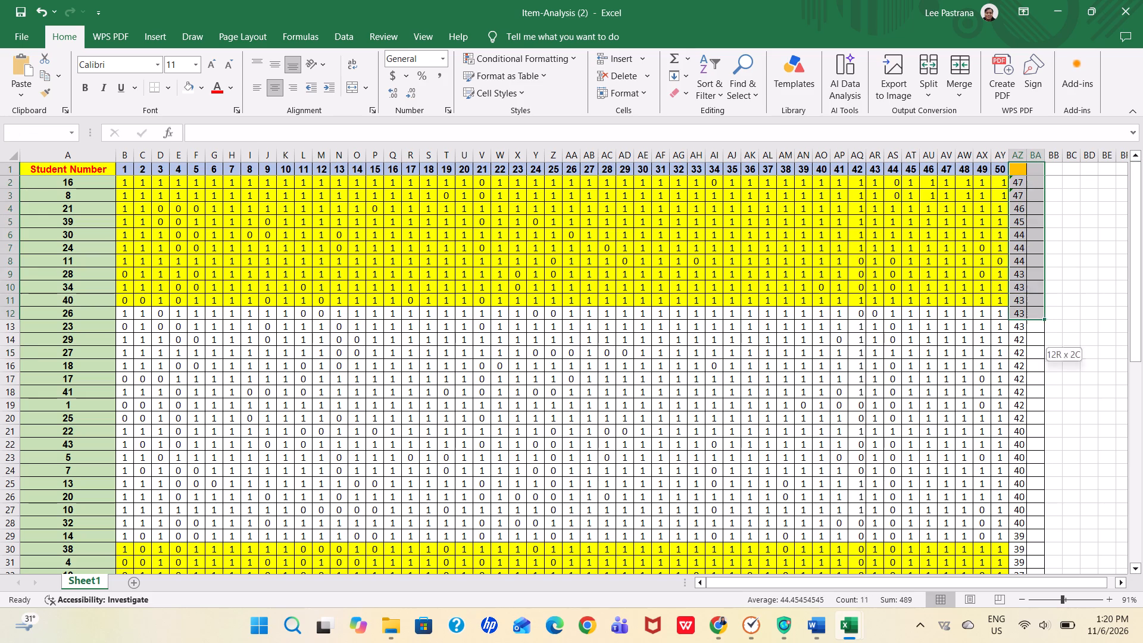
{"action": "left_click_drag", "start_coordinate": [1030, 359], "coordinate": [1022, 579]}
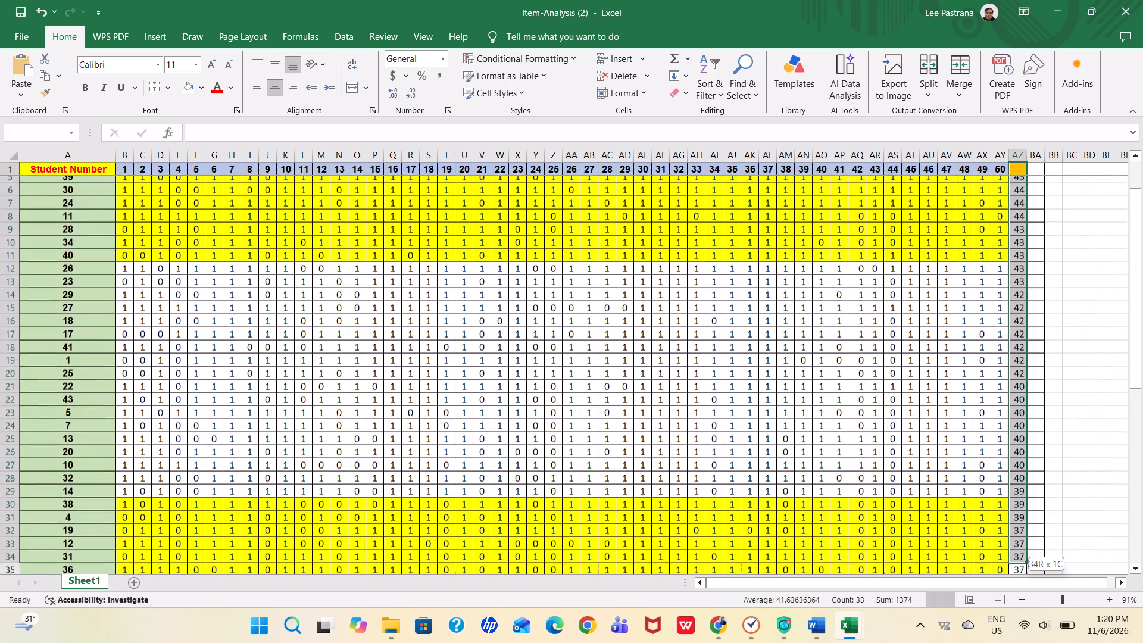
{"action": "left_click_drag", "start_coordinate": [1022, 579], "coordinate": [1026, 421]}
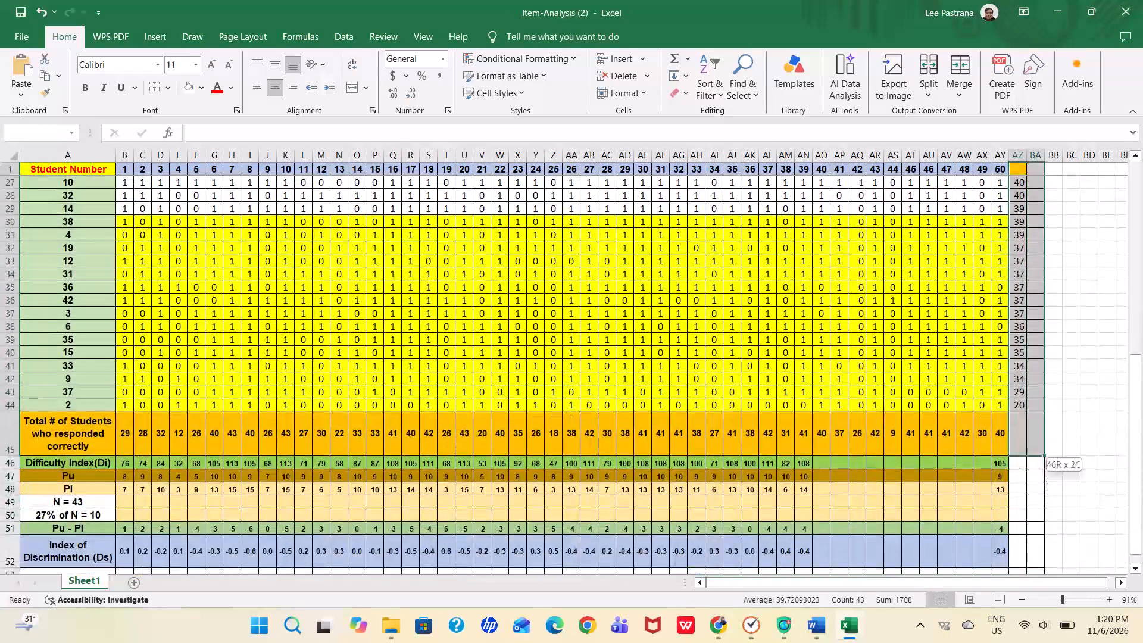
{"action": "left_click_drag", "start_coordinate": [1026, 421], "coordinate": [1023, 406]}
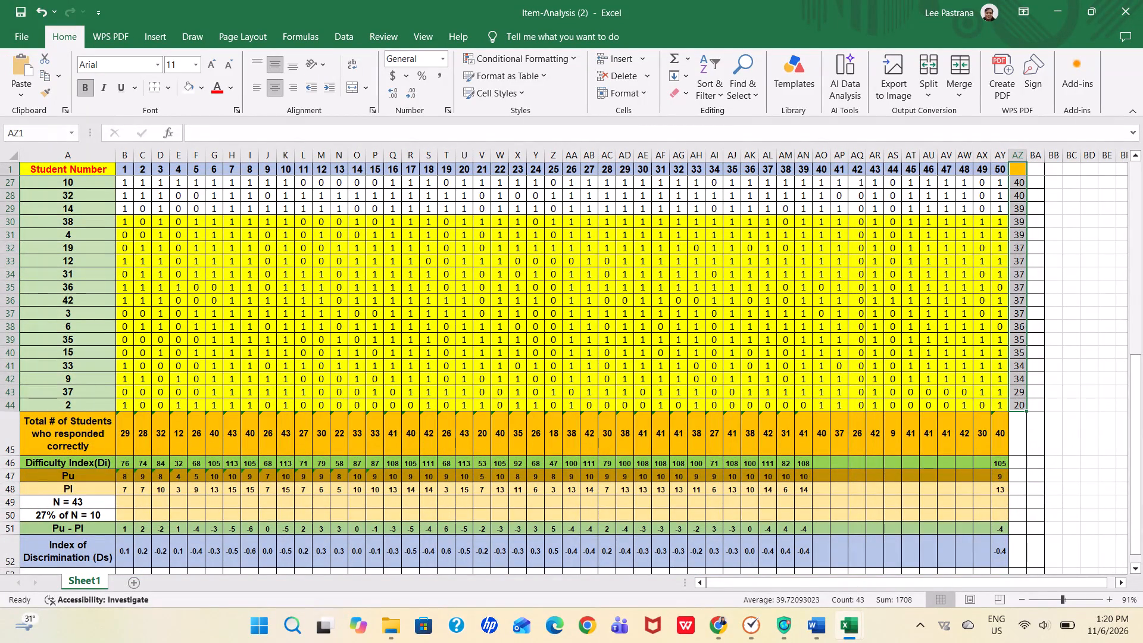
{"action": "left_click", "coordinate": [203, 89]}
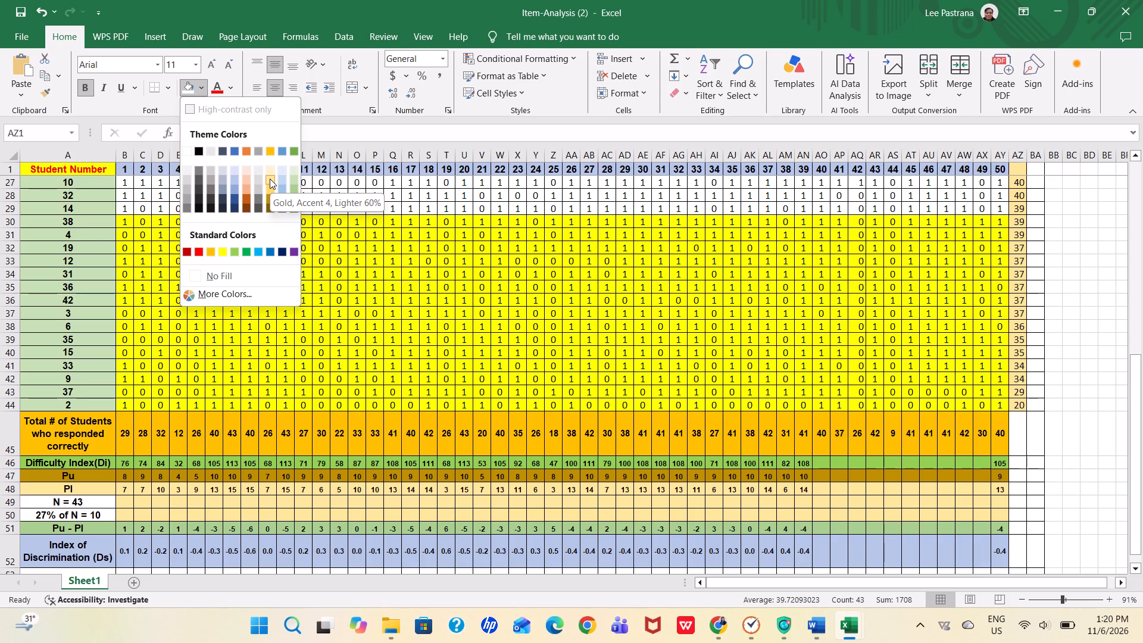
{"action": "left_click", "coordinate": [270, 179]}
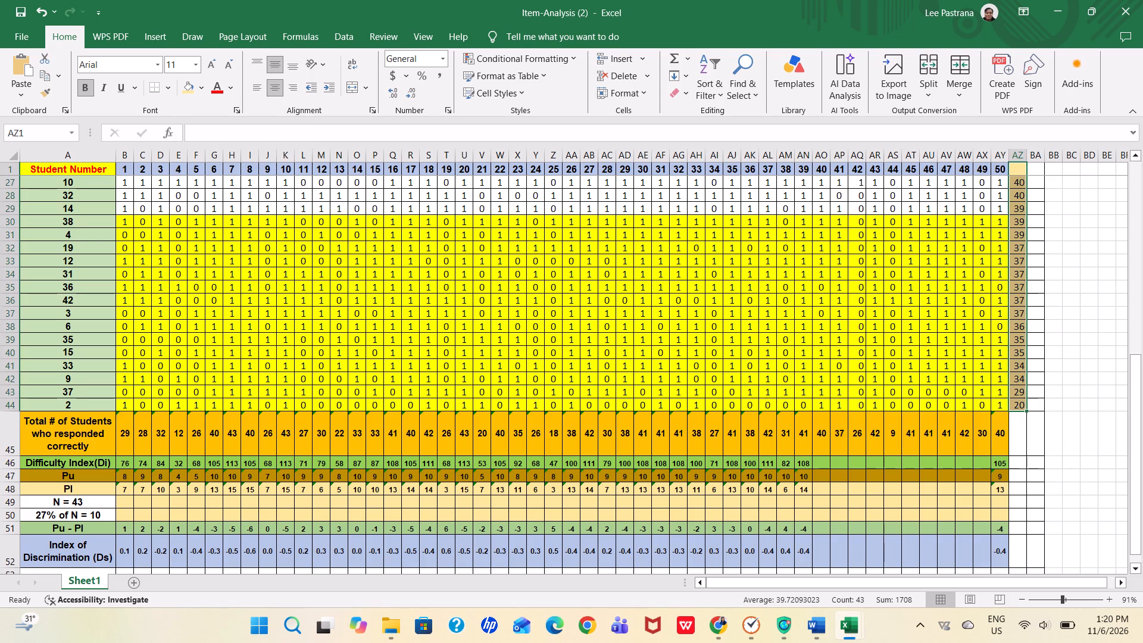
{"action": "left_click", "coordinate": [304, 266]}
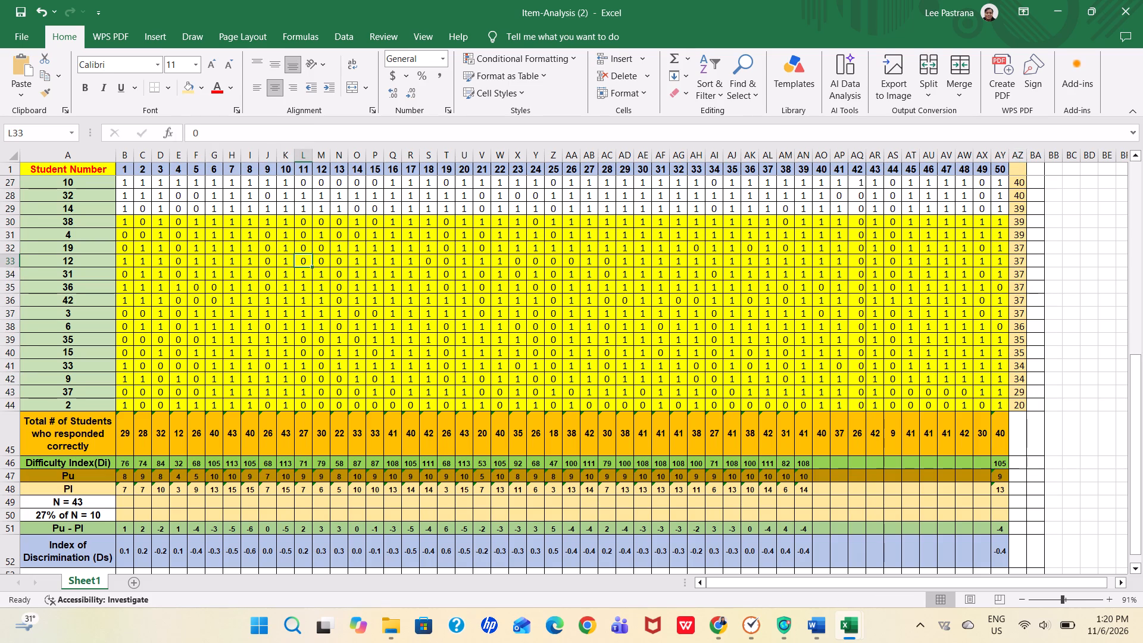
Look over the score table from the first student to the index rows to check the group colouring.
{"action": "left_click_drag", "start_coordinate": [1142, 374], "coordinate": [1142, 333]}
{"action": "left_click_drag", "start_coordinate": [1142, 382], "coordinate": [1136, 374]}
{"action": "left_click_drag", "start_coordinate": [1134, 377], "coordinate": [1134, 351]}
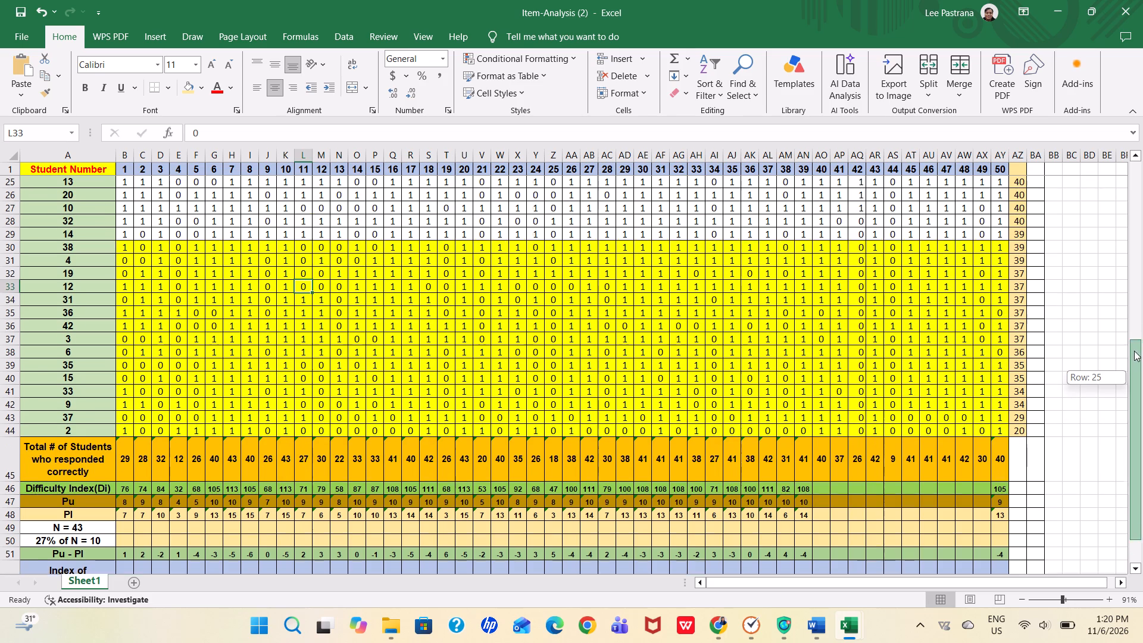
{"action": "left_click_drag", "start_coordinate": [1134, 351], "coordinate": [1141, 137]}
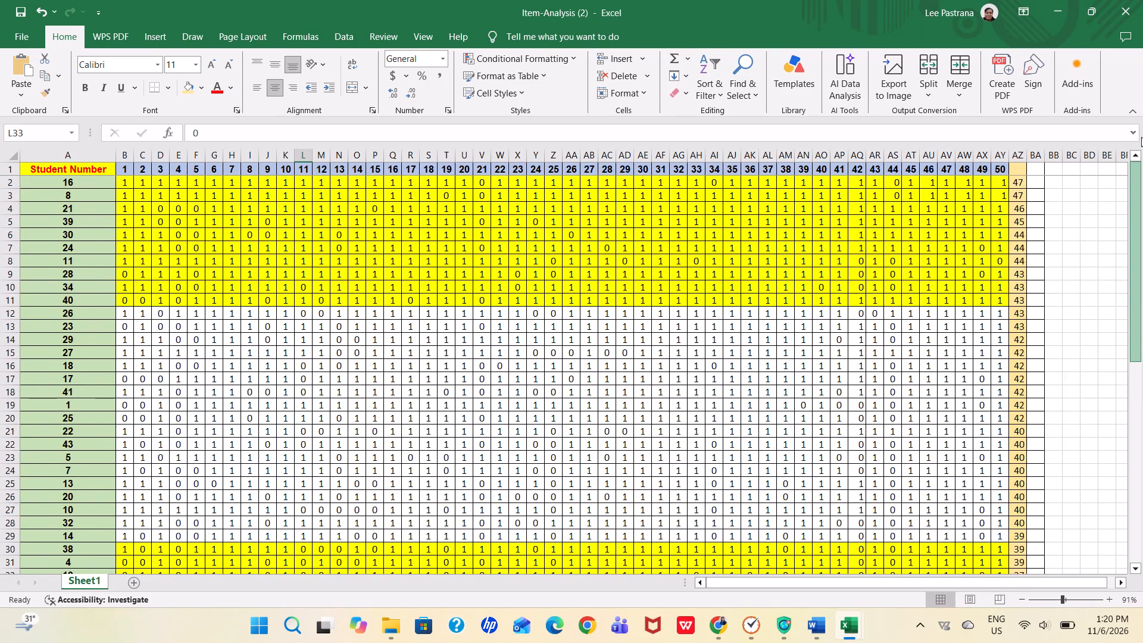
{"action": "left_click_drag", "start_coordinate": [1139, 186], "coordinate": [1139, 191]}
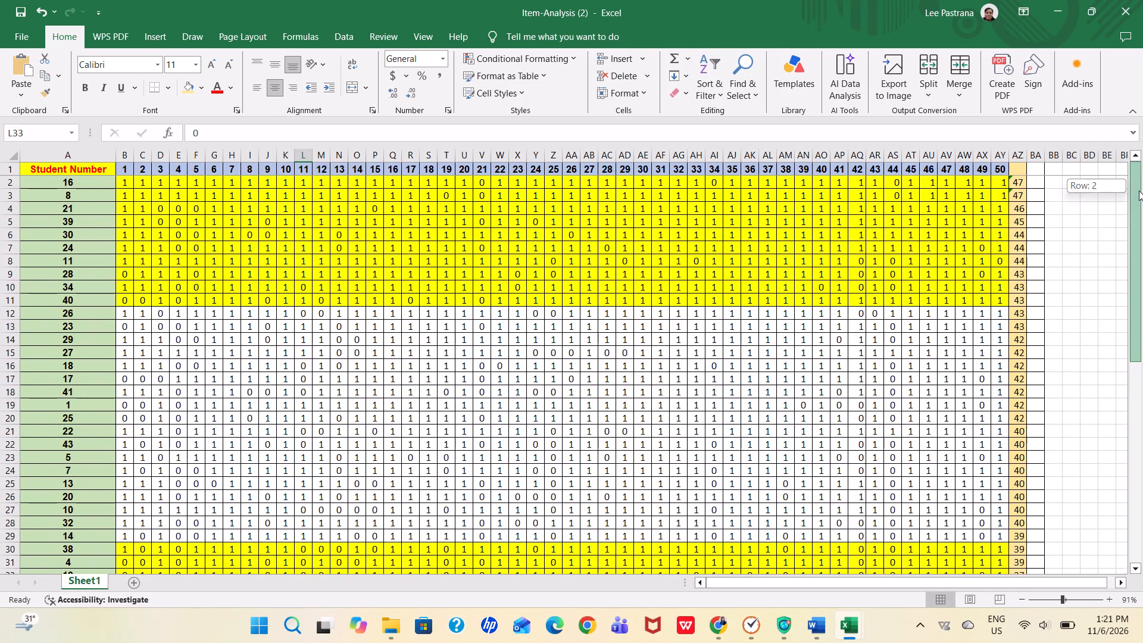
{"action": "left_click_drag", "start_coordinate": [1139, 191], "coordinate": [1120, 326]}
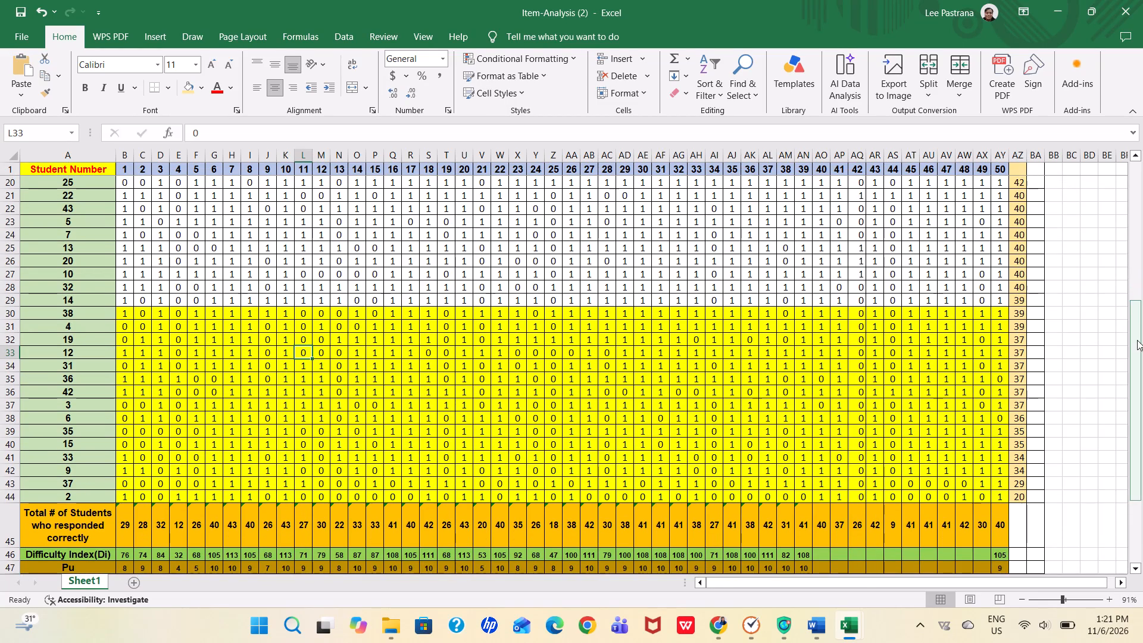
{"action": "left_click_drag", "start_coordinate": [1137, 340], "coordinate": [1128, 432]}
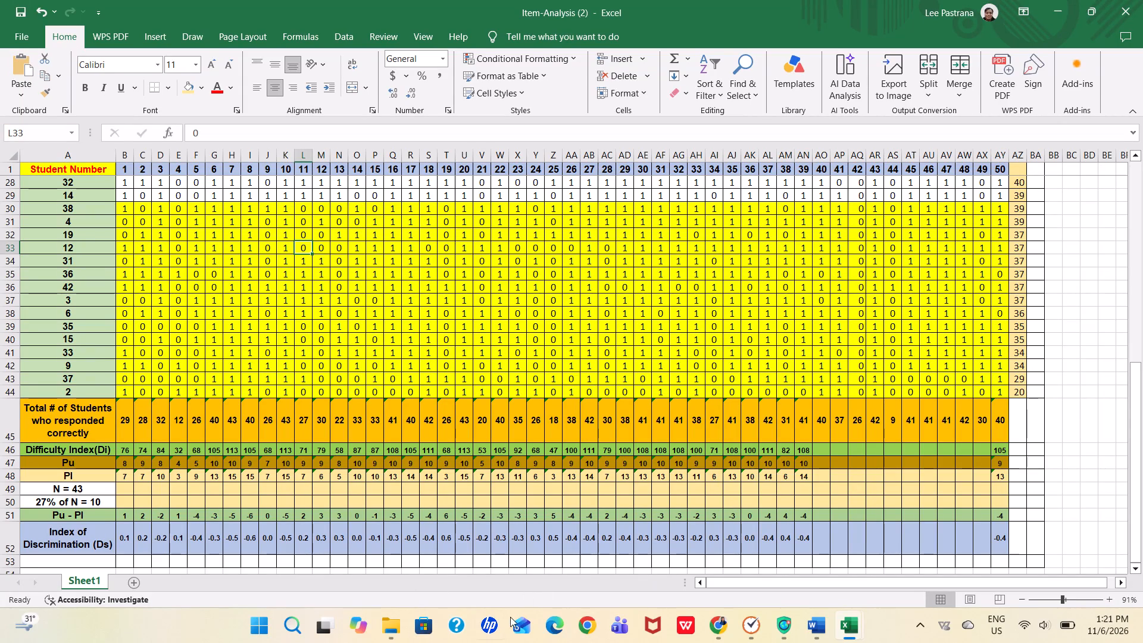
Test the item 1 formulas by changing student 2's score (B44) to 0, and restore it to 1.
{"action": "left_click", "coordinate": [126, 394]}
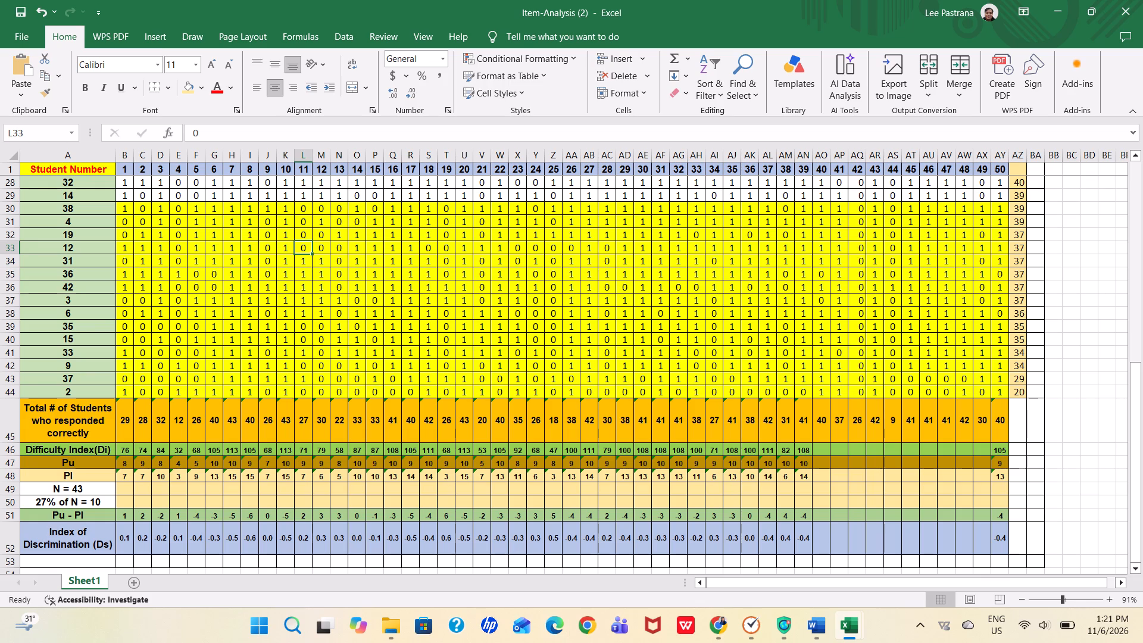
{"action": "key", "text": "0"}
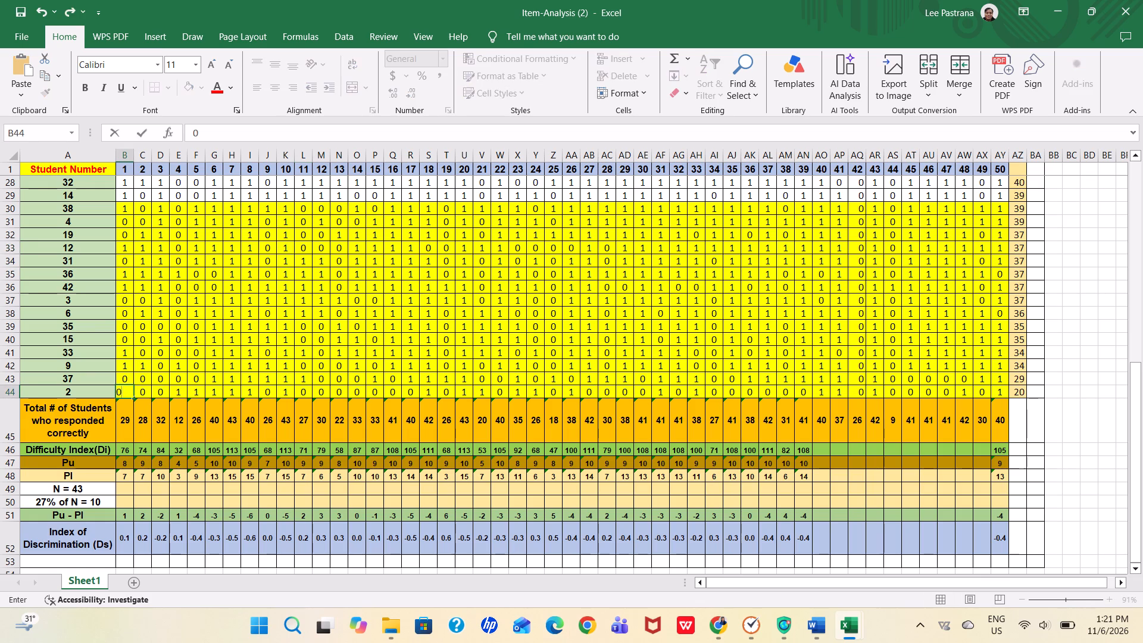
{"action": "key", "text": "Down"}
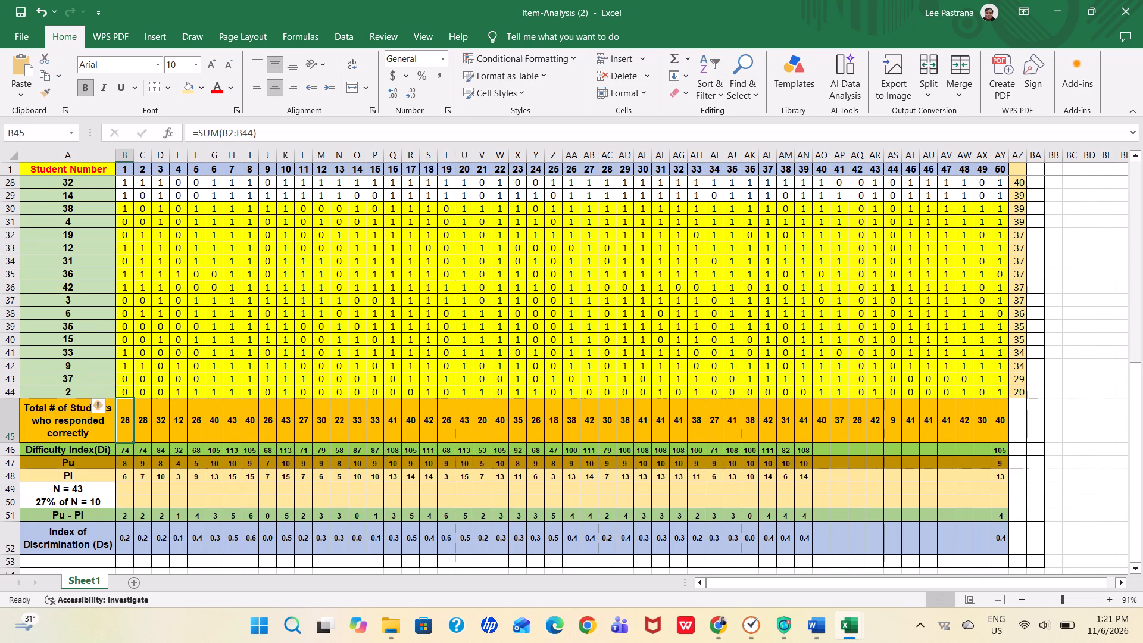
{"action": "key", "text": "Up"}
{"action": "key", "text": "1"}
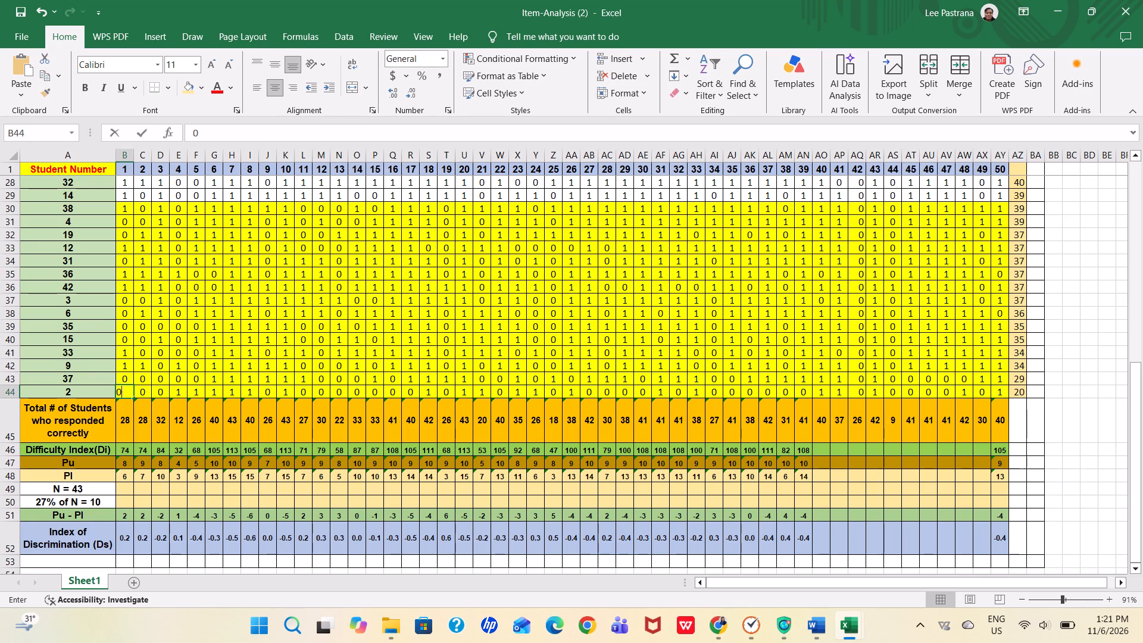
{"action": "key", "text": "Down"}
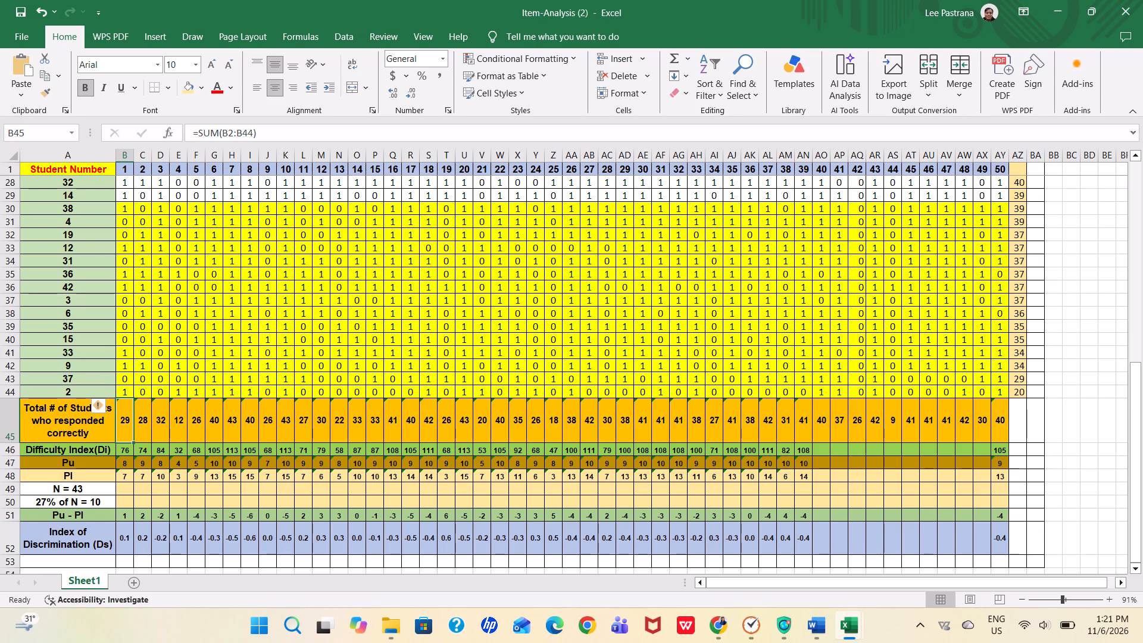
Examine the Difficulty Index formulas of items 37 to 39 (AL46:AN46) as a model for item 40's empty cell (AO46).
{"action": "left_click", "coordinate": [819, 451]}
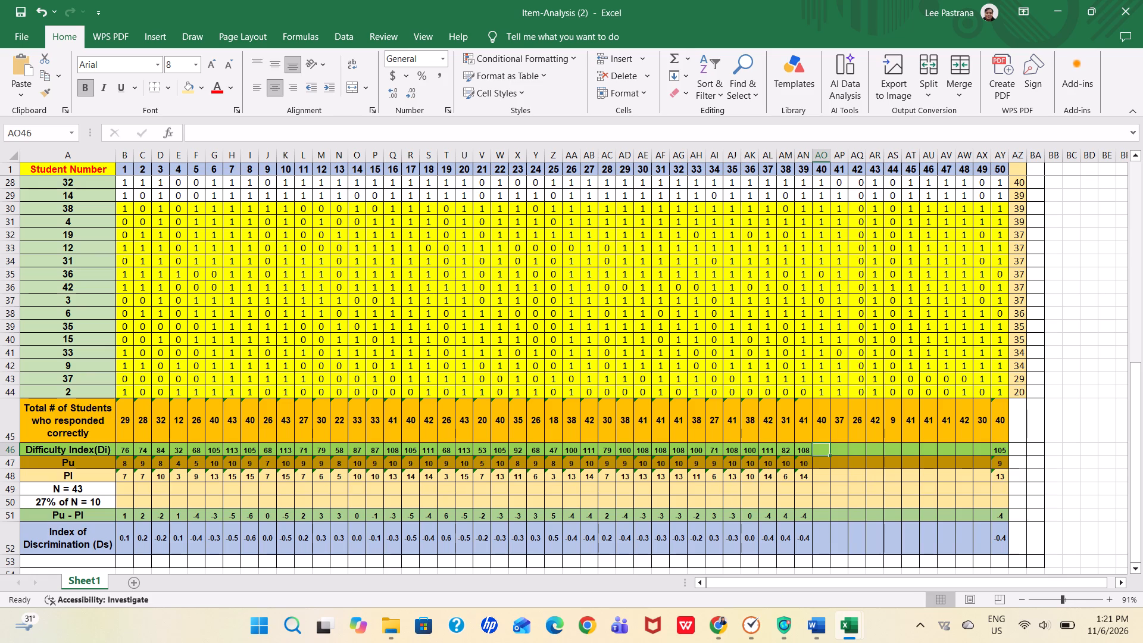
{"action": "left_click", "coordinate": [821, 426]}
{"action": "left_click", "coordinate": [822, 452]}
{"action": "left_click", "coordinate": [779, 455]}
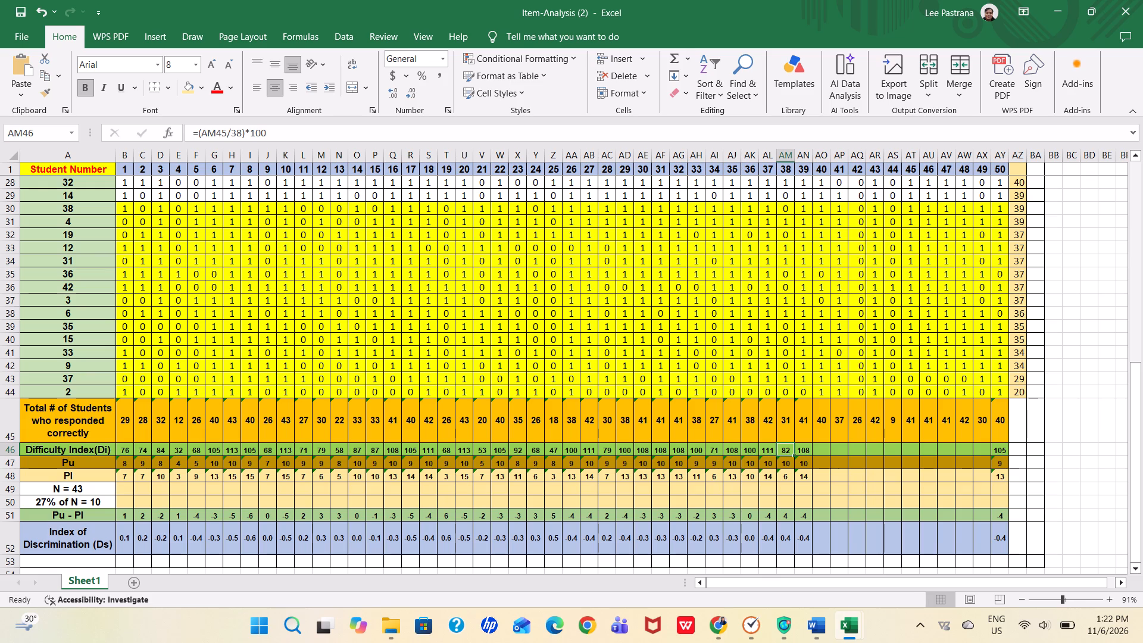
{"action": "left_click", "coordinate": [807, 452]}
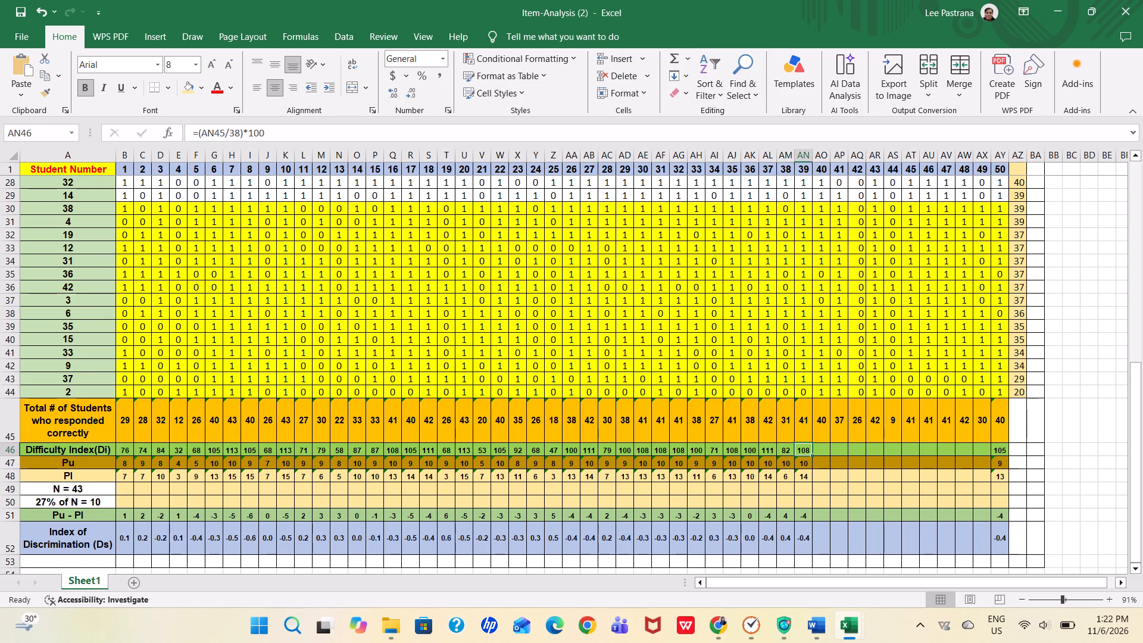
{"action": "left_click", "coordinate": [786, 450]}
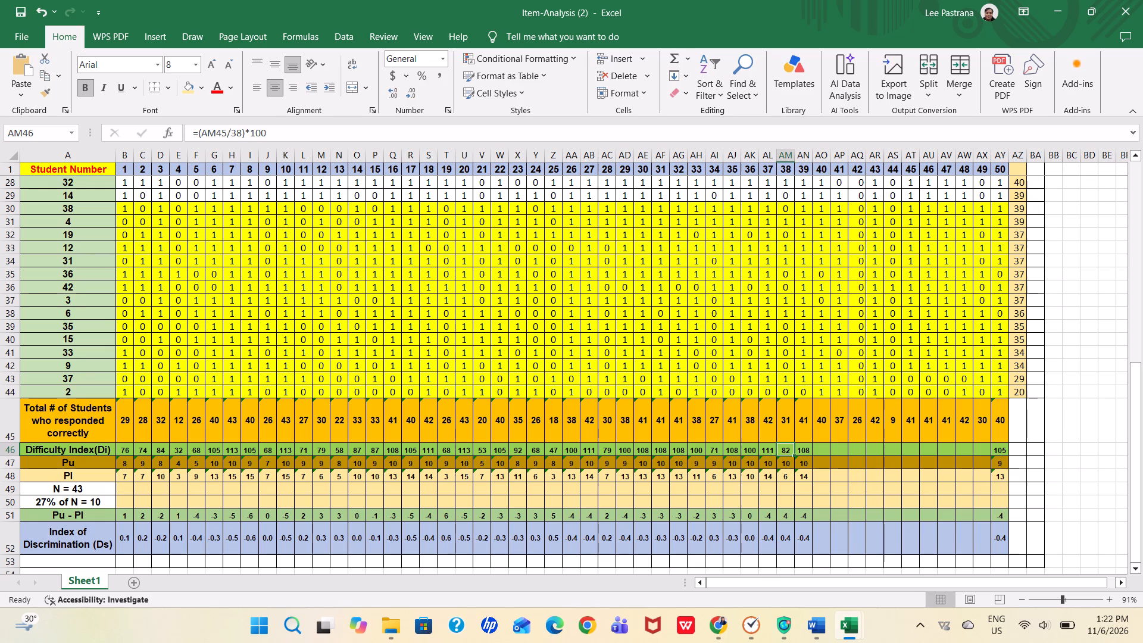
{"action": "left_click", "coordinate": [769, 451]}
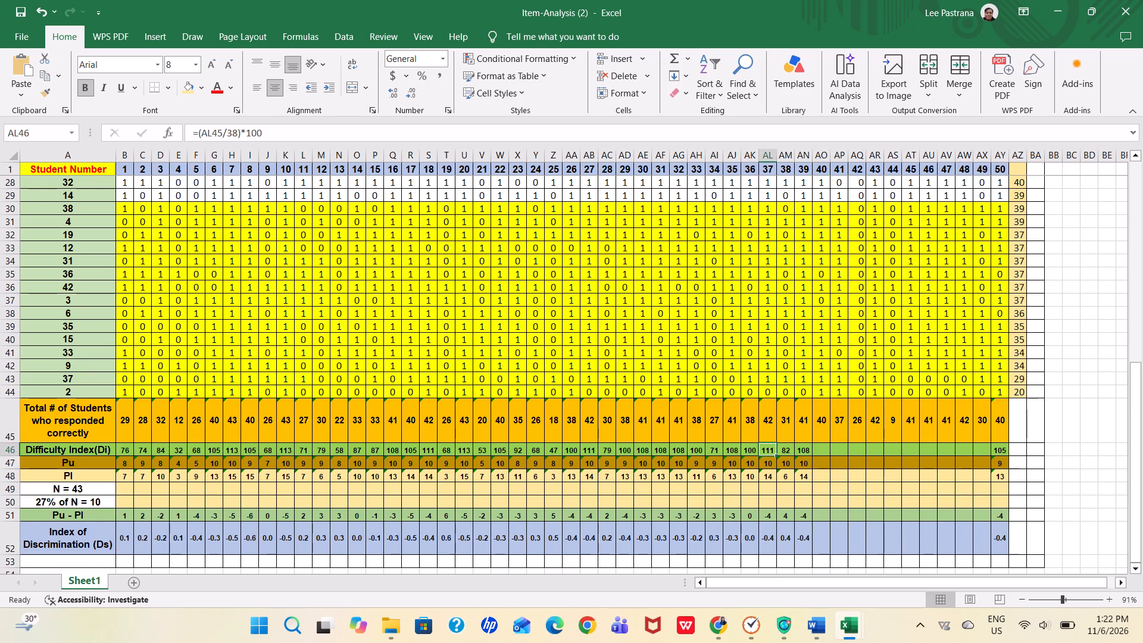
{"action": "left_click", "coordinate": [820, 450]}
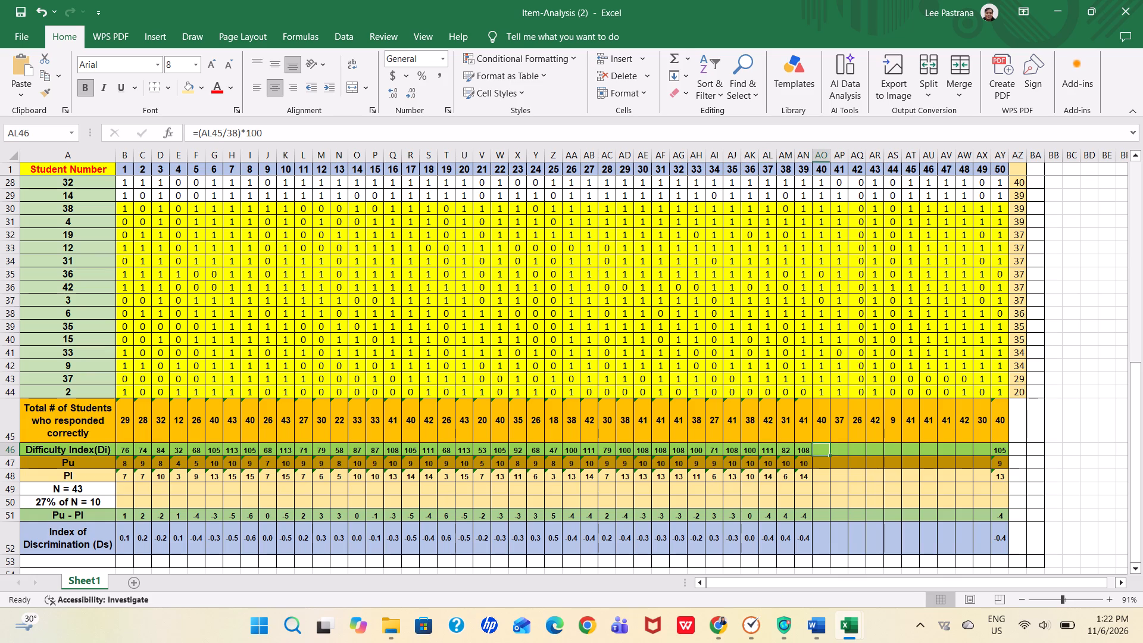
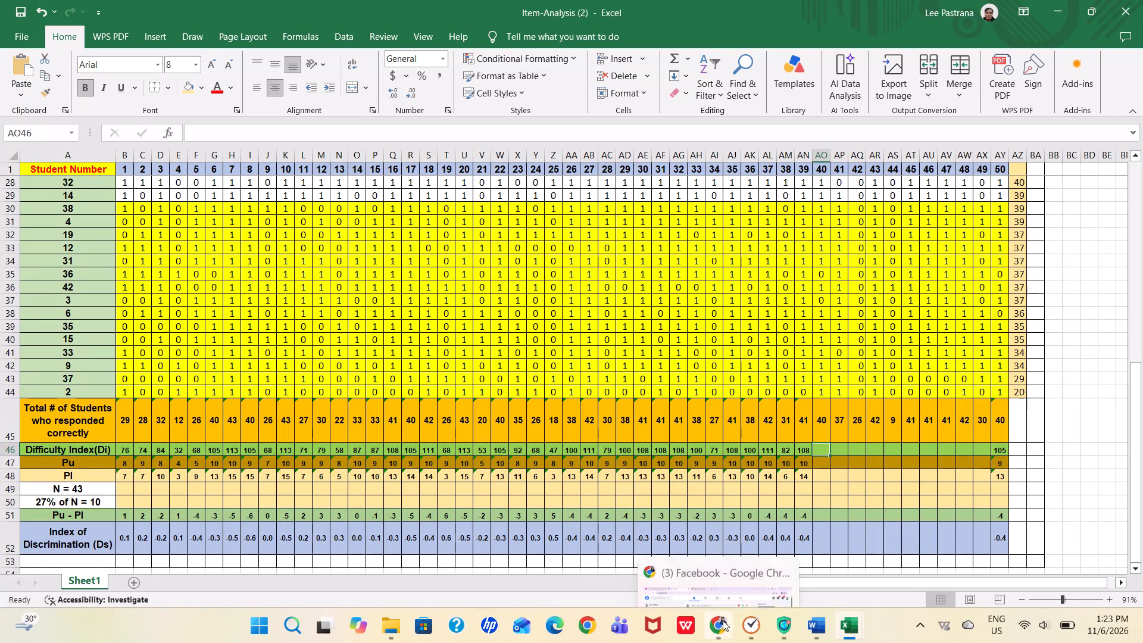
Switch to Chrome and download Notes-Item-Analysis.docx from the BEED 3A_EDUC 316 group chat on Facebook.
{"action": "left_click", "coordinate": [742, 541]}
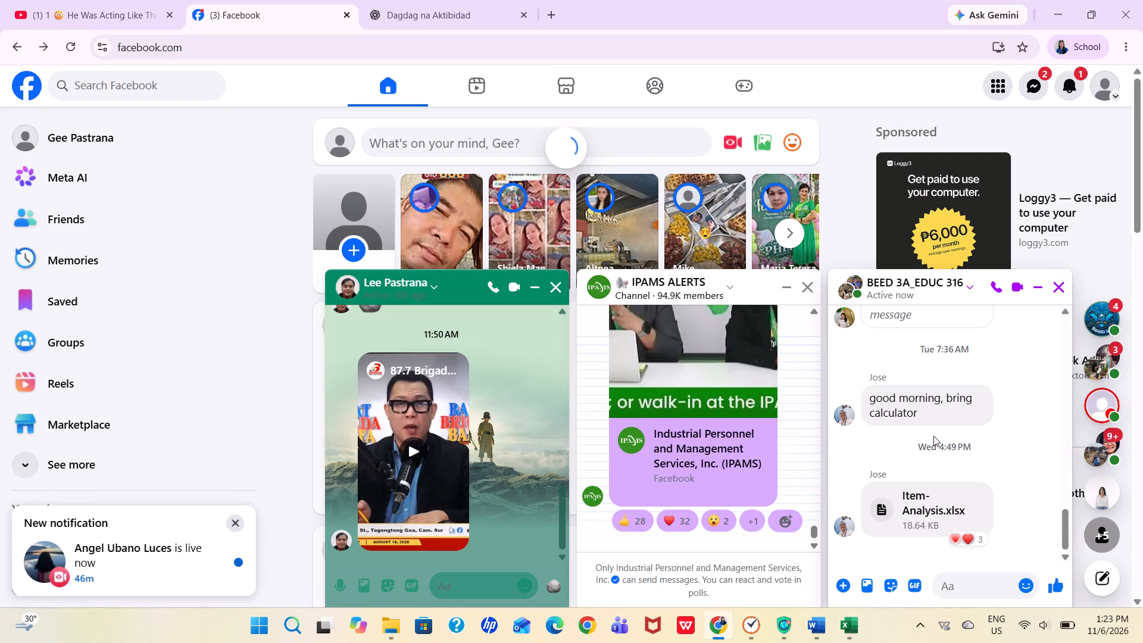
{"action": "left_click_drag", "start_coordinate": [1065, 521], "coordinate": [1067, 464]}
{"action": "left_click", "coordinate": [938, 511]}
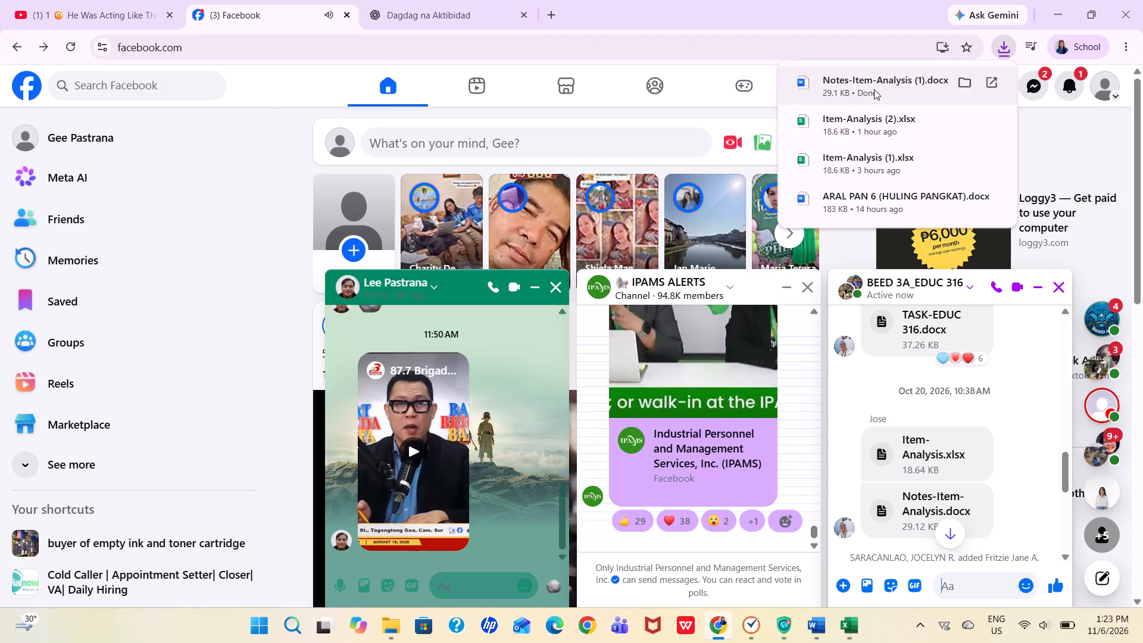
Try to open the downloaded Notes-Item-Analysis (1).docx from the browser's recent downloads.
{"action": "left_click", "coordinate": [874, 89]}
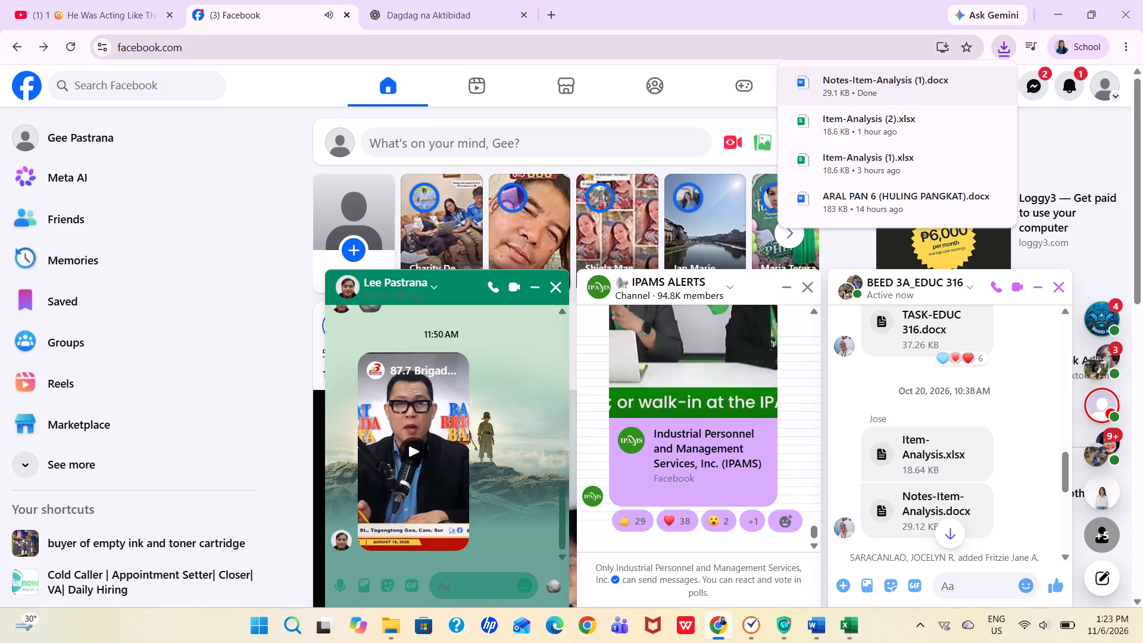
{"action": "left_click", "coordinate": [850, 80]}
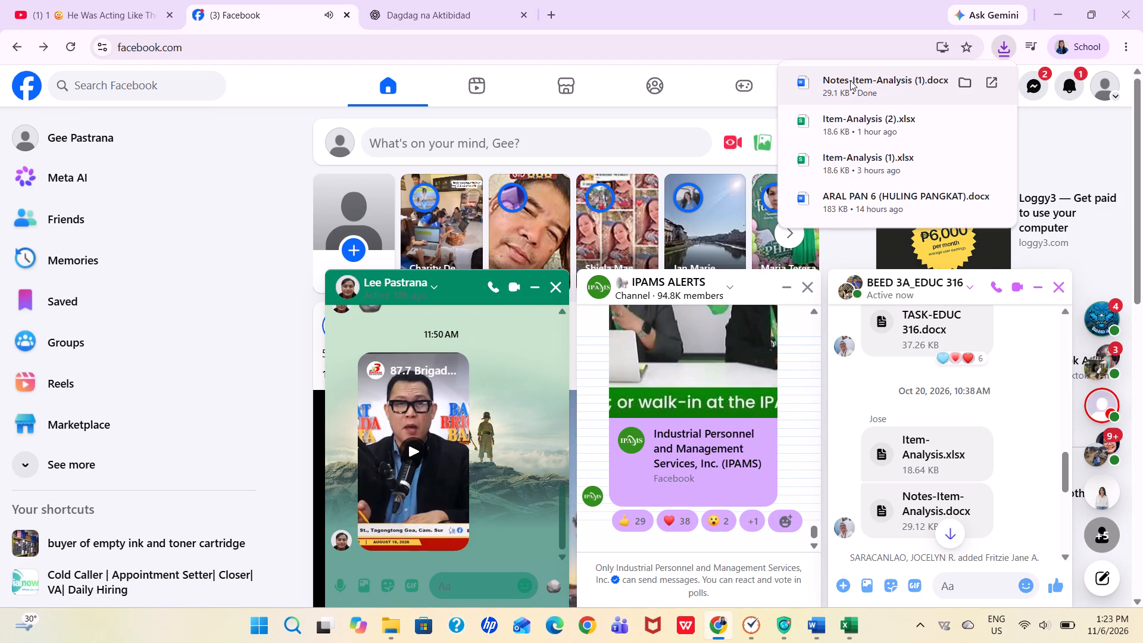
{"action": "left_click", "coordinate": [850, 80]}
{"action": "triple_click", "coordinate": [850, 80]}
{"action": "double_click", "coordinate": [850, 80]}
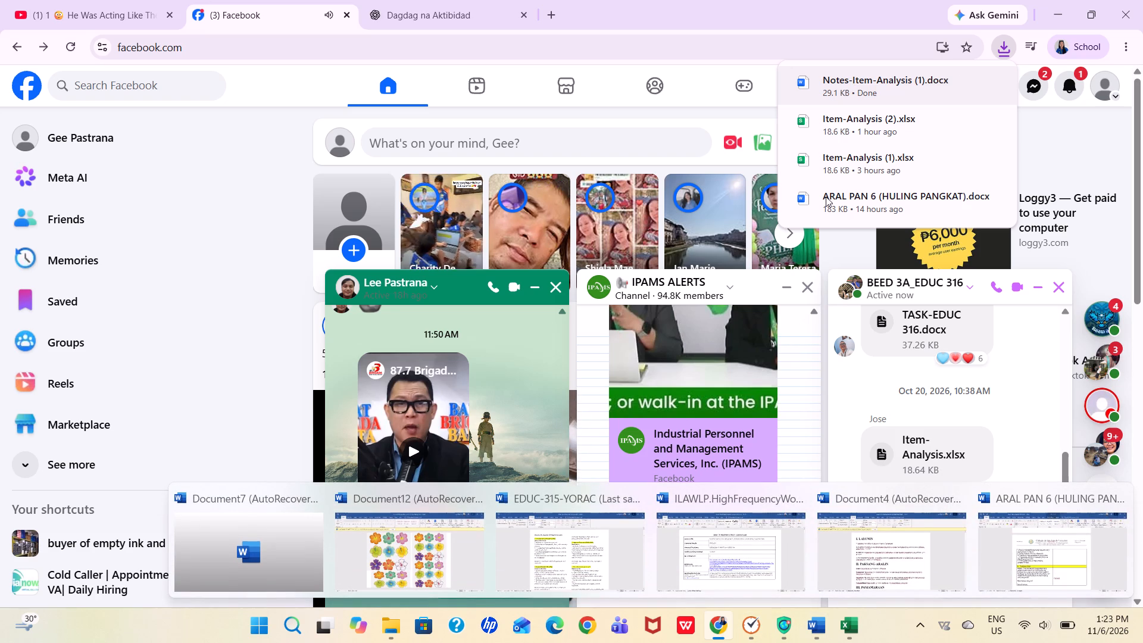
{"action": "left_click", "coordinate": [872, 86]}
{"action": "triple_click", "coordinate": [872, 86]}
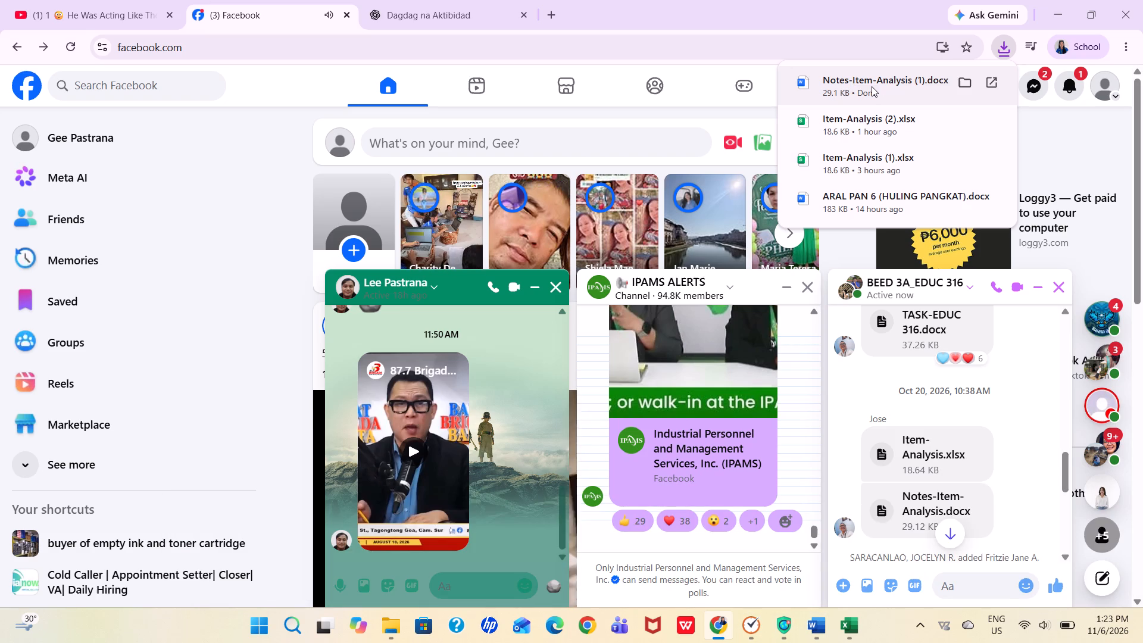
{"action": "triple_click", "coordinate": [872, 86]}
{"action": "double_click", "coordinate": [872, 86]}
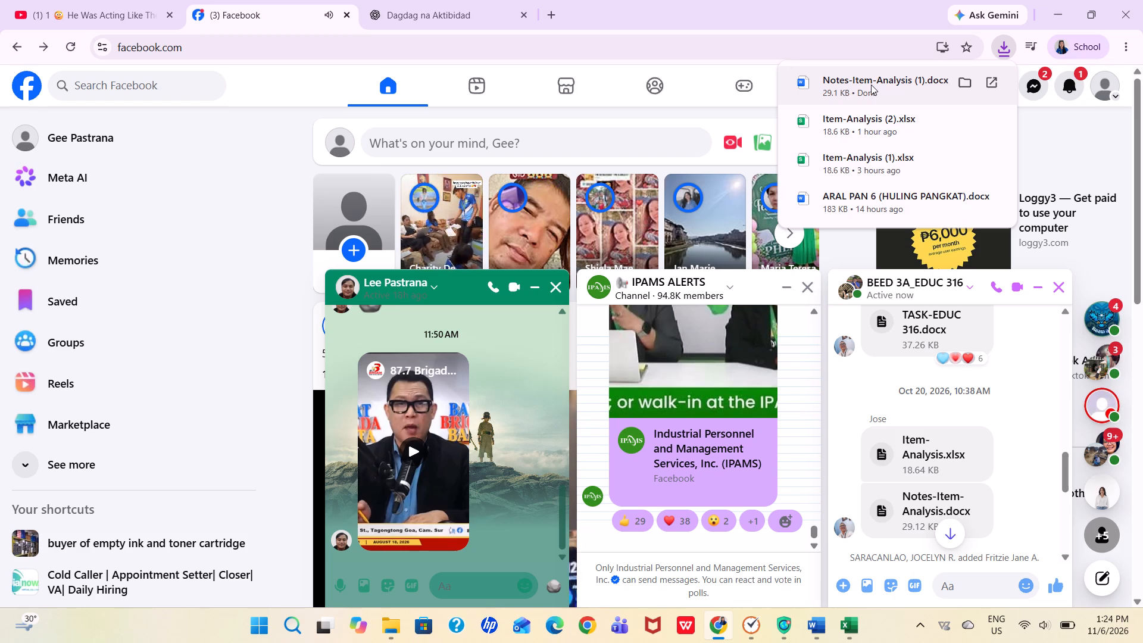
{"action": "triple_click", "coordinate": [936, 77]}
Show the downloaded notes file in the Downloads folder and open Notes-Item-Analysis (1) from there.
{"action": "left_click_drag", "start_coordinate": [936, 77], "coordinate": [966, 78]}
{"action": "double_click", "coordinate": [966, 78]}
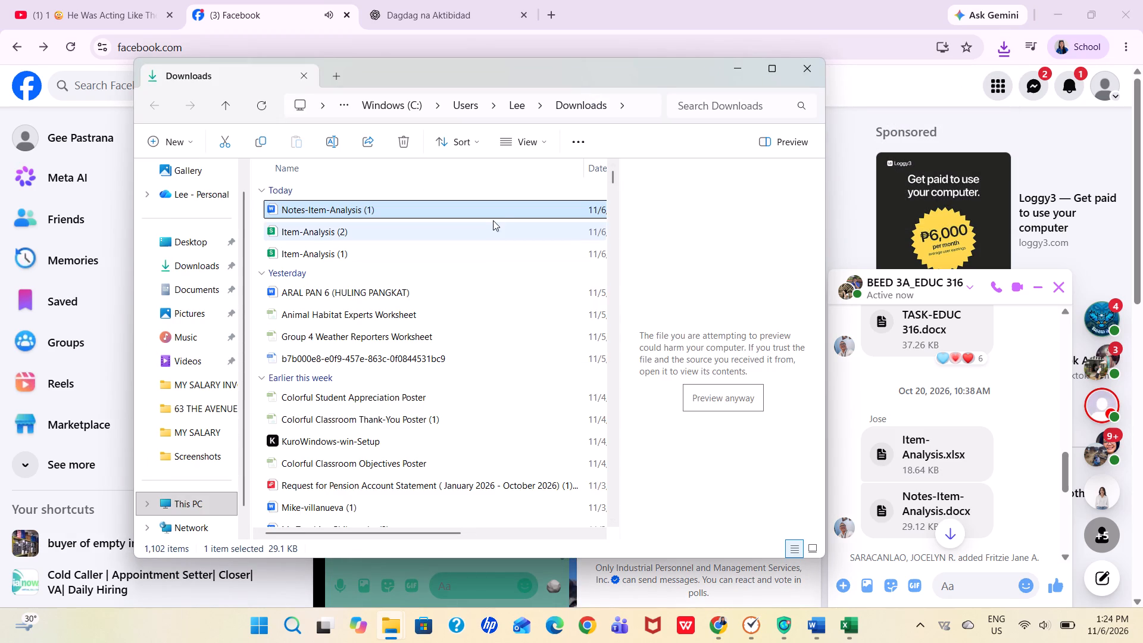
{"action": "double_click", "coordinate": [488, 211]}
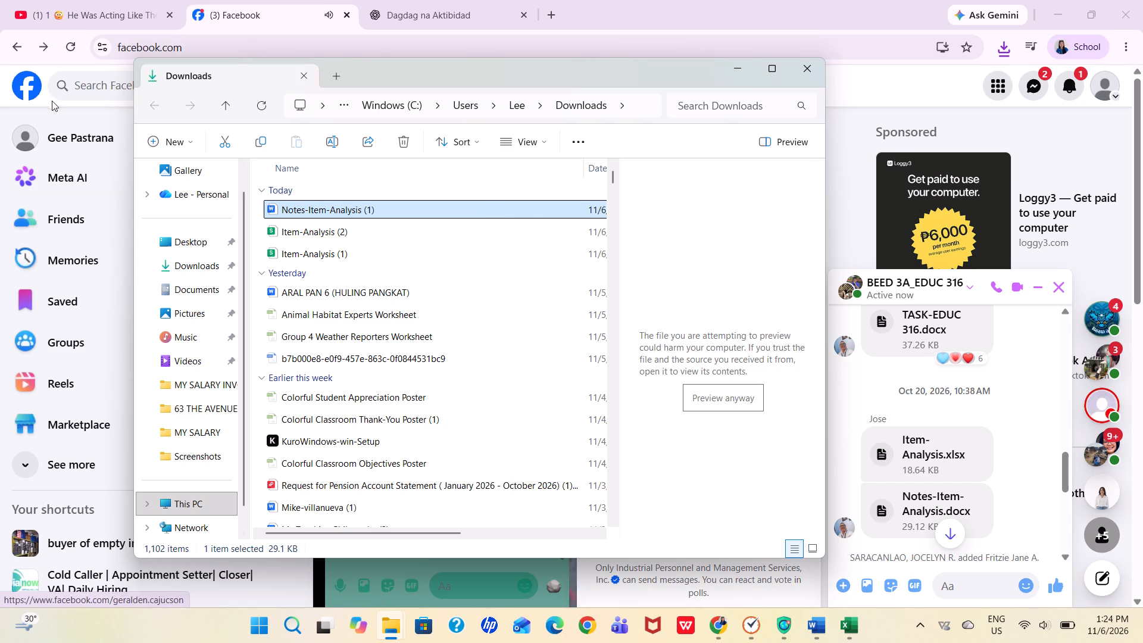
{"action": "left_click", "coordinate": [31, 92]}
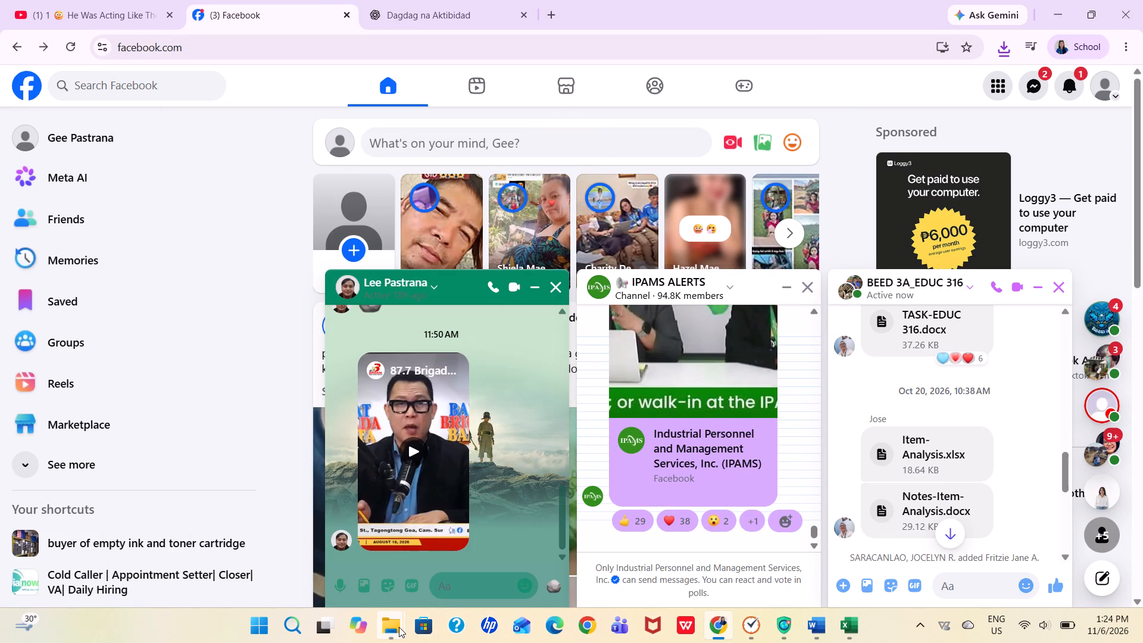
{"action": "left_click", "coordinate": [439, 563]}
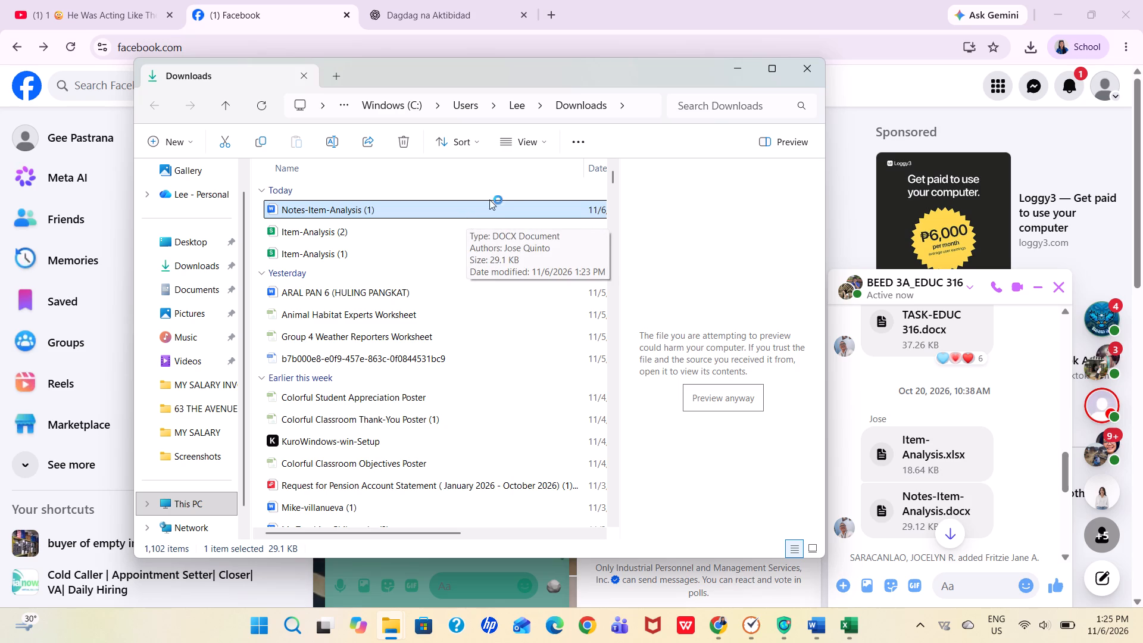
Open the Notes-Item-Analysis (1) document from the Downloads folder in WPS Office and close the folder window.
{"action": "left_click", "coordinate": [473, 230]}
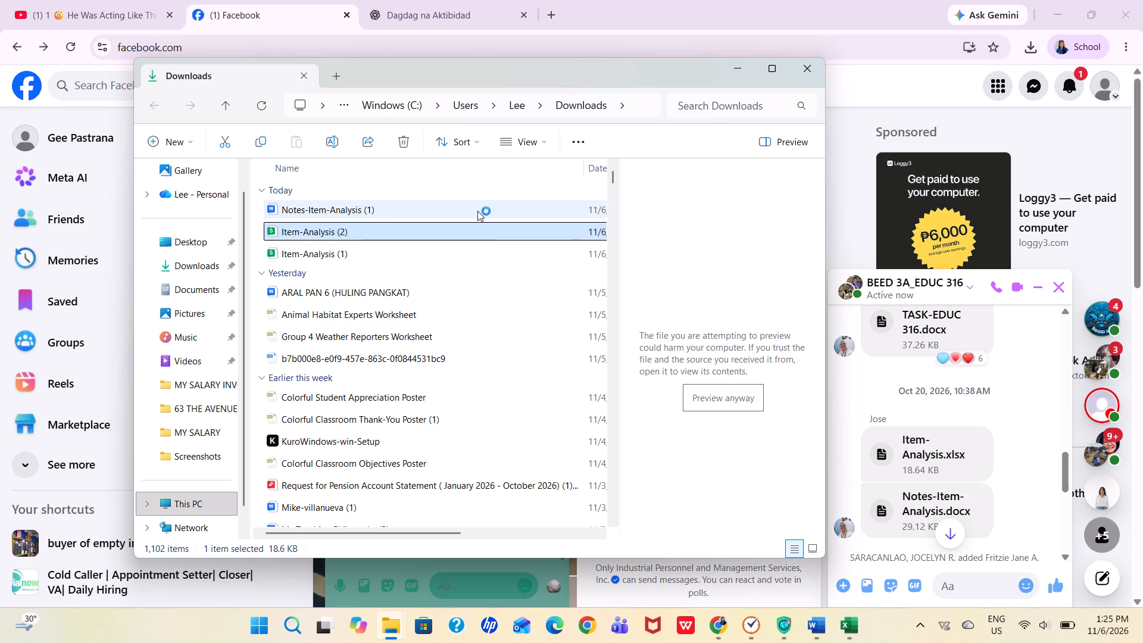
{"action": "double_click", "coordinate": [477, 211]}
{"action": "triple_click", "coordinate": [477, 211]}
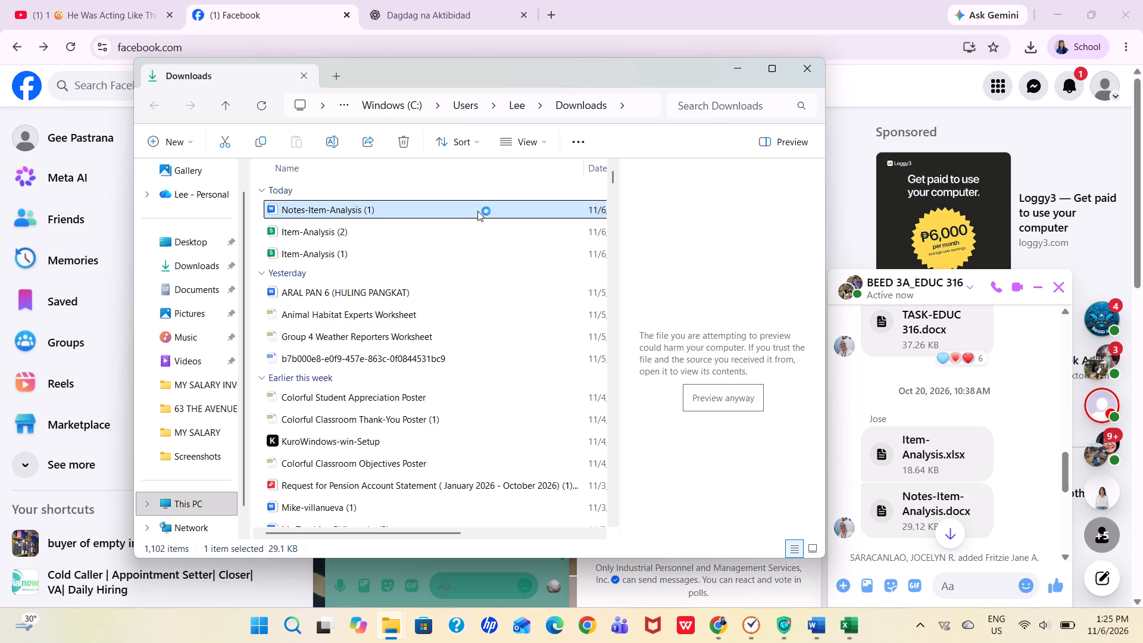
{"action": "triple_click", "coordinate": [477, 211]}
{"action": "triple_click", "coordinate": [477, 211]}
{"action": "triple_click", "coordinate": [477, 211]}
{"action": "left_click", "coordinate": [477, 211]}
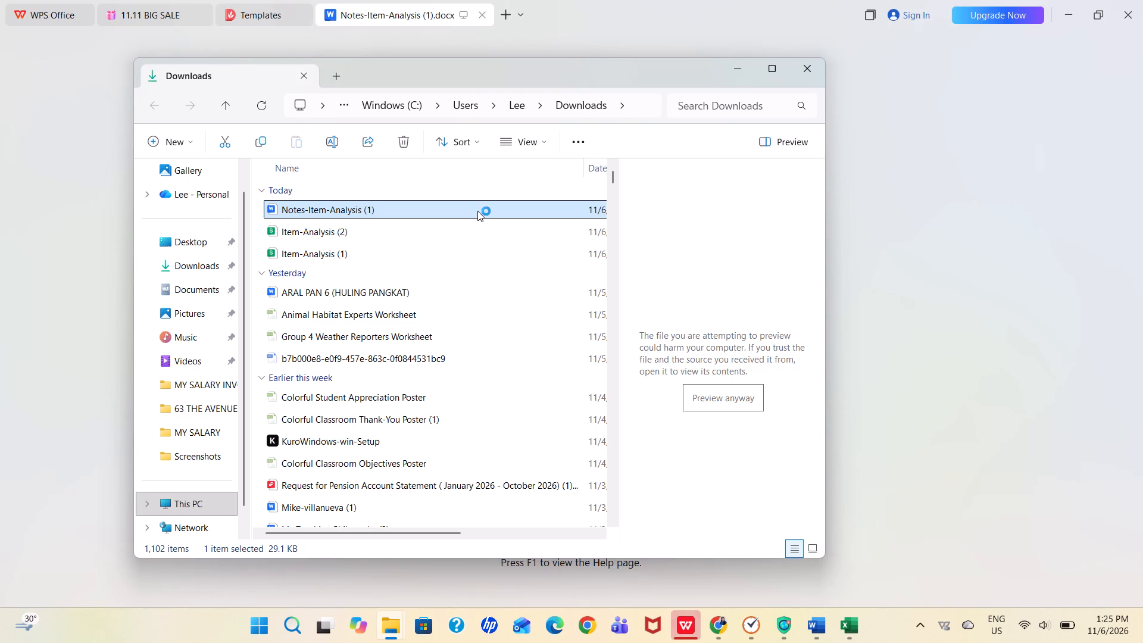
{"action": "left_click", "coordinate": [813, 82]}
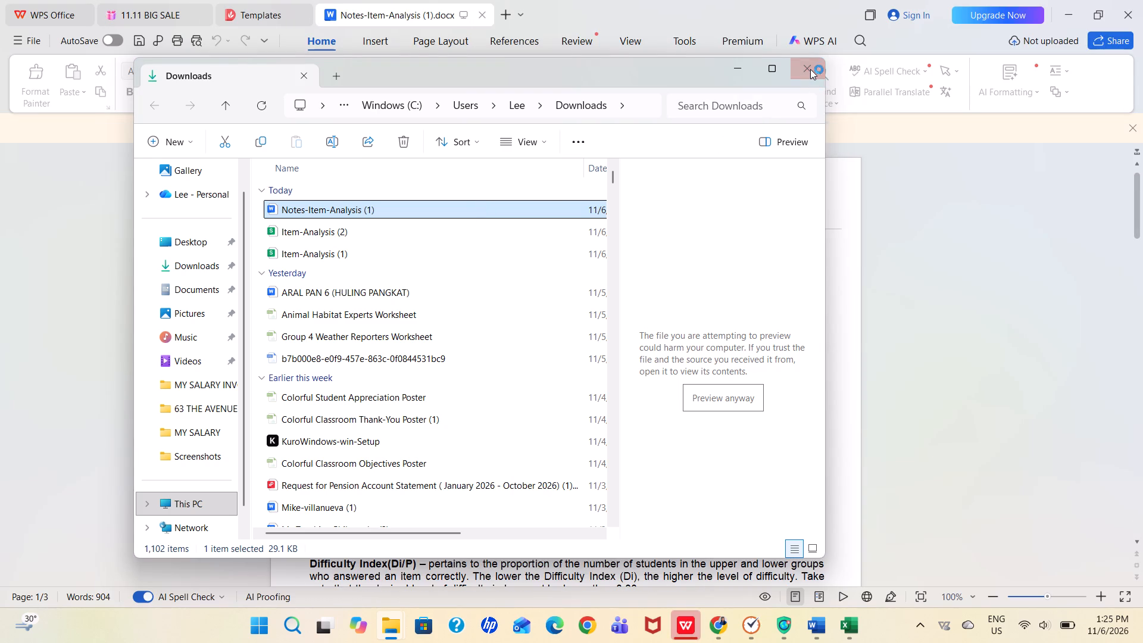
{"action": "left_click", "coordinate": [810, 69]}
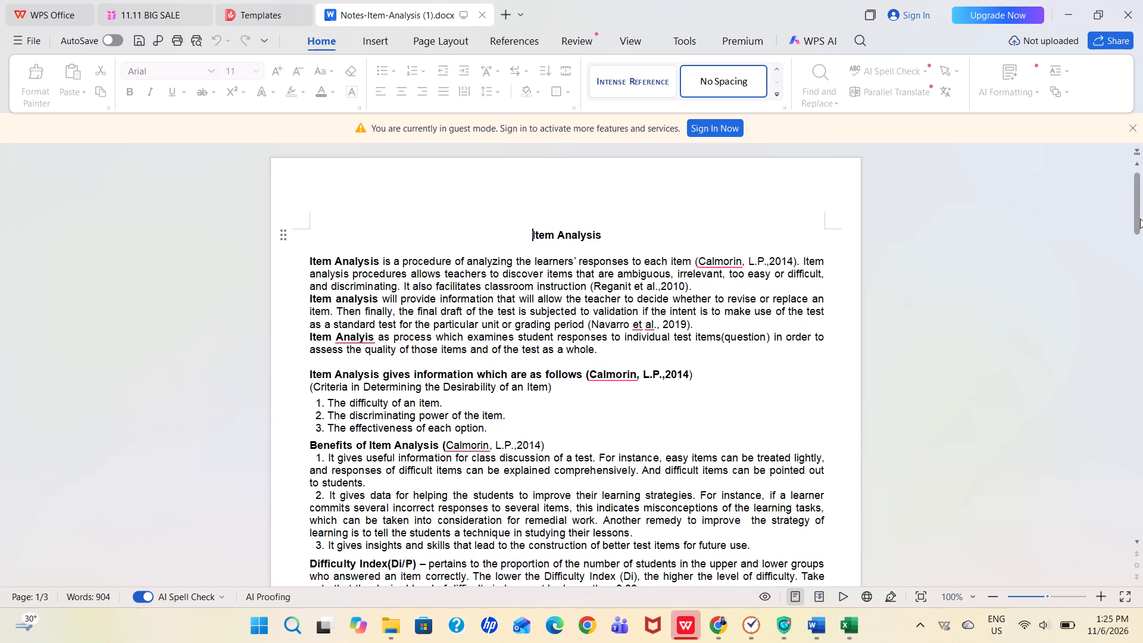
Read the Difficulty Index section of the item analysis notes, including the interpretation table, computation steps and worked example.
{"action": "left_click_drag", "start_coordinate": [1140, 219], "coordinate": [1135, 274]}
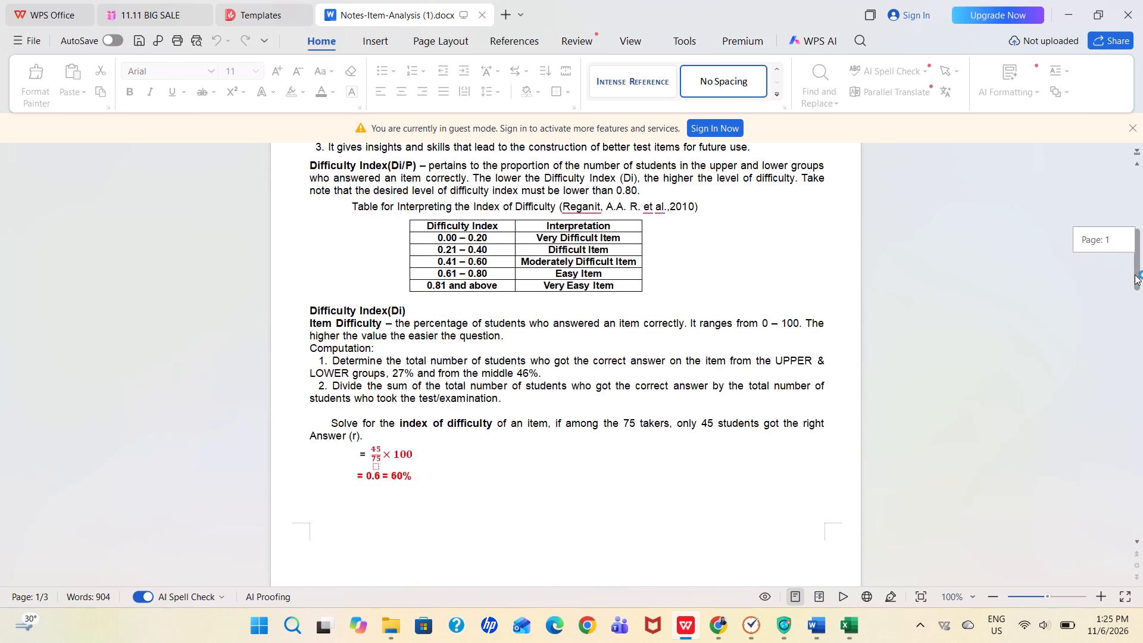
{"action": "left_click_drag", "start_coordinate": [1135, 274], "coordinate": [1134, 274]}
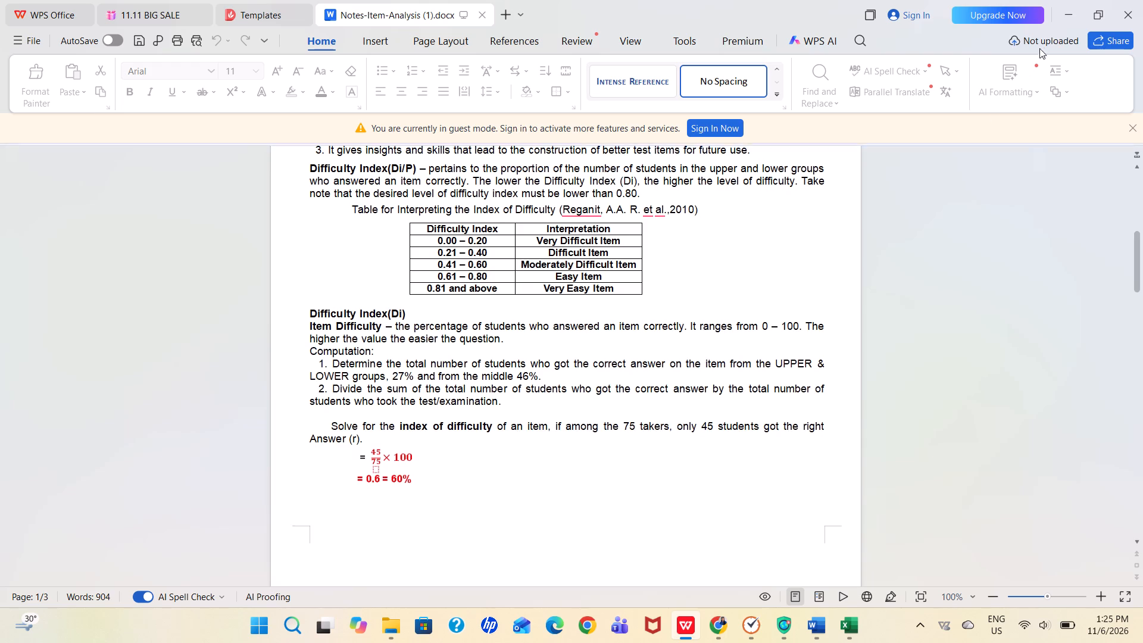
{"action": "left_click", "coordinate": [1064, 22]}
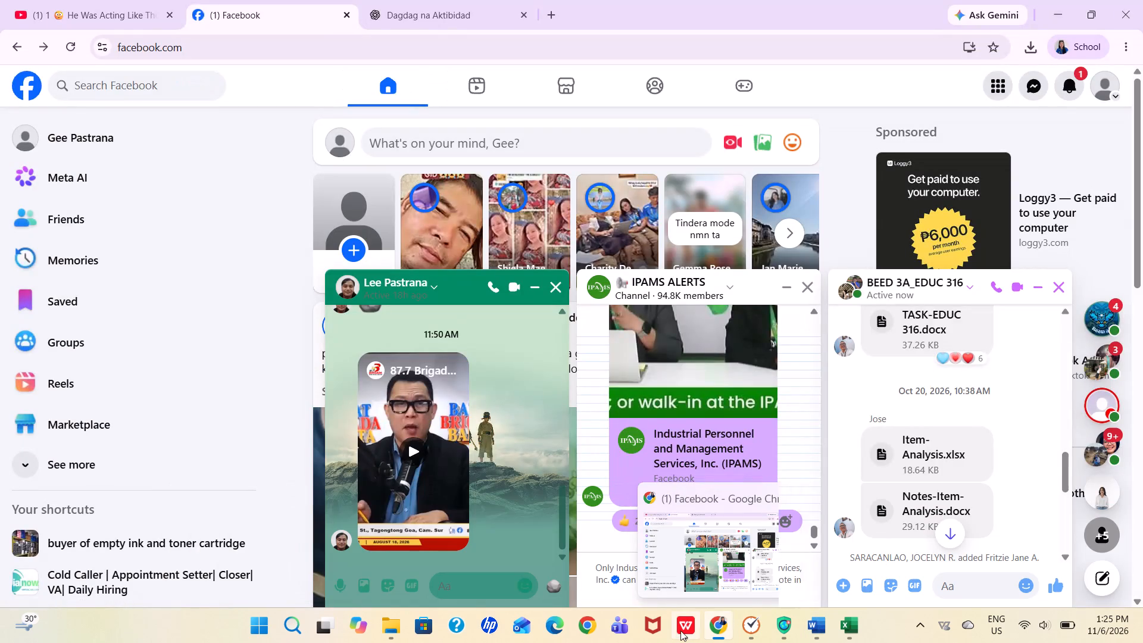
{"action": "left_click", "coordinate": [679, 571]}
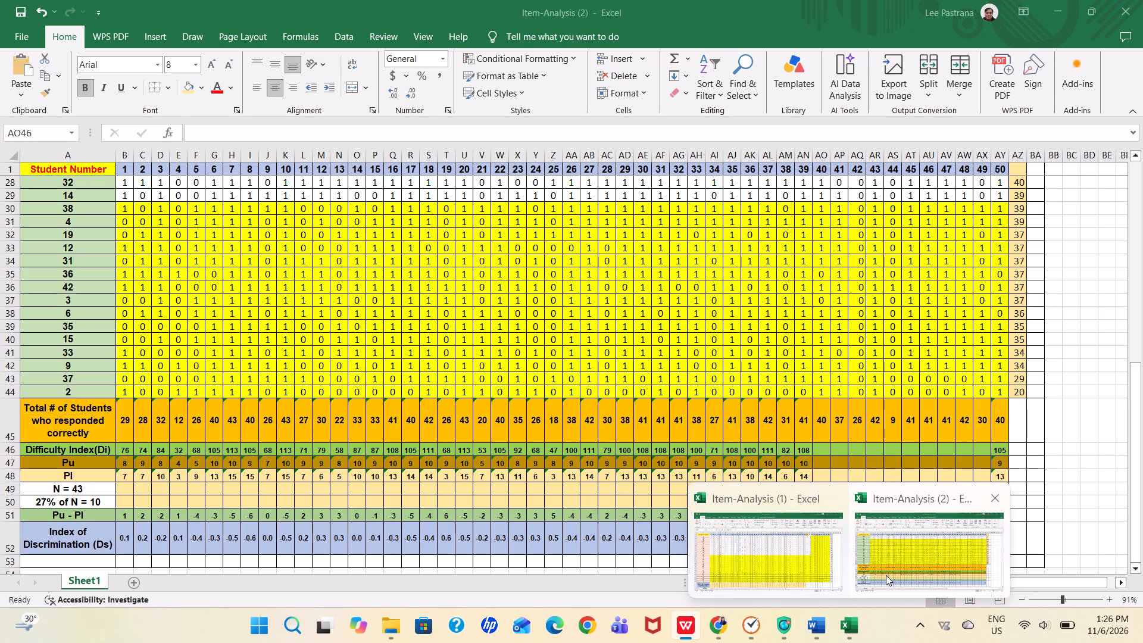
Compare the Difficulty Index computation in the Notes-Item-Analysis document with the index rows of the Item-Analysis (2) workbook in Excel.
{"action": "left_click", "coordinate": [886, 575]}
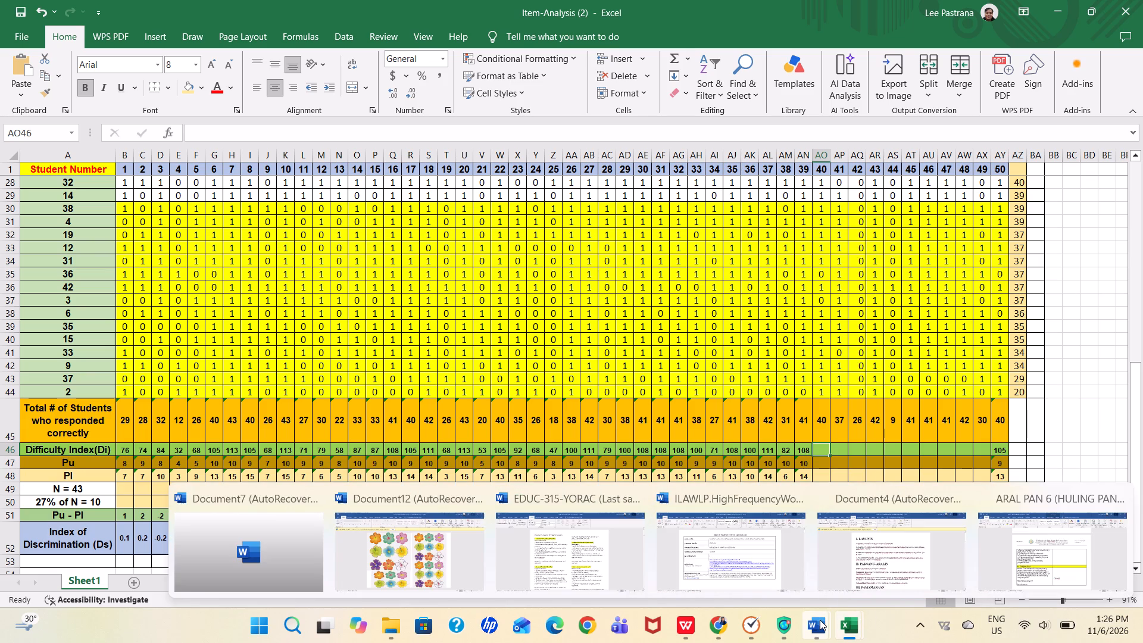
{"action": "left_click", "coordinate": [692, 570]}
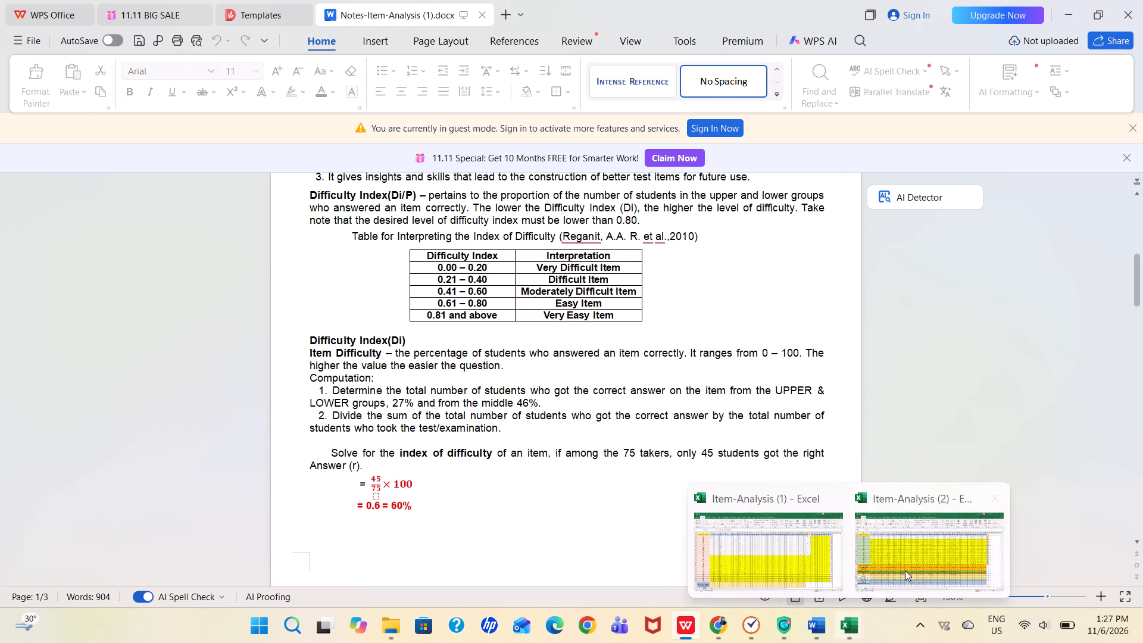
{"action": "left_click", "coordinate": [908, 567]}
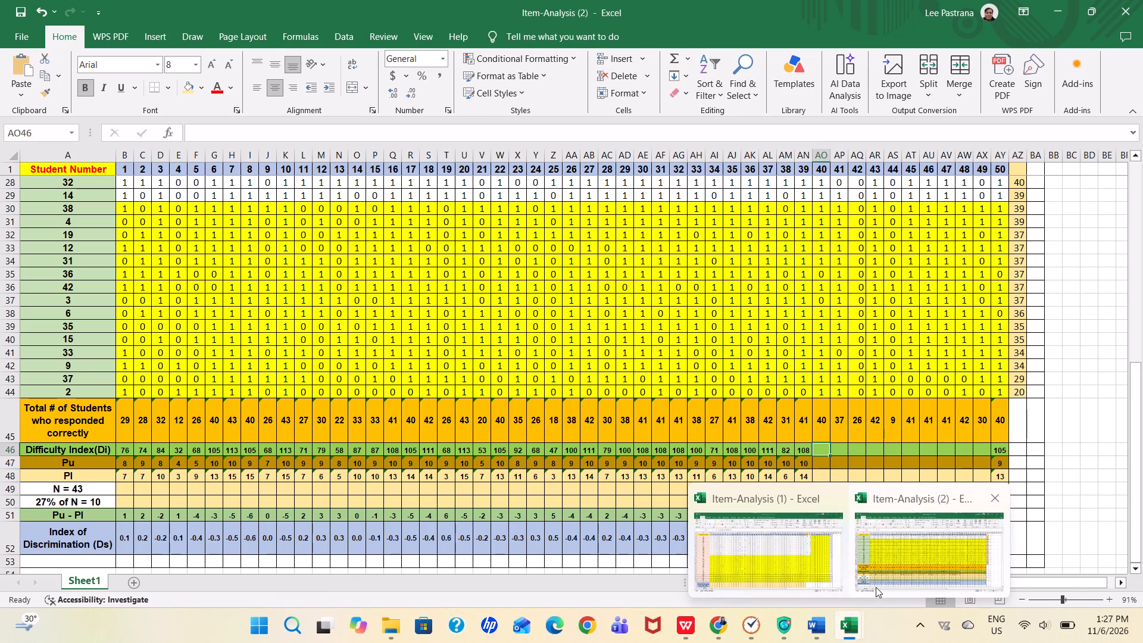
{"action": "left_click", "coordinate": [876, 587]}
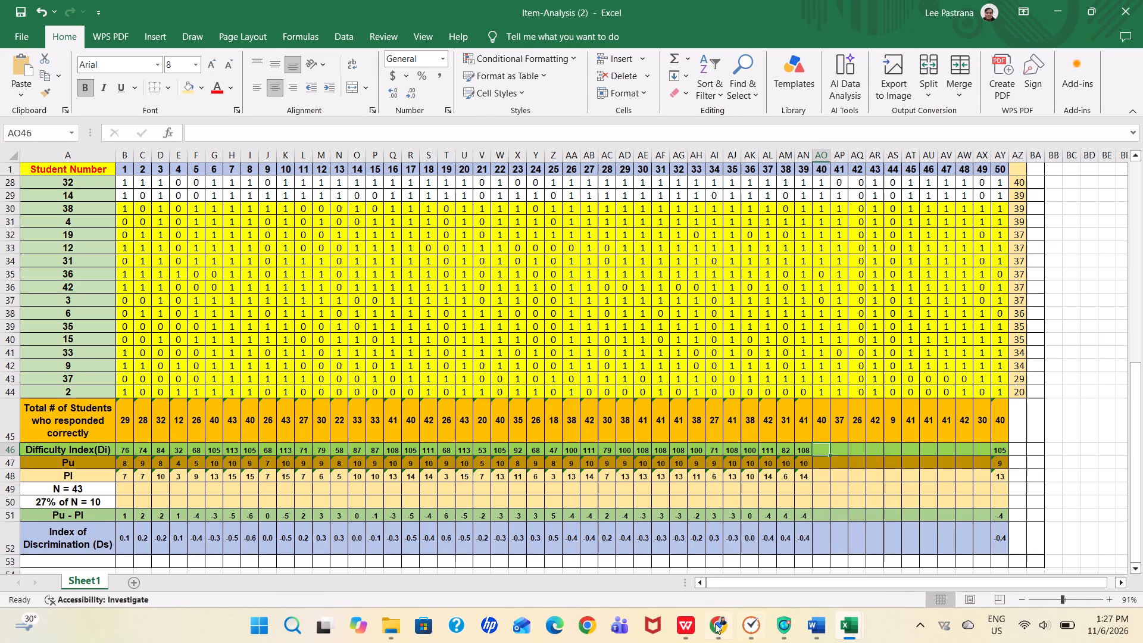
{"action": "left_click", "coordinate": [699, 625]}
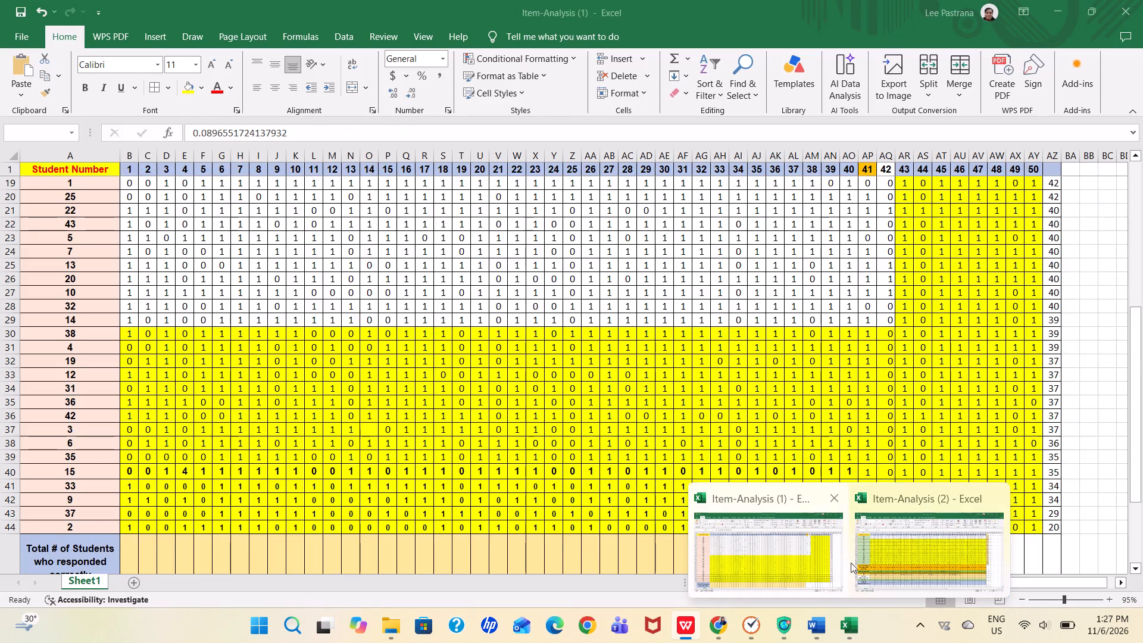
{"action": "left_click", "coordinate": [871, 566]}
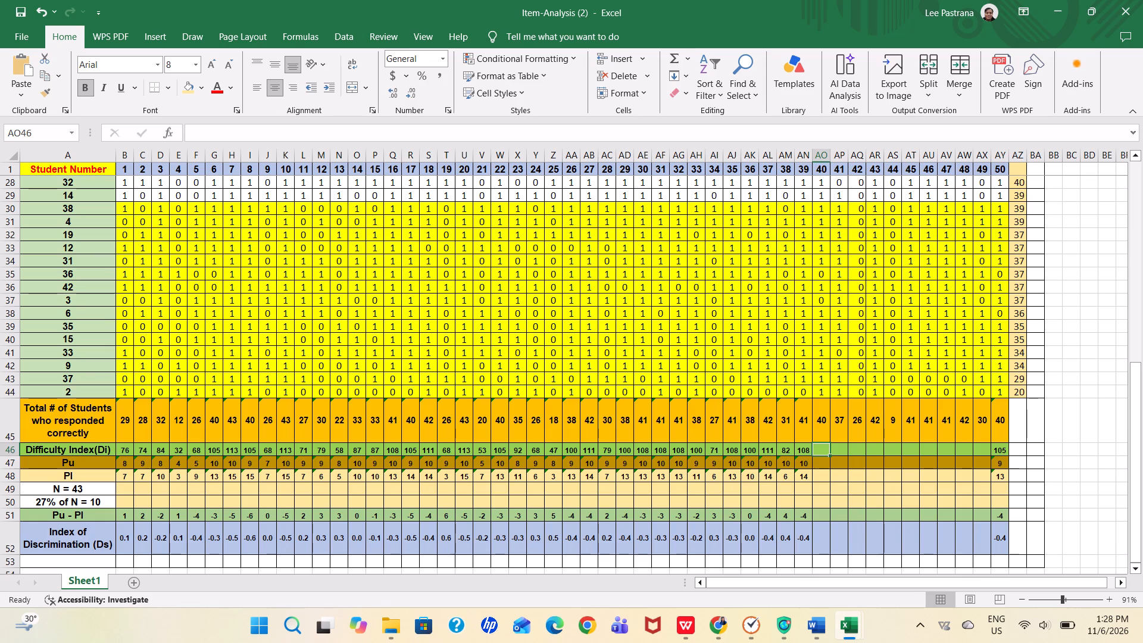
{"action": "left_click", "coordinate": [684, 619]}
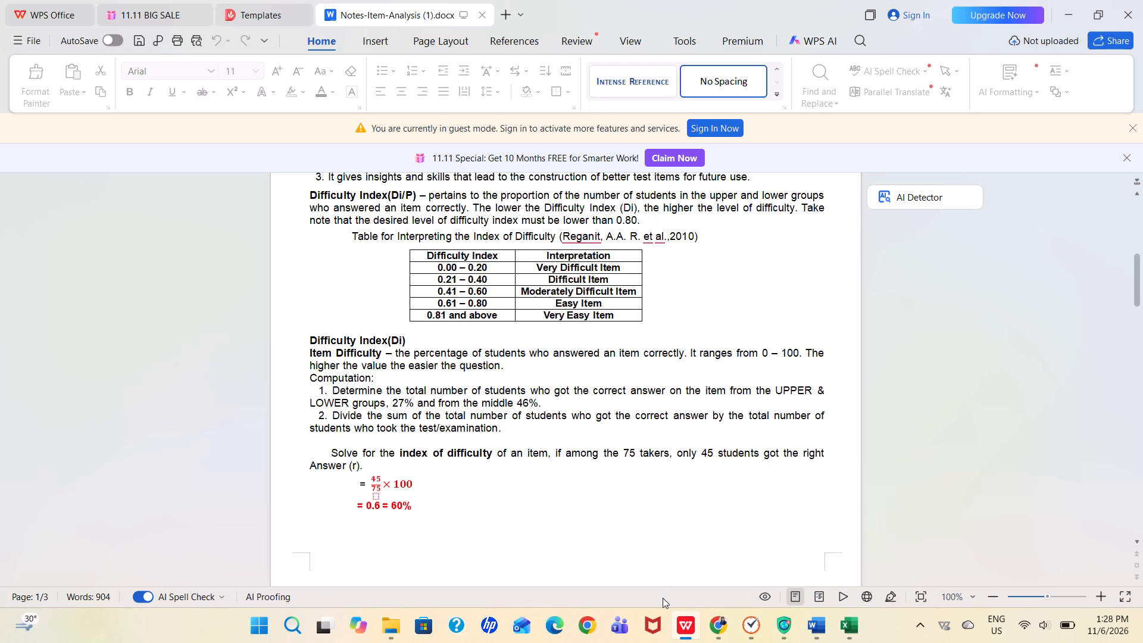
{"action": "left_click", "coordinate": [852, 632]}
{"action": "left_click", "coordinate": [879, 551]}
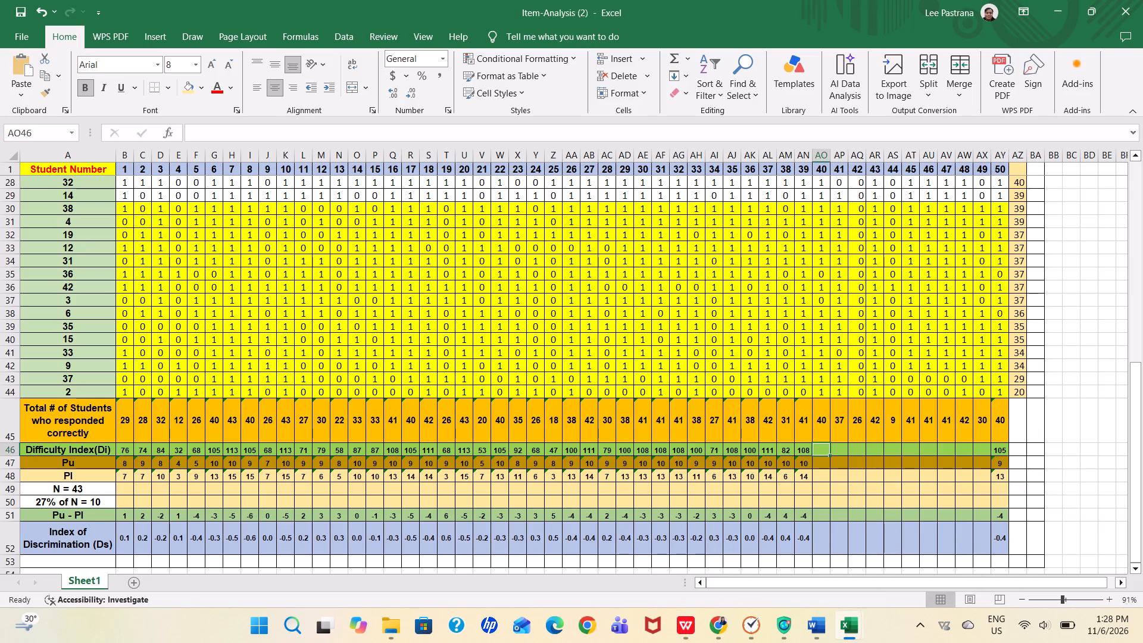
{"action": "left_click", "coordinate": [308, 521]}
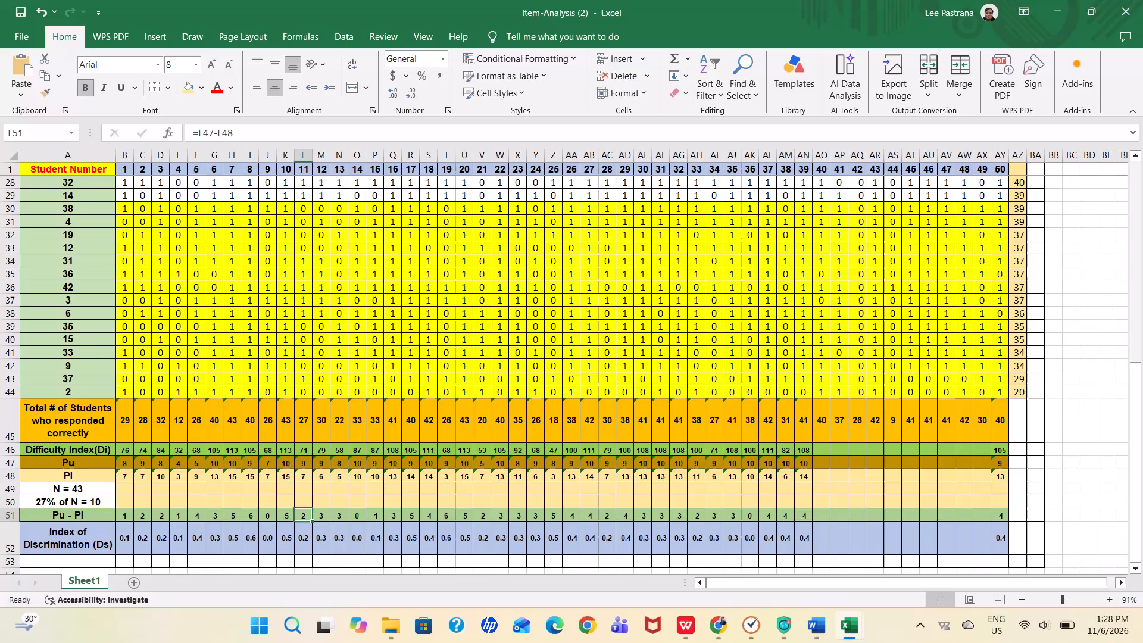
{"action": "left_click", "coordinate": [688, 628]}
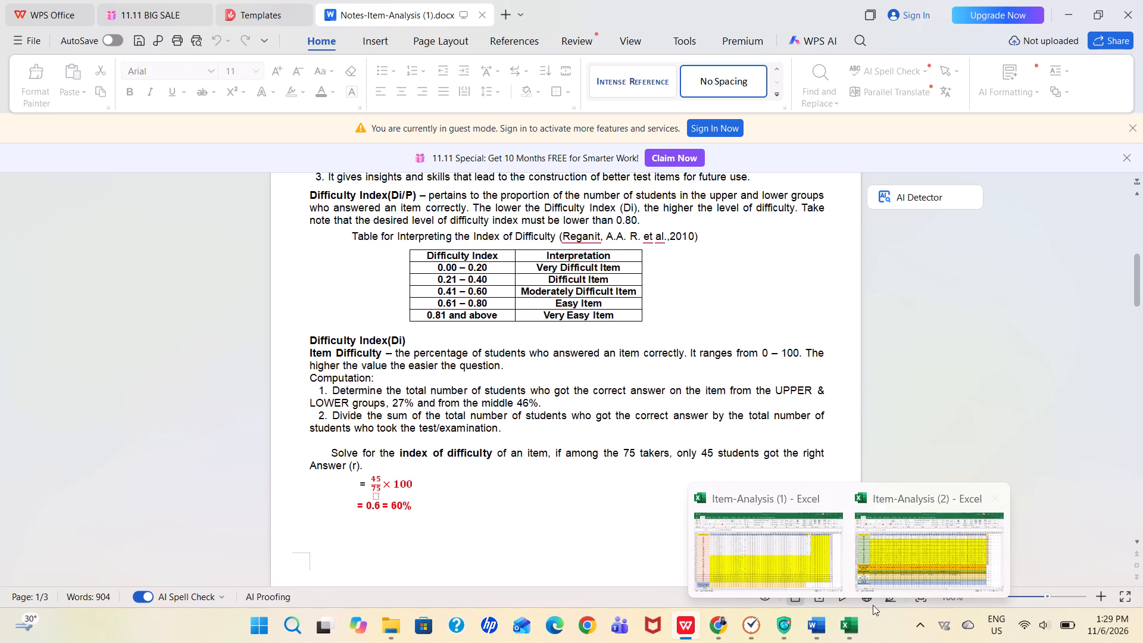
{"action": "left_click", "coordinate": [851, 625]}
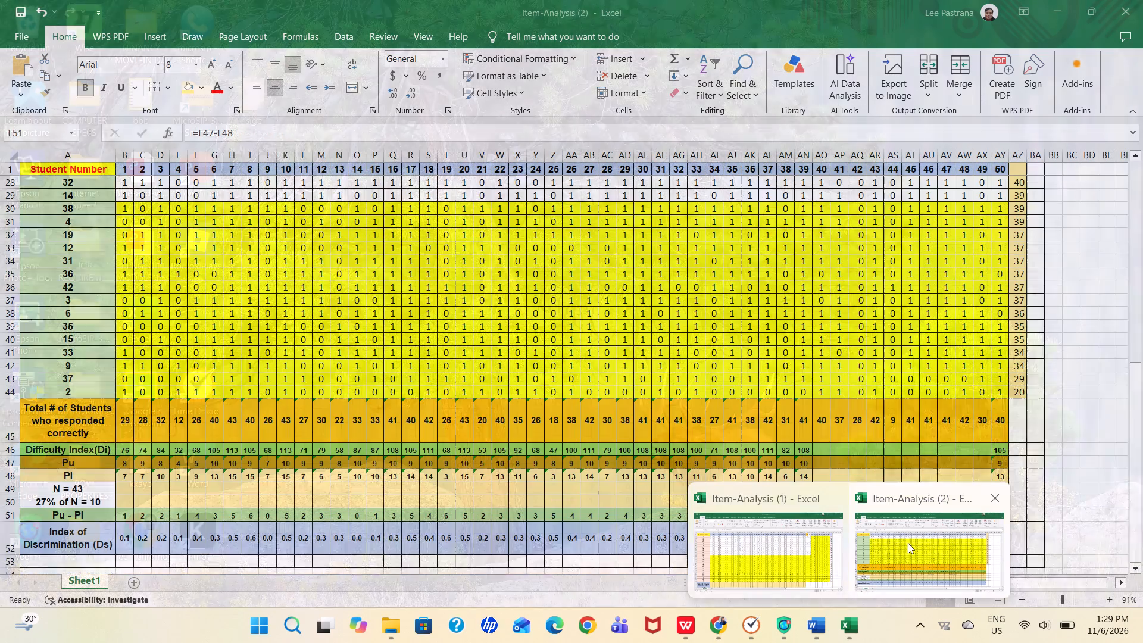
{"action": "left_click", "coordinate": [908, 543]}
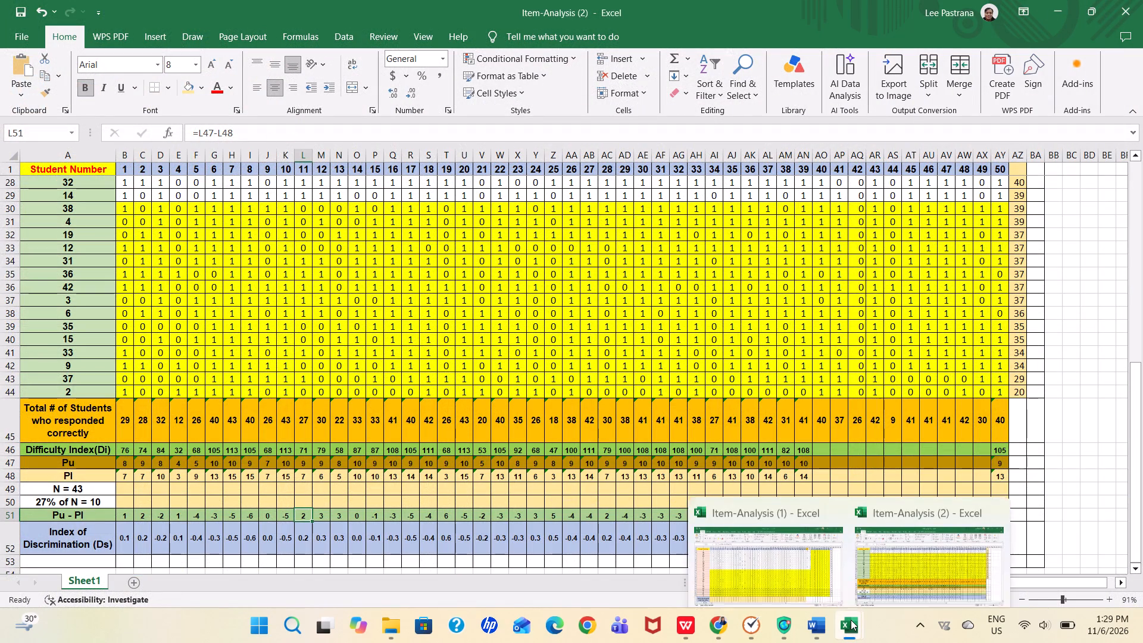
{"action": "left_click", "coordinate": [883, 570]}
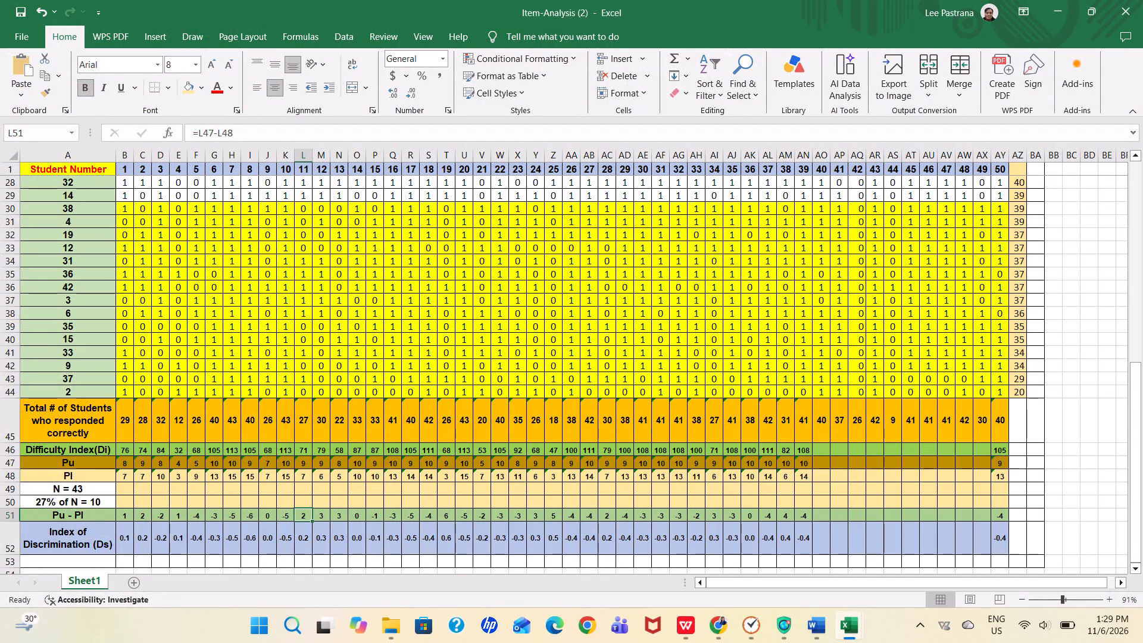
{"action": "left_click", "coordinate": [685, 618]}
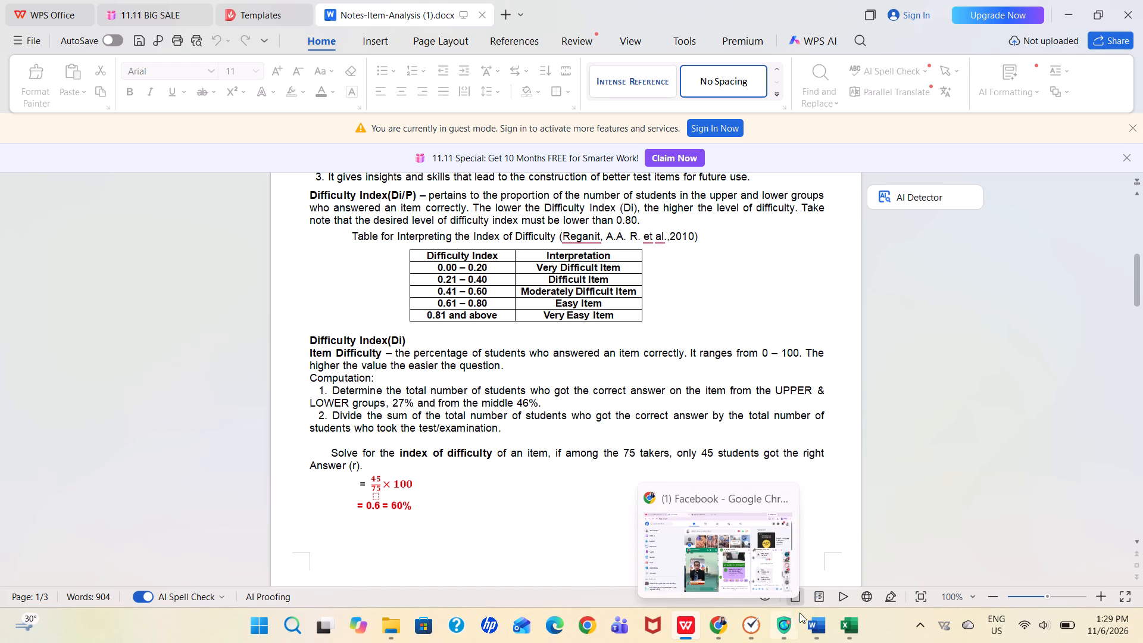
{"action": "left_click", "coordinate": [844, 620]}
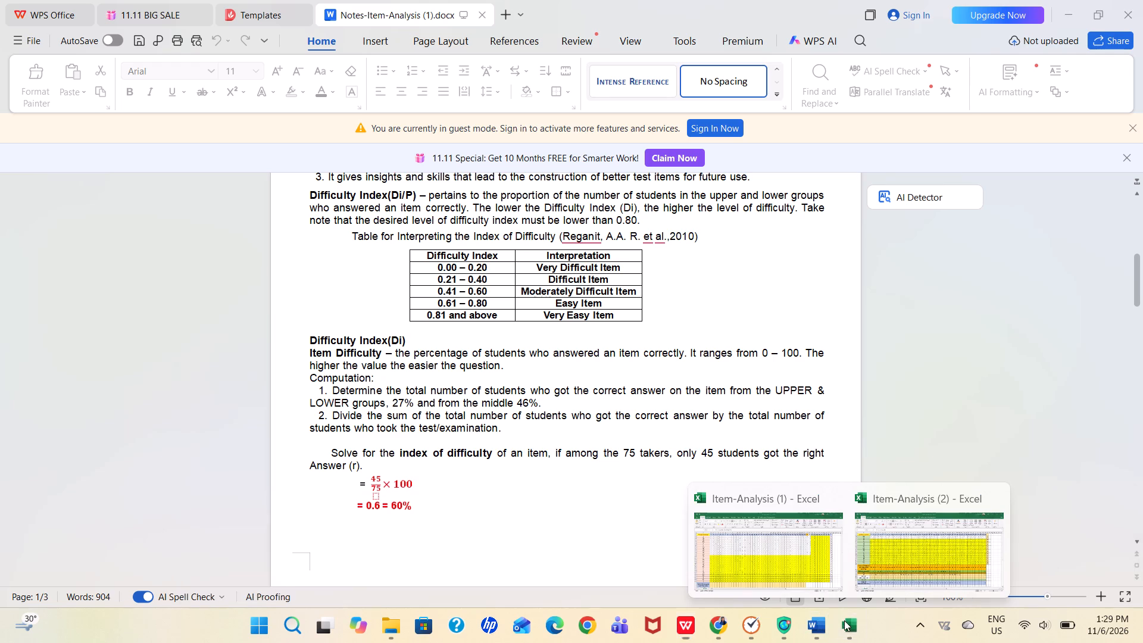
{"action": "left_click", "coordinate": [875, 541]}
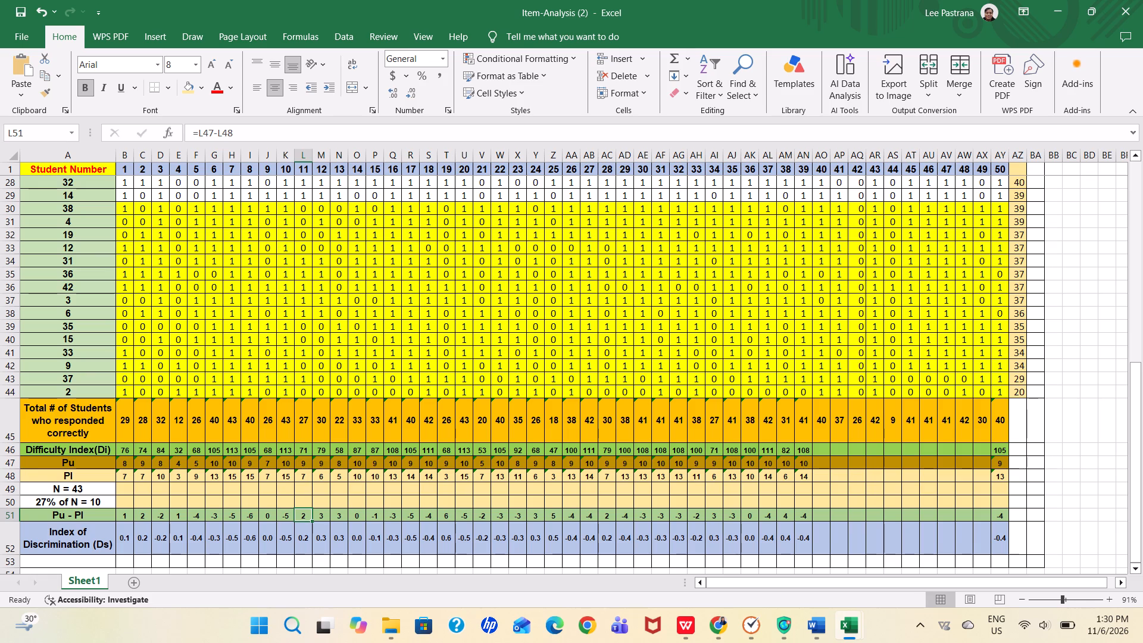
Change the divisor in item 1's Difficulty Index formula (B46) to 43, giving =(B45/43)*100.
{"action": "left_click", "coordinate": [129, 451]}
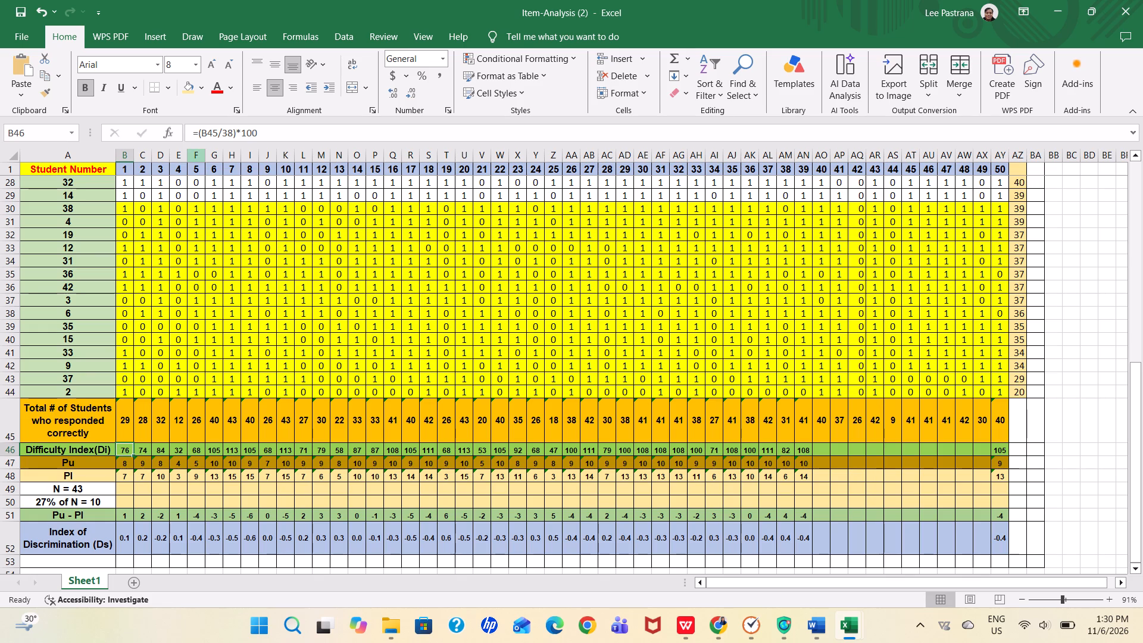
{"action": "left_click", "coordinate": [232, 134]}
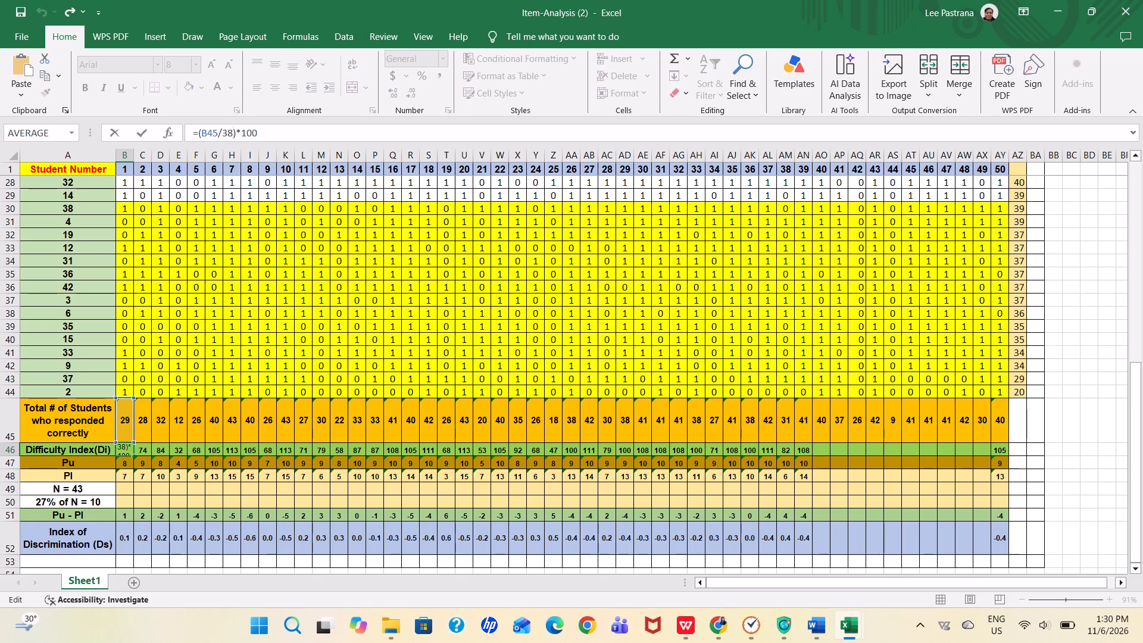
{"action": "key", "text": "BackSpace"}
{"action": "key", "text": "BackSpace"}
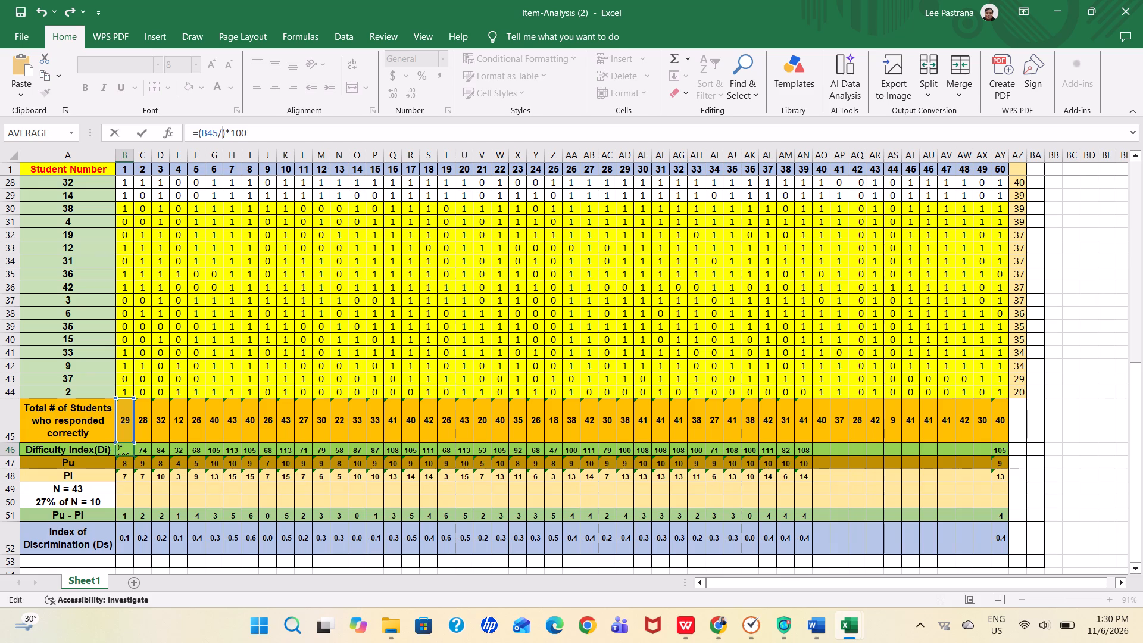
{"action": "type", "text": "43"}
{"action": "key", "text": "Return"}
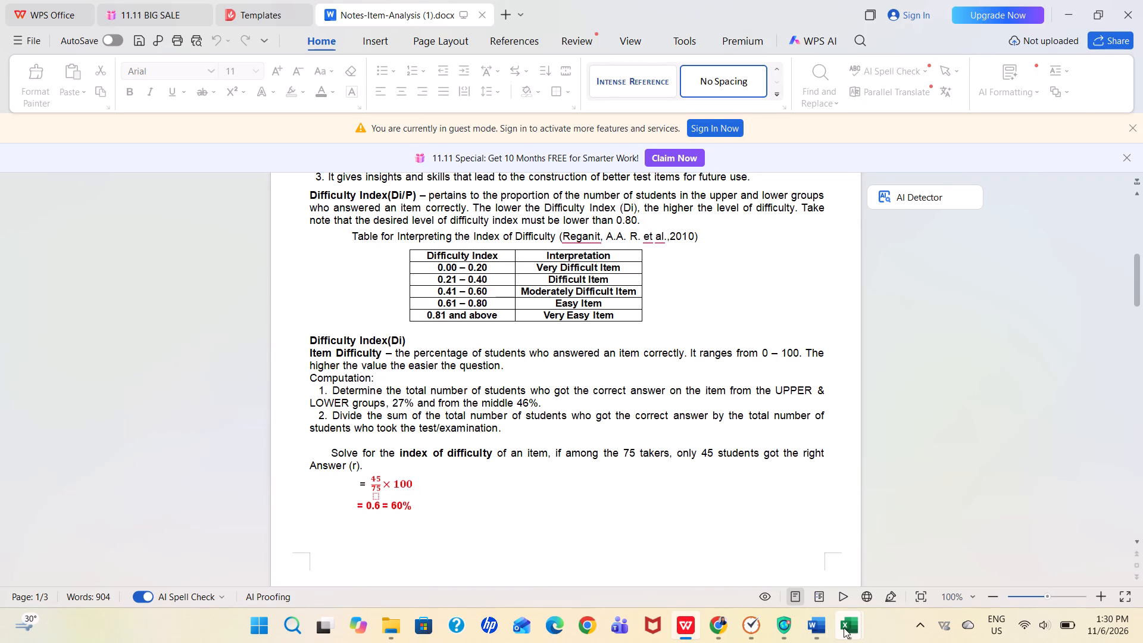
Return to the Item-Analysis (2) workbook and change the divisor in item 2's Difficulty Index formula (C46) to 43.
{"action": "left_click", "coordinate": [883, 531]}
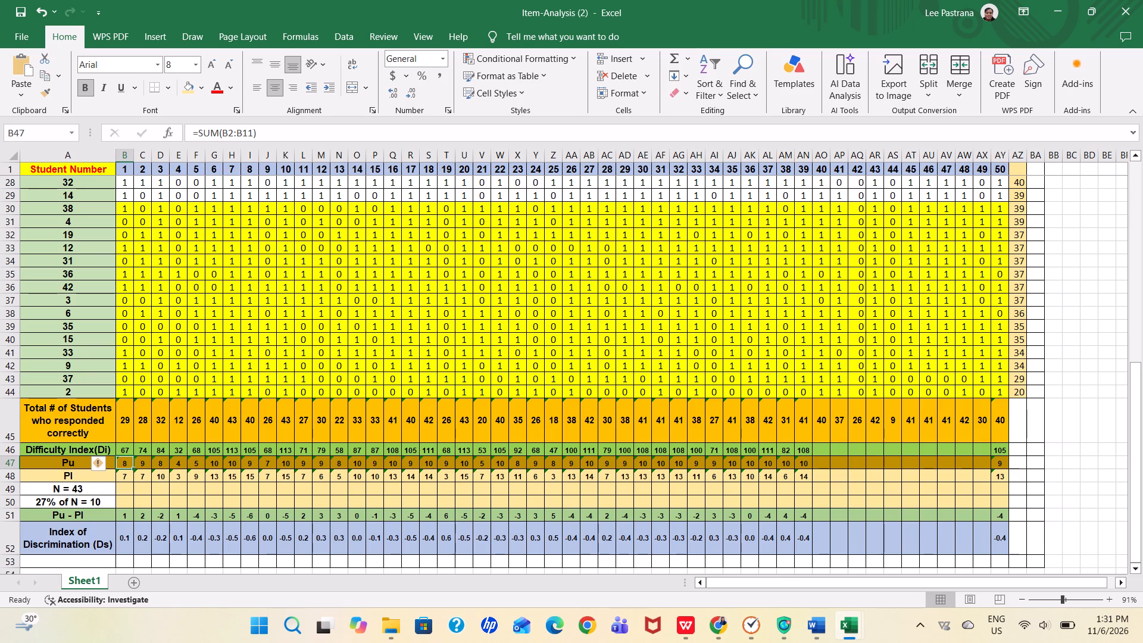
{"action": "left_click", "coordinate": [143, 451]}
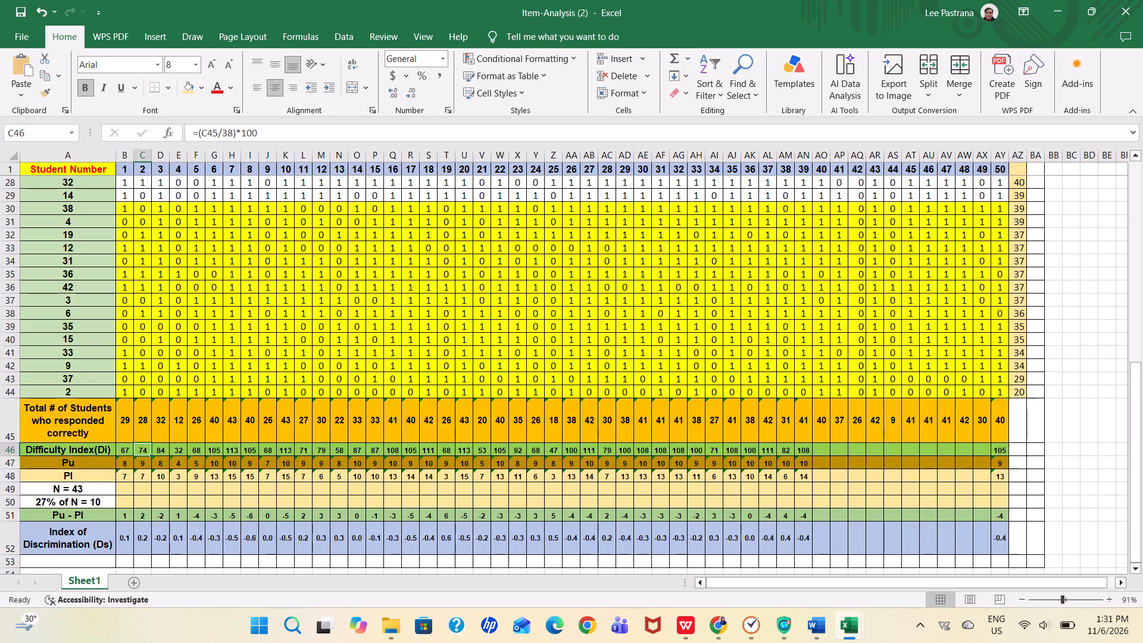
{"action": "left_click", "coordinate": [232, 134]}
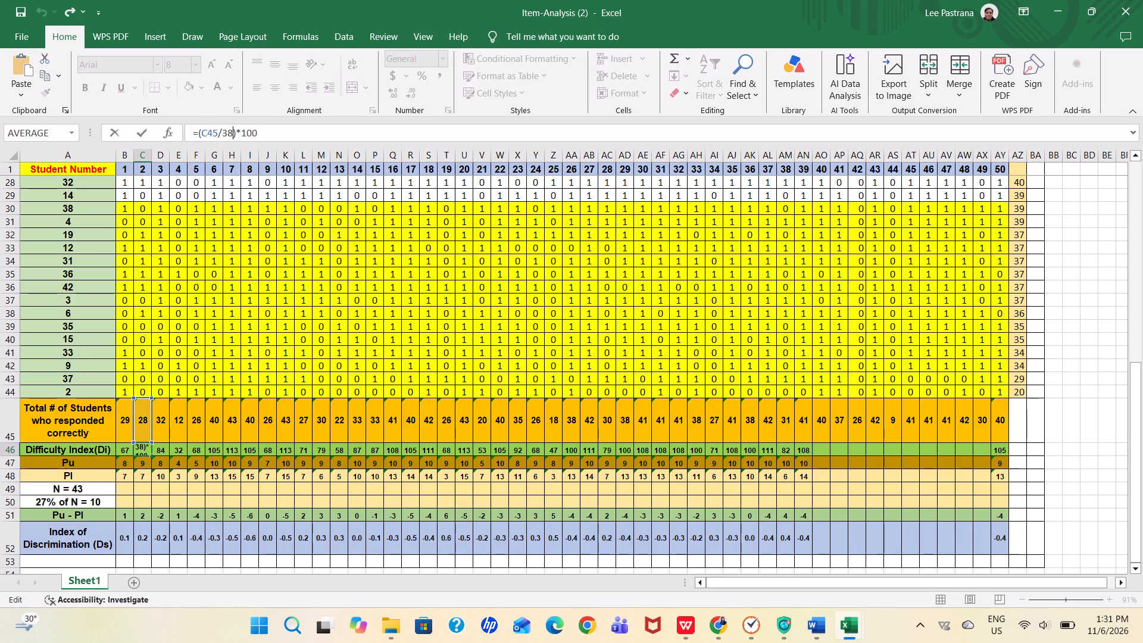
{"action": "key", "text": "BackSpace"}
{"action": "key", "text": "BackSpace"}
{"action": "type", "text": "43"}
{"action": "key", "text": "Return"}
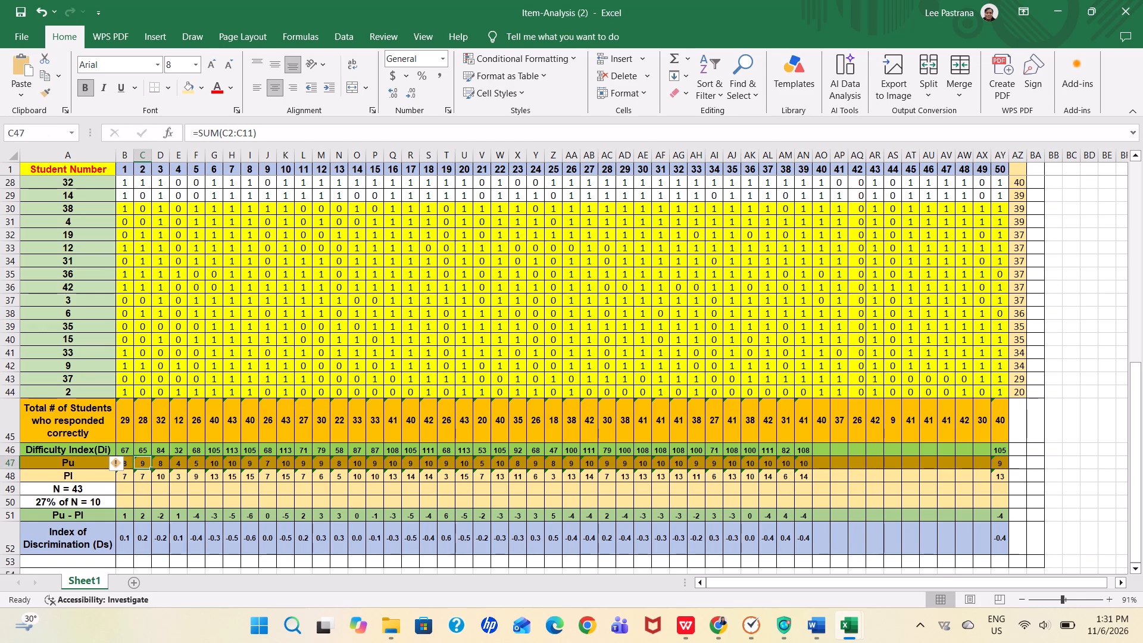
Change the divisor in item 3's Difficulty Index formula (D46) to 43, returning to the Item-Analysis (2) workbook to finish the entry.
{"action": "left_click", "coordinate": [158, 453]}
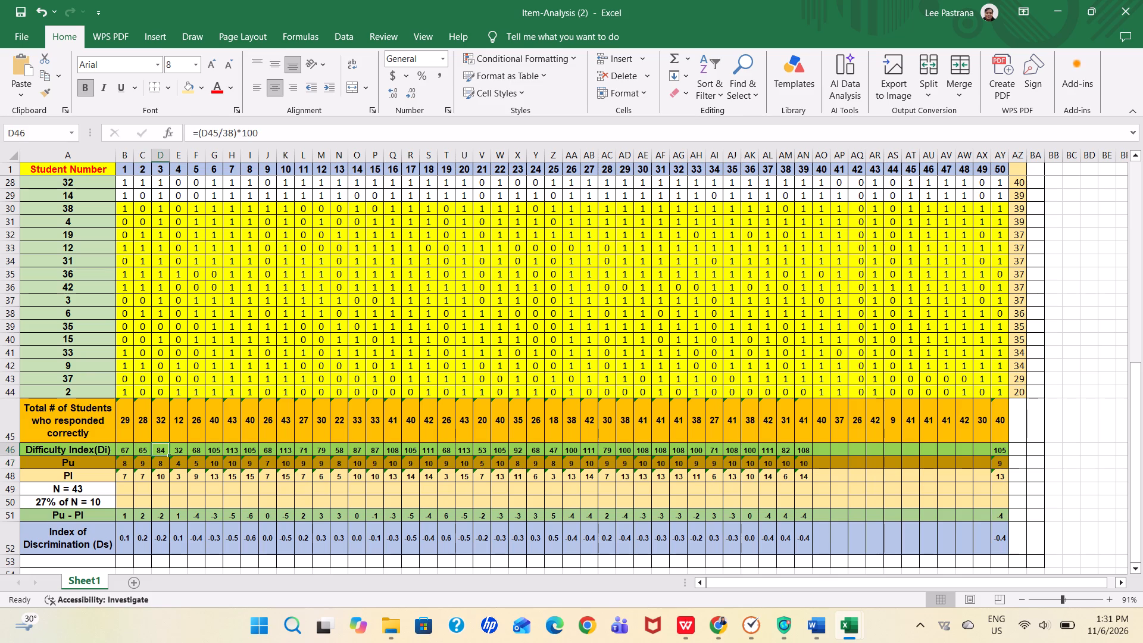
{"action": "left_click", "coordinate": [232, 132]}
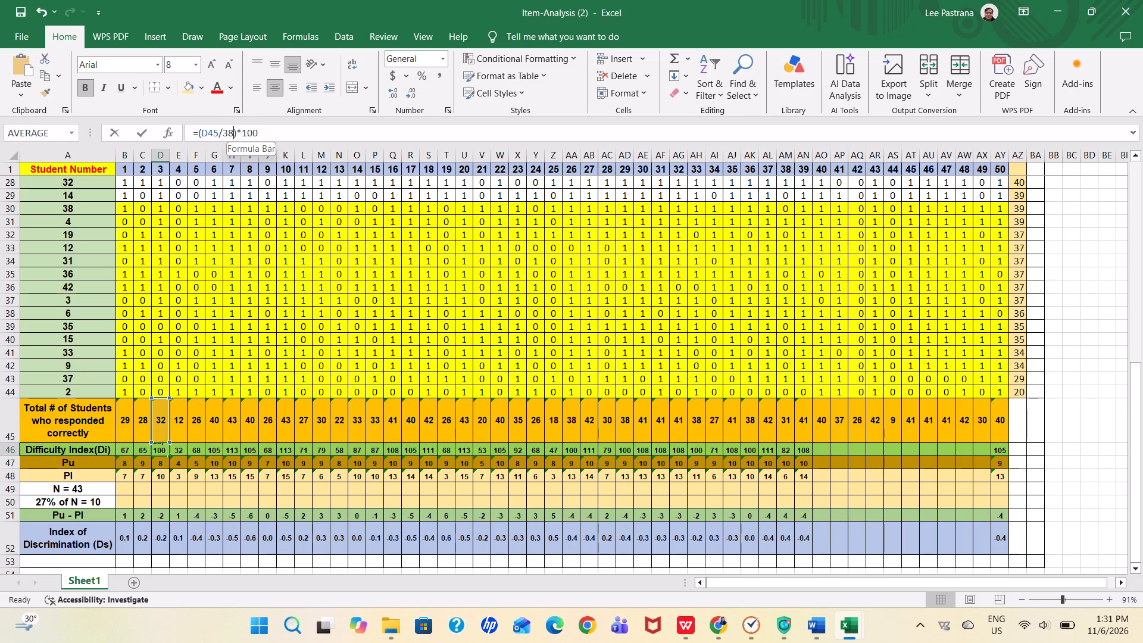
{"action": "key", "text": "BackSpace"}
{"action": "key", "text": "BackSpace"}
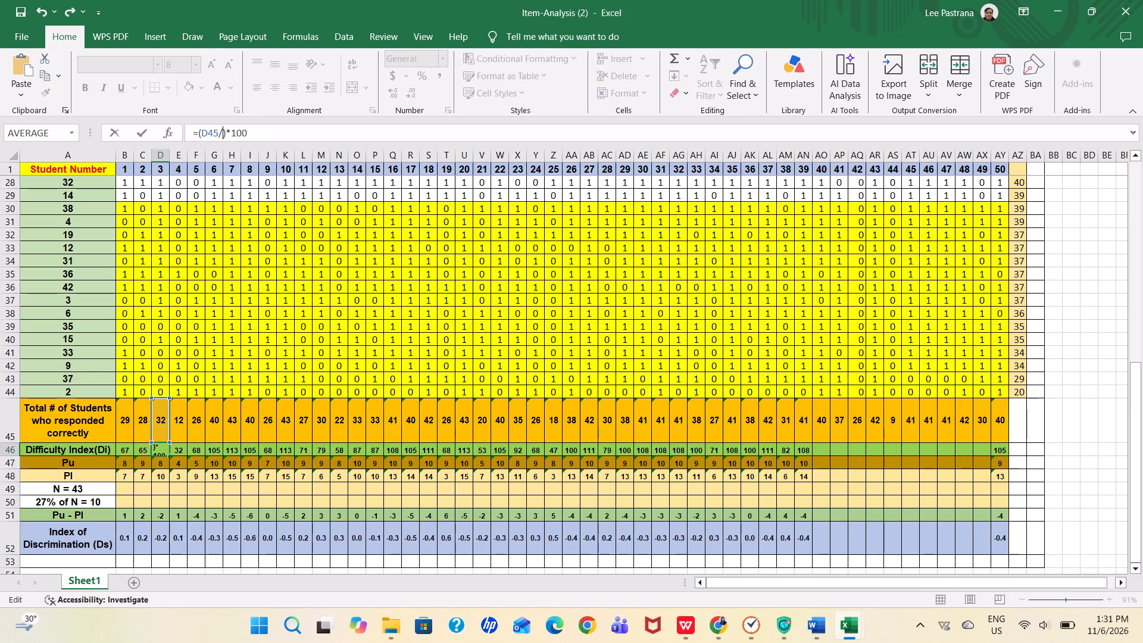
{"action": "type", "text": "43"}
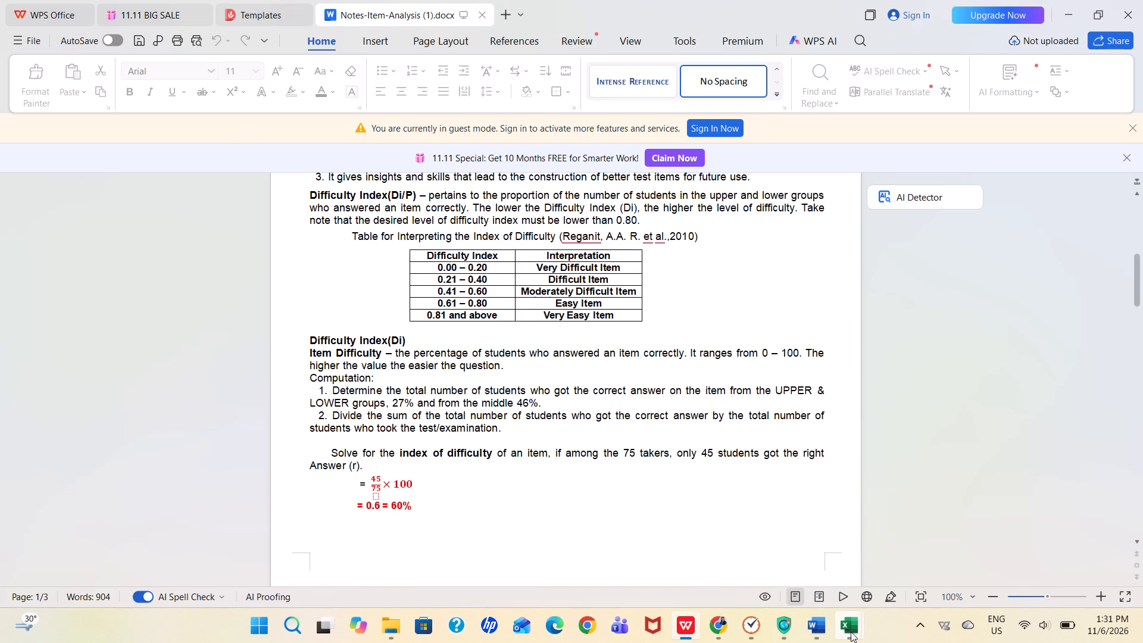
{"action": "left_click", "coordinate": [897, 575]}
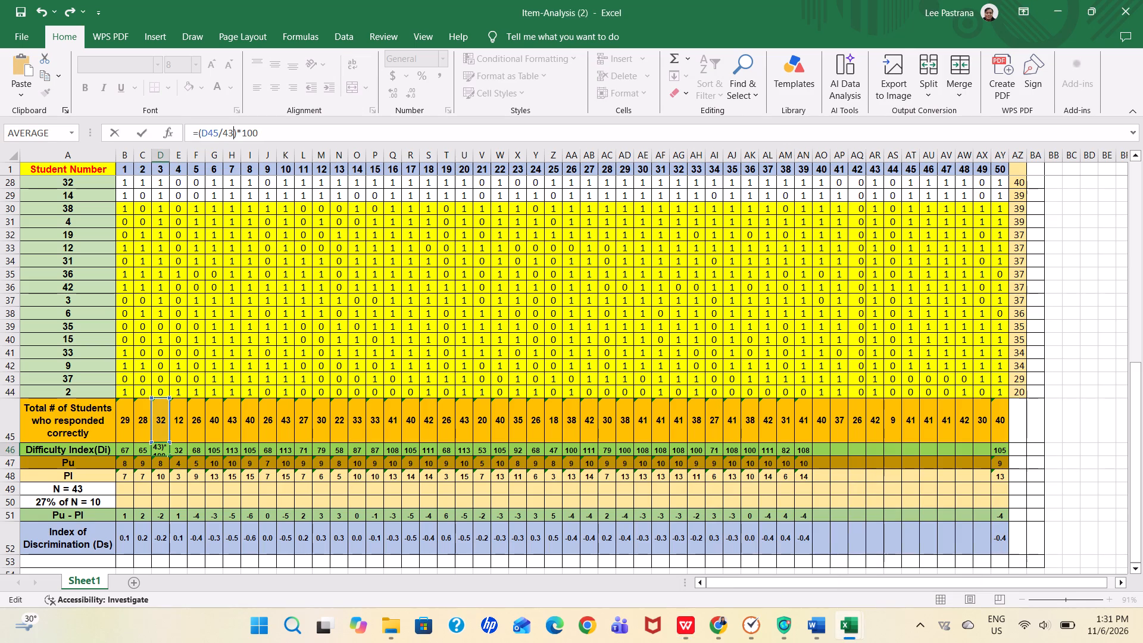
{"action": "key", "text": "Return"}
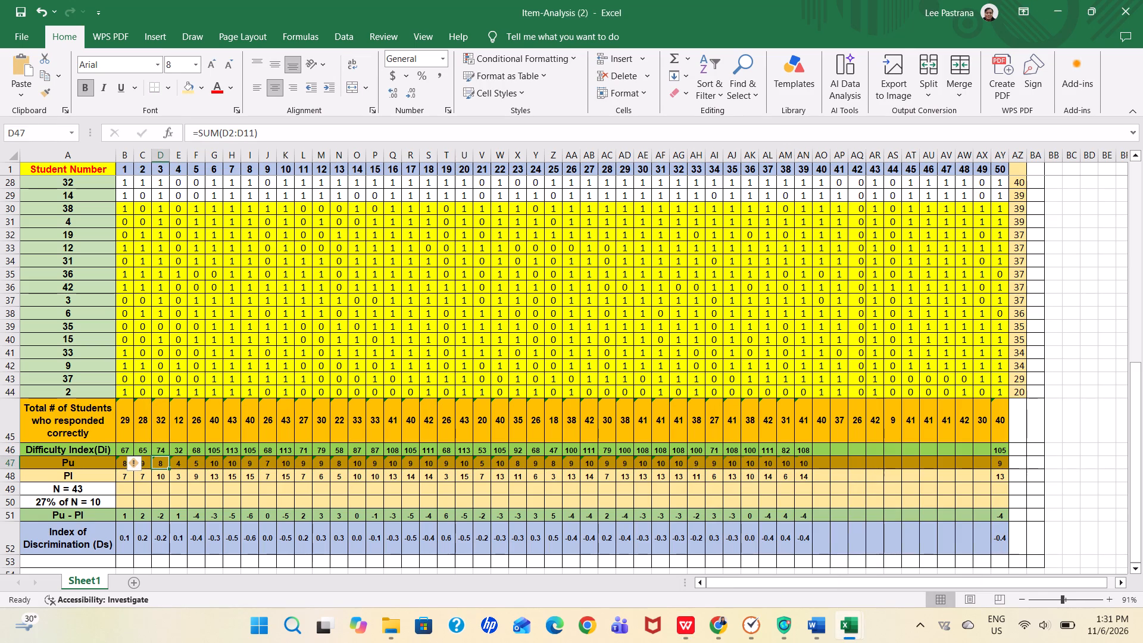
Change the divisor in item 4's Difficulty Index formula (E46) to 43, giving =(E45/43)*100.
{"action": "left_click", "coordinate": [182, 452]}
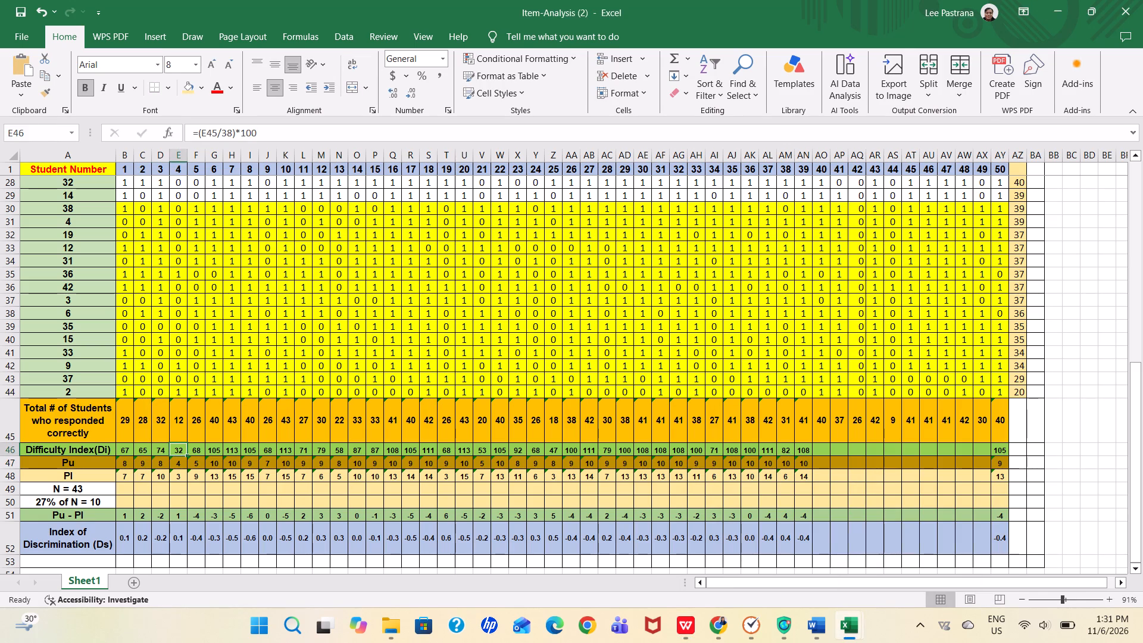
{"action": "left_click", "coordinate": [231, 132]}
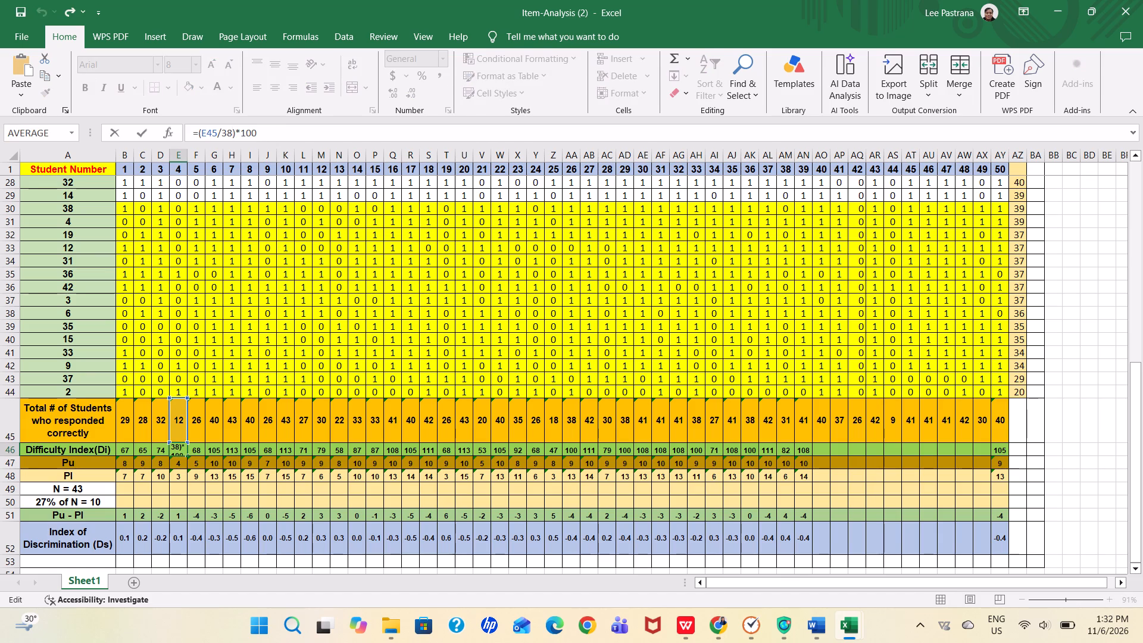
{"action": "key", "text": "BackSpace"}
{"action": "key", "text": "BackSpace"}
{"action": "type", "text": "43"}
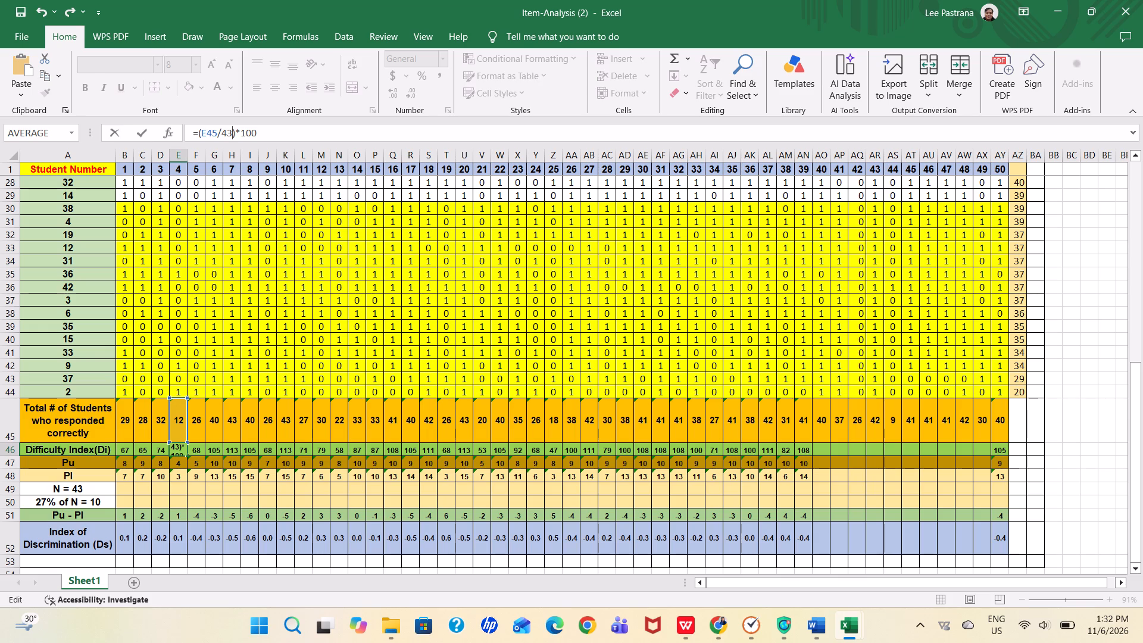
{"action": "key", "text": "Return"}
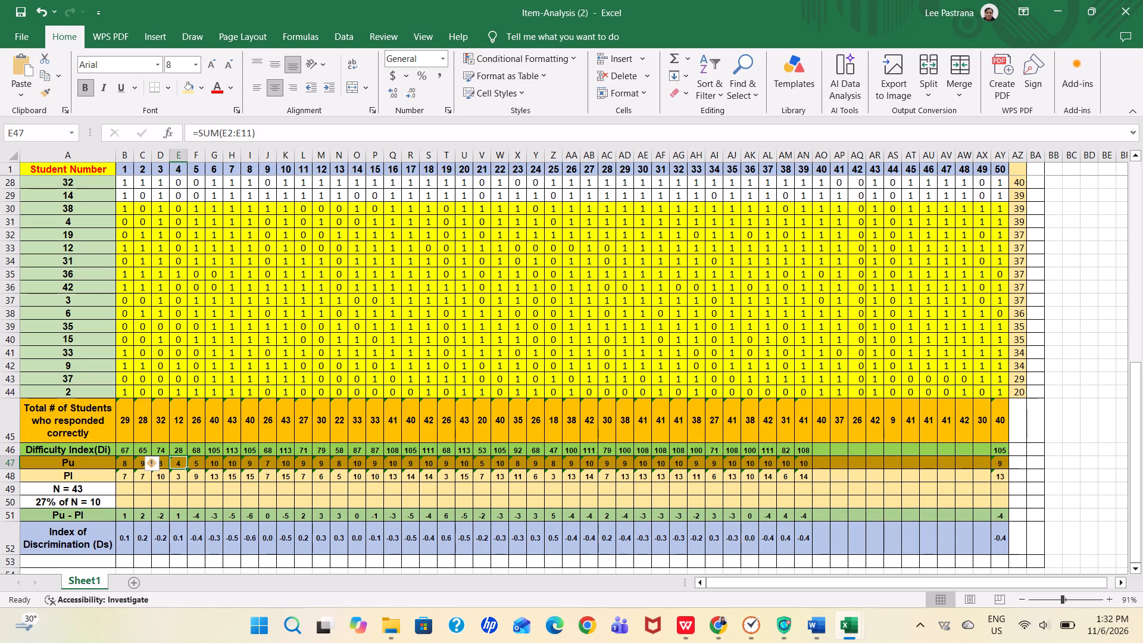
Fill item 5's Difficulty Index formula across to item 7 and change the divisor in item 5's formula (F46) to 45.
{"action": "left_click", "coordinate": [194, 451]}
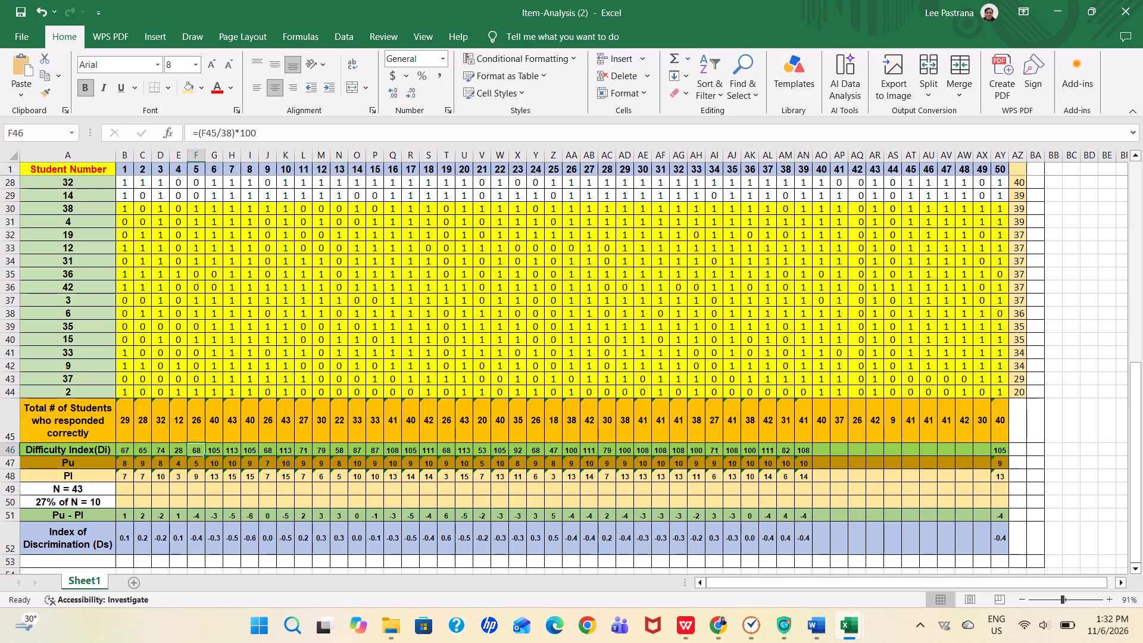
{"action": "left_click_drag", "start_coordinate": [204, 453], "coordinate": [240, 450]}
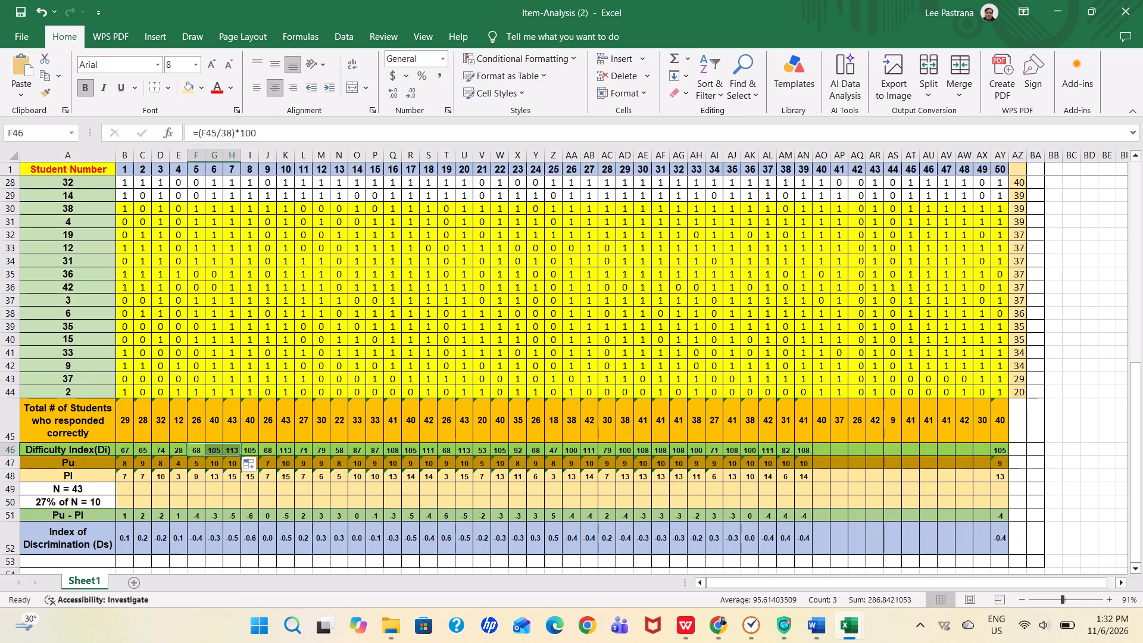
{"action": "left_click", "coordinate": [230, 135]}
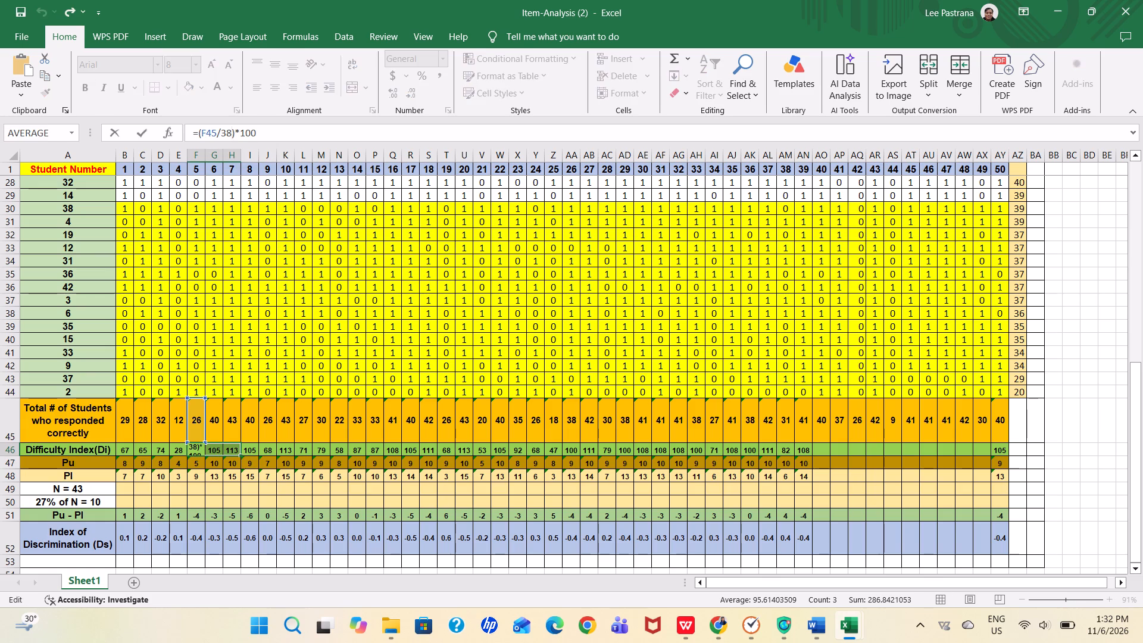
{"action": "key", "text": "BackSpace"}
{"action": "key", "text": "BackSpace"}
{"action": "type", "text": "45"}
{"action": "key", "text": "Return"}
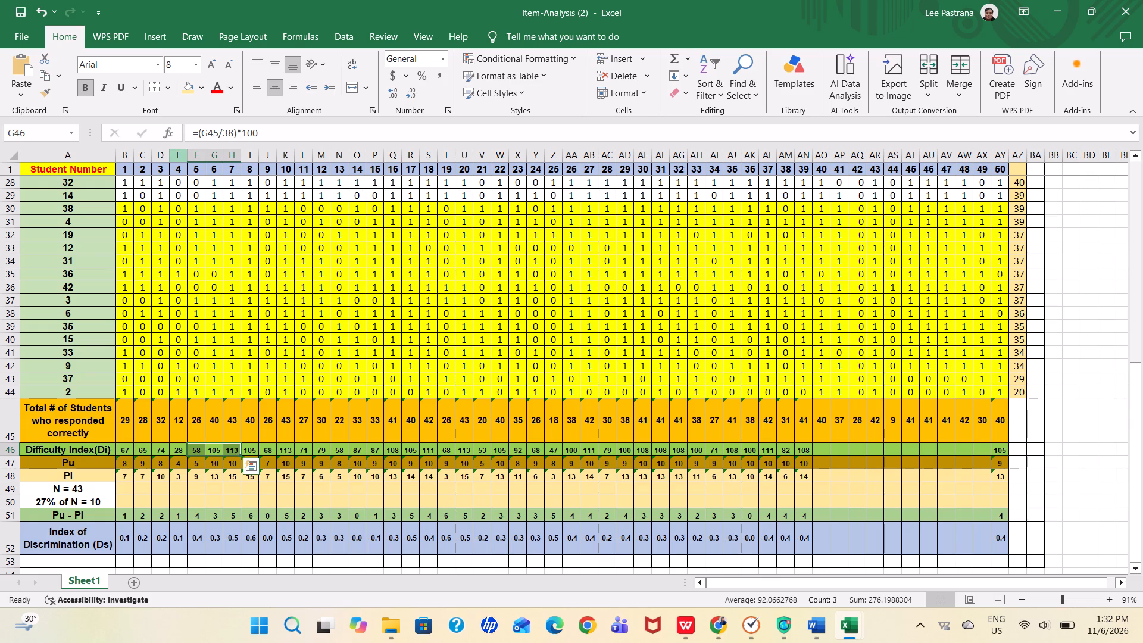
Return to the Item-Analysis (2) workbook and correct the divisor in item 5's Difficulty Index formula (F46) to 43.
{"action": "left_click", "coordinate": [197, 453]}
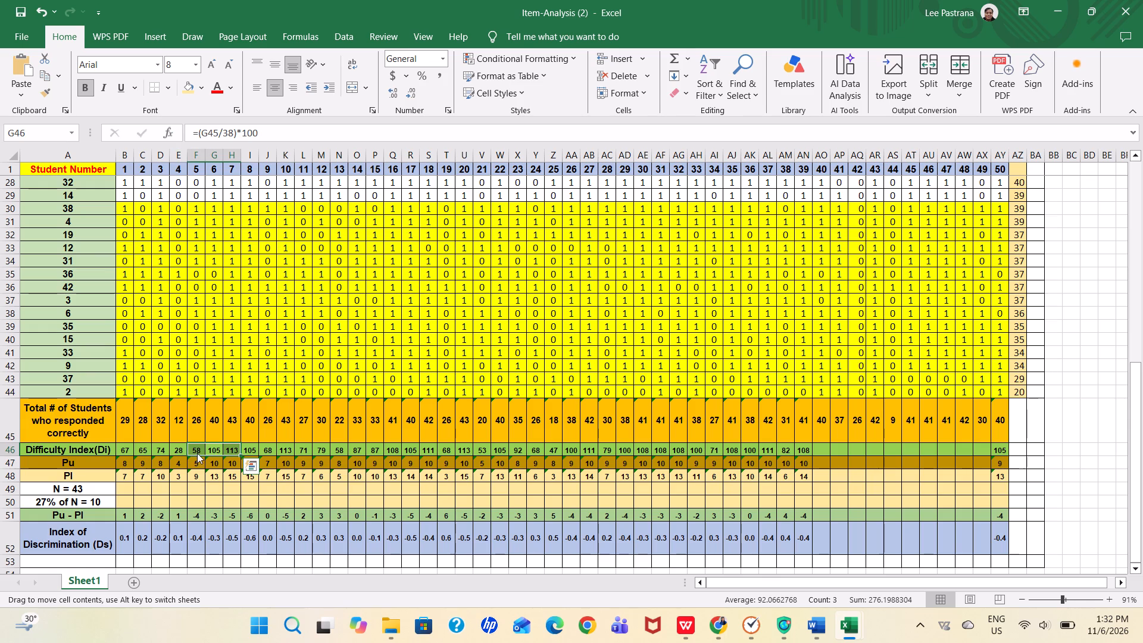
{"action": "left_click", "coordinate": [172, 452]}
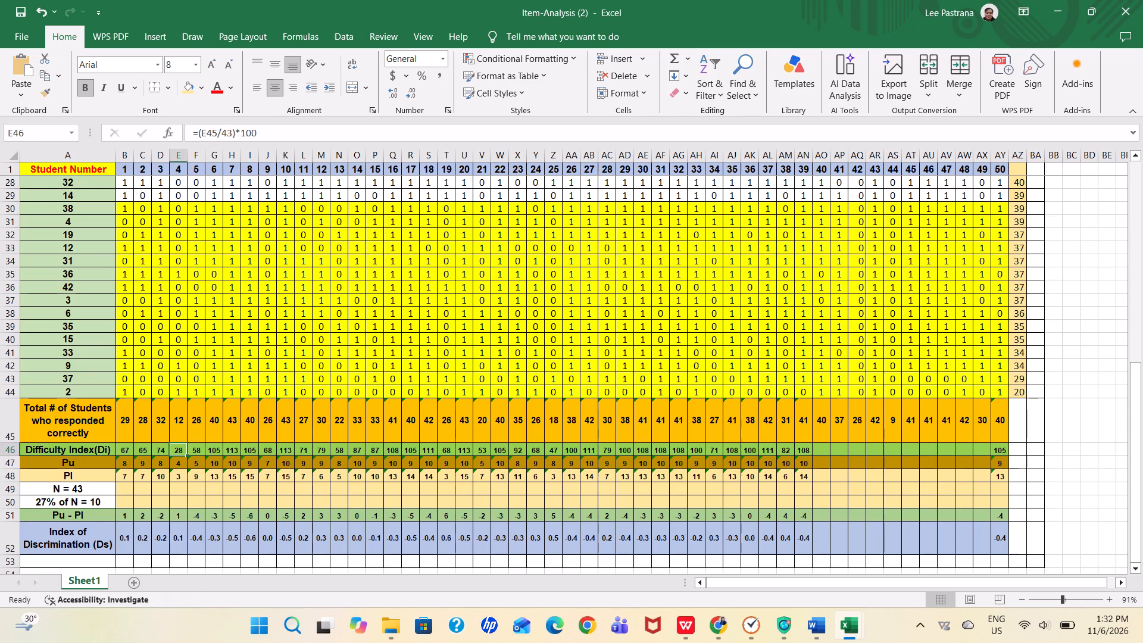
{"action": "left_click", "coordinate": [196, 451]}
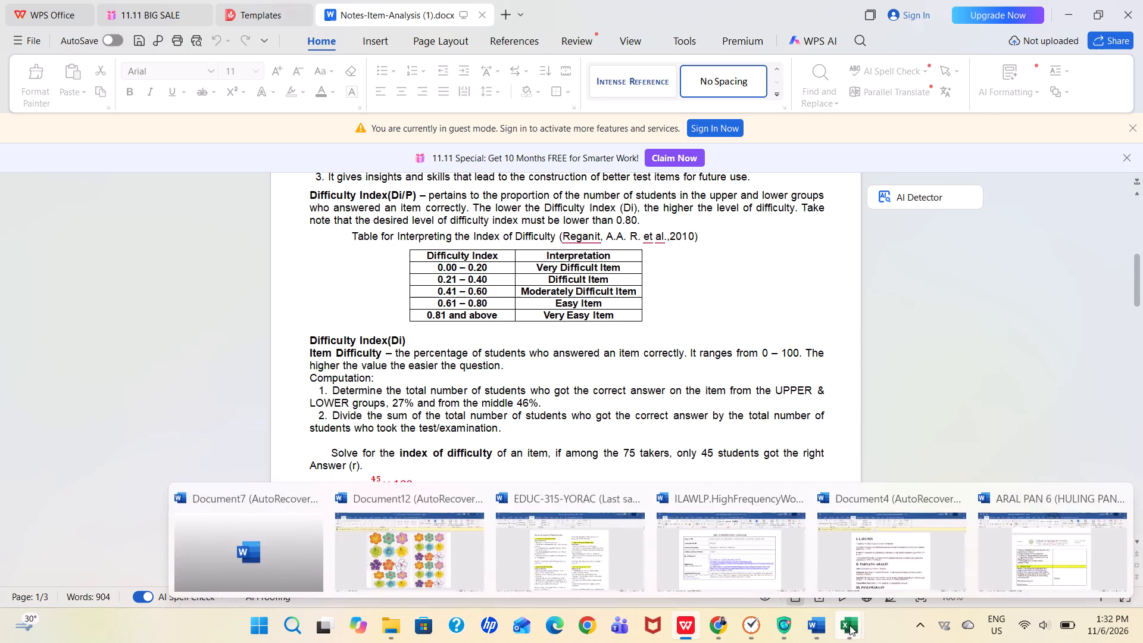
{"action": "left_click", "coordinate": [908, 558]}
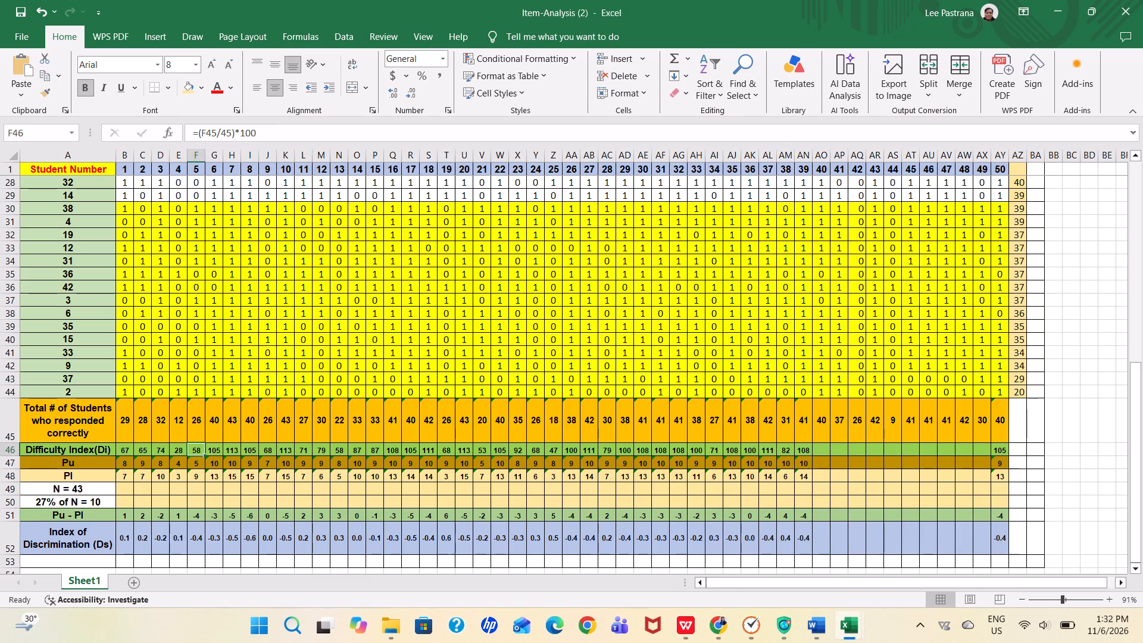
{"action": "left_click", "coordinate": [330, 410]}
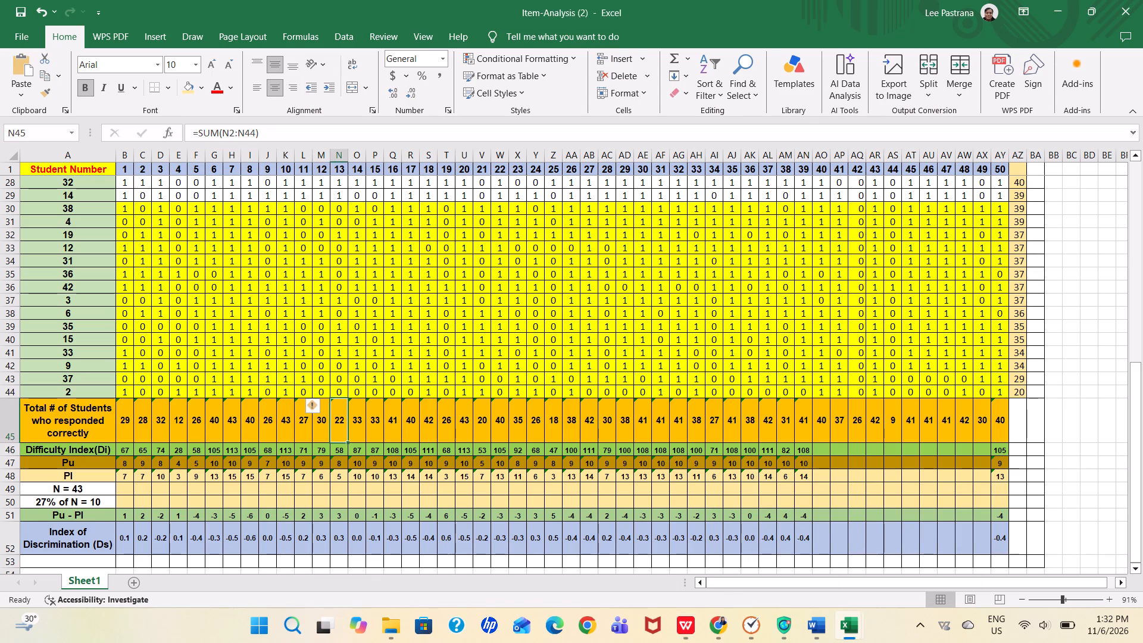
{"action": "left_click", "coordinate": [187, 451]}
{"action": "left_click", "coordinate": [200, 450]}
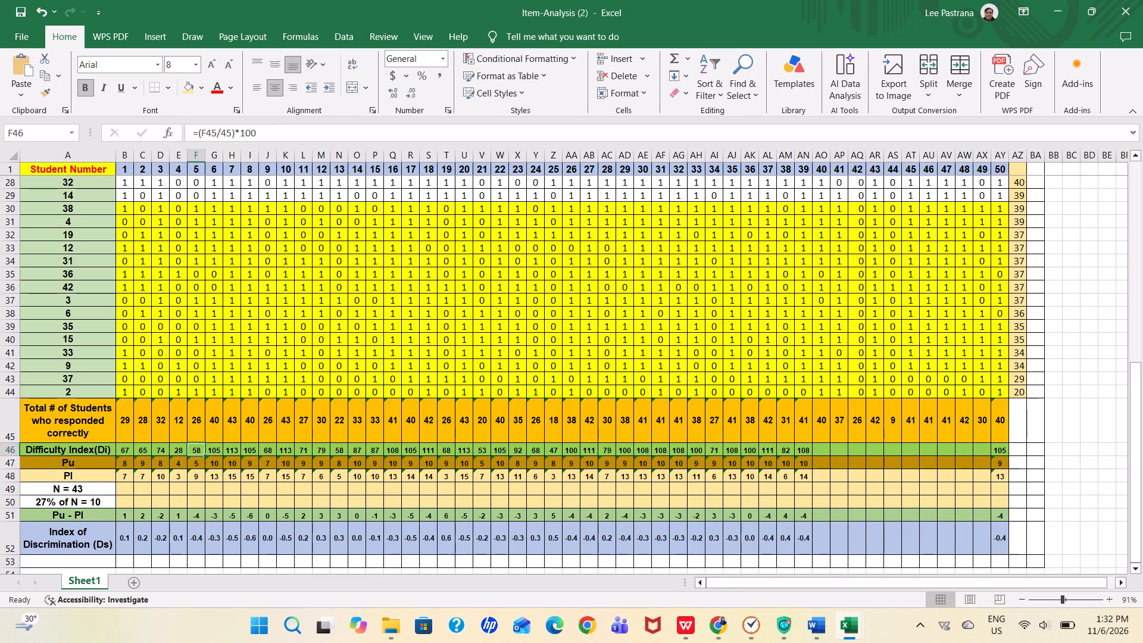
{"action": "left_click", "coordinate": [232, 135]}
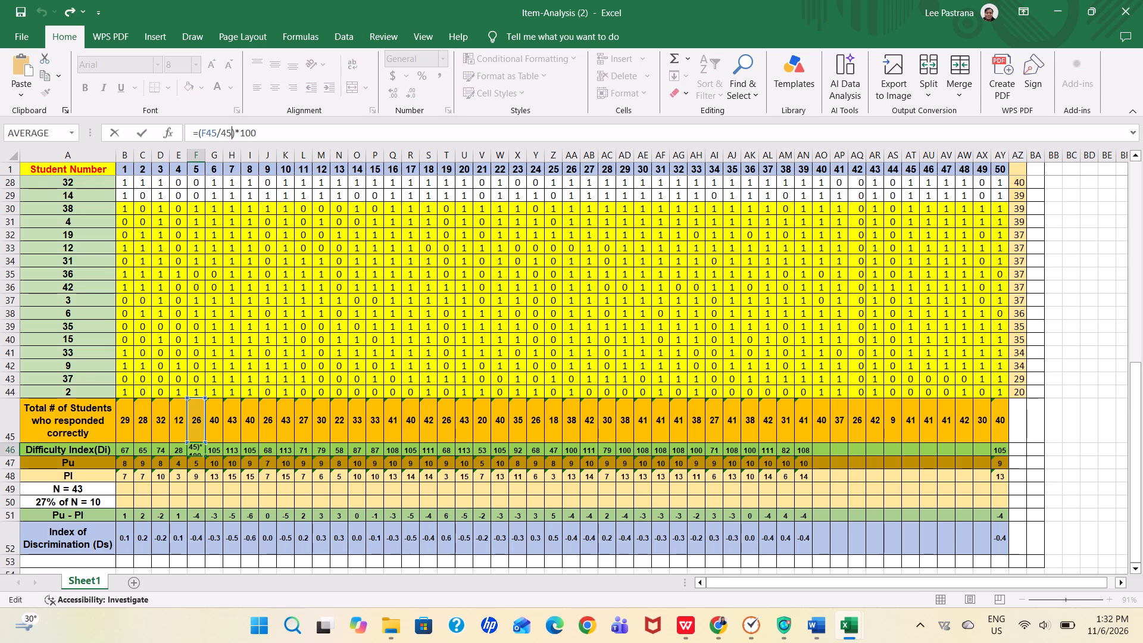
{"action": "key", "text": "BackSpace"}
{"action": "key", "text": "3"}
{"action": "key", "text": "Return"}
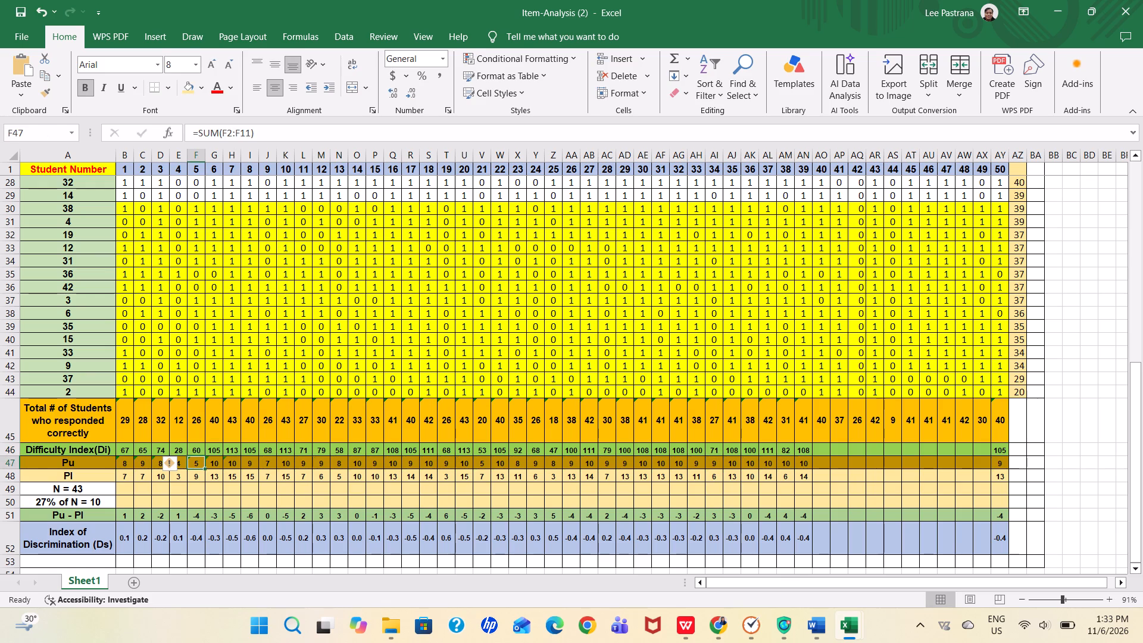
Change the divisor in item 6's Difficulty Index formula (G46) to 43, giving =(G45/43)*100, and reselect that cell.
{"action": "left_click", "coordinate": [219, 457]}
{"action": "left_click", "coordinate": [214, 444]}
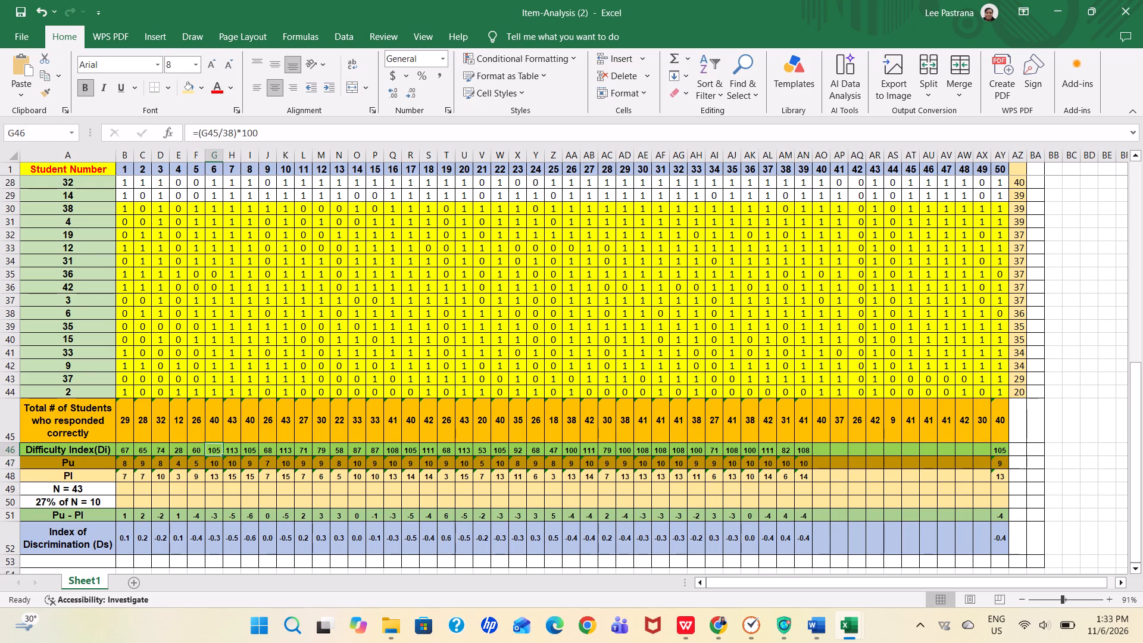
{"action": "left_click", "coordinate": [231, 133]}
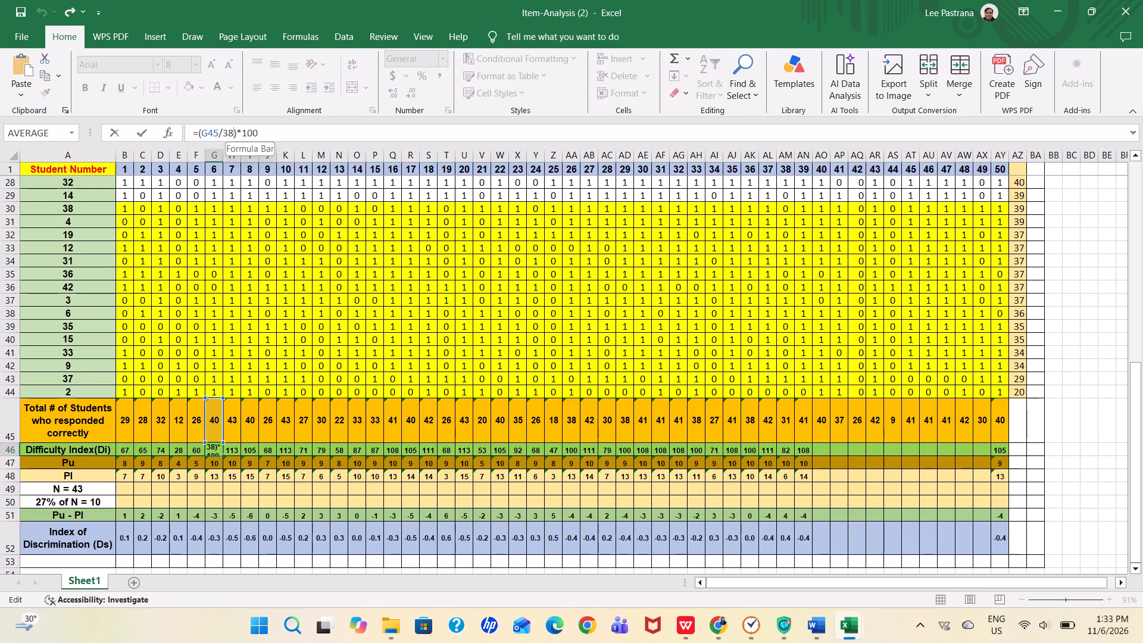
{"action": "key", "text": "BackSpace"}
{"action": "key", "text": "BackSpace"}
{"action": "type", "text": "43"}
{"action": "key", "text": "Return"}
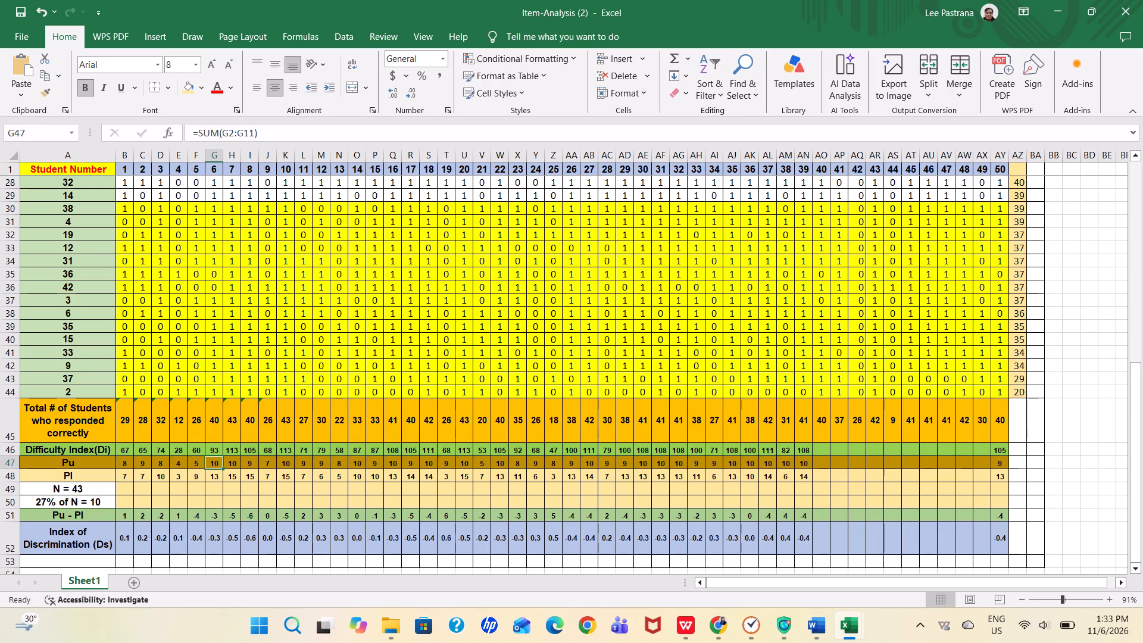
{"action": "key", "text": "Right"}
{"action": "key", "text": "Left"}
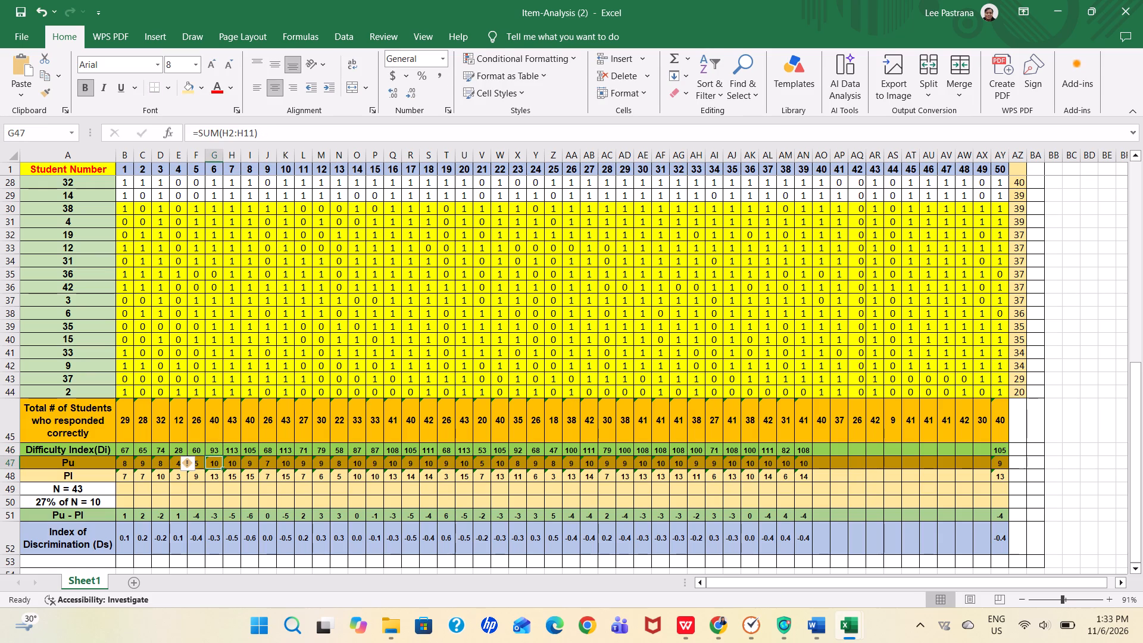
{"action": "key", "text": "Up"}
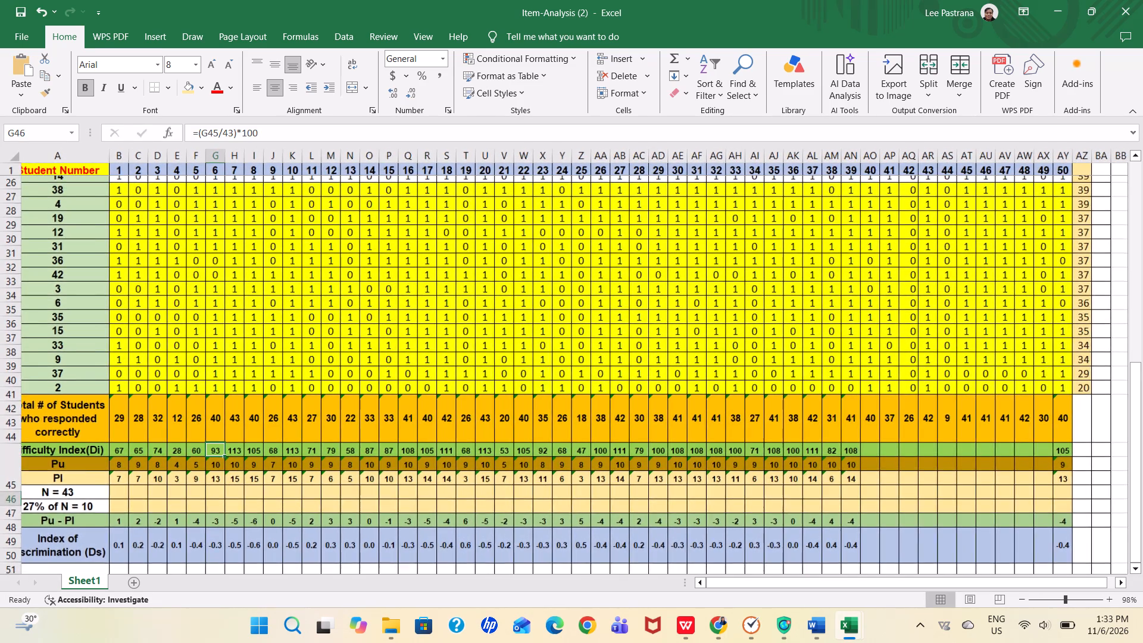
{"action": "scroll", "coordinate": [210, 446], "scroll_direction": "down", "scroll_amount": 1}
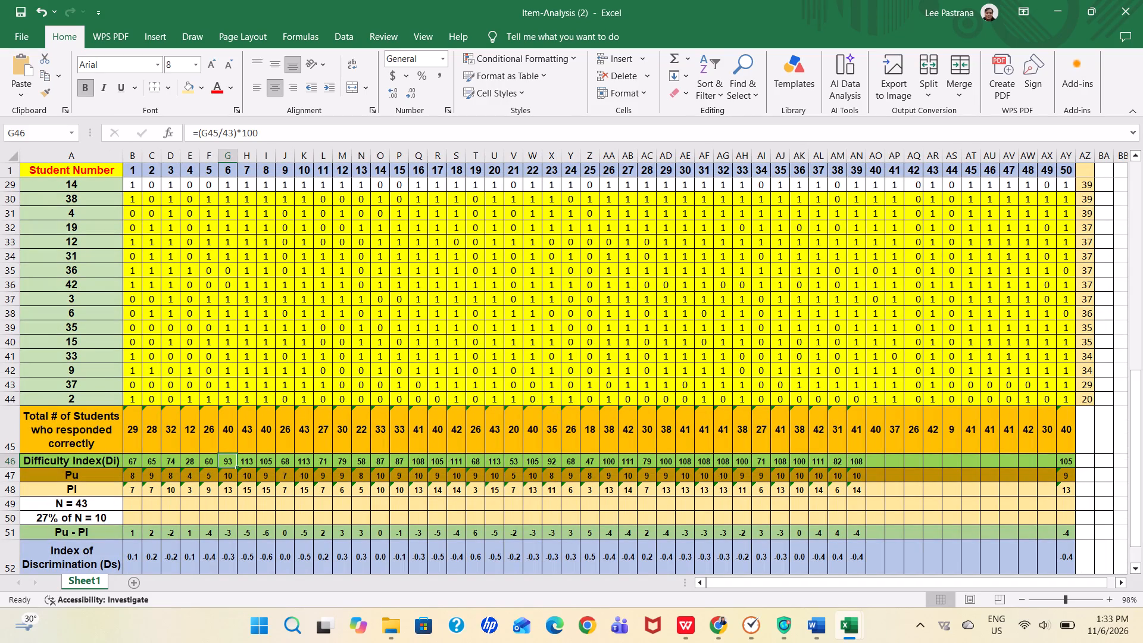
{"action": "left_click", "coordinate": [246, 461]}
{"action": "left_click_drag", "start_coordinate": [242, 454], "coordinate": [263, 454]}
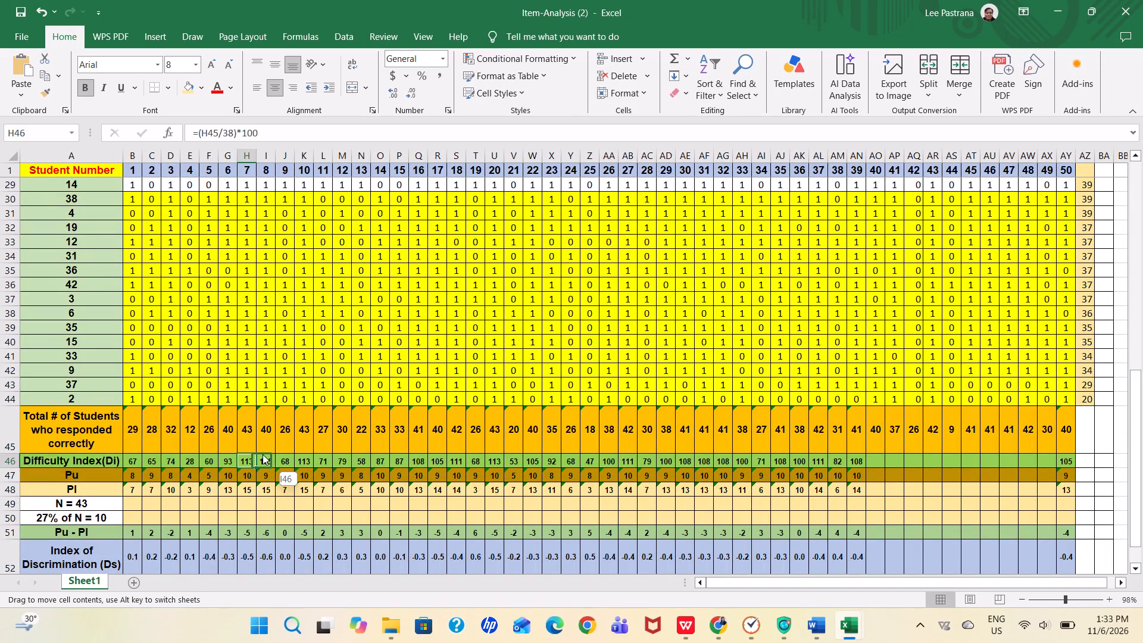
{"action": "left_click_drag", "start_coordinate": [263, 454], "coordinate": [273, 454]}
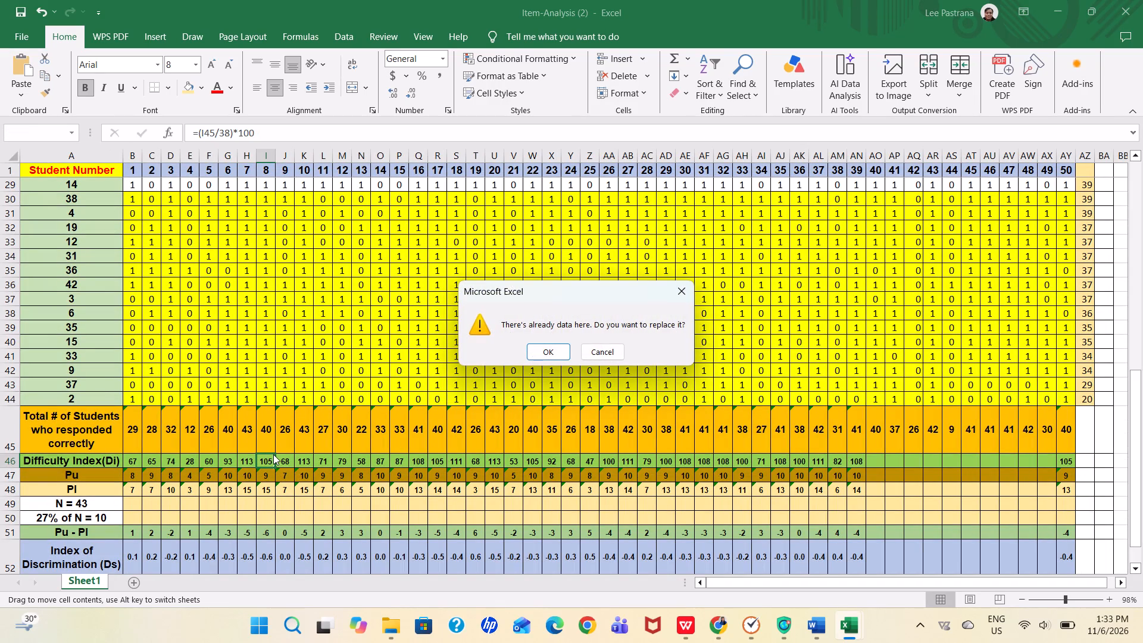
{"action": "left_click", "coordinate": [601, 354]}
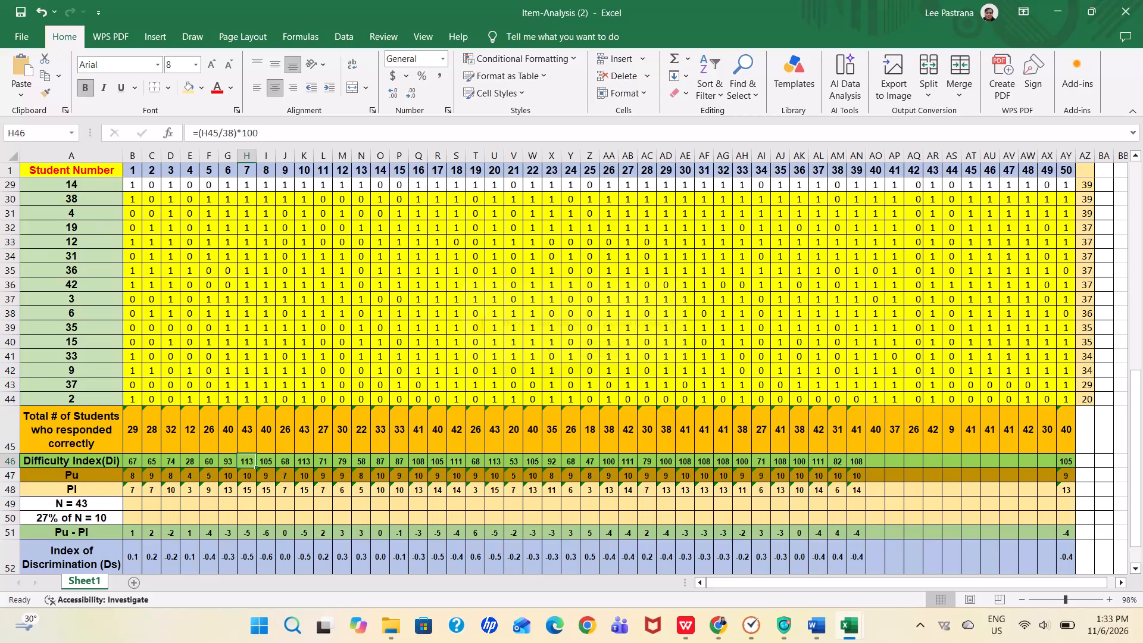
In the Item-Analysis (2) workbook, change the divisor in item 7's Difficulty Index formula (H46) to 43, giving =(H45/43)*100.
{"action": "left_click", "coordinate": [229, 462]}
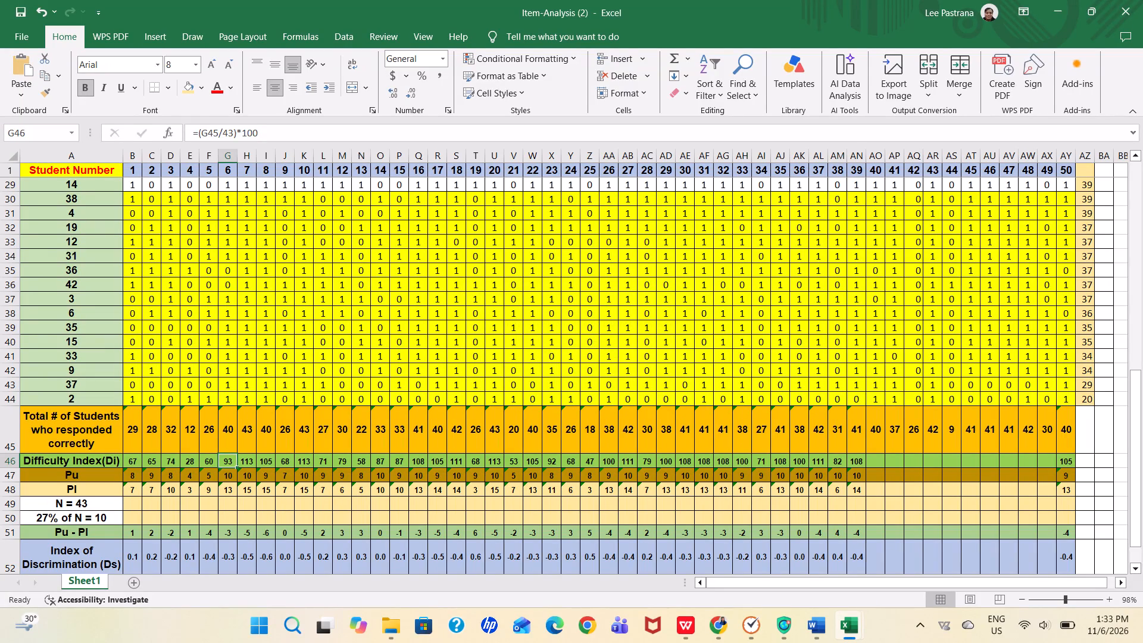
{"action": "left_click", "coordinate": [248, 463]}
{"action": "left_click", "coordinate": [233, 136]}
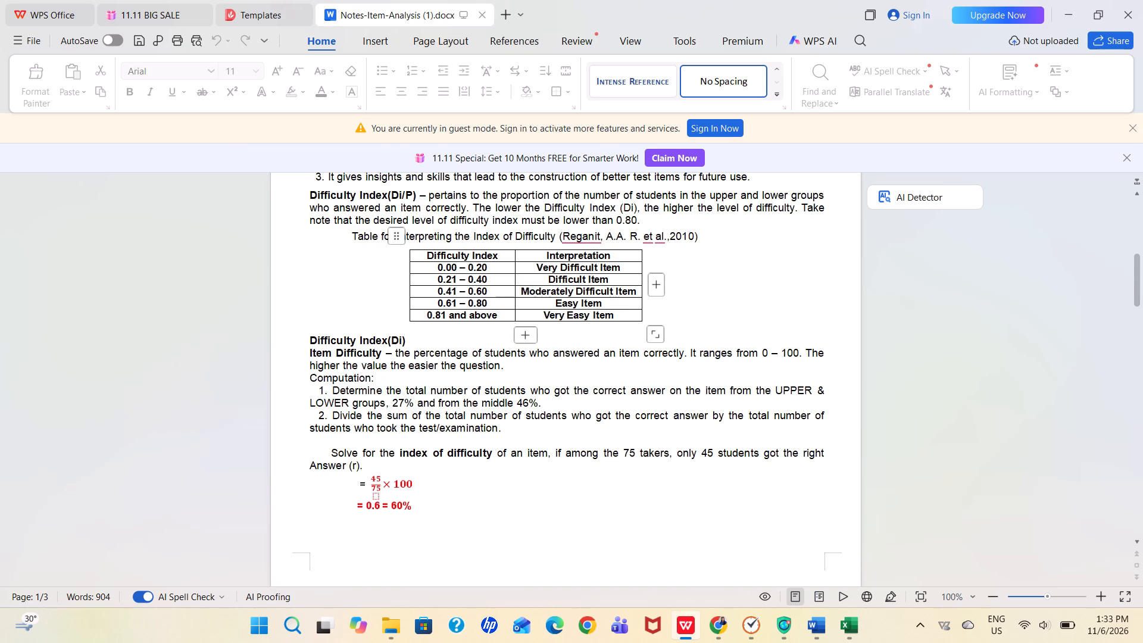
{"action": "left_click", "coordinate": [901, 549]}
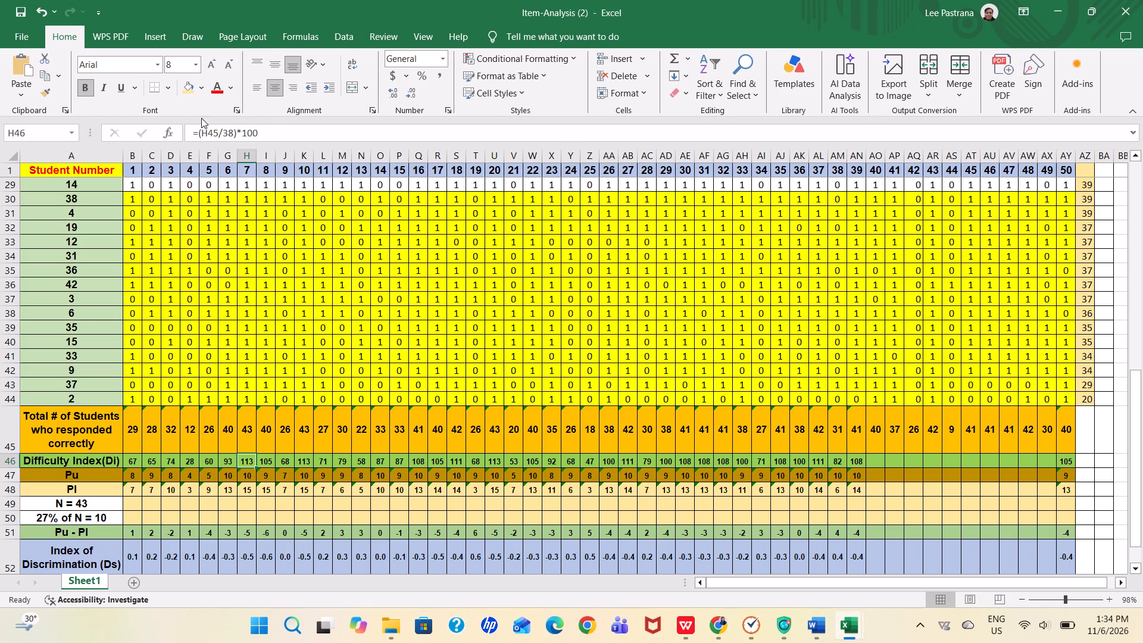
{"action": "left_click", "coordinate": [232, 130]}
{"action": "key", "text": "BackSpace"}
{"action": "key", "text": "BackSpace"}
{"action": "type", "text": "43"}
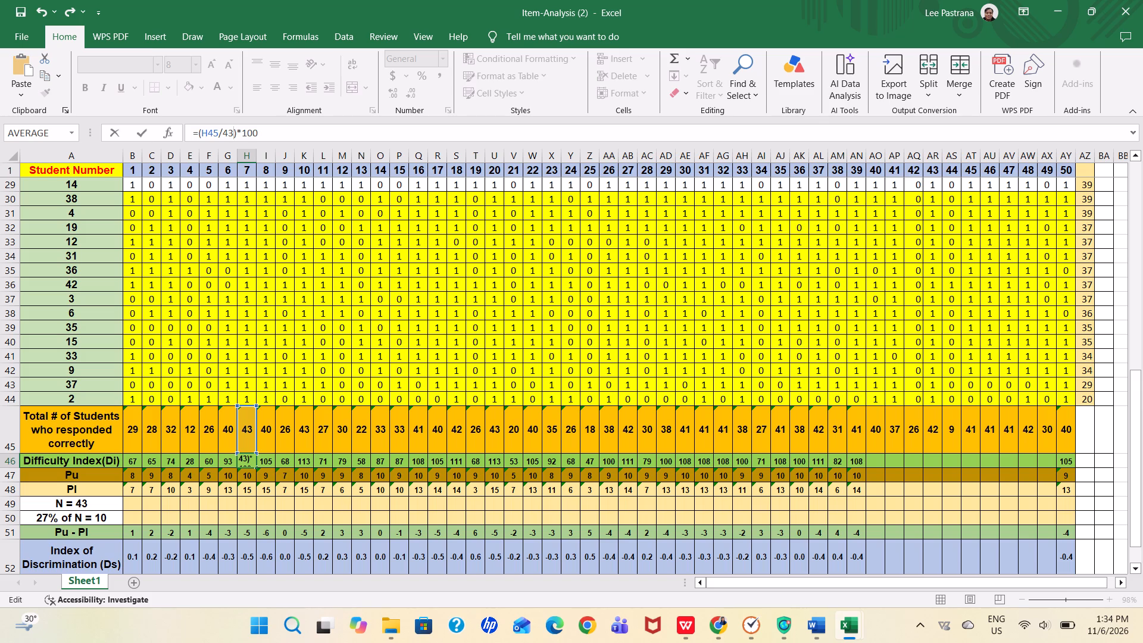
{"action": "left_click", "coordinate": [192, 468]}
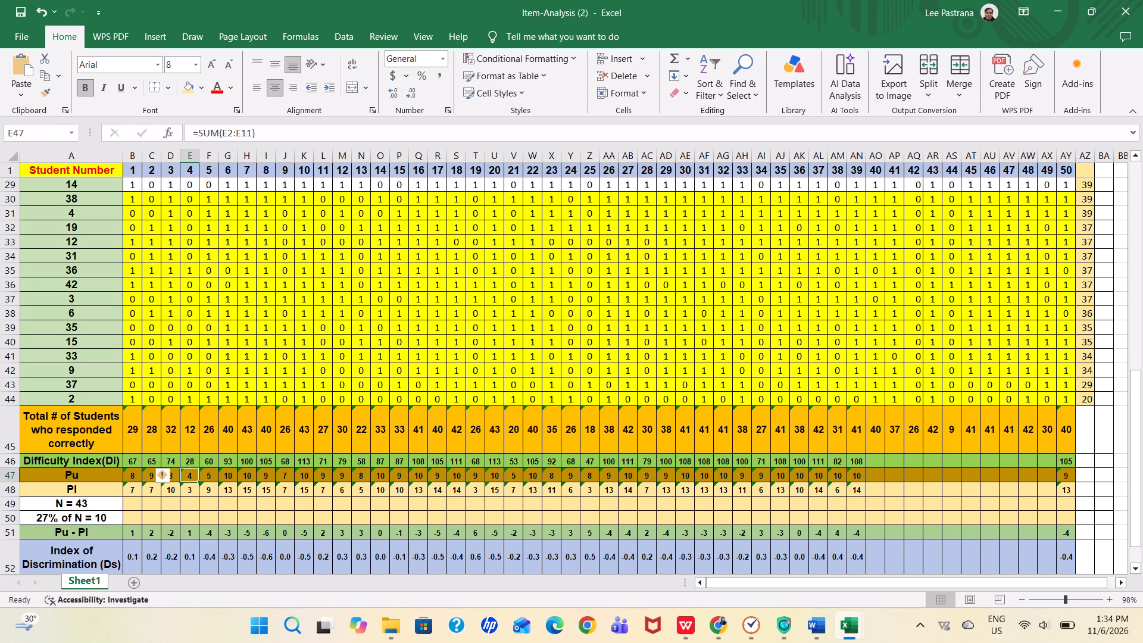
{"action": "left_click", "coordinate": [199, 428]}
{"action": "left_click", "coordinate": [189, 461]}
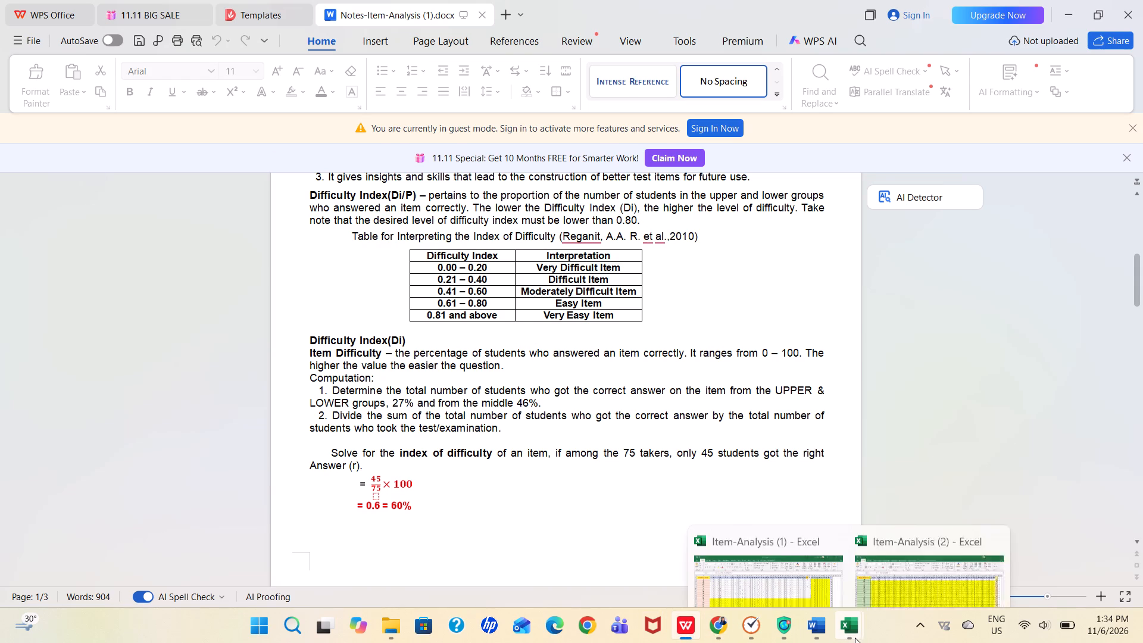
Return to the Item-Analysis (2) workbook and change the divisor in item 9's Difficulty Index formula (J46) to 43.
{"action": "left_click", "coordinate": [874, 542]}
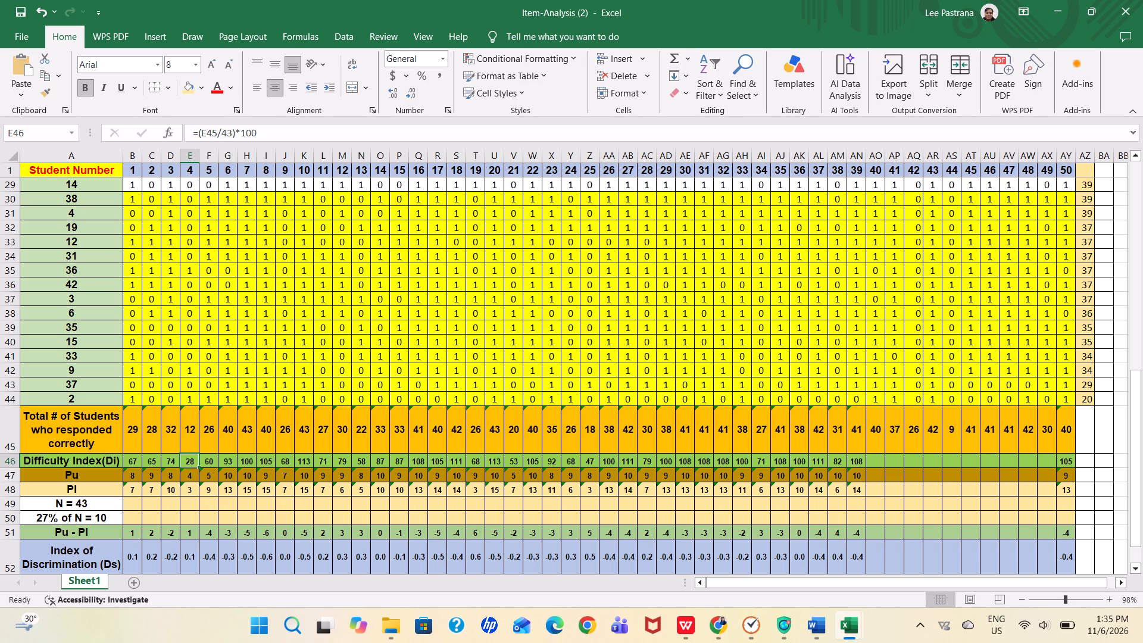
{"action": "left_click", "coordinate": [250, 463]}
{"action": "left_click", "coordinate": [283, 461]}
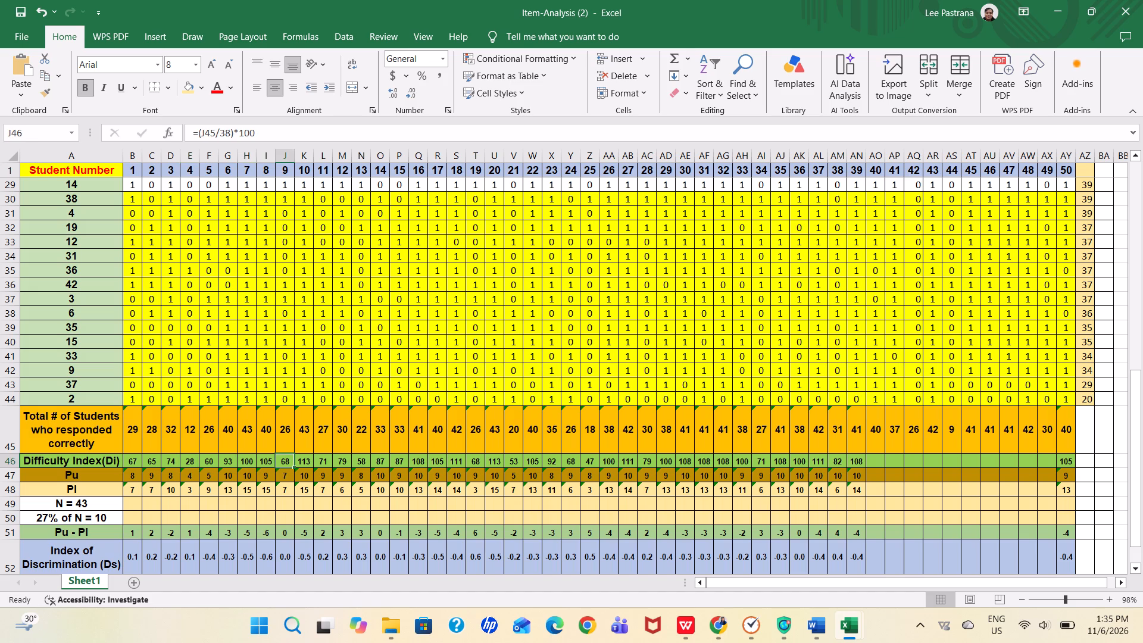
{"action": "left_click", "coordinate": [229, 136]}
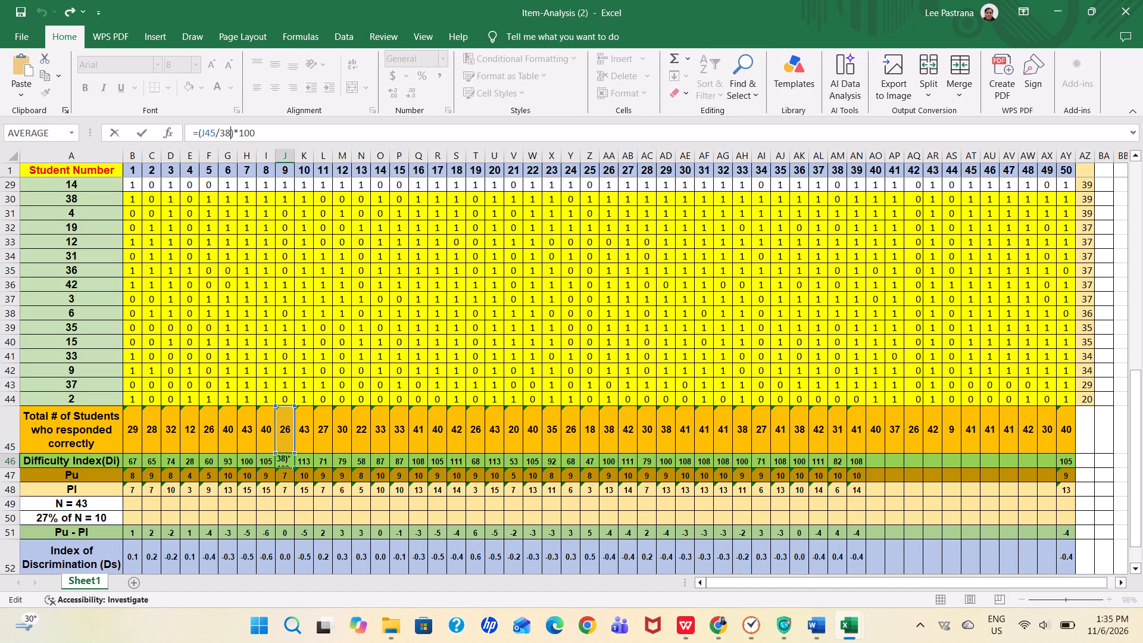
{"action": "key", "text": "BackSpace"}
{"action": "key", "text": "BackSpace"}
{"action": "type", "text": "43"}
{"action": "key", "text": "Return"}
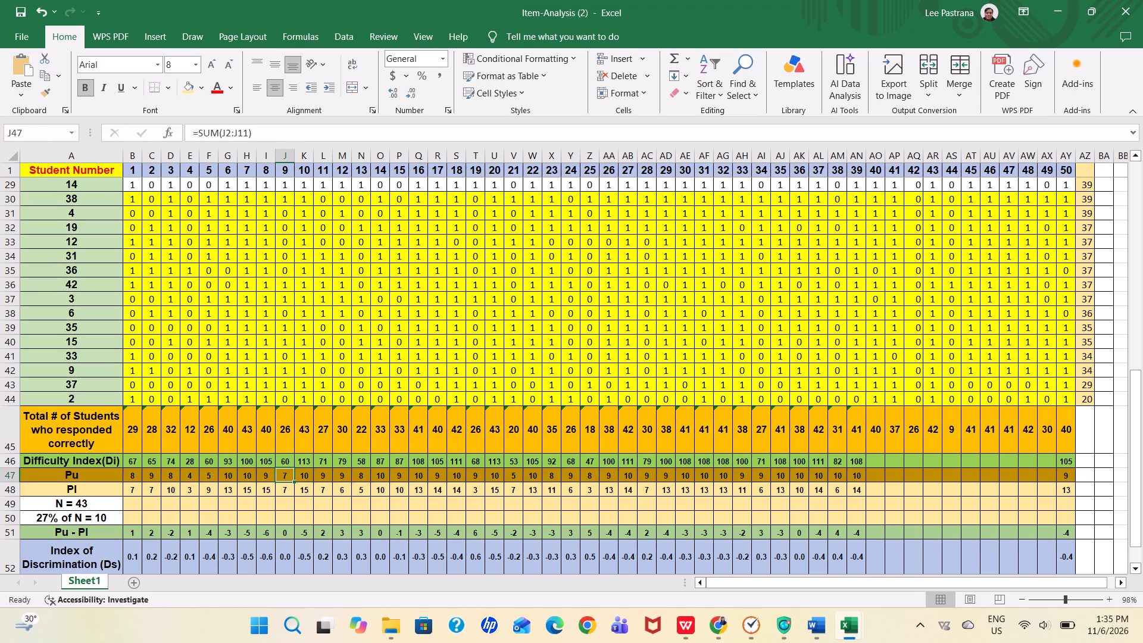
Change the divisor in item 10's Difficulty Index formula (K46) to 43, giving =(K45/43)*100.
{"action": "key", "text": "Up"}
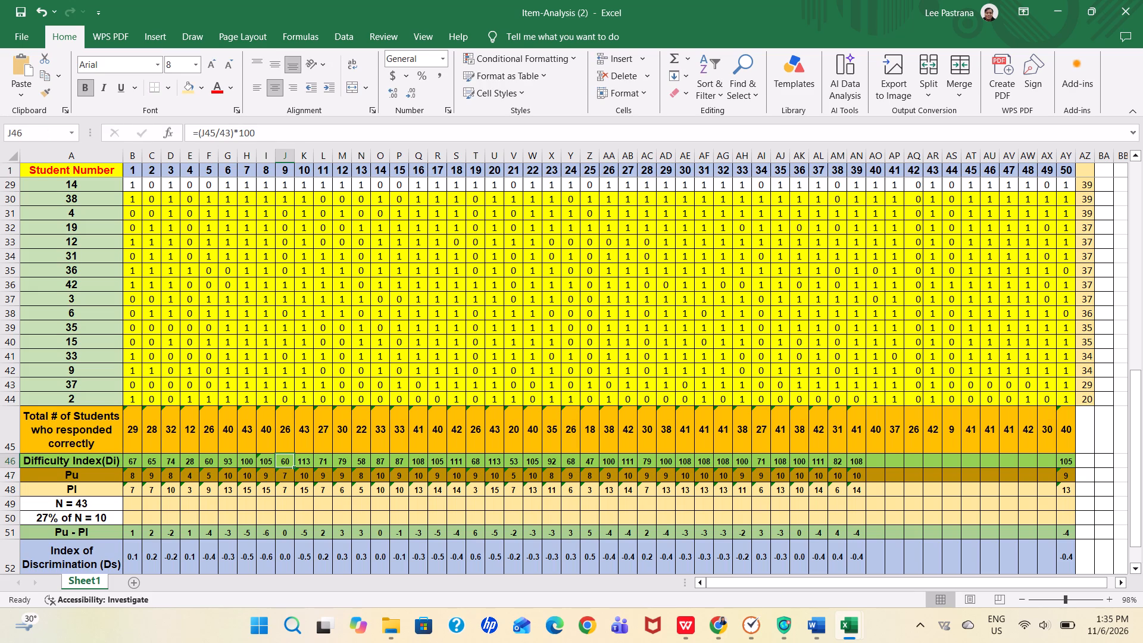
{"action": "key", "text": "Right"}
{"action": "left_click", "coordinate": [229, 136]}
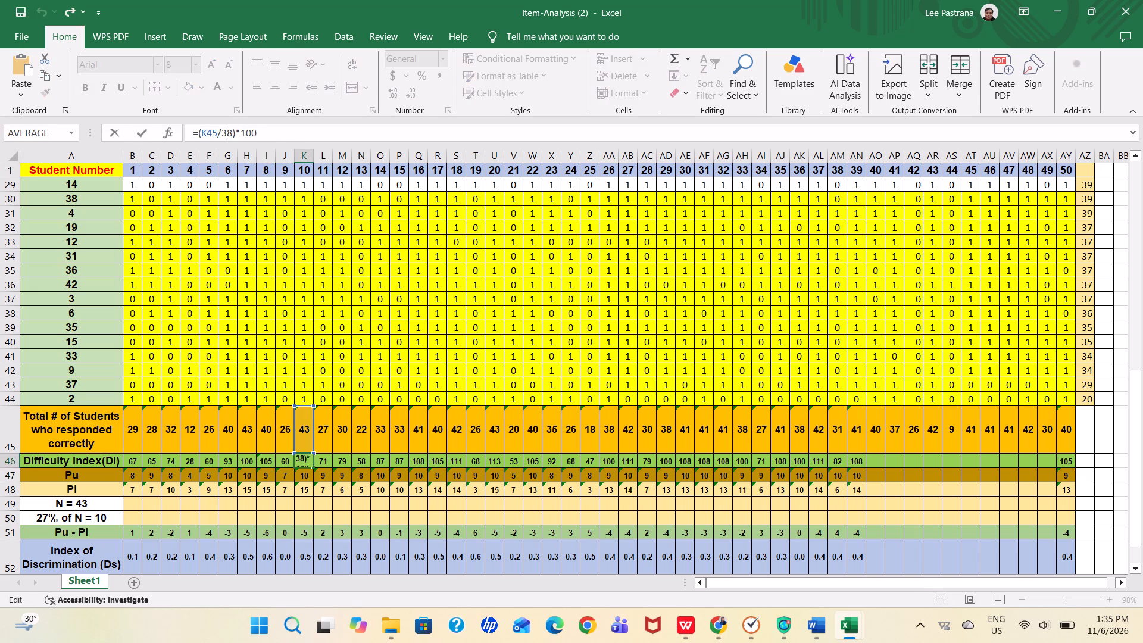
{"action": "key", "text": "Right"}
{"action": "key", "text": "BackSpace"}
{"action": "key", "text": "BackSpace"}
{"action": "type", "text": "43"}
{"action": "key", "text": "Return"}
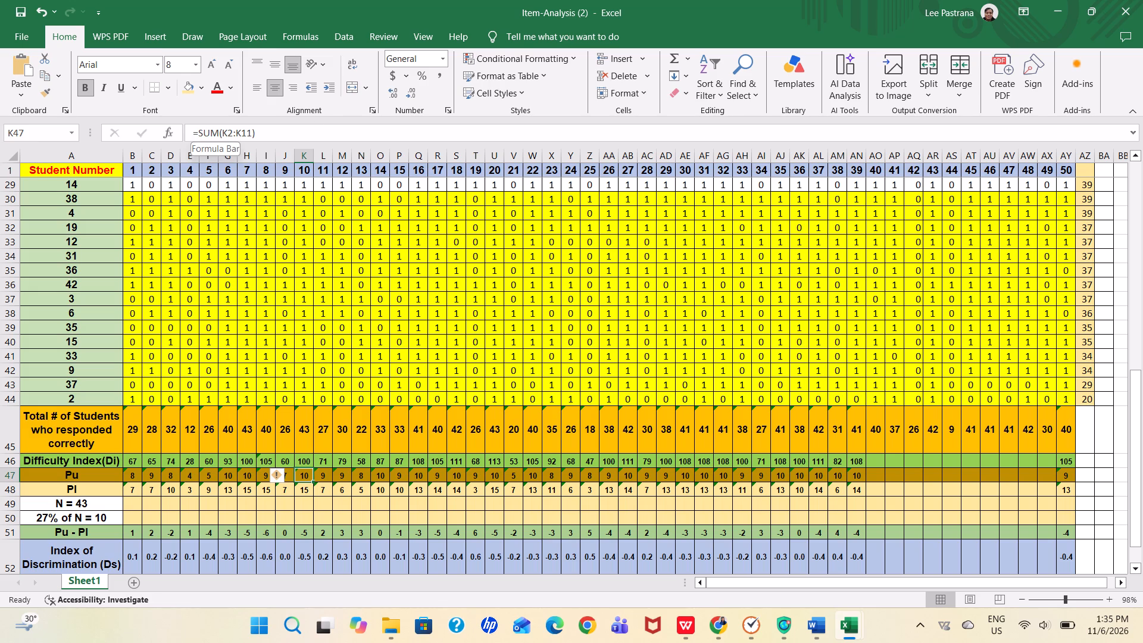
Change the divisor in item 11's Difficulty Index formula (L46) to 43, giving =(L45/43)*100.
{"action": "left_click", "coordinate": [329, 459]}
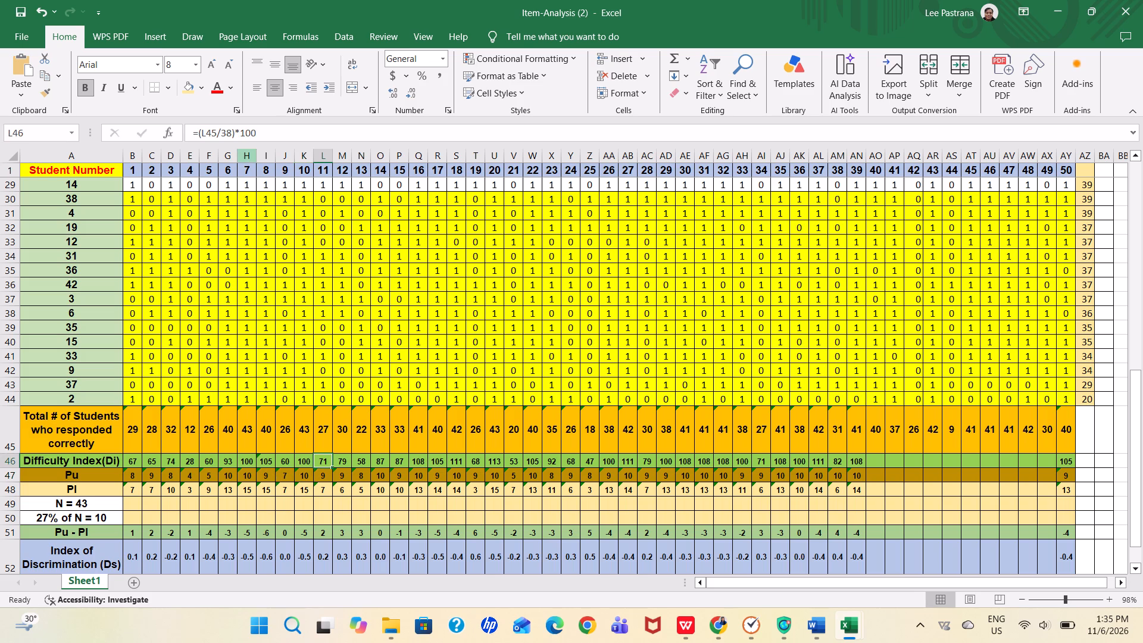
{"action": "left_click", "coordinate": [231, 131]}
{"action": "key", "text": "BackSpace"}
{"action": "key", "text": "BackSpace"}
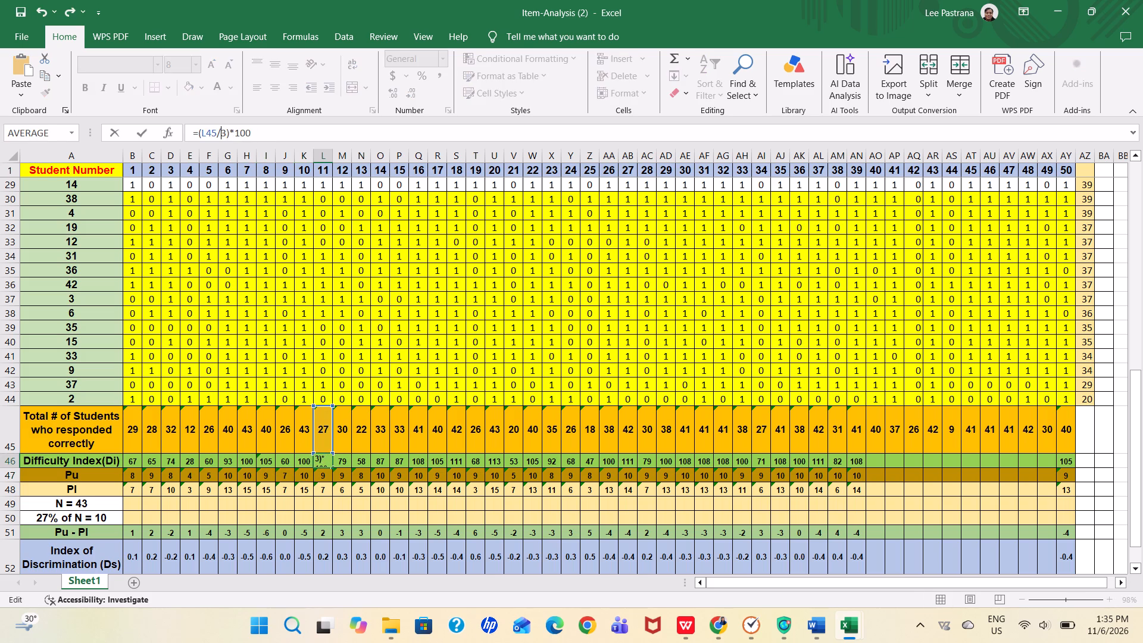
{"action": "type", "text": "43"}
{"action": "key", "text": "Return"}
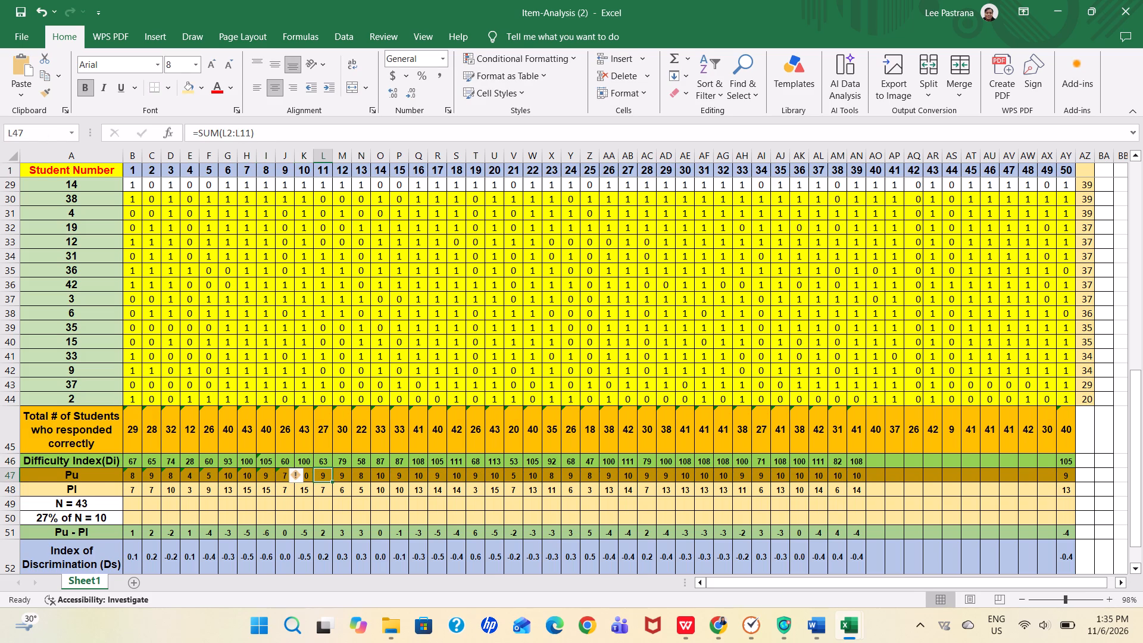
{"action": "key", "text": "Down"}
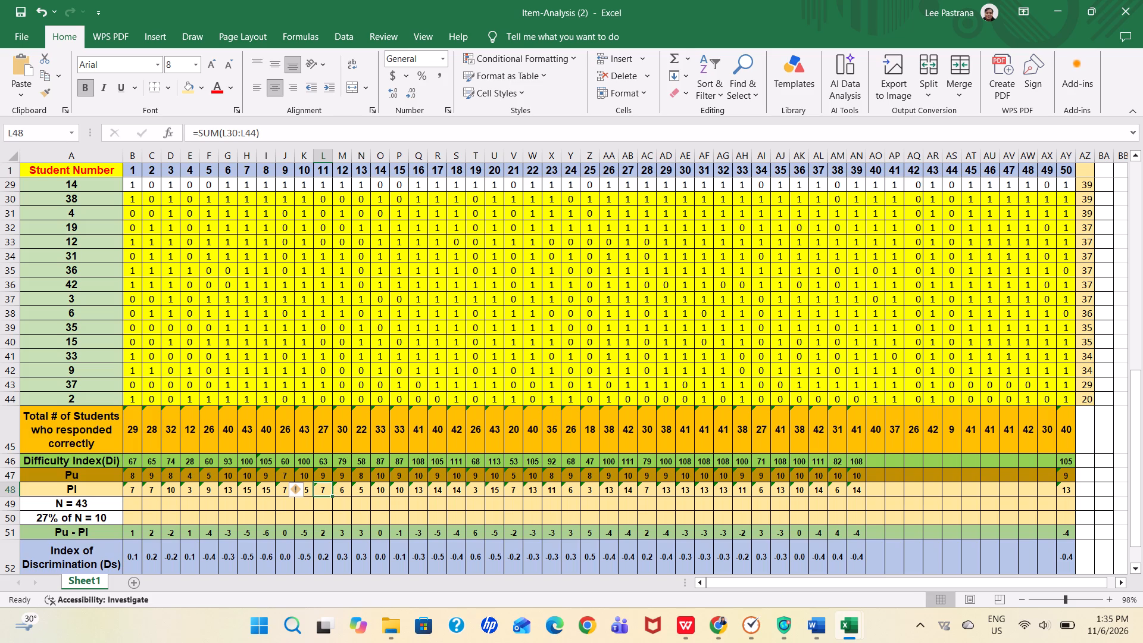
{"action": "left_click", "coordinate": [324, 464]}
{"action": "left_click", "coordinate": [310, 461]}
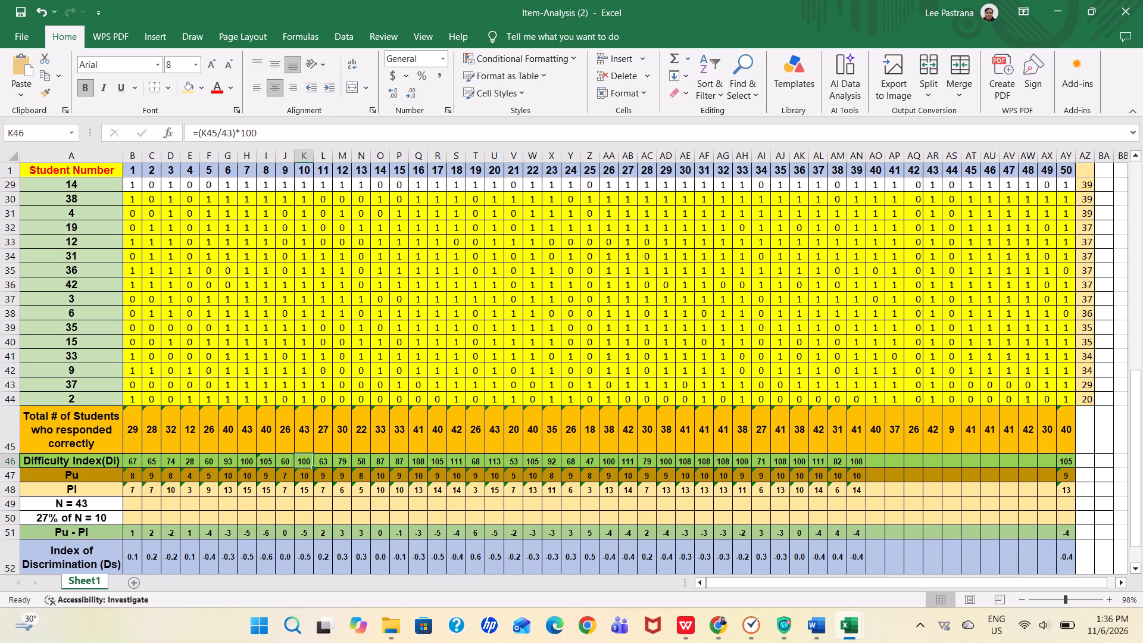
Change the divisor in item 12's Difficulty Index formula (M46) to 43, giving =(M45/43)*100.
{"action": "left_click", "coordinate": [331, 459]}
{"action": "left_click", "coordinate": [342, 460]}
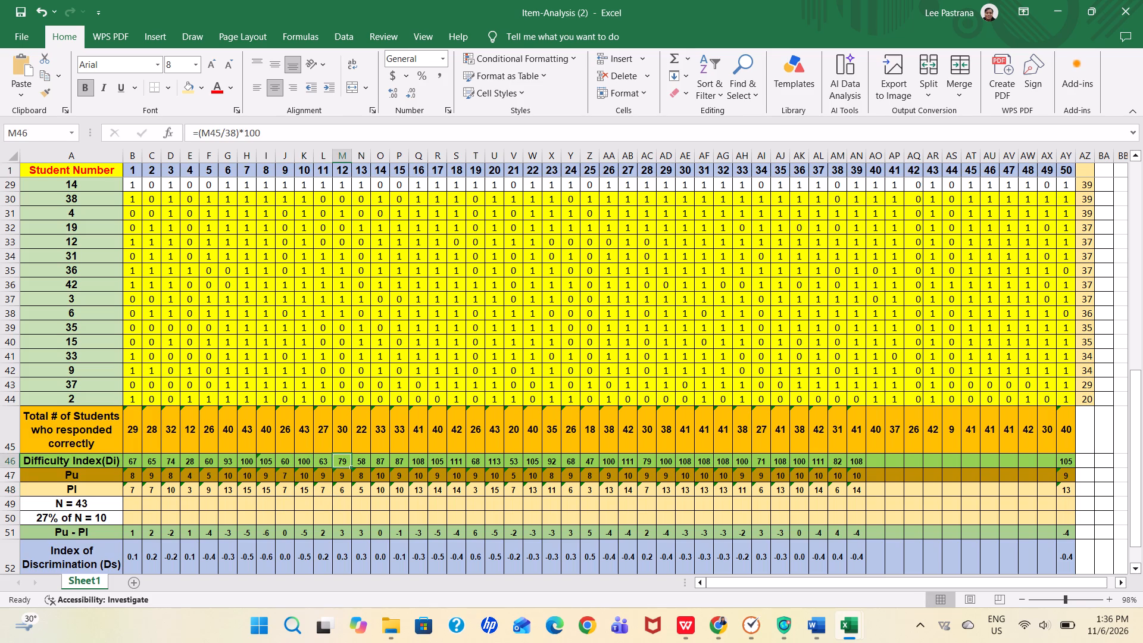
{"action": "left_click", "coordinate": [235, 132]}
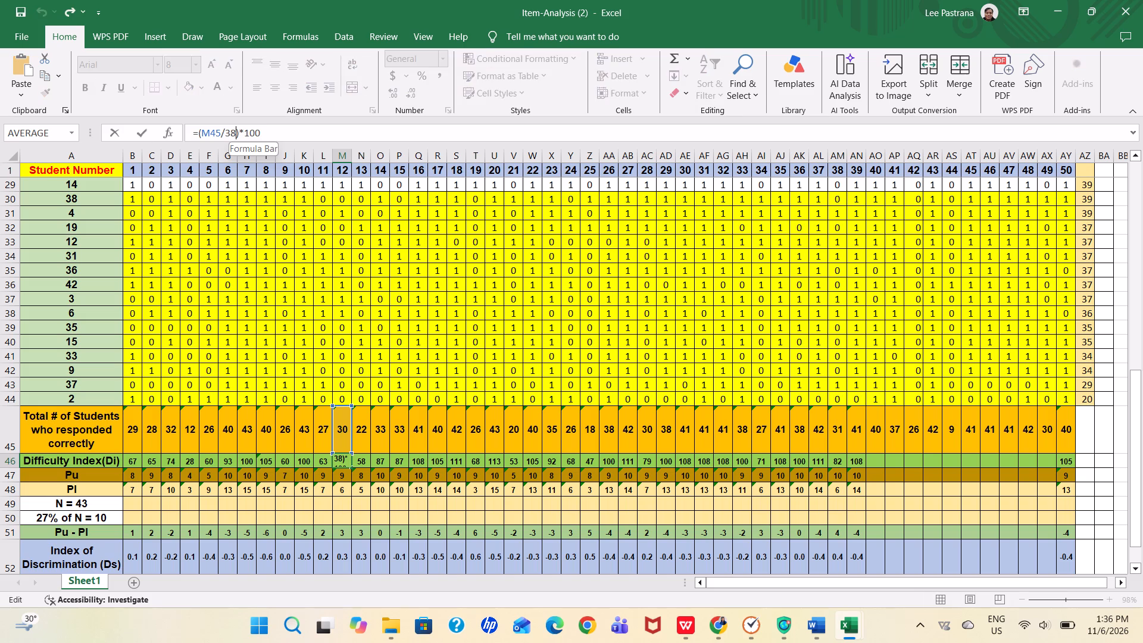
{"action": "key", "text": "BackSpace"}
{"action": "key", "text": "BackSpace"}
{"action": "type", "text": "43"}
{"action": "key", "text": "Return"}
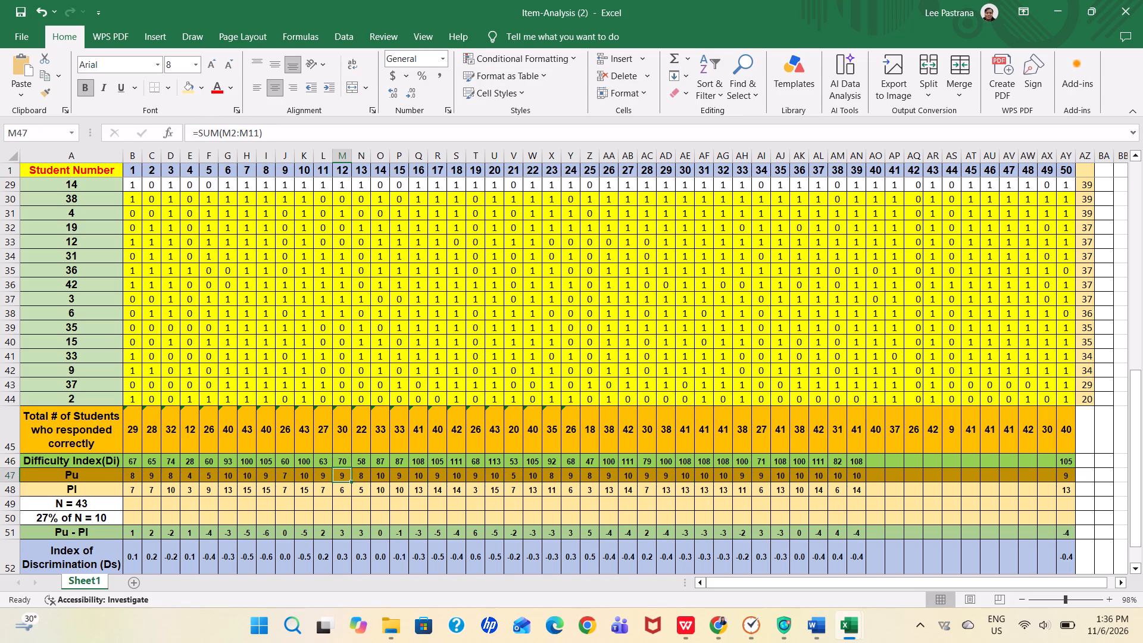
Change the divisor in item 13's Difficulty Index formula (N46) to 43, giving =(N45/43)*100.
{"action": "left_click", "coordinate": [364, 462]}
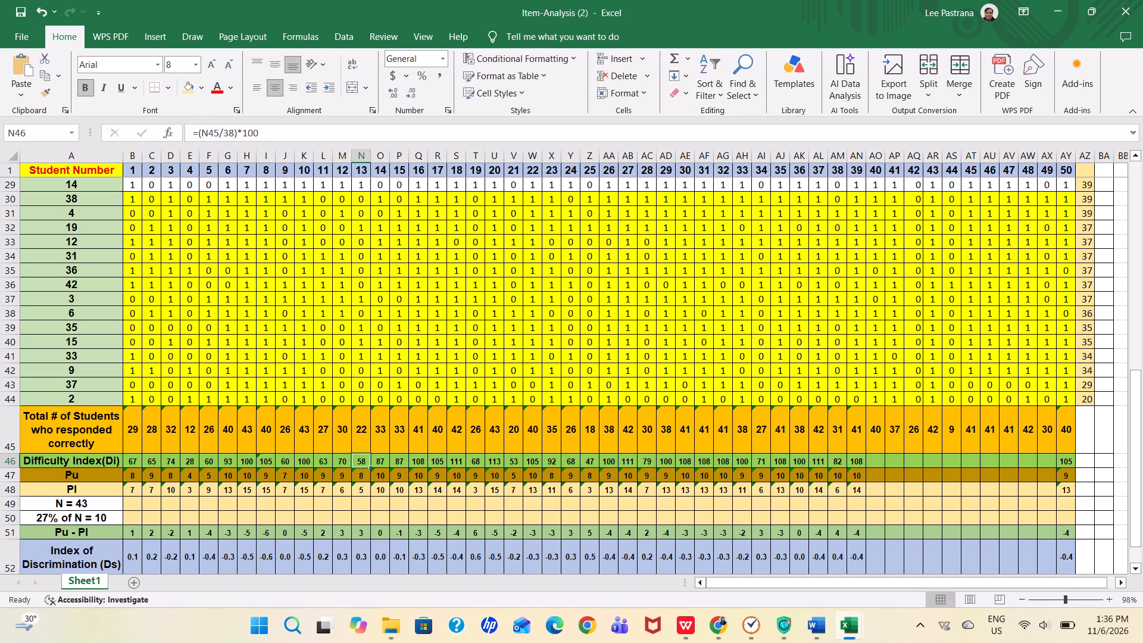
{"action": "left_click", "coordinate": [234, 135]}
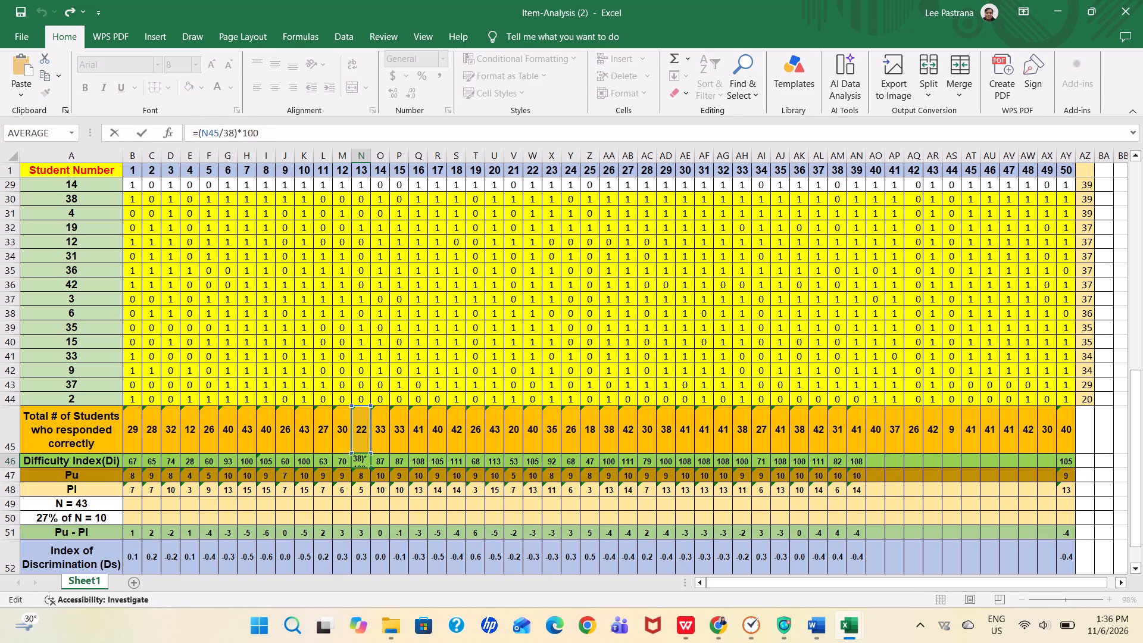
{"action": "key", "text": "BackSpace"}
{"action": "key", "text": "BackSpace"}
{"action": "key", "text": "3"}
{"action": "key", "text": "BackSpace"}
{"action": "type", "text": "43"}
{"action": "key", "text": "Return"}
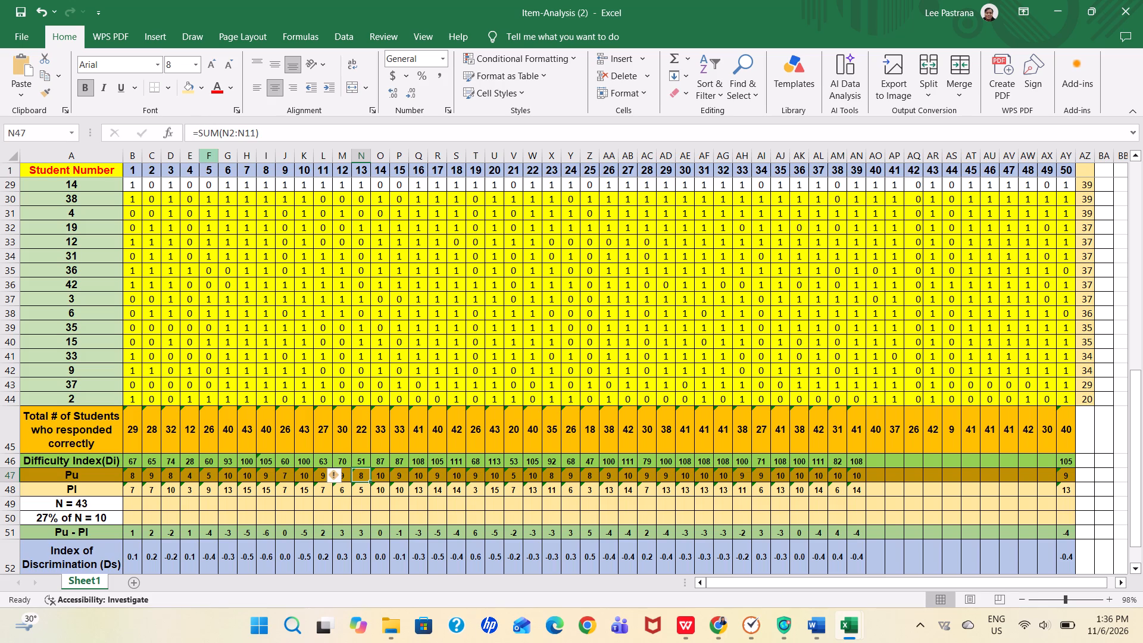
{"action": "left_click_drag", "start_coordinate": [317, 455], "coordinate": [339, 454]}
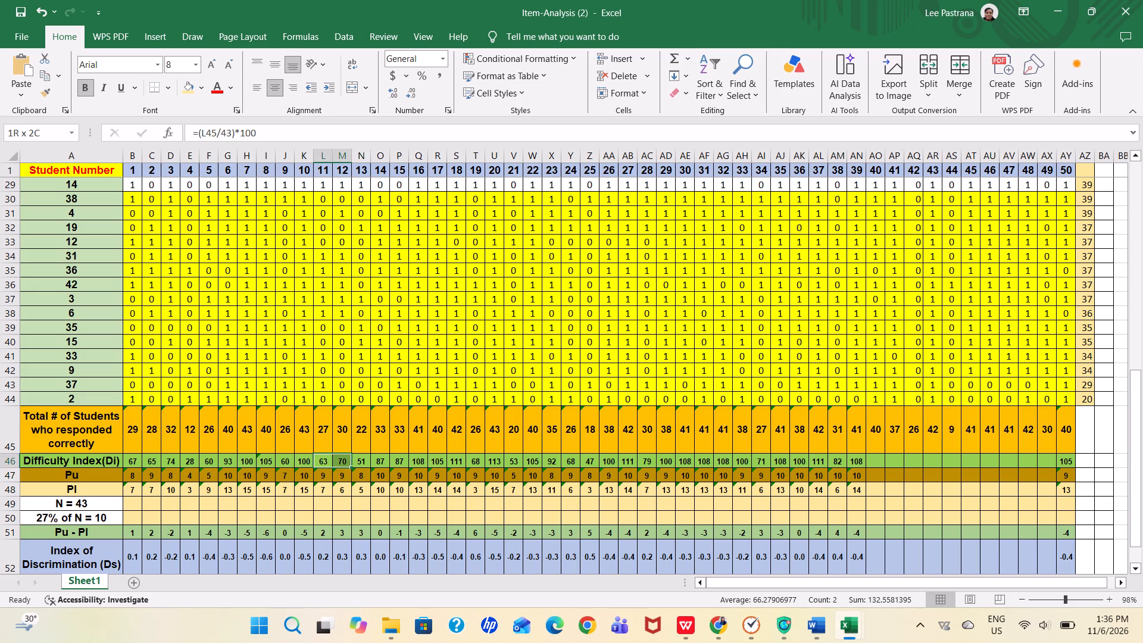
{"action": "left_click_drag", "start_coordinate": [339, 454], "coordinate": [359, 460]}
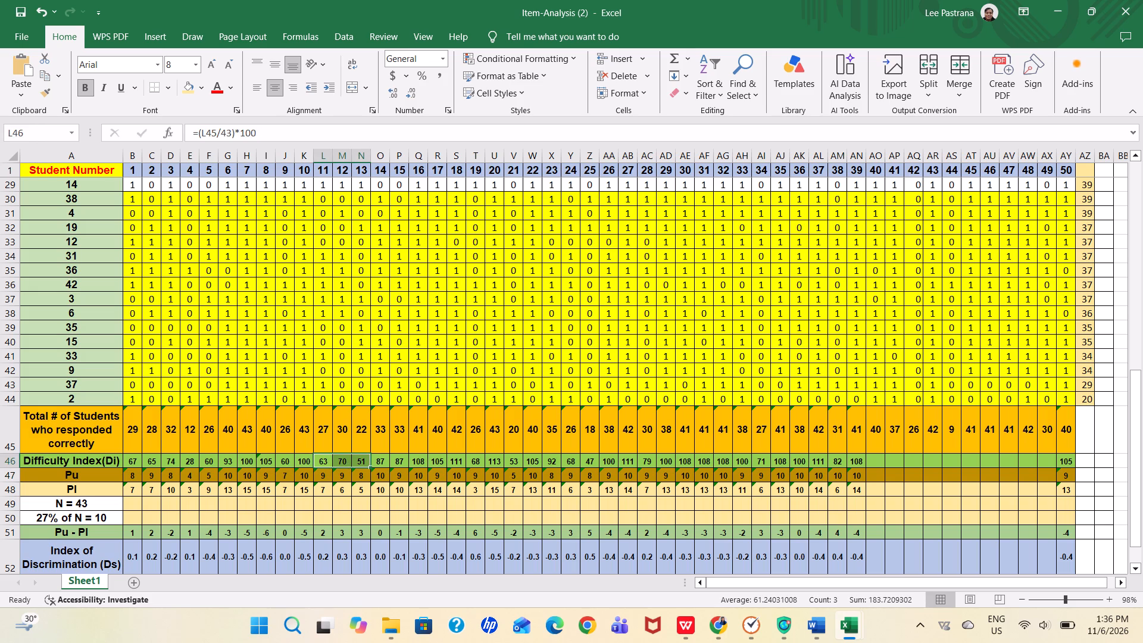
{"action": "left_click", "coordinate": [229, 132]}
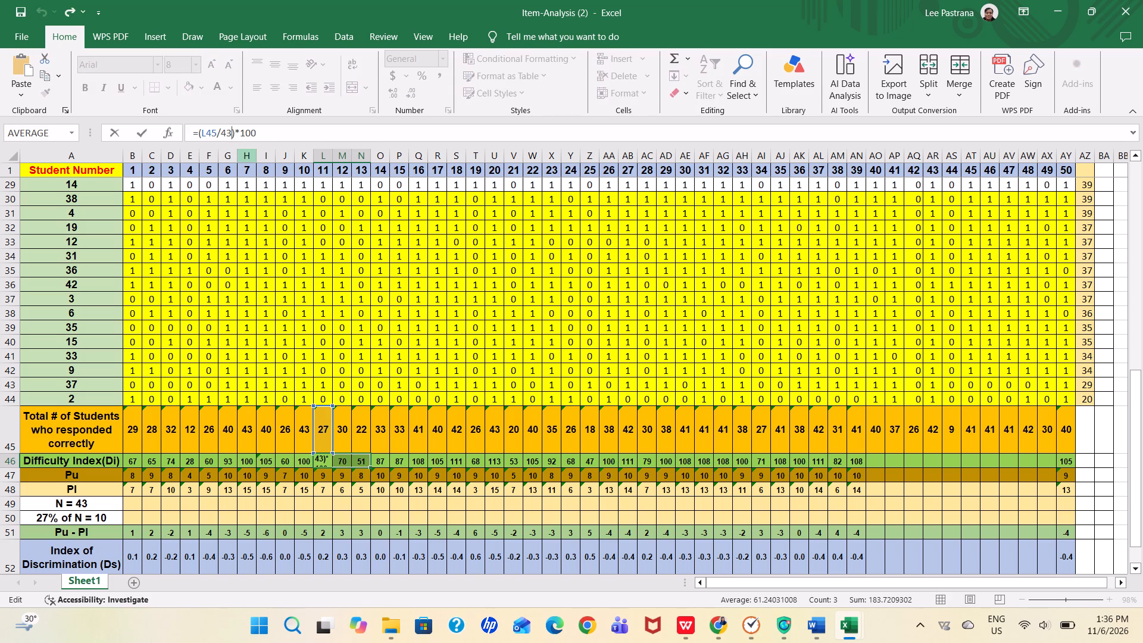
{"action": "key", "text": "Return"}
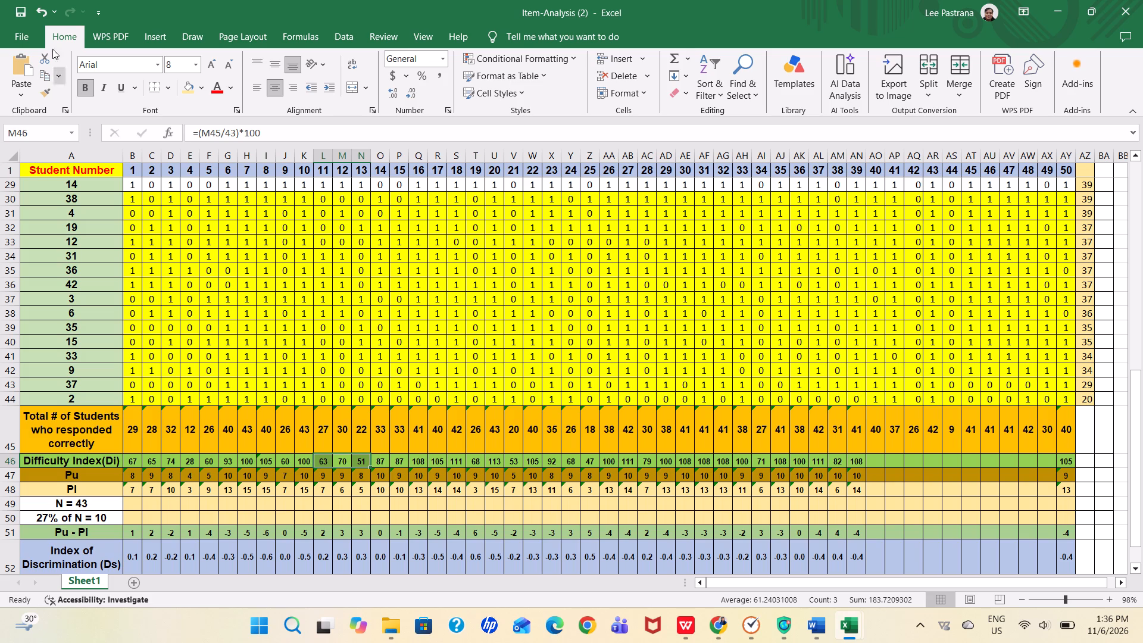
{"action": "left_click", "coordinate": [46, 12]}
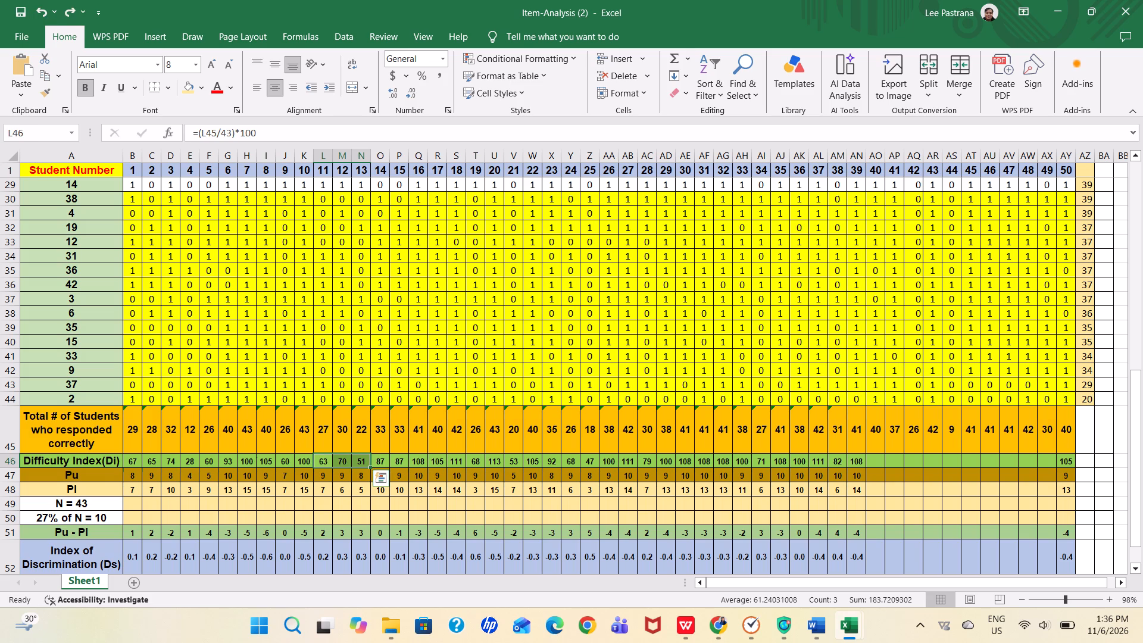
Change the divisor in item 14's Difficulty Index formula (O46) to 43, giving =(O45/43)*100.
{"action": "left_click", "coordinate": [367, 460]}
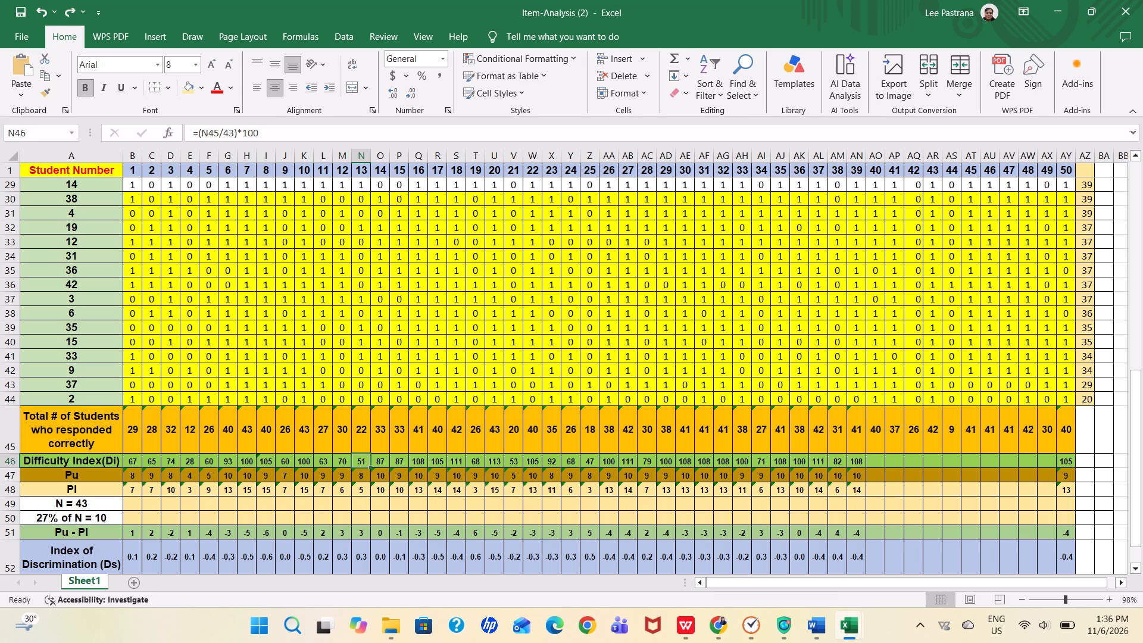
{"action": "left_click", "coordinate": [382, 458]}
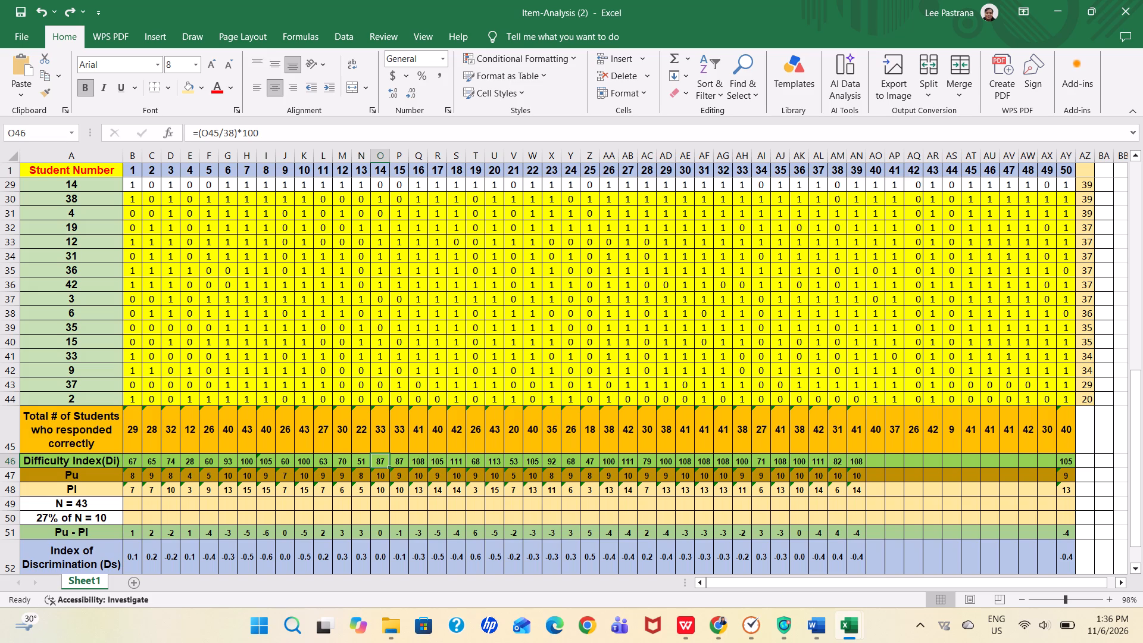
{"action": "left_click", "coordinate": [232, 135]}
{"action": "key", "text": "BackSpace"}
{"action": "key", "text": "BackSpace"}
{"action": "type", "text": "43"}
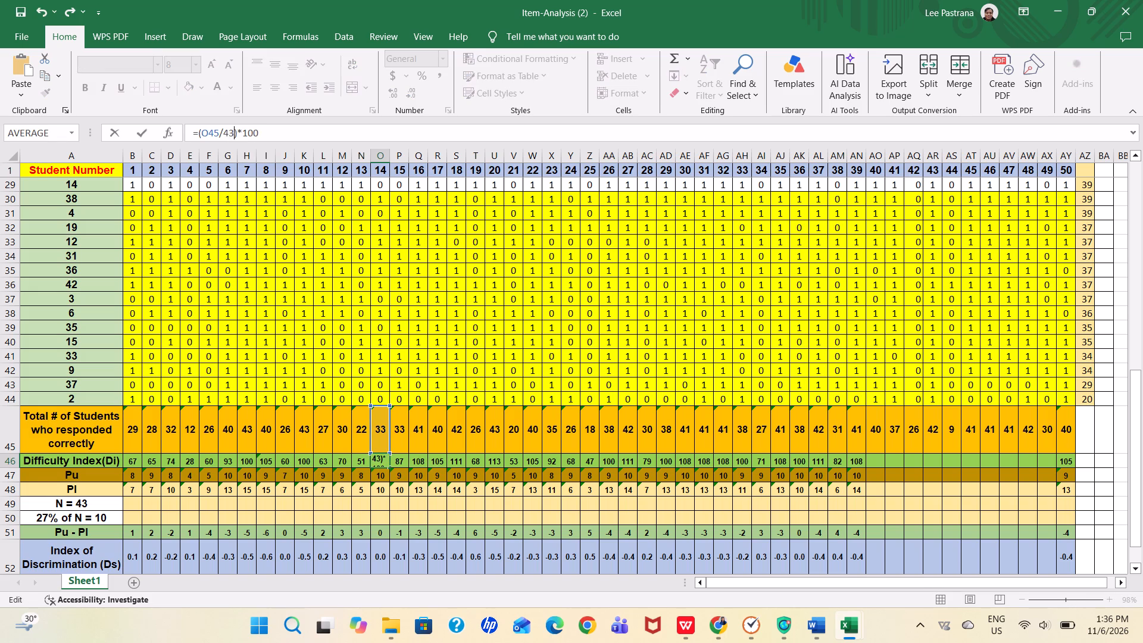
{"action": "key", "text": "Return"}
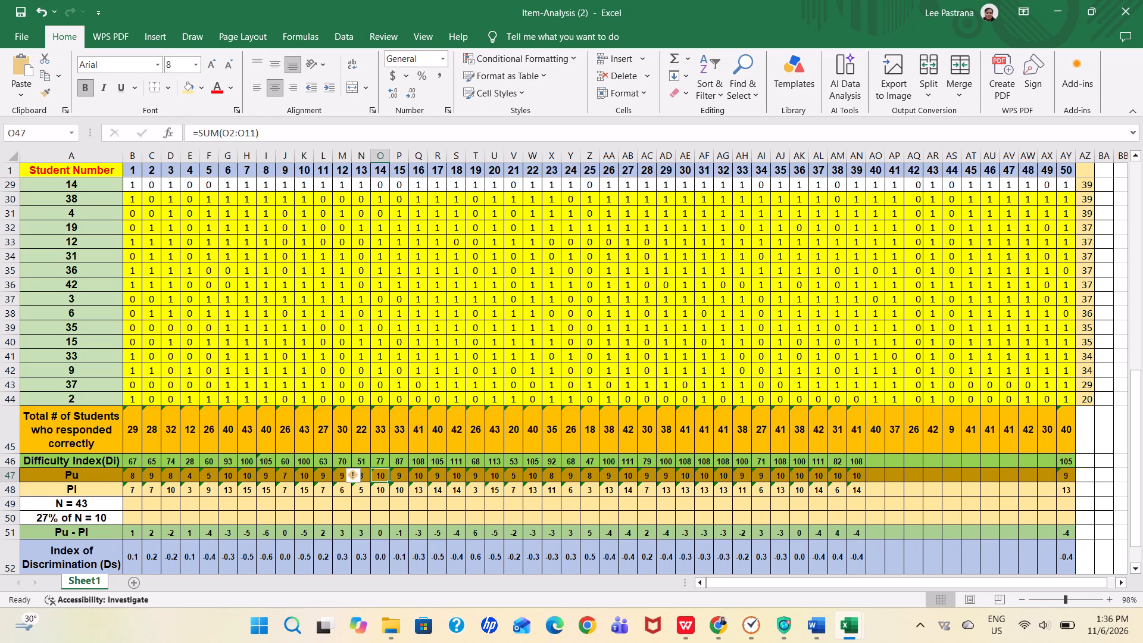
Change the divisor in item 15's Difficulty Index formula (P46) to 43, giving =(P45/43)*100.
{"action": "key", "text": "Up"}
{"action": "key", "text": "Right"}
{"action": "left_click", "coordinate": [232, 135]}
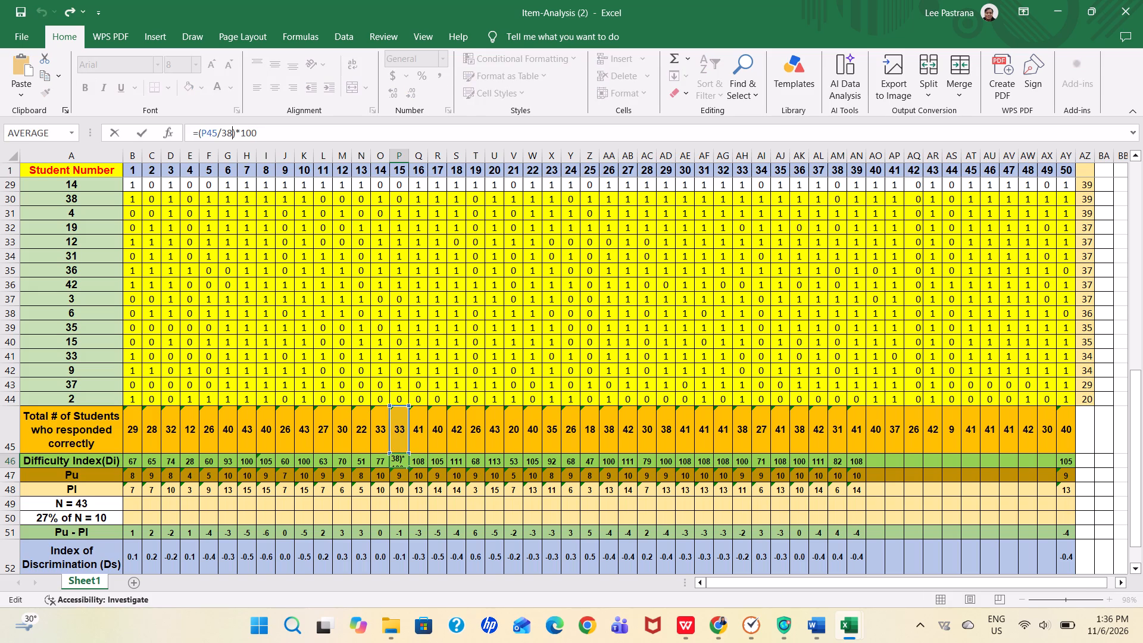
{"action": "key", "text": "BackSpace"}
{"action": "key", "text": "BackSpace"}
{"action": "type", "text": "43"}
{"action": "key", "text": "Return"}
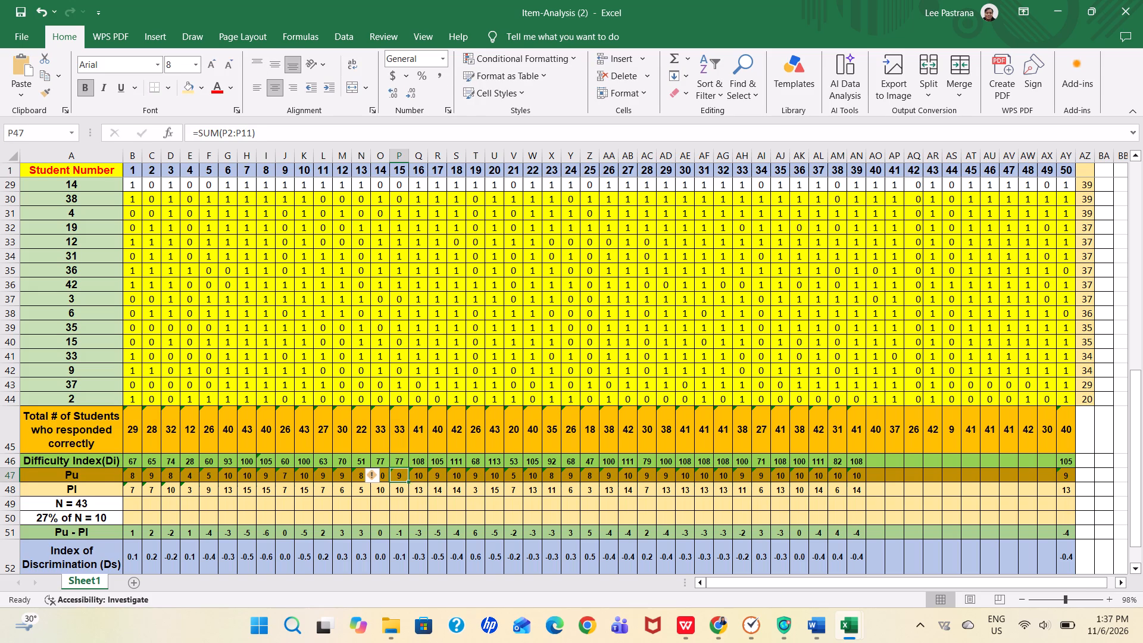
Change the divisor in item 16's Difficulty Index formula (Q46) to 43, giving =(Q45/43)*100.
{"action": "key", "text": "Up"}
{"action": "key", "text": "Right"}
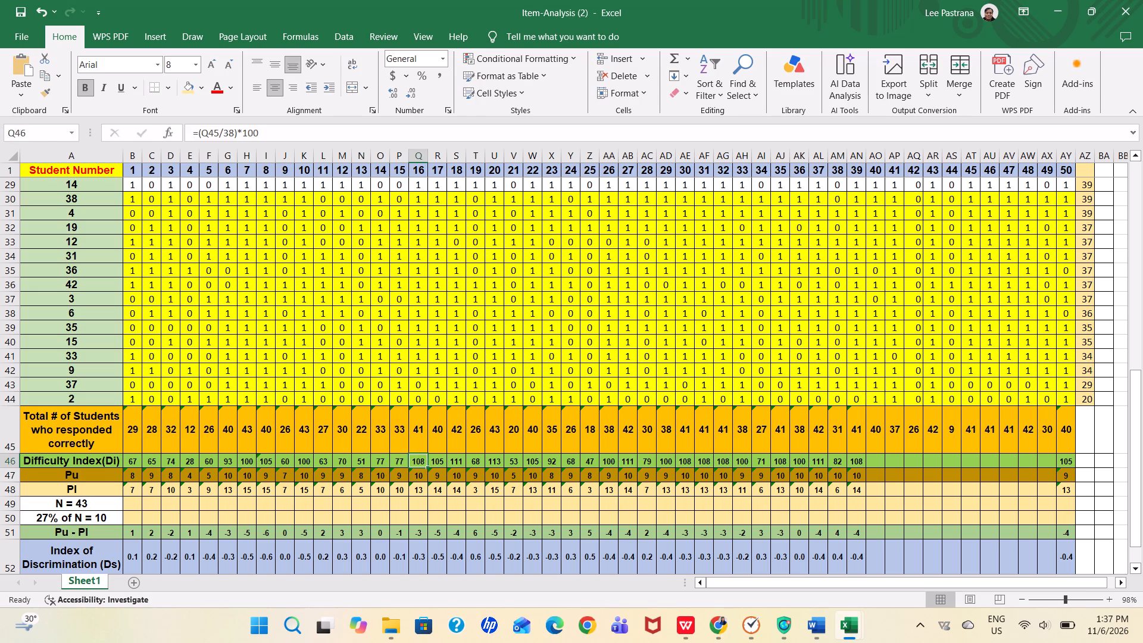
{"action": "left_click", "coordinate": [232, 135]}
{"action": "key", "text": "BackSpace"}
{"action": "key", "text": "BackSpace"}
{"action": "type", "text": "43"}
{"action": "key", "text": "Return"}
Change the divisor in item 17's Difficulty Index formula (R46) to 43, giving =(R45/43)*100.
{"action": "key", "text": "Right"}
{"action": "key", "text": "Up"}
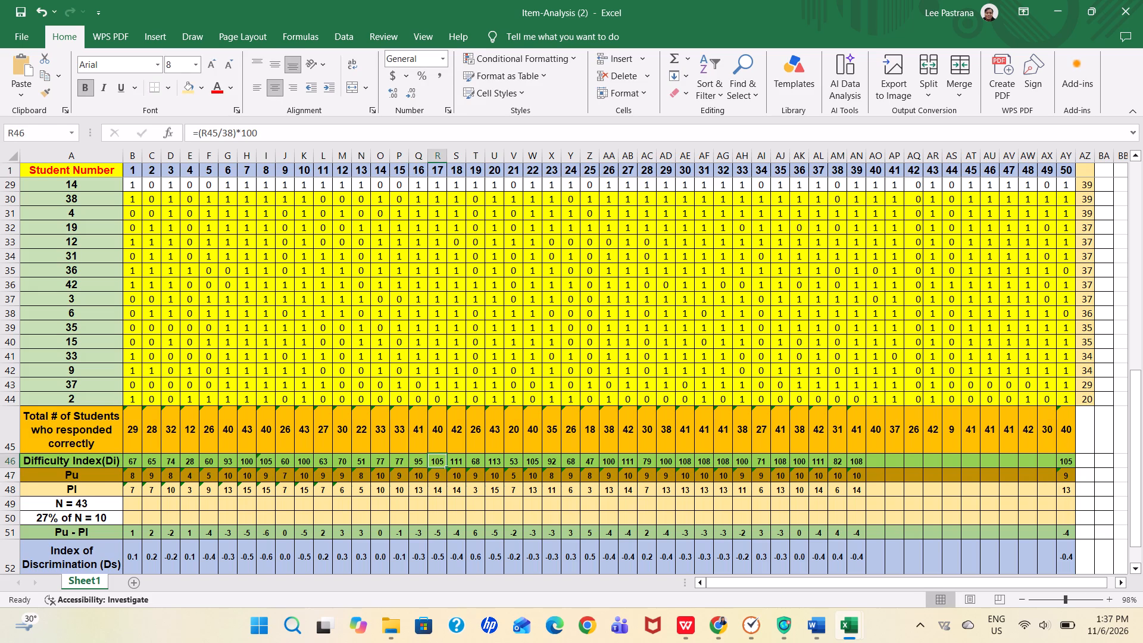
{"action": "left_click", "coordinate": [232, 135]}
{"action": "key", "text": "BackSpace"}
{"action": "key", "text": "BackSpace"}
{"action": "type", "text": "43"}
{"action": "key", "text": "Return"}
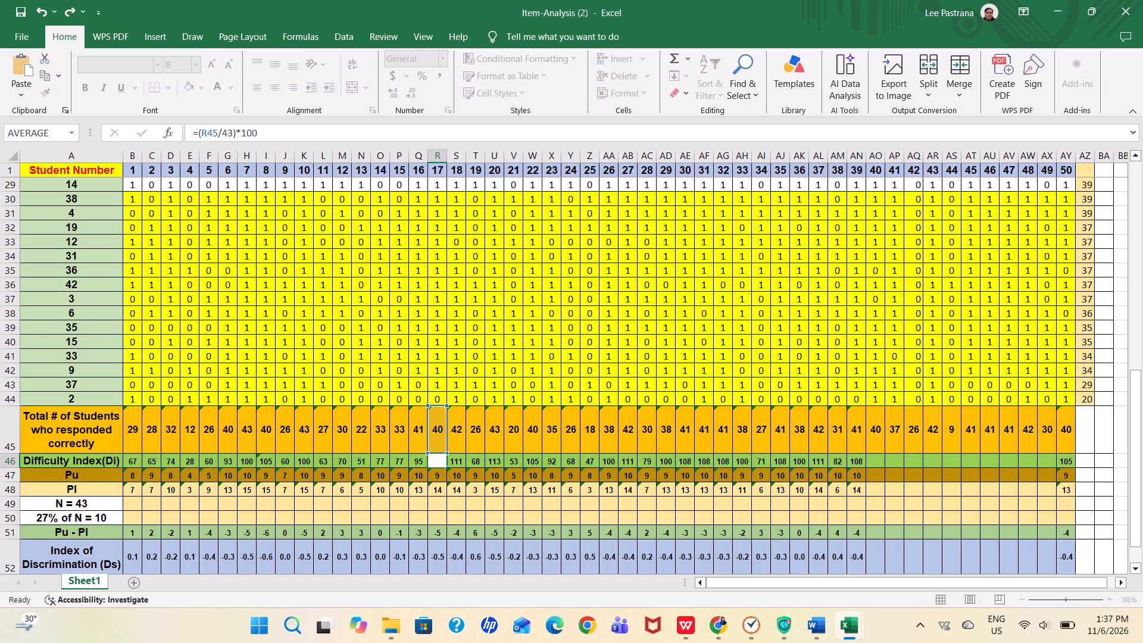
Change the divisor in item 18's Difficulty Index formula (S46) to 43, giving =(S45/43)*100.
{"action": "key", "text": "Up"}
{"action": "key", "text": "Right"}
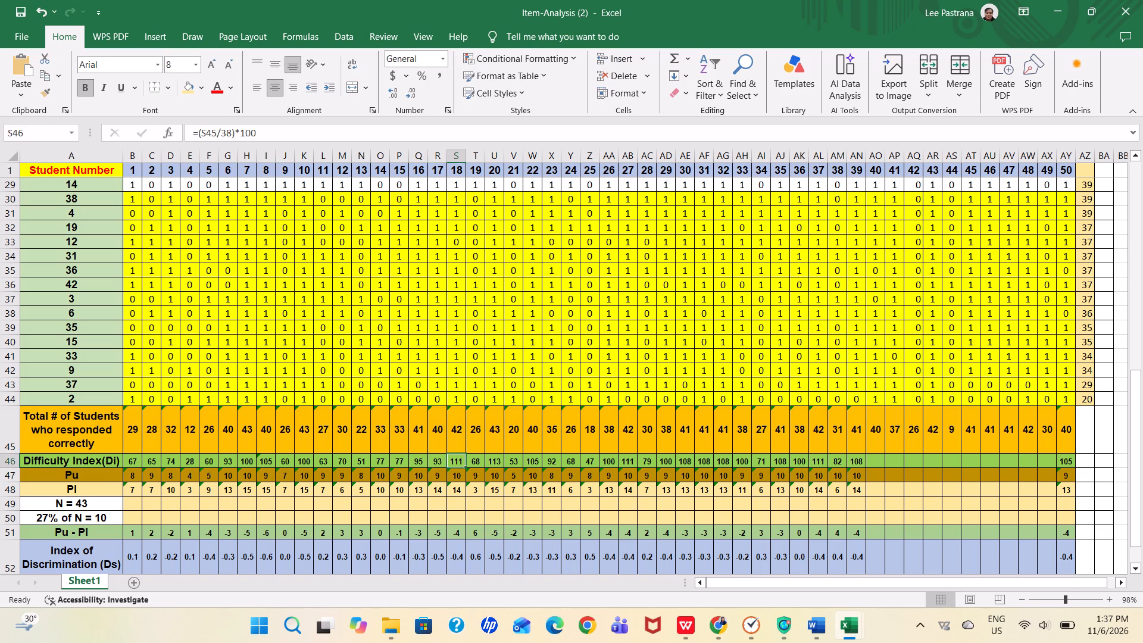
{"action": "left_click", "coordinate": [232, 135]}
{"action": "key", "text": "BackSpace"}
{"action": "key", "text": "BackSpace"}
{"action": "type", "text": "43"}
{"action": "key", "text": "Return"}
Change the divisor in item 19's Difficulty Index formula (T46) to 43, giving =(T45/43)*100.
{"action": "key", "text": "Up"}
{"action": "key", "text": "Right"}
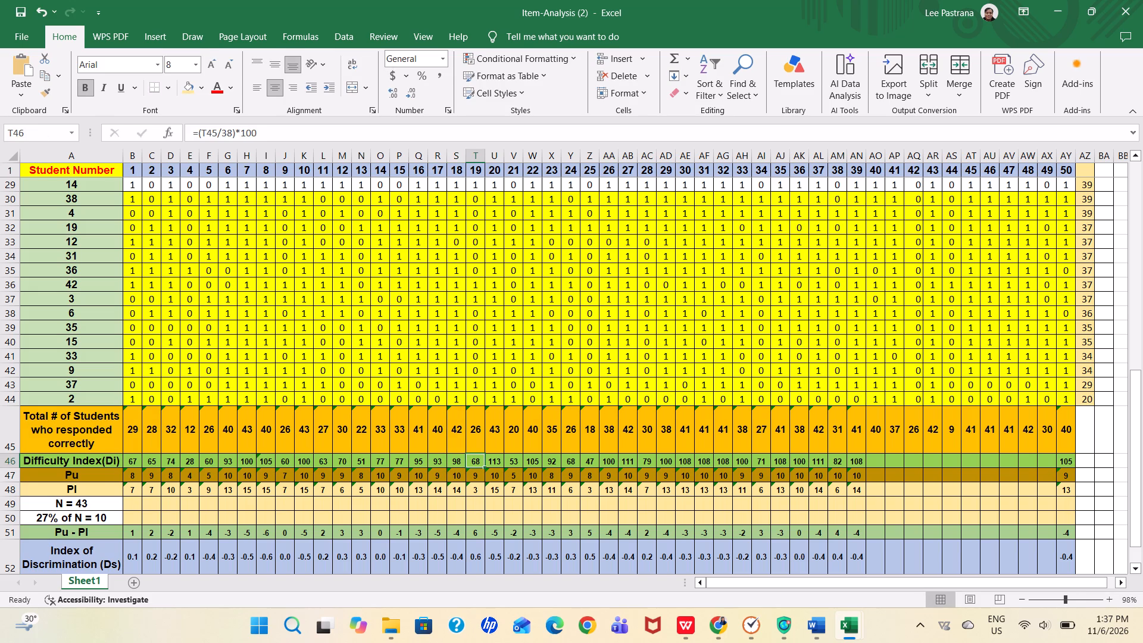
{"action": "left_click", "coordinate": [232, 135]}
{"action": "key", "text": "BackSpace"}
{"action": "key", "text": "BackSpace"}
{"action": "type", "text": "43"}
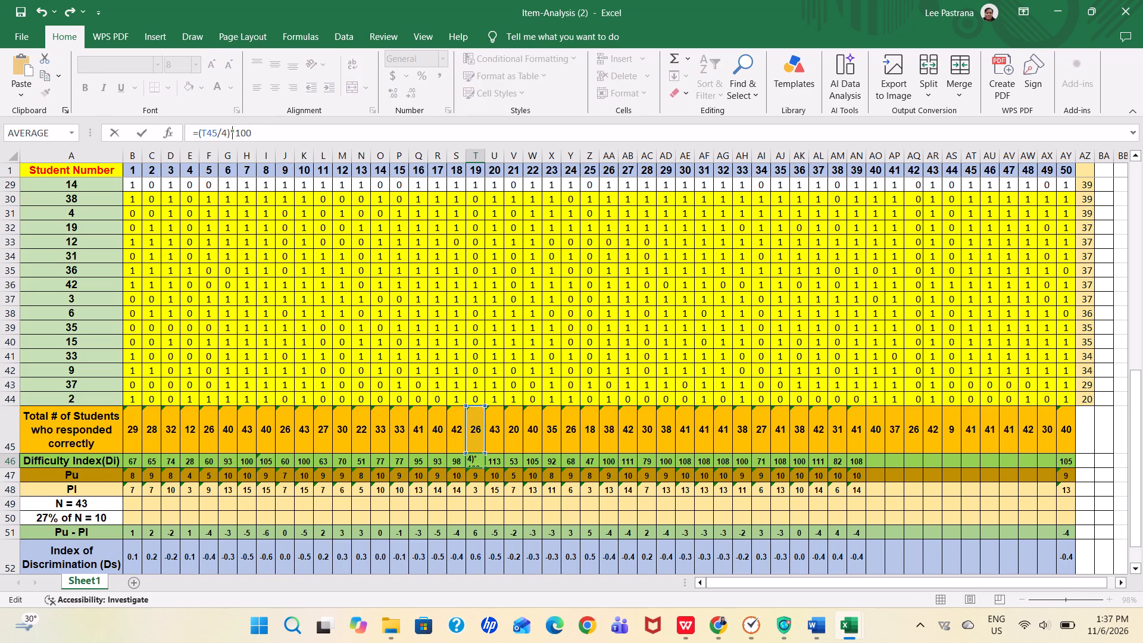
{"action": "key", "text": "Return"}
Change the divisor in item 20's Difficulty Index formula (U46) to 43, giving =(U45/43)*100.
{"action": "key", "text": "Right"}
{"action": "key", "text": "Up"}
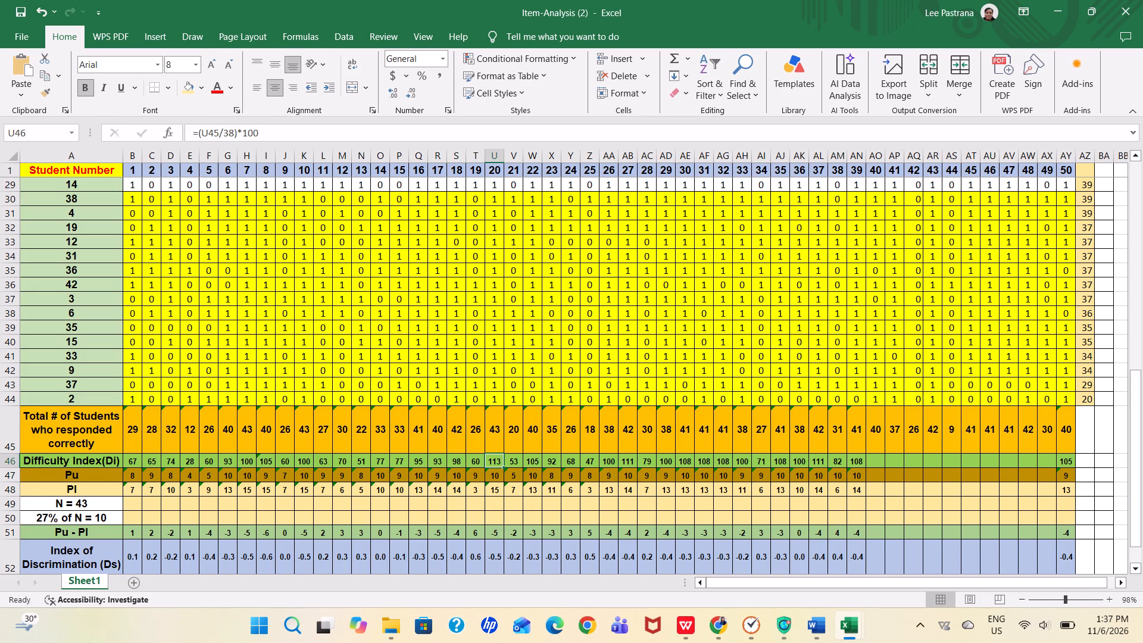
{"action": "left_click", "coordinate": [232, 135]}
{"action": "key", "text": "BackSpace"}
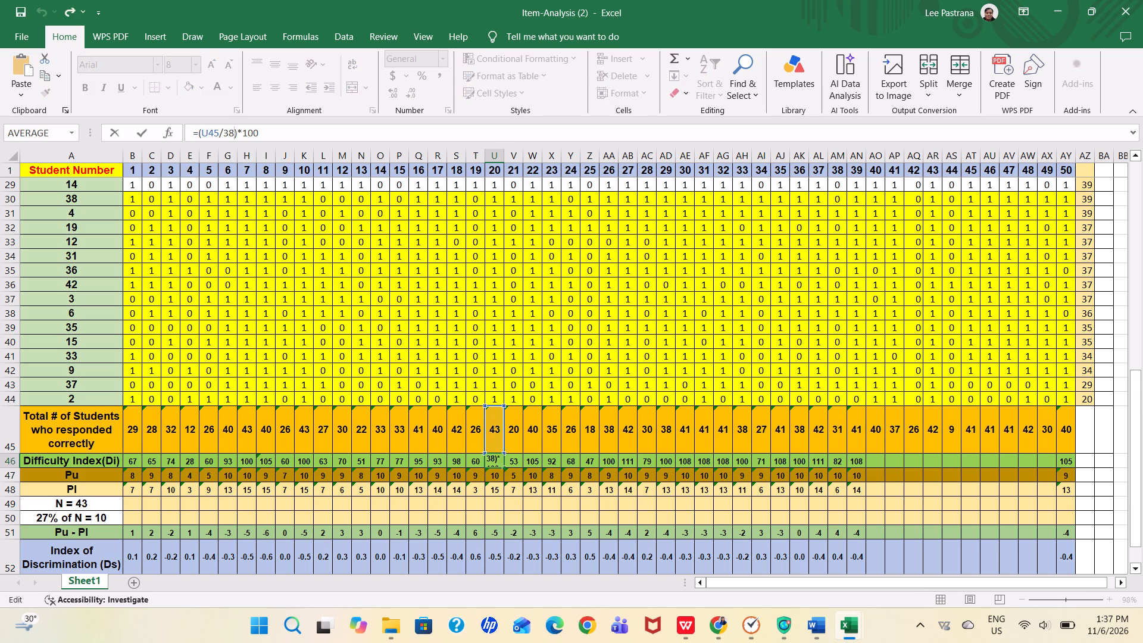
{"action": "key", "text": "BackSpace"}
{"action": "type", "text": "43"}
{"action": "key", "text": "Return"}
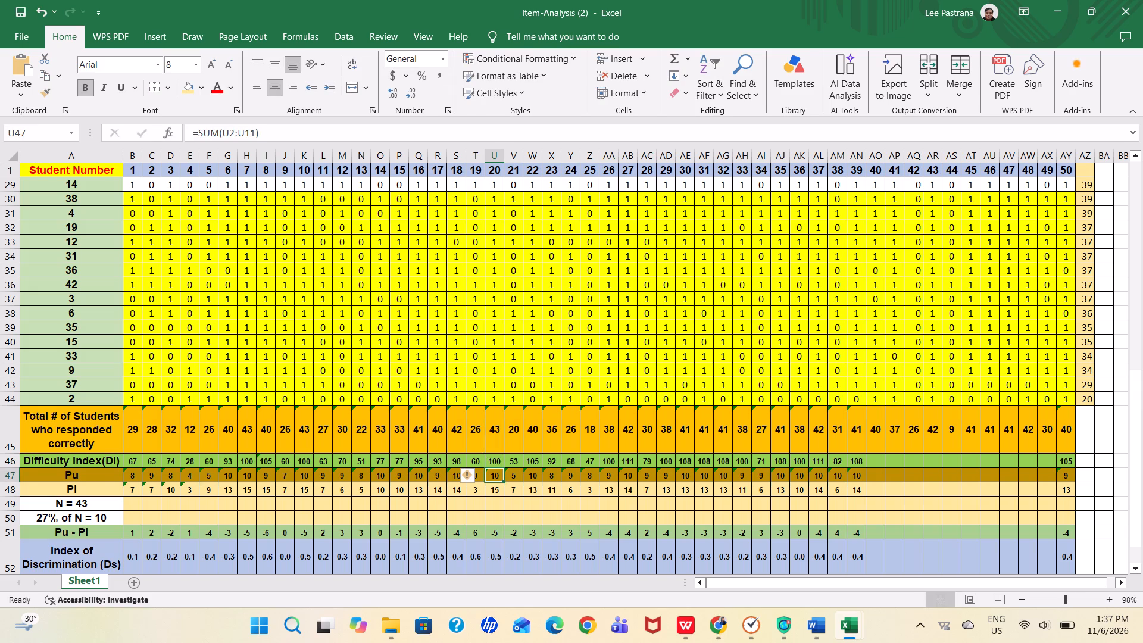
Change the divisor in item 21's Difficulty Index formula (V46) to 43, giving =(V45/43)*100.
{"action": "key", "text": "Right"}
{"action": "key", "text": "Up"}
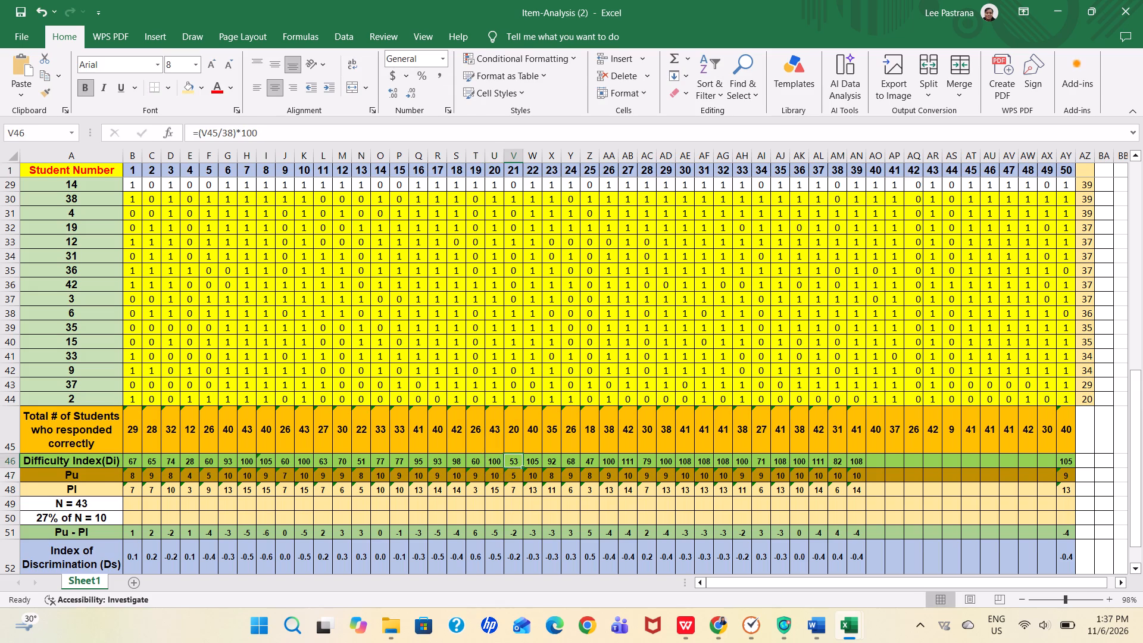
{"action": "left_click", "coordinate": [232, 135]}
{"action": "key", "text": "BackSpace"}
{"action": "key", "text": "BackSpace"}
{"action": "type", "text": "43"}
{"action": "key", "text": "Return"}
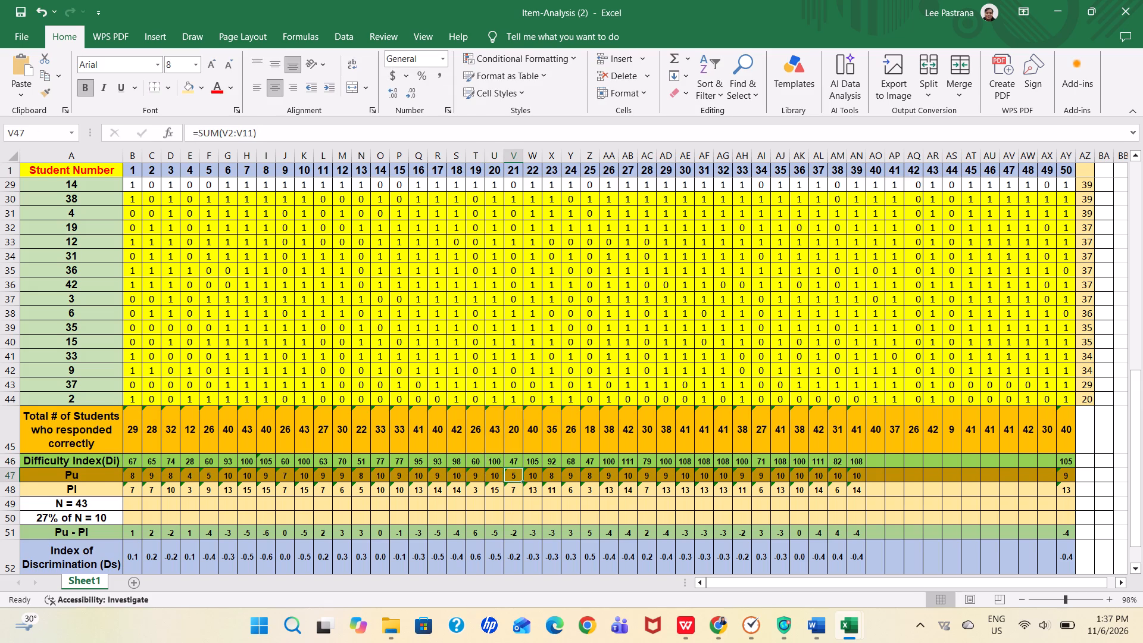
Change the divisor in item 22's Difficulty Index formula (W46) to 43, giving =(W45/43)*100.
{"action": "key", "text": "Right"}
{"action": "key", "text": "Up"}
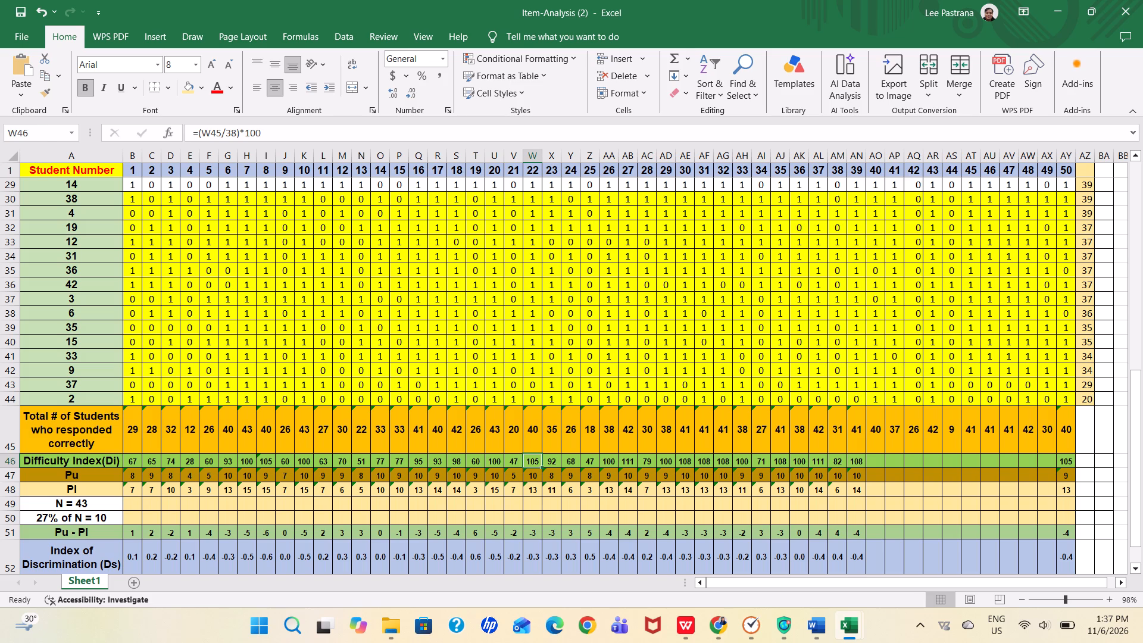
{"action": "left_click", "coordinate": [232, 135]}
{"action": "key", "text": "Right"}
{"action": "key", "text": "BackSpace"}
{"action": "key", "text": "BackSpace"}
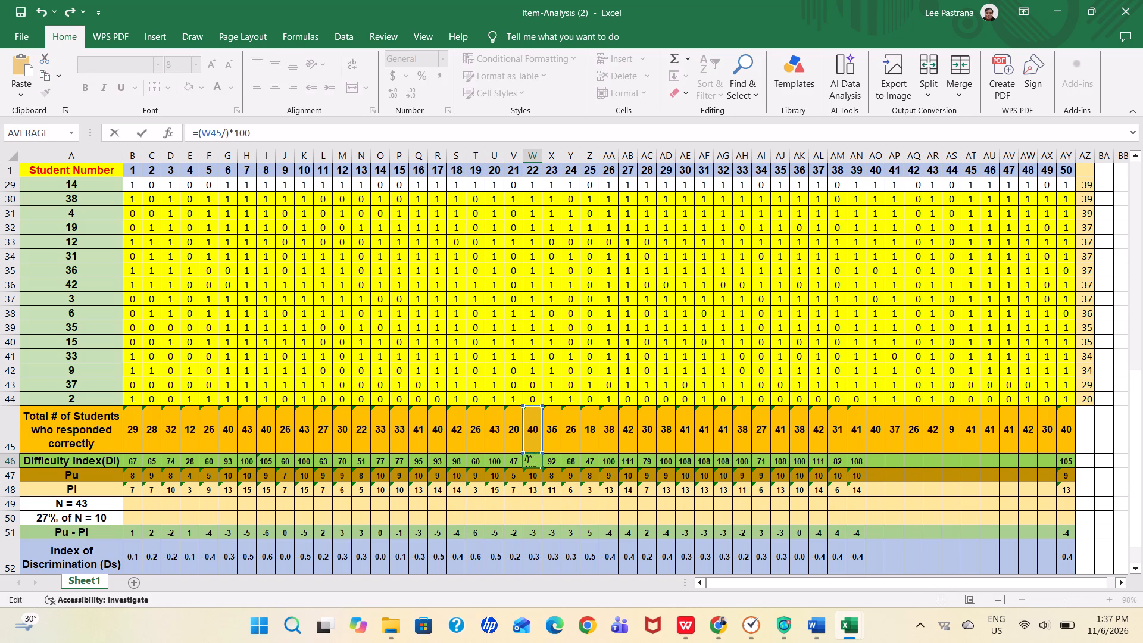
{"action": "type", "text": "43"}
{"action": "key", "text": "Return"}
Change the divisor in item 23's Difficulty Index formula (X46) to 43, giving =(X45/43)*100.
{"action": "key", "text": "Up"}
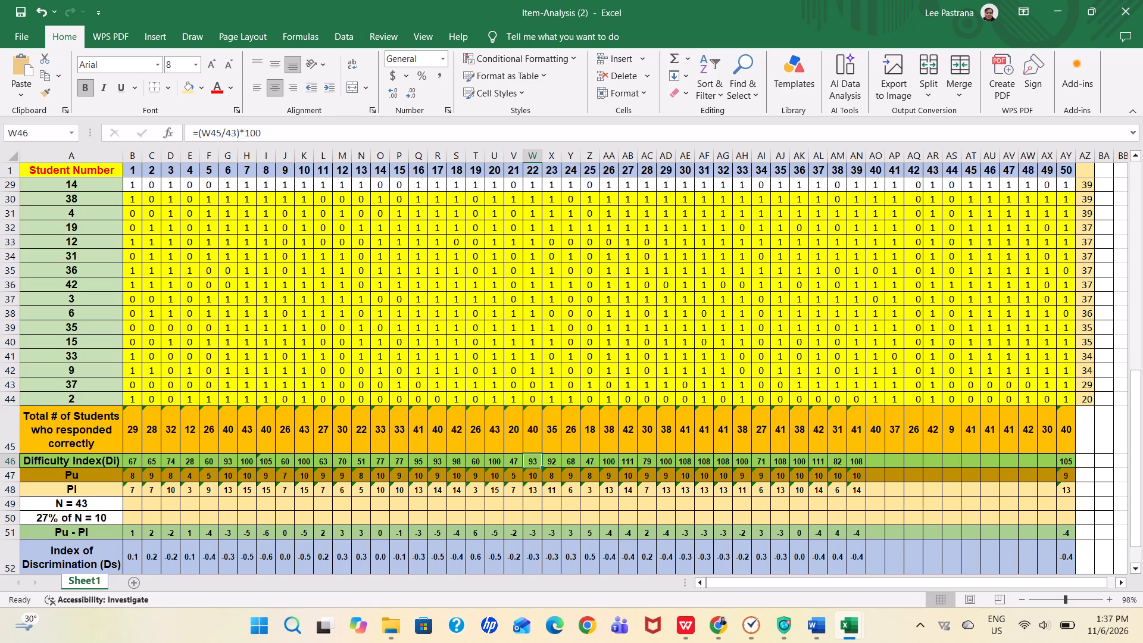
{"action": "key", "text": "Right"}
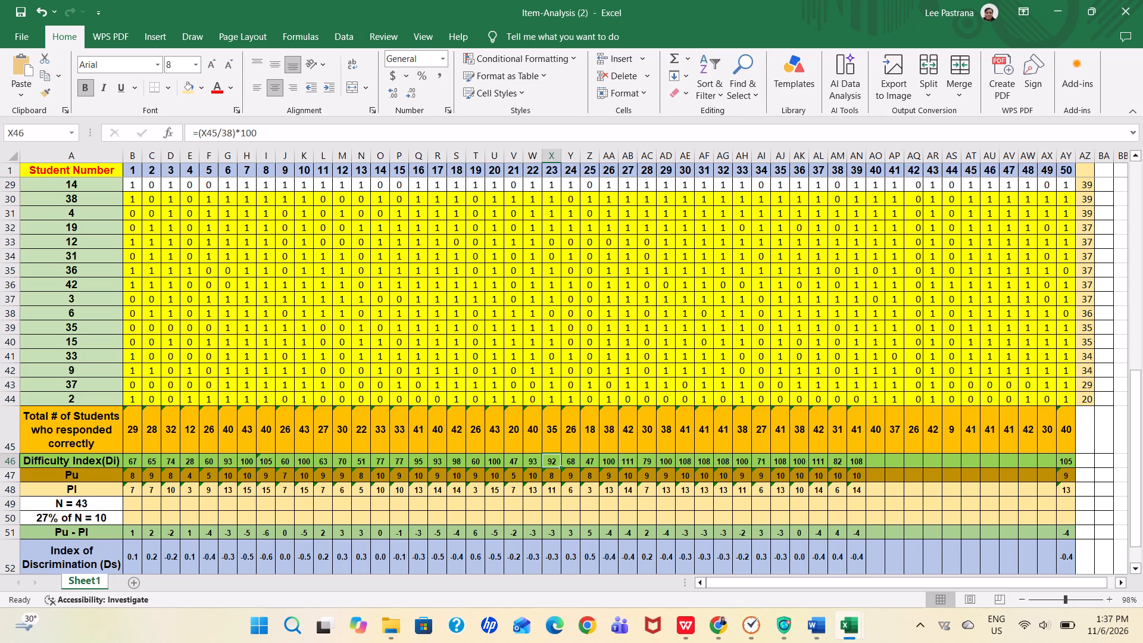
{"action": "left_click", "coordinate": [232, 135]}
{"action": "key", "text": "BackSpace"}
{"action": "key", "text": "BackSpace"}
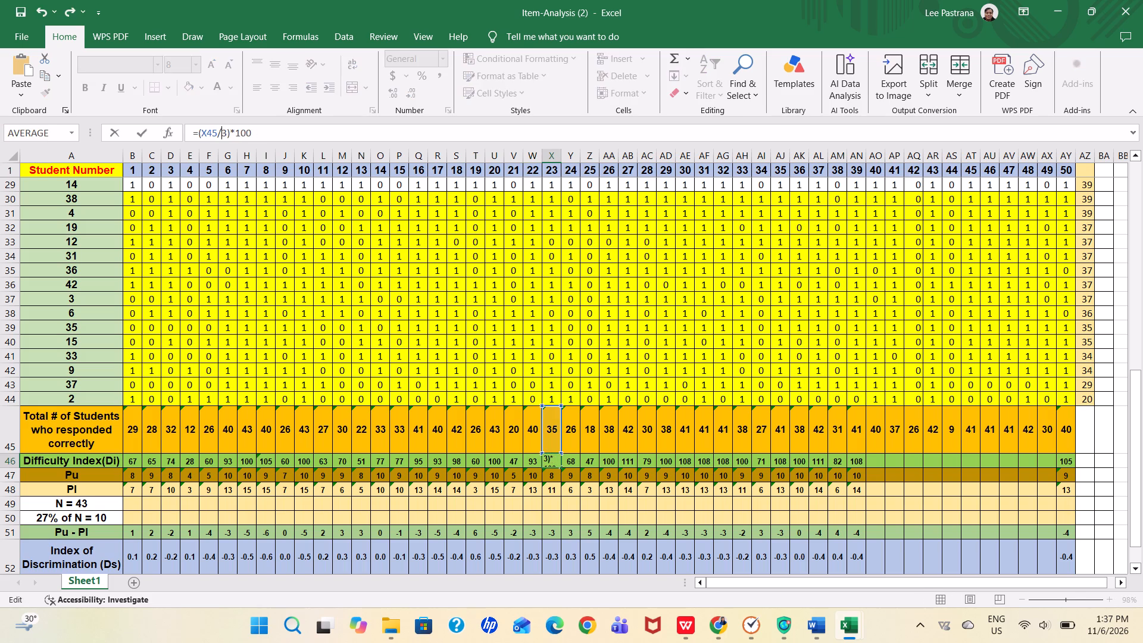
{"action": "type", "text": "43"}
{"action": "key", "text": "Return"}
Change the divisor in item 24's Difficulty Index formula (Y46) to 43, giving =(Y45/43)*100.
{"action": "key", "text": "Right"}
{"action": "key", "text": "Up"}
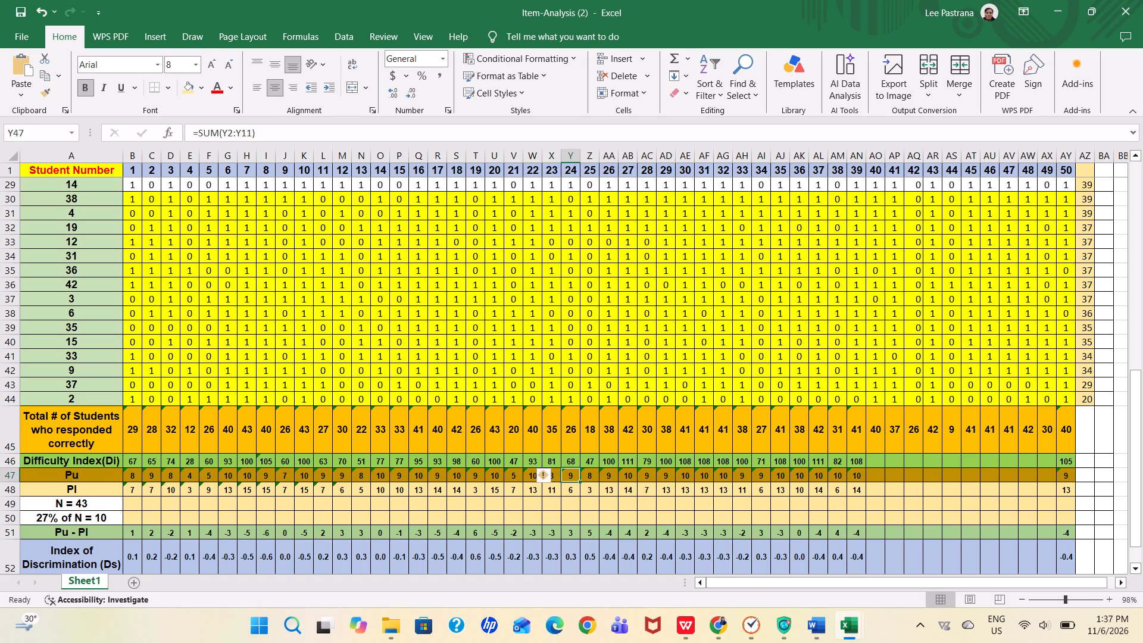
{"action": "left_click", "coordinate": [232, 135]}
{"action": "key", "text": "BackSpace"}
{"action": "key", "text": "BackSpace"}
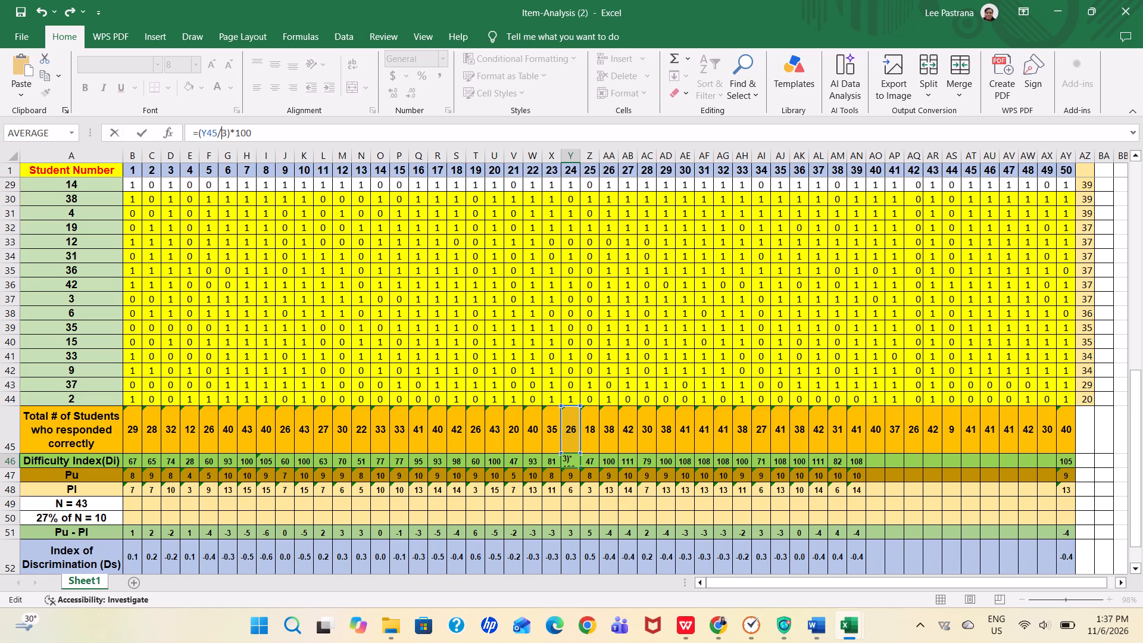
{"action": "type", "text": "43"}
{"action": "key", "text": "Return"}
Change the divisor in item 25's Difficulty Index formula (Z46) to 43, giving =(Z45/43)*100.
{"action": "key", "text": "Right"}
{"action": "key", "text": "Up"}
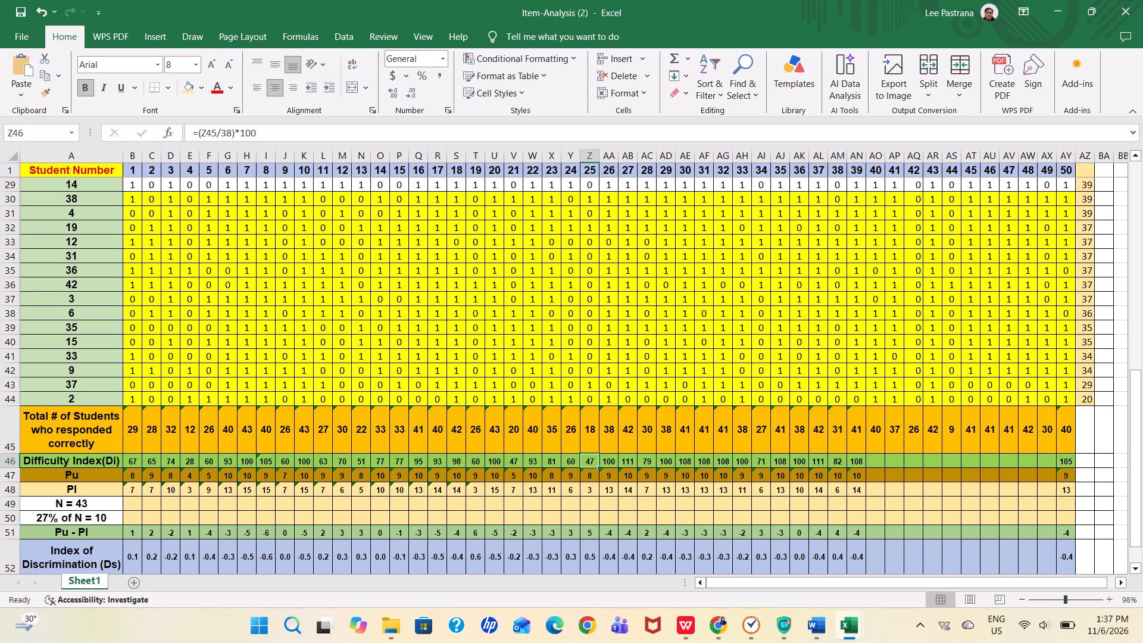
{"action": "left_click", "coordinate": [232, 135]}
{"action": "key", "text": "BackSpace"}
{"action": "key", "text": "BackSpace"}
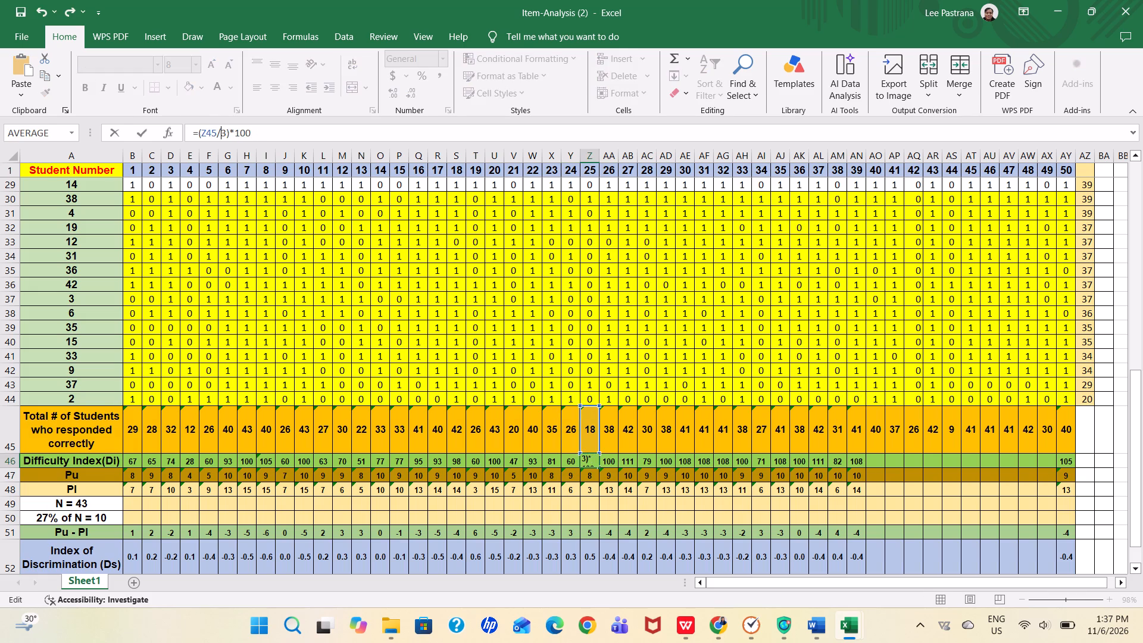
{"action": "type", "text": "43"}
{"action": "key", "text": "Return"}
Change the divisor in item 26's Difficulty Index formula (AA46) to 43, giving =(AA45/43)*100.
{"action": "key", "text": "Right"}
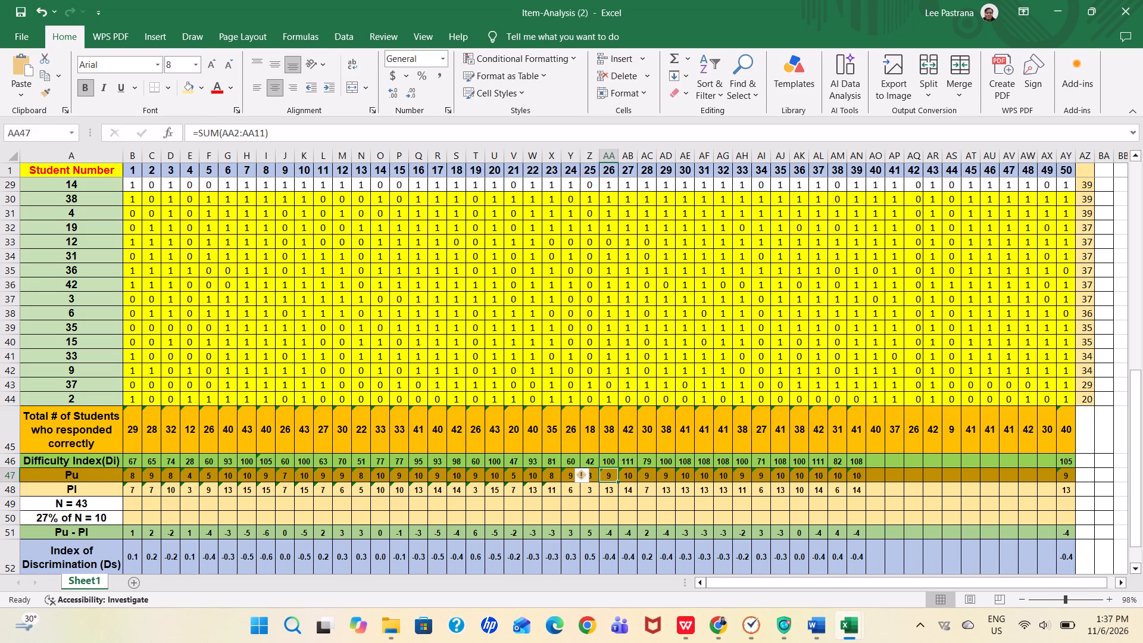
{"action": "key", "text": "Up"}
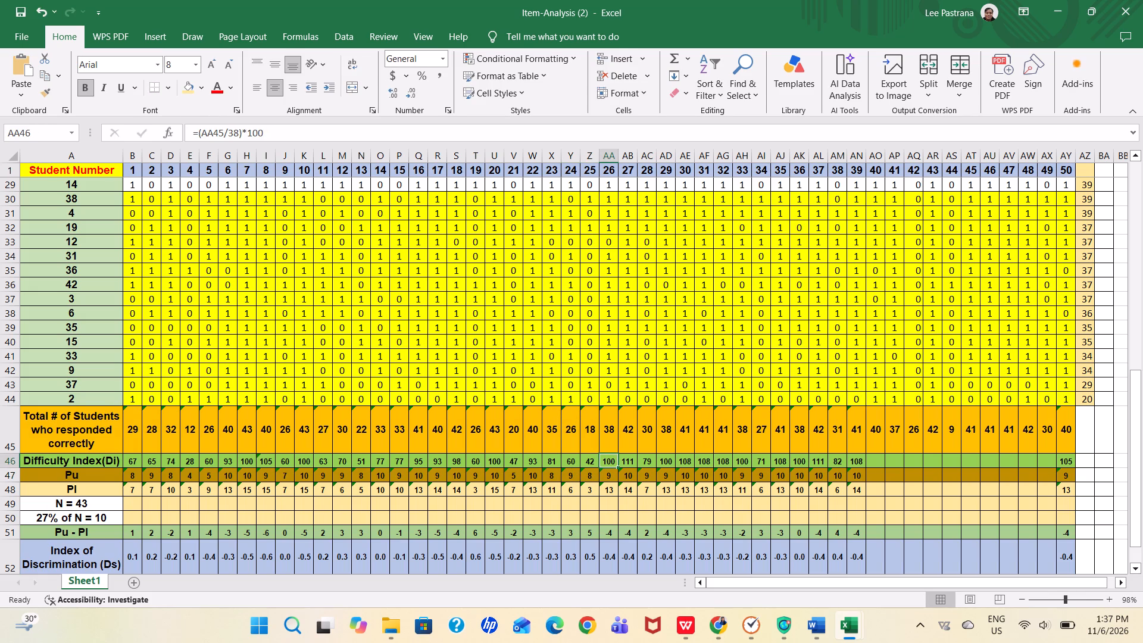
{"action": "left_click", "coordinate": [239, 135]}
{"action": "key", "text": "BackSpace"}
{"action": "key", "text": "BackSpace"}
{"action": "type", "text": "43"}
{"action": "key", "text": "Return"}
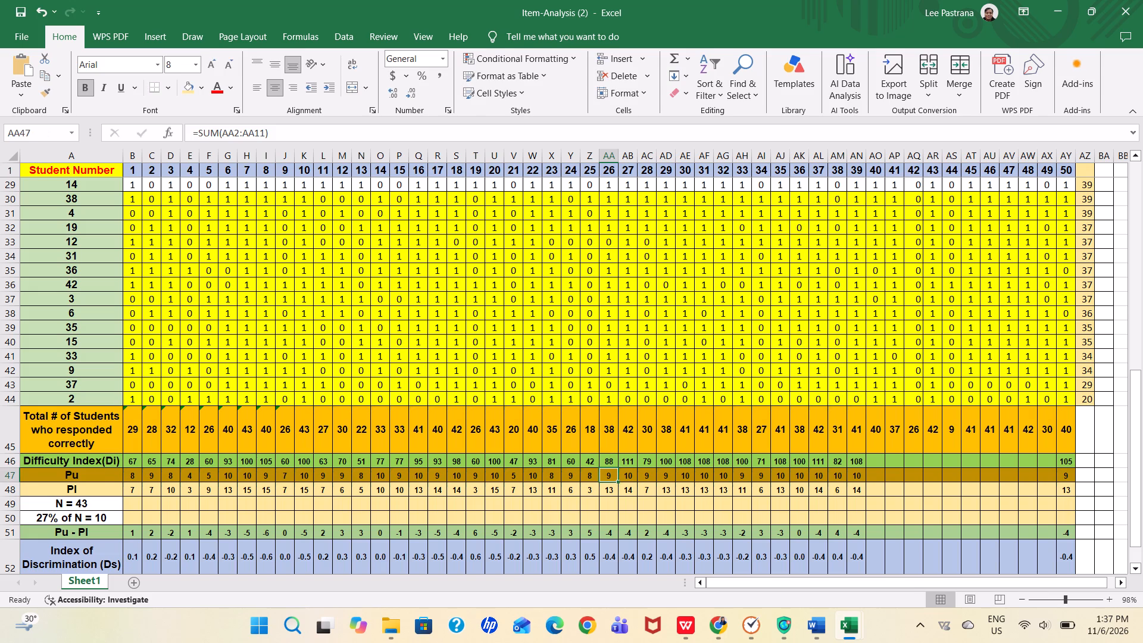
Change the divisor in item 27's Difficulty Index formula (AB46) to 43, giving =(AB45/43)*100.
{"action": "key", "text": "Right"}
{"action": "key", "text": "Up"}
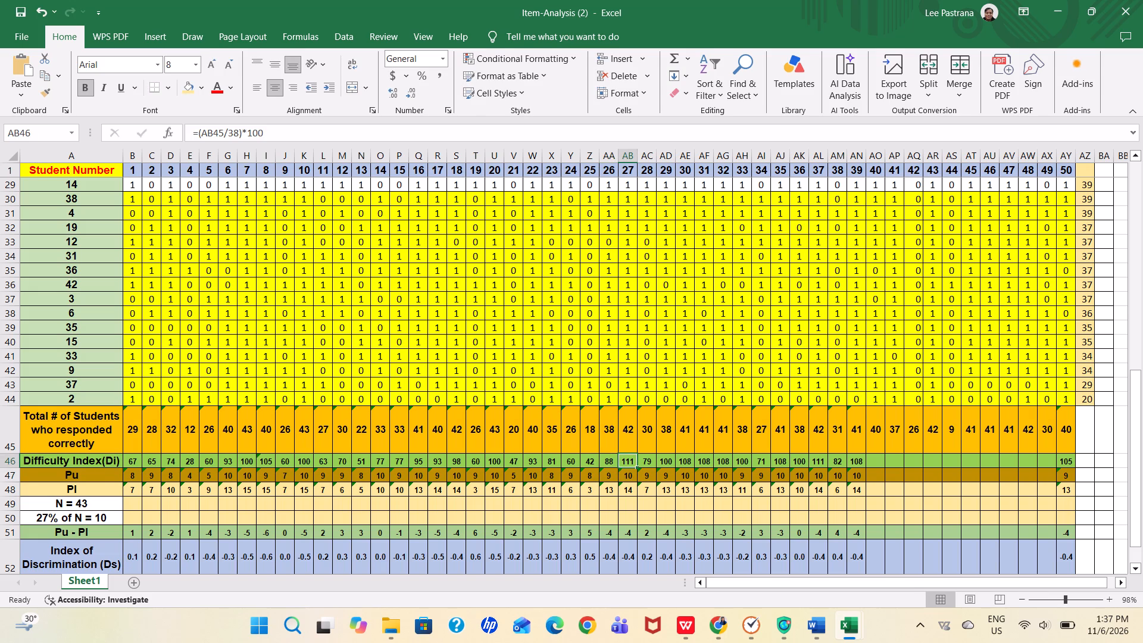
{"action": "left_click", "coordinate": [239, 135]}
{"action": "key", "text": "BackSpace"}
{"action": "key", "text": "BackSpace"}
{"action": "type", "text": "43"}
{"action": "key", "text": "Return"}
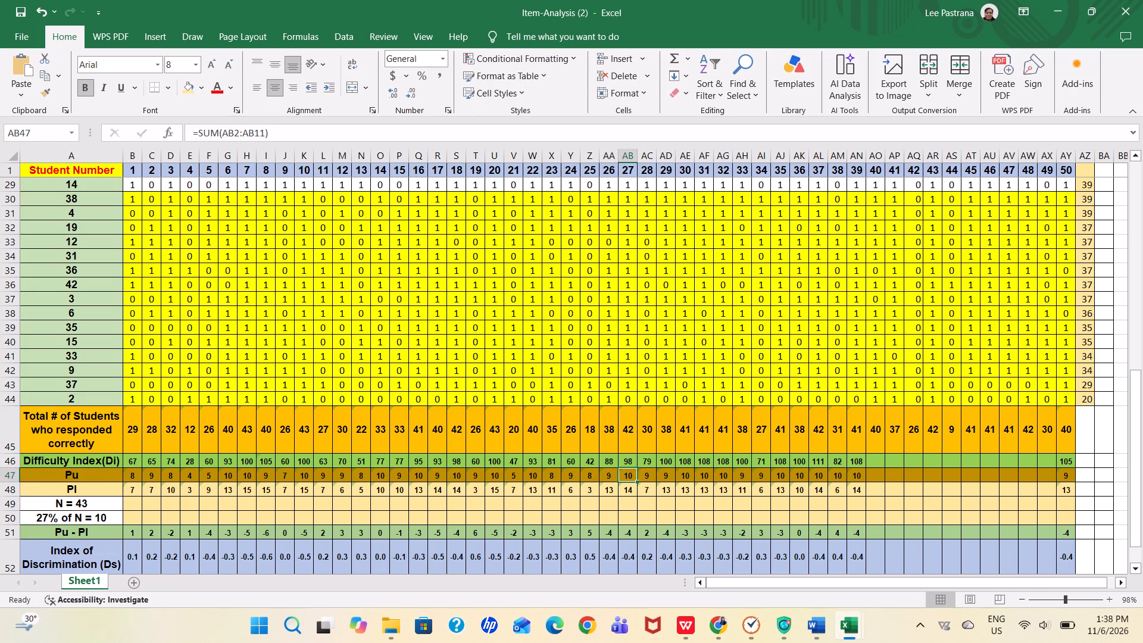
Change the divisor in item 28's Difficulty Index formula (AC46) to 43, giving =(AC45/43)*100.
{"action": "key", "text": "Right"}
{"action": "key", "text": "Up"}
{"action": "right_click", "coordinate": [239, 135]}
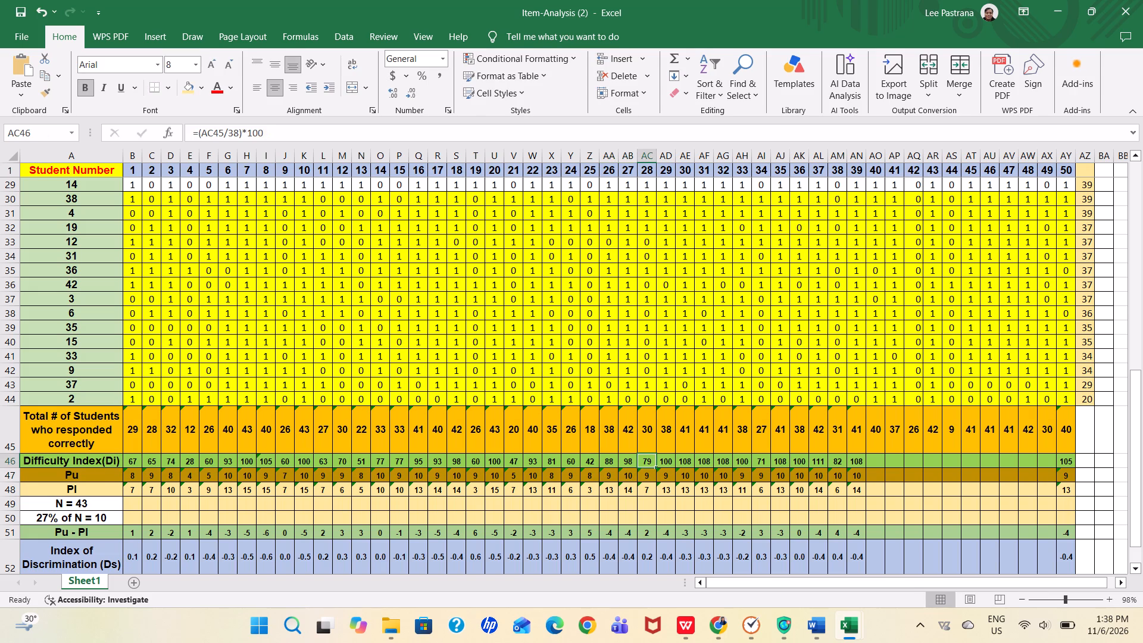
{"action": "left_click", "coordinate": [239, 135]}
{"action": "key", "text": "BackSpace"}
{"action": "key", "text": "BackSpace"}
{"action": "type", "text": "43"}
{"action": "key", "text": "Return"}
Change the divisor in item 29's Difficulty Index formula (AD46) to 43, giving =(AD45/43)*100.
{"action": "key", "text": "Right"}
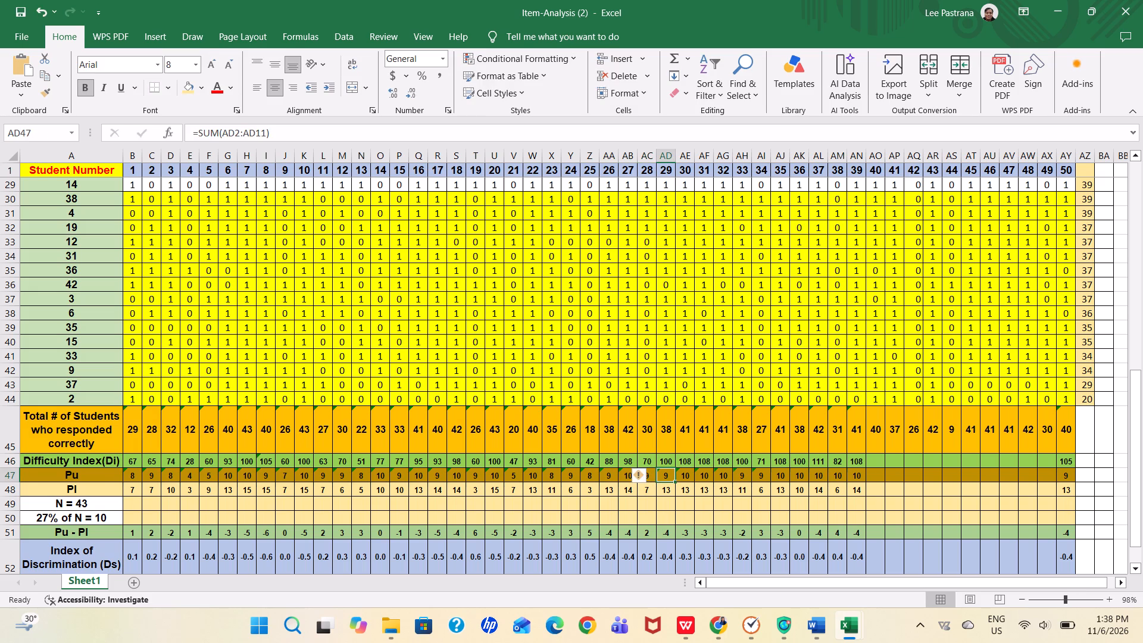
{"action": "key", "text": "Up"}
{"action": "left_click", "coordinate": [239, 135]}
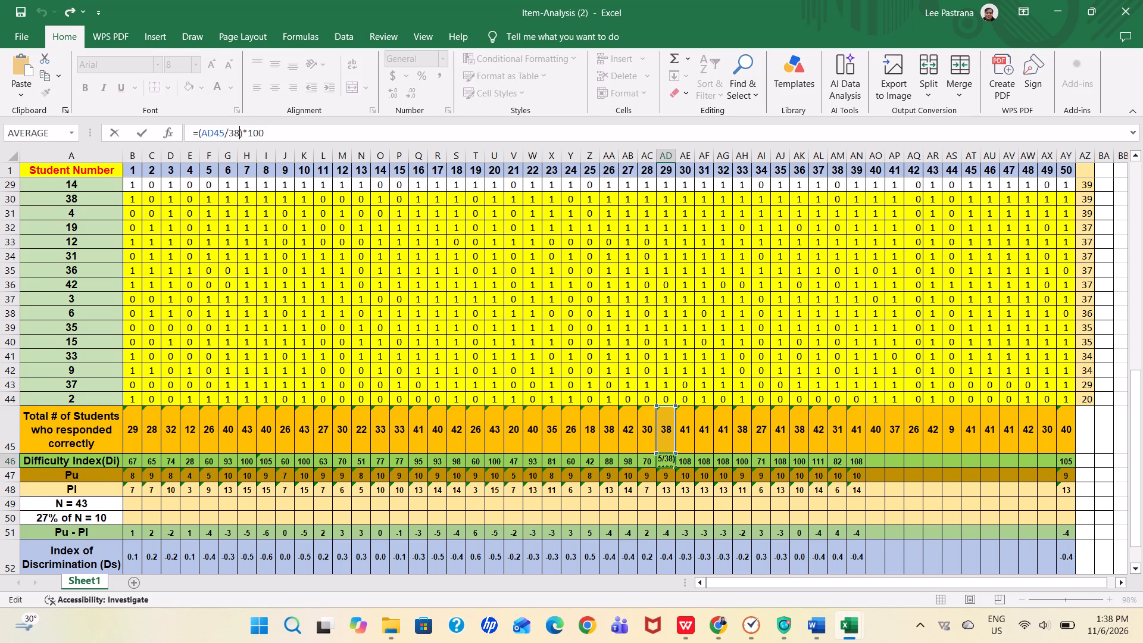
{"action": "key", "text": "BackSpace"}
{"action": "key", "text": "BackSpace"}
{"action": "type", "text": "43"}
{"action": "key", "text": "Return"}
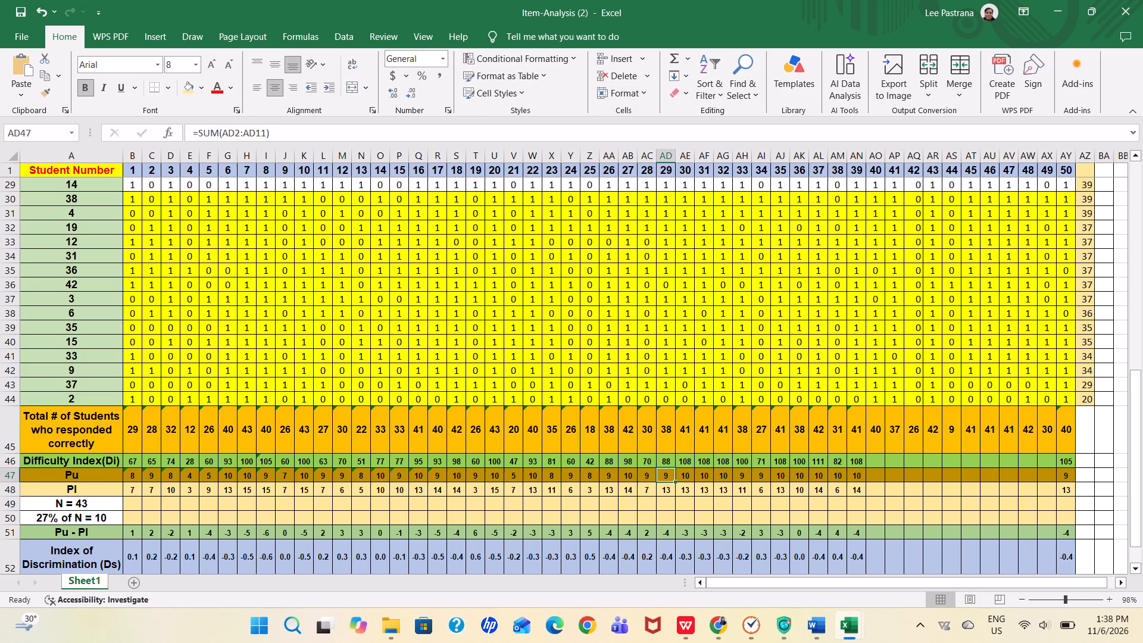
Change the divisor in item 30's Difficulty Index formula (AE46) to 43, giving =(AE45/43)*100.
{"action": "key", "text": "Right"}
{"action": "key", "text": "Up"}
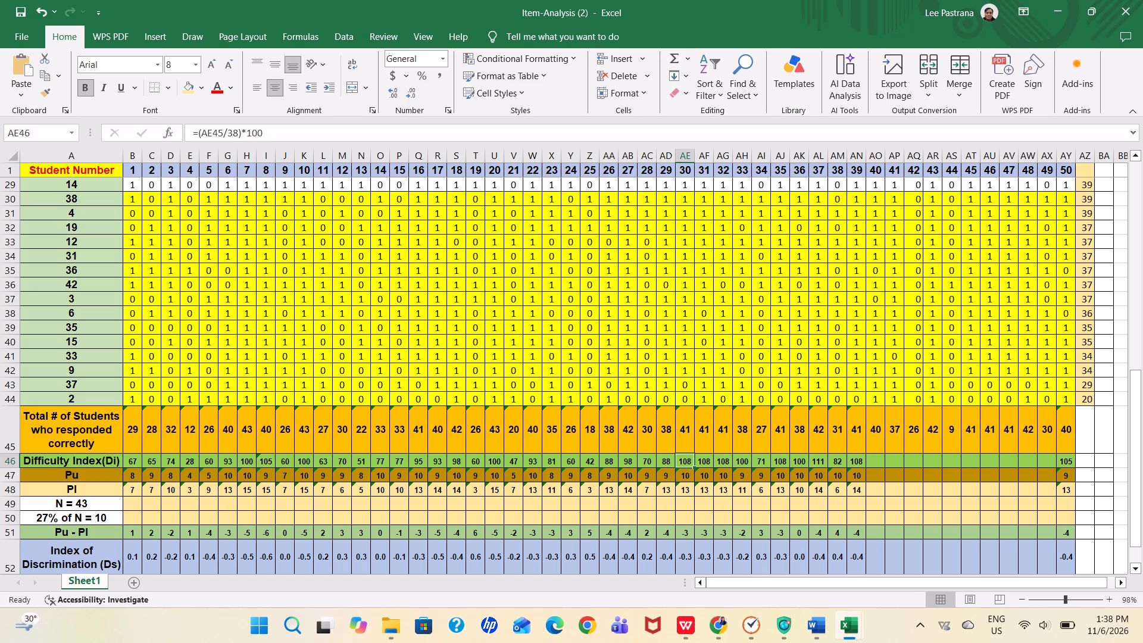
{"action": "left_click", "coordinate": [239, 135]}
{"action": "key", "text": "BackSpace"}
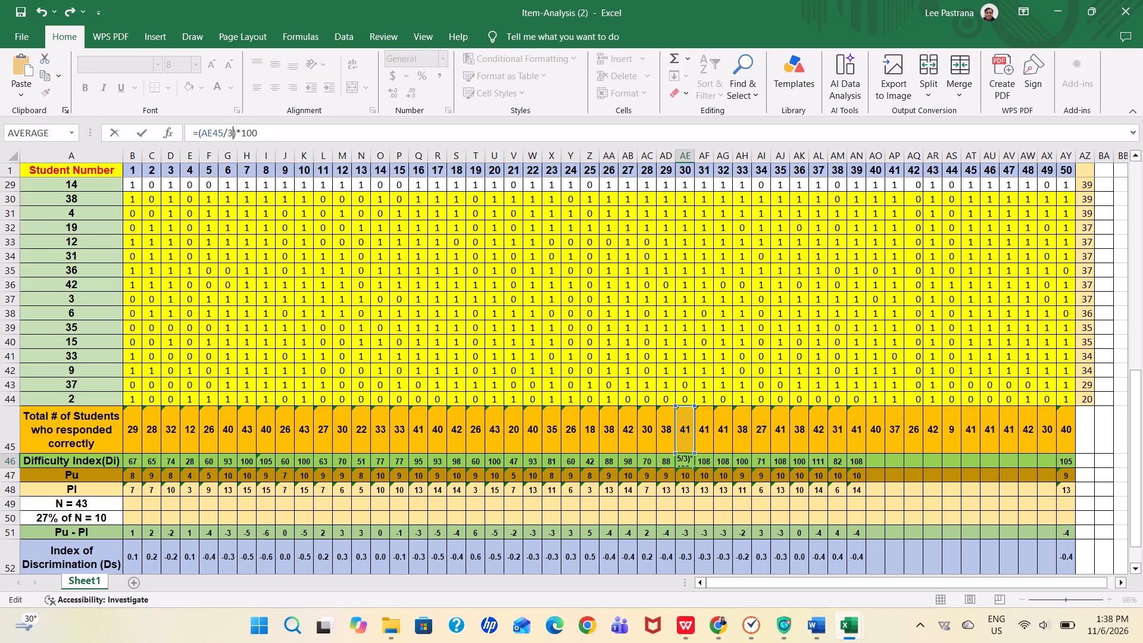
{"action": "key", "text": "BackSpace"}
{"action": "type", "text": "43"}
{"action": "key", "text": "Return"}
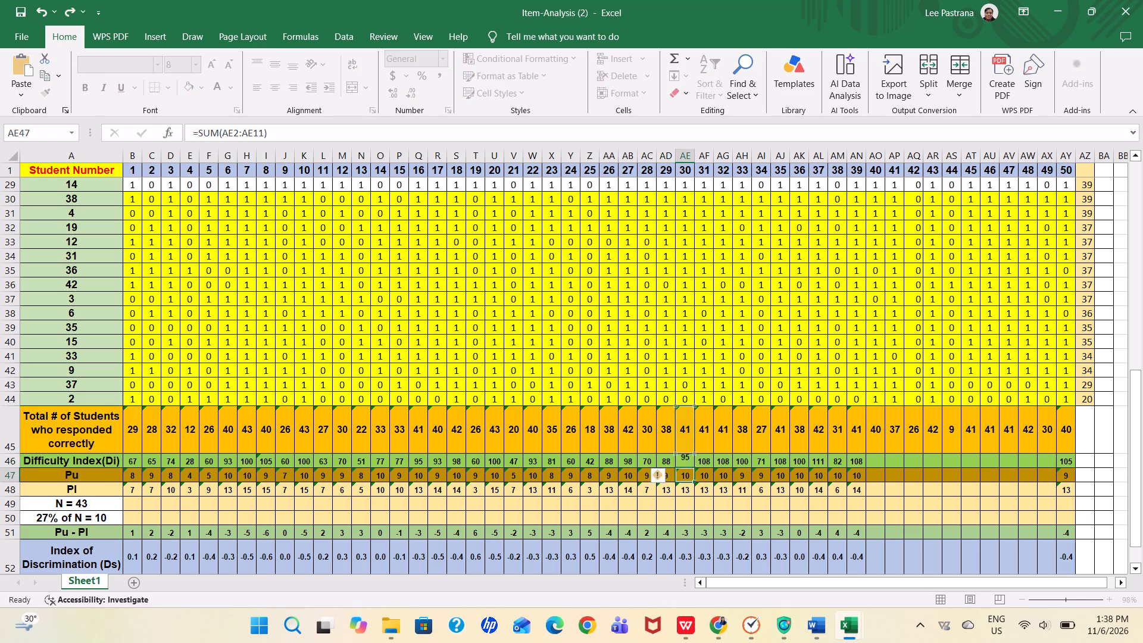
Change the divisor in item 31's Difficulty Index formula (AF46) to 43, giving =(AF45/43)*100.
{"action": "key", "text": "Right"}
{"action": "key", "text": "Up"}
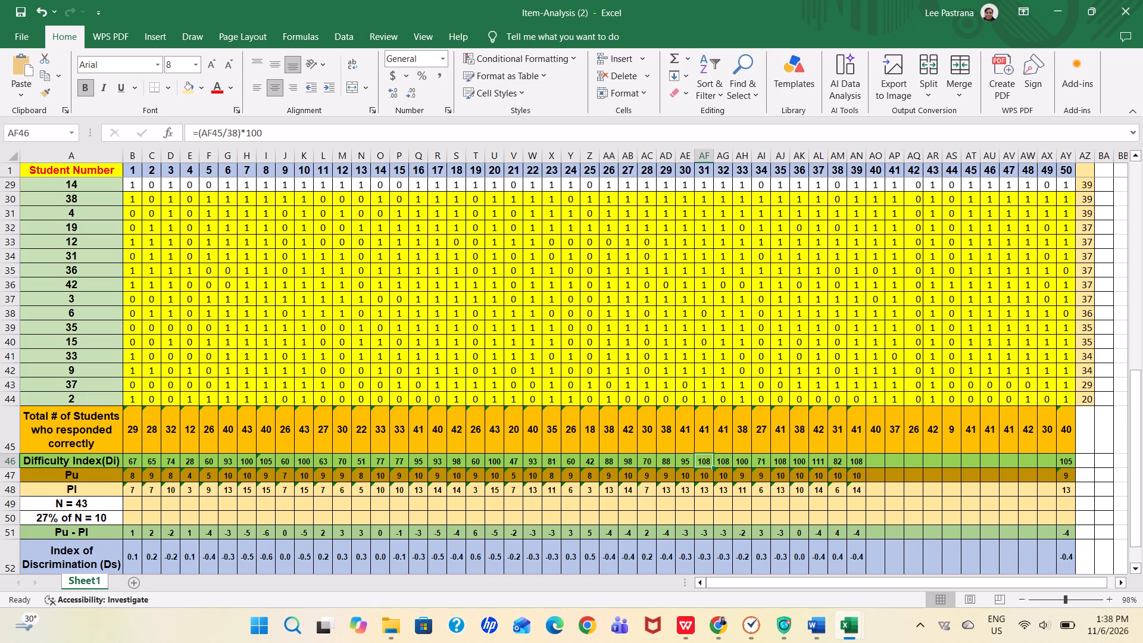
{"action": "left_click", "coordinate": [239, 135]}
{"action": "key", "text": "BackSpace"}
{"action": "key", "text": "BackSpace"}
{"action": "type", "text": "43"}
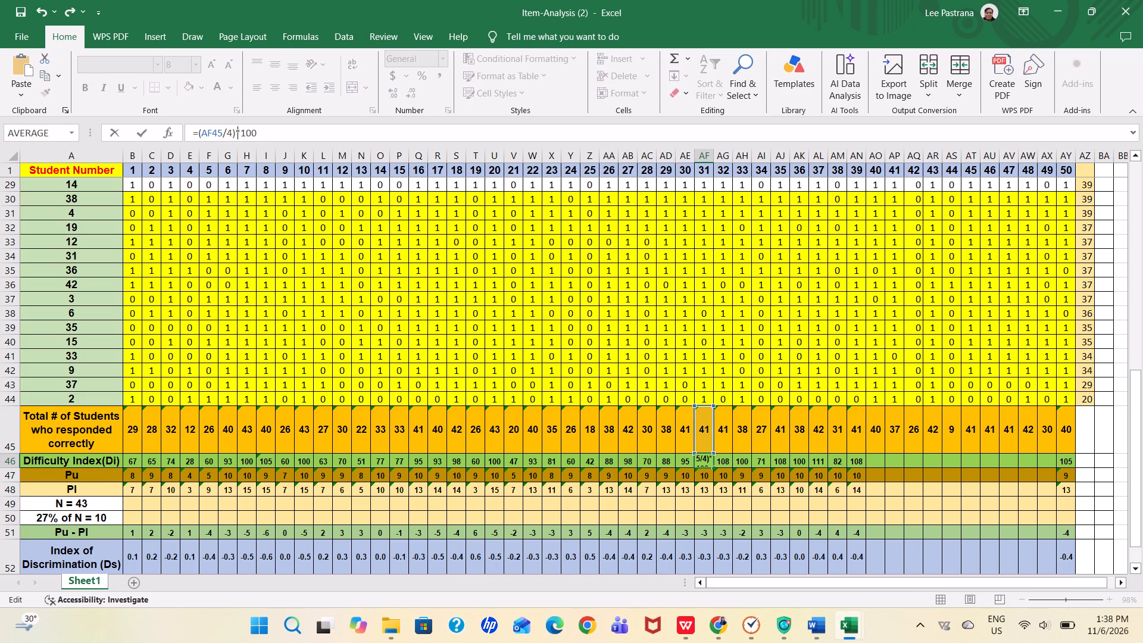
{"action": "key", "text": "Return"}
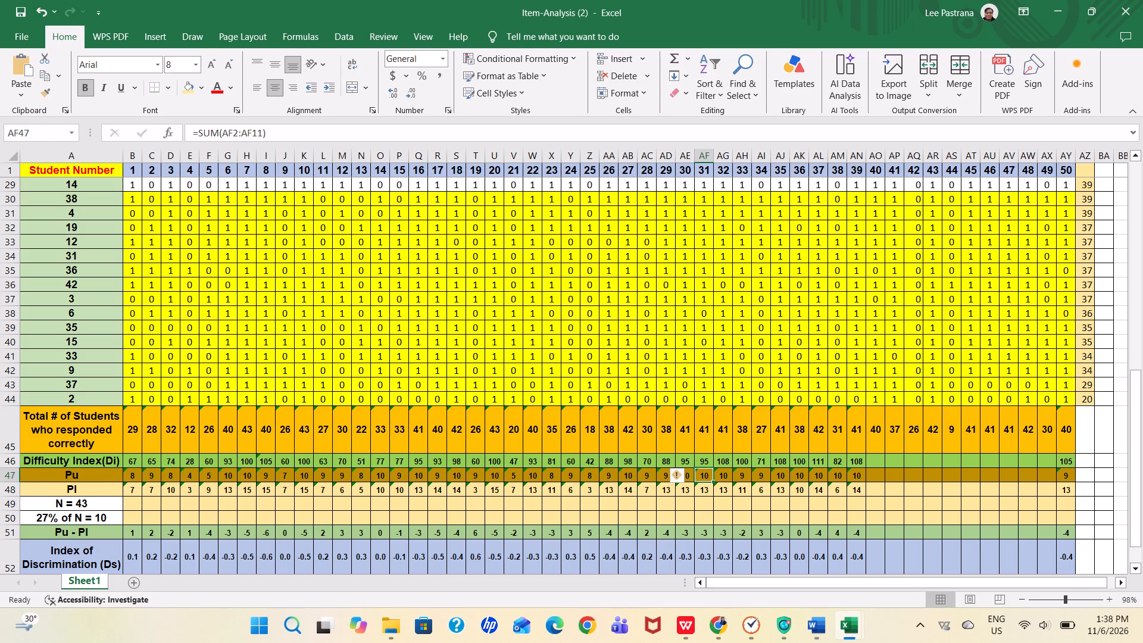
Change the divisor in item 8's Difficulty Index formula (I46) to 43, giving =(I45/43)*100.
{"action": "left_click", "coordinate": [266, 461]}
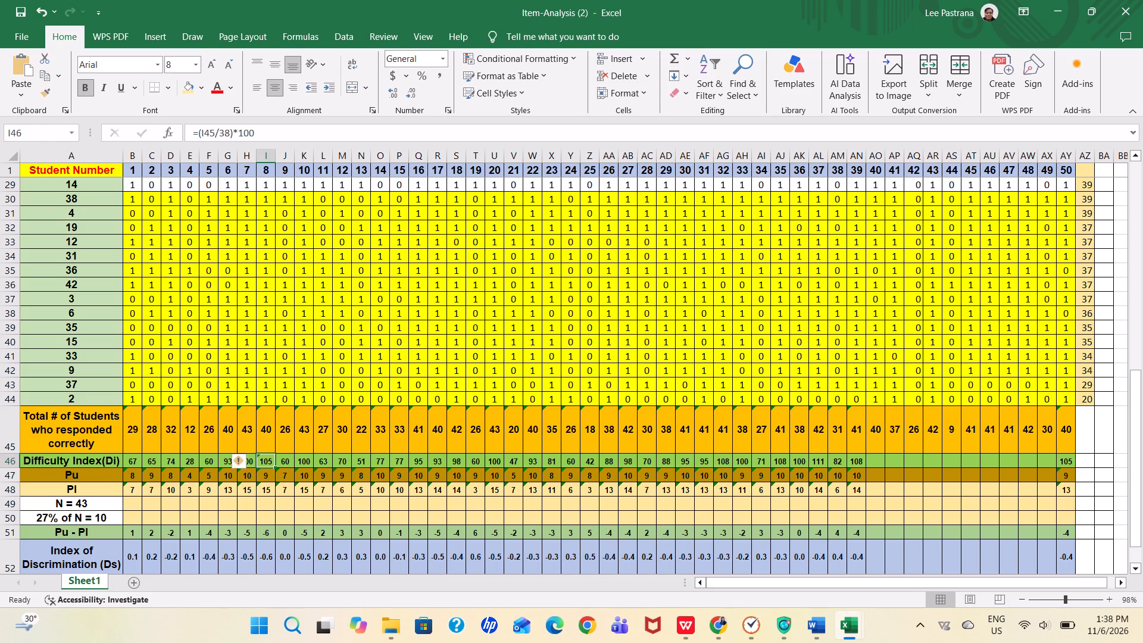
{"action": "left_click", "coordinate": [229, 133]}
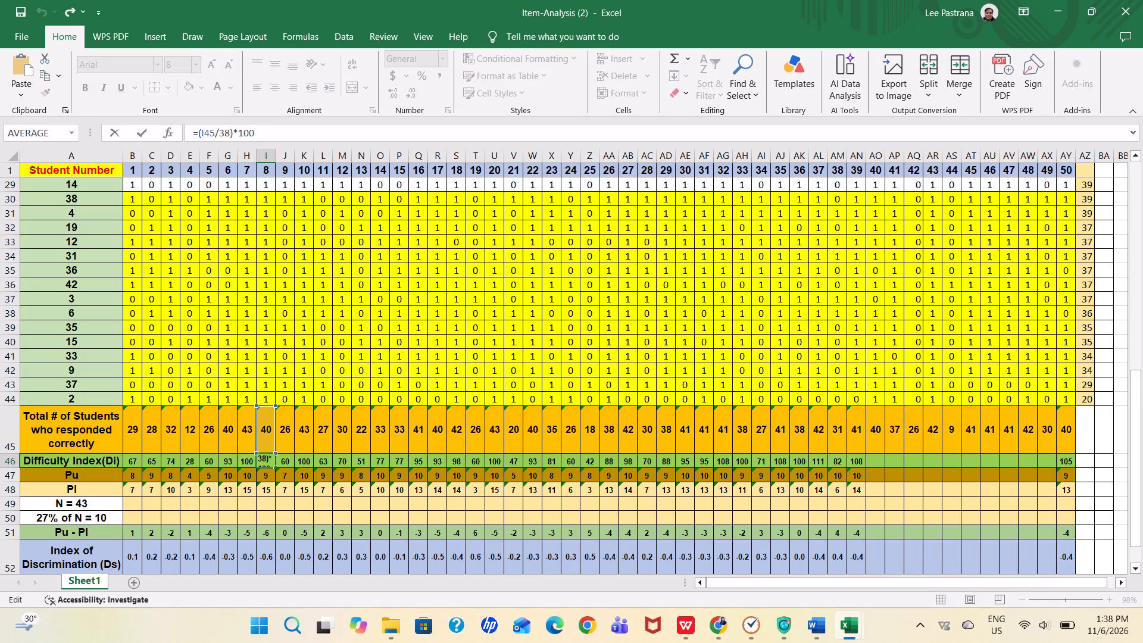
{"action": "key", "text": "BackSpace"}
{"action": "key", "text": "BackSpace"}
{"action": "type", "text": "43"}
{"action": "key", "text": "Return"}
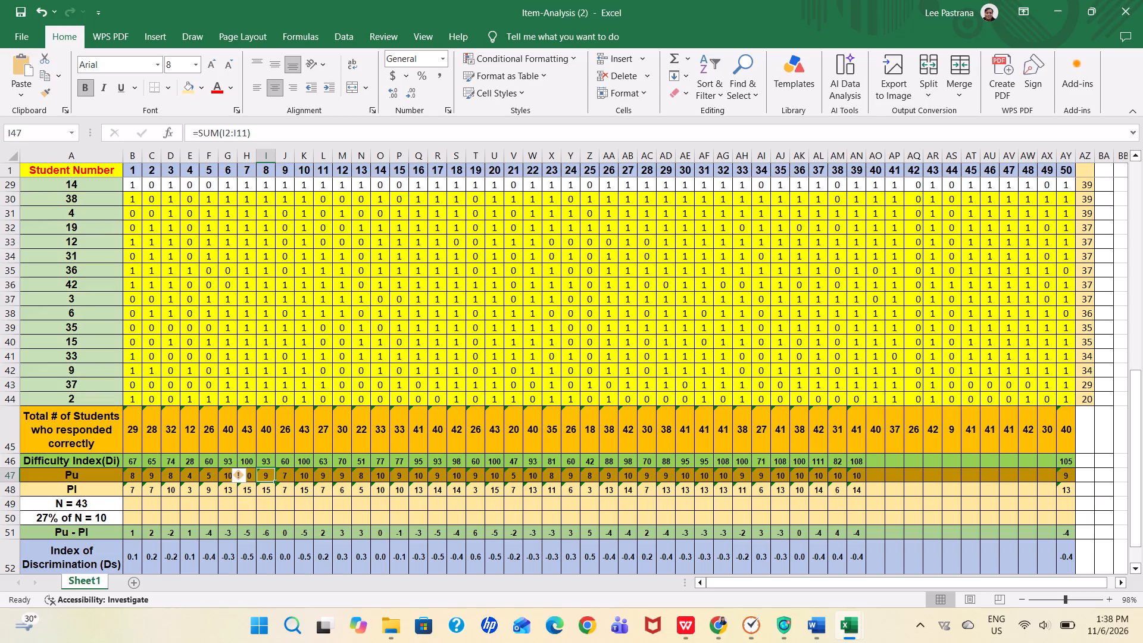
Change the divisor in item 32's Difficulty Index formula (AG46) to 43, giving =(AG45/43)*100.
{"action": "left_click", "coordinate": [685, 461]}
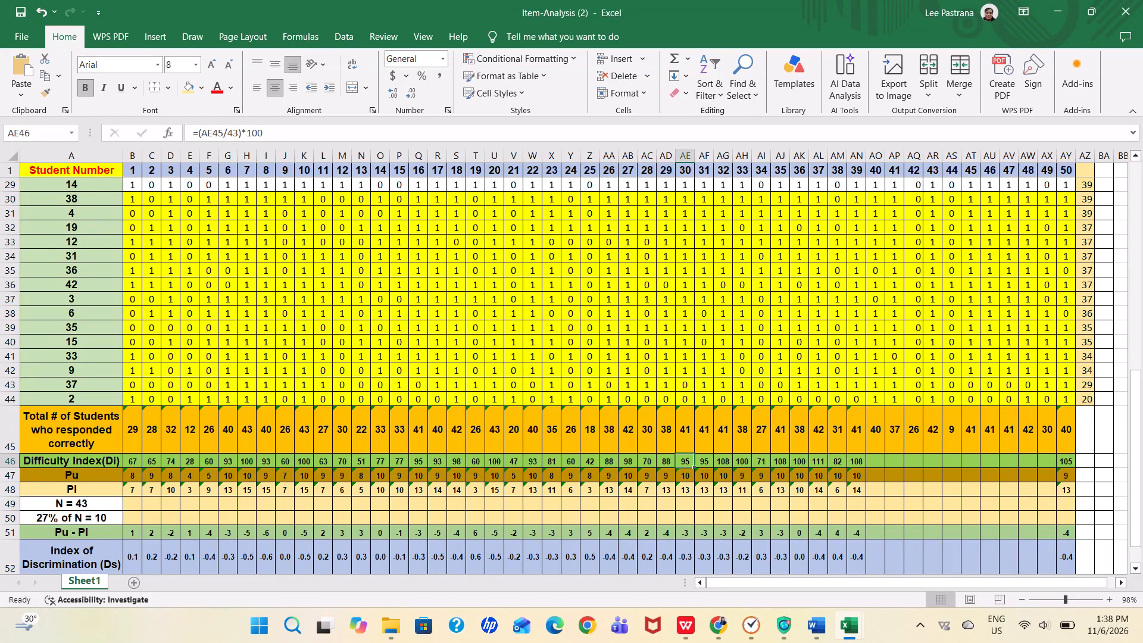
{"action": "left_click", "coordinate": [699, 463]}
{"action": "left_click", "coordinate": [713, 467]}
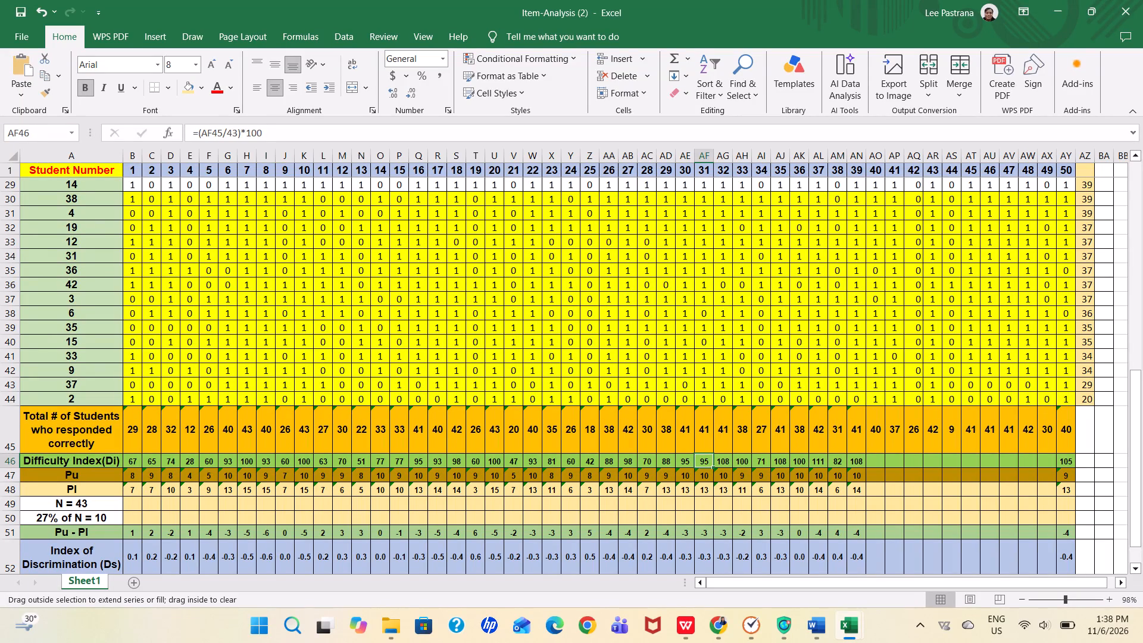
{"action": "left_click", "coordinate": [732, 457]}
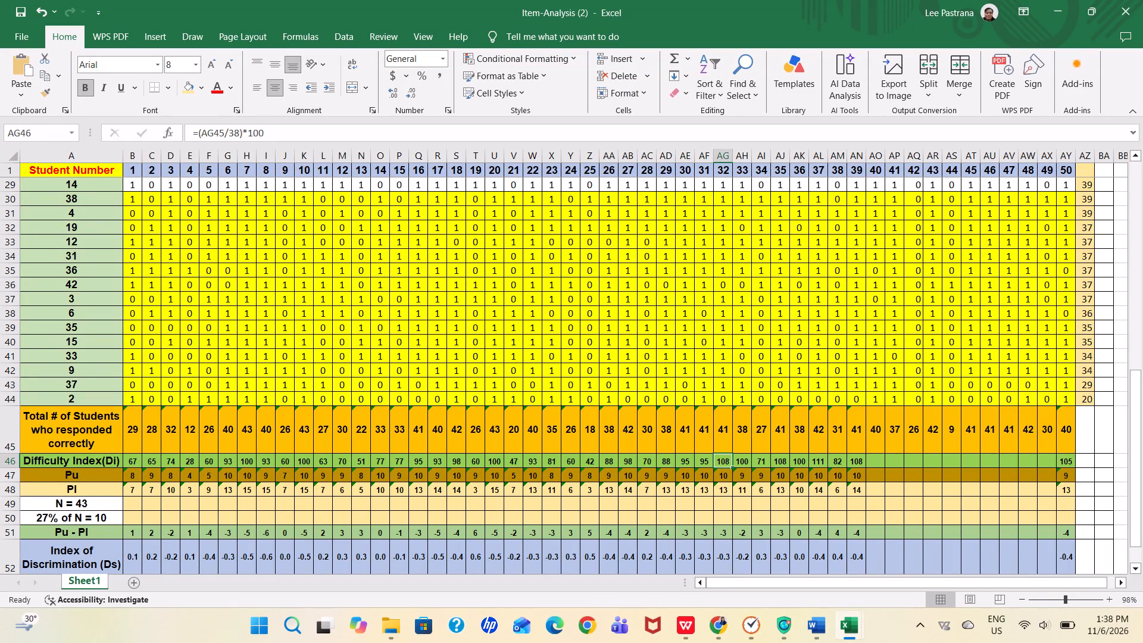
{"action": "left_click", "coordinate": [236, 132]}
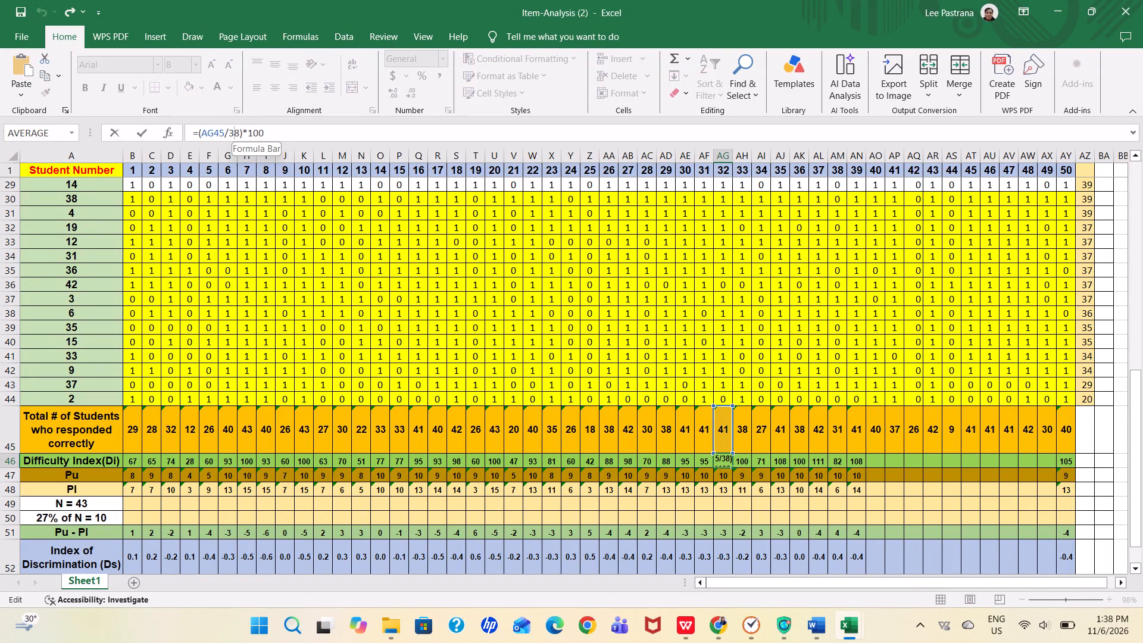
{"action": "key", "text": "Right"}
{"action": "key", "text": "BackSpace"}
{"action": "key", "text": "BackSpace"}
{"action": "type", "text": "43"}
{"action": "key", "text": "Return"}
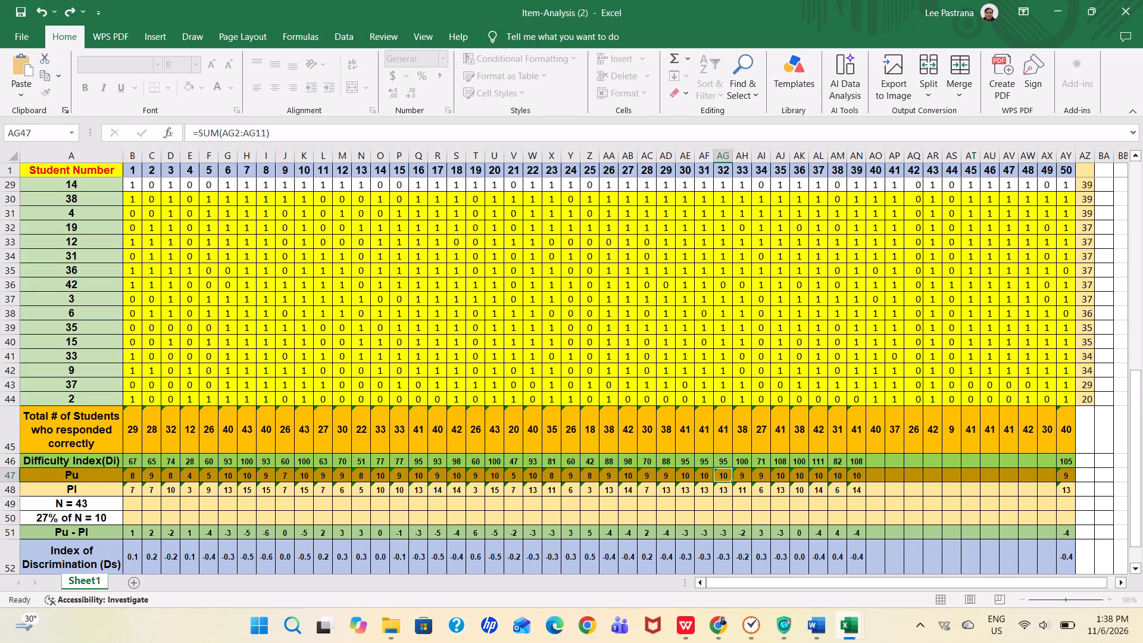
Change the divisor in item 33's Difficulty Index formula (AH46) to 43, giving =(AH45/43)*100.
{"action": "key", "text": "Right"}
{"action": "key", "text": "Up"}
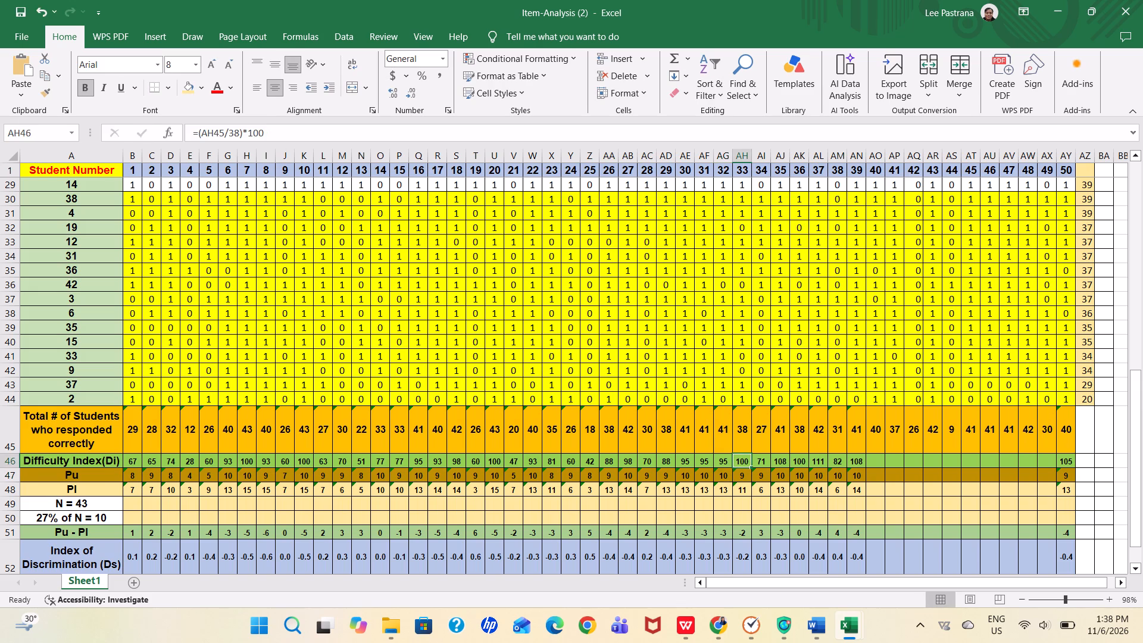
{"action": "left_click", "coordinate": [236, 132]}
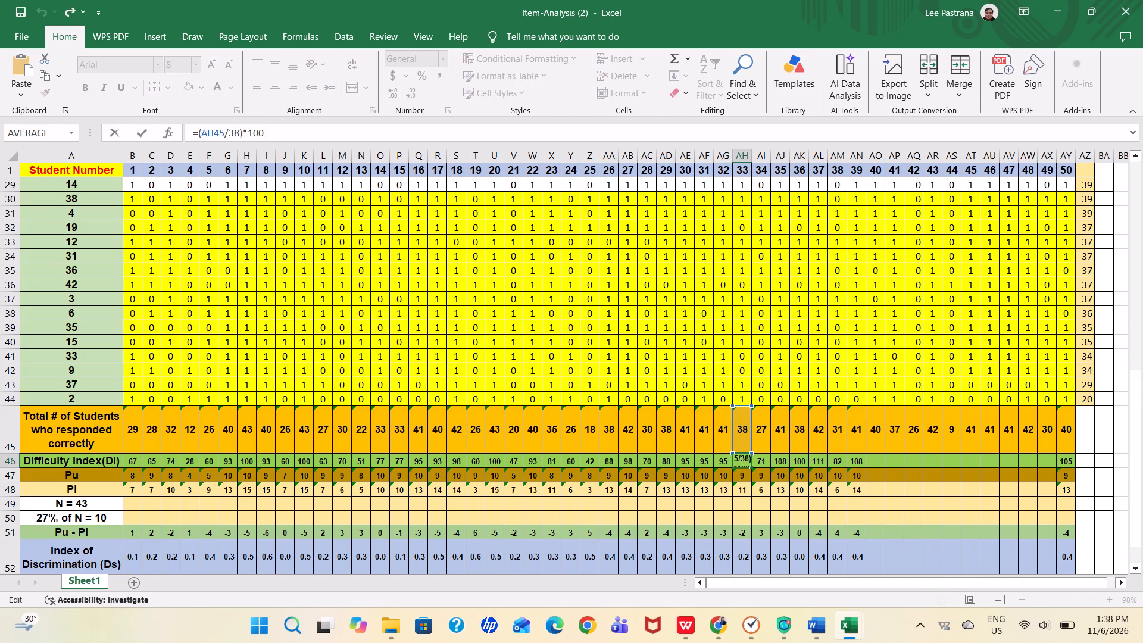
{"action": "key", "text": "Right"}
{"action": "key", "text": "BackSpace"}
{"action": "key", "text": "BackSpace"}
{"action": "type", "text": "43"}
{"action": "key", "text": "Return"}
Change the divisor in item 34's Difficulty Index formula (AI46) to 43, giving =(AI45/43)*100.
{"action": "key", "text": "Right"}
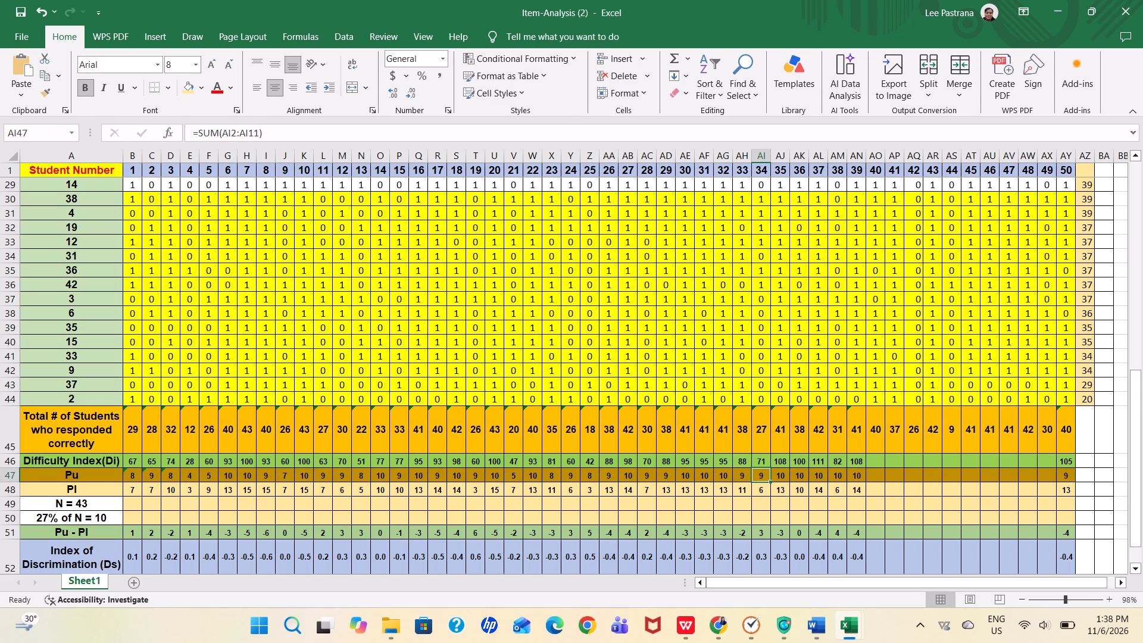
{"action": "key", "text": "Up"}
{"action": "left_click", "coordinate": [236, 132]}
{"action": "key", "text": "BackSpace"}
{"action": "key", "text": "BackSpace"}
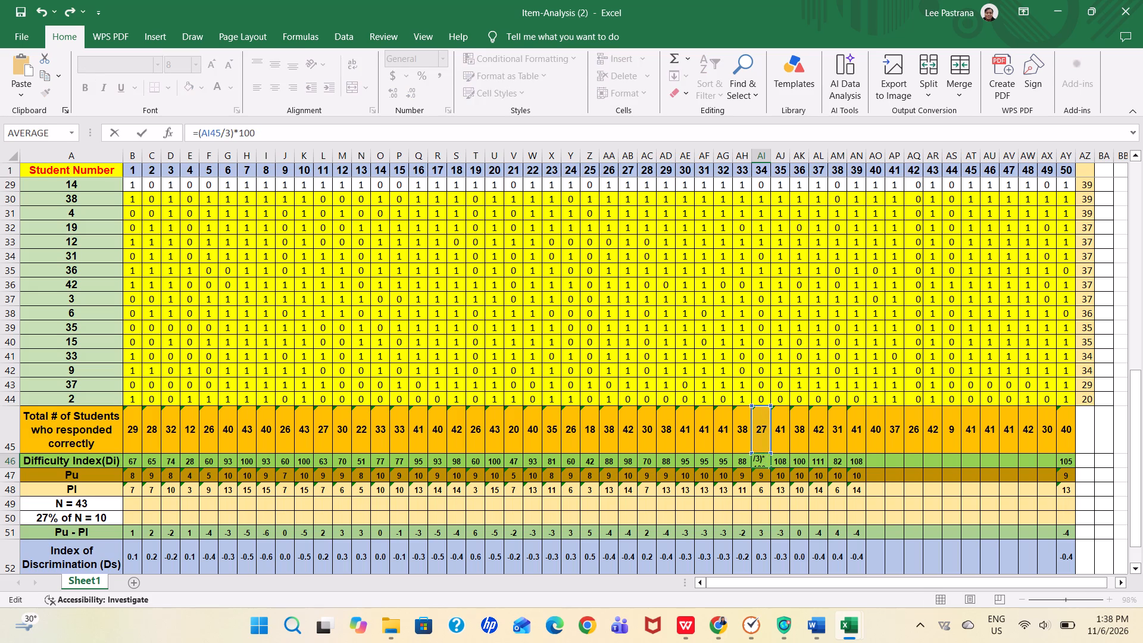
{"action": "type", "text": "43"}
{"action": "key", "text": "Return"}
Change the divisor in item 35's Difficulty Index formula (AJ46) to 43, giving =(AJ45/43)*100.
{"action": "key", "text": "Right"}
{"action": "key", "text": "Up"}
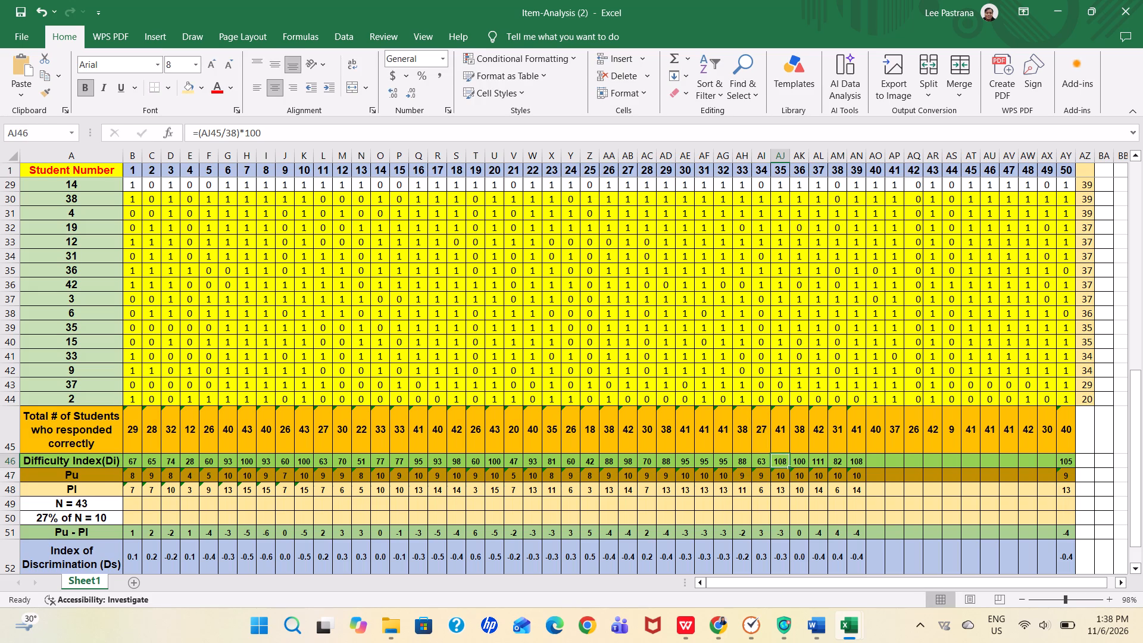
{"action": "key", "text": "BackSpace"}
{"action": "key", "text": "BackSpace"}
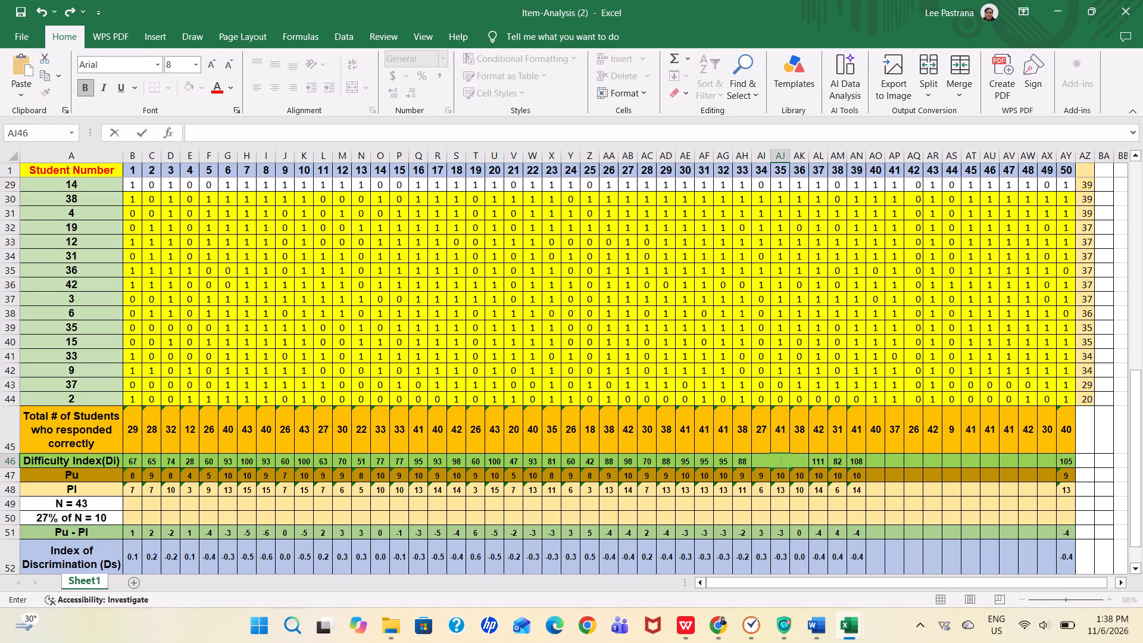
{"action": "left_click", "coordinate": [40, 8]}
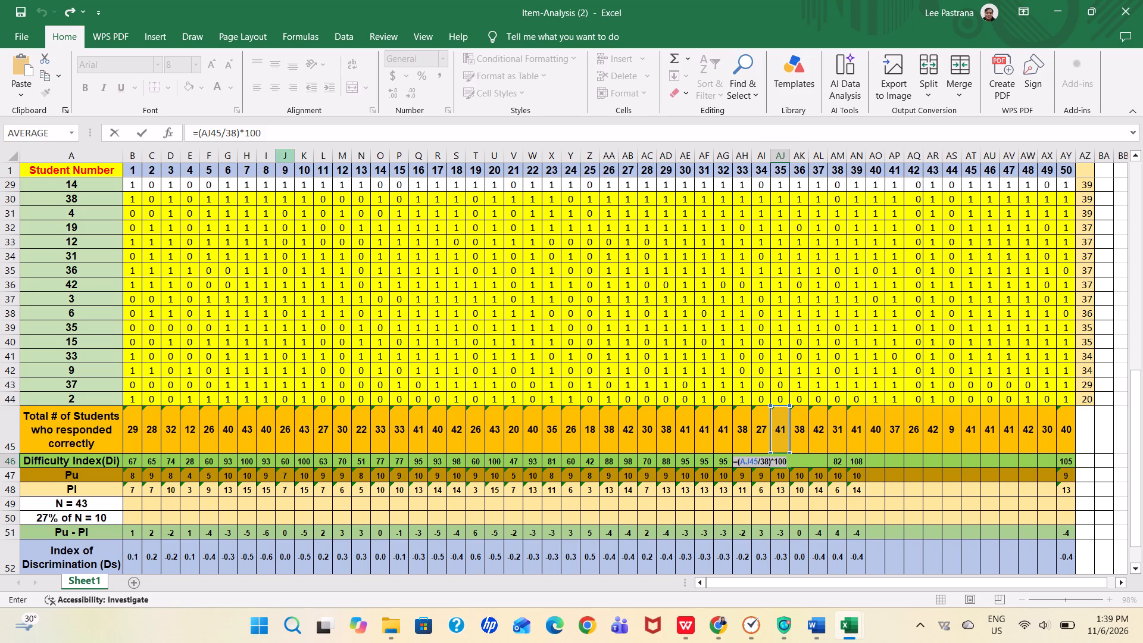
{"action": "left_click", "coordinate": [236, 132]}
{"action": "key", "text": "BackSpace"}
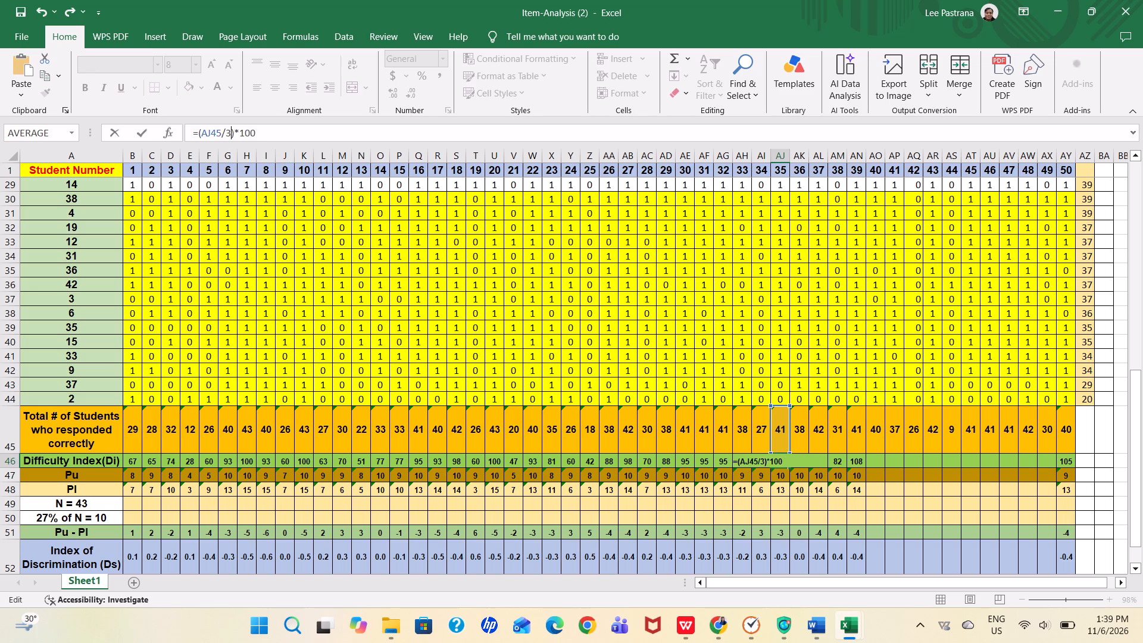
{"action": "key", "text": "BackSpace"}
{"action": "type", "text": "43"}
{"action": "key", "text": "Return"}
Change the divisor in item 36's Difficulty Index formula (AK46) to 43, giving =(AK45/43)*100.
{"action": "key", "text": "Right"}
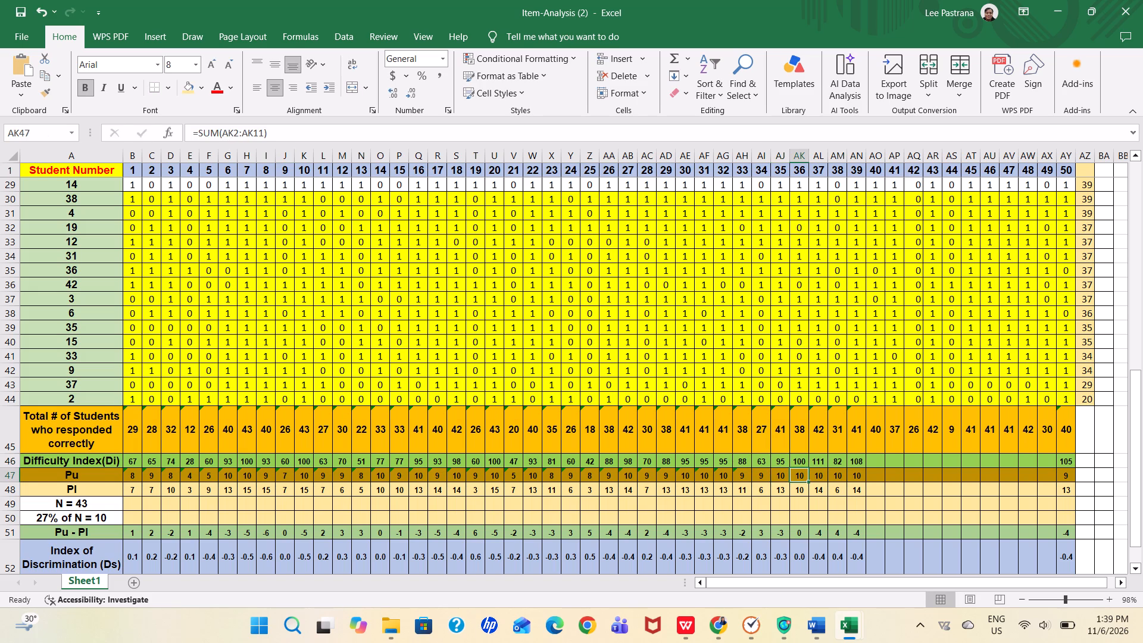
{"action": "key", "text": "Up"}
{"action": "left_click", "coordinate": [236, 132]}
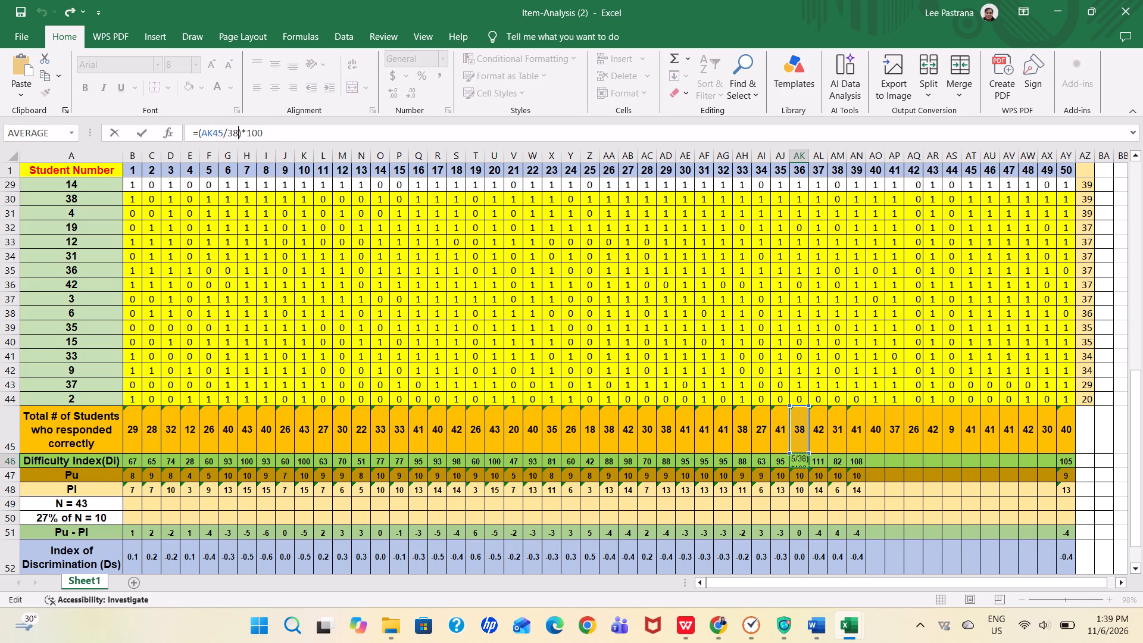
{"action": "key", "text": "BackSpace"}
{"action": "key", "text": "BackSpace"}
{"action": "type", "text": "43"}
{"action": "key", "text": "Return"}
Change the divisor in item 37's Difficulty Index formula (AL46) to 43, giving =(AL45/43)*100.
{"action": "key", "text": "Right"}
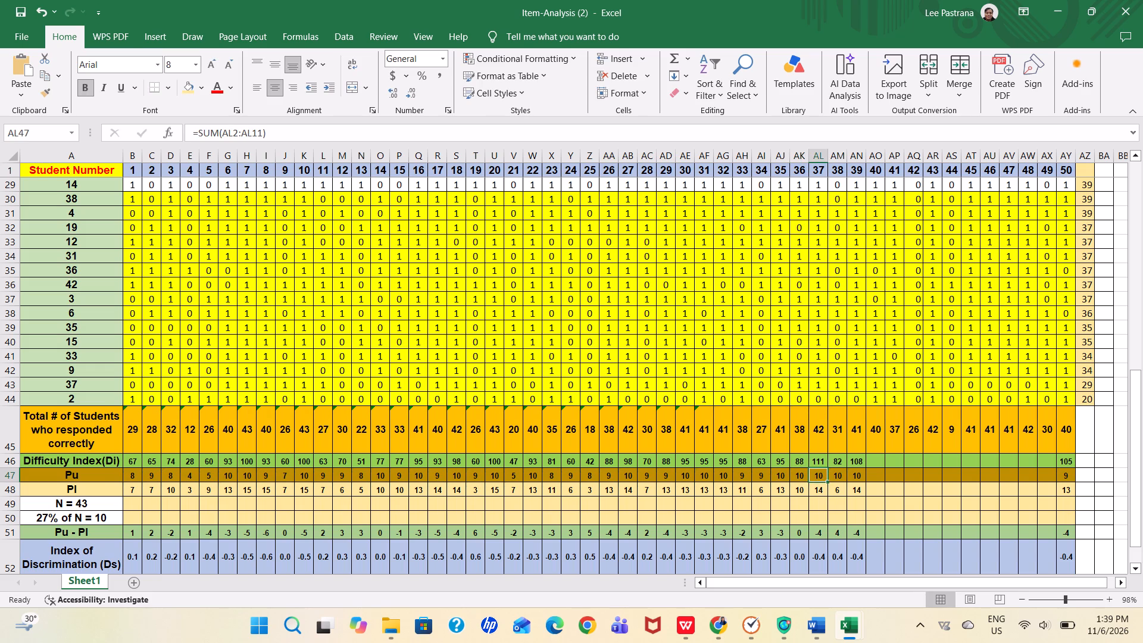
{"action": "key", "text": "Up"}
{"action": "left_click", "coordinate": [236, 132]}
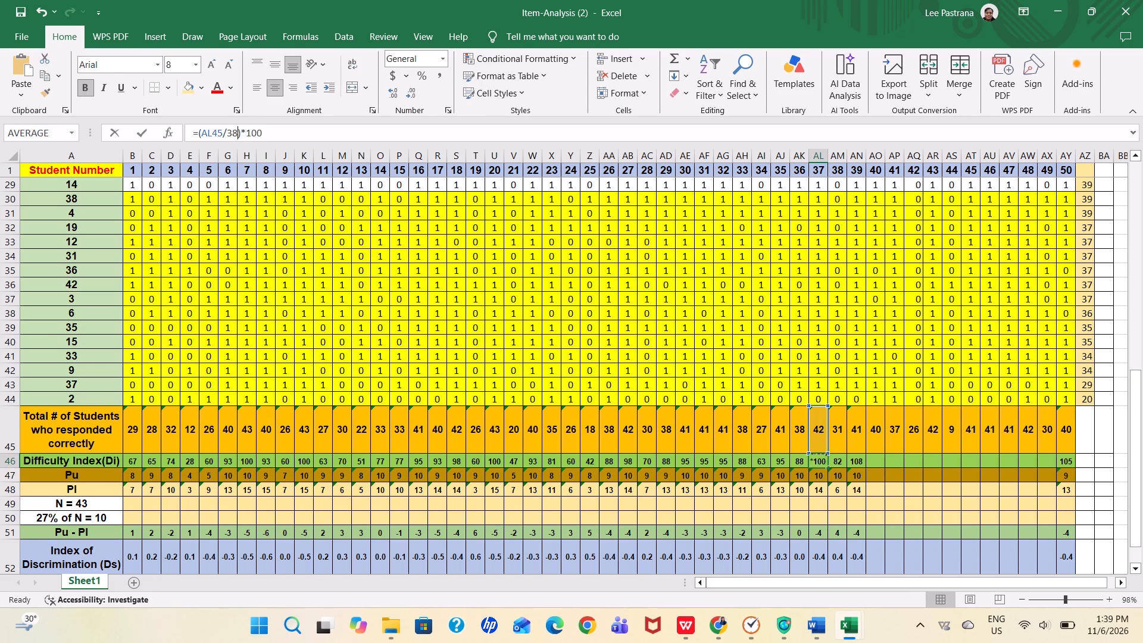
{"action": "key", "text": "BackSpace"}
{"action": "key", "text": "BackSpace"}
{"action": "type", "text": "43"}
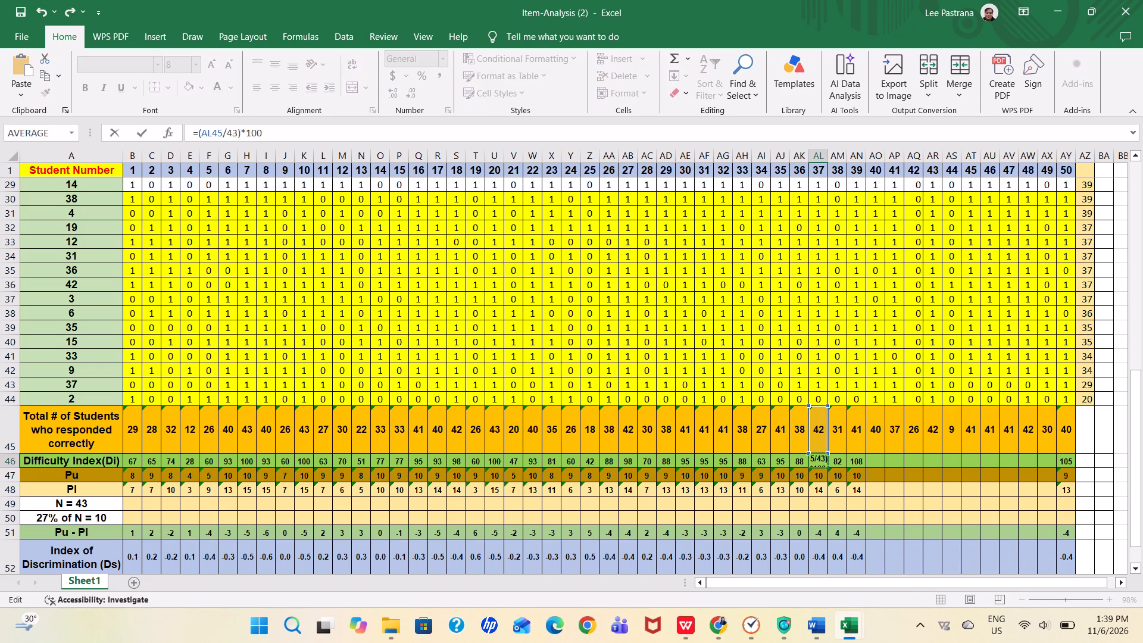
{"action": "key", "text": "shift+Return"}
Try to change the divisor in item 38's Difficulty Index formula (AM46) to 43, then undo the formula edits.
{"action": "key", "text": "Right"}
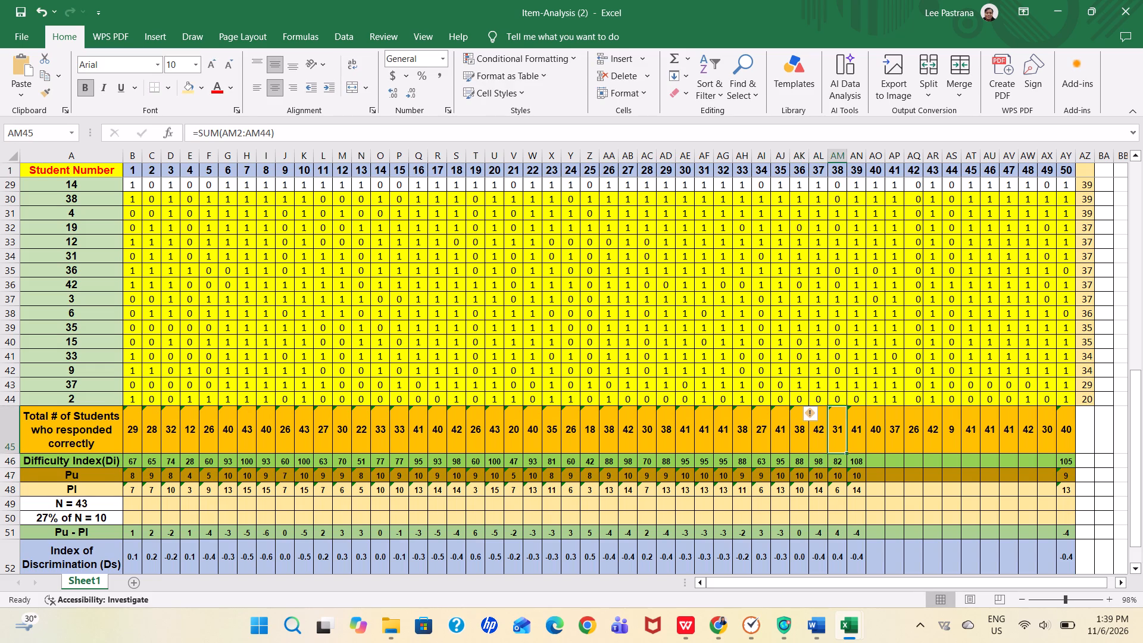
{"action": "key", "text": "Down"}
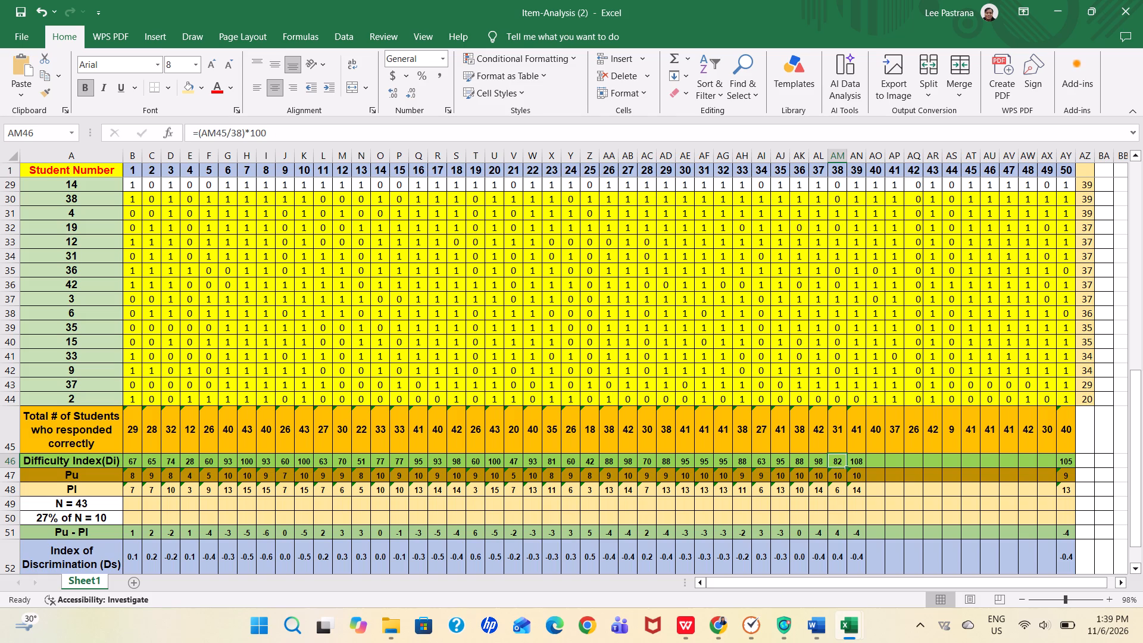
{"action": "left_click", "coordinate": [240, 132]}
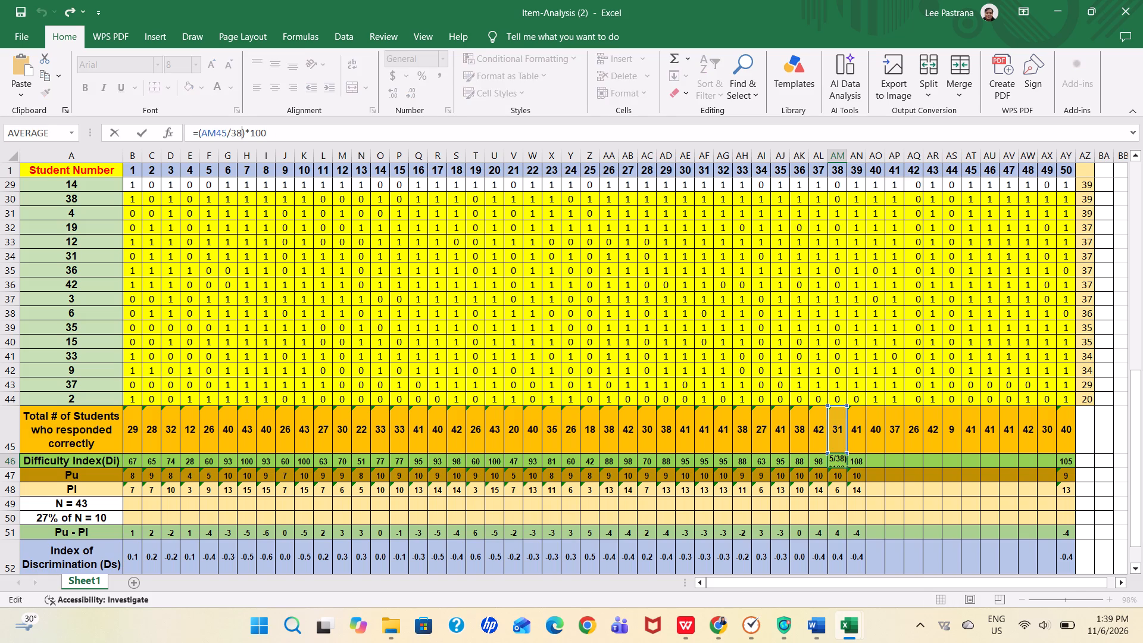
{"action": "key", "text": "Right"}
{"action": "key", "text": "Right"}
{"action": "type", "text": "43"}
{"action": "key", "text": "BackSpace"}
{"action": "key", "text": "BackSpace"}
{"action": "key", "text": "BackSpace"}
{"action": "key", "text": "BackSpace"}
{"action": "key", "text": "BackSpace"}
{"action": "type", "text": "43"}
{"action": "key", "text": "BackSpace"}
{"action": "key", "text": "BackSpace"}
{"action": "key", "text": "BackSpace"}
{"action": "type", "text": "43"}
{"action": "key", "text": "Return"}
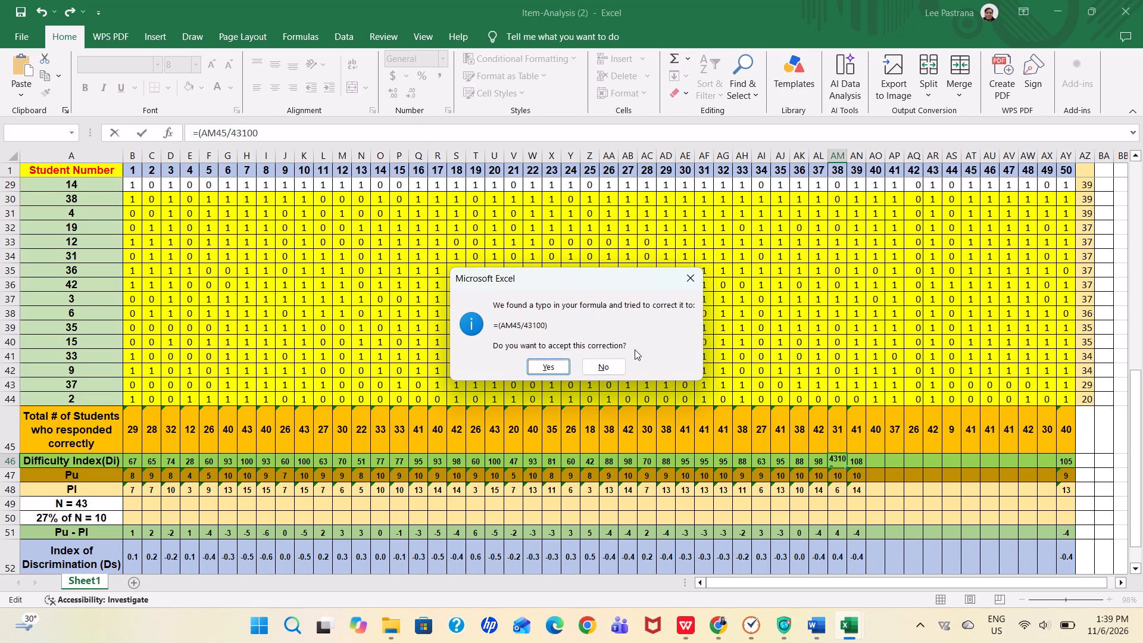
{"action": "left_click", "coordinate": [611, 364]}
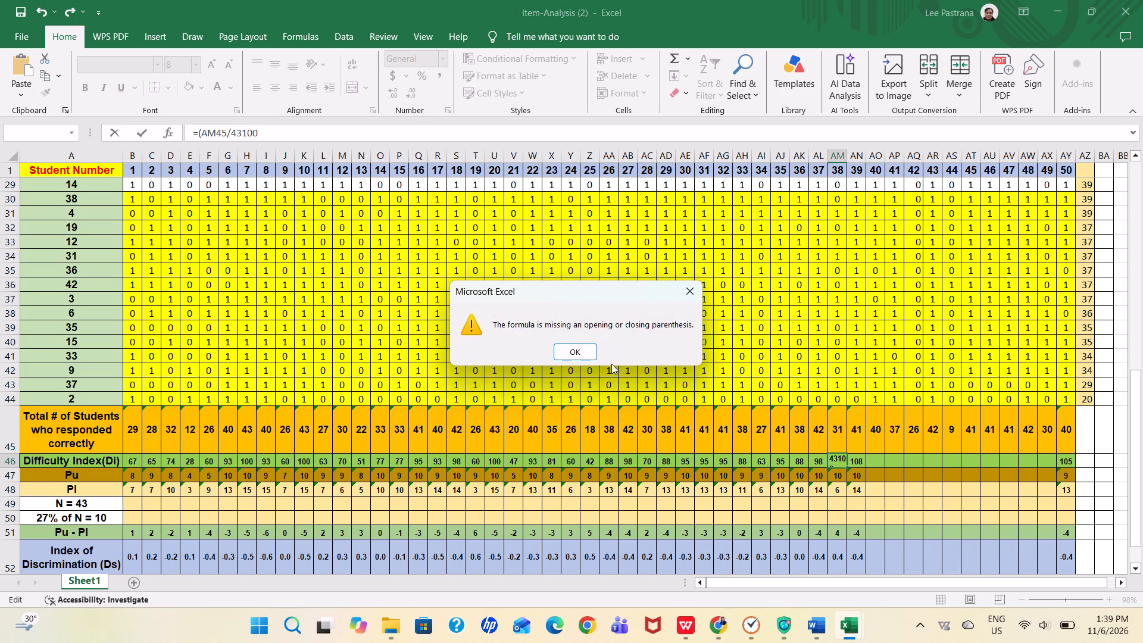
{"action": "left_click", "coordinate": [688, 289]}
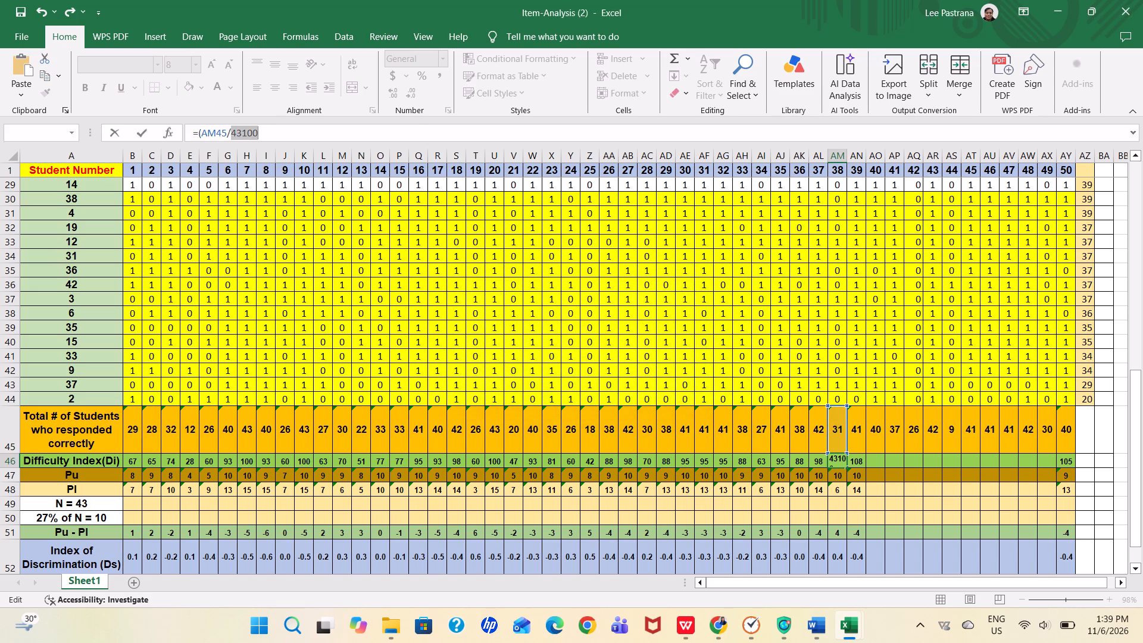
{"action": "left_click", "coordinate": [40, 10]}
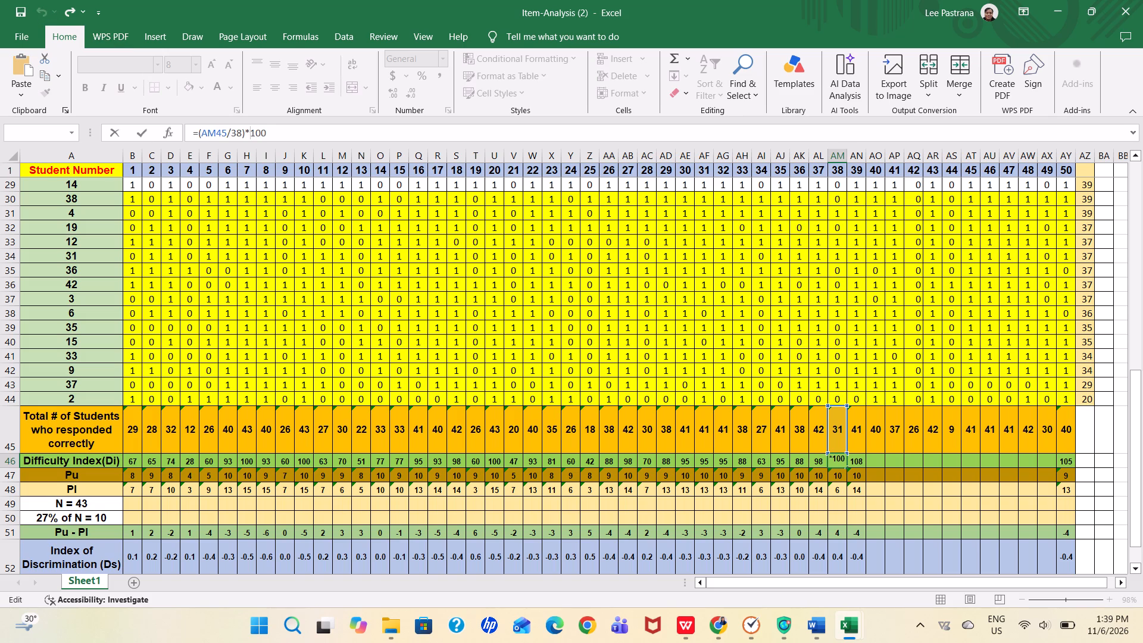
Change the divisor in item 38's Difficulty Index formula (AM46) to 43, giving =(AM45/43)*100.
{"action": "left_click", "coordinate": [242, 133]}
{"action": "key", "text": "BackSpace"}
{"action": "key", "text": "BackSpace"}
{"action": "type", "text": "43"}
{"action": "key", "text": "Return"}
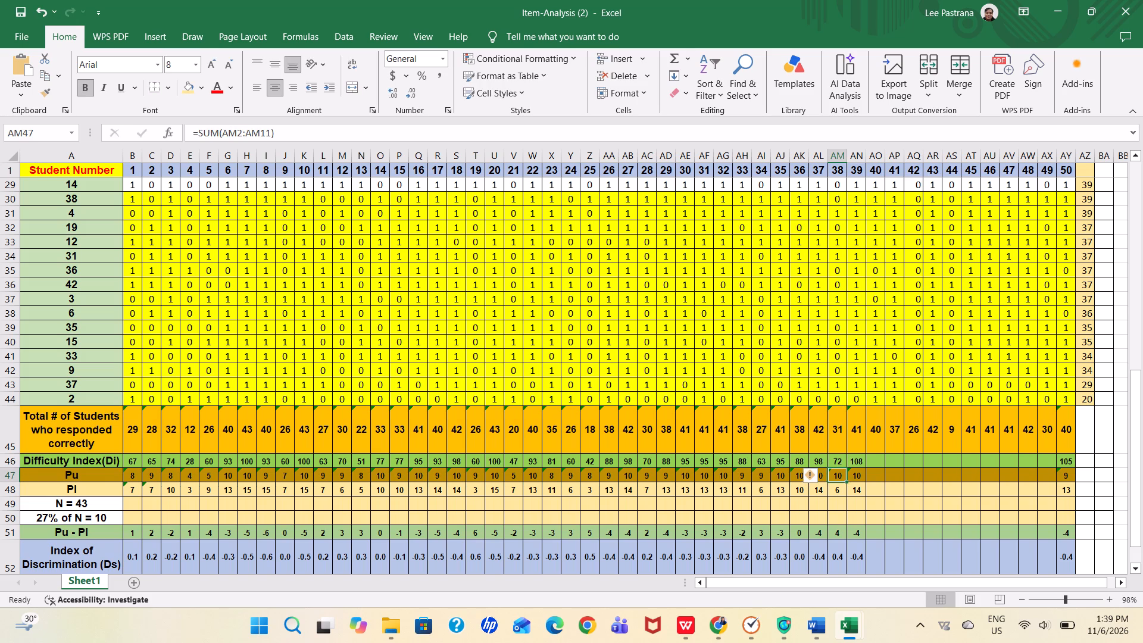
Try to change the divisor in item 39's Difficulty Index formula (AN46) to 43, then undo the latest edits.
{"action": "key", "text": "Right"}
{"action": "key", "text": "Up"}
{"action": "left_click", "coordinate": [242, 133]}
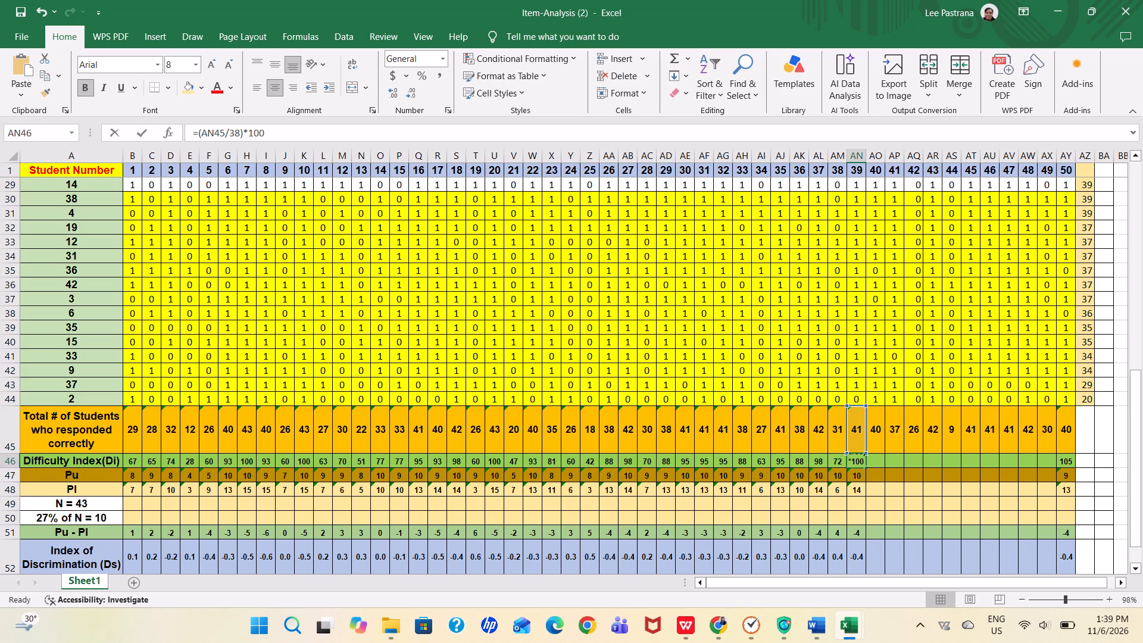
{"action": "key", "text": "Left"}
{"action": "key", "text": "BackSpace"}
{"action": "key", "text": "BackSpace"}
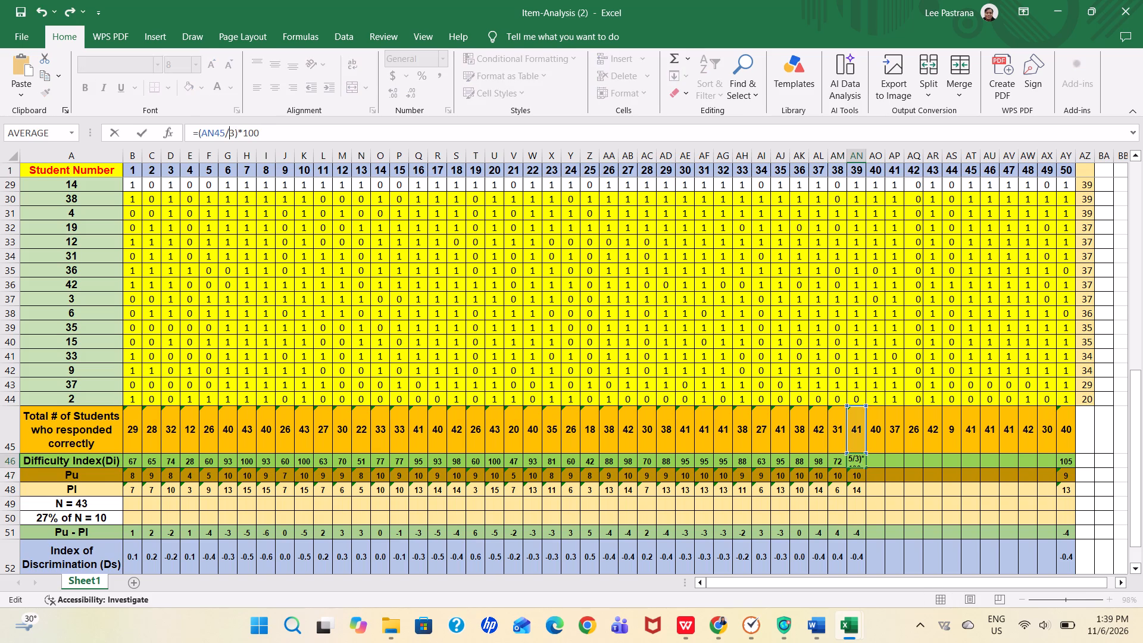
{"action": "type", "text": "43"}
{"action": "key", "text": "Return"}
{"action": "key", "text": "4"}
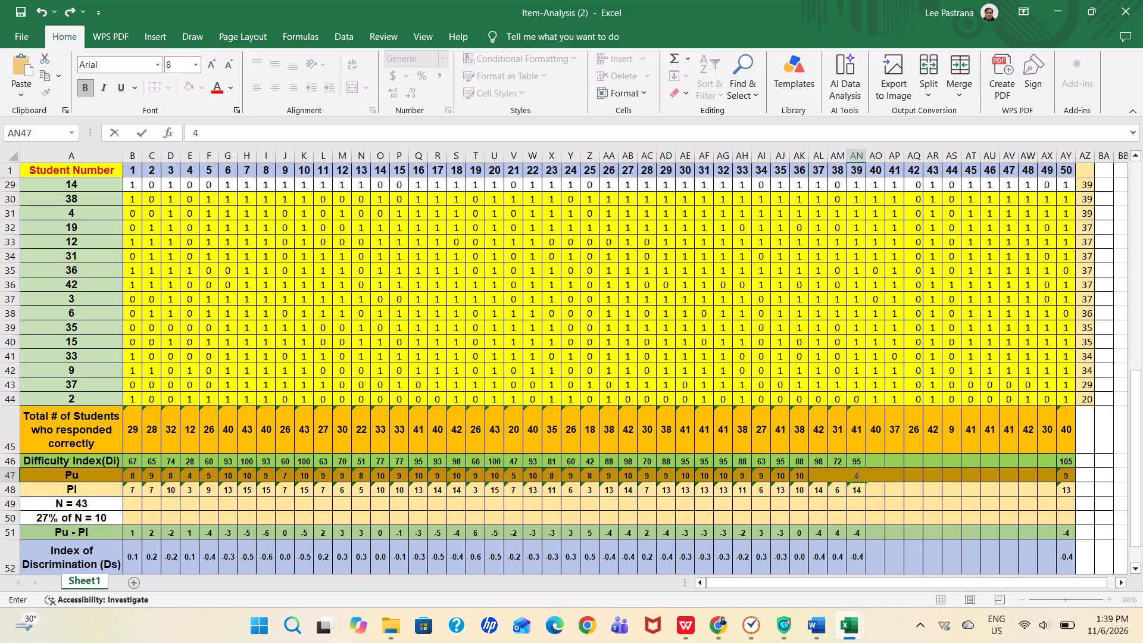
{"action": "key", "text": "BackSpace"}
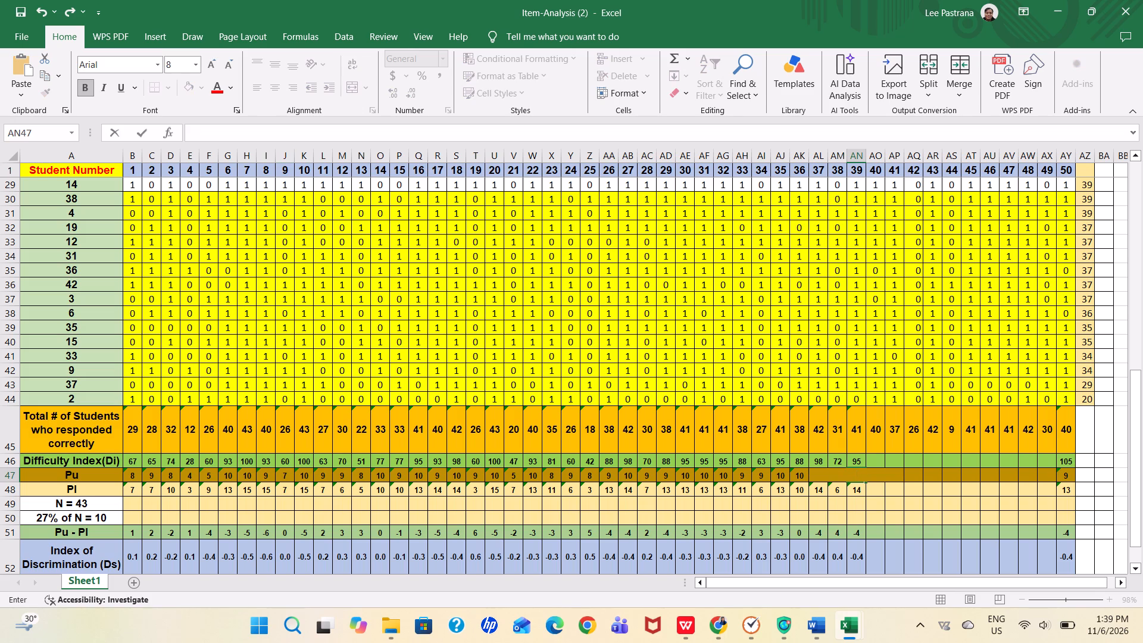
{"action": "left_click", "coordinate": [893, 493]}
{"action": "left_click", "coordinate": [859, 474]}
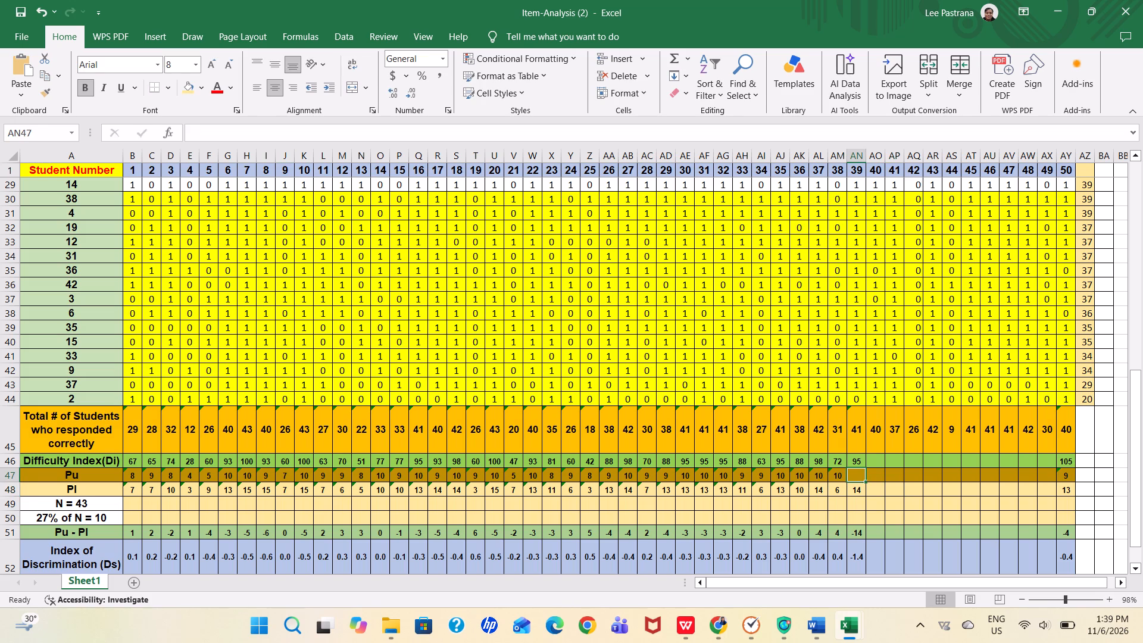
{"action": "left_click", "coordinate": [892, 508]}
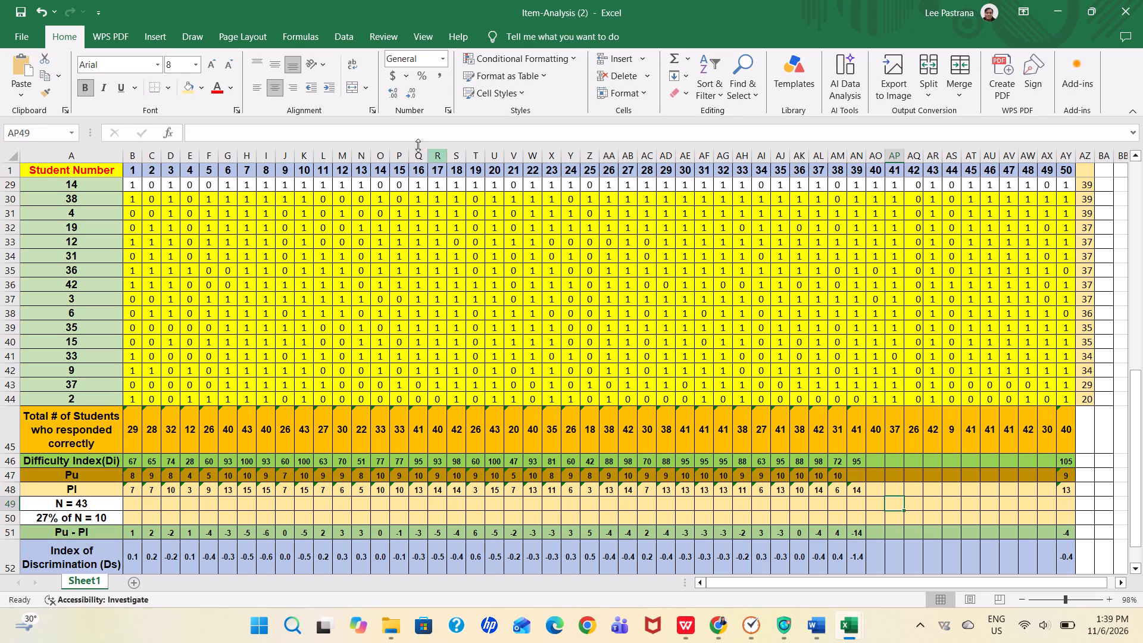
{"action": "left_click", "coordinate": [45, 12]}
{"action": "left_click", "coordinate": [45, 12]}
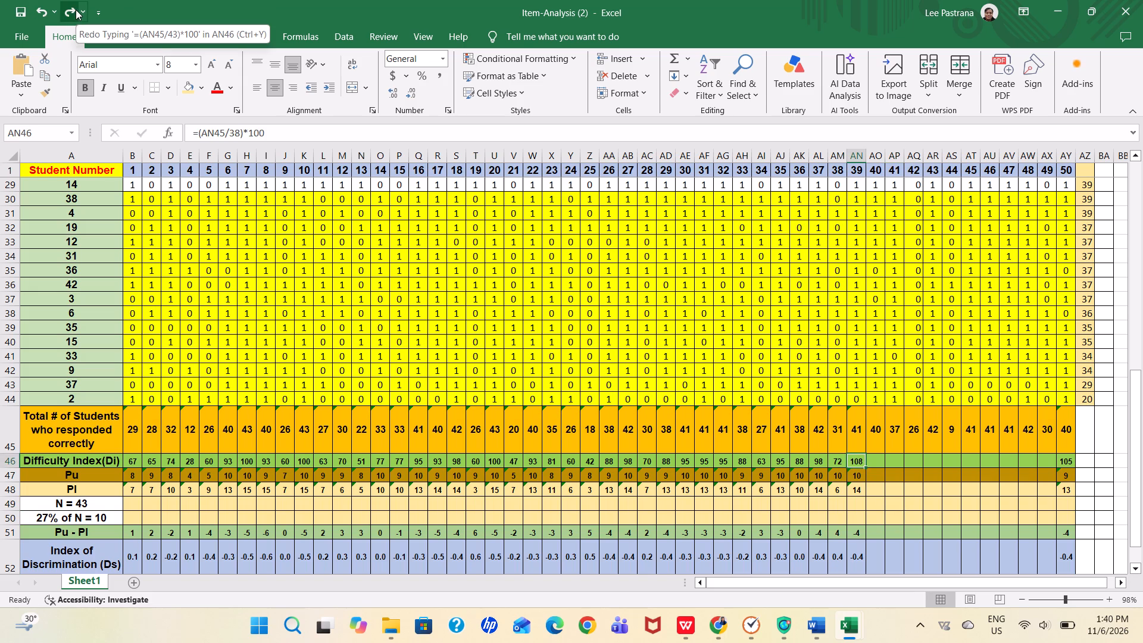
Change the divisor in item 39's Difficulty Index formula (AN46) to 43, giving =(AN45/43)*100.
{"action": "left_click", "coordinate": [238, 133]}
{"action": "key", "text": "BackSpace"}
{"action": "key", "text": "BackSpace"}
{"action": "type", "text": "43"}
{"action": "key", "text": "Return"}
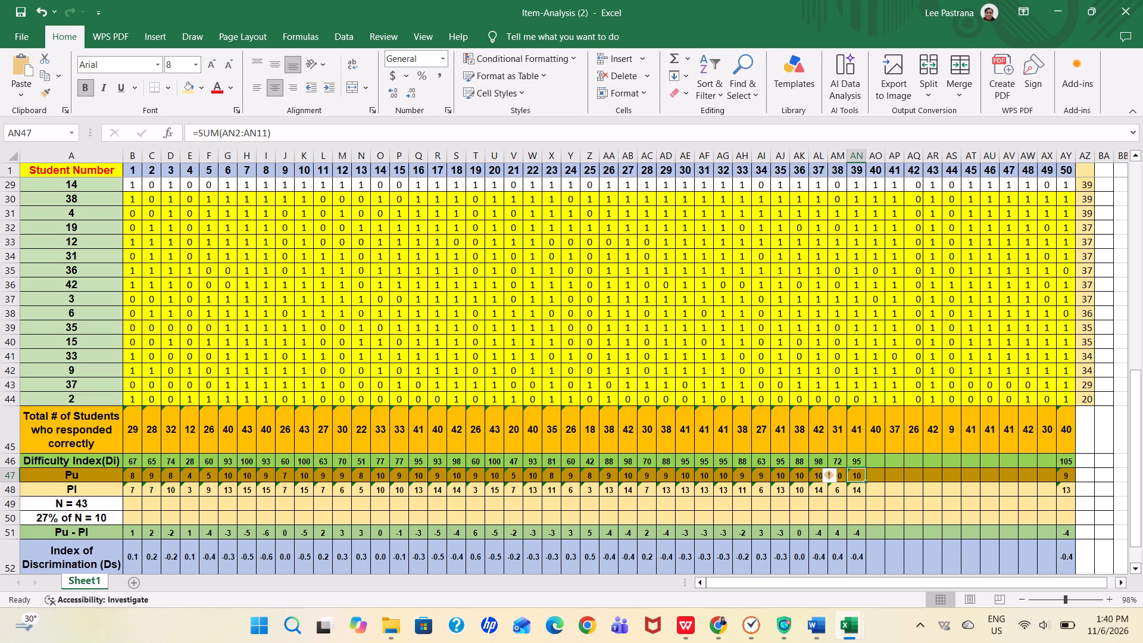
Copy the full text of item 39's Difficulty Index formula (AN46), =(AN45/43)*100.
{"action": "left_click", "coordinate": [879, 461]}
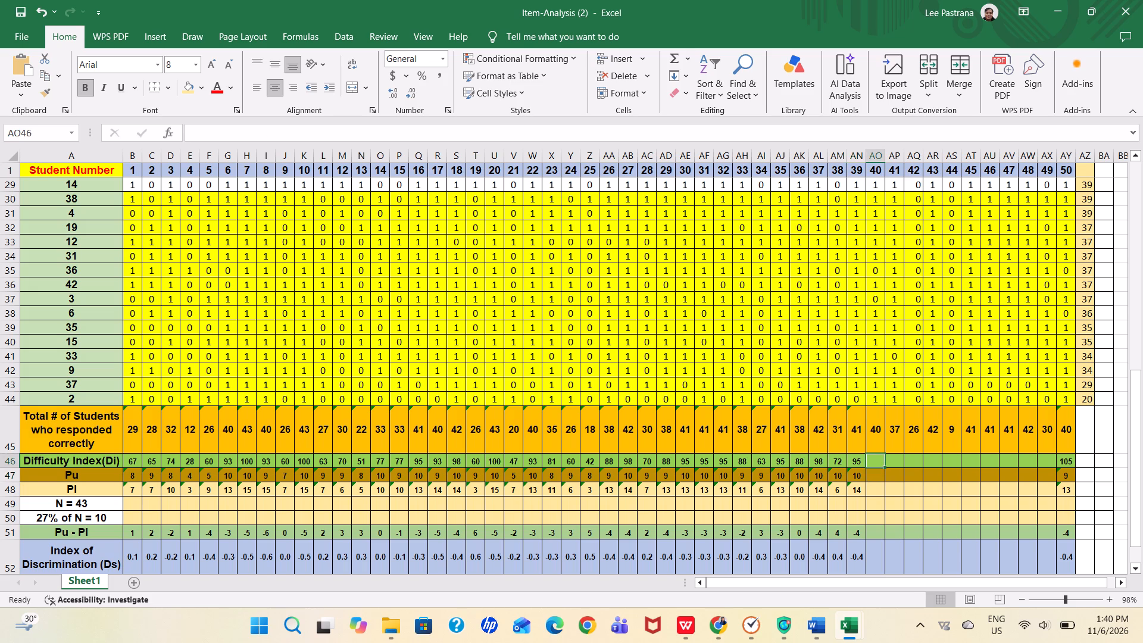
{"action": "left_click", "coordinate": [853, 476]}
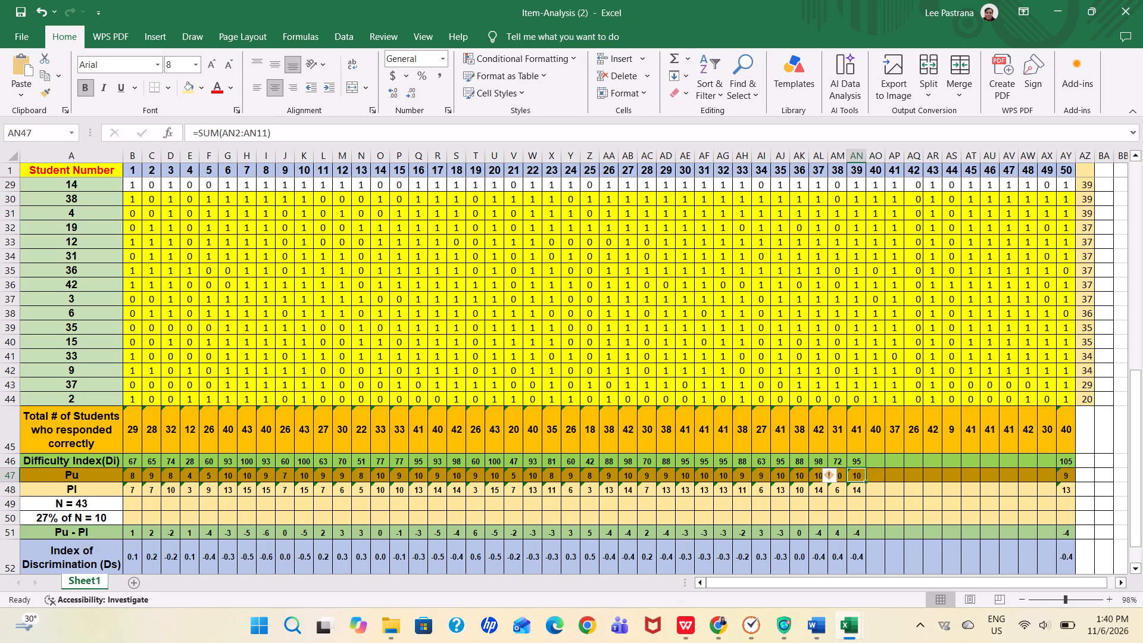
{"action": "left_click", "coordinate": [854, 456]}
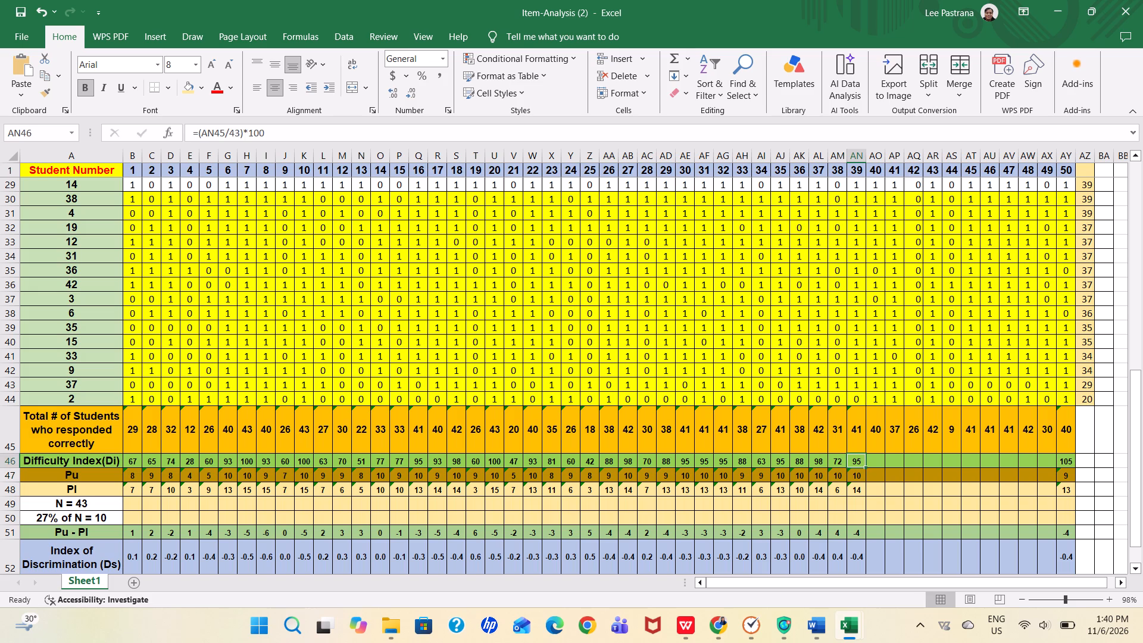
{"action": "left_click_drag", "start_coordinate": [266, 130], "coordinate": [218, 141]}
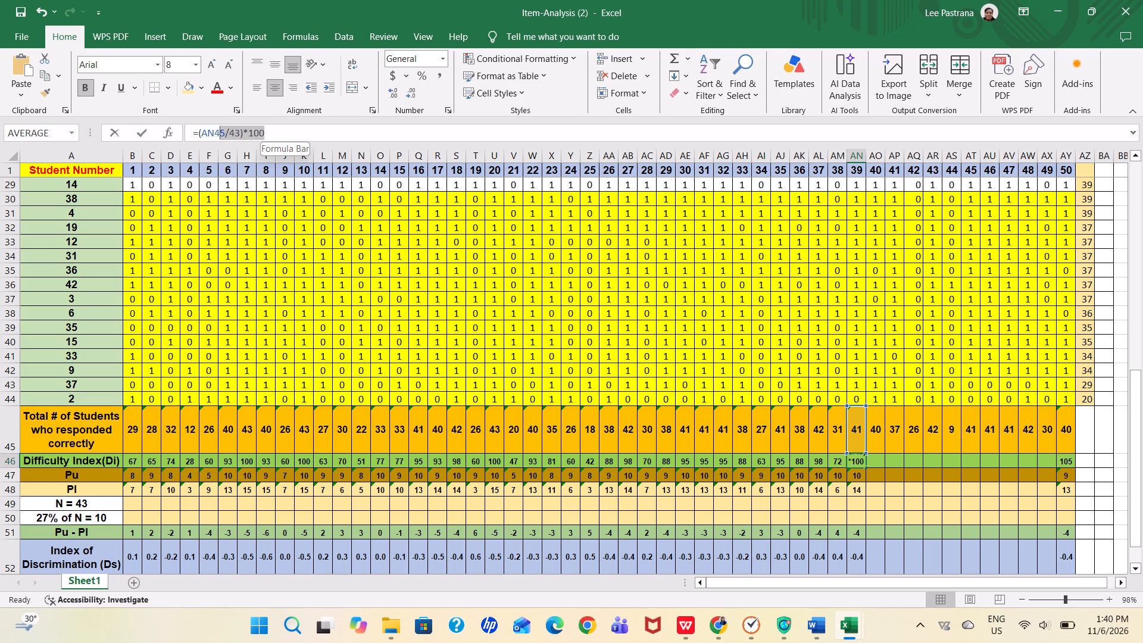
{"action": "left_click_drag", "start_coordinate": [218, 141], "coordinate": [190, 138]}
{"action": "key", "text": "ctrl+c"}
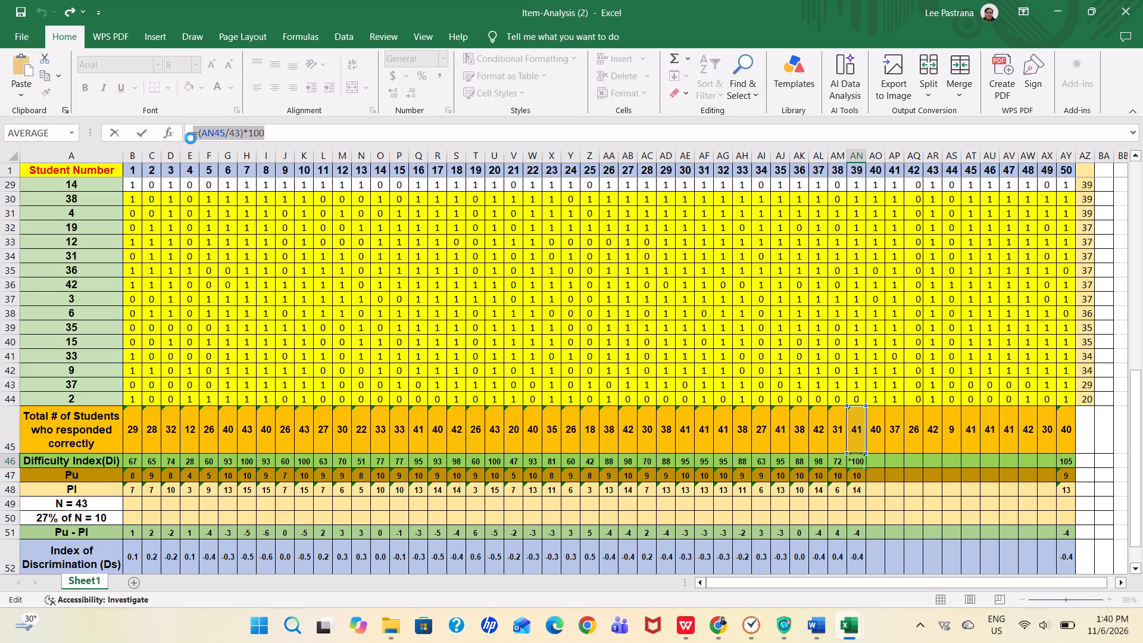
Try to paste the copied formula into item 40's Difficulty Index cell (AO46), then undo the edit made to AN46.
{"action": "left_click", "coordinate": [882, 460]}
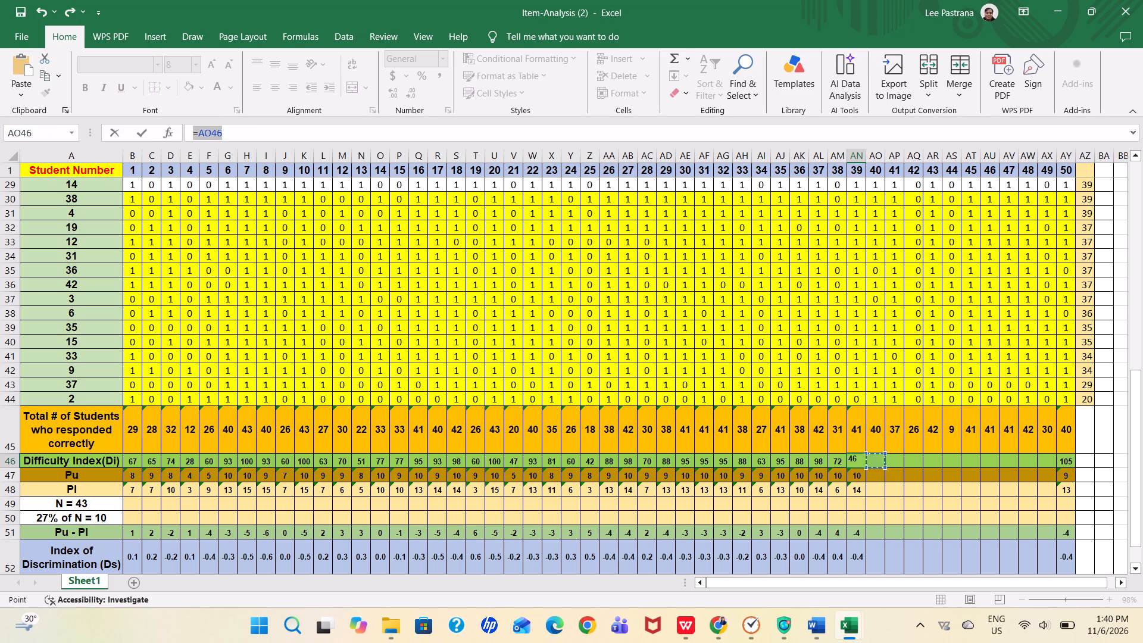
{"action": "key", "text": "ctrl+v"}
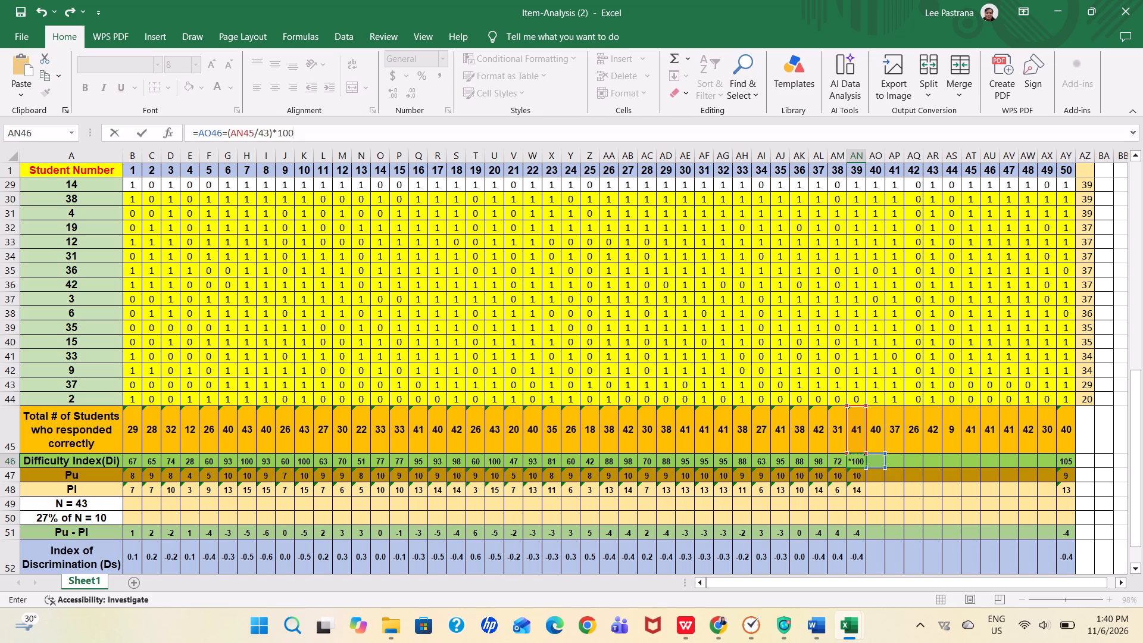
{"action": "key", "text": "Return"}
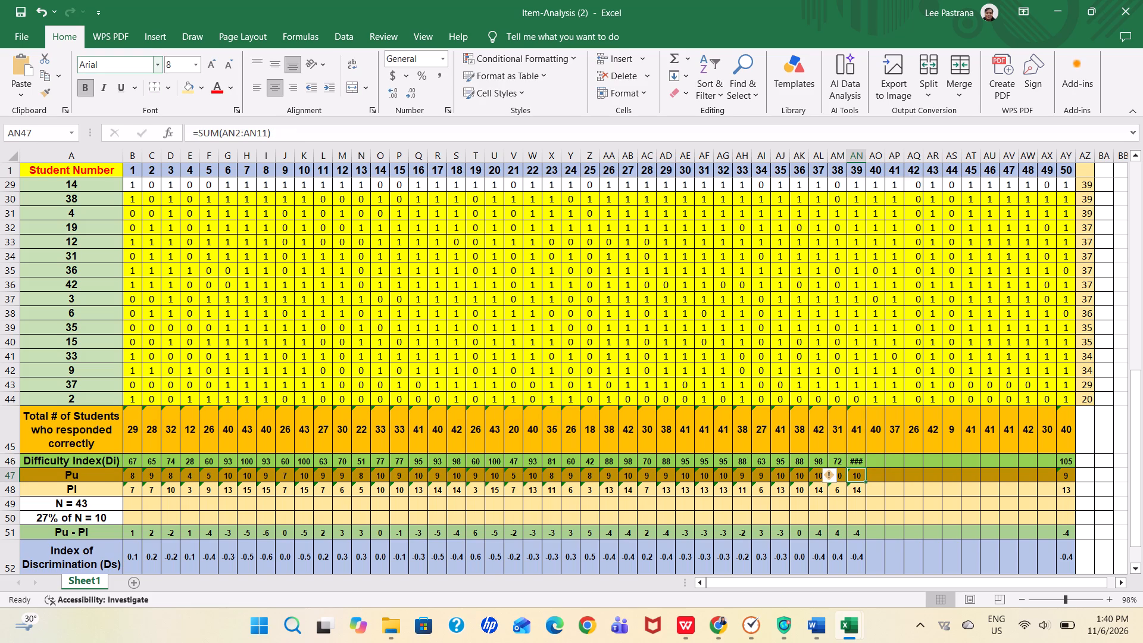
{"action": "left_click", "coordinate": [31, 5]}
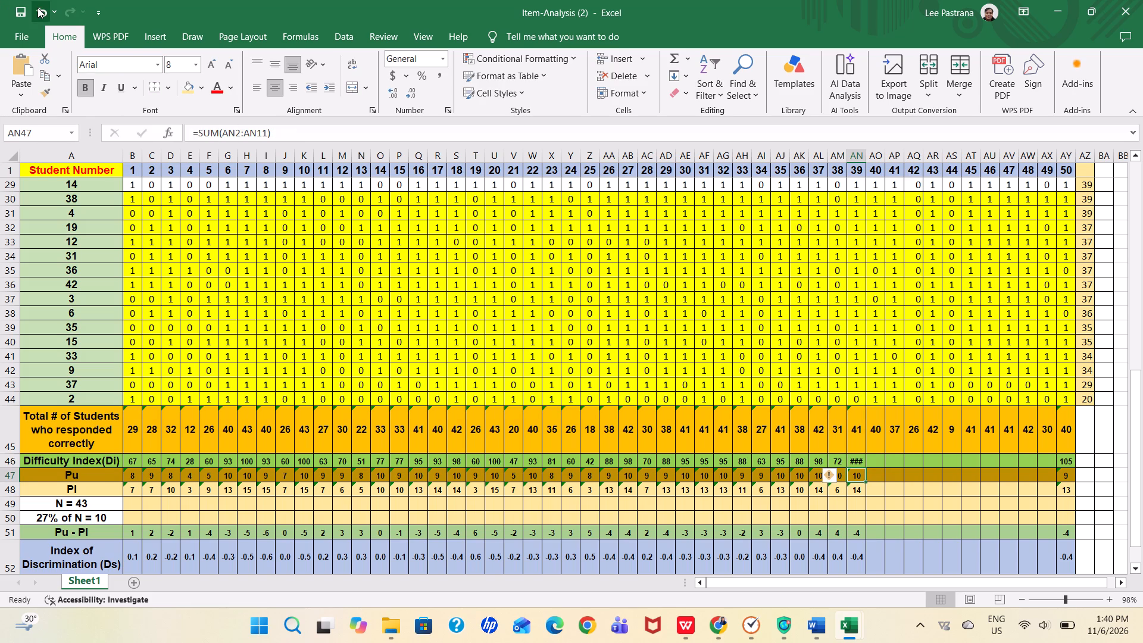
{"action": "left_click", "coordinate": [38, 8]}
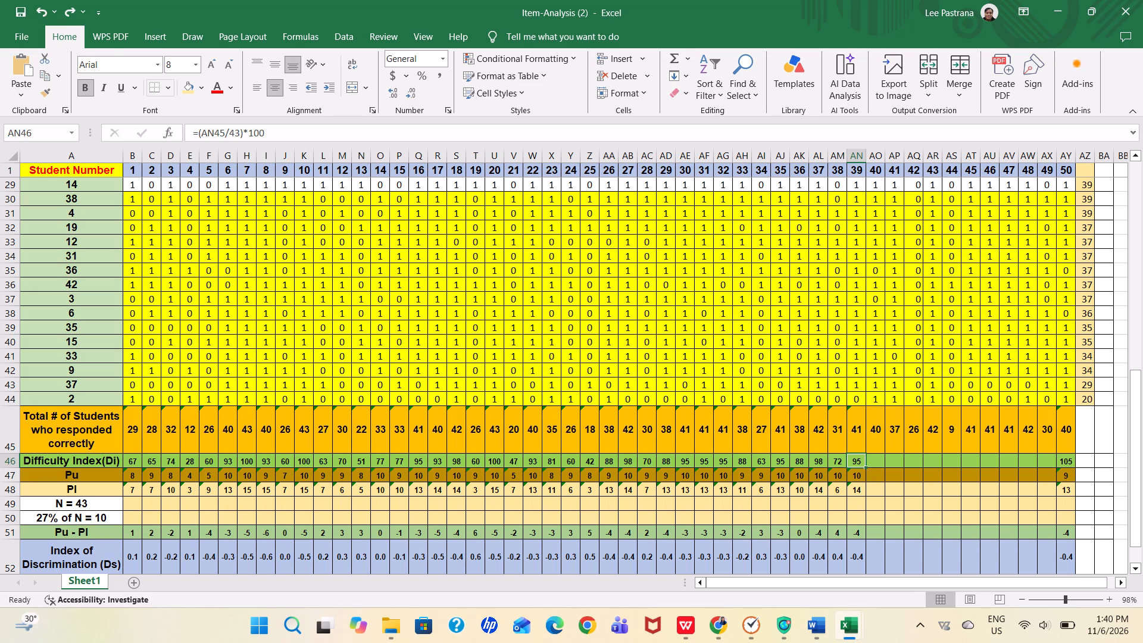
Fill item 40's Difficulty Index (AO46) with the copied formula, adapted to =(AO45/43)*100.
{"action": "left_click", "coordinate": [885, 462]}
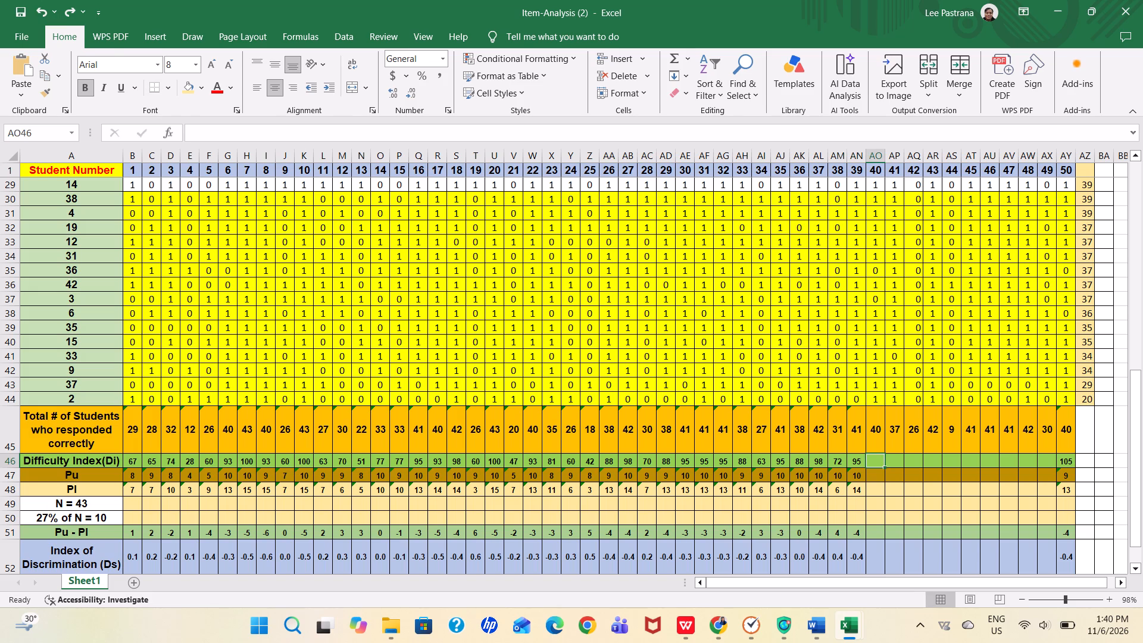
{"action": "left_click", "coordinate": [298, 129]}
{"action": "left_click", "coordinate": [298, 129]}
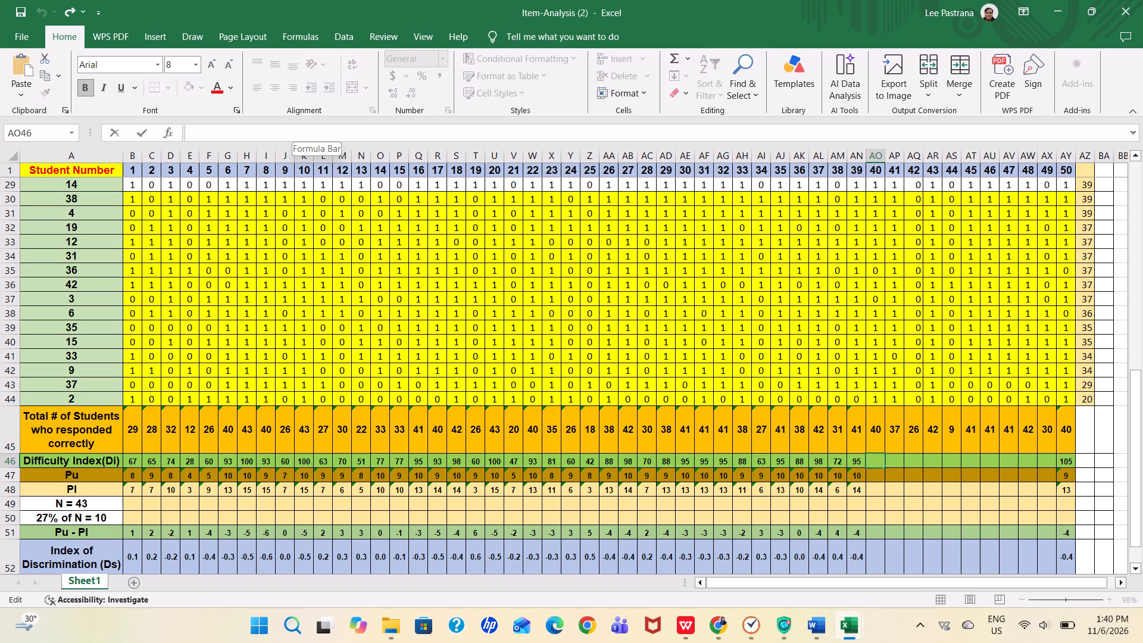
{"action": "key", "text": "ctrl+v"}
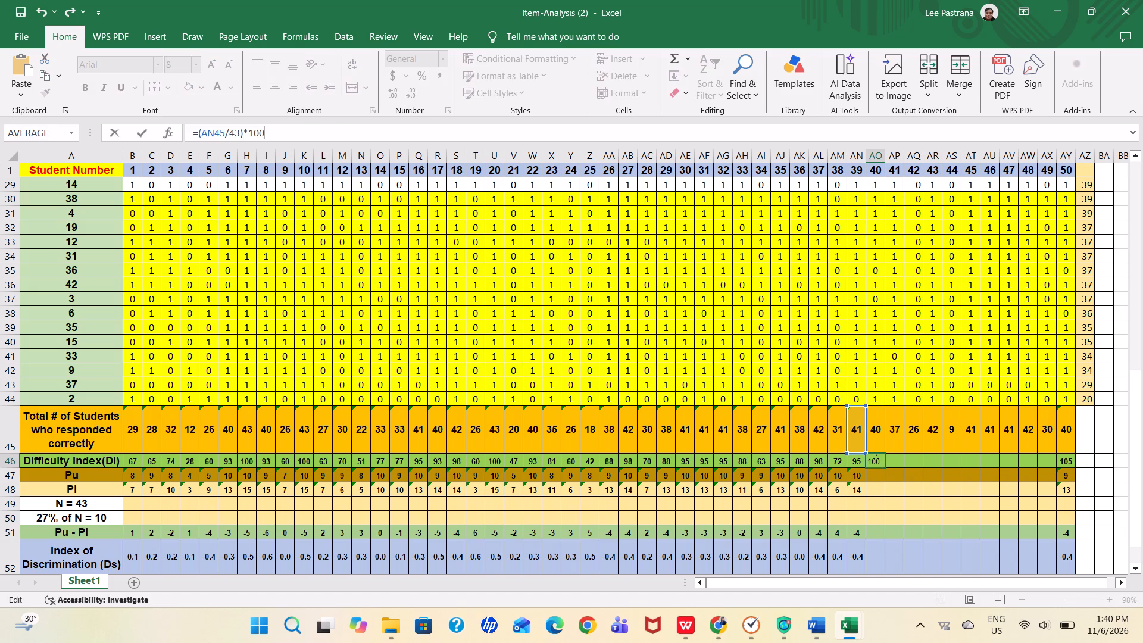
{"action": "left_click", "coordinate": [214, 133]}
{"action": "key", "text": "BackSpace"}
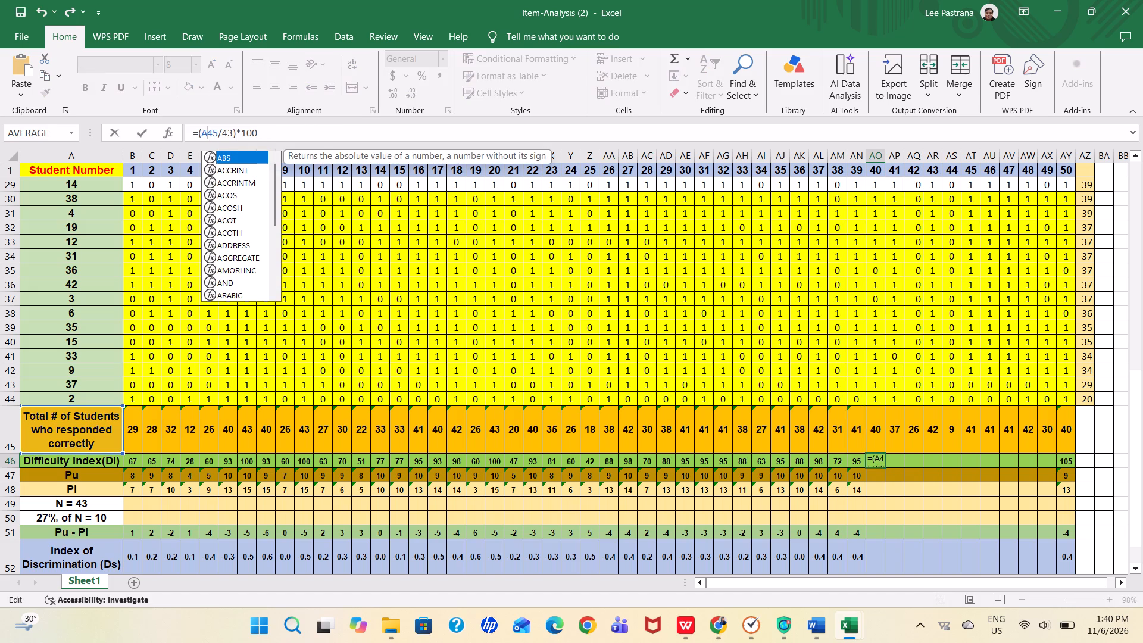
{"action": "key", "text": "o"}
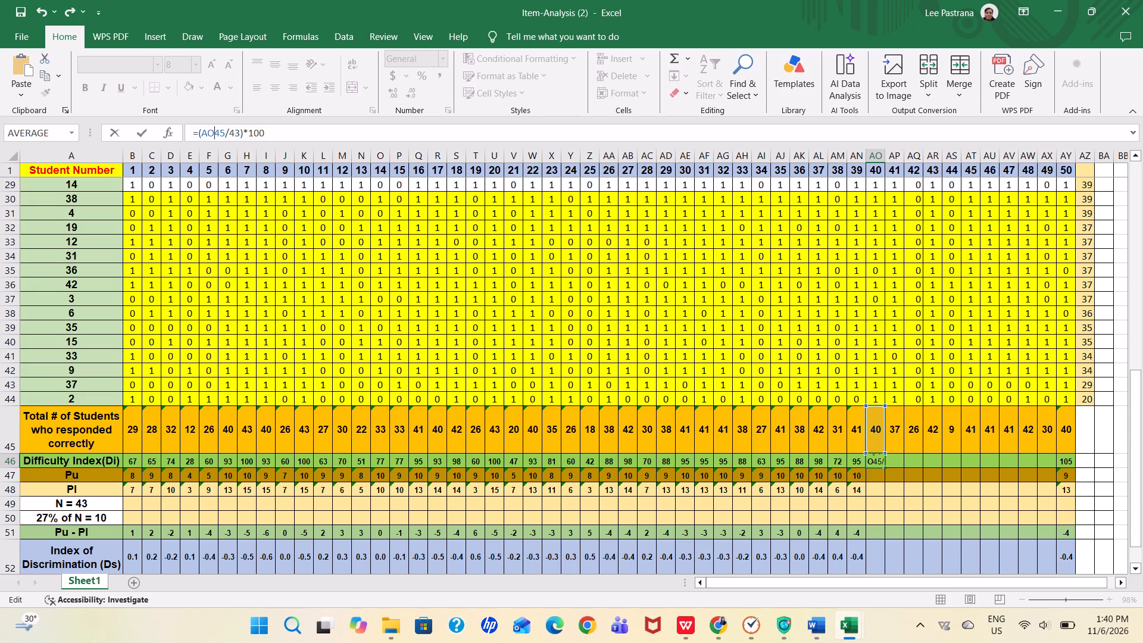
{"action": "left_click", "coordinate": [349, 130]}
{"action": "key", "text": "Return"}
{"action": "key", "text": "backslash"}
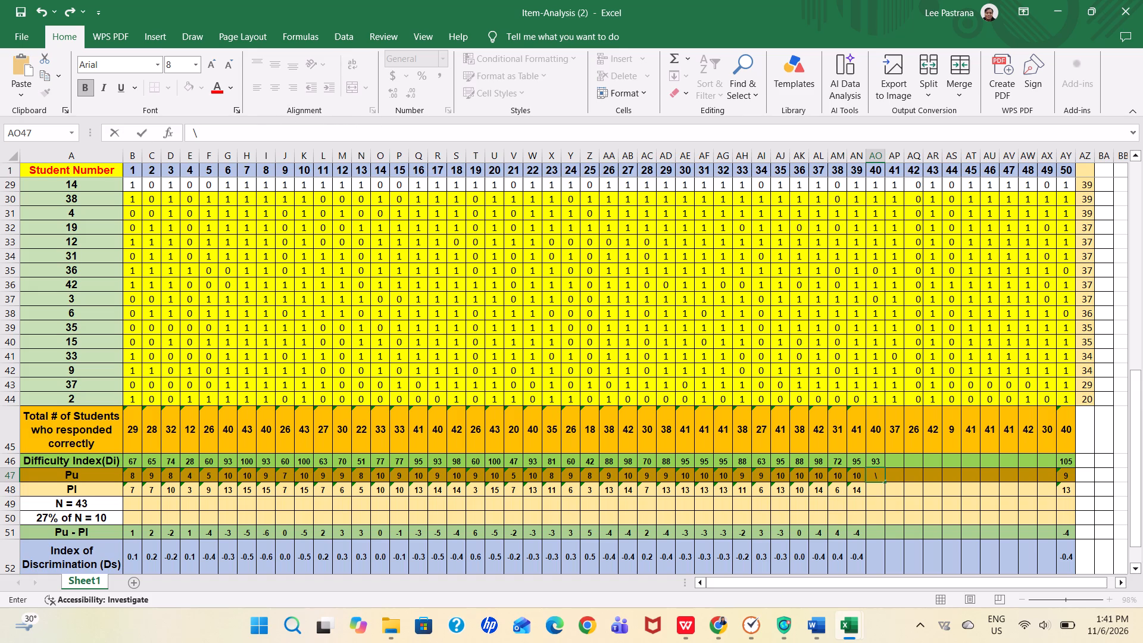
Enter 10 as item 40's Pu value (AO47), replacing any stray character.
{"action": "left_click", "coordinate": [877, 479]}
{"action": "key", "text": "BackSpace"}
{"action": "type", "text": "10"}
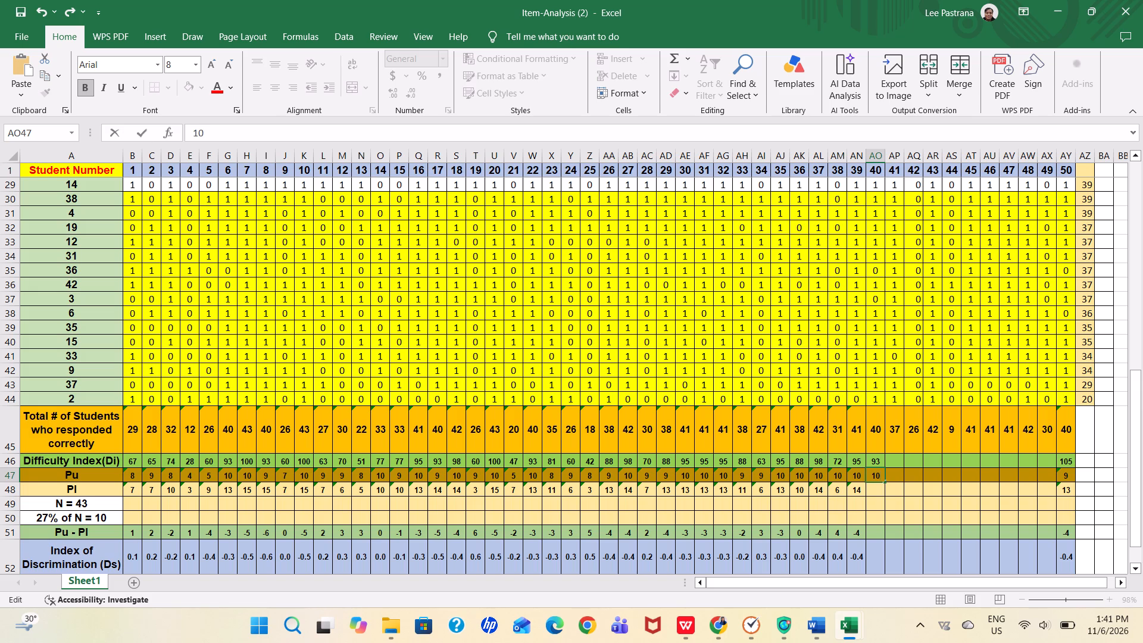
Fill item 41's Difficulty Index (AP46) with the copied formula, adapted to =(AP45/43)*100.
{"action": "left_click", "coordinate": [893, 458]}
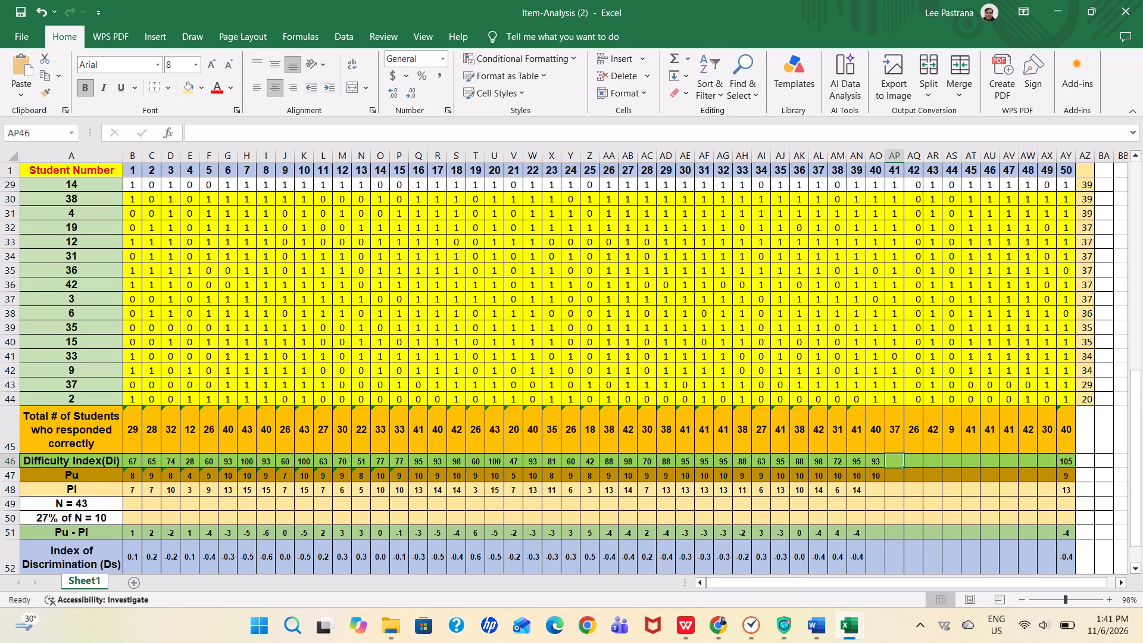
{"action": "left_click", "coordinate": [391, 127]}
{"action": "key", "text": "ctrl+v"}
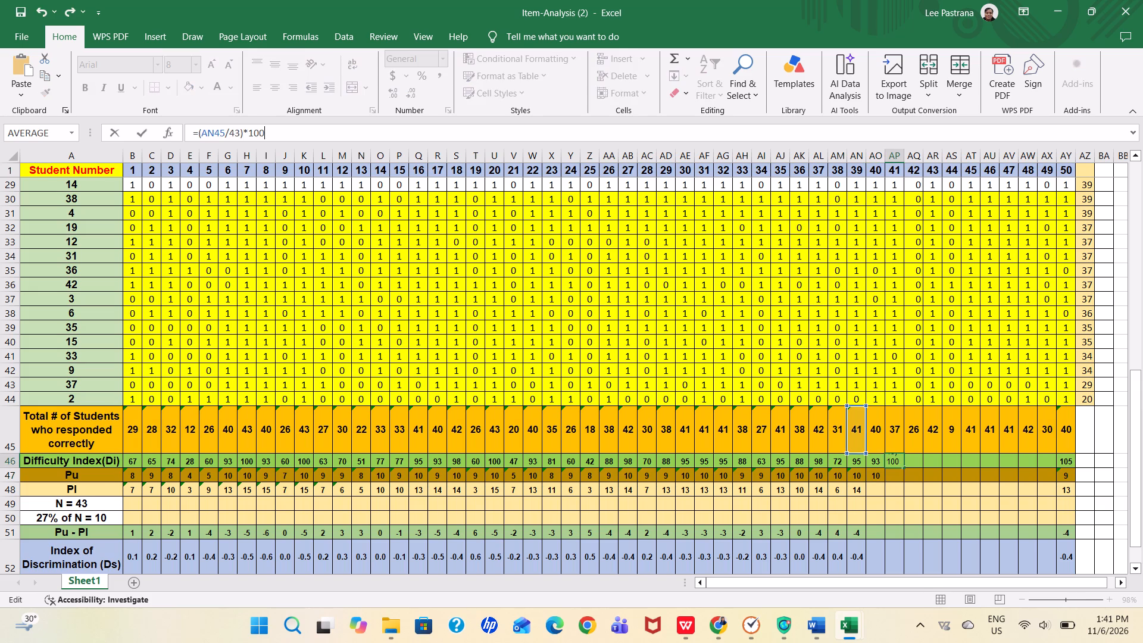
{"action": "left_click", "coordinate": [214, 132]}
{"action": "key", "text": "BackSpace"}
{"action": "key", "text": "p"}
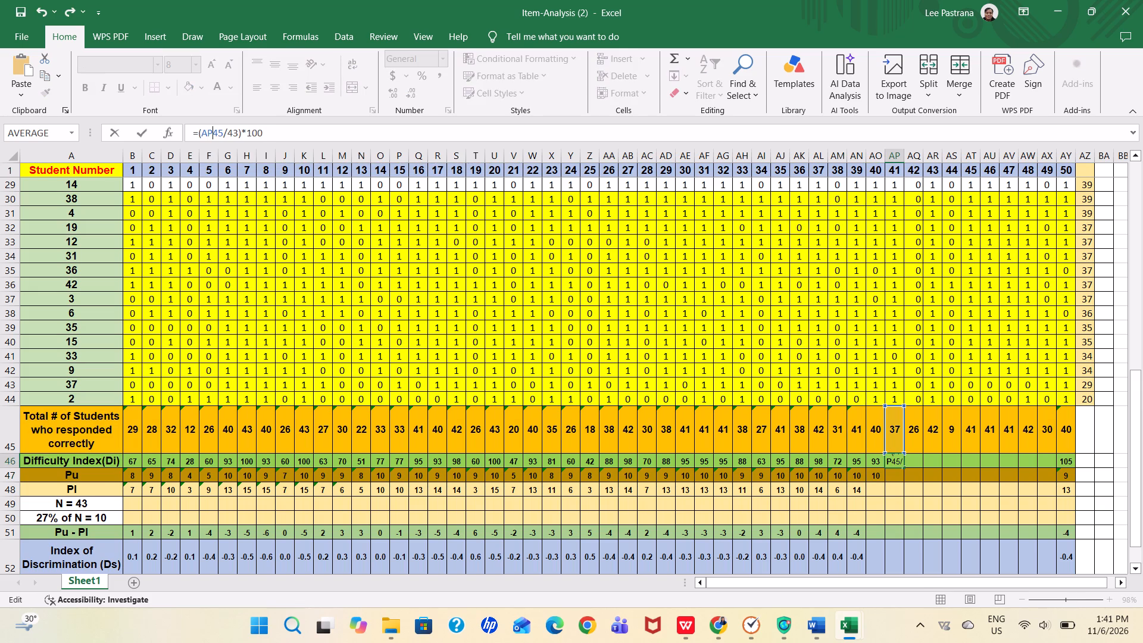
{"action": "left_click", "coordinate": [327, 130]}
{"action": "key", "text": "Return"}
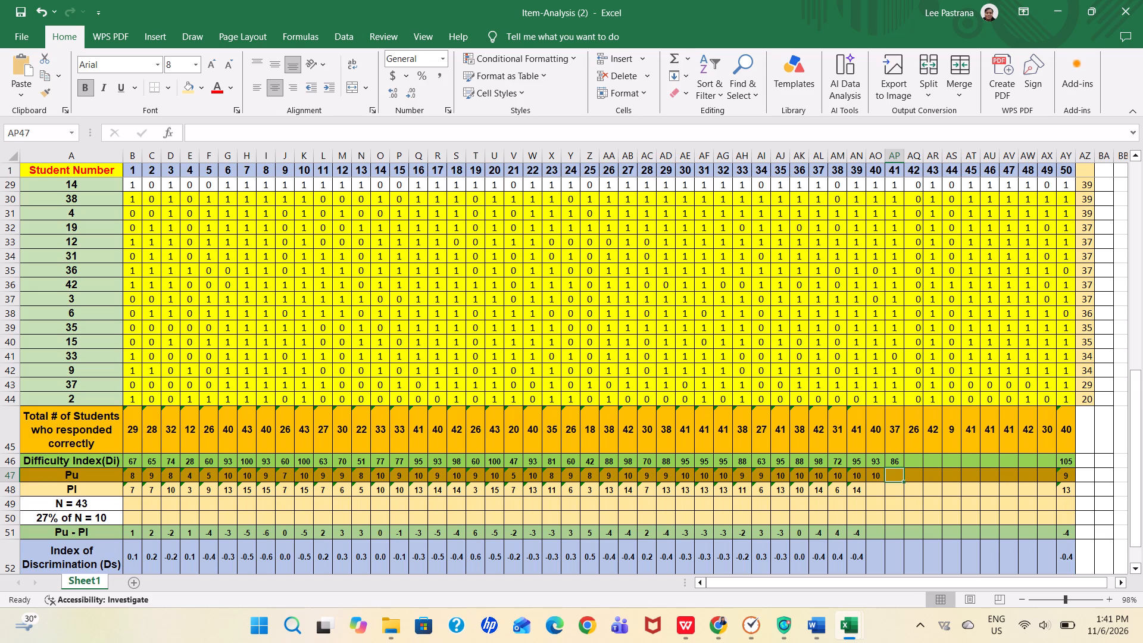
Fill item 42's Difficulty Index (AQ46) with the copied formula, adapted to =(AQ45/43)*100.
{"action": "left_click", "coordinate": [916, 464]}
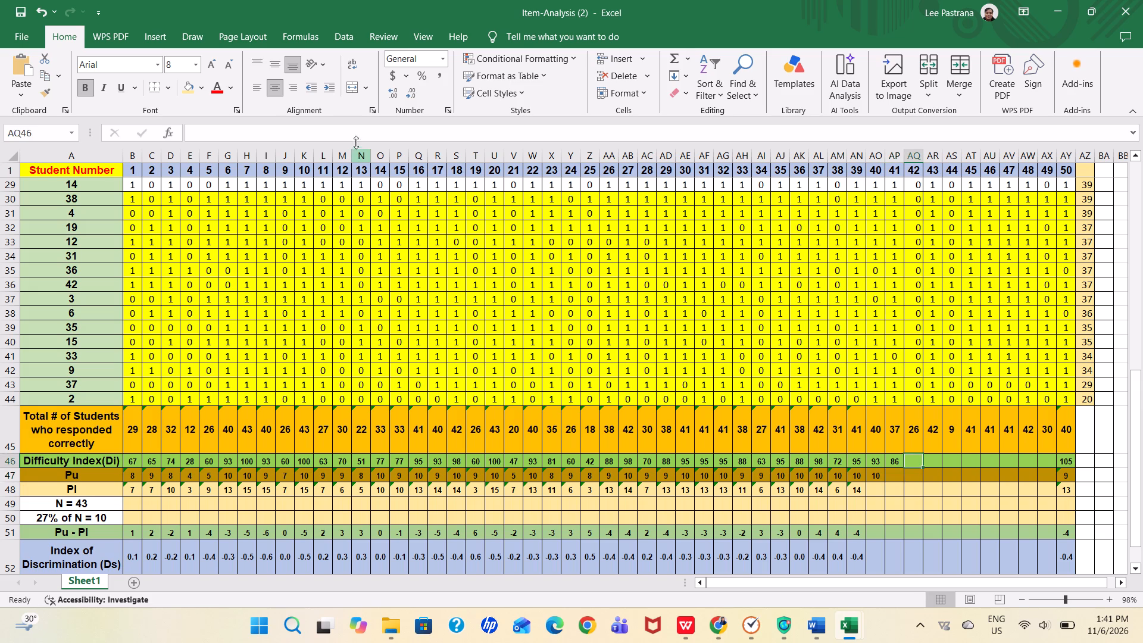
{"action": "left_click", "coordinate": [357, 141]}
{"action": "key", "text": "ctrl+v"}
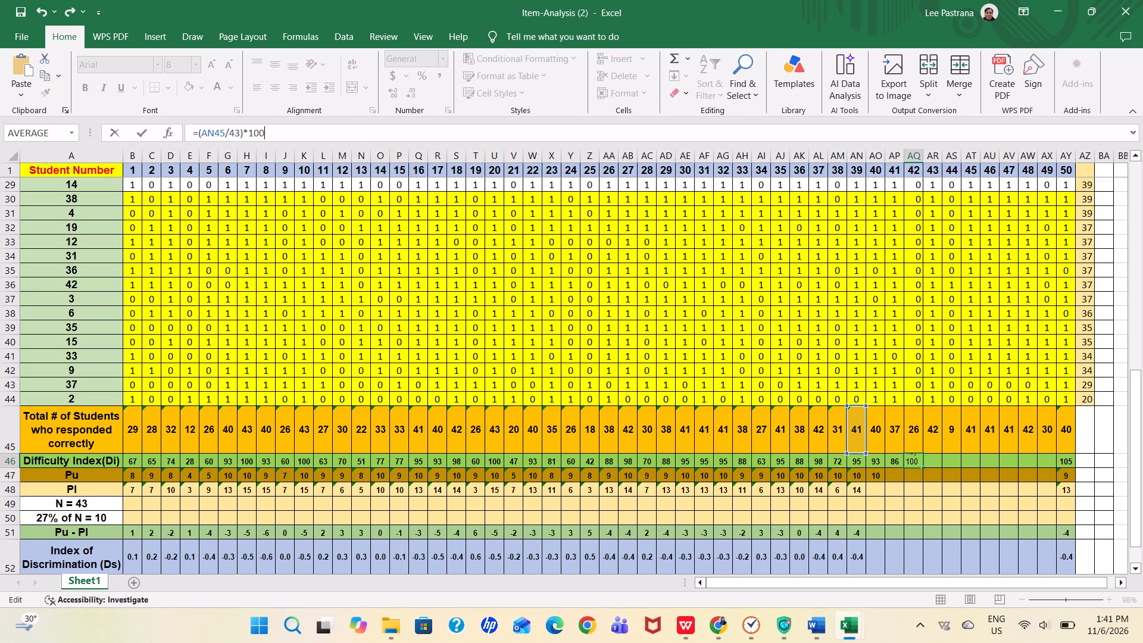
{"action": "left_click", "coordinate": [215, 129]}
{"action": "key", "text": "BackSpace"}
{"action": "key", "text": "q"}
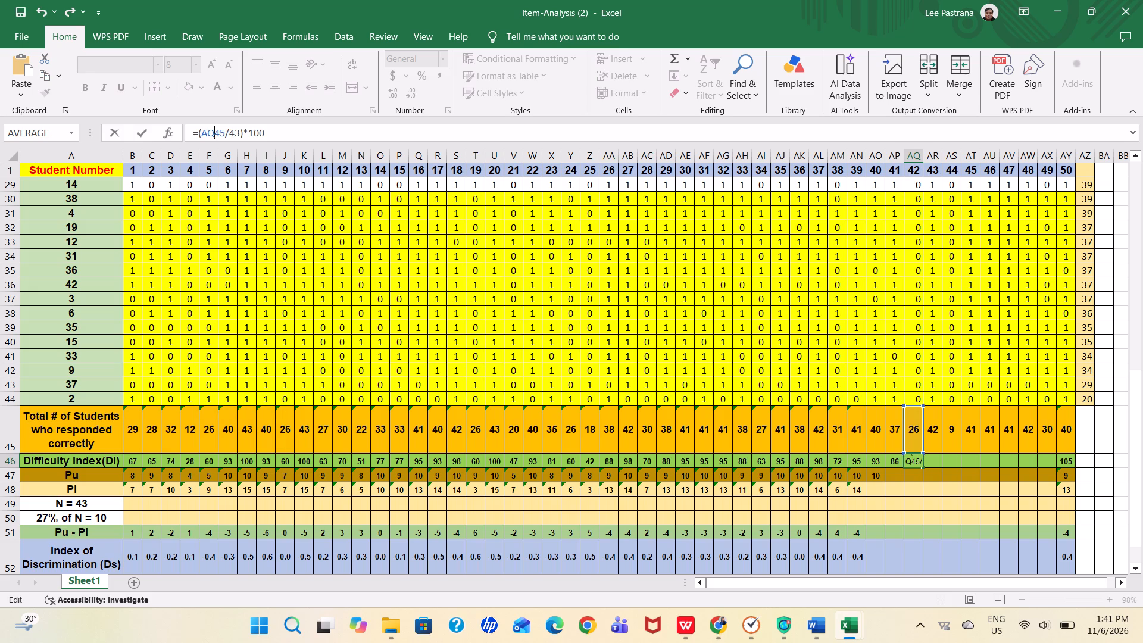
{"action": "key", "text": "Return"}
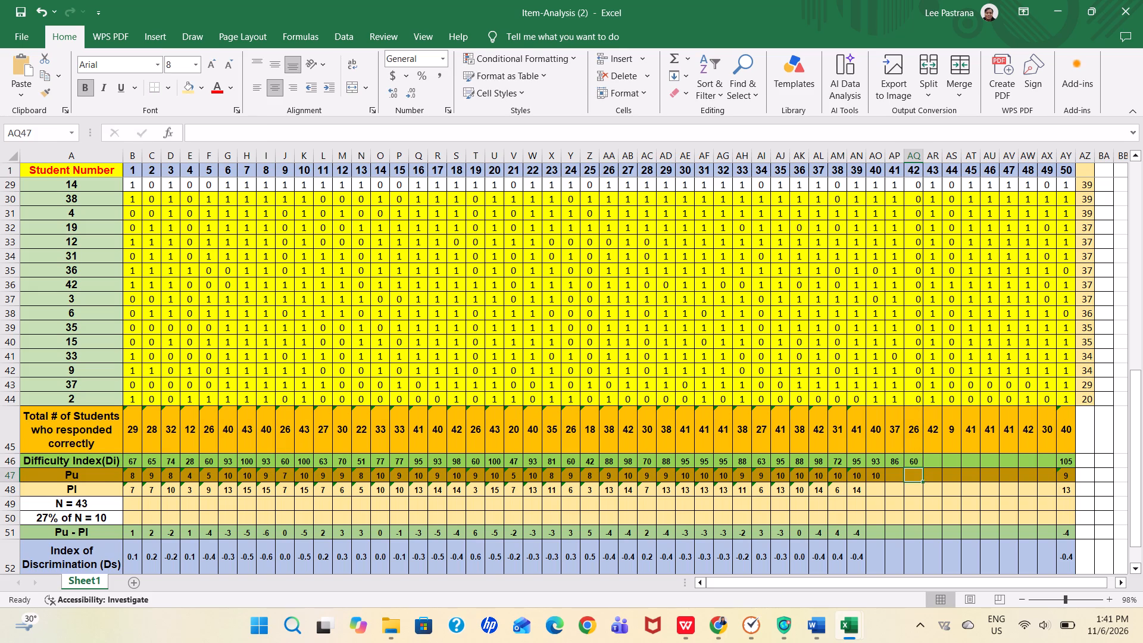
Fill item 43's Difficulty Index (AR46) with the copied formula, adapted to =(AR45/43)*100.
{"action": "left_click", "coordinate": [936, 462]}
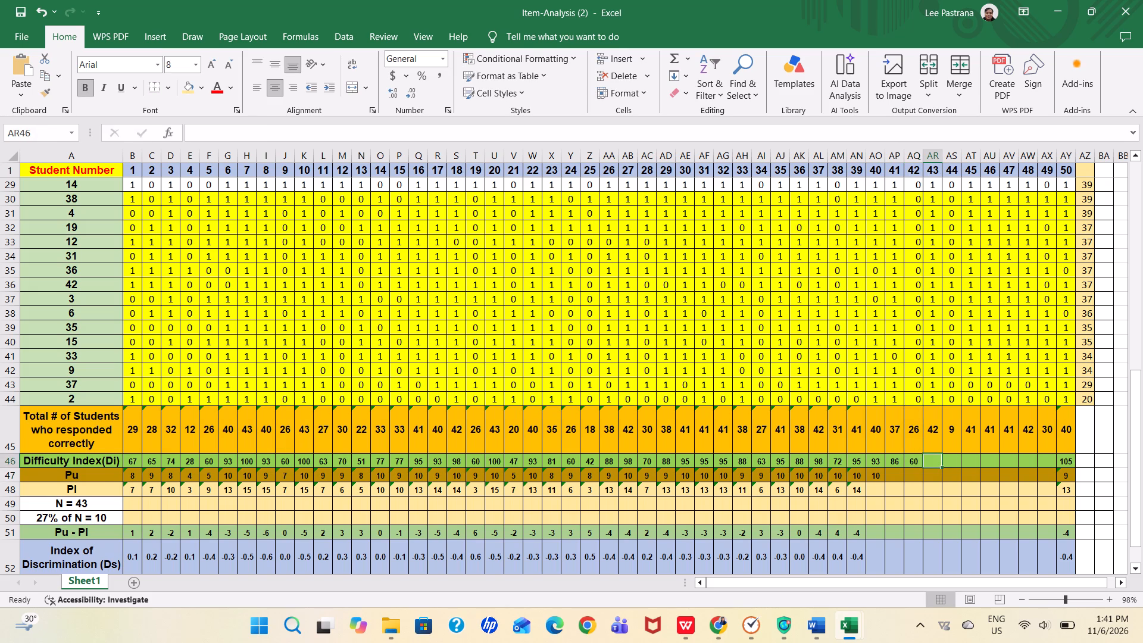
{"action": "left_click", "coordinate": [215, 130]}
{"action": "key", "text": "ctrl+v"}
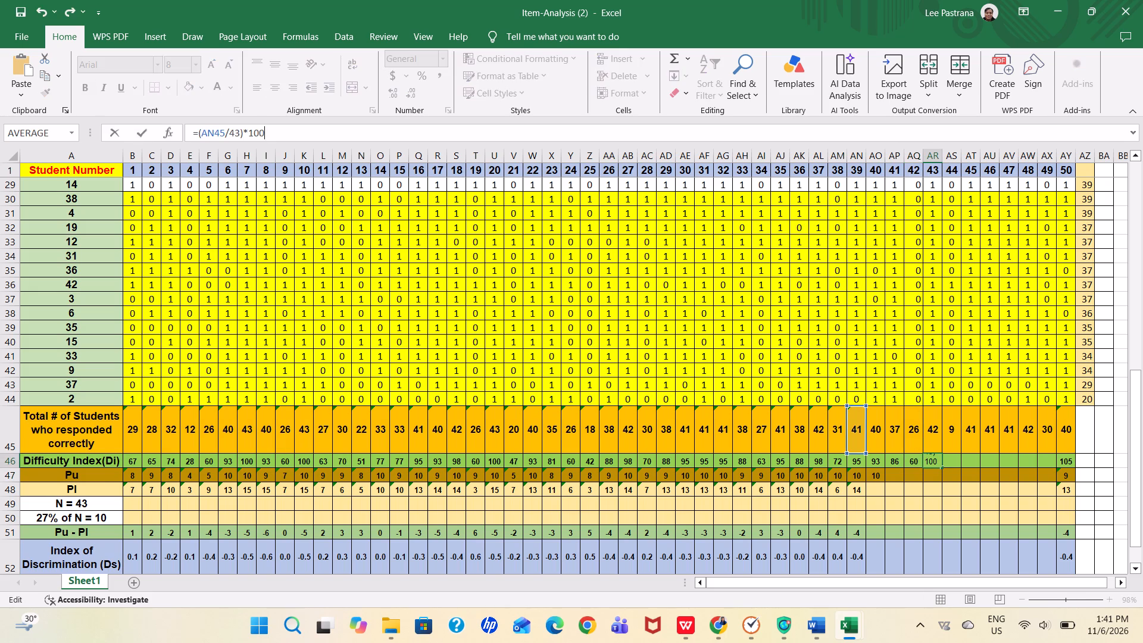
{"action": "left_click", "coordinate": [213, 133]}
{"action": "key", "text": "BackSpace"}
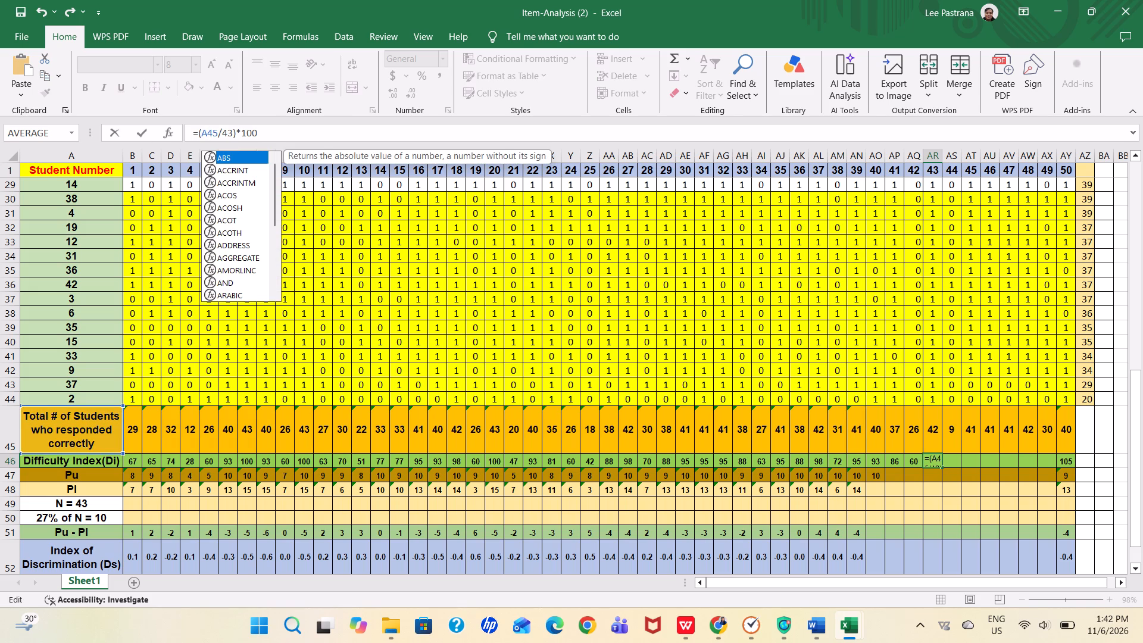
{"action": "key", "text": "r"}
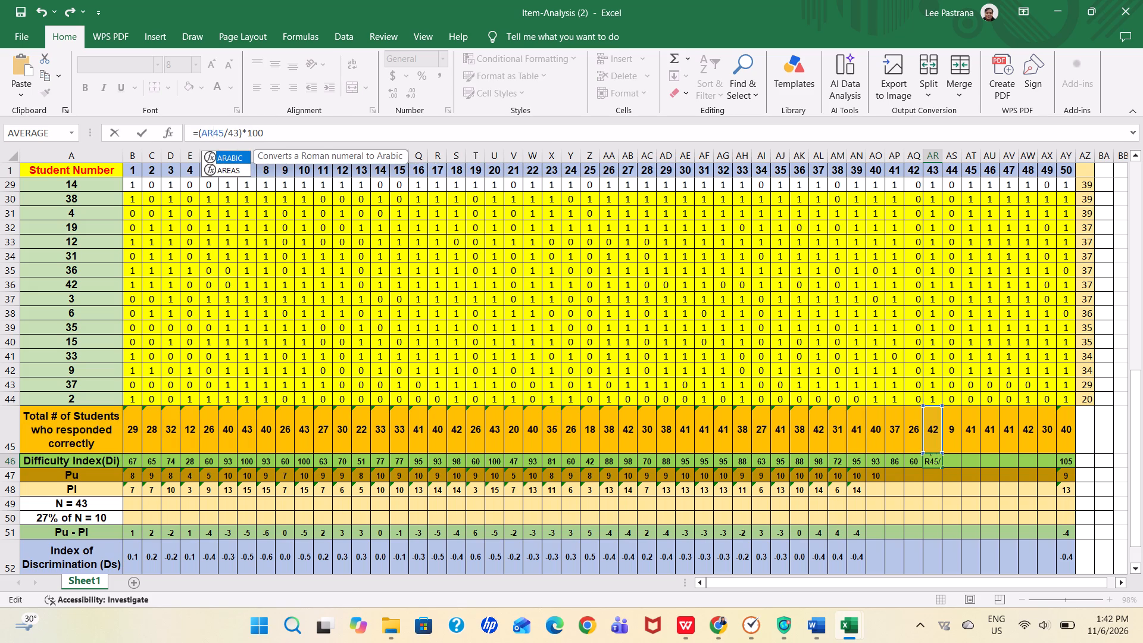
{"action": "left_click", "coordinate": [308, 132]}
{"action": "key", "text": "Return"}
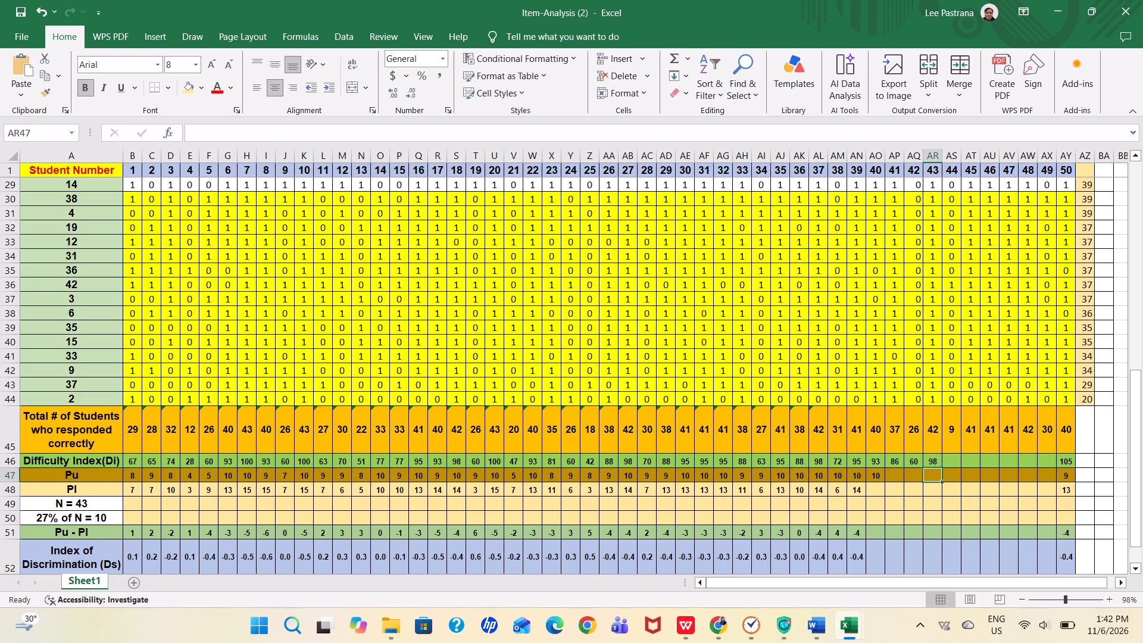
Fill item 44's Difficulty Index (AS46) with the copied formula, adapted to =(AS45/43)*100.
{"action": "left_click", "coordinate": [954, 460]}
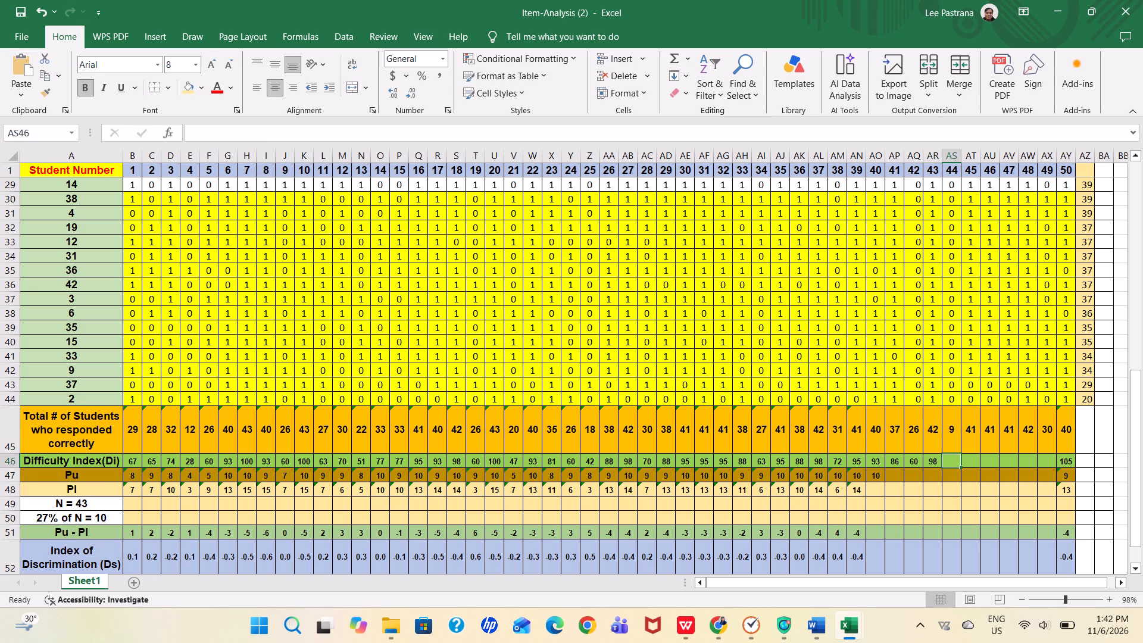
{"action": "left_click", "coordinate": [453, 138]}
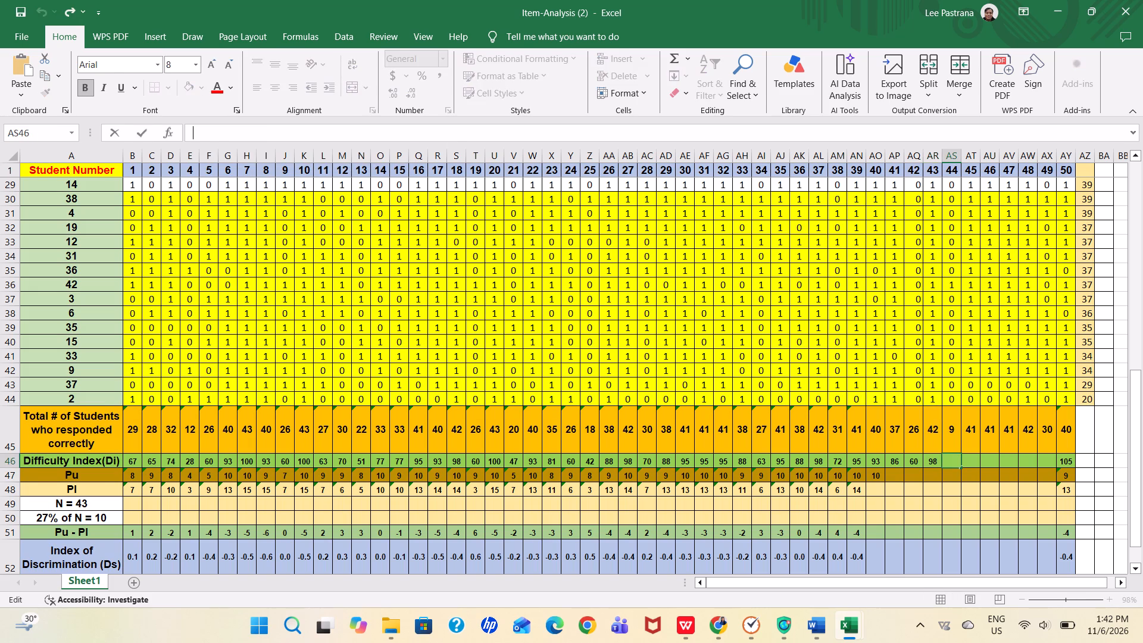
{"action": "key", "text": "ctrl+v"}
{"action": "left_click", "coordinate": [216, 130]}
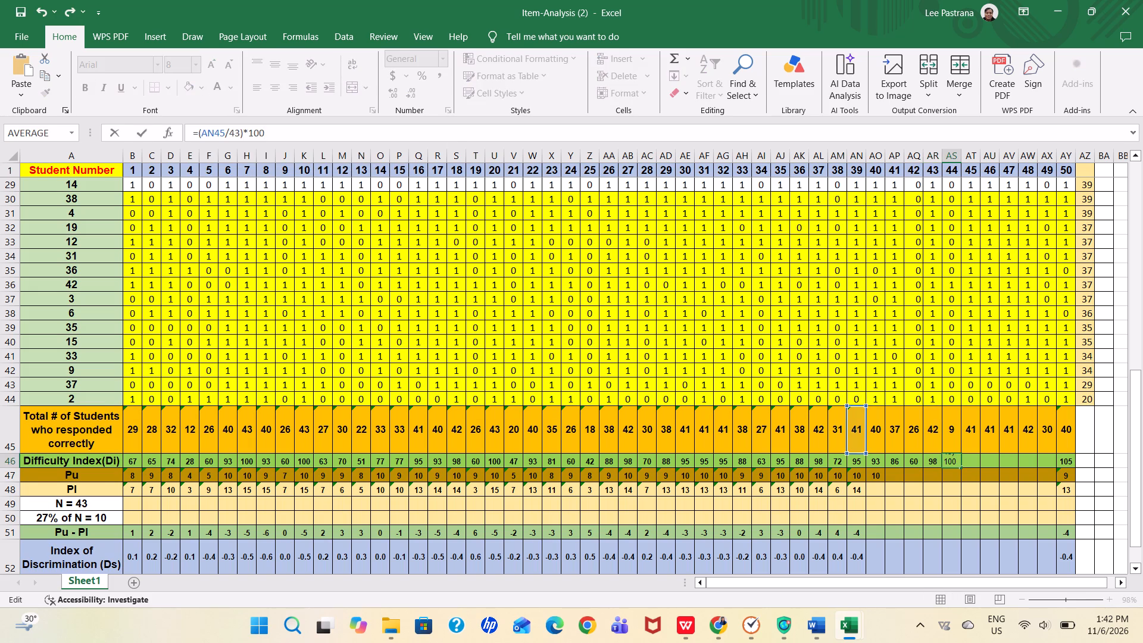
{"action": "key", "text": "BackSpace"}
{"action": "key", "text": "s"}
{"action": "key", "text": "Return"}
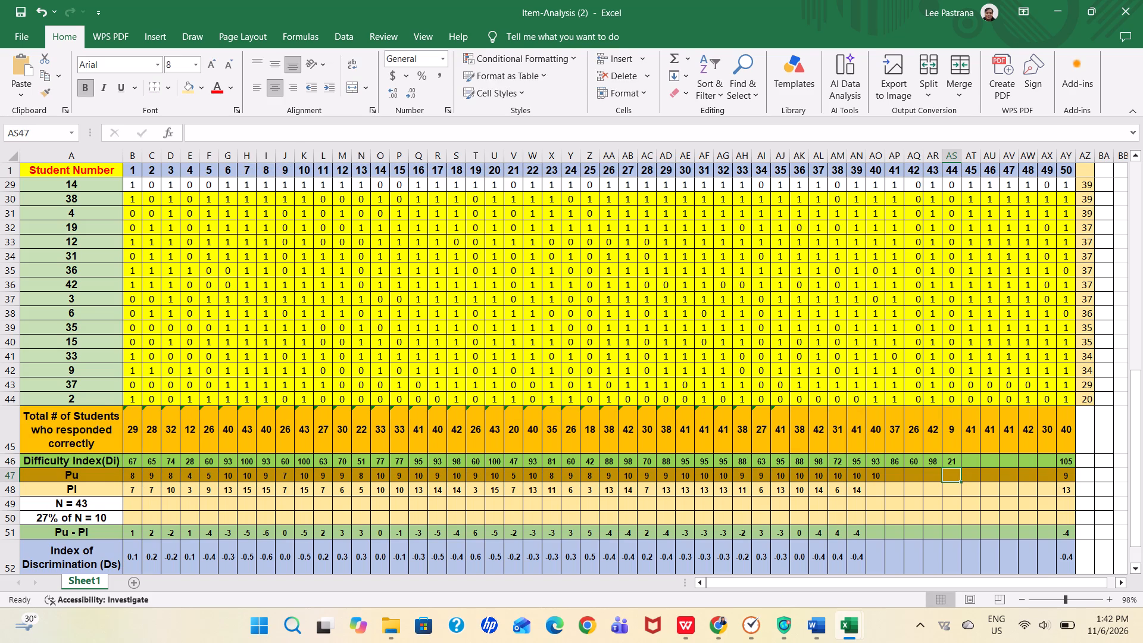
Fill item 45's Difficulty Index (AT46) with the copied formula, adapted to =(AT45/43)*100.
{"action": "left_click", "coordinate": [972, 459]}
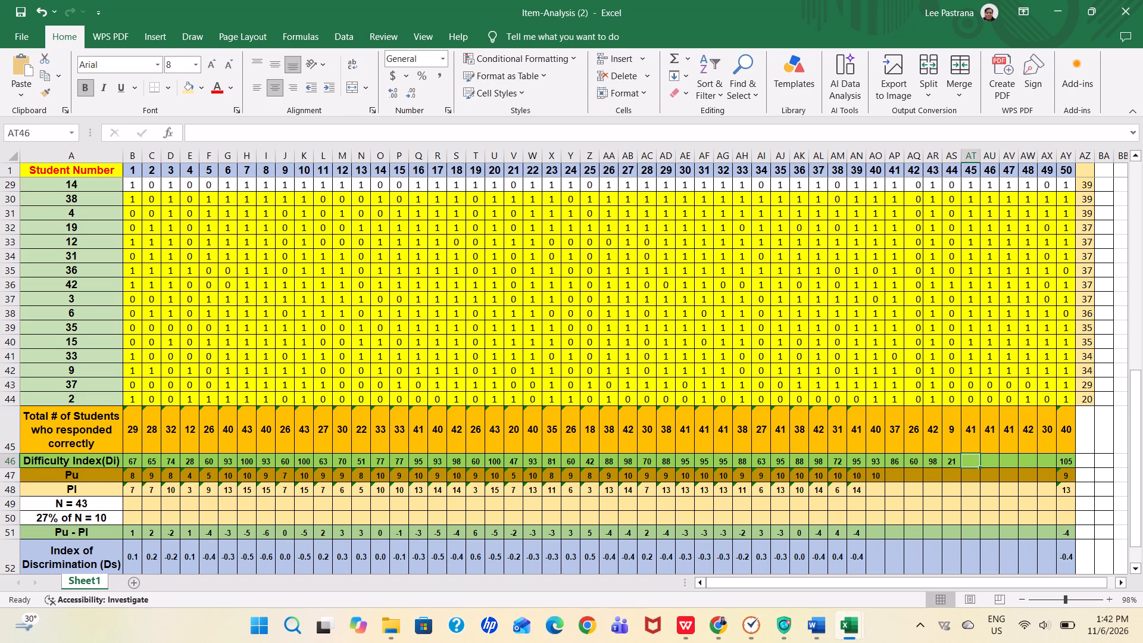
{"action": "left_click", "coordinate": [202, 133]}
{"action": "key", "text": "ctrl+v"}
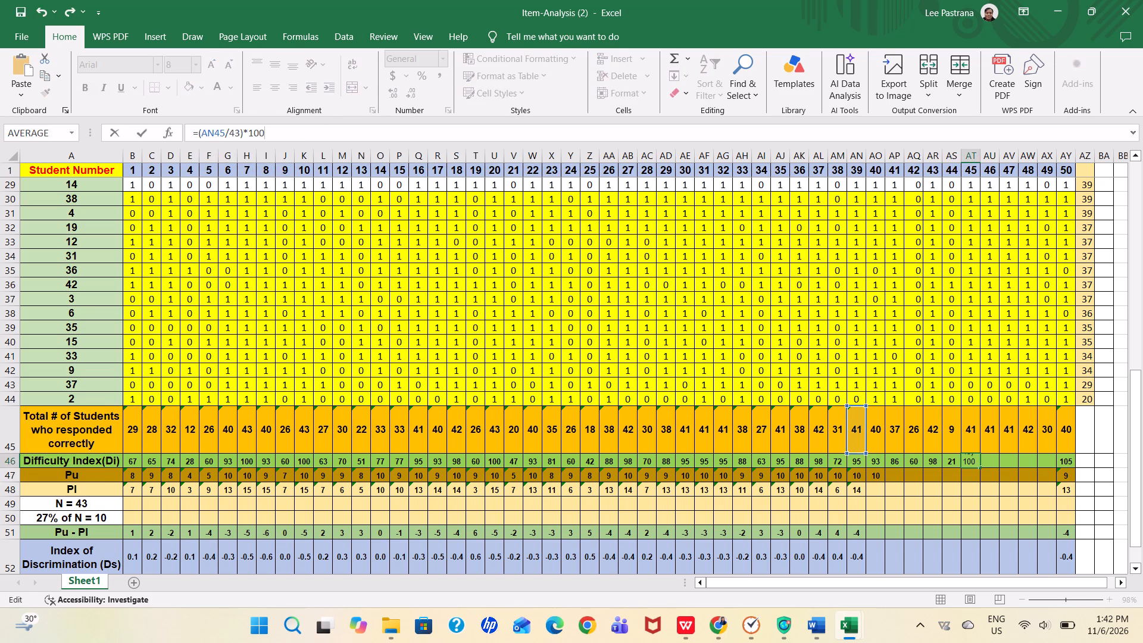
{"action": "left_click", "coordinate": [217, 131]}
{"action": "left_click", "coordinate": [213, 130]}
{"action": "key", "text": "BackSpace"}
{"action": "key", "text": "t"}
{"action": "key", "text": "Return"}
{"action": "key", "text": "backslash"}
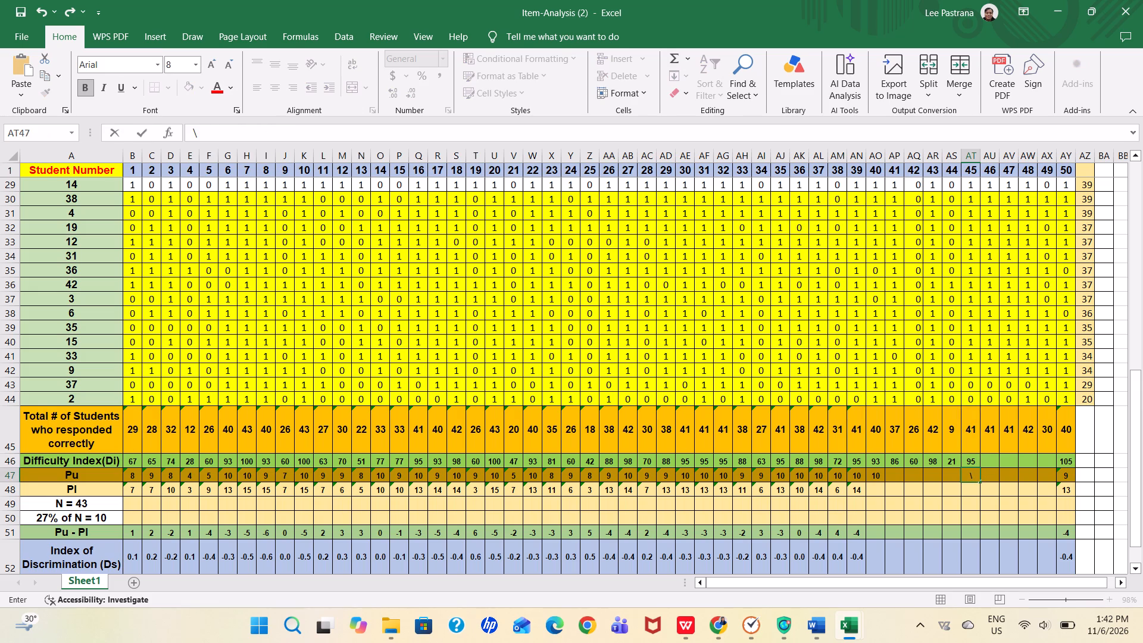
Fill item 46's Difficulty Index (AU46) with the copied formula, adapted to =(AU45/43)*100.
{"action": "left_click", "coordinate": [989, 465]}
{"action": "left_click", "coordinate": [198, 136]}
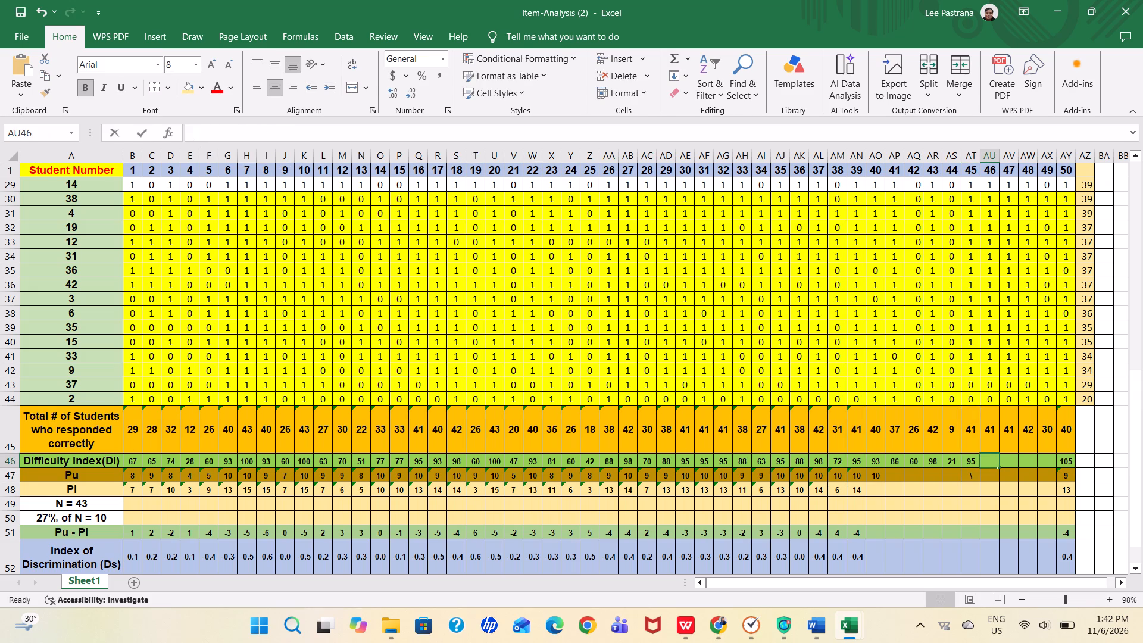
{"action": "key", "text": "ctrl+v"}
{"action": "left_click", "coordinate": [213, 132]}
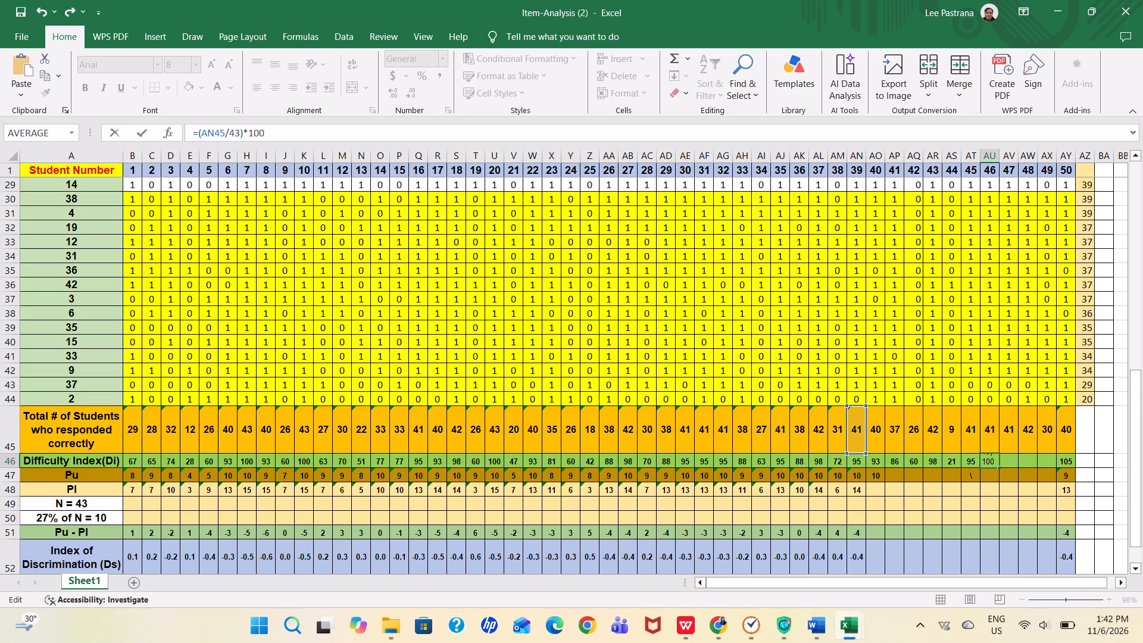
{"action": "key", "text": "BackSpace"}
{"action": "key", "text": "u"}
{"action": "key", "text": "Return"}
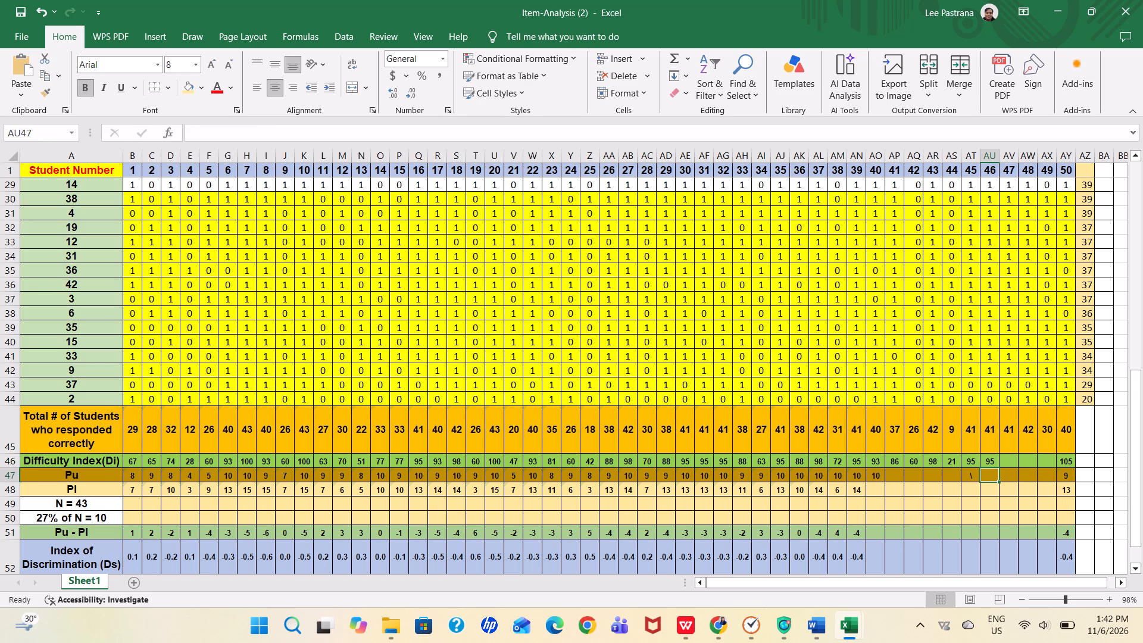
Fill item 47's Difficulty Index (AV46) with the copied formula, adapted to =(AV45/43)*100.
{"action": "left_click", "coordinate": [1003, 458]}
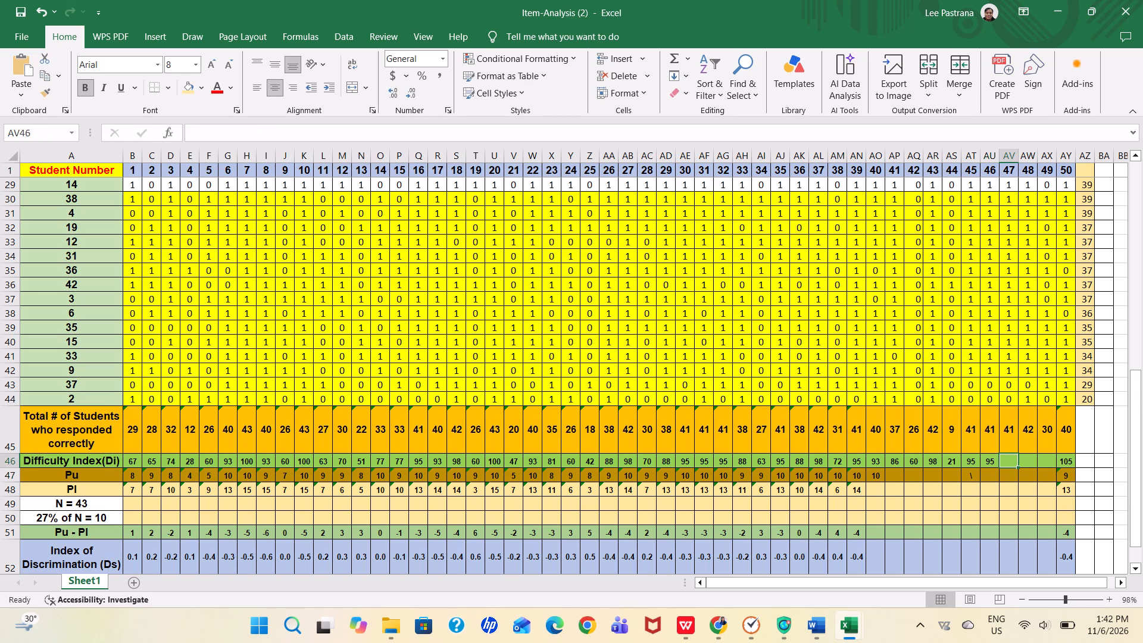
{"action": "left_click", "coordinate": [442, 141]}
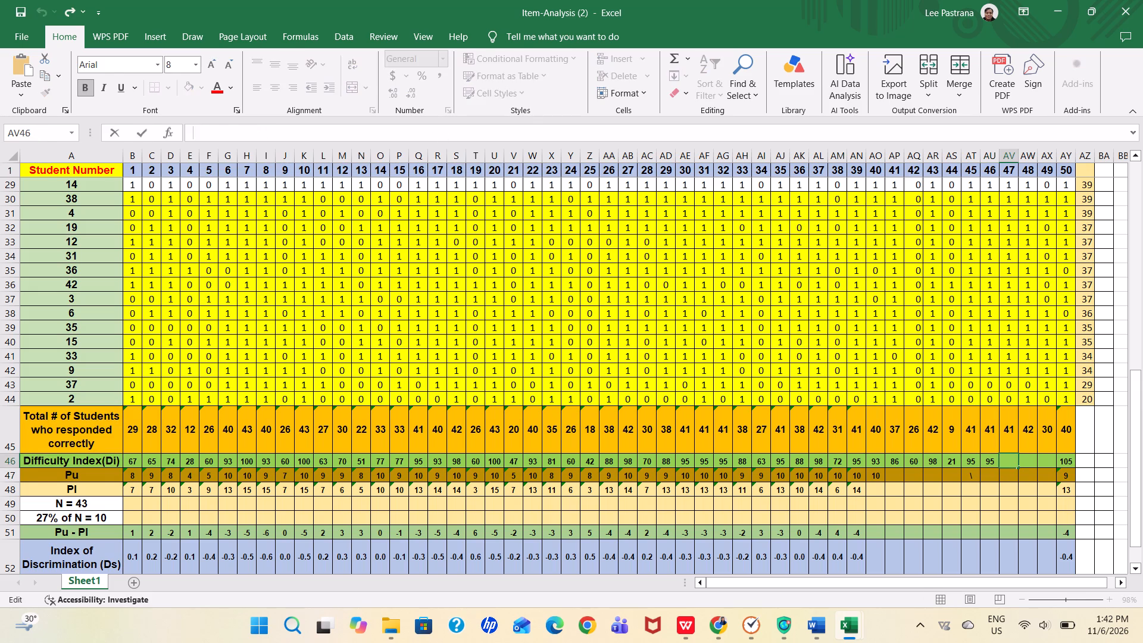
{"action": "key", "text": "ctrl+v"}
{"action": "left_click", "coordinate": [216, 130]}
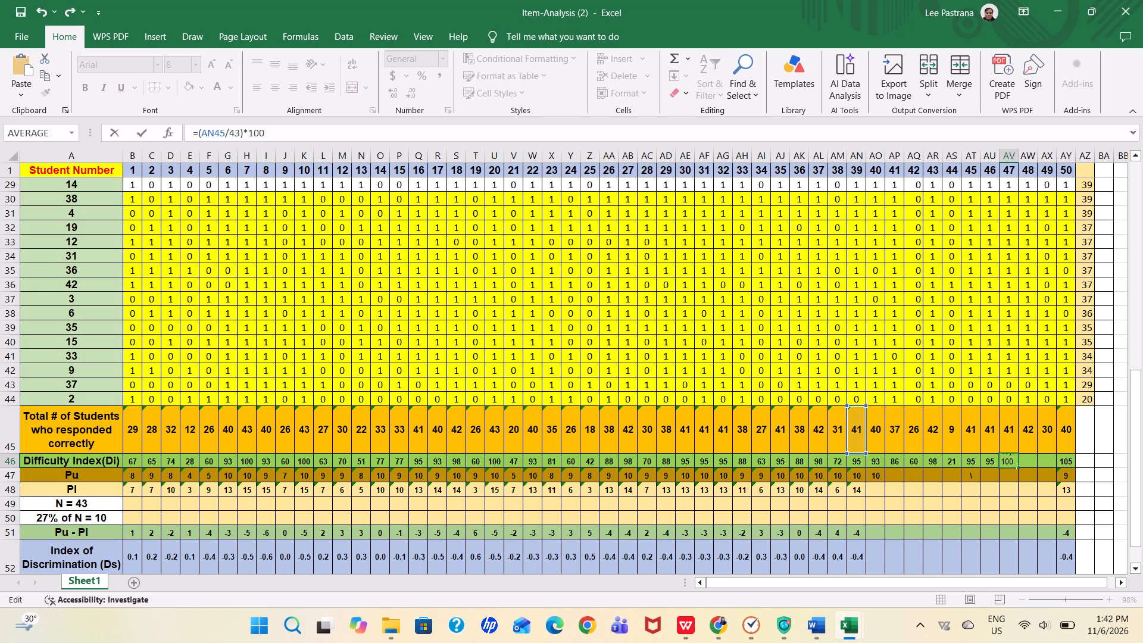
{"action": "key", "text": "BackSpace"}
{"action": "key", "text": "v"}
{"action": "key", "text": "Return"}
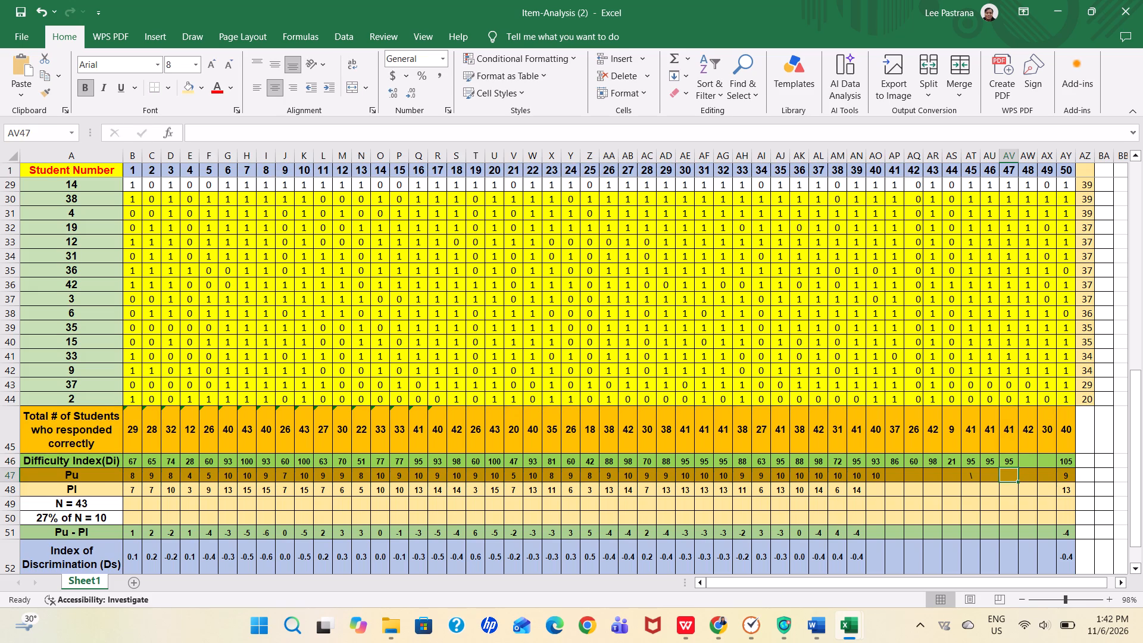
Fill item 48's Difficulty Index (AW46) with the copied formula, adapted to =(AW45/43)*100.
{"action": "scroll", "coordinate": [216, 130], "scroll_direction": "right", "scroll_amount": 2}
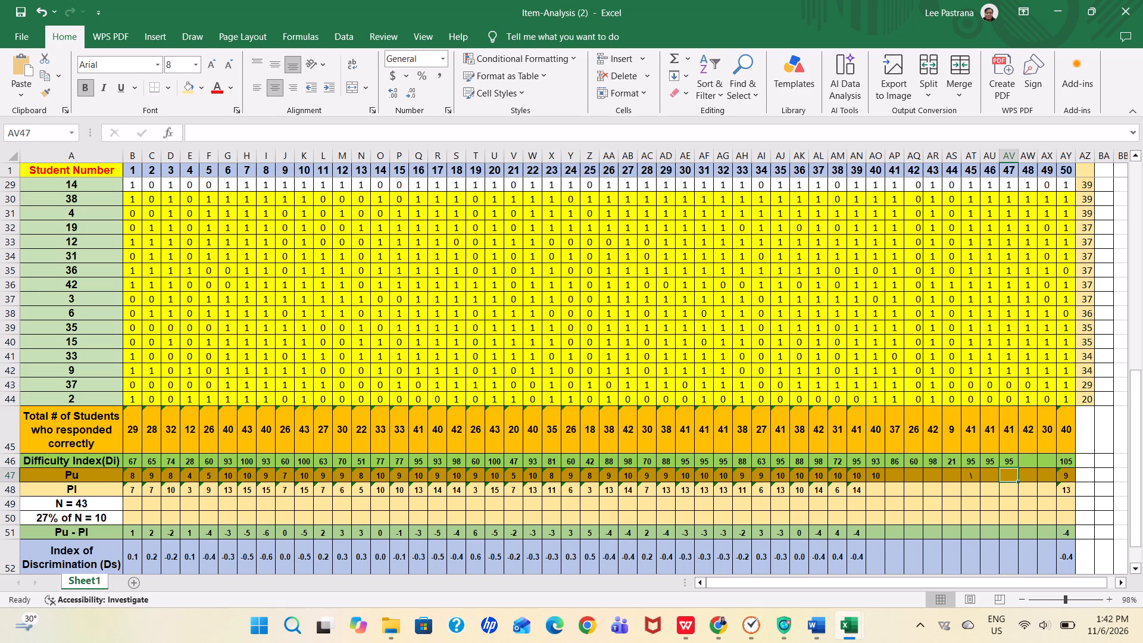
{"action": "left_click", "coordinate": [1029, 461]}
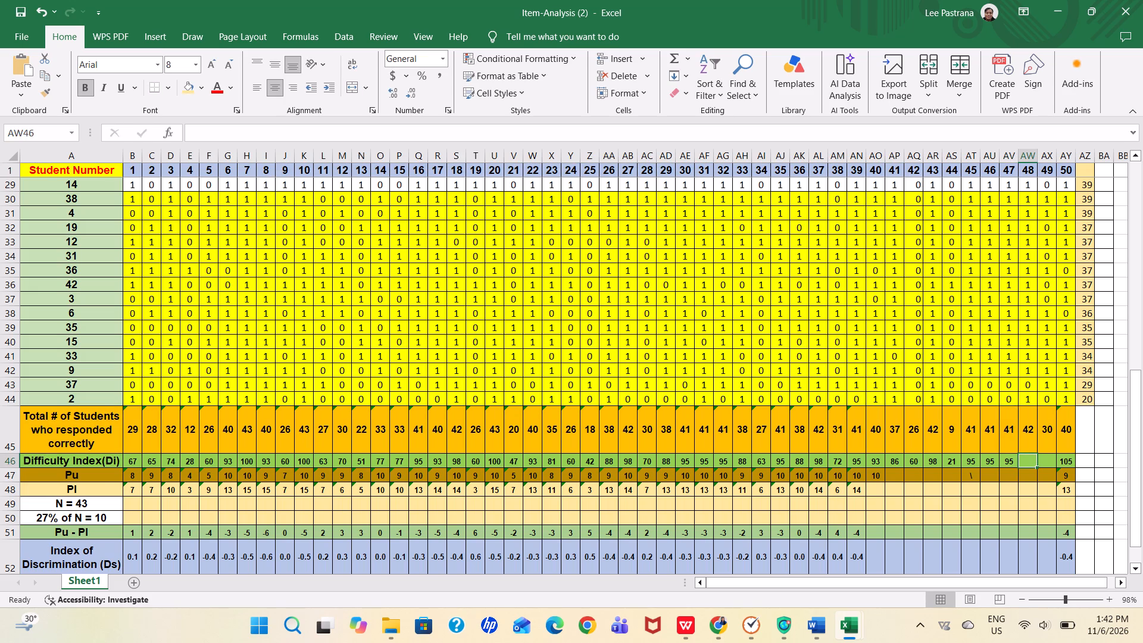
{"action": "left_click", "coordinate": [332, 138]}
{"action": "key", "text": "ctrl+v"}
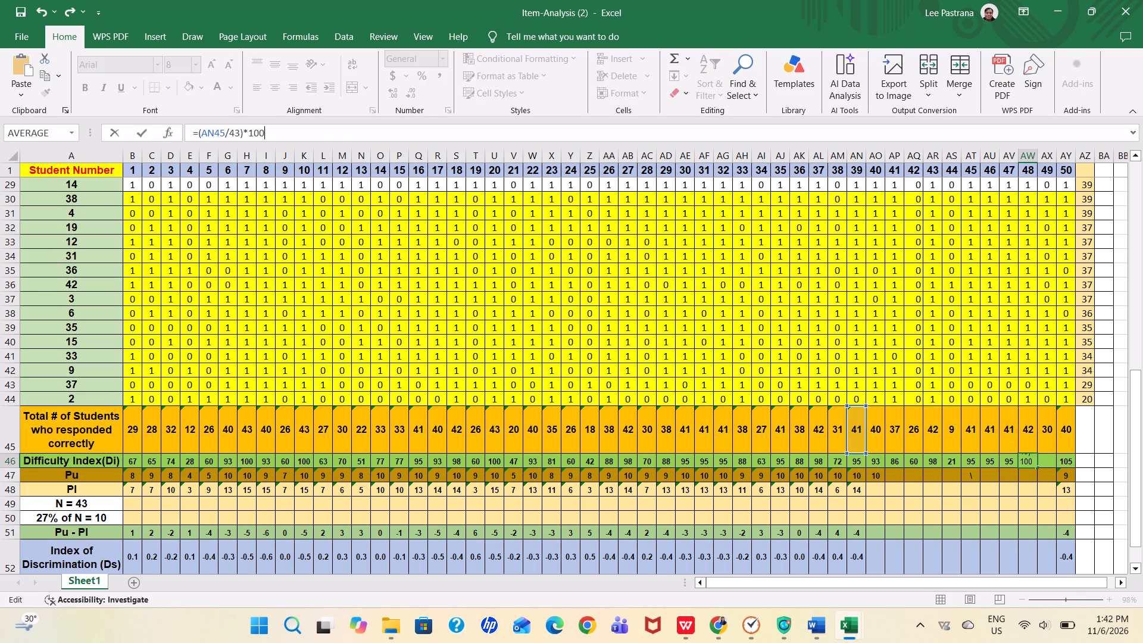
{"action": "left_click", "coordinate": [212, 129]}
{"action": "key", "text": "BackSpace"}
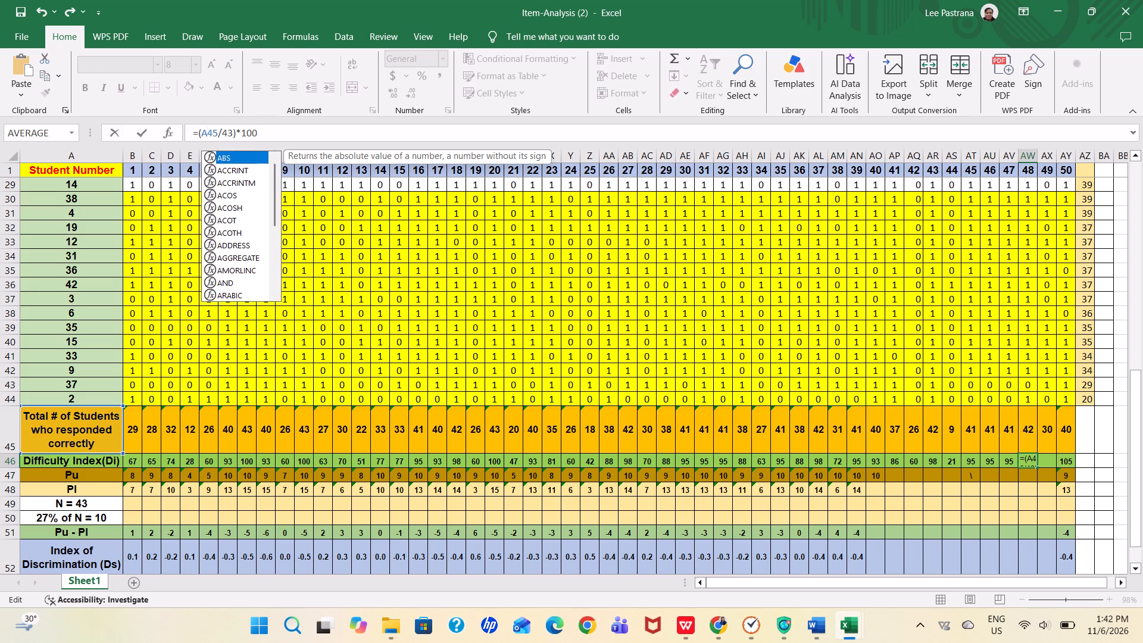
{"action": "key", "text": "w"}
{"action": "key", "text": "Return"}
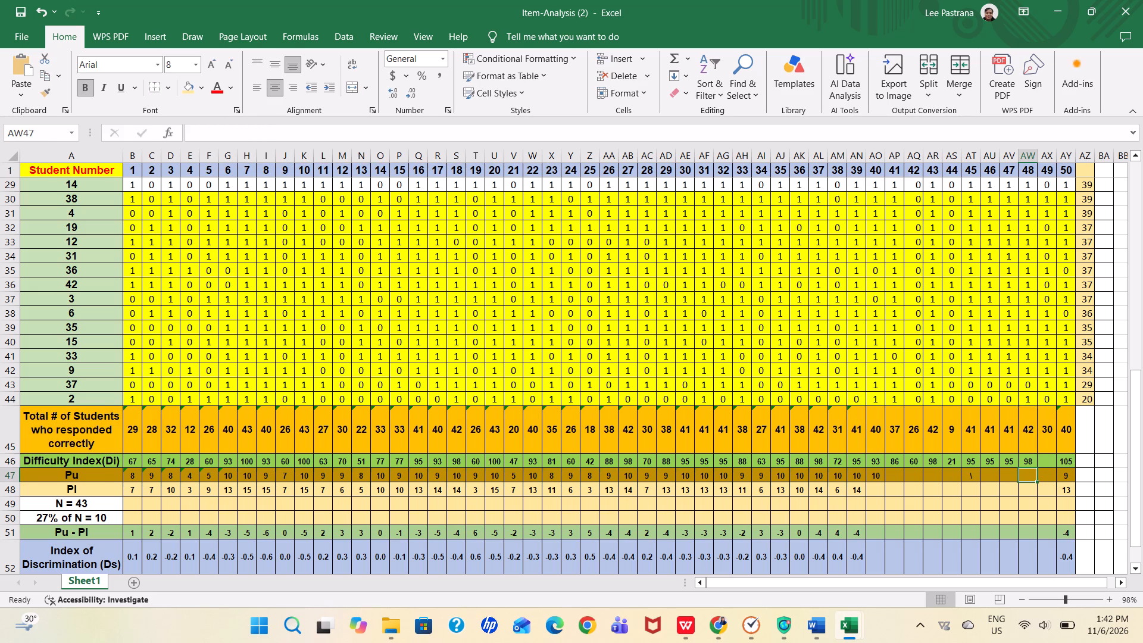
Fill item 49's Difficulty Index (AX46) with the copied formula, adapted to =(AX45/43)*100.
{"action": "left_click", "coordinate": [1044, 461]}
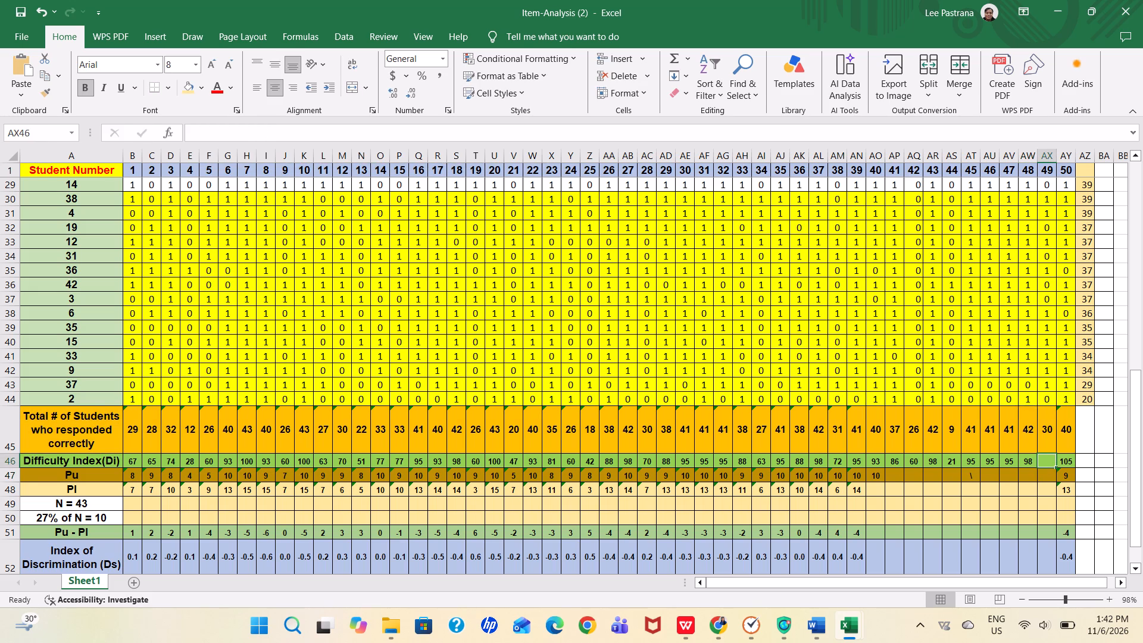
{"action": "left_click", "coordinate": [192, 131]}
{"action": "key", "text": "ctrl+v"}
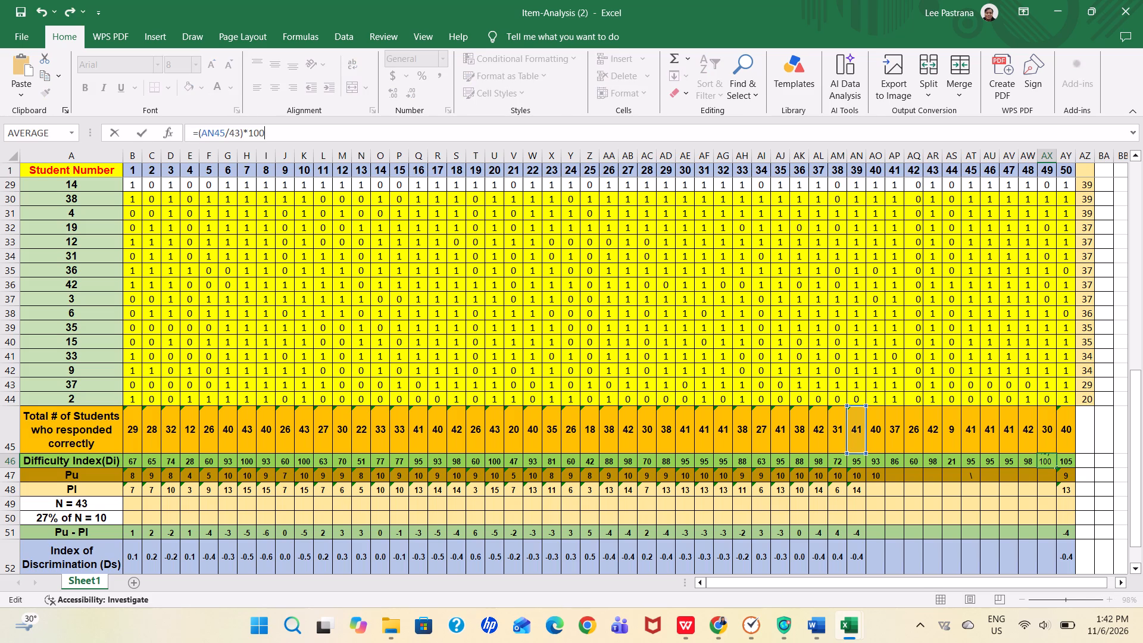
{"action": "left_click", "coordinate": [213, 135]}
{"action": "key", "text": "BackSpace"}
{"action": "key", "text": "x"}
{"action": "key", "text": "Return"}
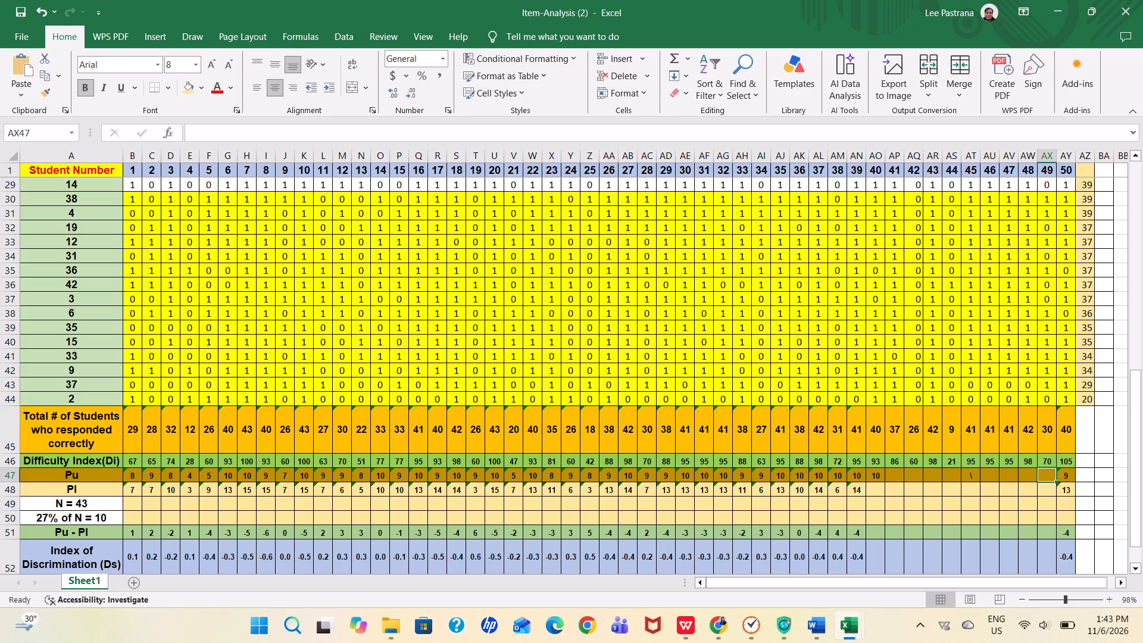
Clear the stray backslash from item 45's Pu cell (AT47).
{"action": "left_click", "coordinate": [973, 479]}
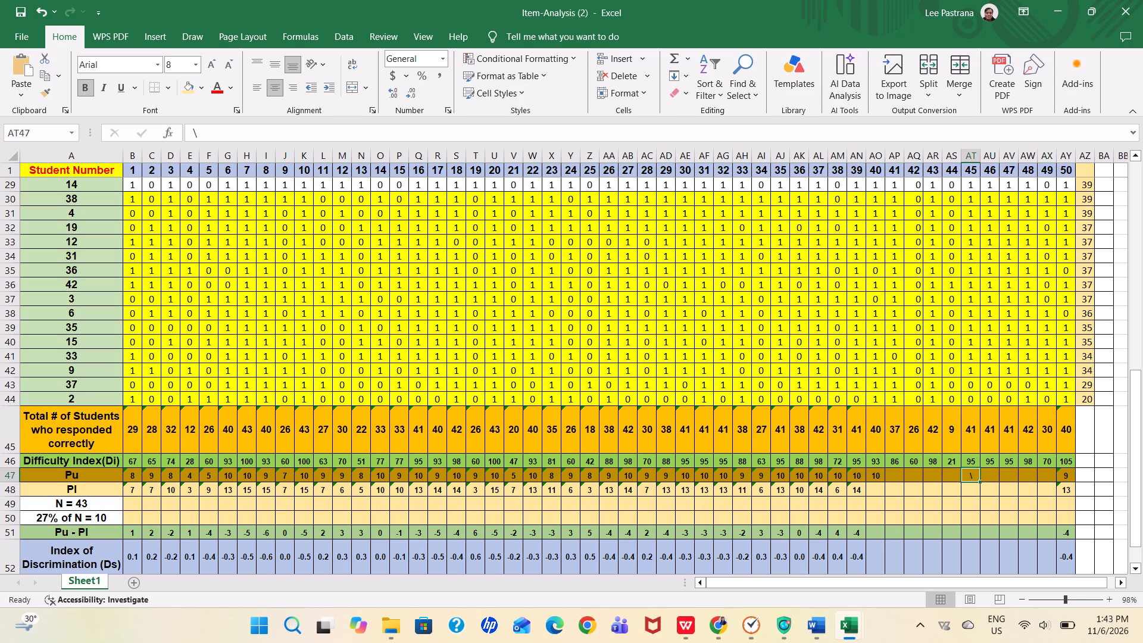
{"action": "key", "text": "BackSpace"}
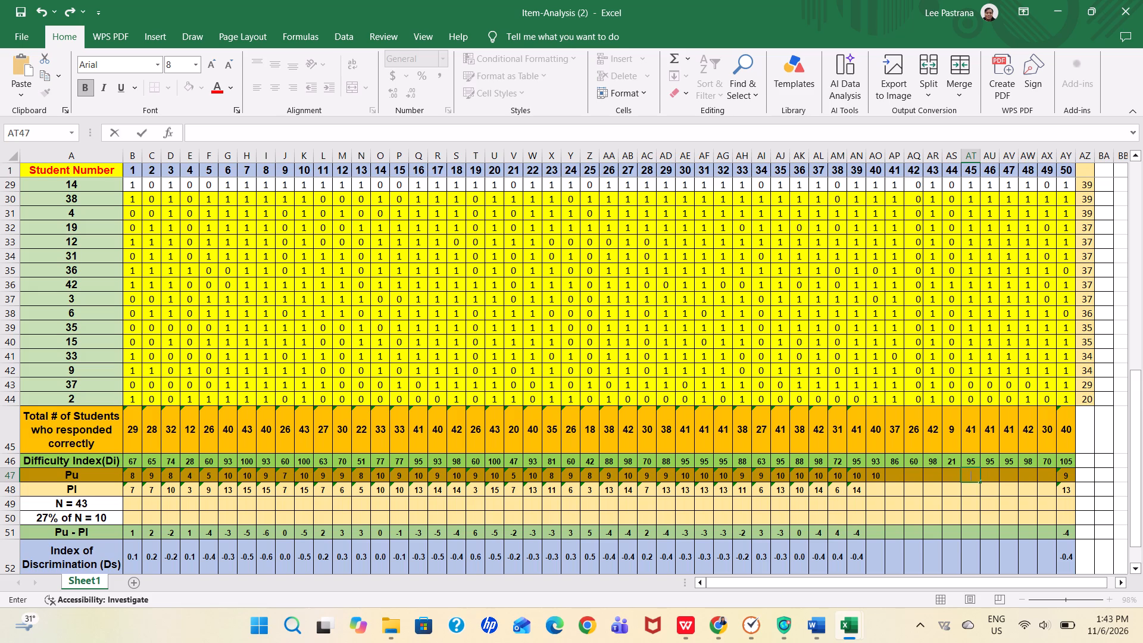
Check the Pu formulas in row 47 one by one, from item 1 (B47) to item 6 (G47).
{"action": "left_click", "coordinate": [134, 478]}
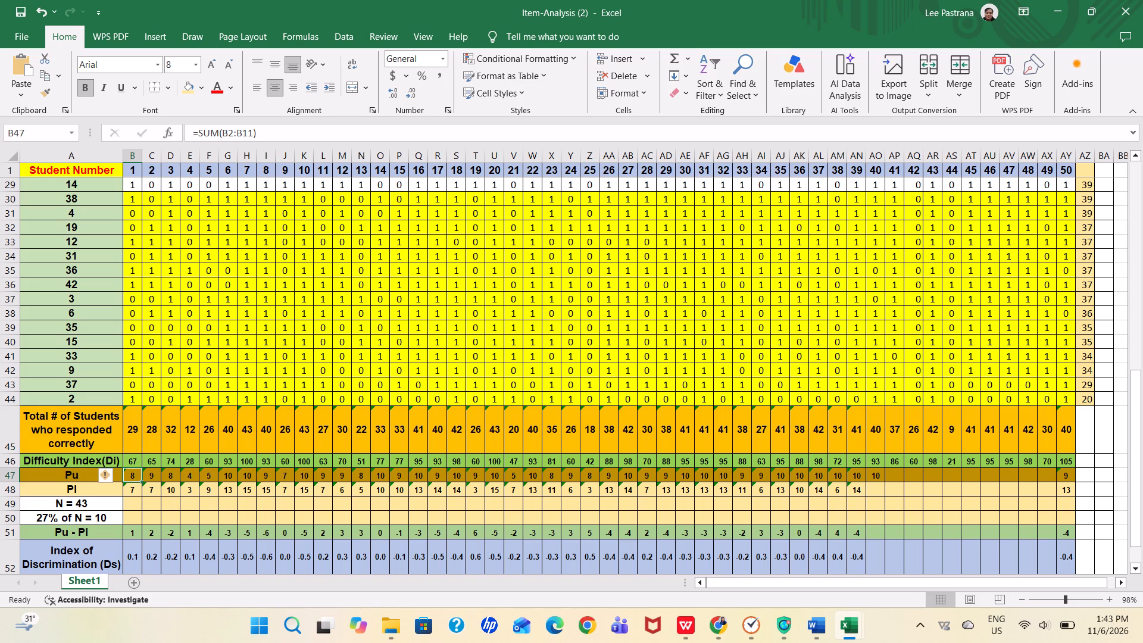
{"action": "left_click", "coordinate": [150, 477]}
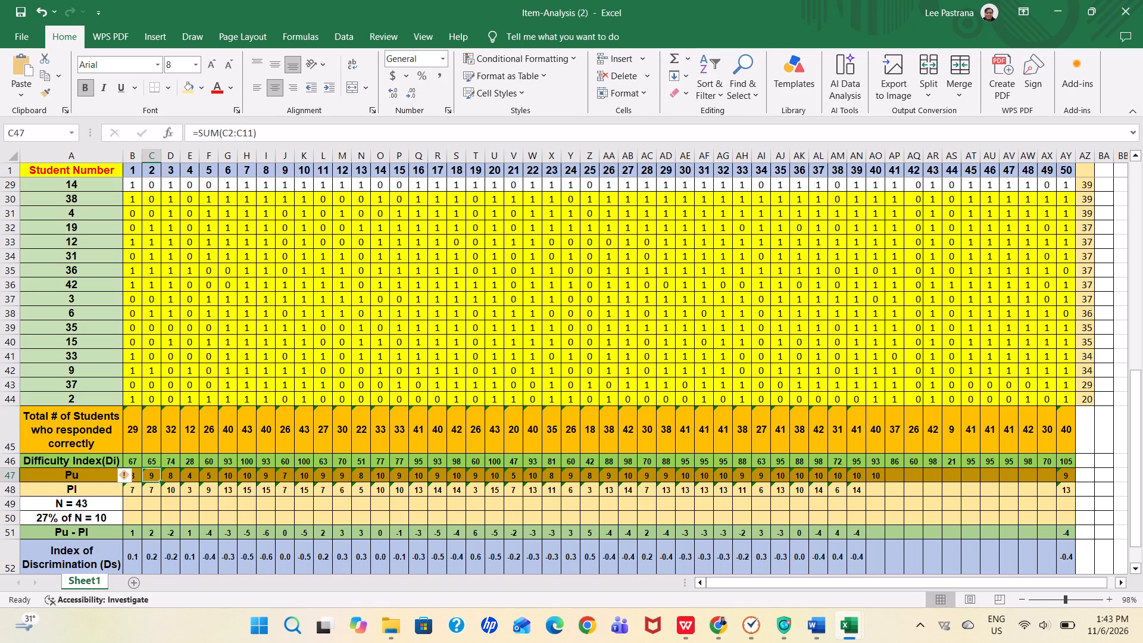
{"action": "left_click", "coordinate": [168, 476]}
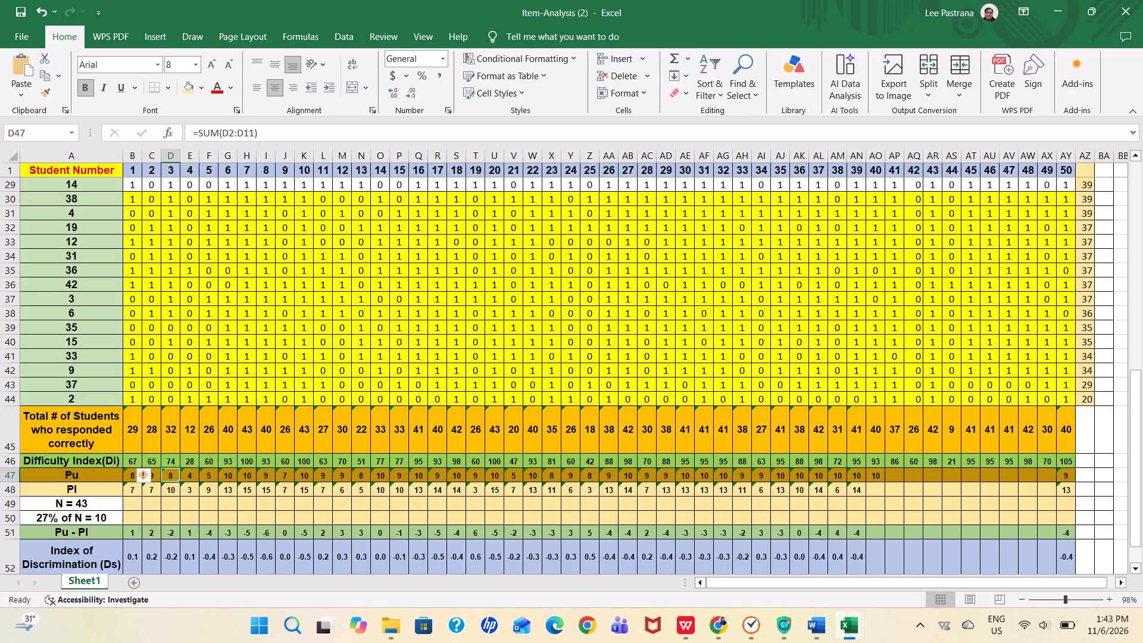
{"action": "left_click", "coordinate": [187, 474]}
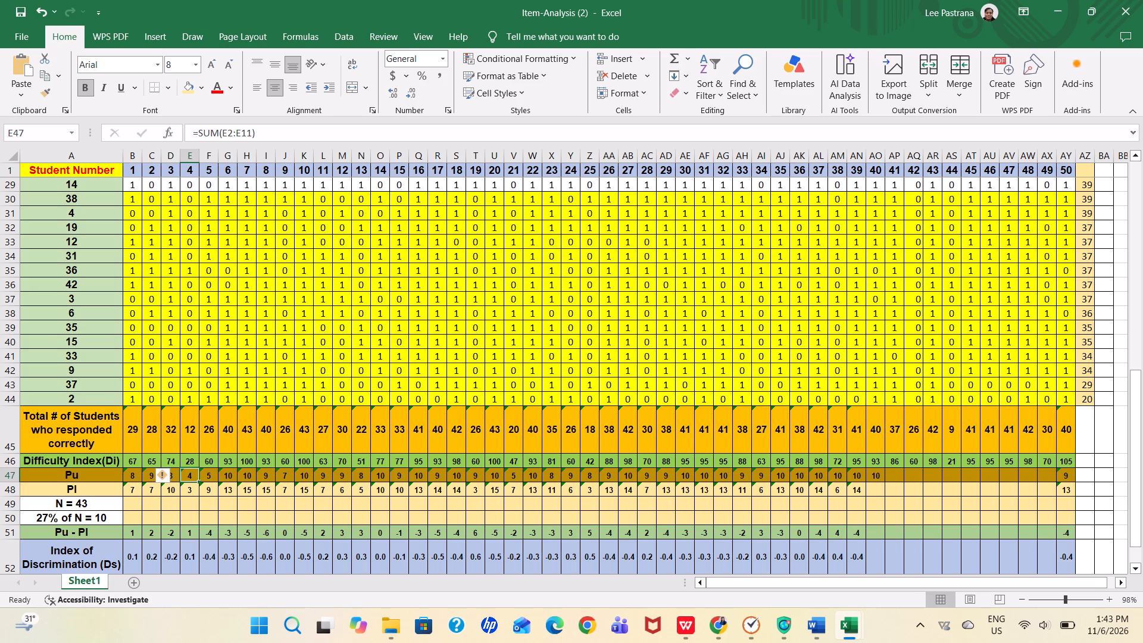
{"action": "left_click", "coordinate": [209, 478]}
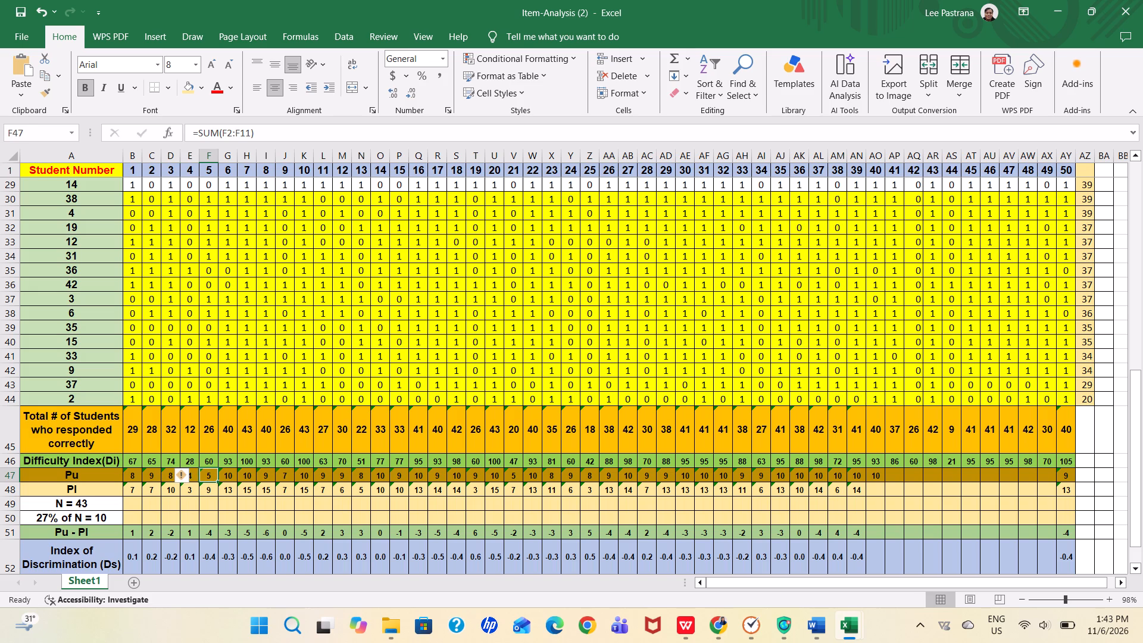
{"action": "left_click", "coordinate": [229, 479]}
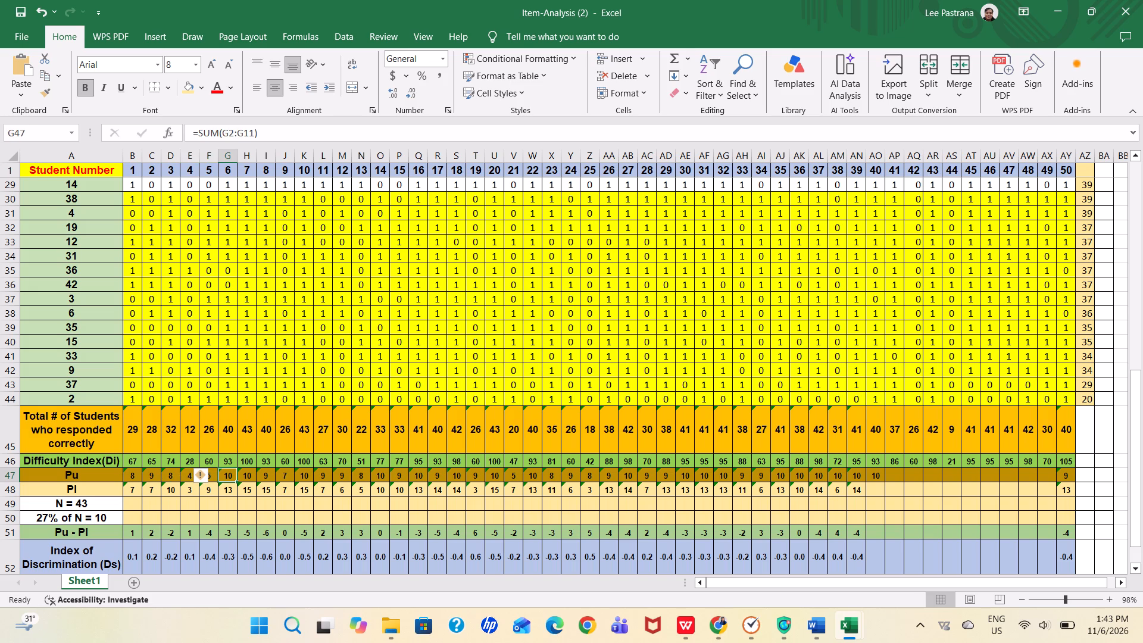
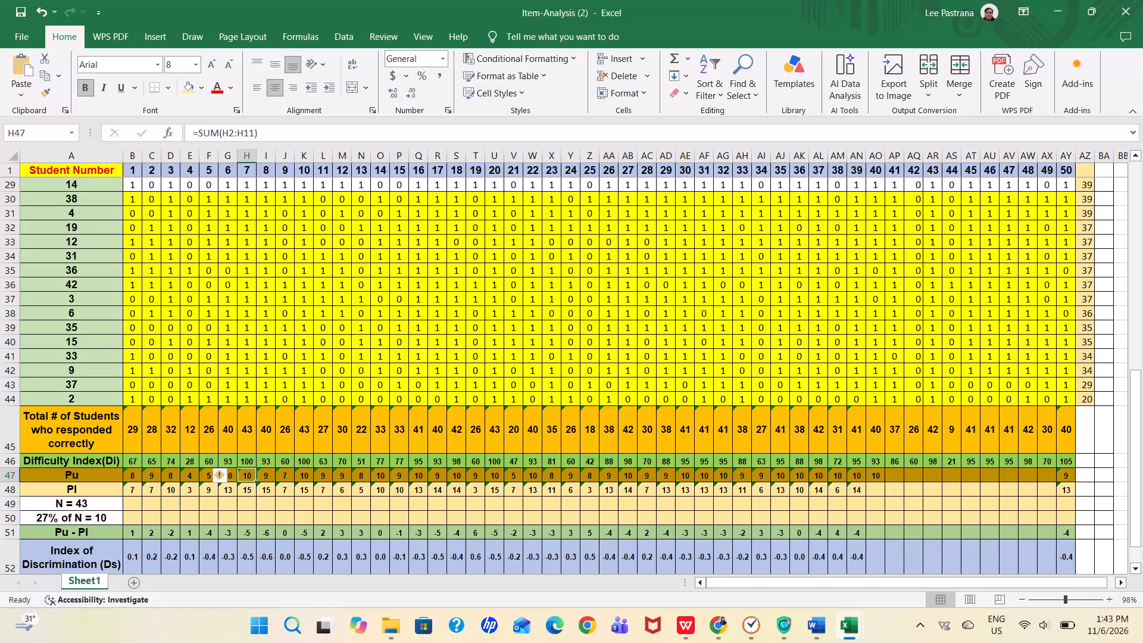
Check the Pu formulas in row 47 for items 8 to 10, and again for items 1 to 5.
{"action": "left_click", "coordinate": [273, 480]}
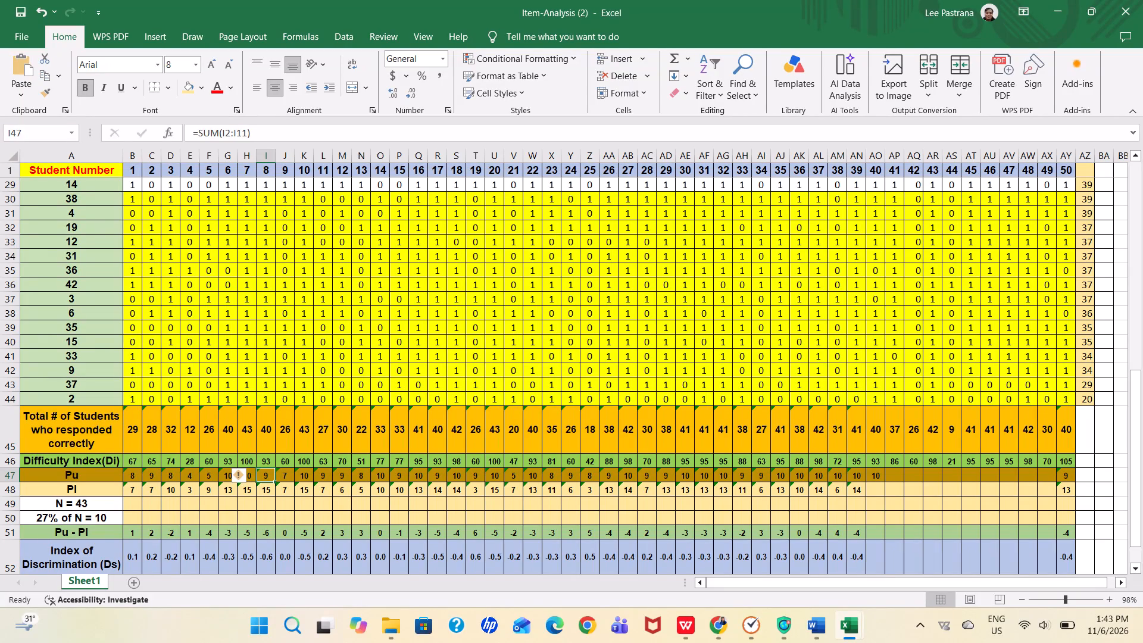
{"action": "left_click", "coordinate": [282, 479]}
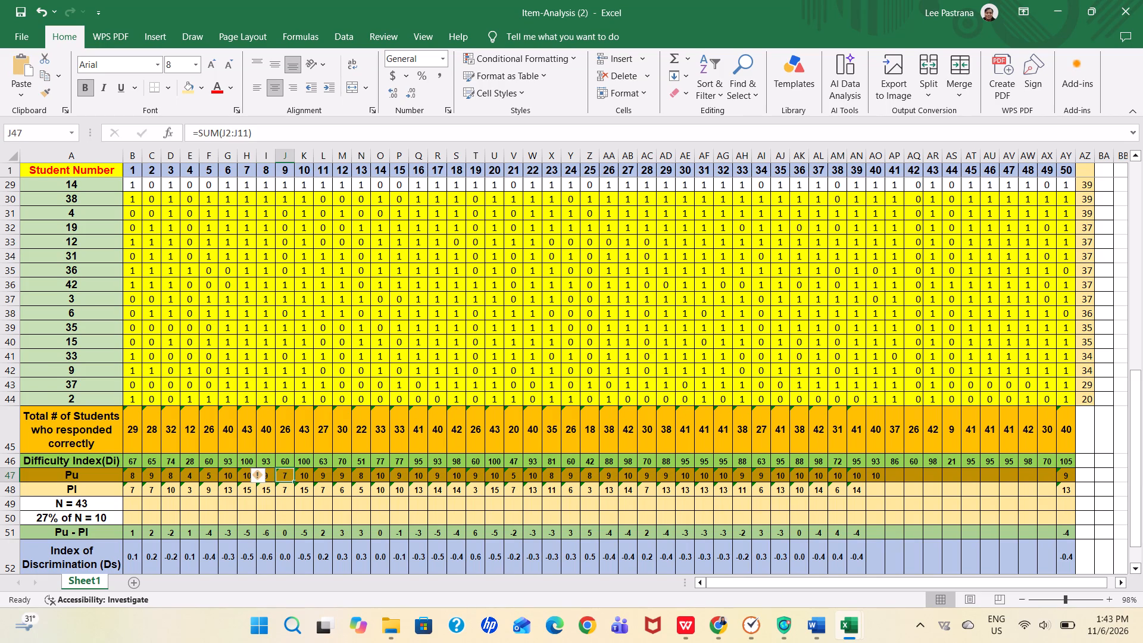
{"action": "left_click", "coordinate": [310, 477]}
{"action": "left_click", "coordinate": [310, 477]}
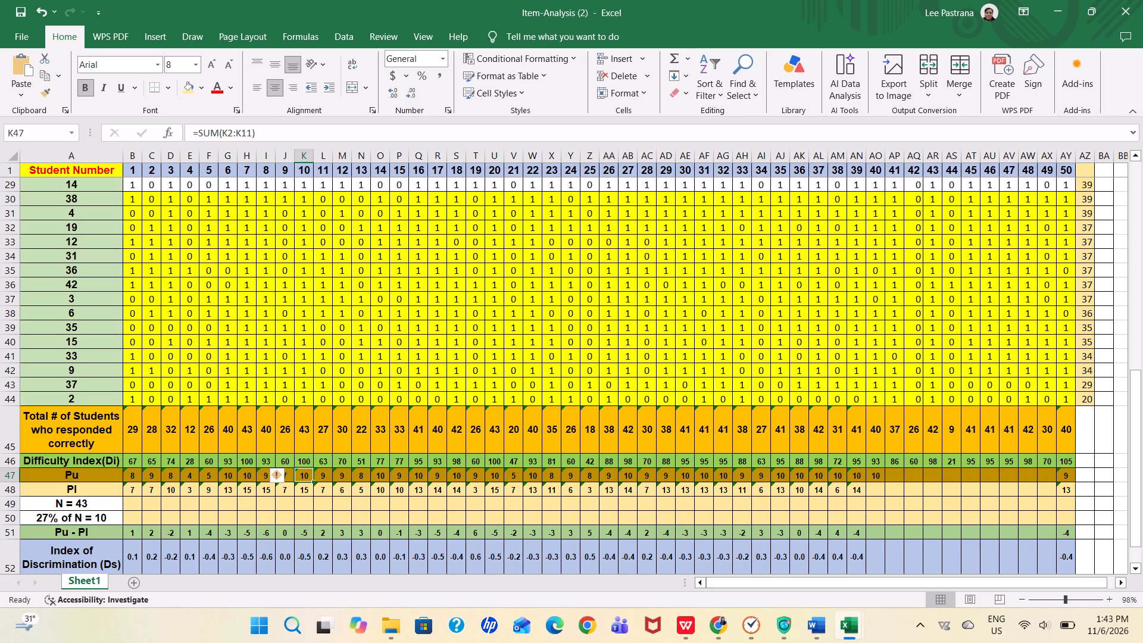
{"action": "left_click", "coordinate": [132, 473]}
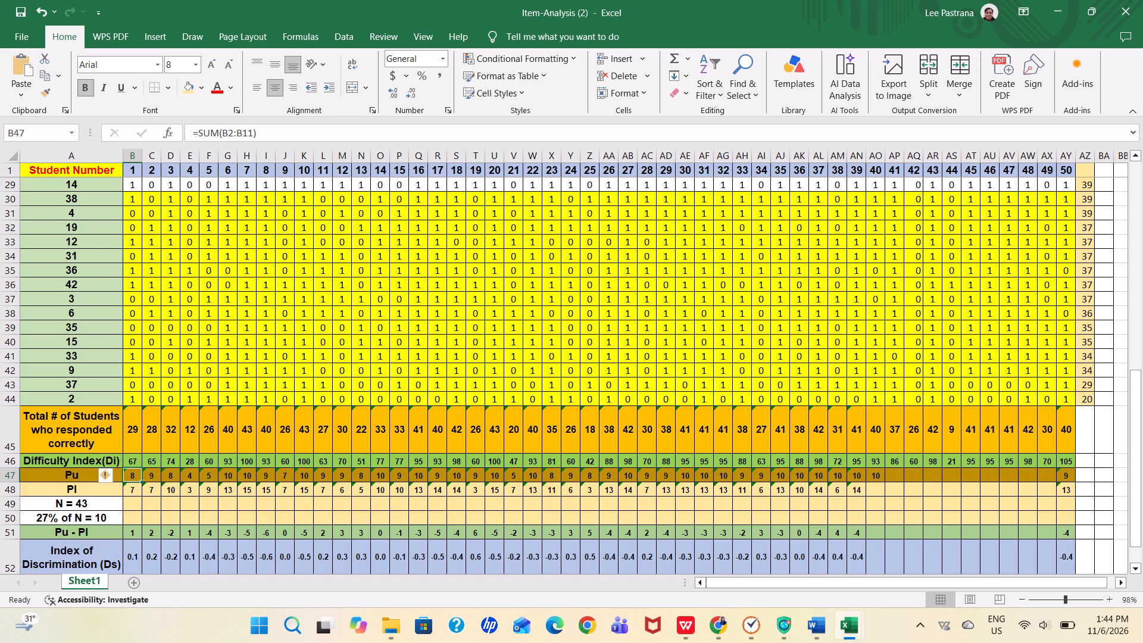
{"action": "left_click", "coordinate": [133, 475]}
{"action": "left_click", "coordinate": [154, 477]}
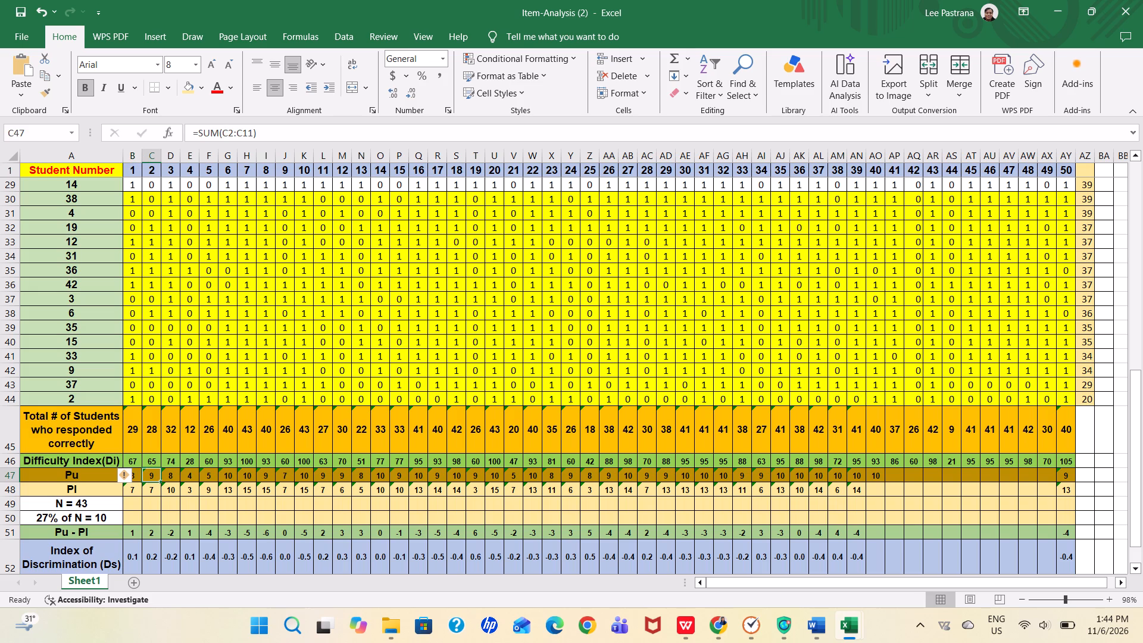
{"action": "left_click", "coordinate": [173, 472]}
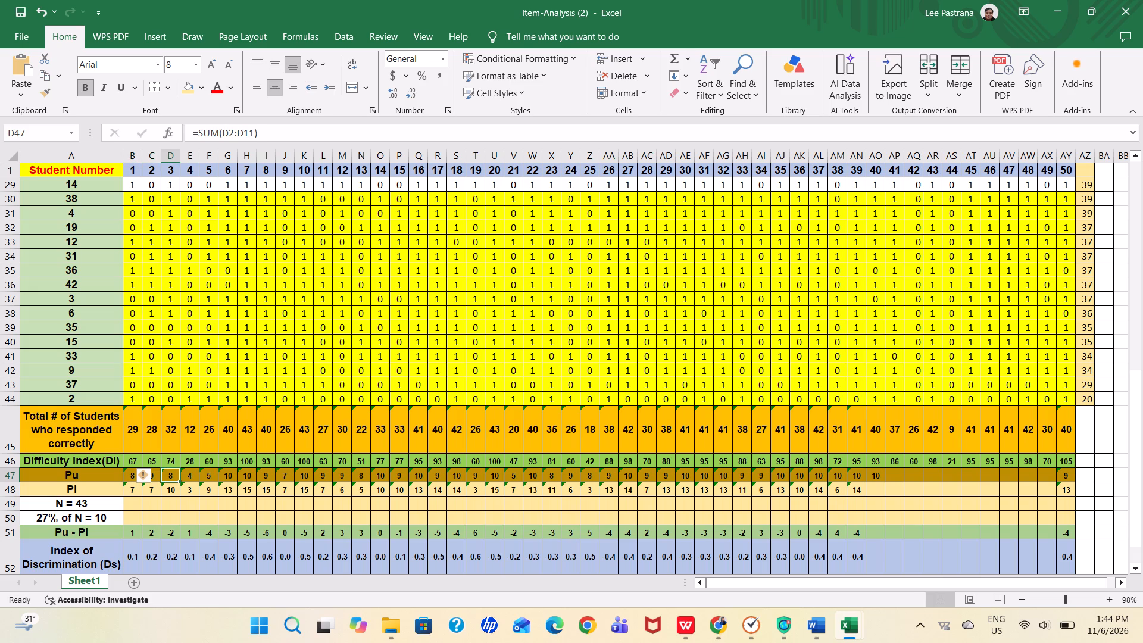
{"action": "left_click", "coordinate": [193, 471]}
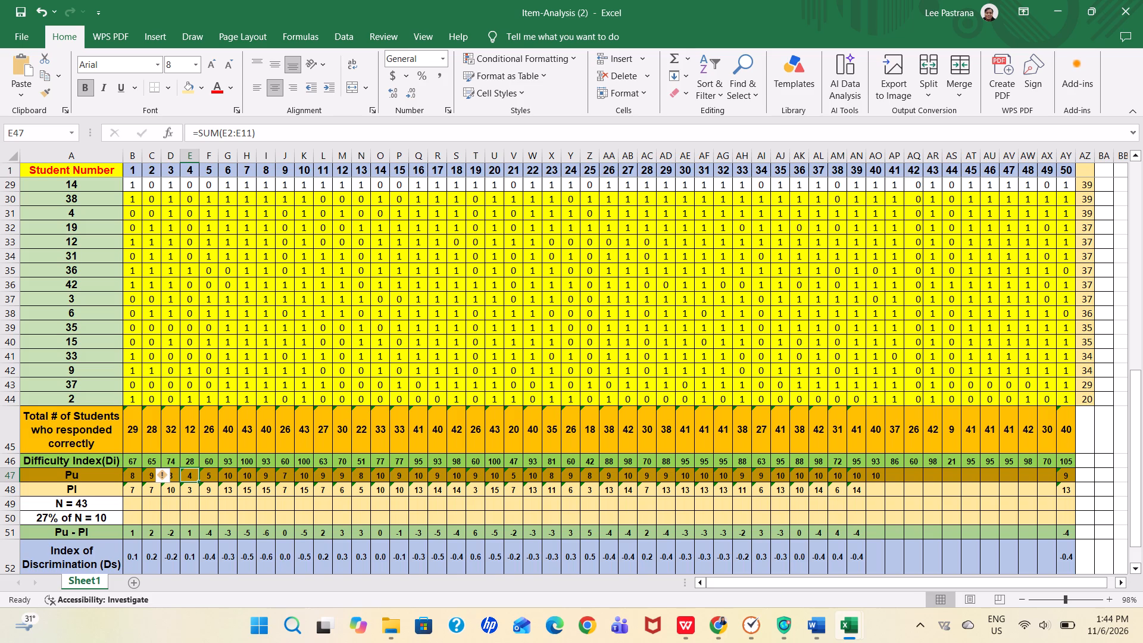
{"action": "left_click", "coordinate": [210, 477]}
Copy the formula text =SUM(G2:G11) from item 6's Pu cell (G47).
{"action": "left_click", "coordinate": [223, 479]}
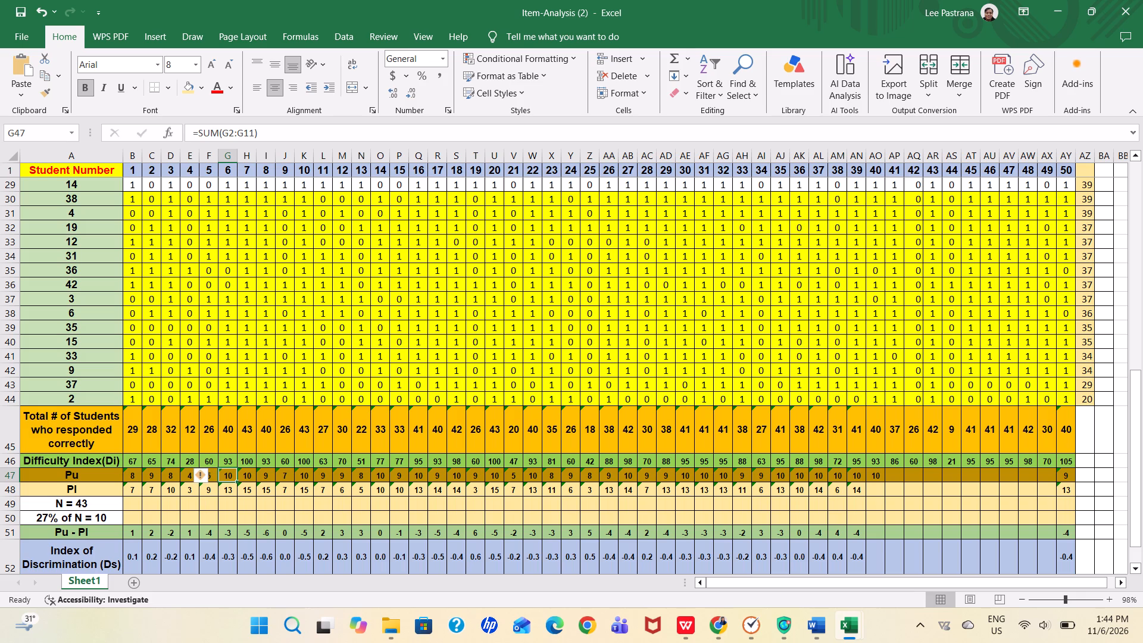
{"action": "left_click", "coordinate": [276, 128]}
{"action": "left_click", "coordinate": [276, 128]}
{"action": "left_click_drag", "start_coordinate": [276, 128], "coordinate": [243, 126]}
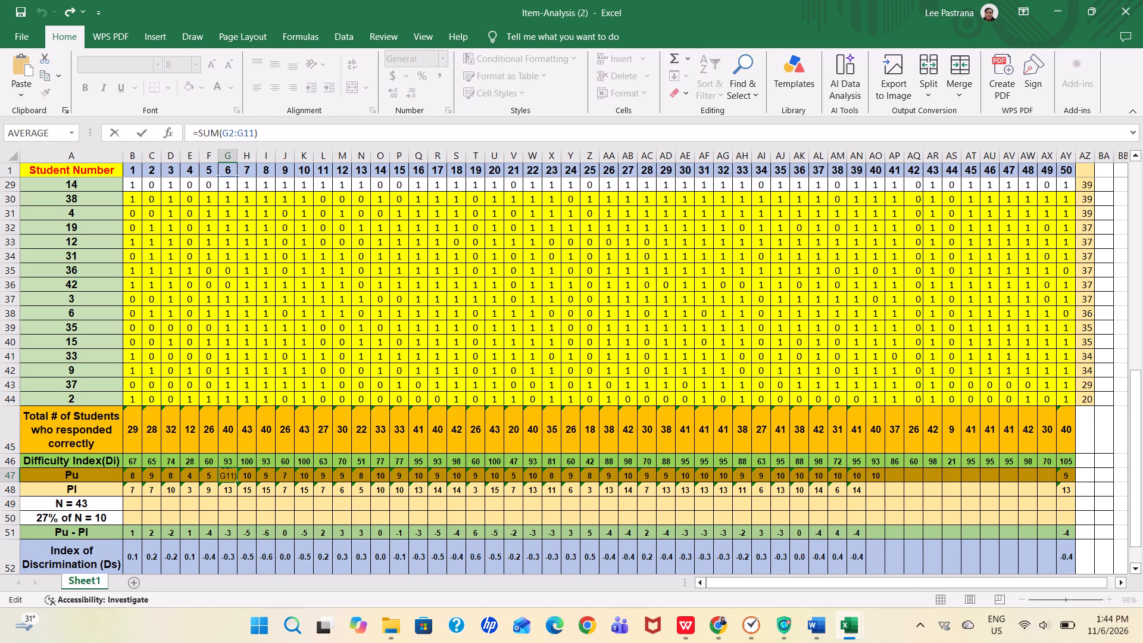
{"action": "left_click_drag", "start_coordinate": [243, 126], "coordinate": [195, 127]}
{"action": "key", "text": "ctrl+c"}
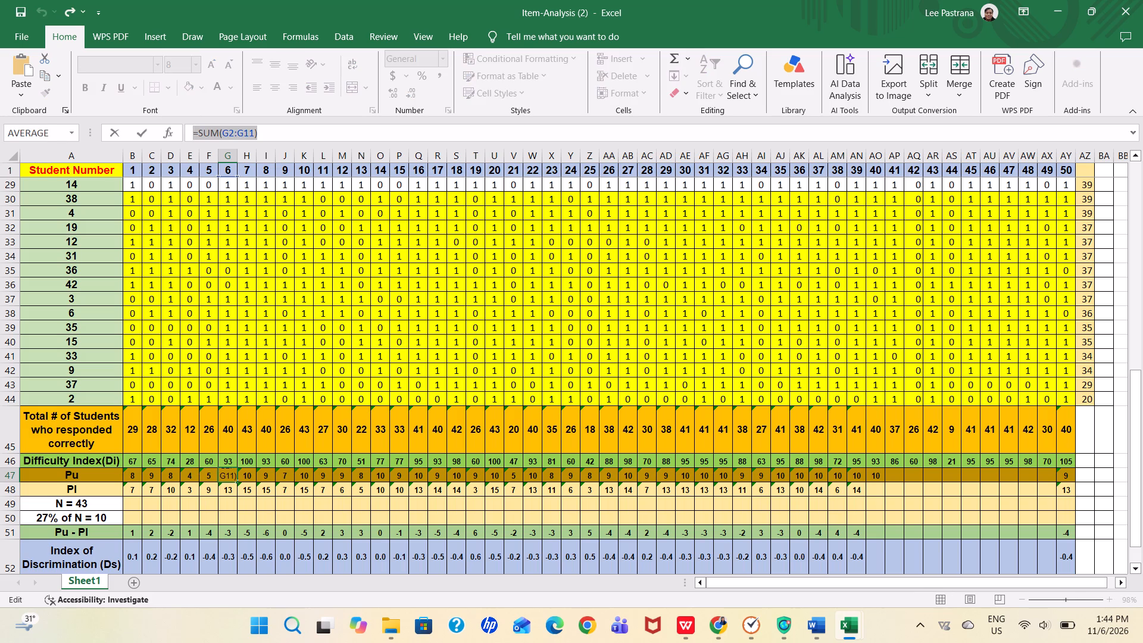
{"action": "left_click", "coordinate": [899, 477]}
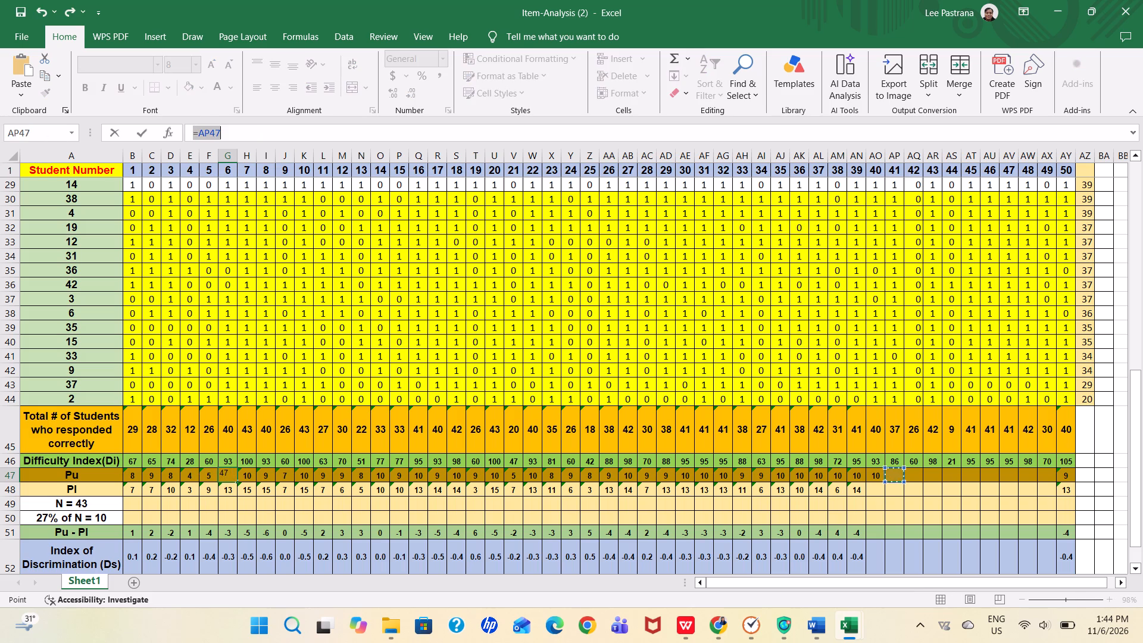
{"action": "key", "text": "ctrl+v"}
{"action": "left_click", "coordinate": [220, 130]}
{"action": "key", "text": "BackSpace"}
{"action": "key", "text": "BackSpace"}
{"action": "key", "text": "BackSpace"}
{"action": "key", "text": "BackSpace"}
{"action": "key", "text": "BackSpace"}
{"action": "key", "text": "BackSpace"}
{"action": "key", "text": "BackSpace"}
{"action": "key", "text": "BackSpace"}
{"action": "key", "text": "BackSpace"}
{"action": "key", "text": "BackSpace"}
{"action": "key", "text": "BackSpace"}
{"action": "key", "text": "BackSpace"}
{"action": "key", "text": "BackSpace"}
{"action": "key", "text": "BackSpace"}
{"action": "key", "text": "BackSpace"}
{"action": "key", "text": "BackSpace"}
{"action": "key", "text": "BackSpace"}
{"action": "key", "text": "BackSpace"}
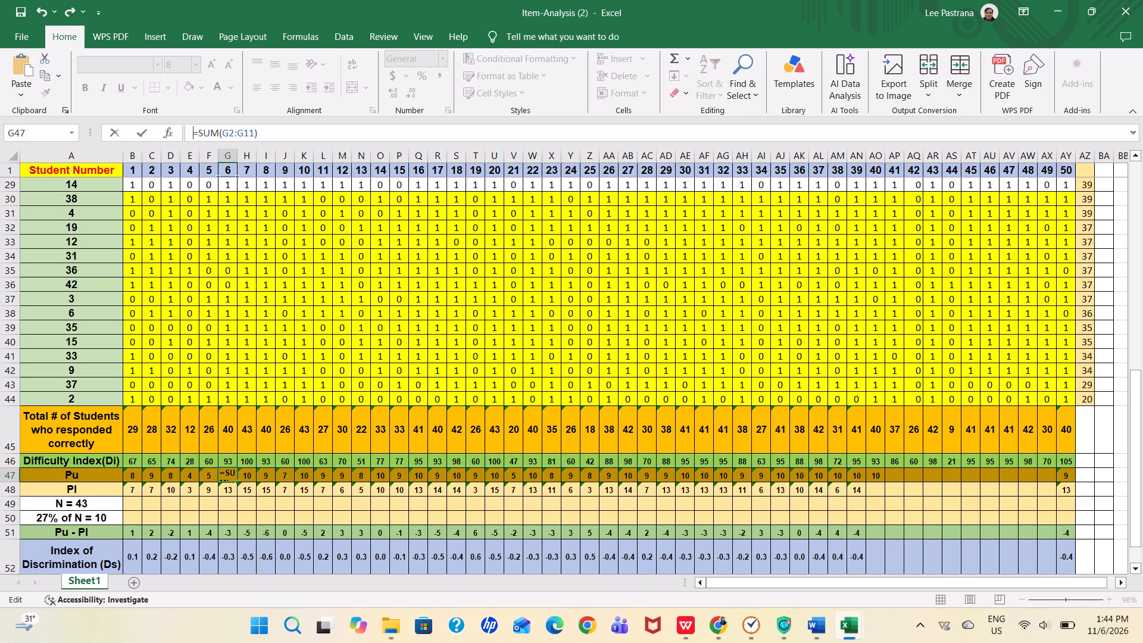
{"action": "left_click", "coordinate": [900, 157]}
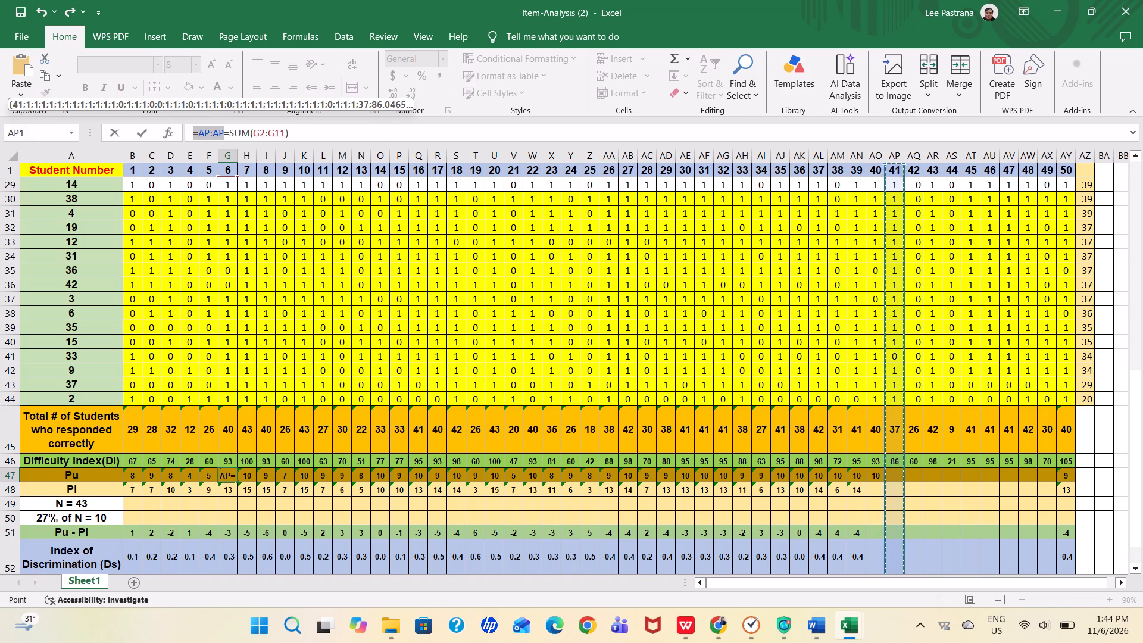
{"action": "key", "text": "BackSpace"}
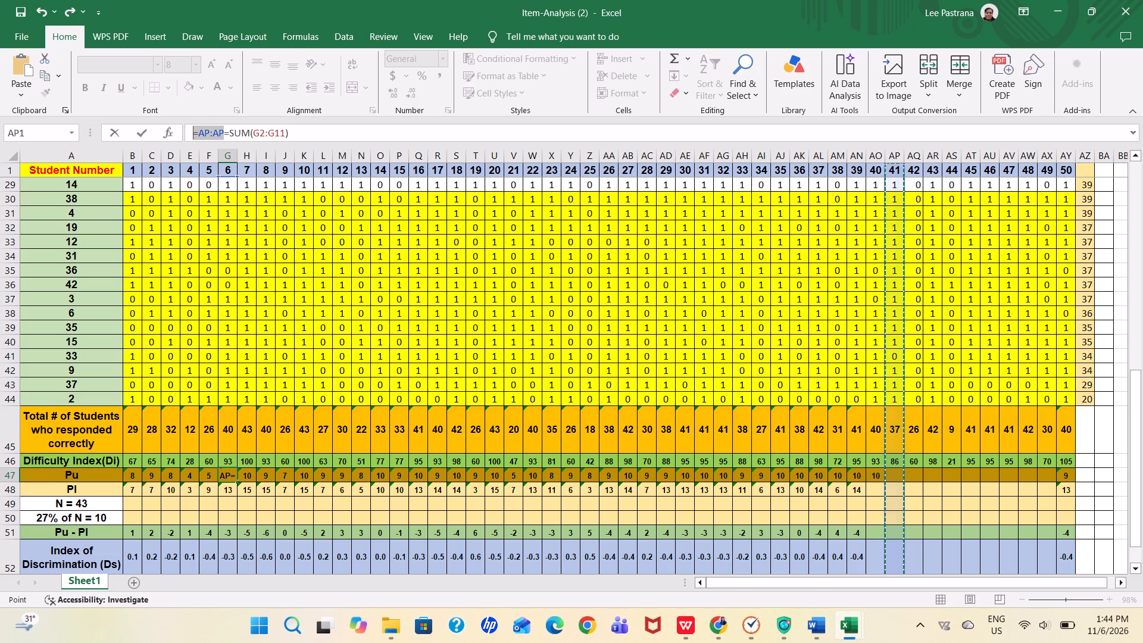
Change both column references in item 6's Pu formula (G47) to AP, making it =SUM(AP2:AP11).
{"action": "left_click", "coordinate": [226, 133]}
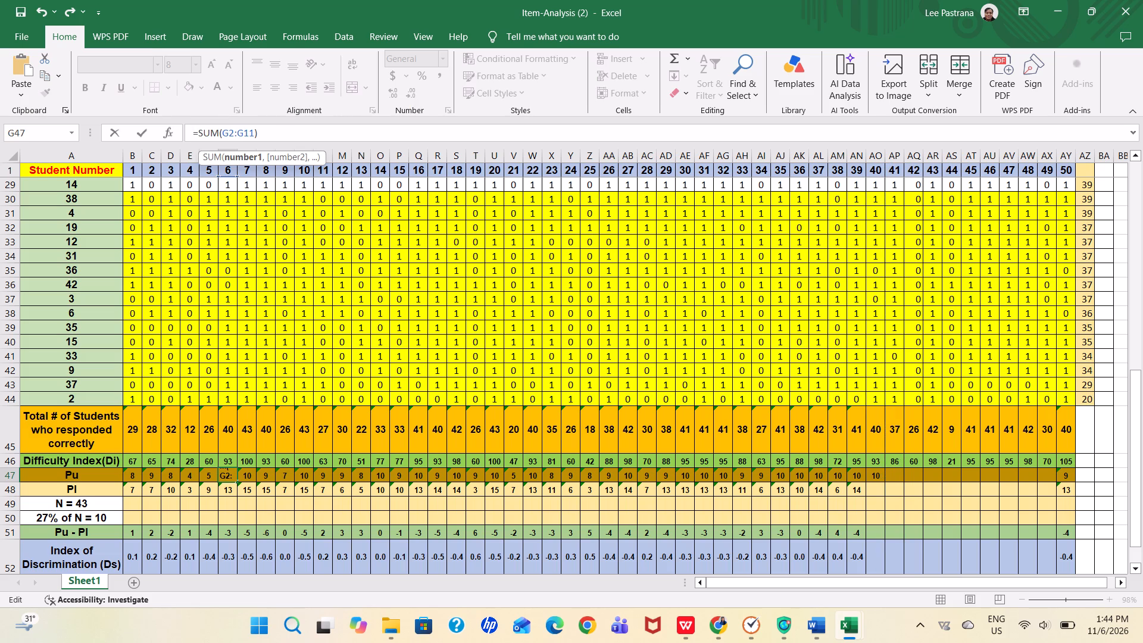
{"action": "key", "text": "BackSpace"}
{"action": "type", "text": "AP"}
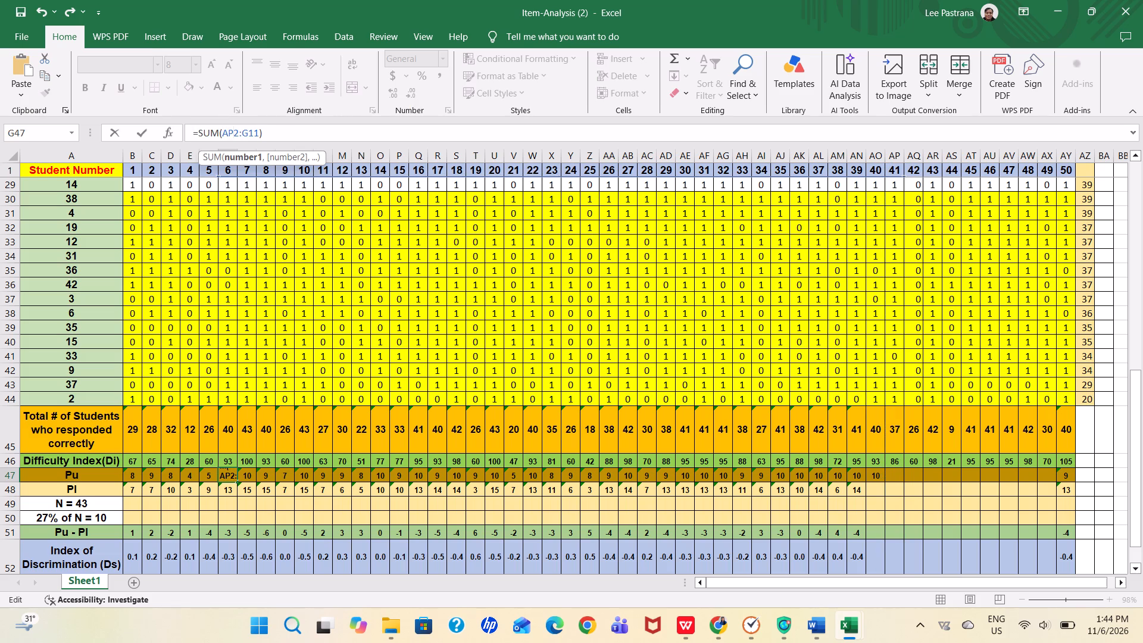
{"action": "left_click", "coordinate": [247, 130]}
{"action": "key", "text": "BackSpace"}
{"action": "type", "text": "AP"}
{"action": "key", "text": "Return"}
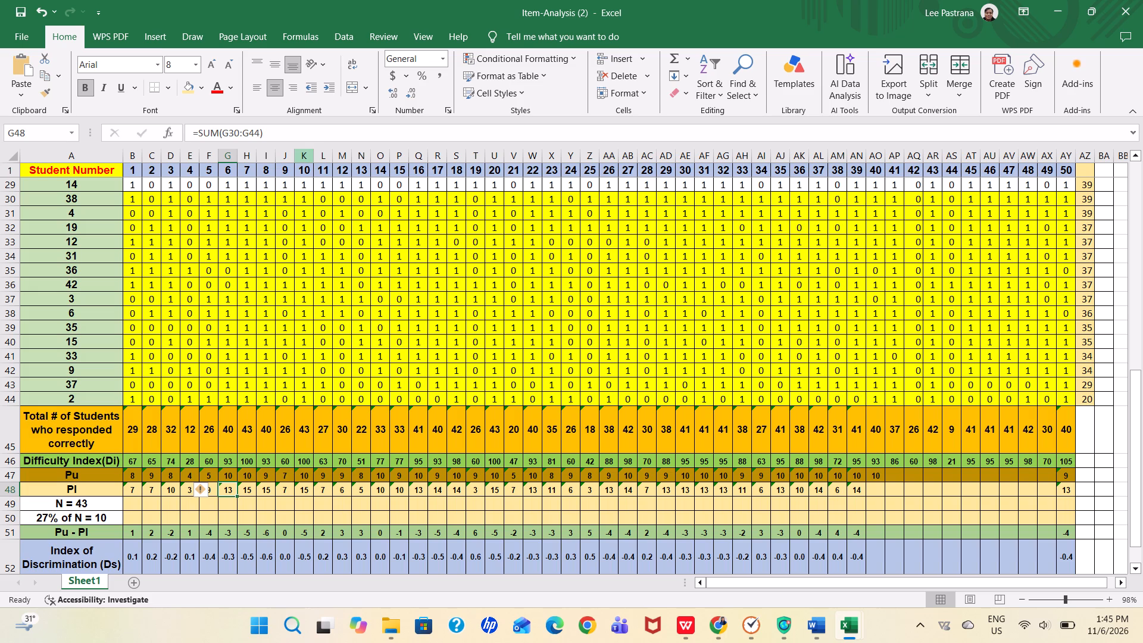
Check the Pu cells of items 39 to 41 in row 47 (AN47 to AP47).
{"action": "left_click", "coordinate": [877, 158]}
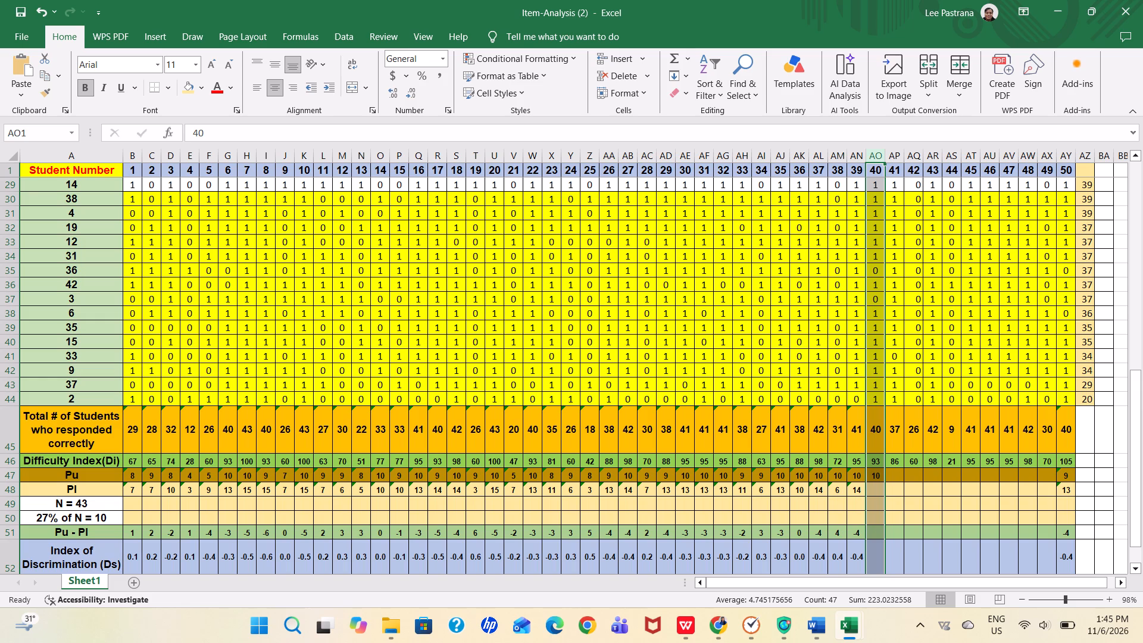
{"action": "left_click", "coordinate": [894, 481]}
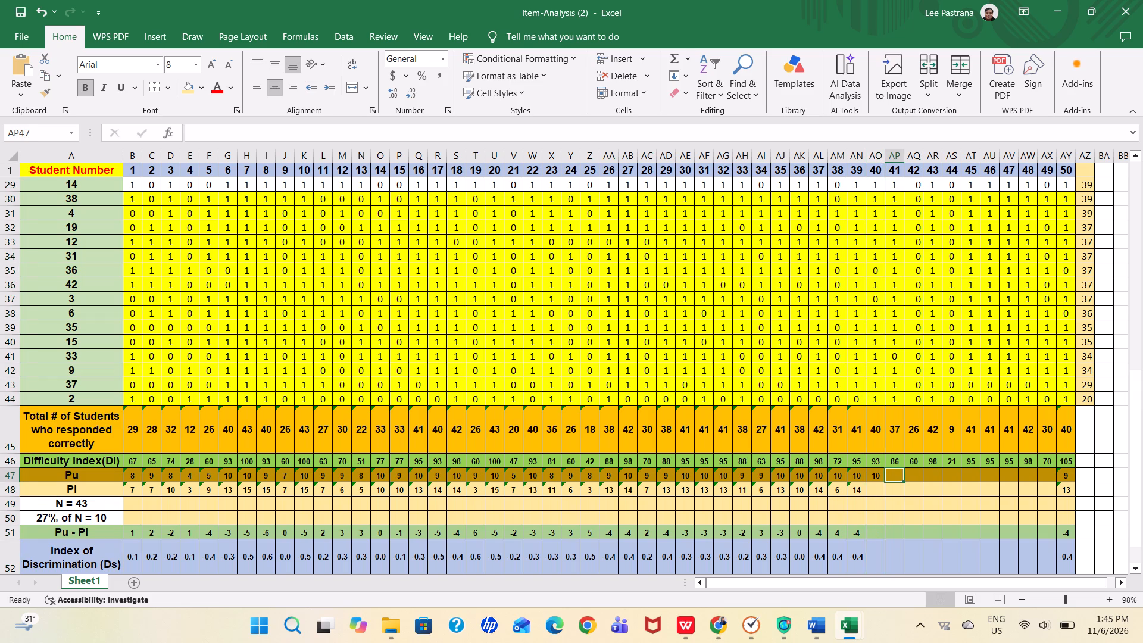
{"action": "left_click", "coordinate": [880, 477]}
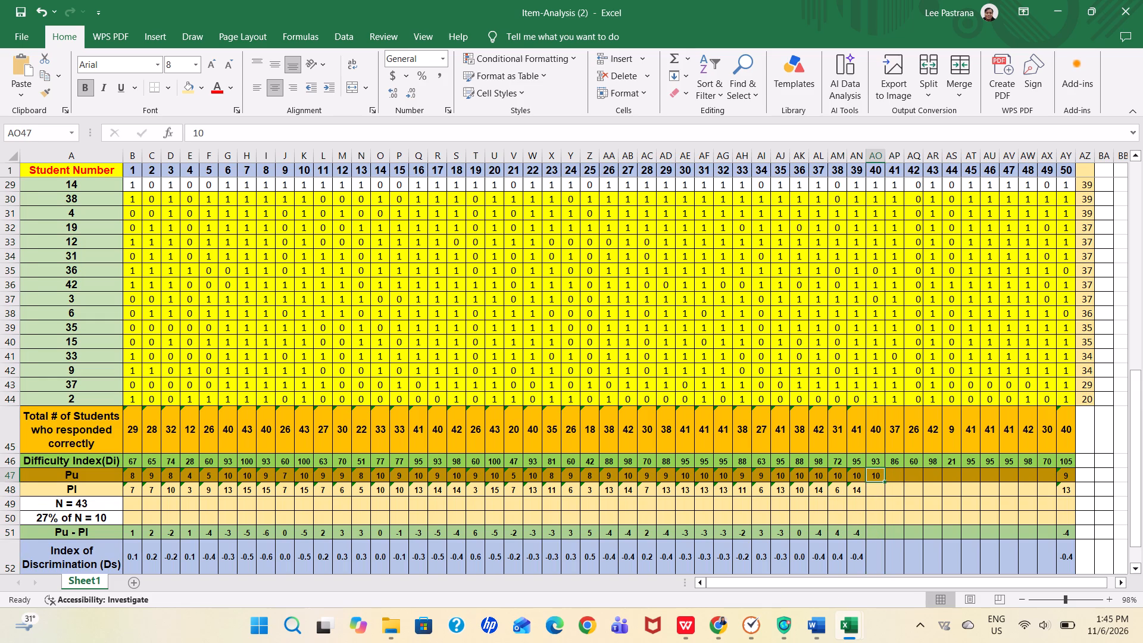
{"action": "left_click", "coordinate": [857, 478]}
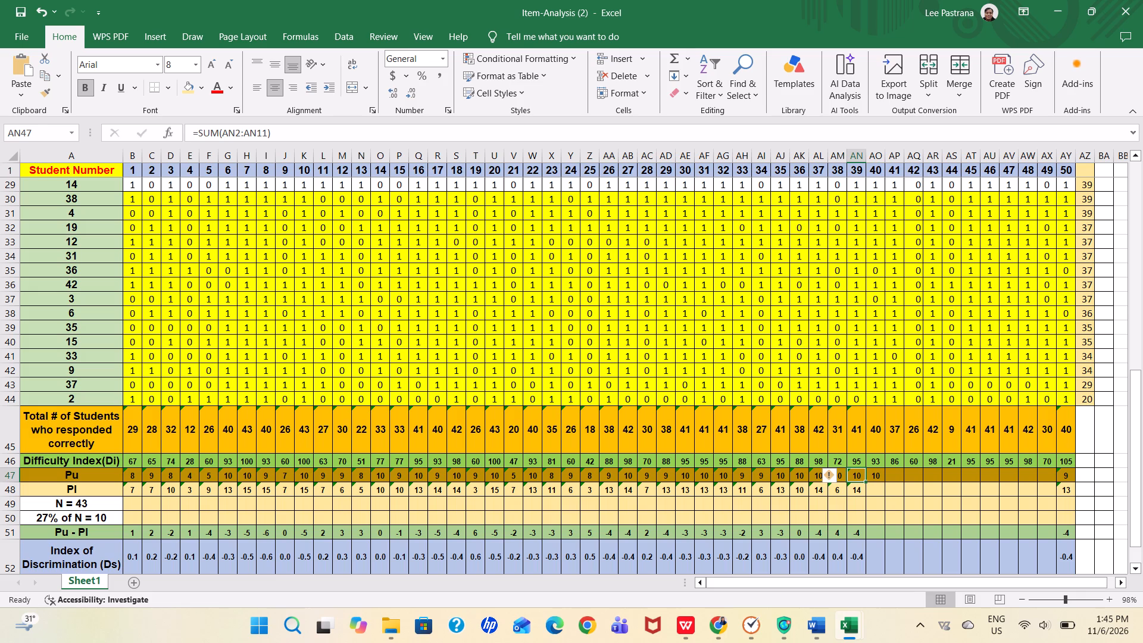
{"action": "left_click", "coordinate": [898, 480]}
{"action": "left_click", "coordinate": [876, 482]}
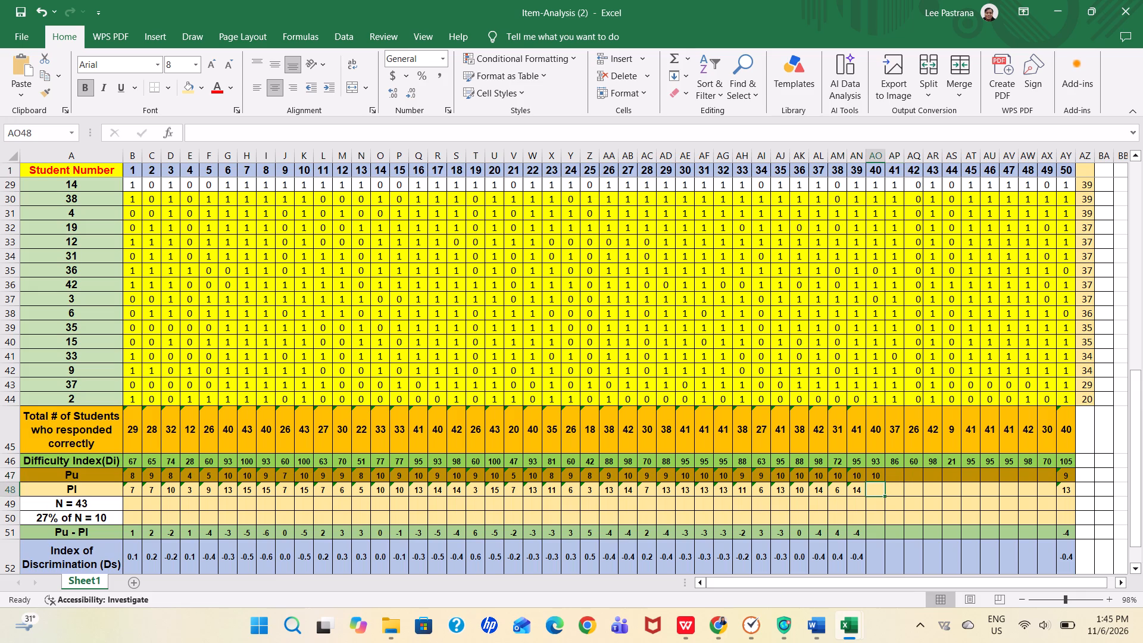
{"action": "left_click", "coordinate": [876, 475]}
Fill item 41's Pu (AP47) with the copied formula, adapted to =SUM(AP2:AP11).
{"action": "left_click", "coordinate": [900, 476]}
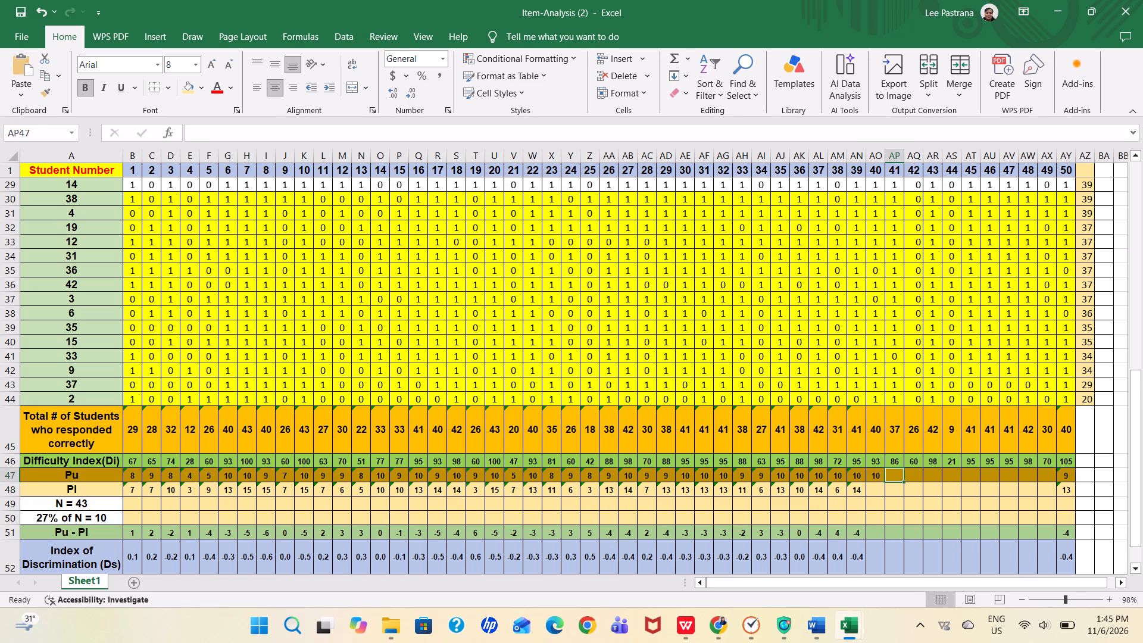
{"action": "left_click", "coordinate": [481, 132]}
{"action": "key", "text": "ctrl+v"}
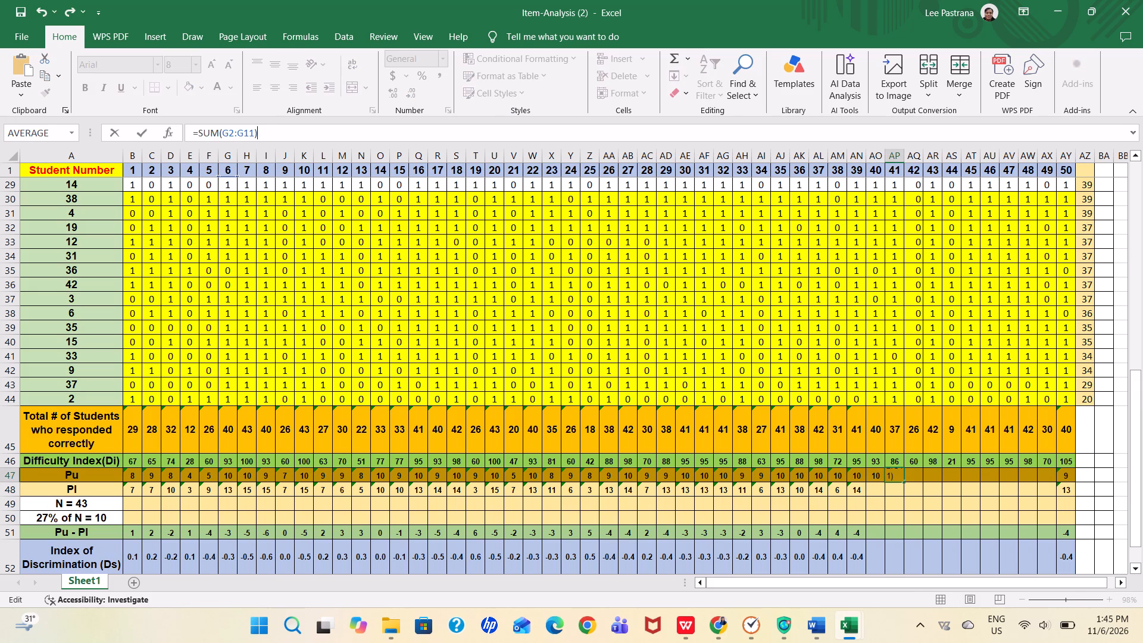
{"action": "left_click", "coordinate": [230, 130]}
{"action": "key", "text": "BackSpace"}
{"action": "type", "text": "AP"}
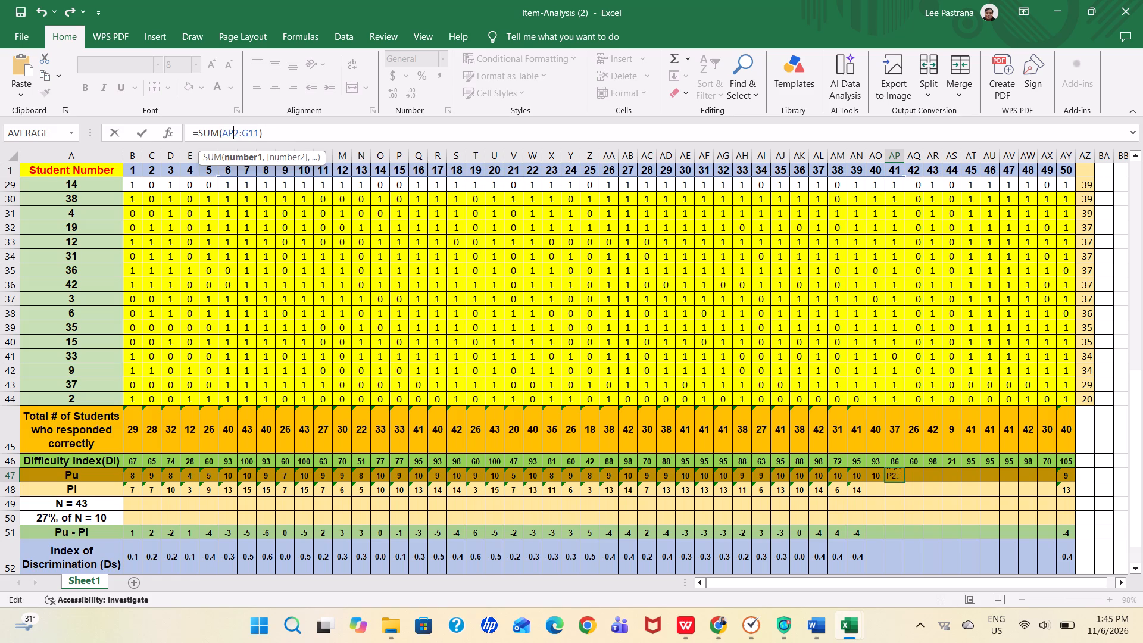
{"action": "type", "text": "11"}
{"action": "key", "text": "BackSpace"}
{"action": "key", "text": "BackSpace"}
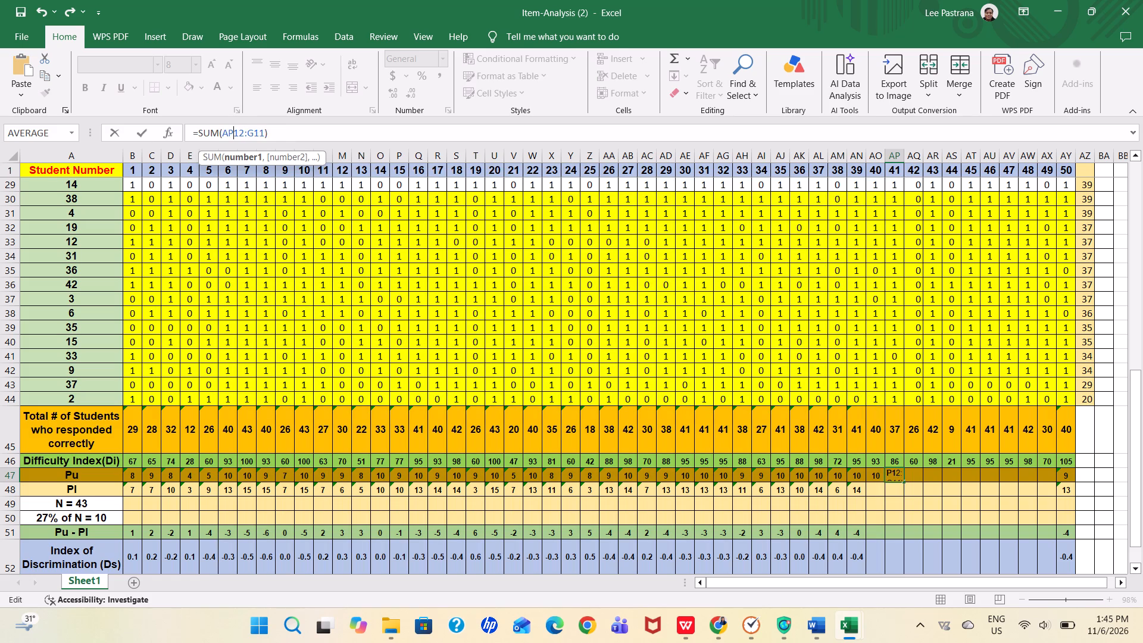
{"action": "key", "text": "Right"}
{"action": "key", "text": "Right"}
{"action": "key", "text": "Right"}
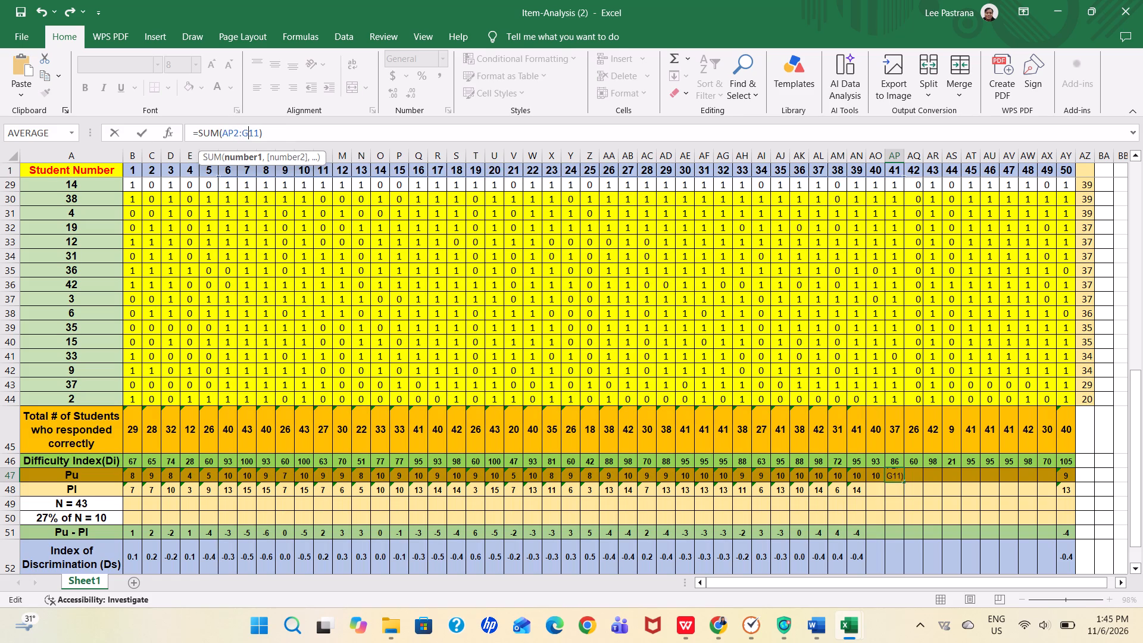
{"action": "key", "text": "BackSpace"}
{"action": "type", "text": "AP"}
{"action": "key", "text": "Return"}
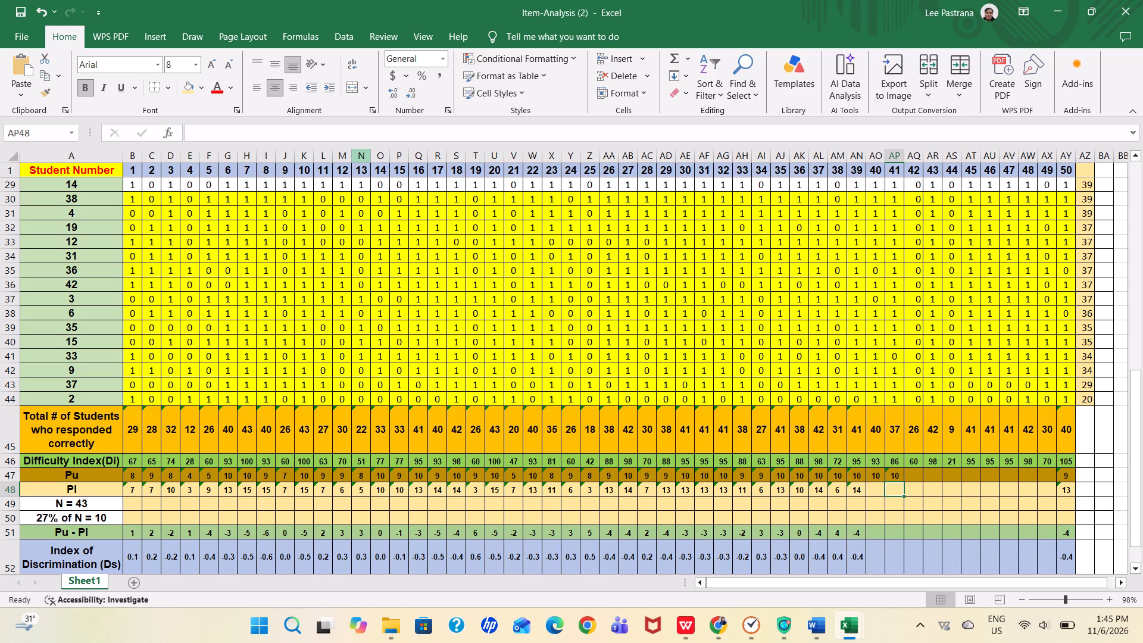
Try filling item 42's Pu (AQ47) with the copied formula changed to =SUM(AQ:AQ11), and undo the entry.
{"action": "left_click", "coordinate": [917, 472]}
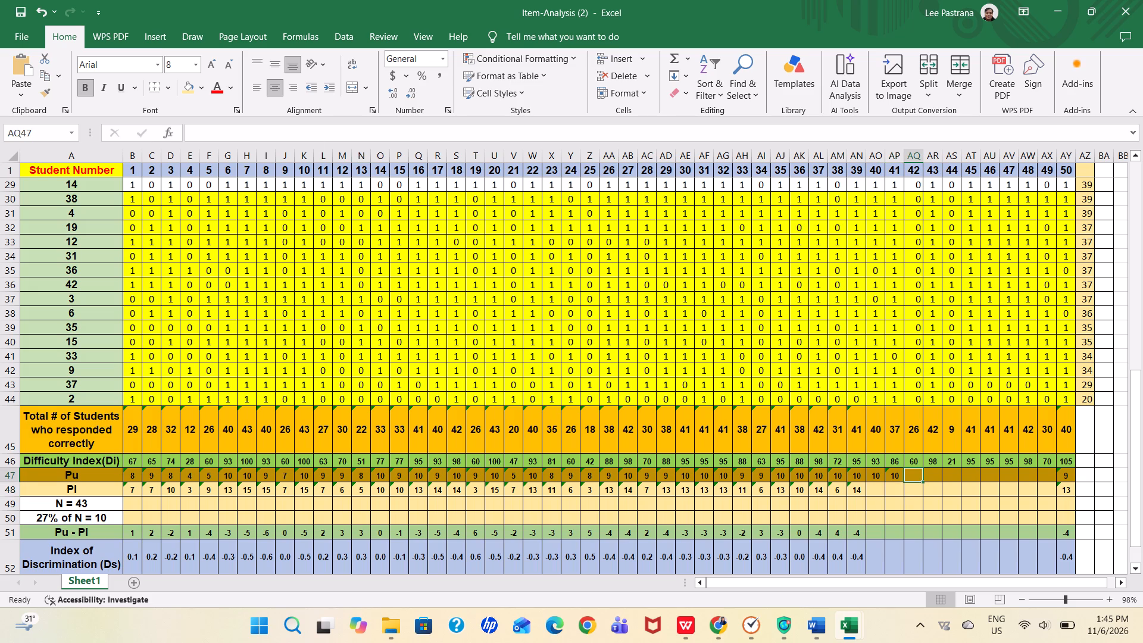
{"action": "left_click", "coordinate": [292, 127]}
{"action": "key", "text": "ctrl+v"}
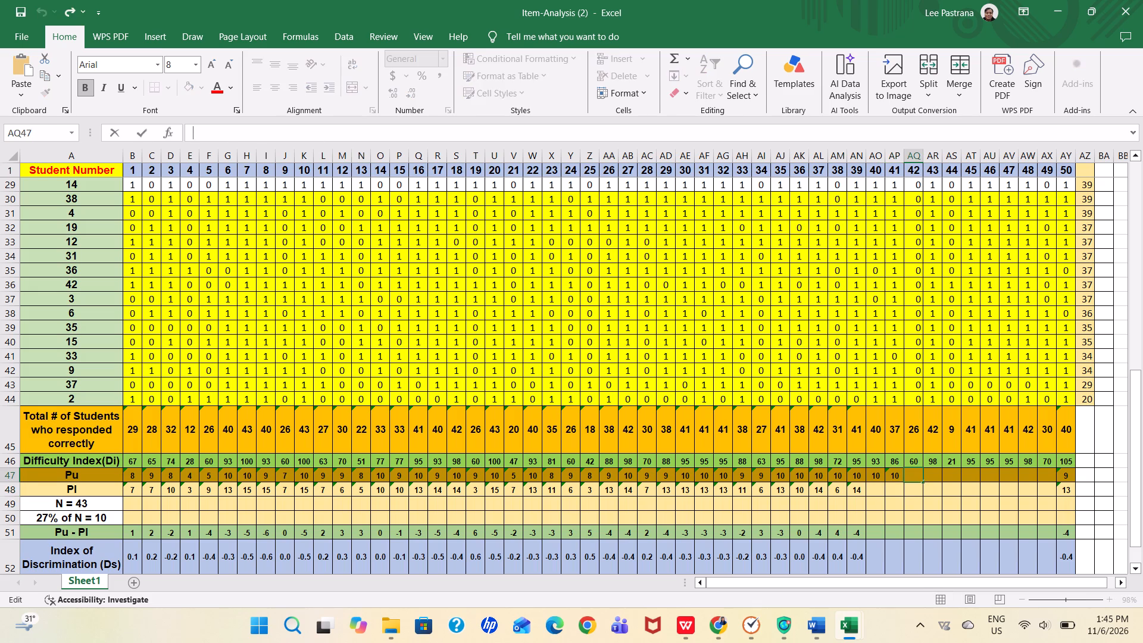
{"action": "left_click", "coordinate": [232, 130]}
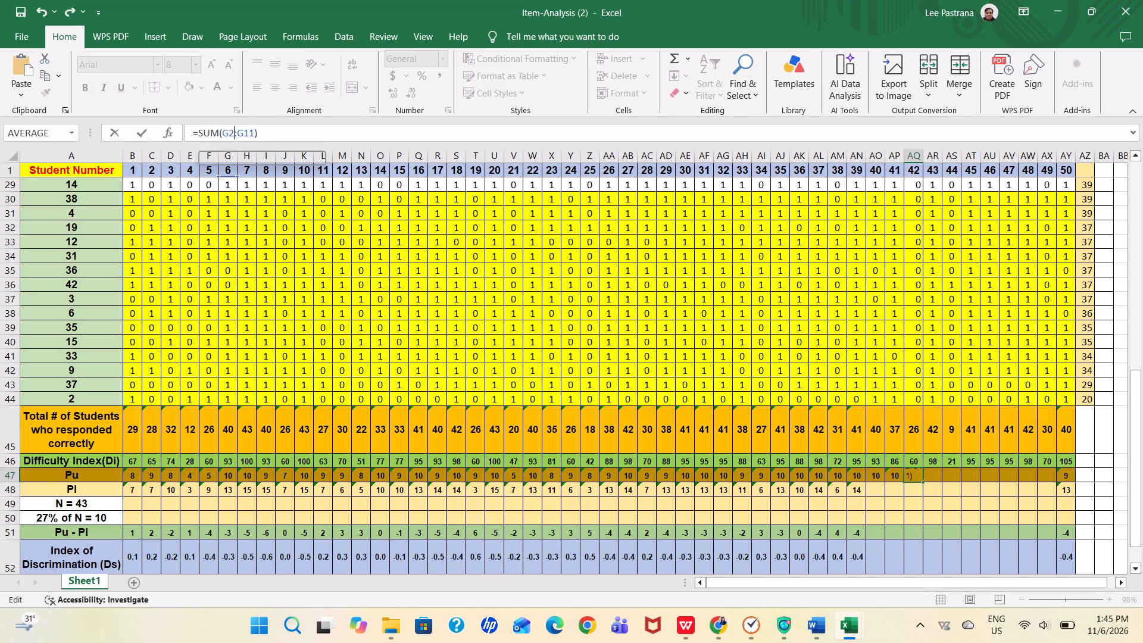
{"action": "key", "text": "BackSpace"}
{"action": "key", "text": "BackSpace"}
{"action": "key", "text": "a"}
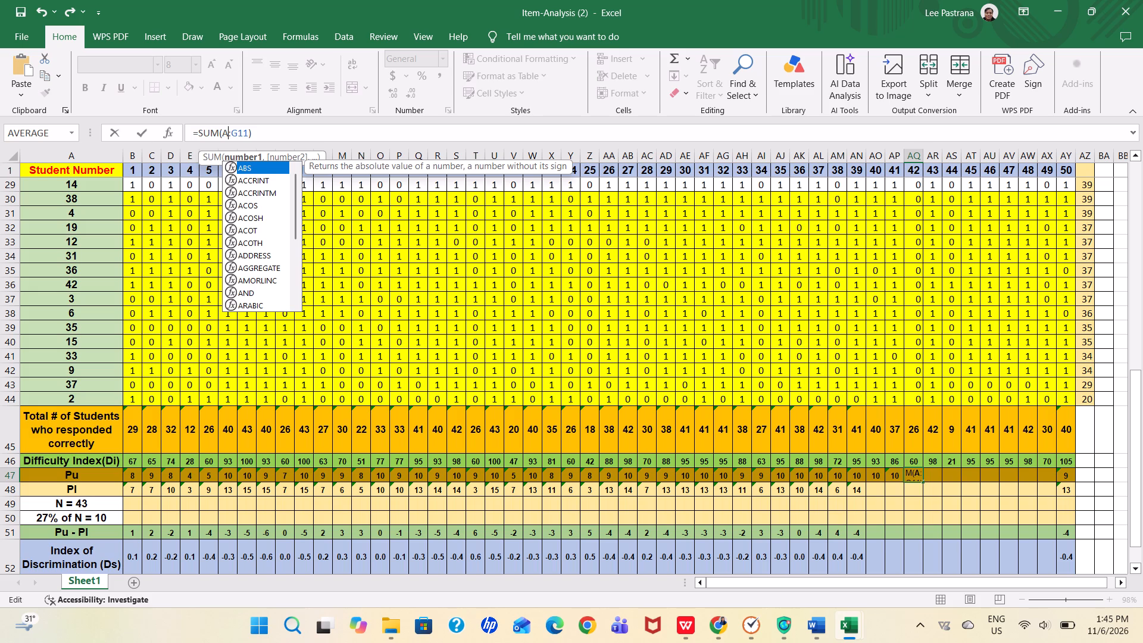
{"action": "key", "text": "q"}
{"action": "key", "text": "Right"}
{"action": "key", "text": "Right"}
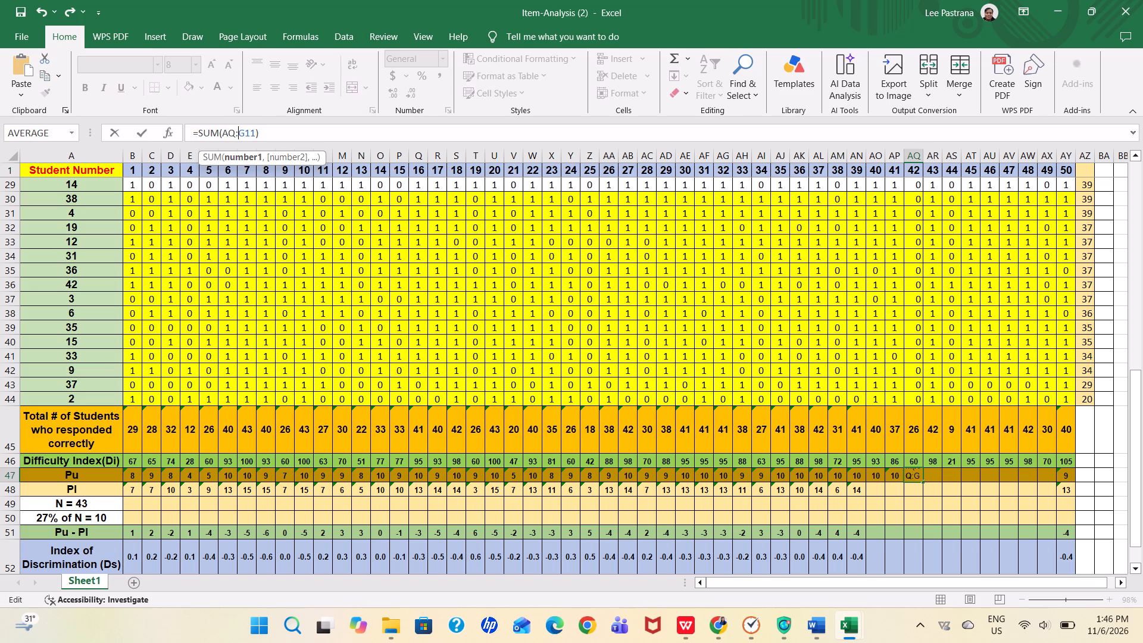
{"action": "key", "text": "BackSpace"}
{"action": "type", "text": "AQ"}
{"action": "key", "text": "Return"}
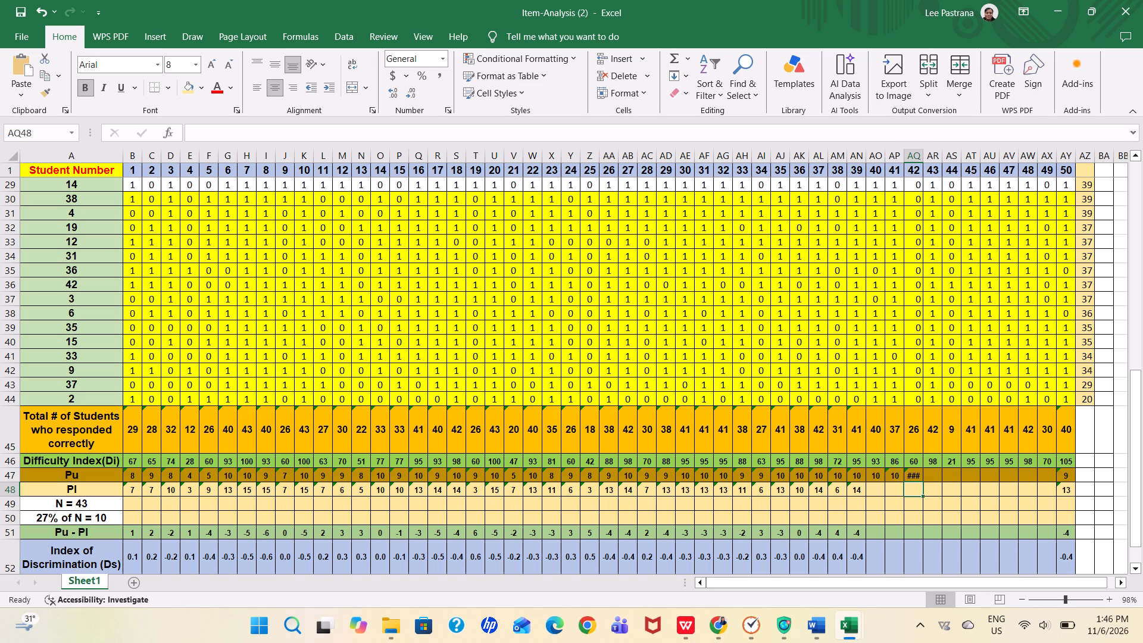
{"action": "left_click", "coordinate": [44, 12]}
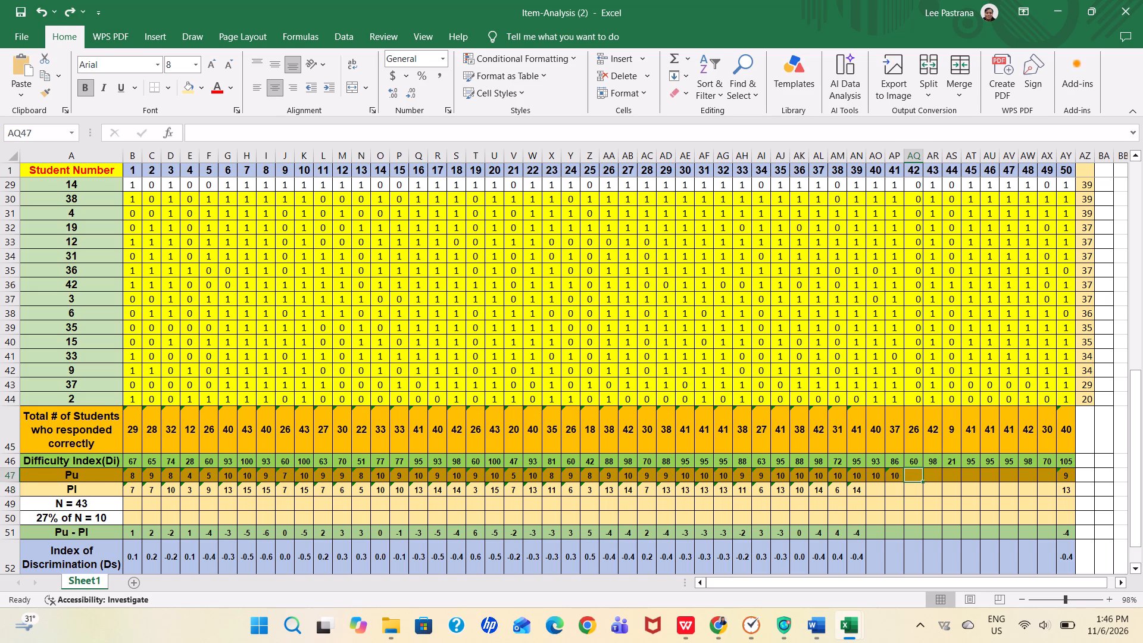
Fill item 42's Pu (AQ47) with the copied formula, adapted to =SUM(AQ2:AQ11).
{"action": "left_click", "coordinate": [378, 138]}
{"action": "key", "text": "ctrl+v"}
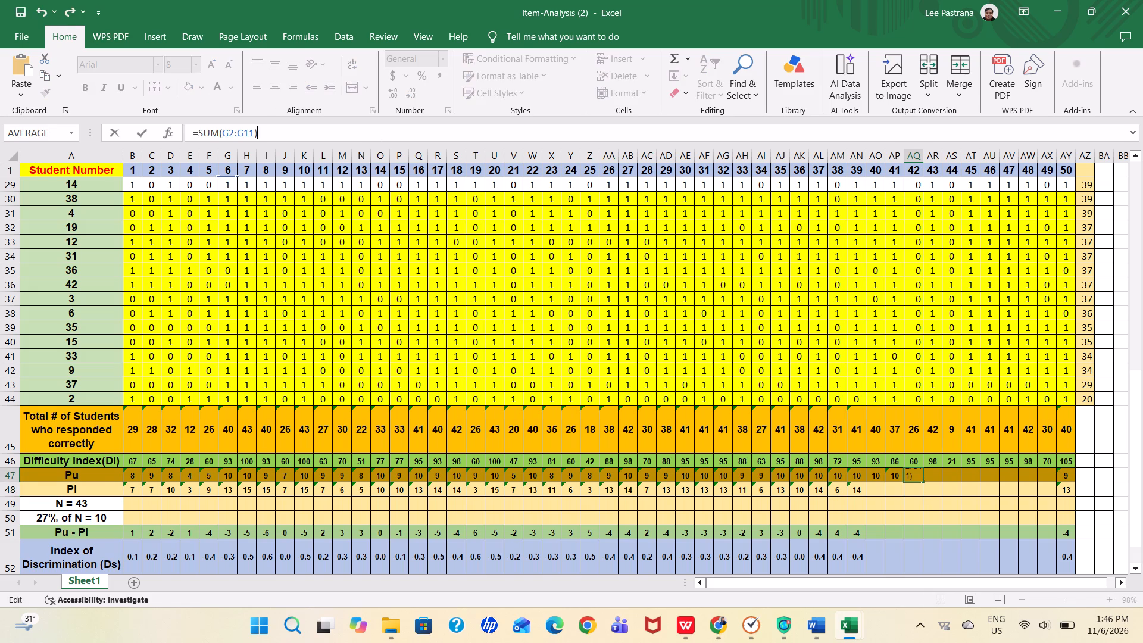
{"action": "left_click", "coordinate": [227, 130]}
{"action": "key", "text": "BackSpace"}
{"action": "type", "text": "AQ"}
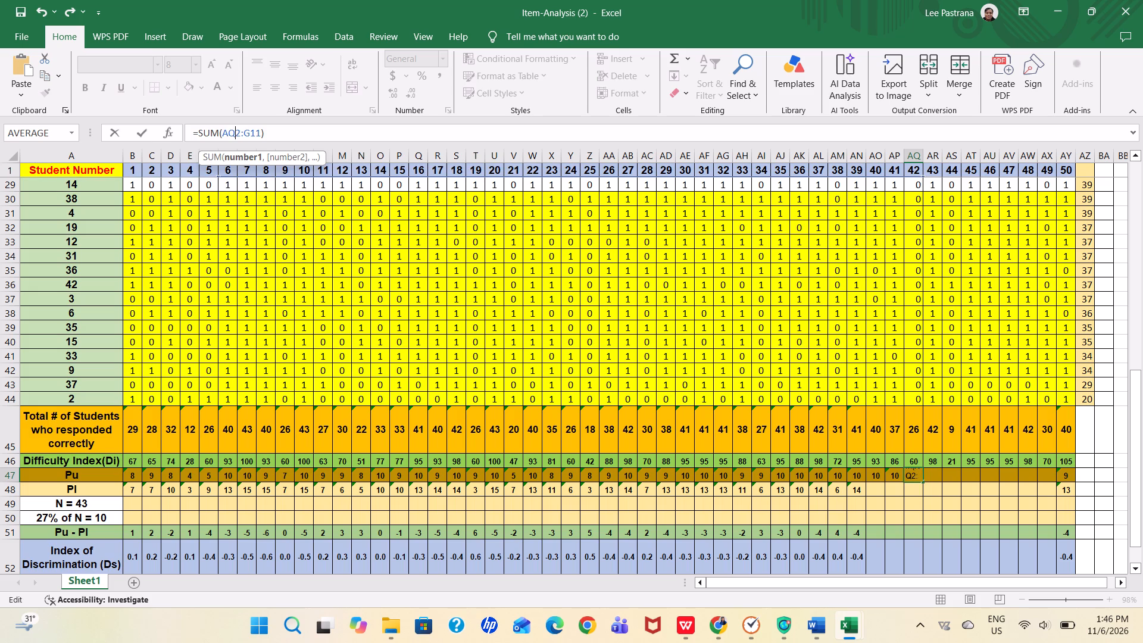
{"action": "key", "text": "Right"}
{"action": "key", "text": "Right"}
{"action": "key", "text": "Right"}
{"action": "key", "text": "BackSpace"}
{"action": "type", "text": "AQ"}
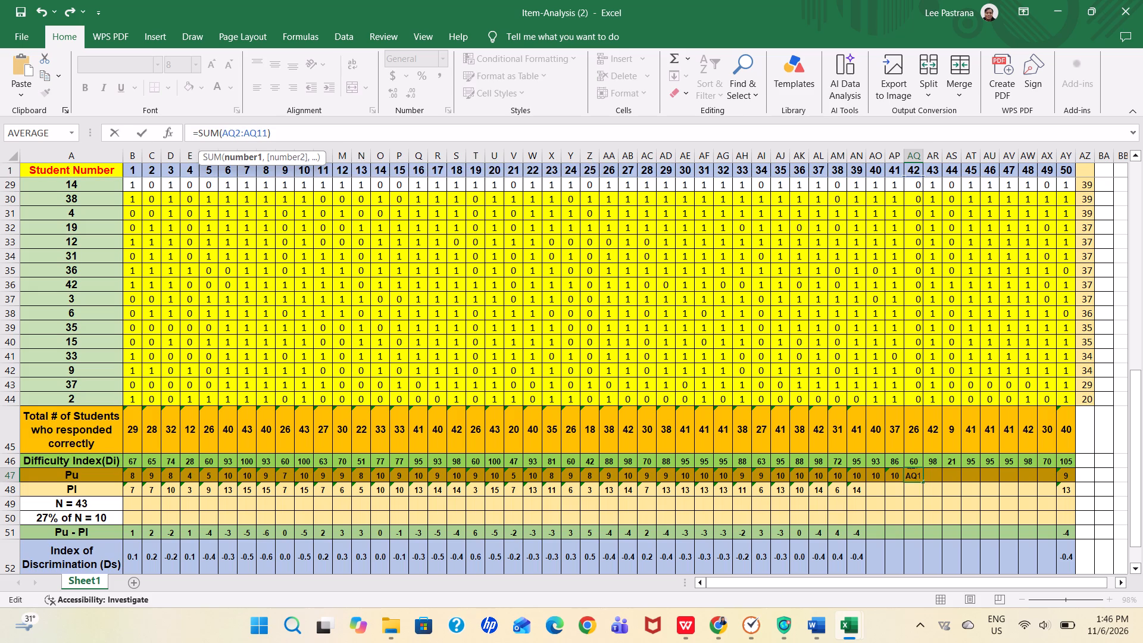
{"action": "key", "text": "Return"}
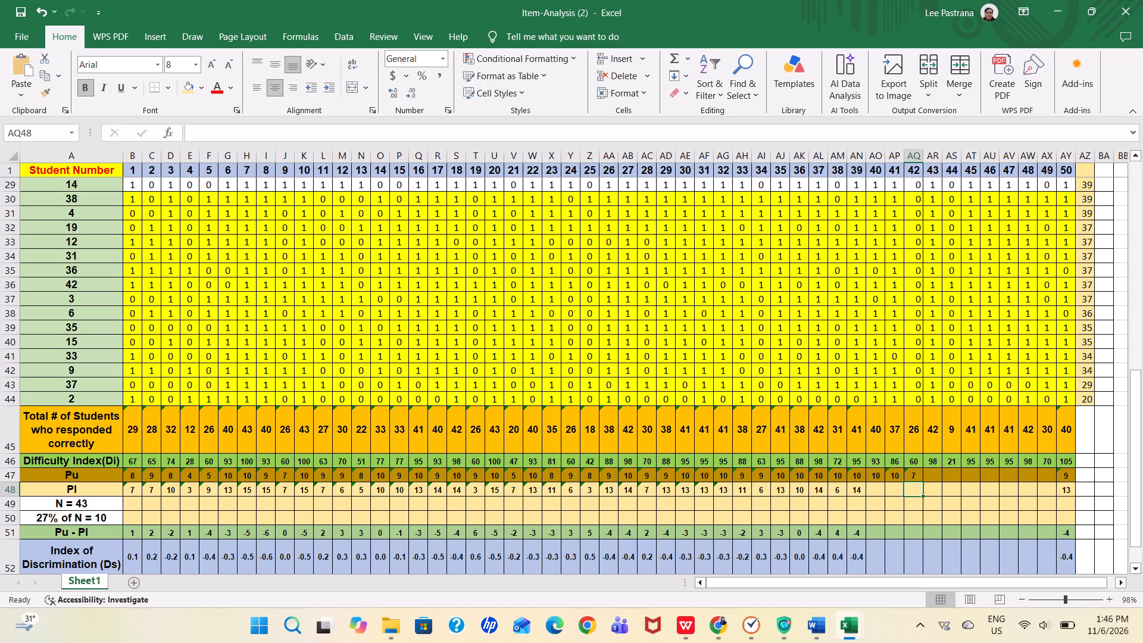
Fill item 43's Pu (AR47) with the copied formula, changed to =SUM(AR:AR11).
{"action": "left_click", "coordinate": [939, 480]}
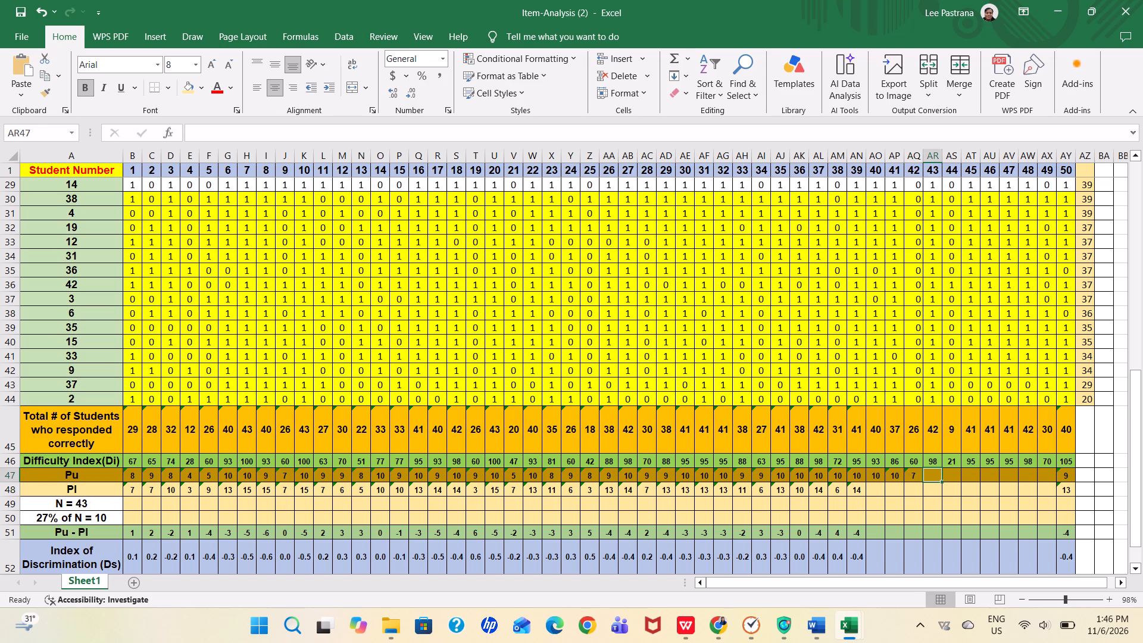
{"action": "left_click", "coordinate": [293, 137]}
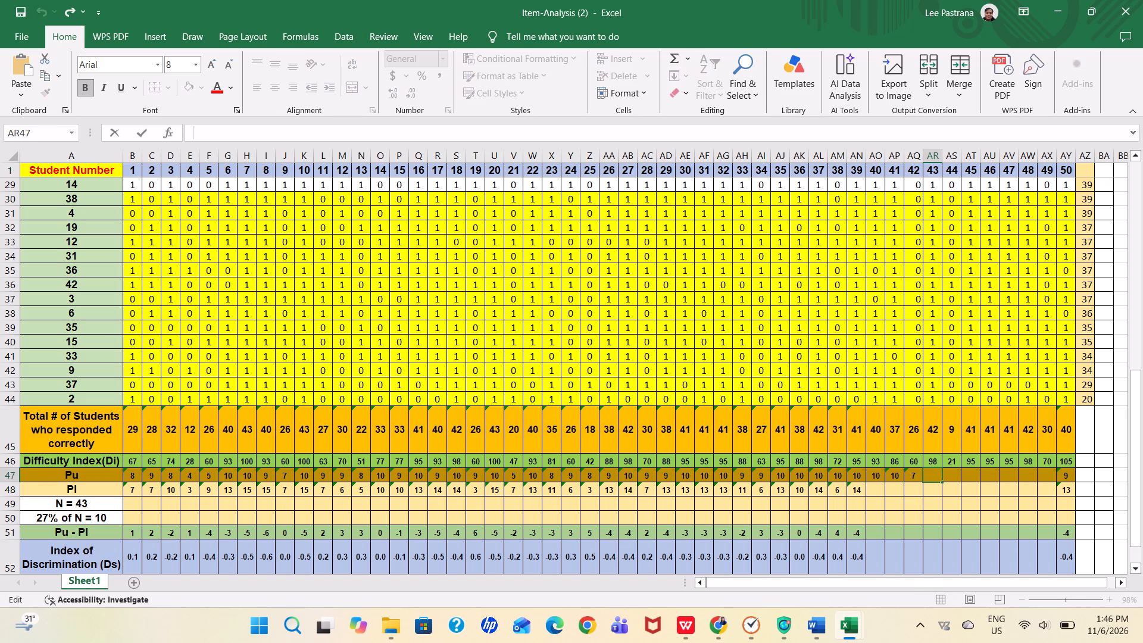
{"action": "key", "text": "ctrl+v"}
{"action": "left_click", "coordinate": [233, 133]}
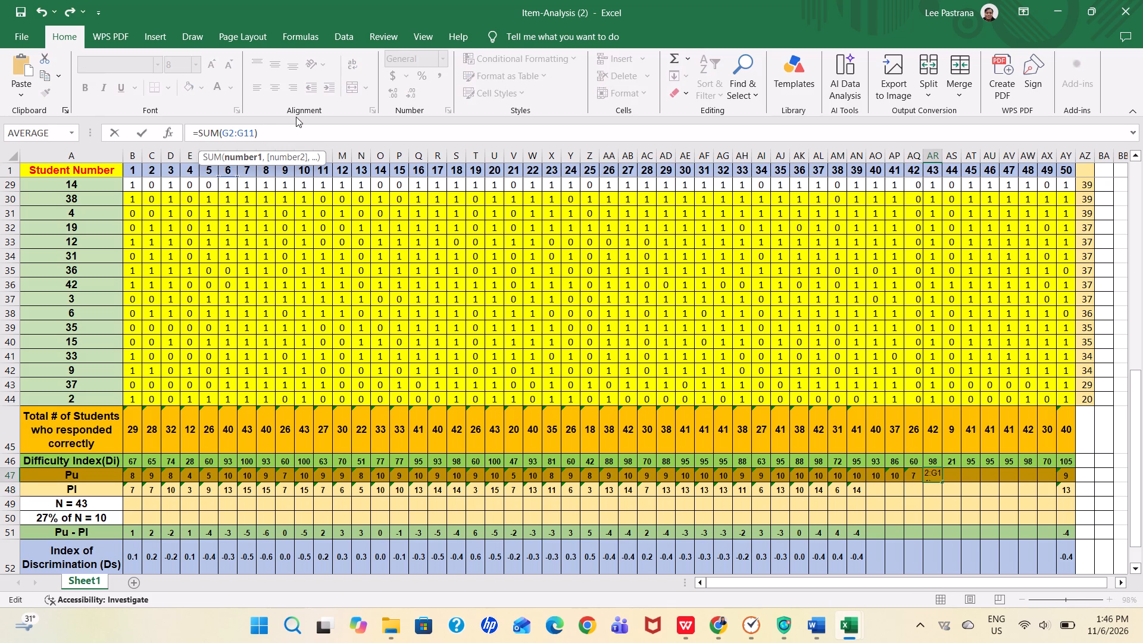
{"action": "key", "text": "BackSpace"}
{"action": "key", "text": "BackSpace"}
{"action": "key", "text": "a"}
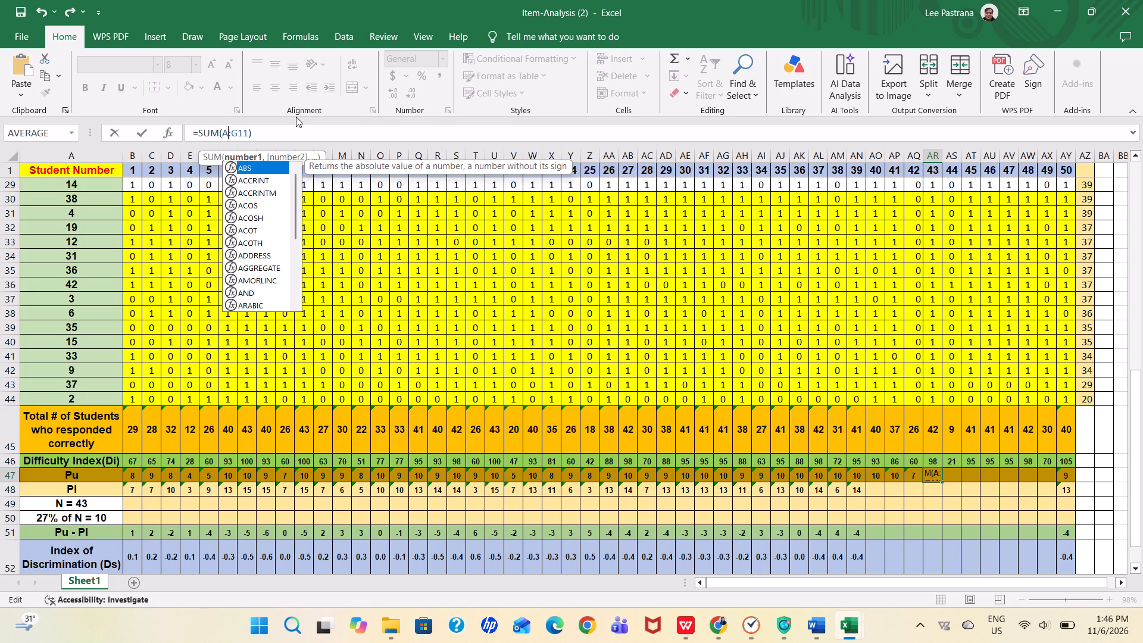
{"action": "key", "text": "r"}
{"action": "key", "text": "Right"}
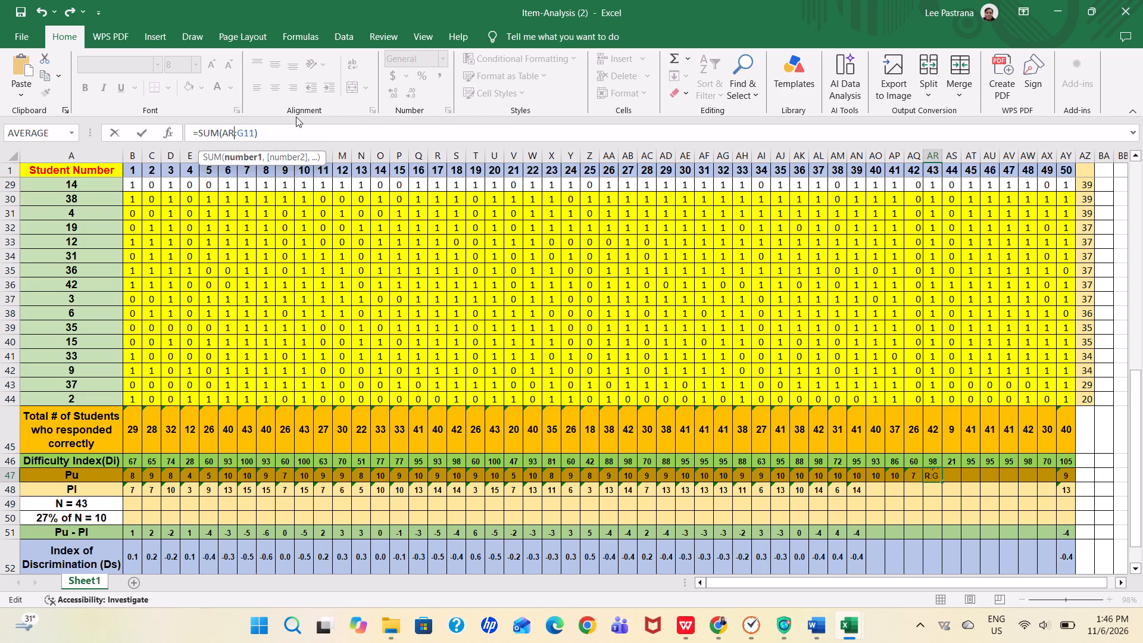
{"action": "key", "text": "Right"}
{"action": "key", "text": "BackSpace"}
{"action": "type", "text": "AR"}
{"action": "key", "text": "Return"}
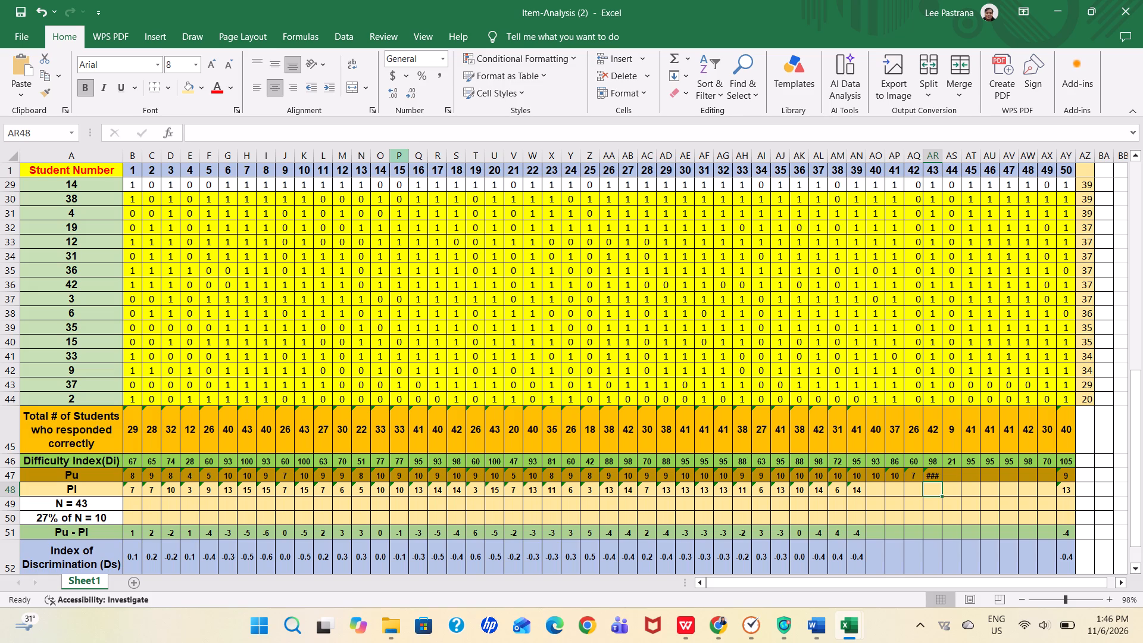
Correct item 43's Pu formula (AR47) by adding the starting row number 2, making it =SUM(AR2:AR11).
{"action": "left_click", "coordinate": [937, 483]}
{"action": "left_click", "coordinate": [935, 477]}
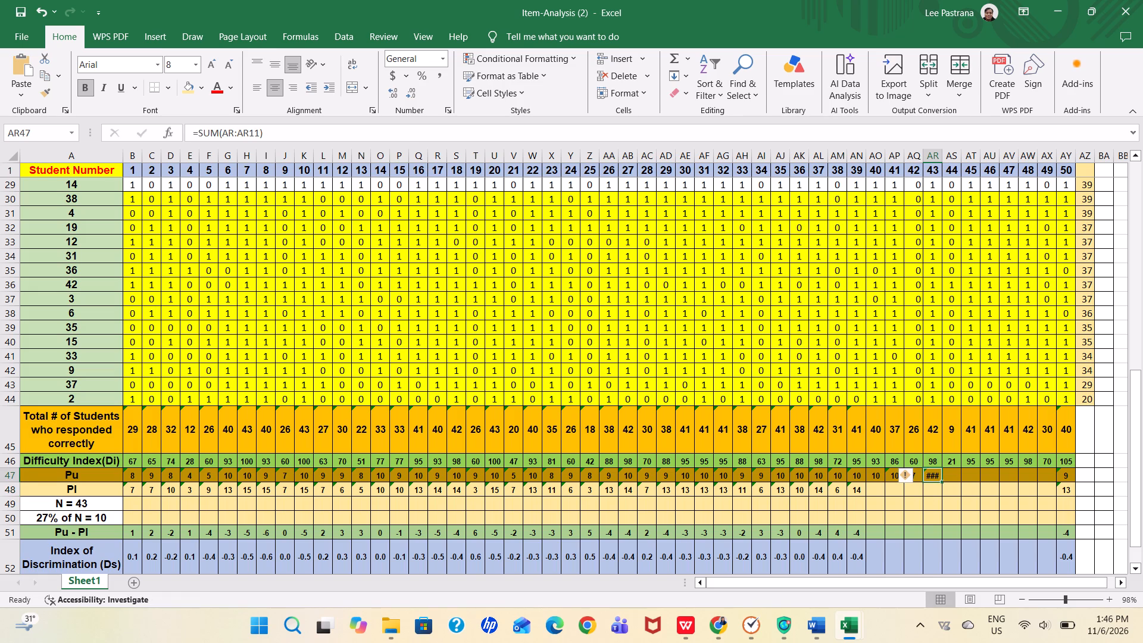
{"action": "left_click", "coordinate": [233, 134]}
{"action": "key", "text": "2"}
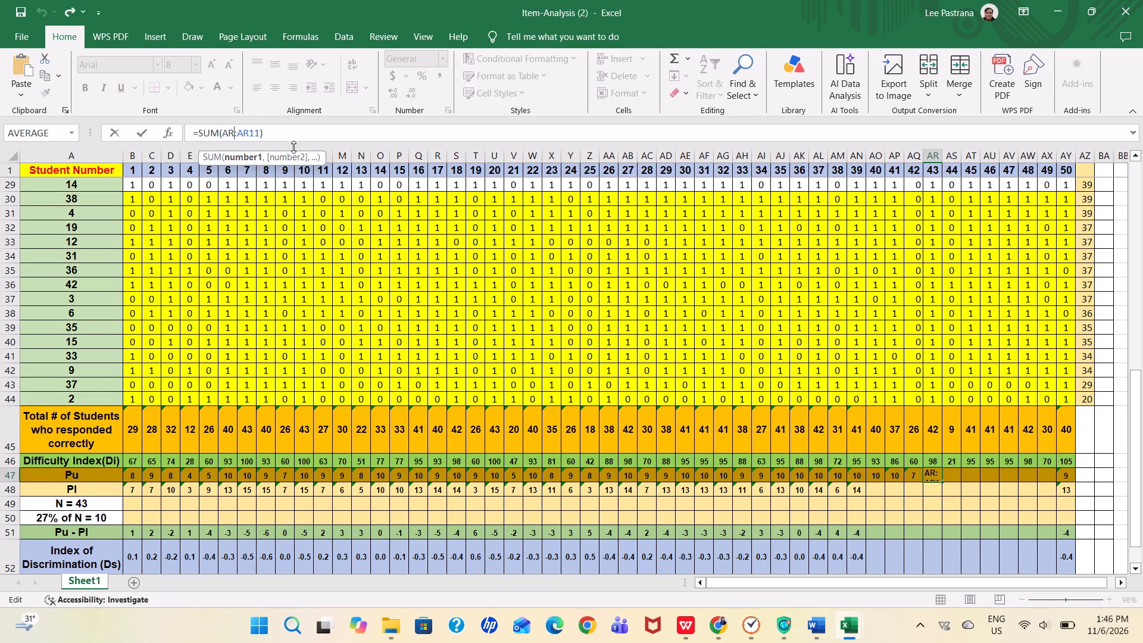
{"action": "key", "text": "Return"}
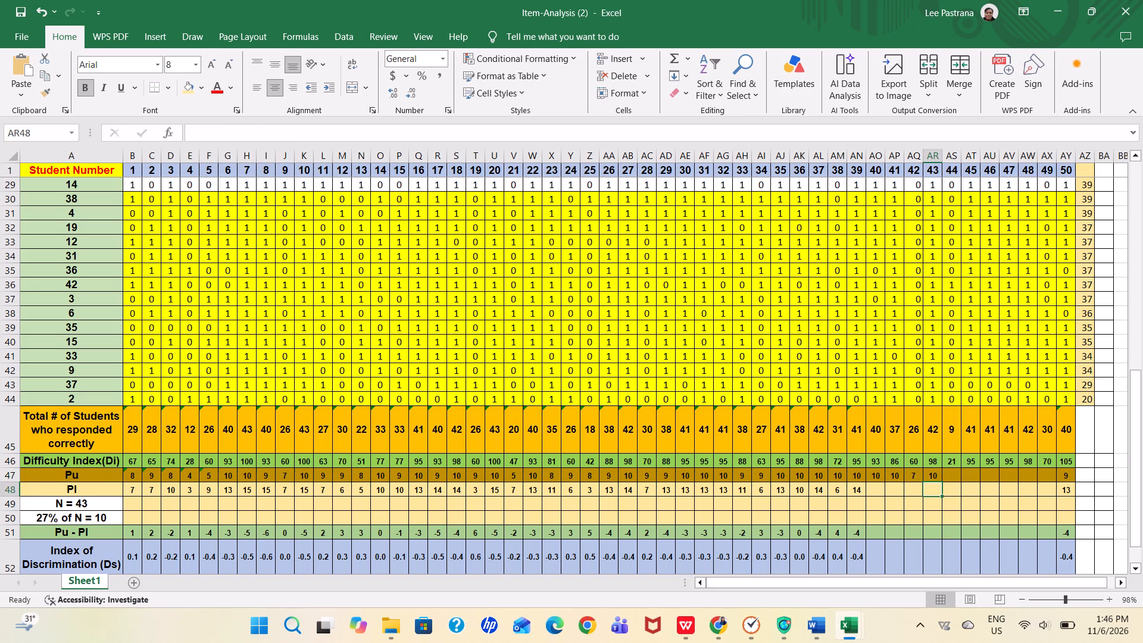
Fill item 44's Pu (AS47) with the copied formula, adapted to =SUM(AS2:AS11).
{"action": "left_click", "coordinate": [950, 475]}
{"action": "left_click", "coordinate": [399, 133]}
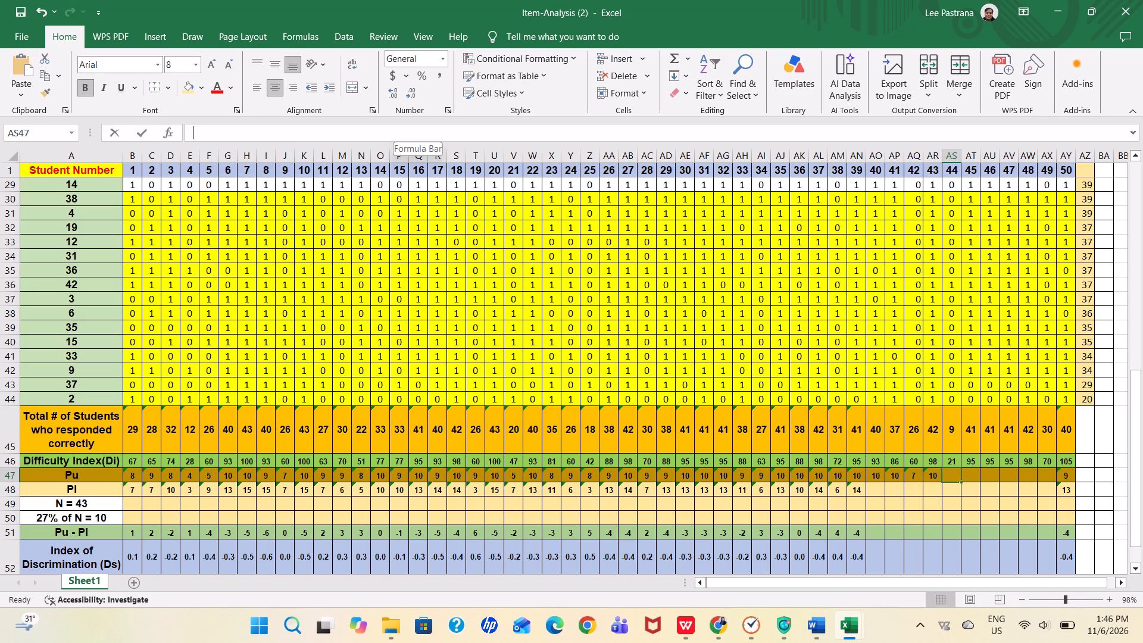
{"action": "key", "text": "ctrl+v"}
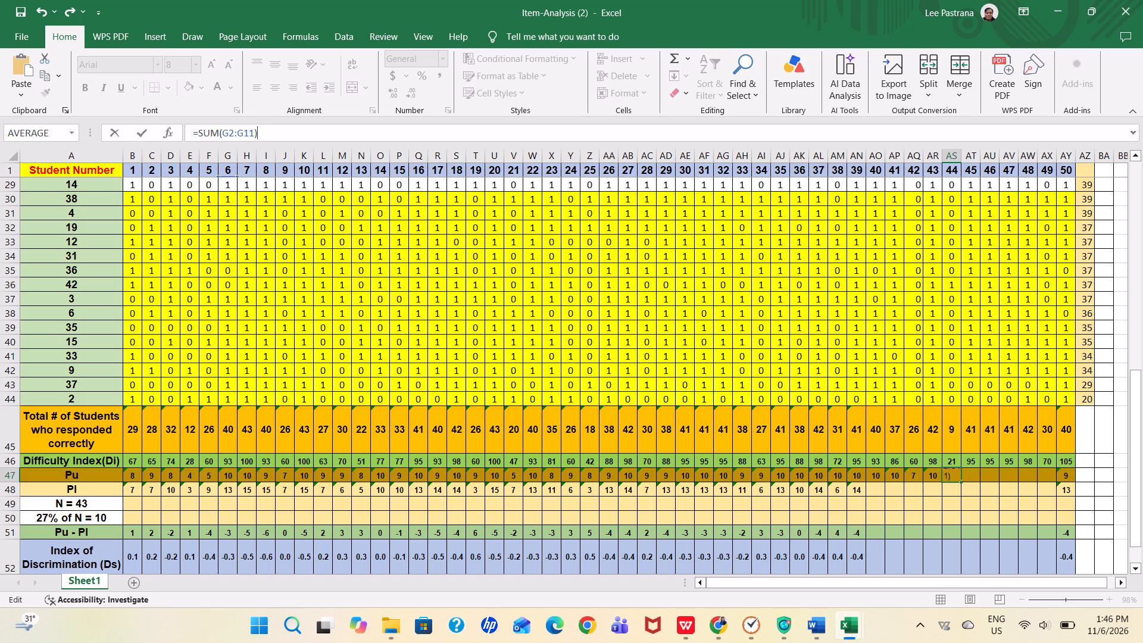
{"action": "left_click", "coordinate": [226, 131]}
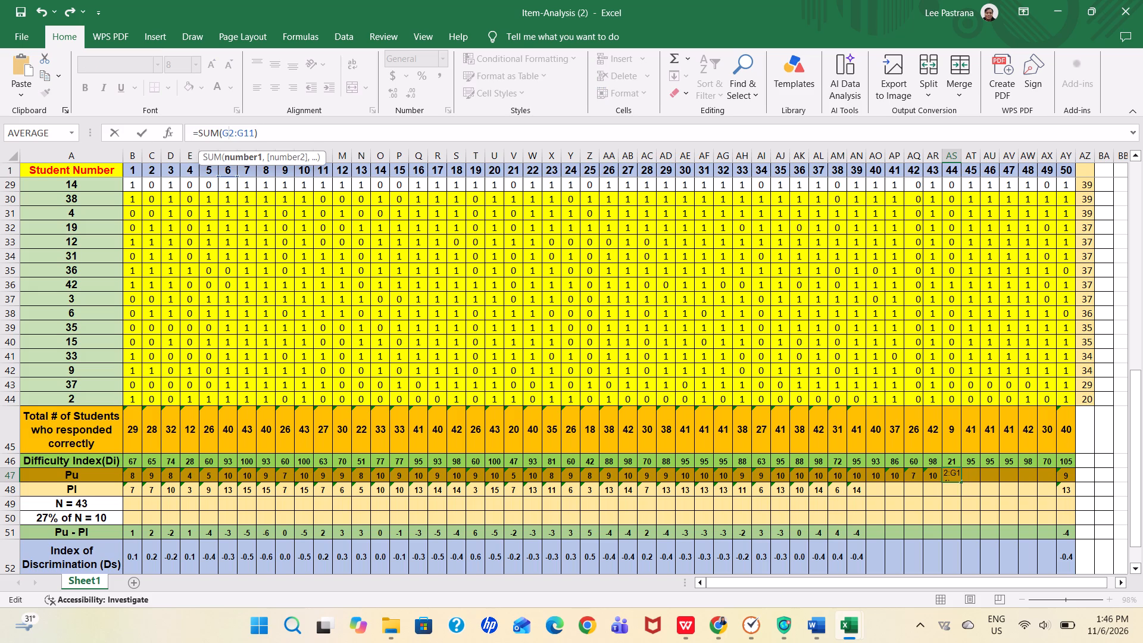
{"action": "key", "text": "BackSpace"}
{"action": "key", "text": "a"}
{"action": "key", "text": "s"}
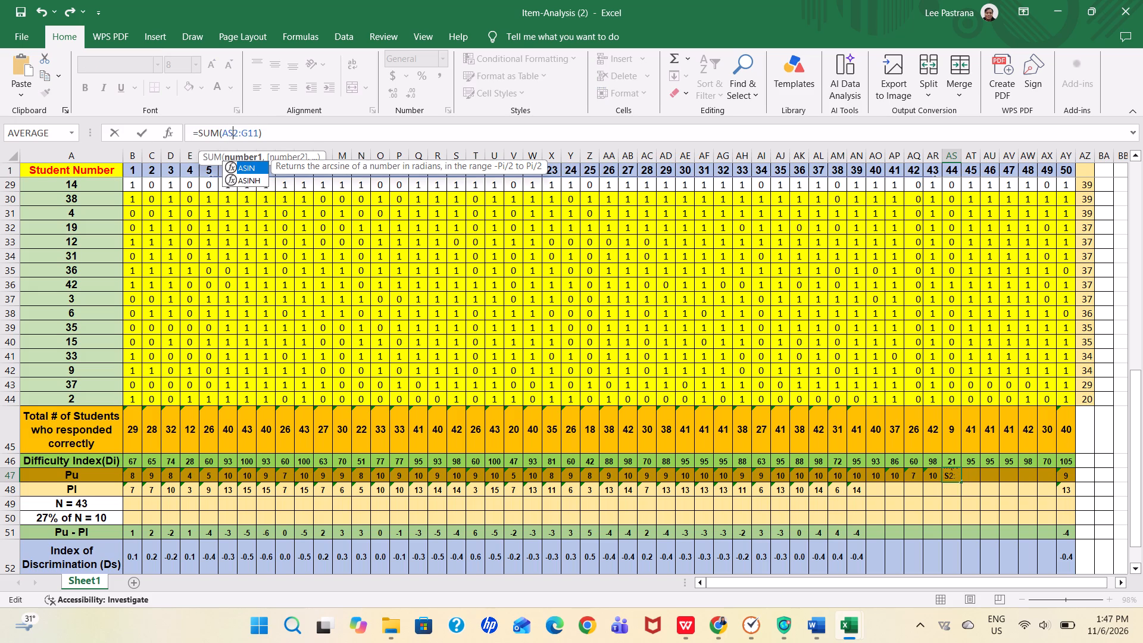
{"action": "key", "text": "Right"}
{"action": "key", "text": "Right"}
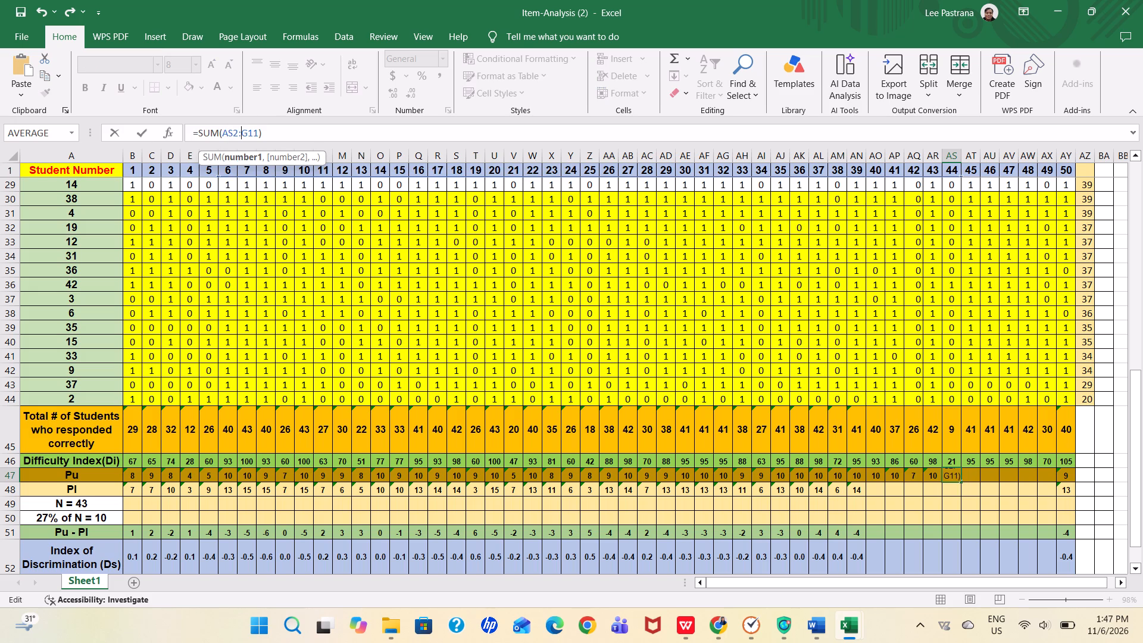
{"action": "key", "text": "Right"}
{"action": "key", "text": "BackSpace"}
{"action": "type", "text": "AS"}
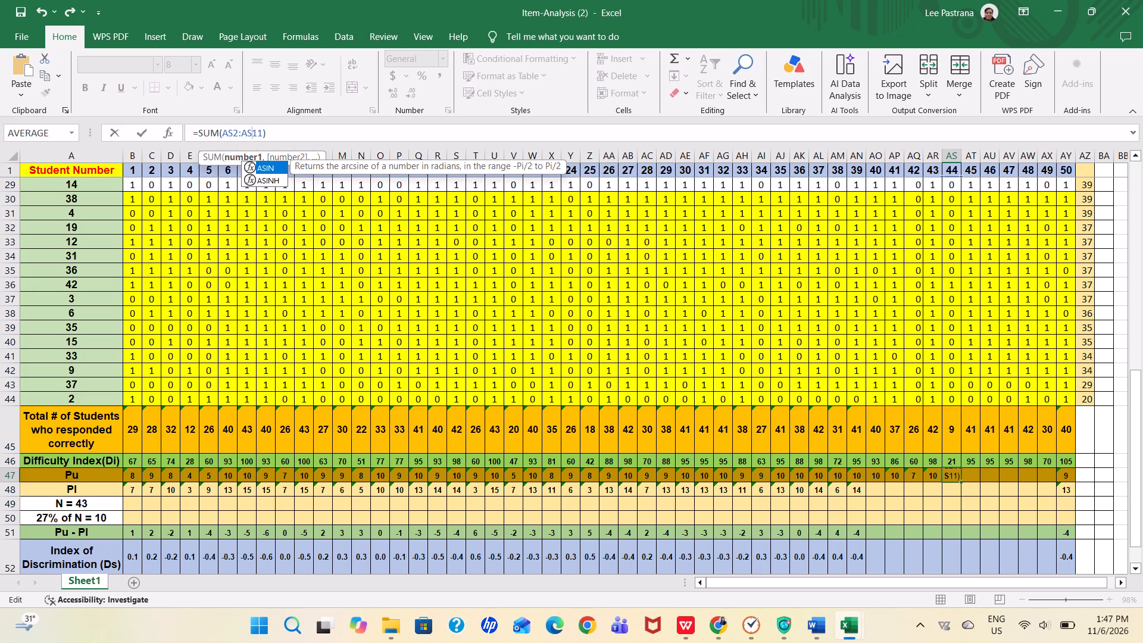
{"action": "key", "text": "Return"}
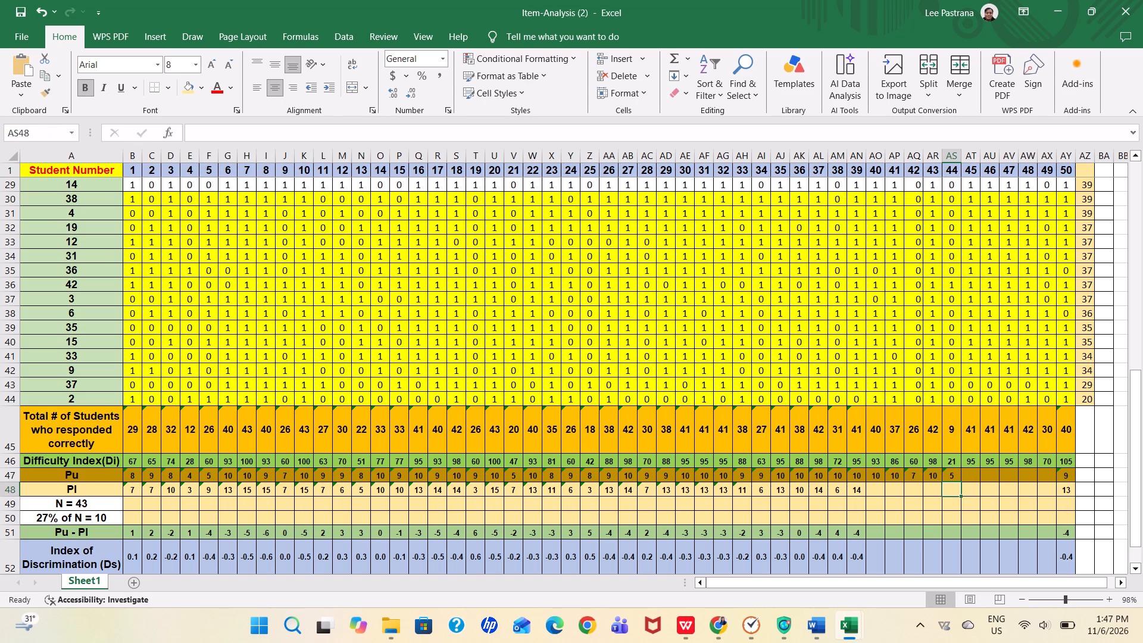
Fill item 45's Pu (AT47) with the copied formula, adapted to =SUM(AT2:AT11).
{"action": "left_click", "coordinate": [970, 479]}
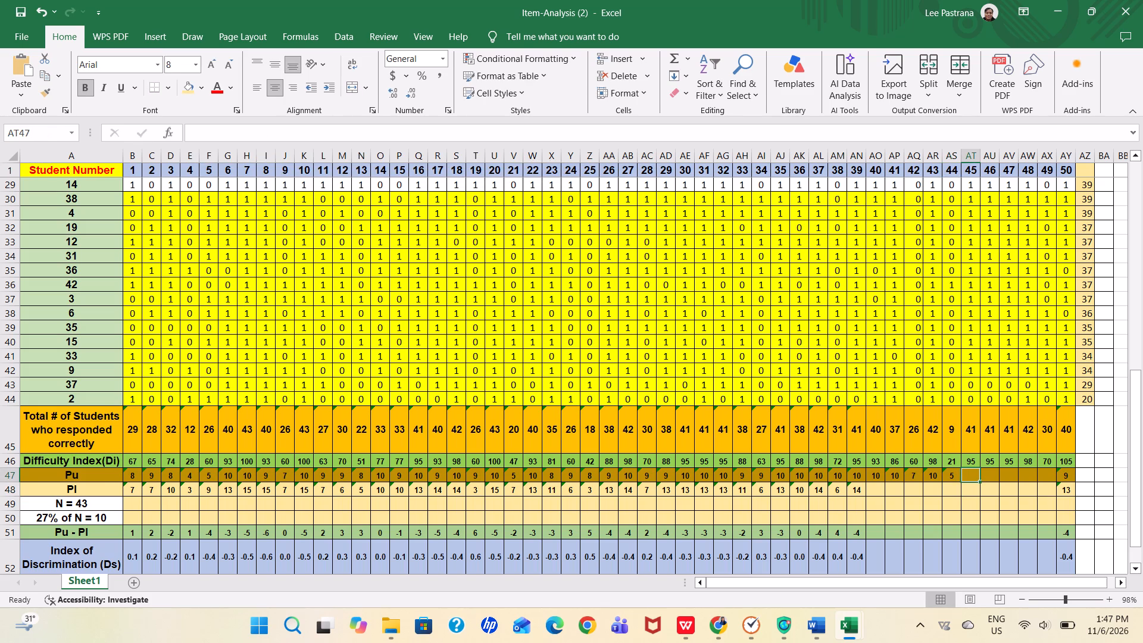
{"action": "left_click", "coordinate": [296, 133]}
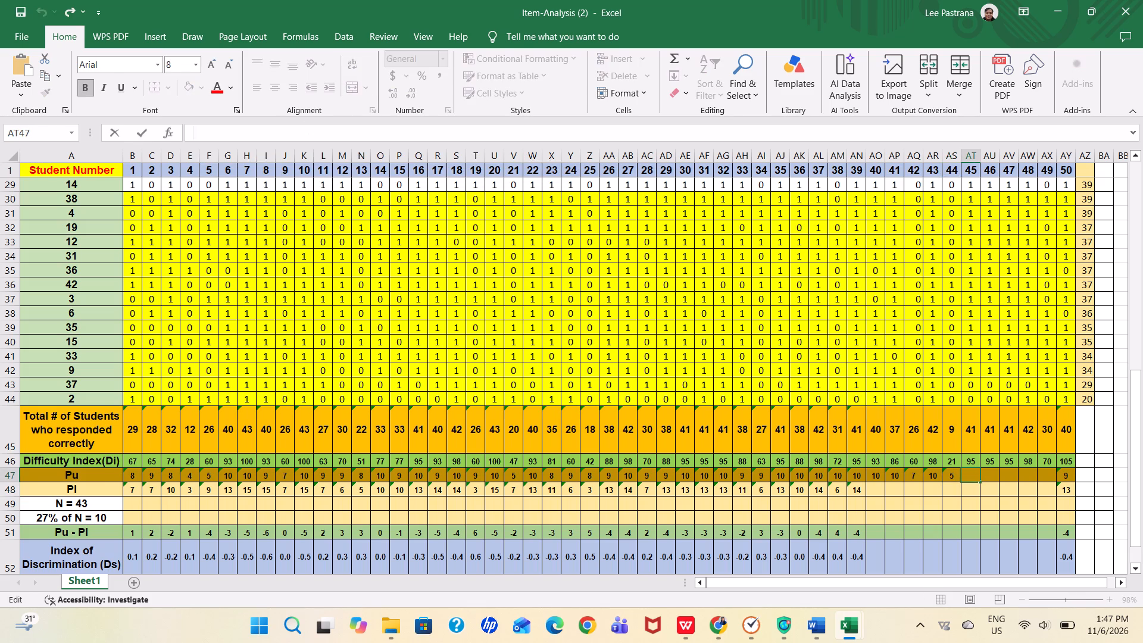
{"action": "key", "text": "ctrl+v"}
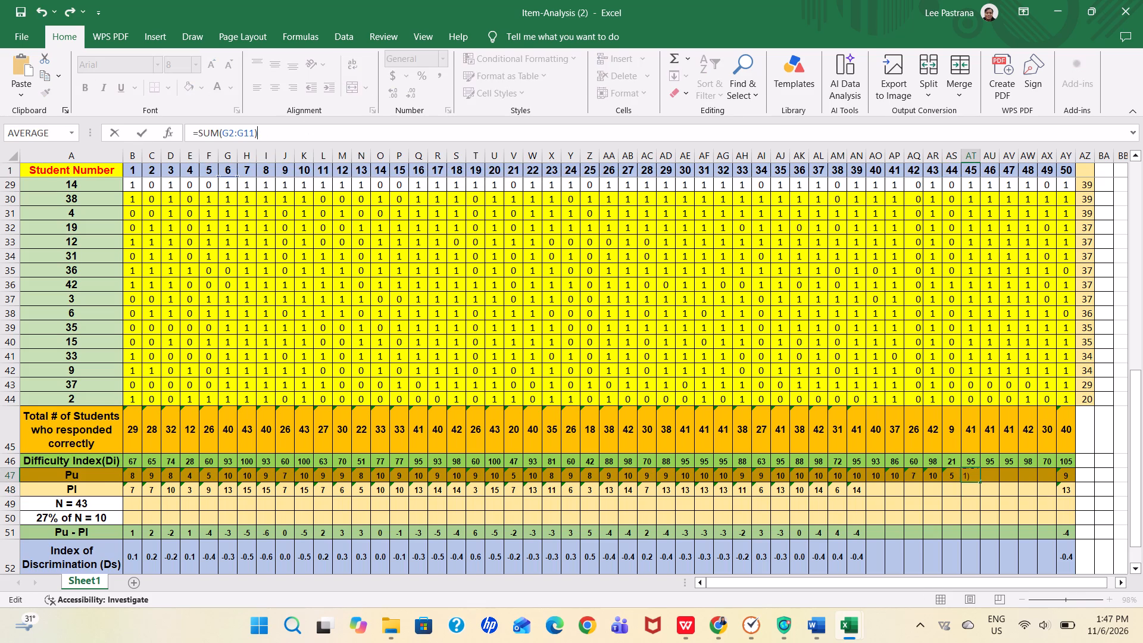
{"action": "left_click", "coordinate": [228, 131]}
{"action": "key", "text": "BackSpace"}
{"action": "type", "text": "AT"}
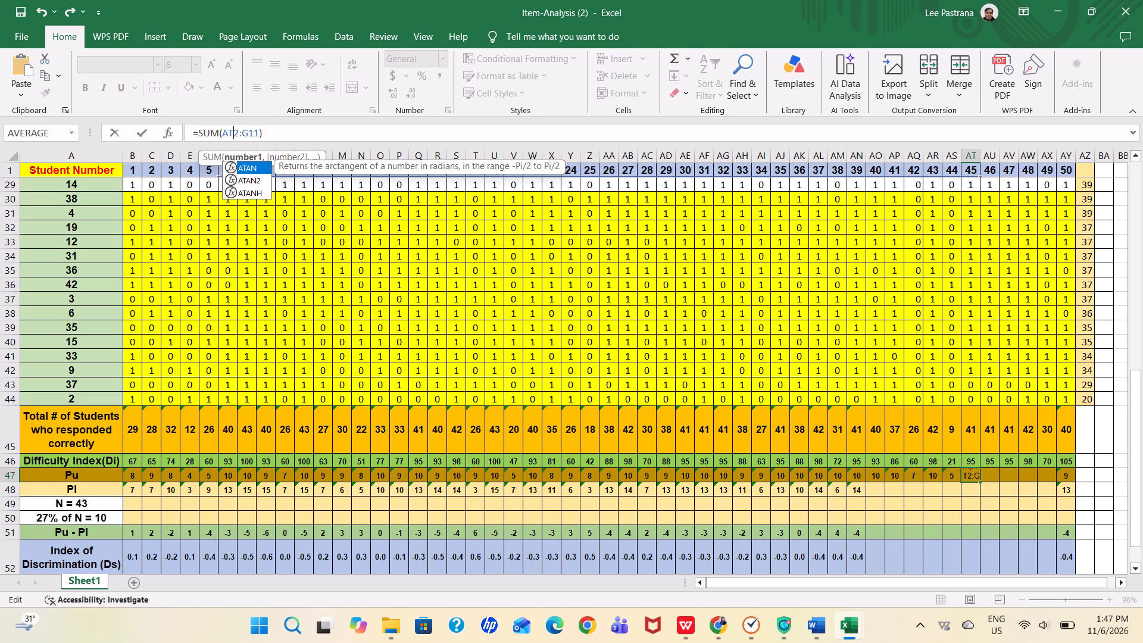
{"action": "key", "text": "Right"}
{"action": "key", "text": "Right"}
{"action": "key", "text": "Right"}
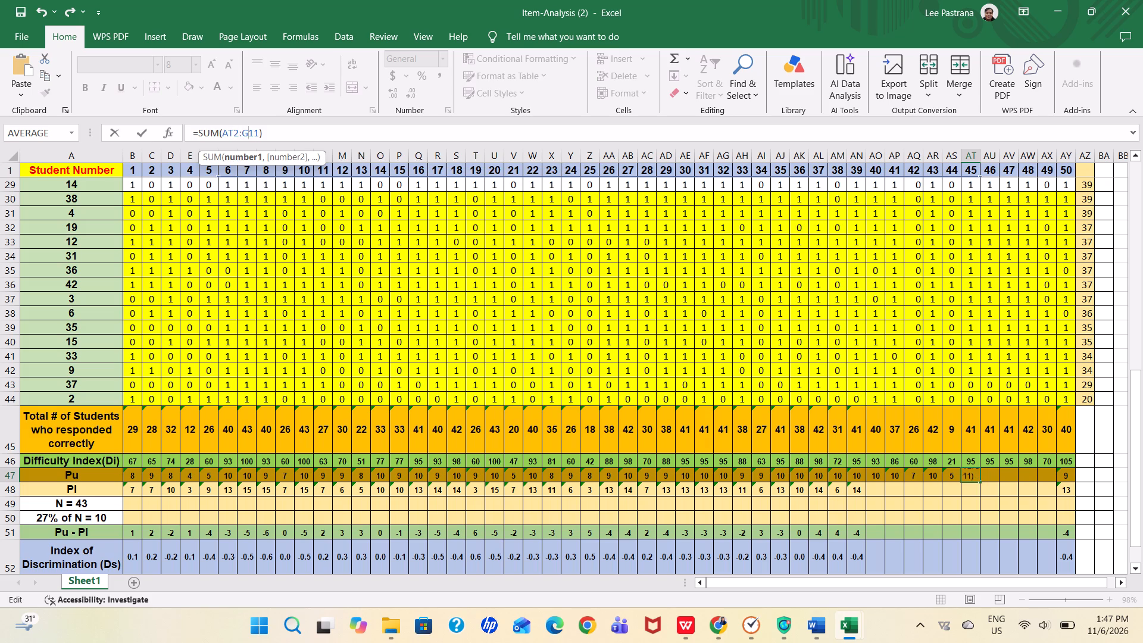
{"action": "key", "text": "BackSpace"}
{"action": "type", "text": "AT"}
{"action": "key", "text": "Return"}
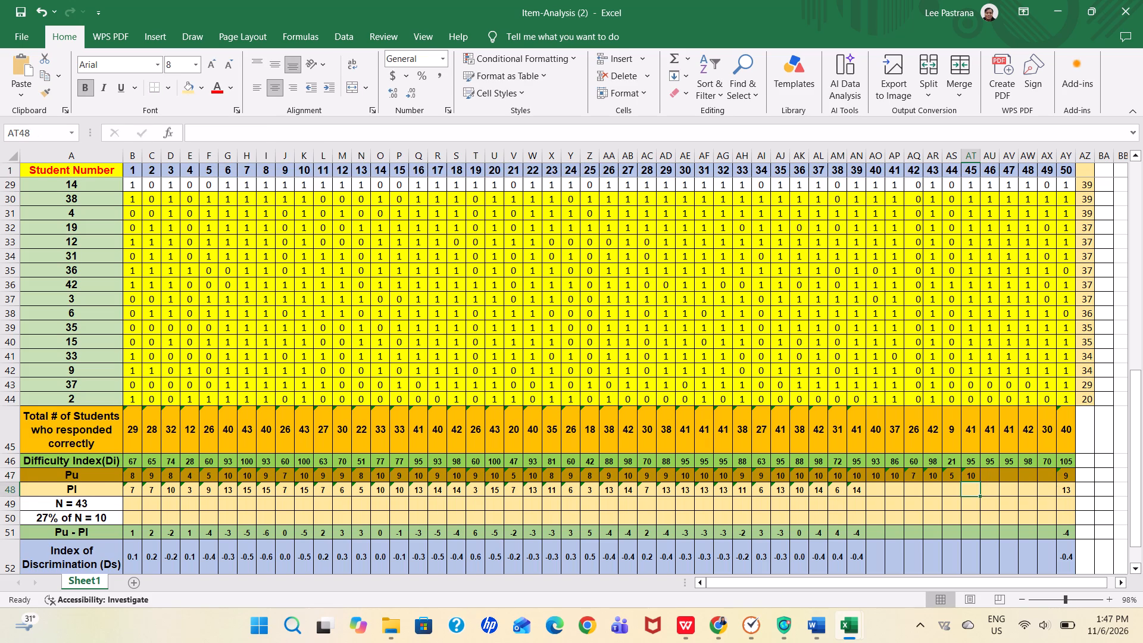
Fill item 46's Pu (AU47) with the copied formula, adapted to =SUM(AU2:AU11).
{"action": "left_click", "coordinate": [992, 473]}
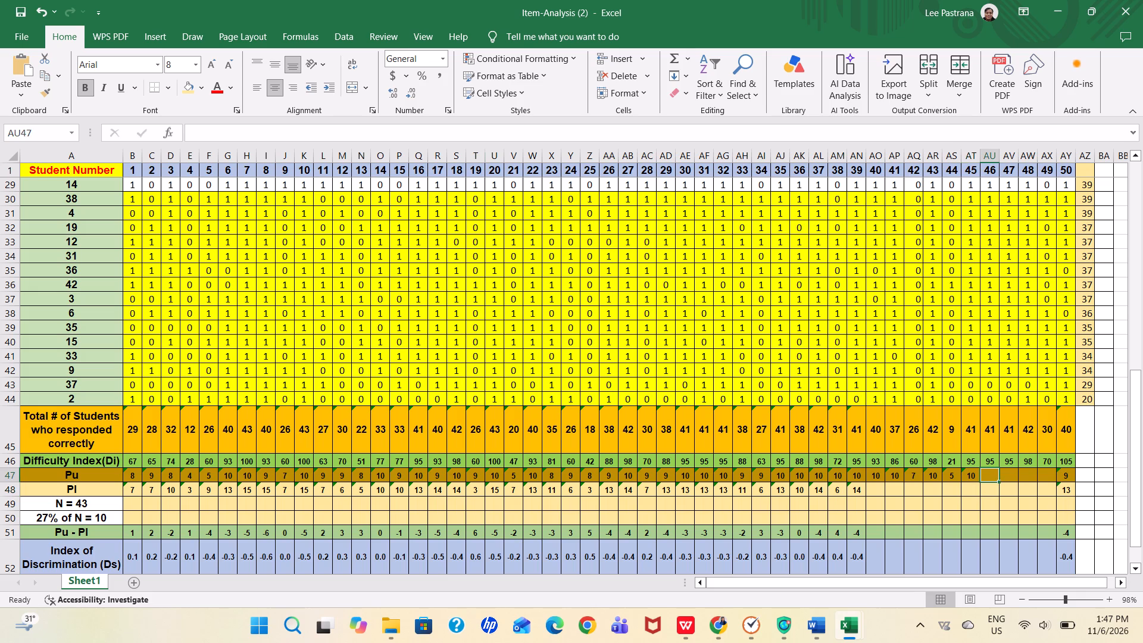
{"action": "left_click", "coordinate": [438, 134]}
{"action": "key", "text": "ctrl+v"}
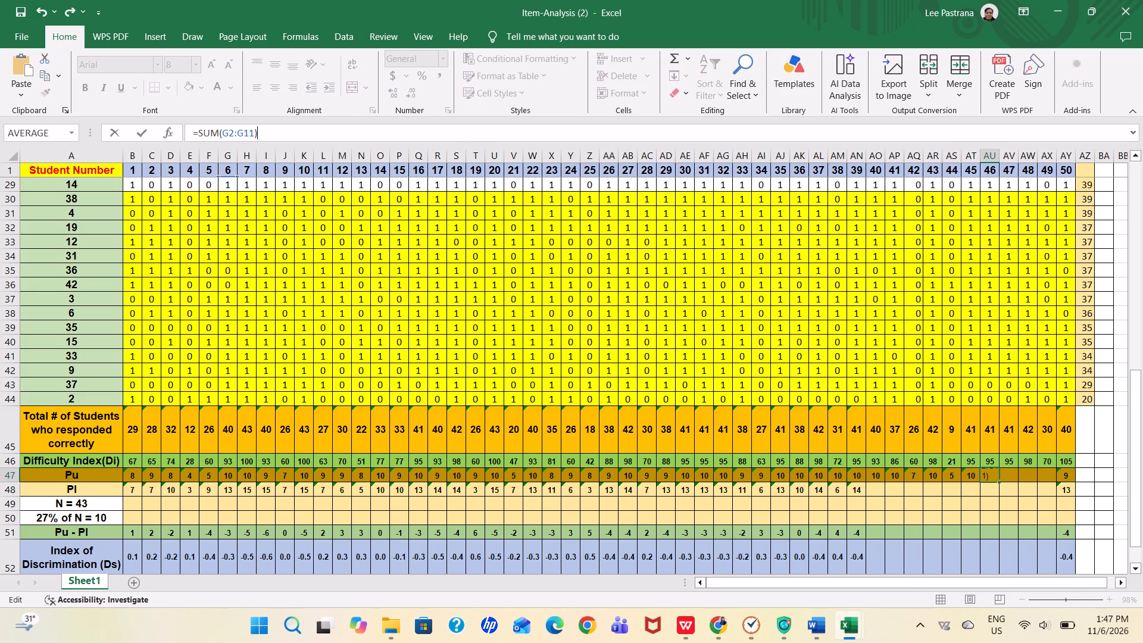
{"action": "left_click", "coordinate": [226, 133]}
{"action": "key", "text": "BackSpace"}
{"action": "key", "text": "a"}
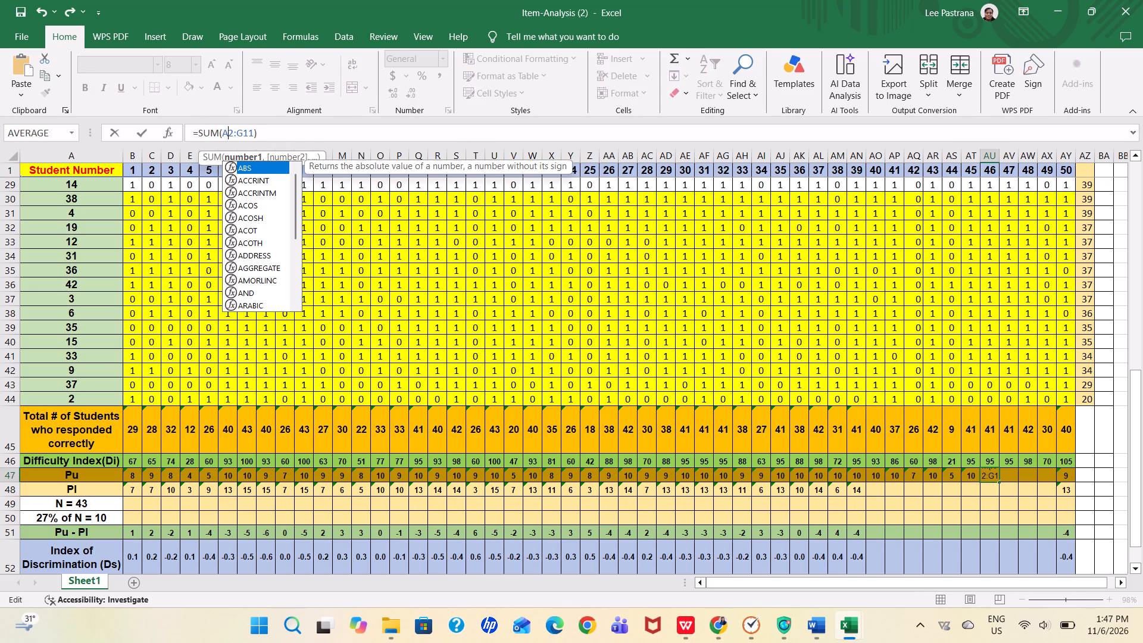
{"action": "key", "text": "u"}
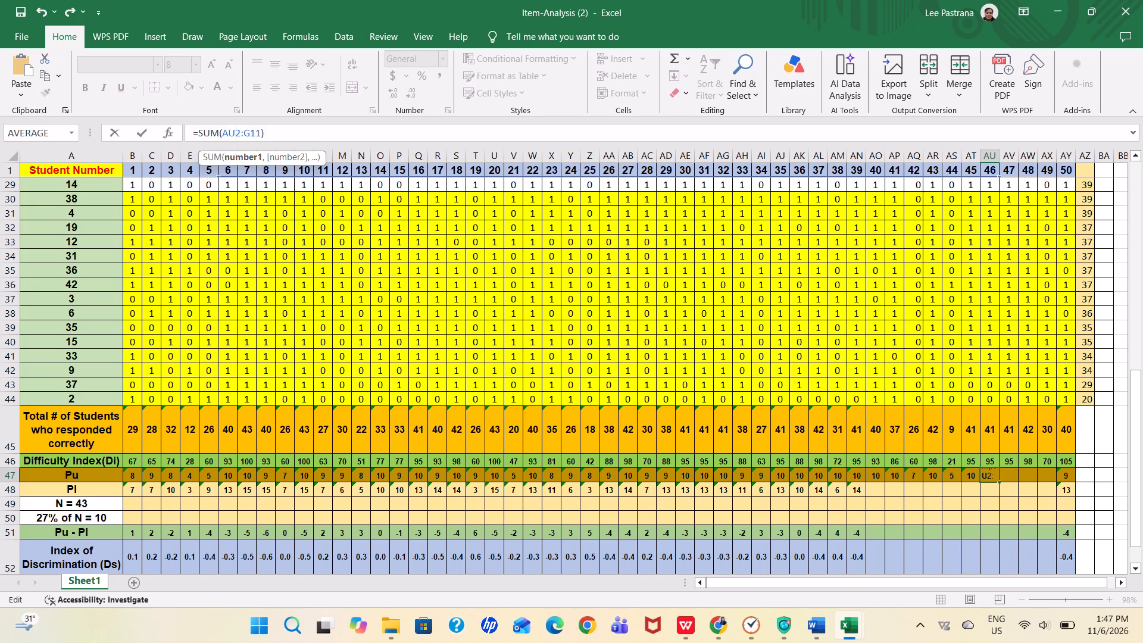
{"action": "key", "text": "Right"}
{"action": "key", "text": "Right"}
{"action": "key", "text": "Right"}
{"action": "key", "text": "BackSpace"}
{"action": "type", "text": "AU"}
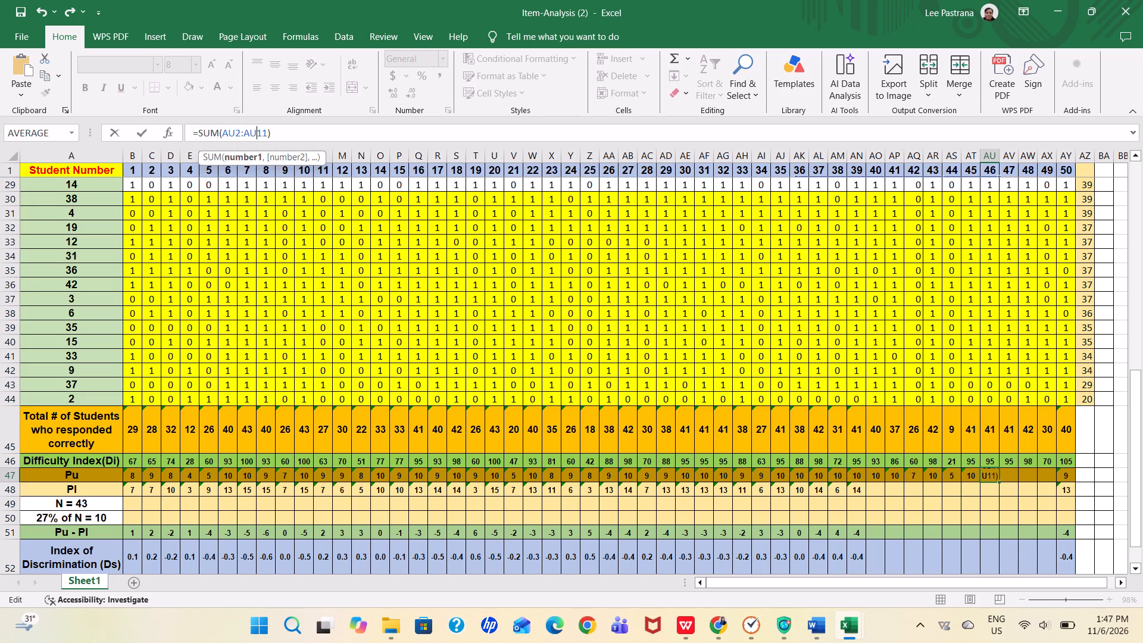
{"action": "key", "text": "Return"}
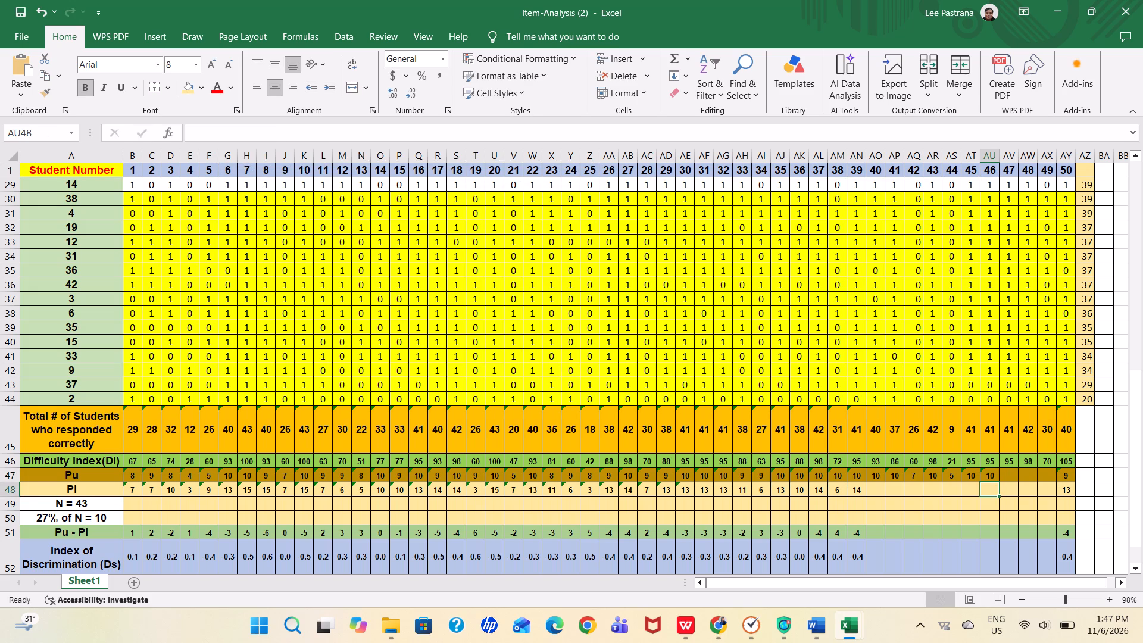
Fill item 47's Pu (AV47) with the copied formula, adapted to =SUM(AV2:AV11).
{"action": "left_click", "coordinate": [1008, 479]}
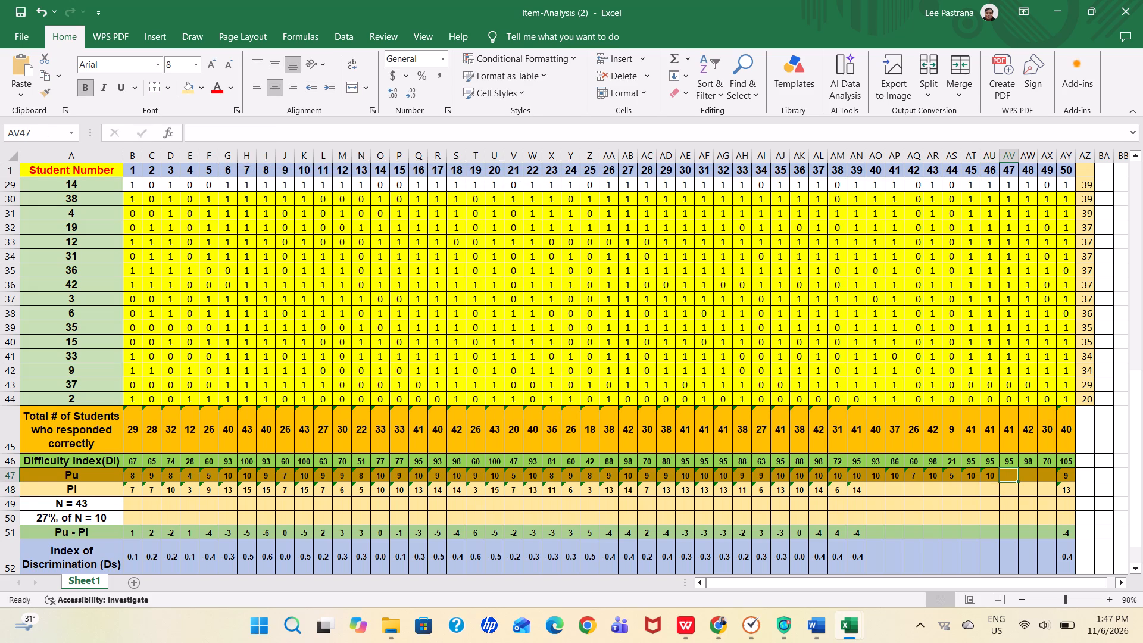
{"action": "left_click", "coordinate": [383, 136]}
{"action": "key", "text": "ctrl+v"}
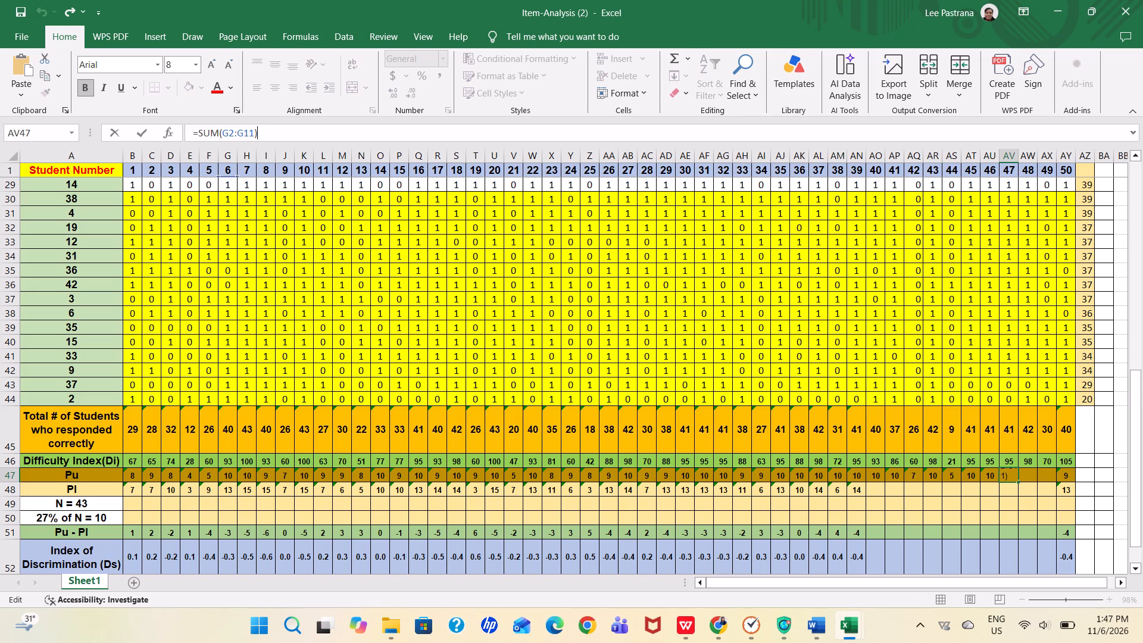
{"action": "left_click", "coordinate": [226, 136]}
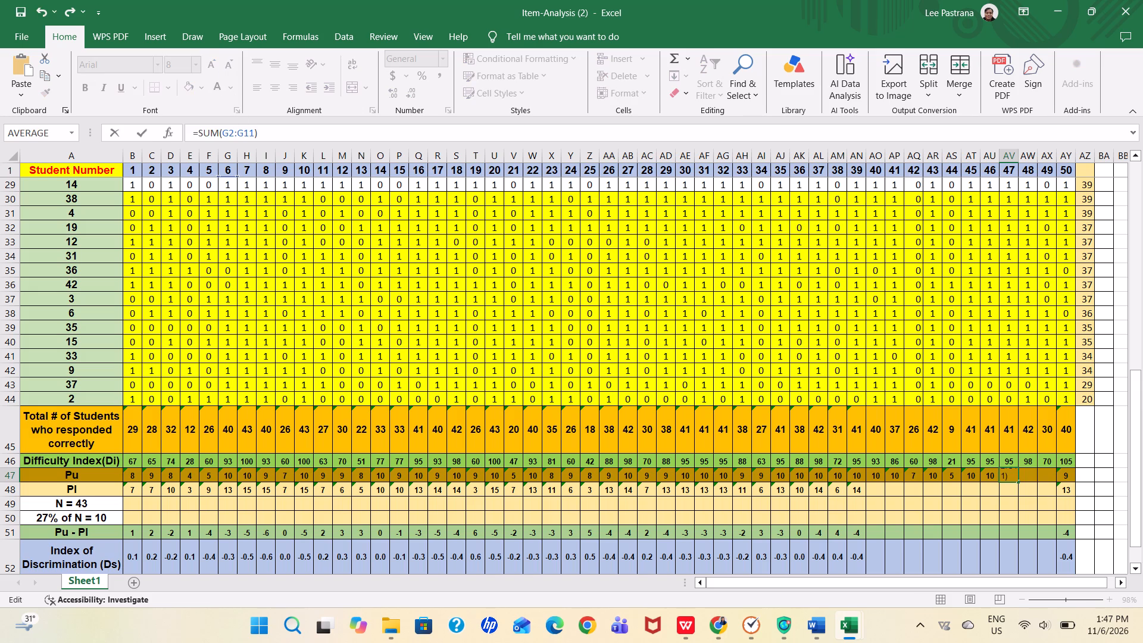
{"action": "key", "text": "BackSpace"}
{"action": "type", "text": "AV"}
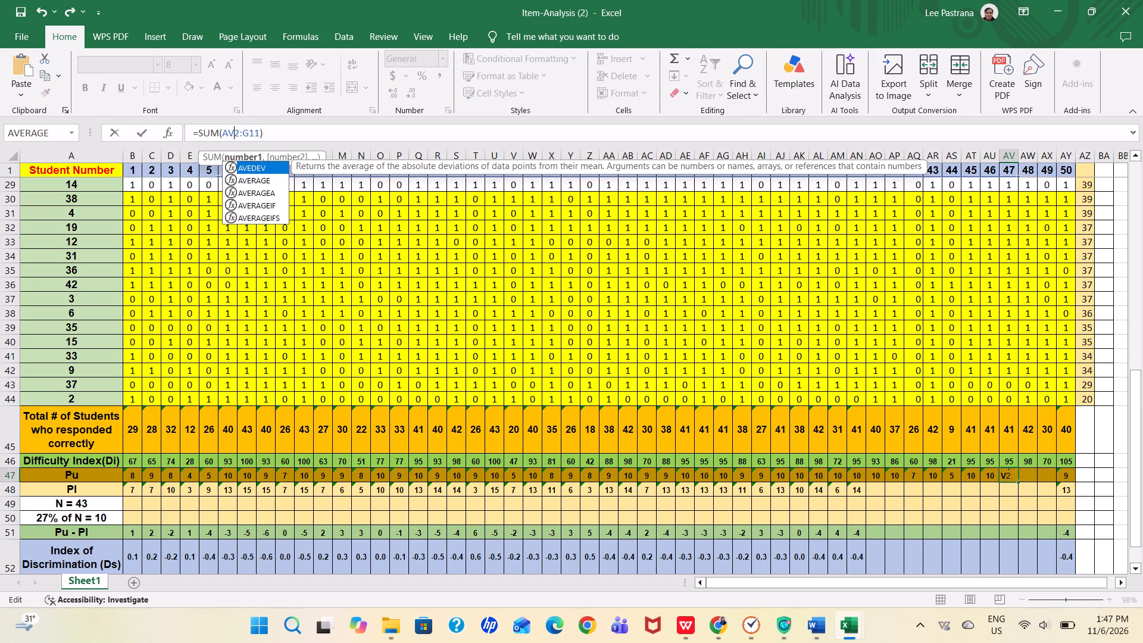
{"action": "key", "text": "Right"}
{"action": "key", "text": "Right"}
{"action": "key", "text": "Right"}
{"action": "key", "text": "BackSpace"}
{"action": "type", "text": "AV"}
{"action": "key", "text": "Return"}
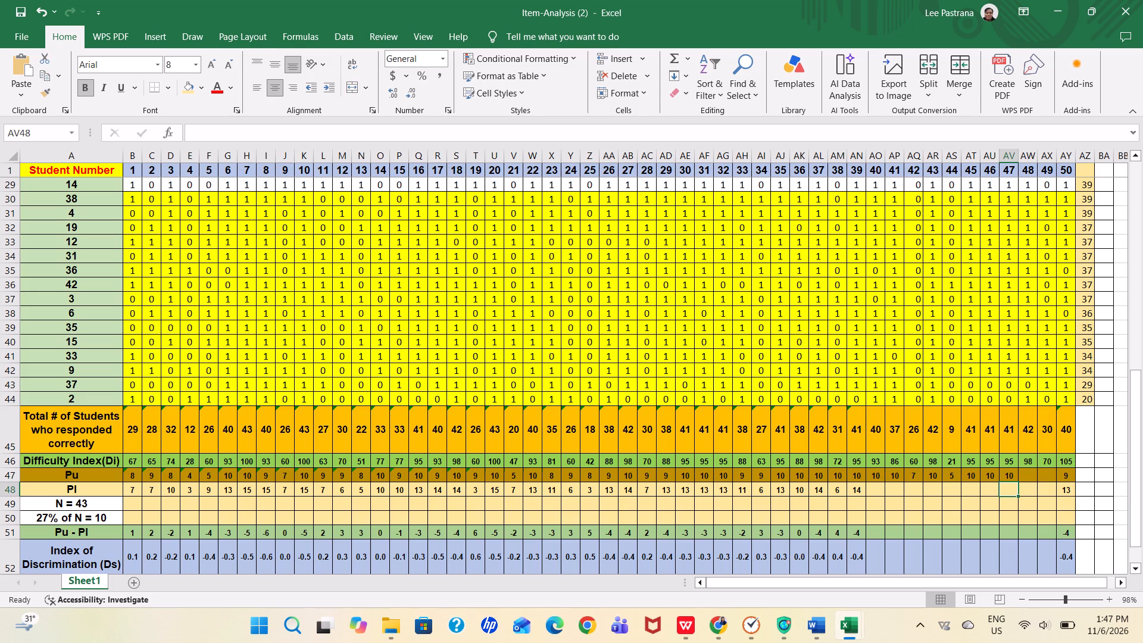
Fill item 48's Pu (AW47) with the copied formula, adapted to =SUM(AW2:AW11).
{"action": "left_click", "coordinate": [1032, 475]}
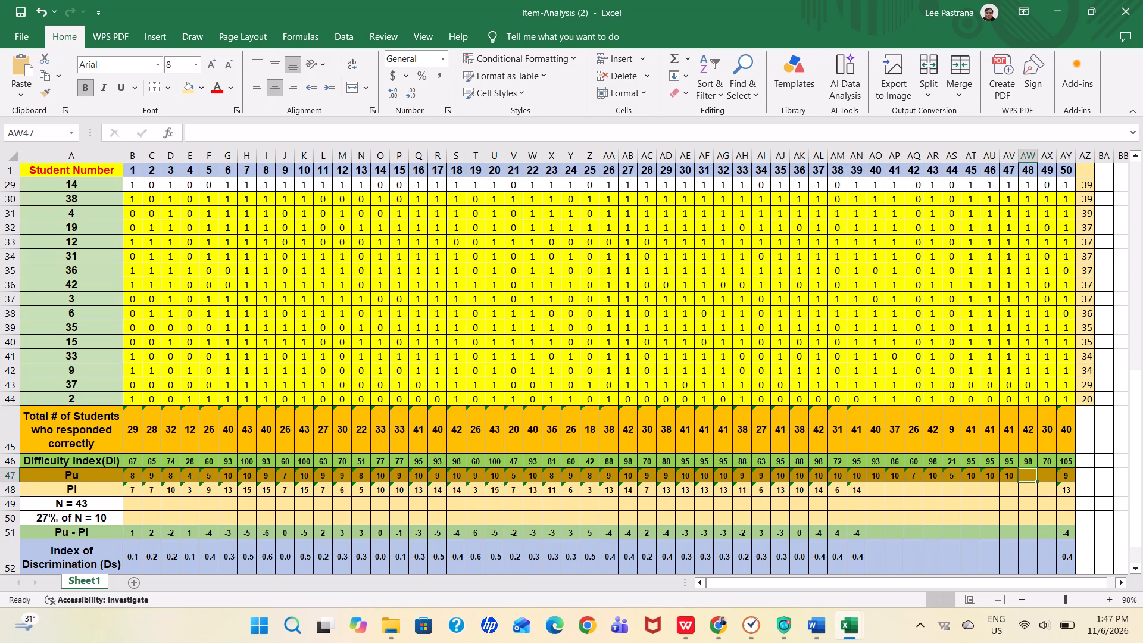
{"action": "left_click", "coordinate": [343, 129]}
{"action": "key", "text": "ctrl+v"}
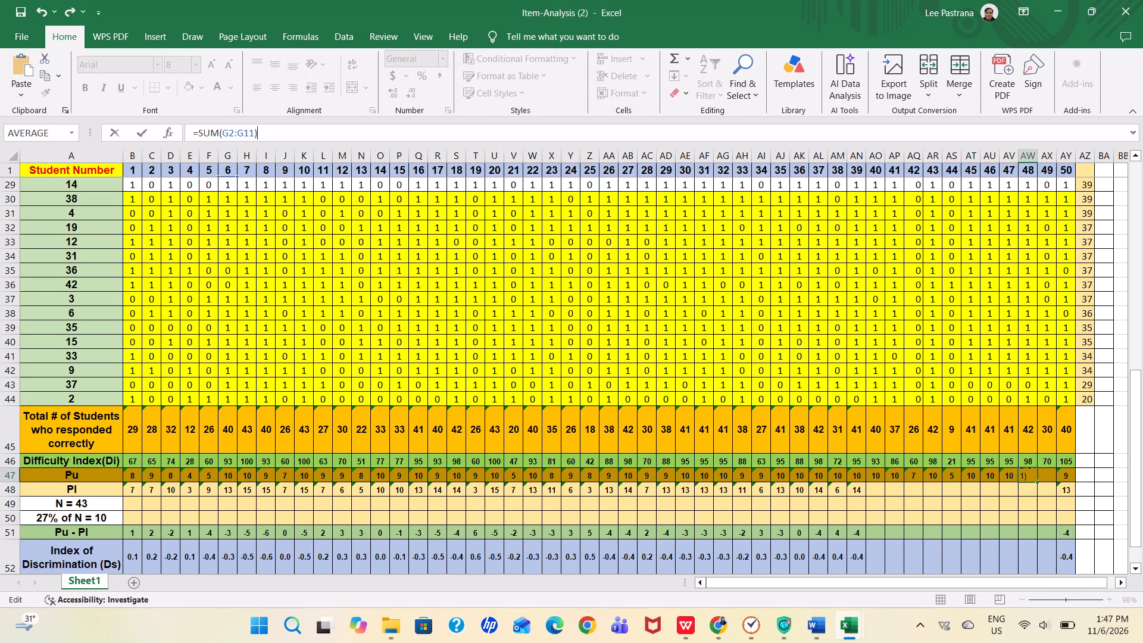
{"action": "left_click", "coordinate": [230, 133]}
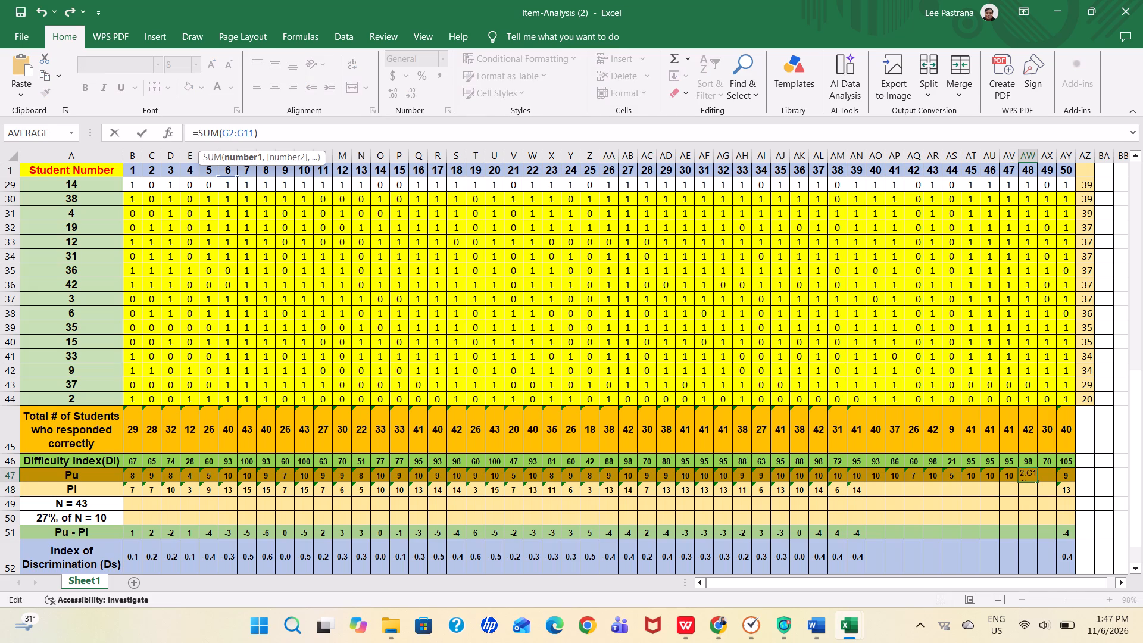
{"action": "key", "text": "BackSpace"}
{"action": "type", "text": "AW"}
{"action": "key", "text": "Right"}
{"action": "key", "text": "Right"}
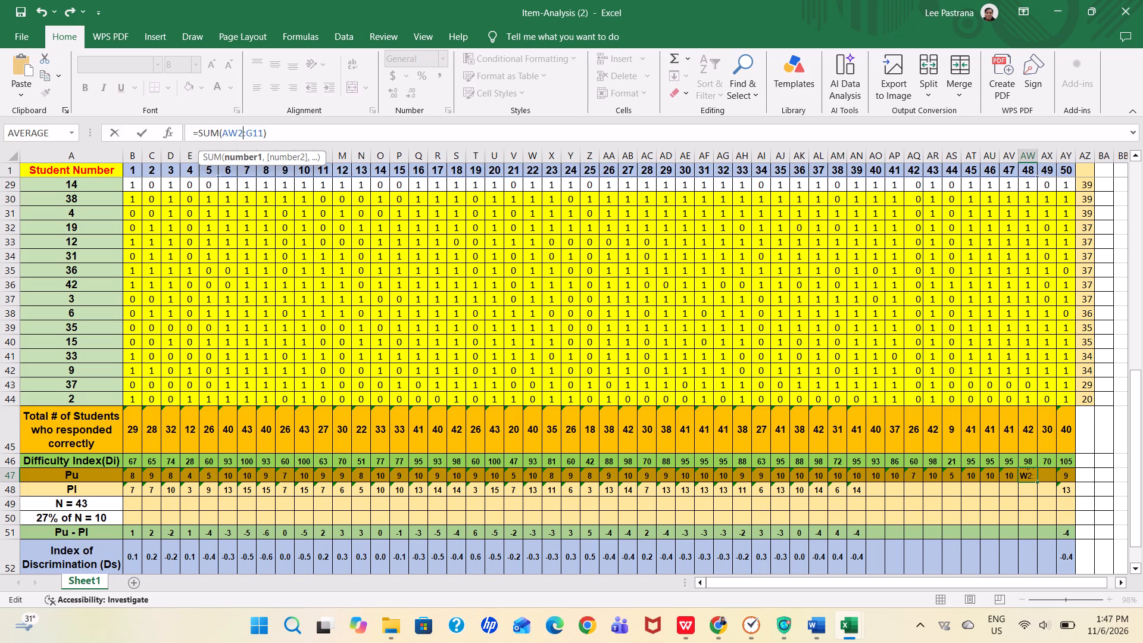
{"action": "key", "text": "Right"}
{"action": "key", "text": "BackSpace"}
{"action": "type", "text": "AW"}
{"action": "key", "text": "Return"}
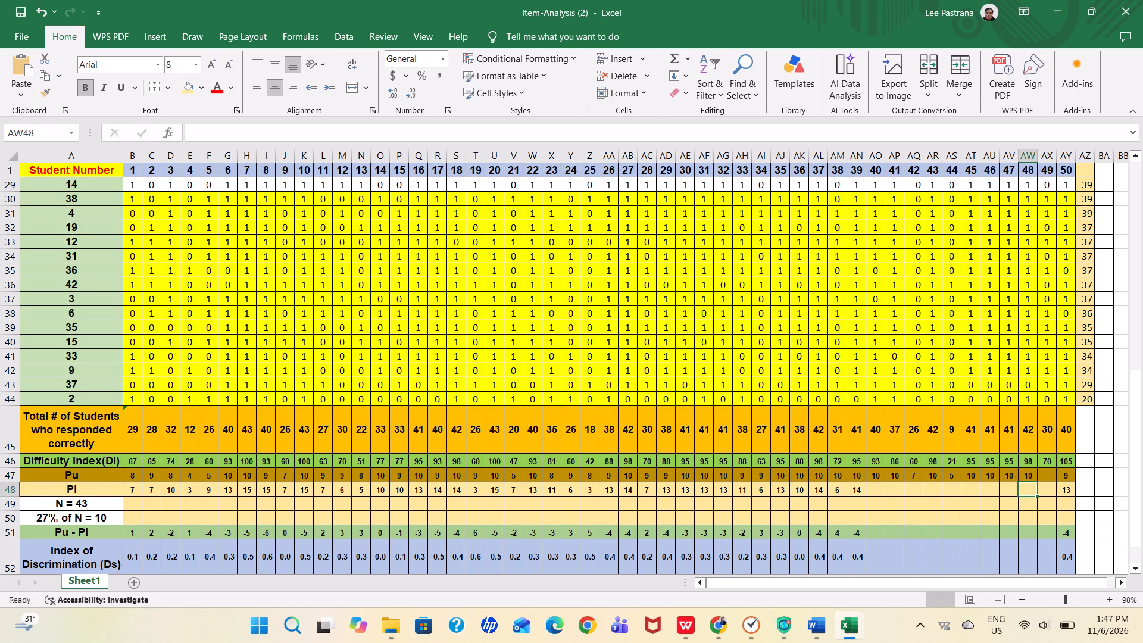
Fill item 49's Pu (AX47) with the copied formula, adapted to =SUM(AX2:AX11).
{"action": "left_click", "coordinate": [1045, 473]}
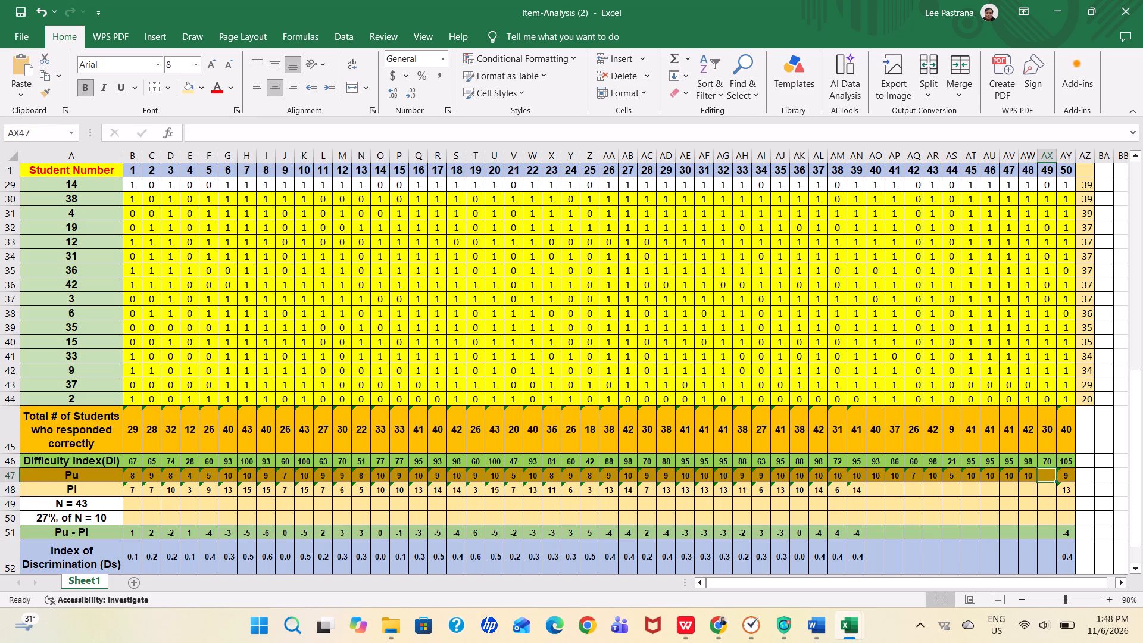
{"action": "left_click", "coordinate": [395, 139]}
{"action": "key", "text": "ctrl+v"}
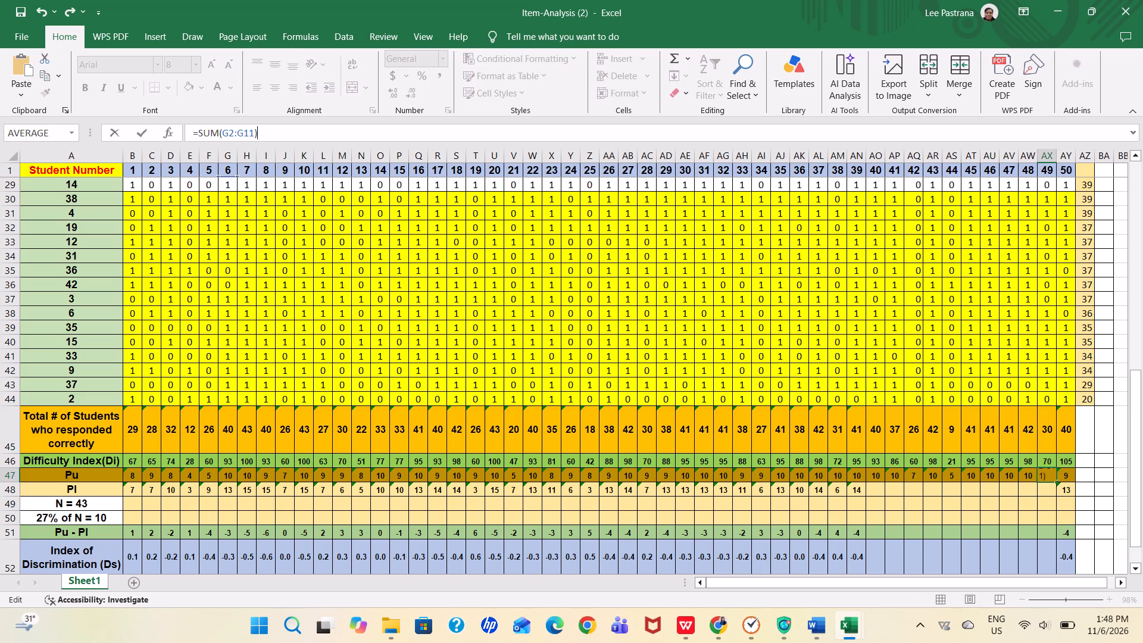
{"action": "left_click", "coordinate": [230, 133]}
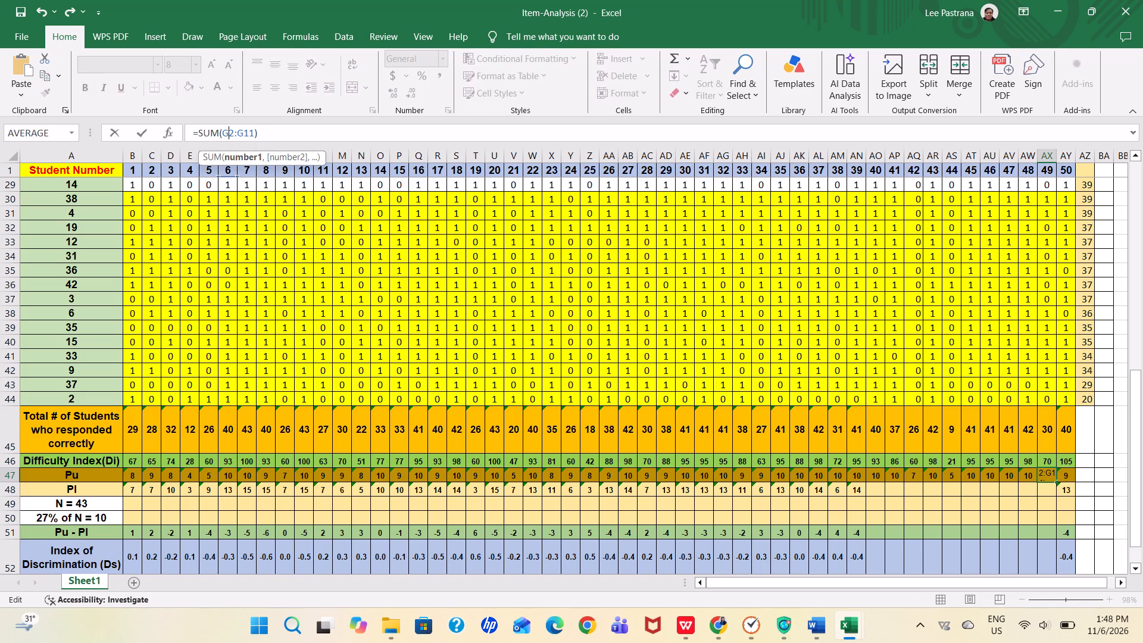
{"action": "key", "text": "BackSpace"}
{"action": "type", "text": "AX"}
{"action": "key", "text": "Right"}
{"action": "key", "text": "Right"}
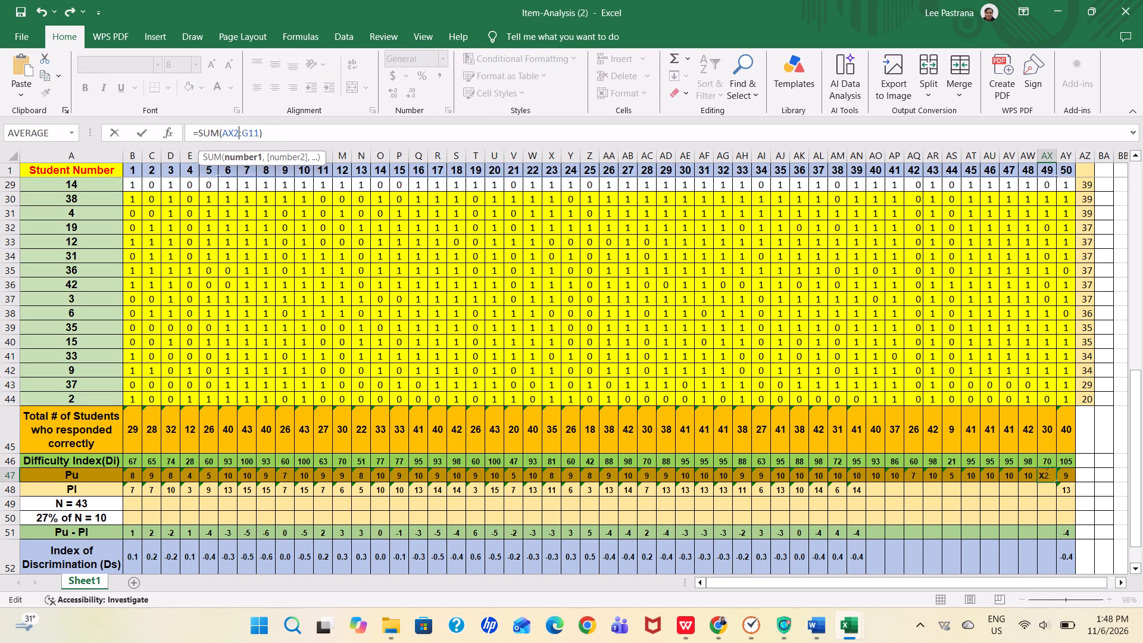
{"action": "key", "text": "Right"}
{"action": "key", "text": "BackSpace"}
{"action": "type", "text": "AX"}
{"action": "key", "text": "Return"}
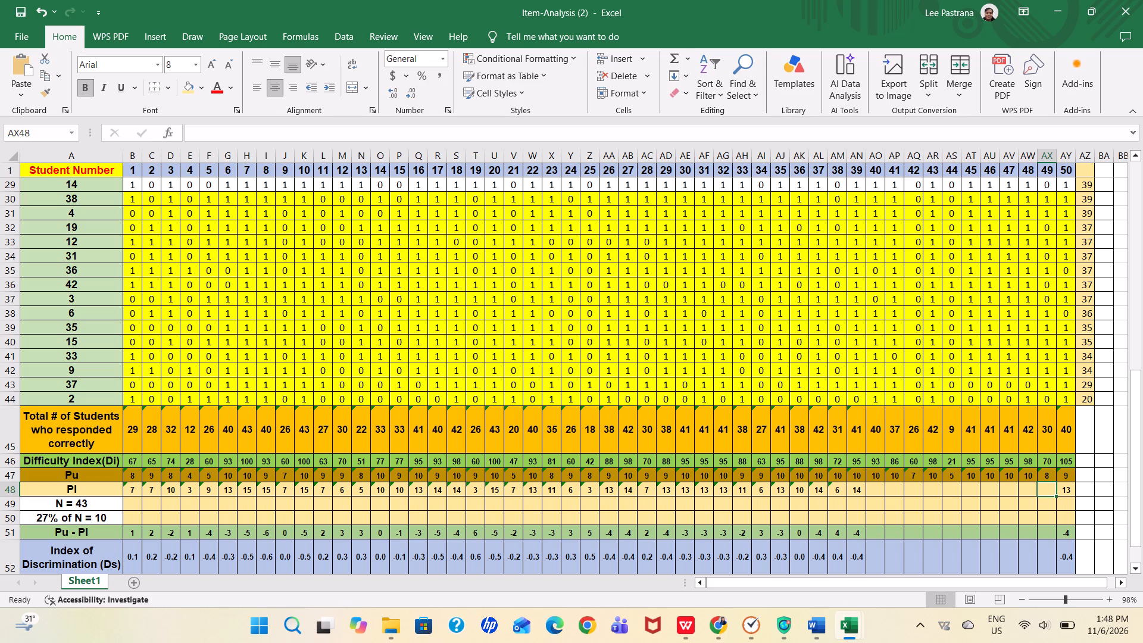
Examine the existing Pl formulas in row 48 for items 34, 35, 38 and 39.
{"action": "left_click", "coordinate": [855, 491]}
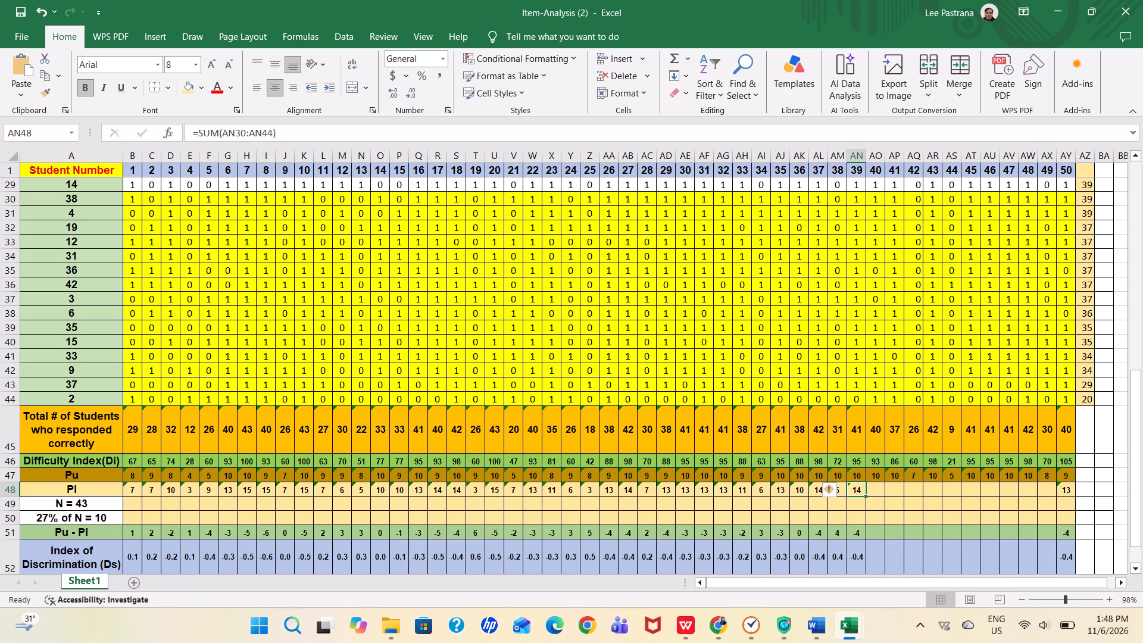
{"action": "left_click", "coordinate": [844, 489]}
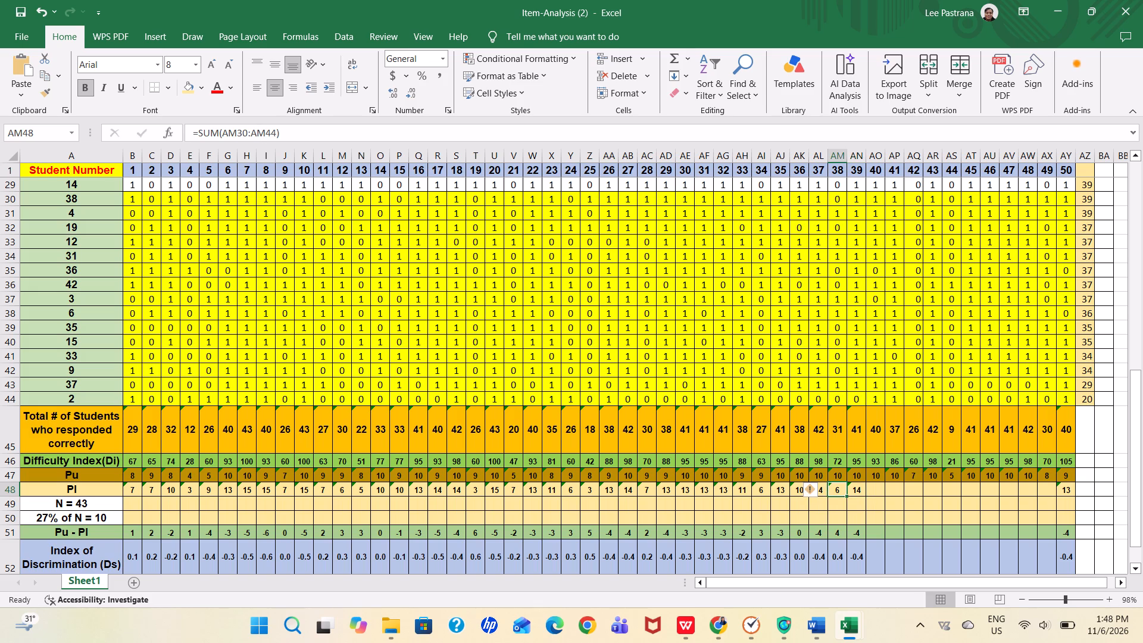
{"action": "left_click", "coordinate": [789, 491]}
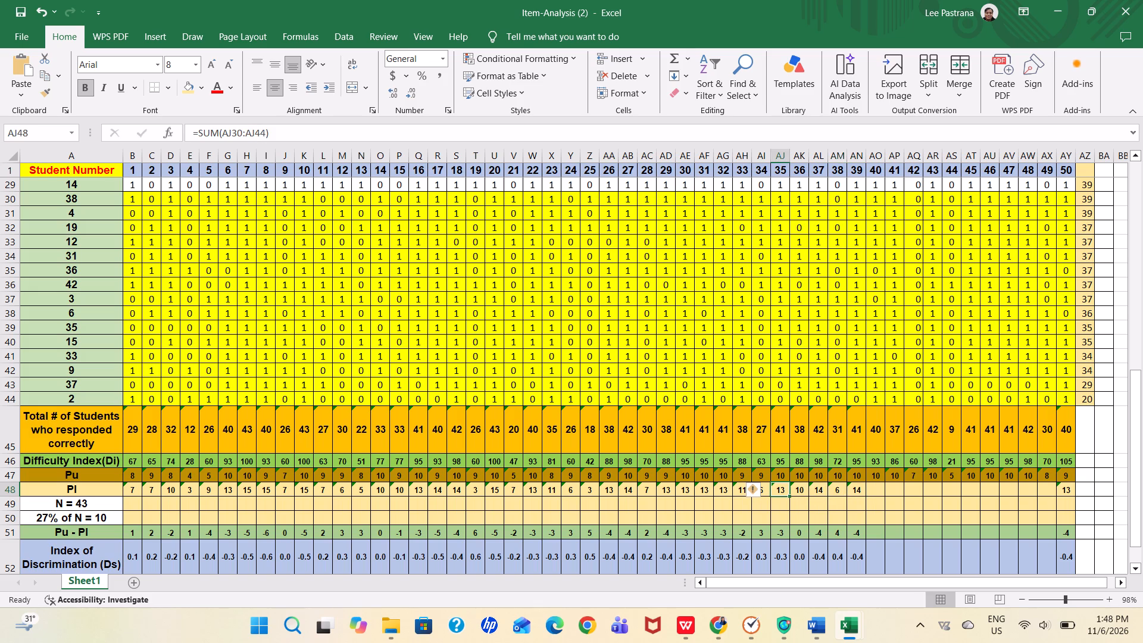
{"action": "left_click", "coordinate": [767, 490]}
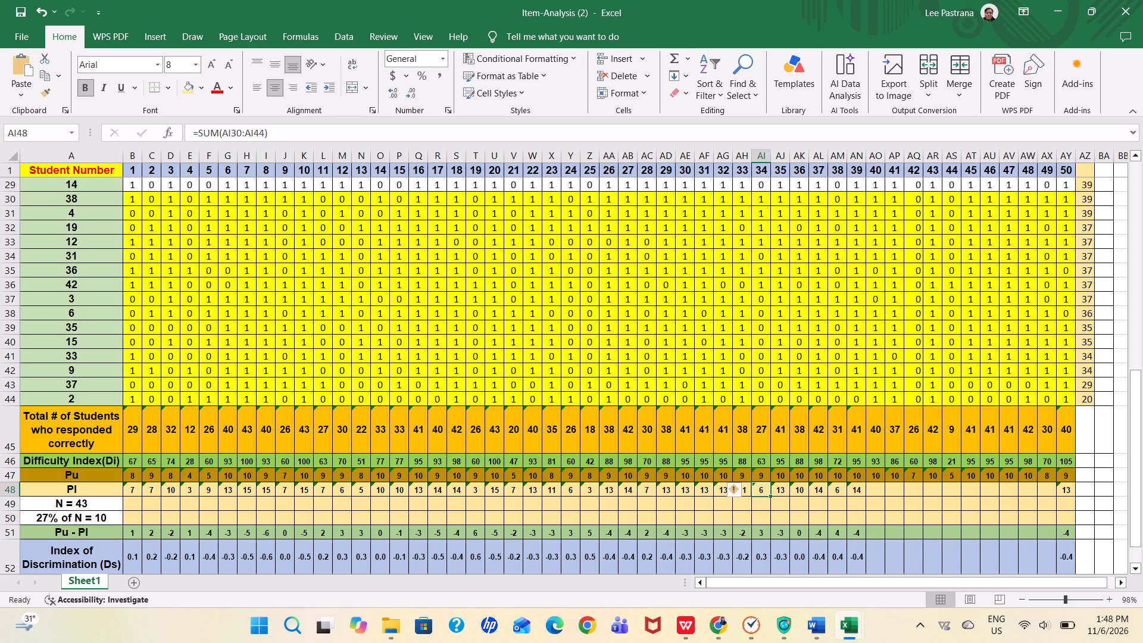
{"action": "left_click", "coordinate": [783, 490]}
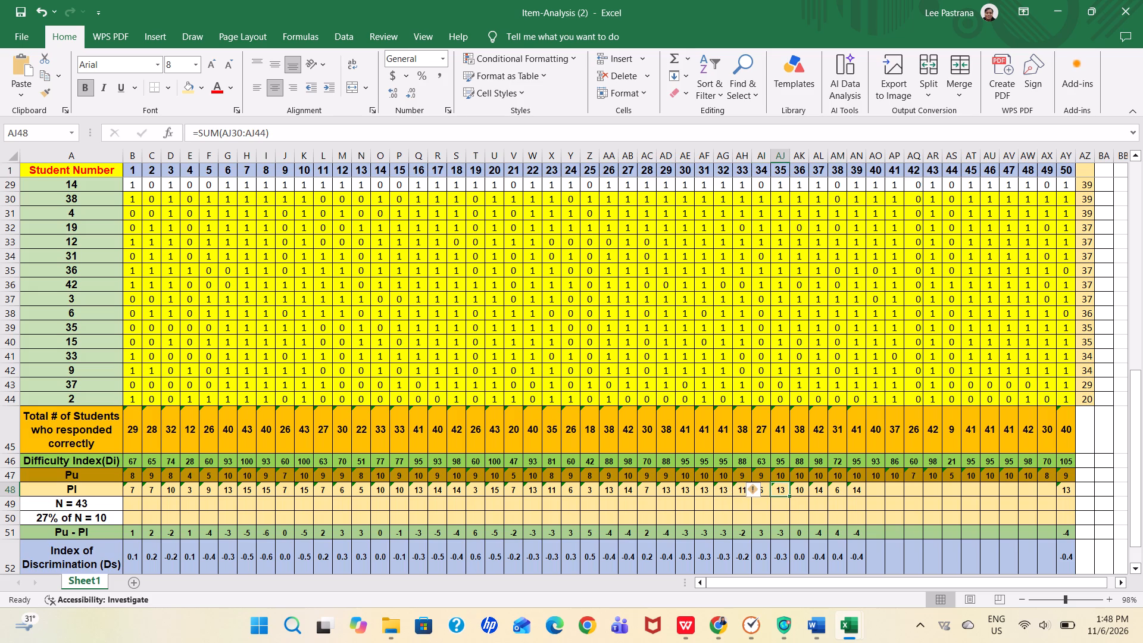
{"action": "left_click", "coordinate": [857, 493]}
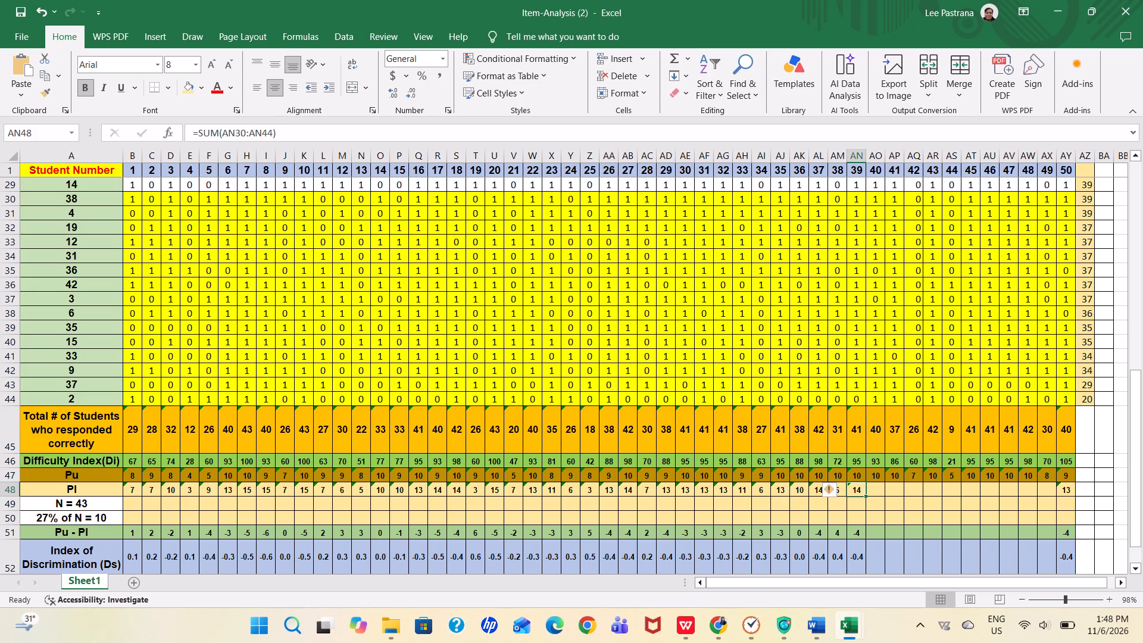
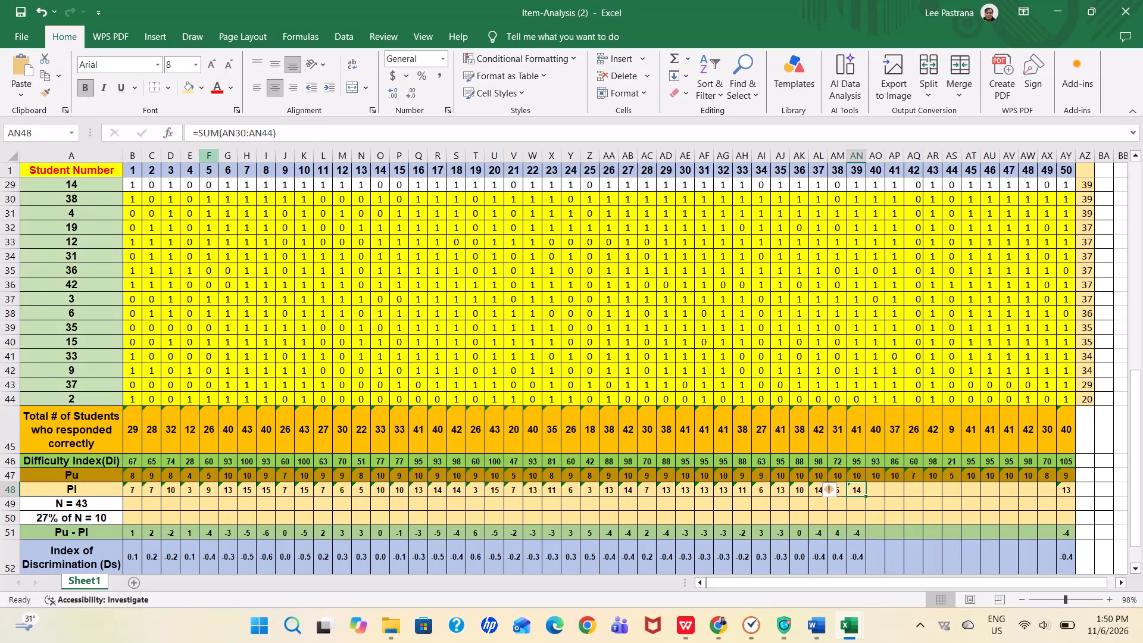
Examine the existing Pl formula for item 1 in cell B48.
{"action": "left_click", "coordinate": [129, 488]}
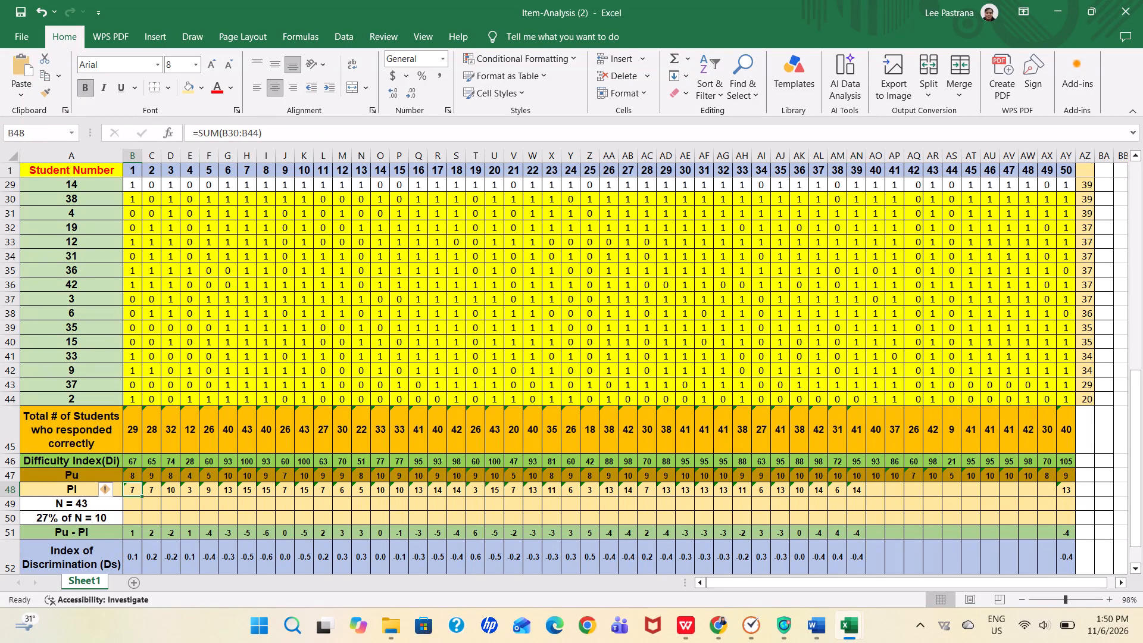
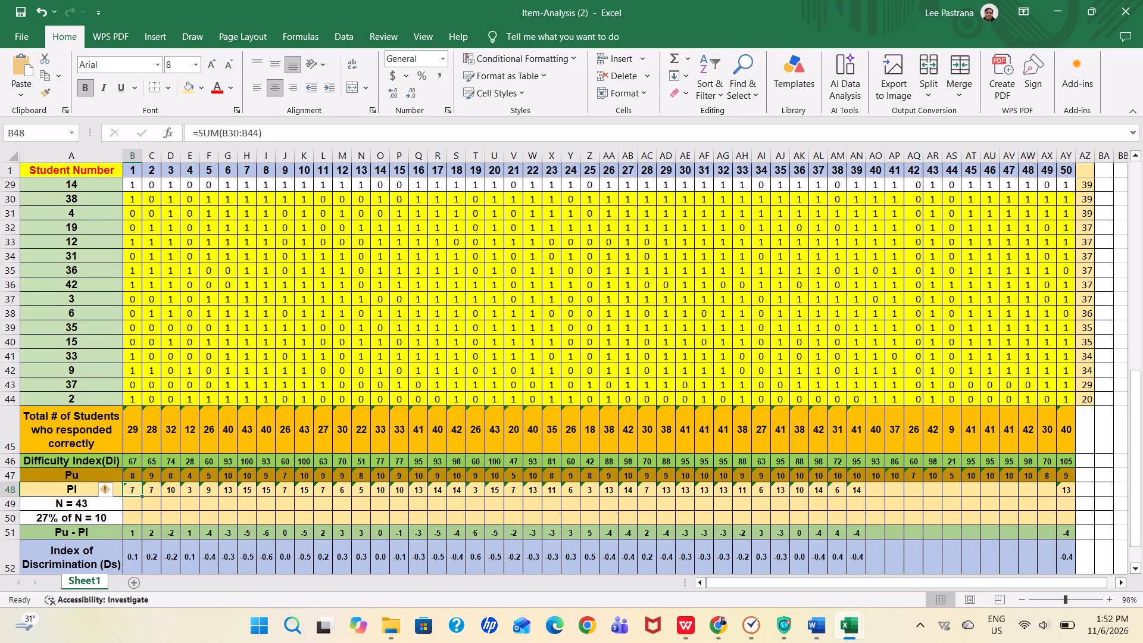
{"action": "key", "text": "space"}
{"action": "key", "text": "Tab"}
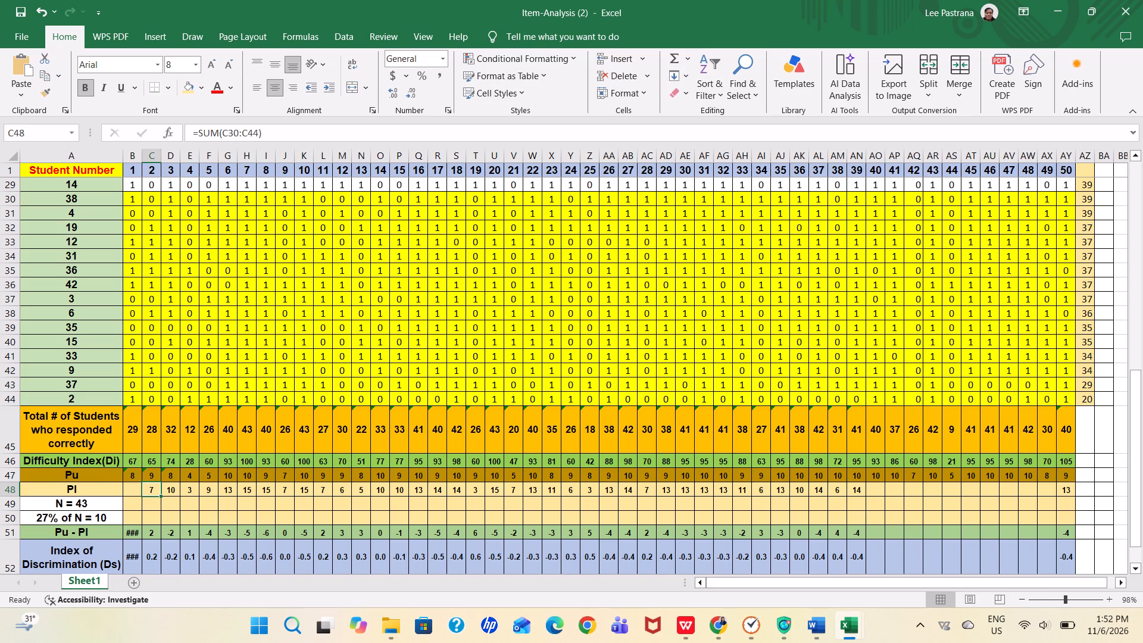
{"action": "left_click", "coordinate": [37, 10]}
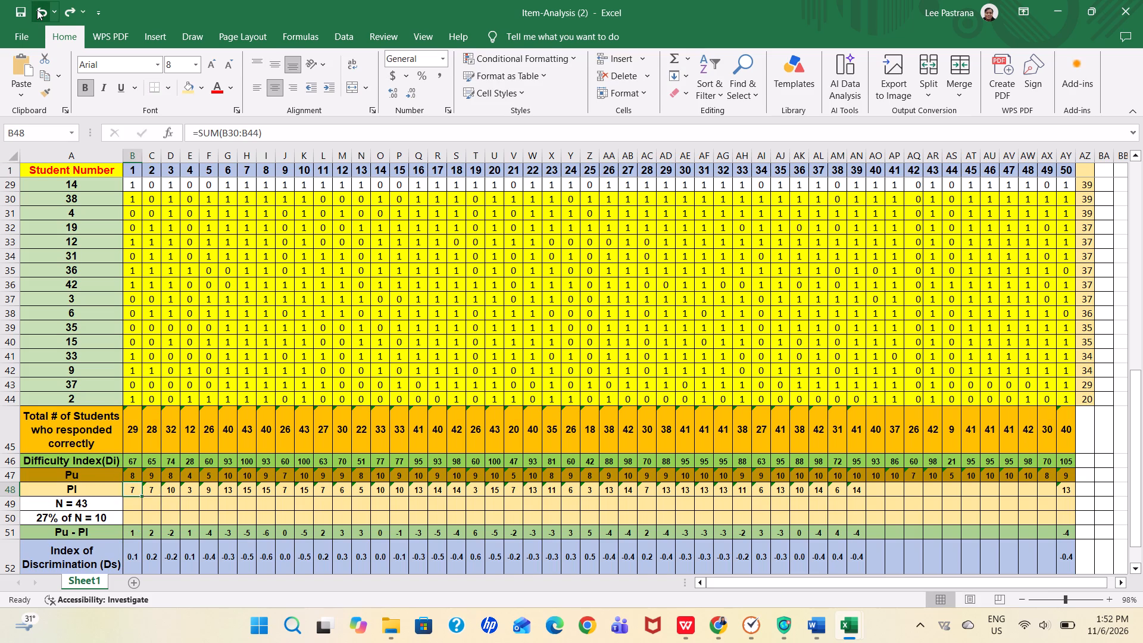
Switch to the Notes-Item-Analysis document in WPS Office and examine the Discrimination Index formula and the definitions of Pu, Pl and N.
{"action": "key", "text": "alt+Tab"}
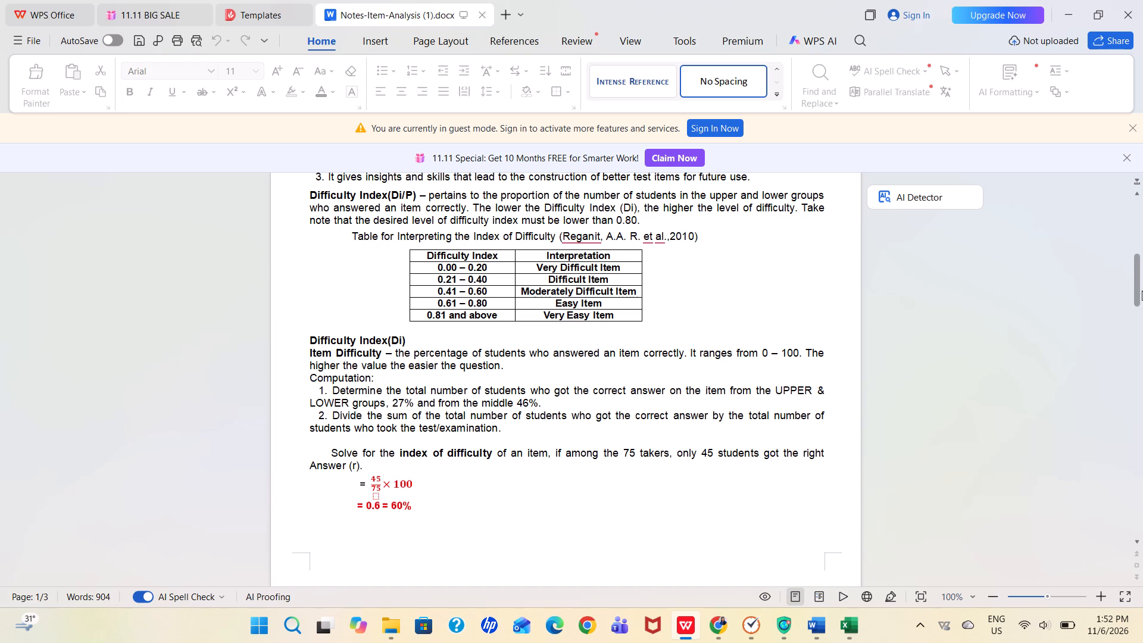
{"action": "left_click_drag", "start_coordinate": [1142, 280], "coordinate": [1135, 355]}
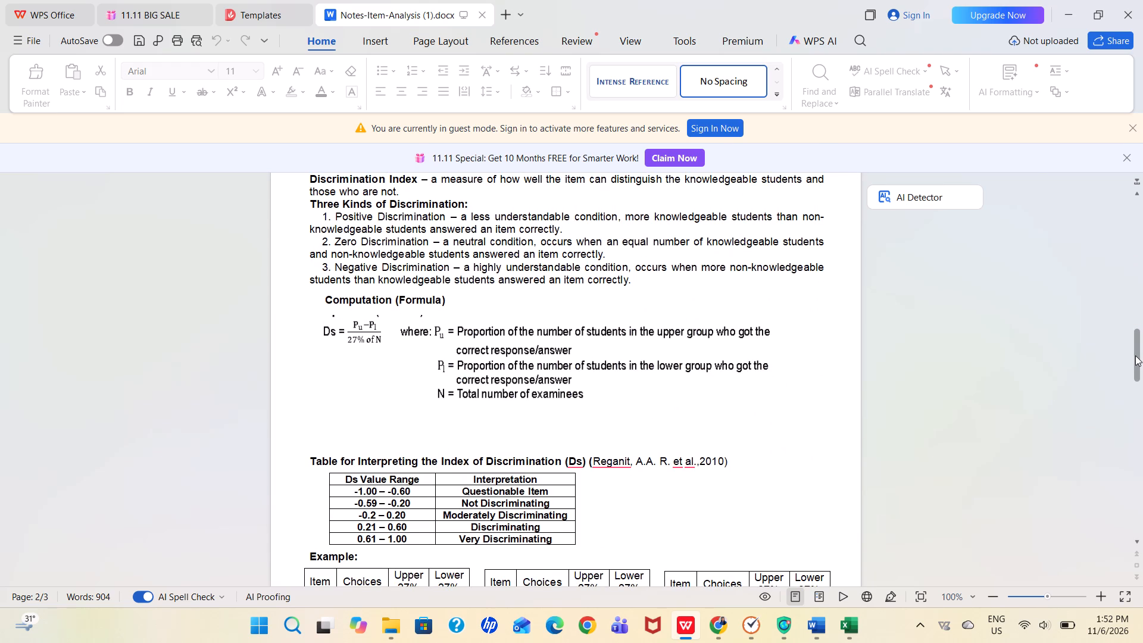
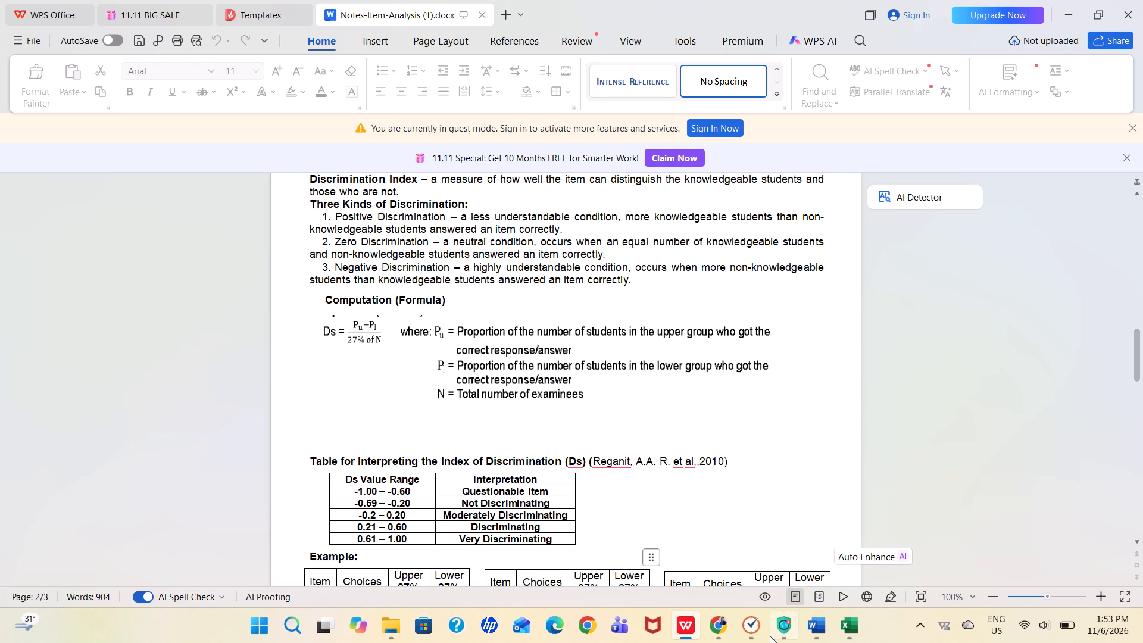
Switch back to the Item-Analysis (2) workbook in Excel and select the item 1 cell in the N = 43 row.
{"action": "left_click", "coordinate": [904, 562]}
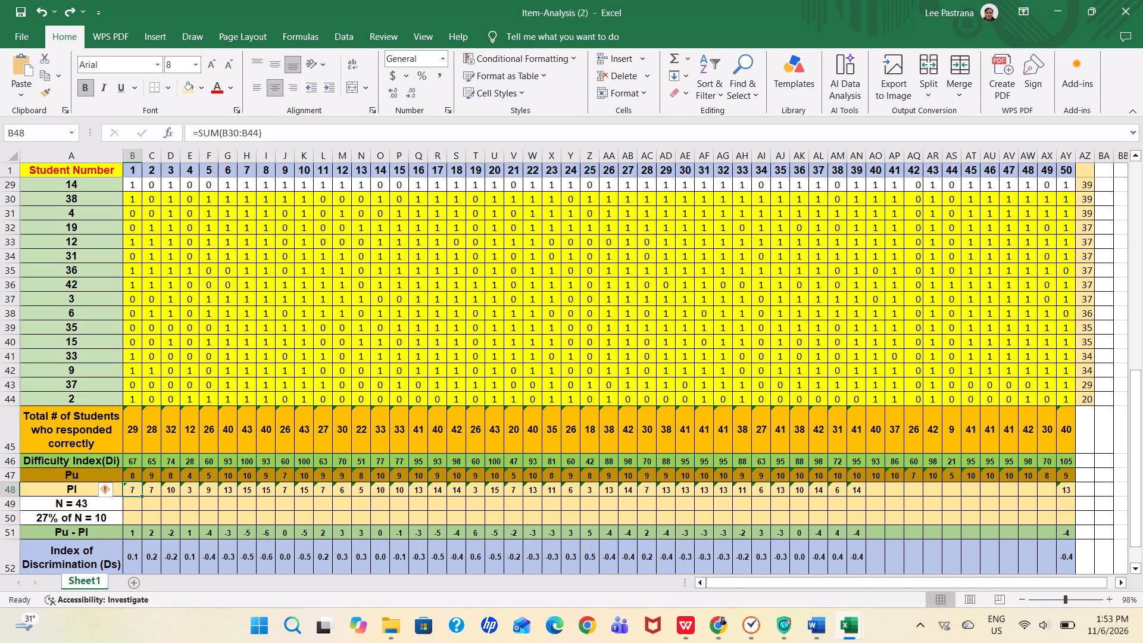
{"action": "left_click", "coordinate": [133, 510]}
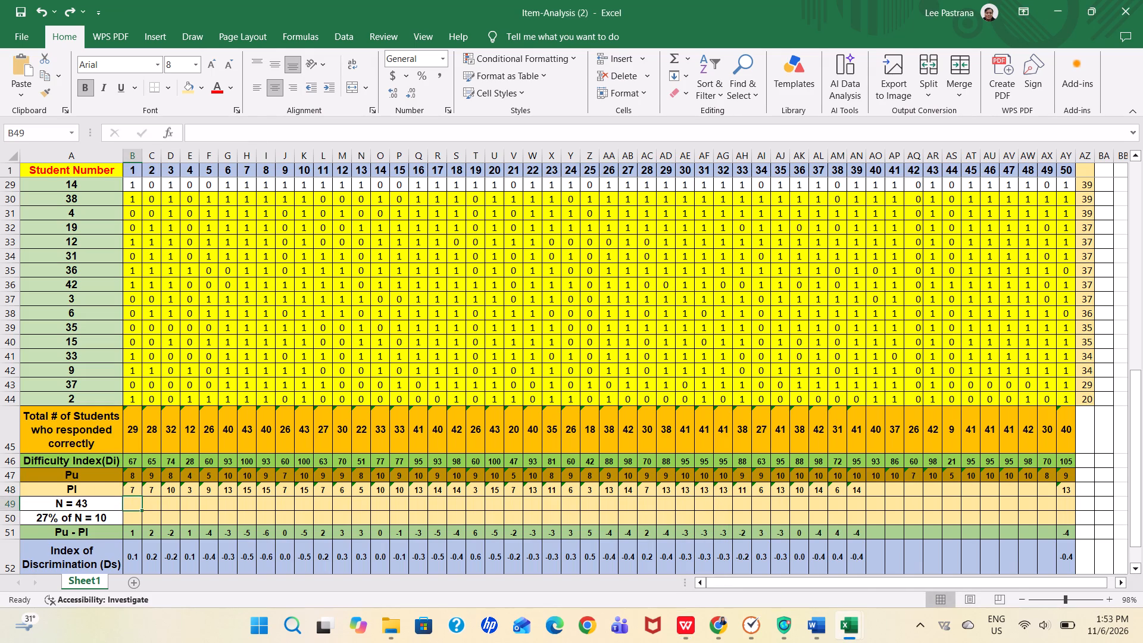
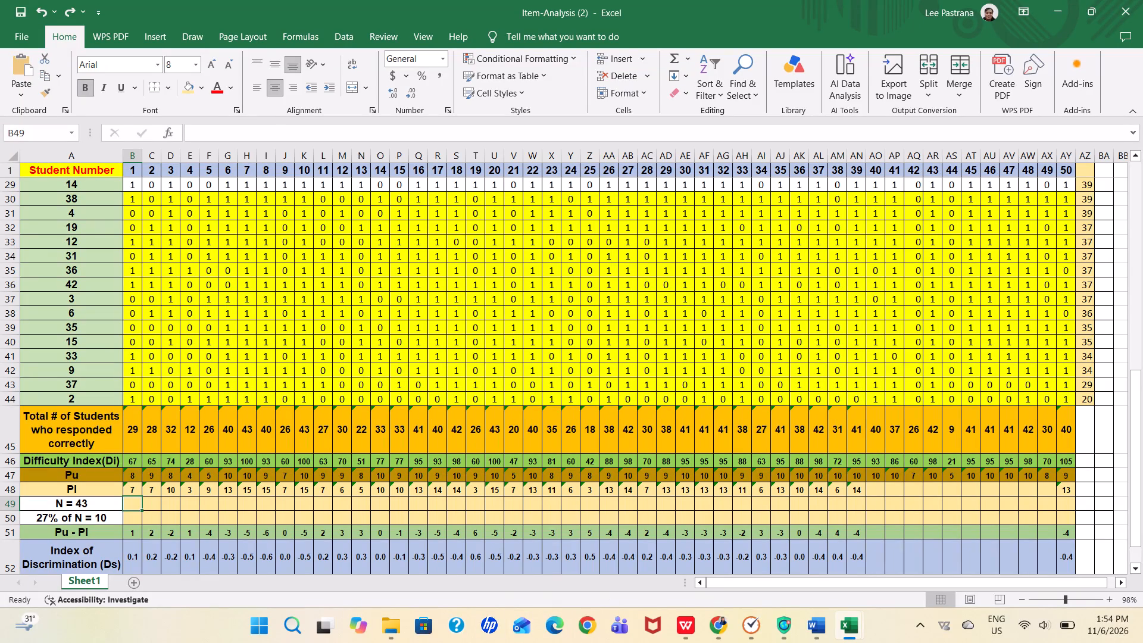
Copy the formula text =SUM(AN30:AN44) from the item 39 Pl cell.
{"action": "left_click", "coordinate": [856, 495]}
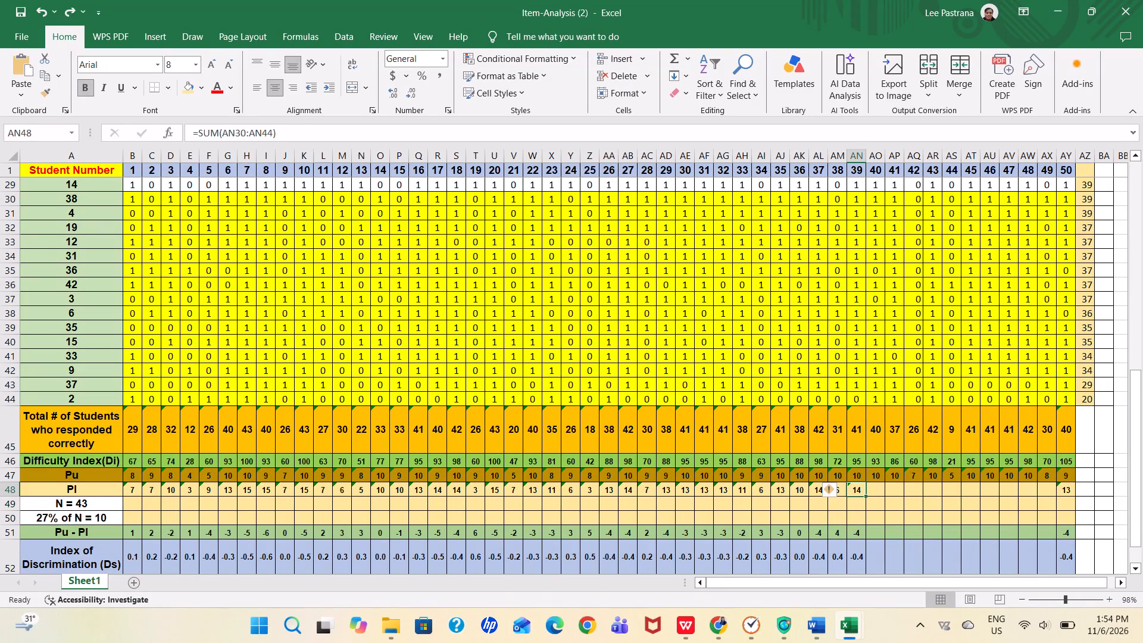
{"action": "left_click_drag", "start_coordinate": [291, 133], "coordinate": [192, 118]}
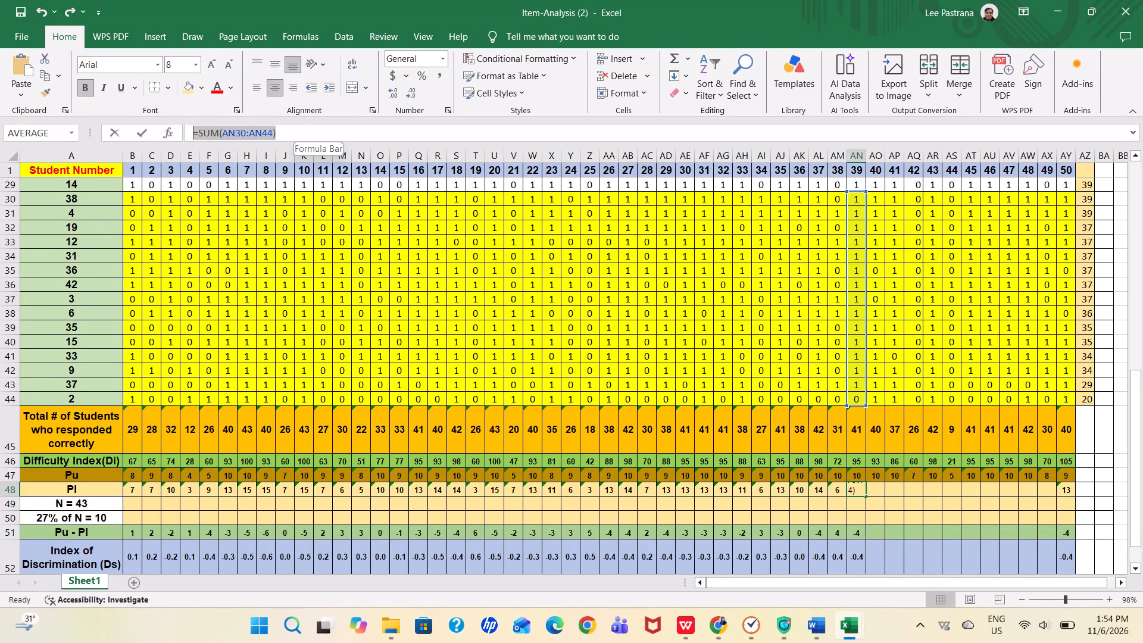
{"action": "left_click_drag", "start_coordinate": [192, 118], "coordinate": [187, 118]}
{"action": "key", "text": "ctrl+c"}
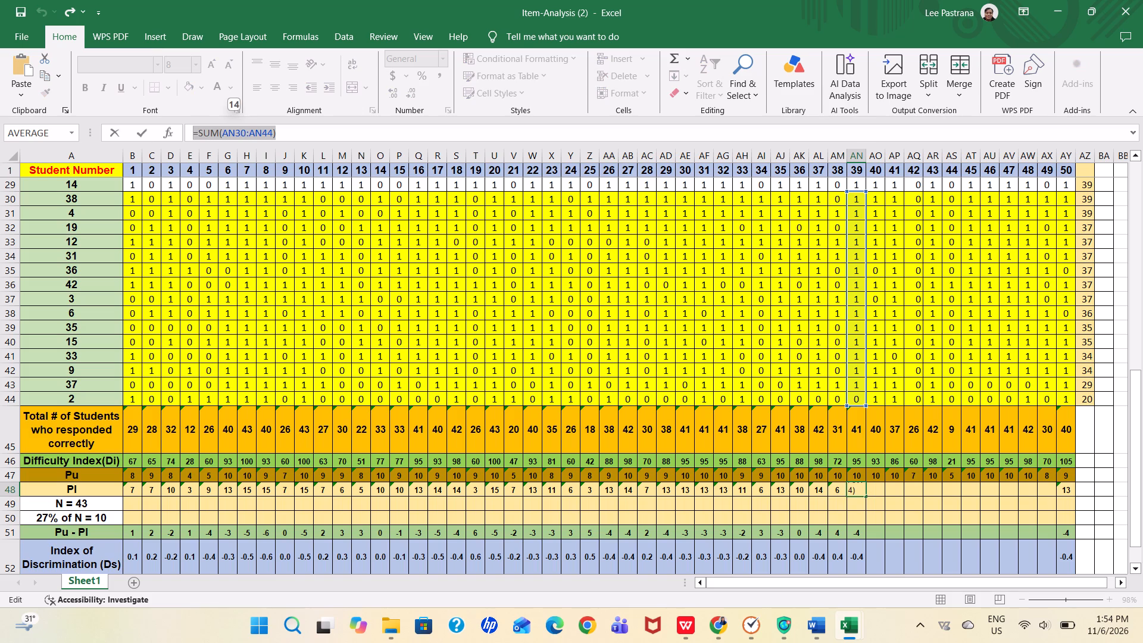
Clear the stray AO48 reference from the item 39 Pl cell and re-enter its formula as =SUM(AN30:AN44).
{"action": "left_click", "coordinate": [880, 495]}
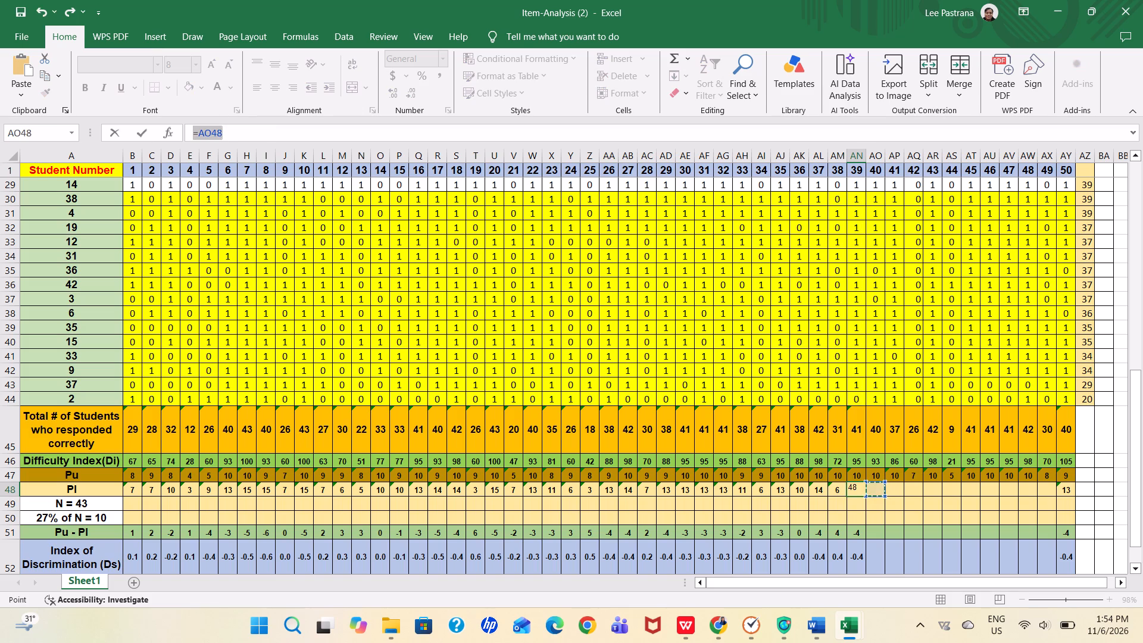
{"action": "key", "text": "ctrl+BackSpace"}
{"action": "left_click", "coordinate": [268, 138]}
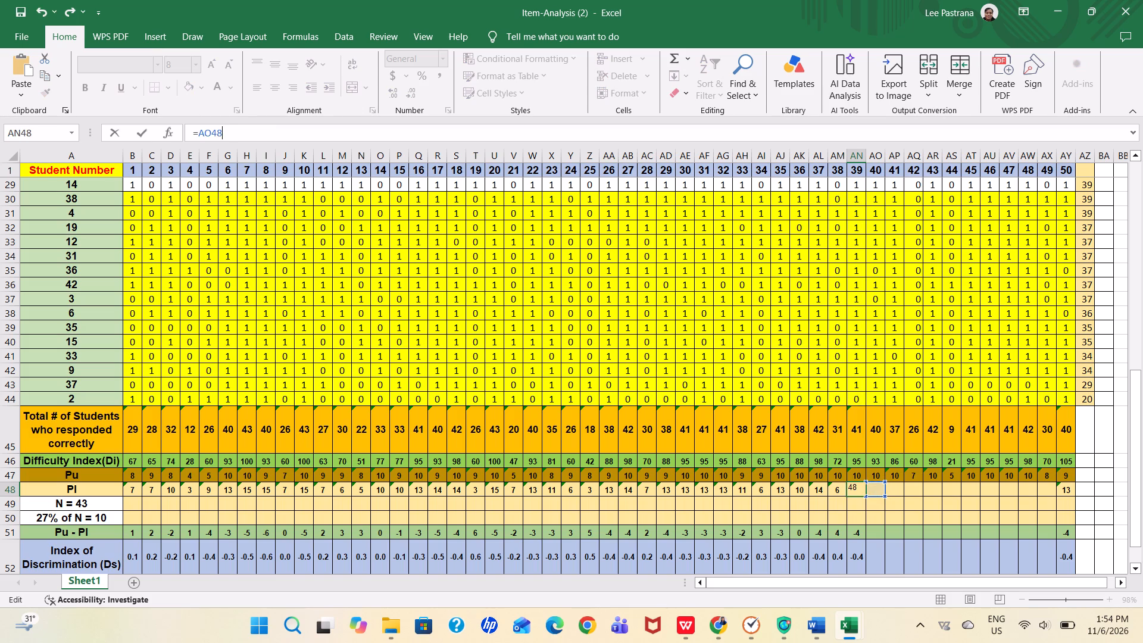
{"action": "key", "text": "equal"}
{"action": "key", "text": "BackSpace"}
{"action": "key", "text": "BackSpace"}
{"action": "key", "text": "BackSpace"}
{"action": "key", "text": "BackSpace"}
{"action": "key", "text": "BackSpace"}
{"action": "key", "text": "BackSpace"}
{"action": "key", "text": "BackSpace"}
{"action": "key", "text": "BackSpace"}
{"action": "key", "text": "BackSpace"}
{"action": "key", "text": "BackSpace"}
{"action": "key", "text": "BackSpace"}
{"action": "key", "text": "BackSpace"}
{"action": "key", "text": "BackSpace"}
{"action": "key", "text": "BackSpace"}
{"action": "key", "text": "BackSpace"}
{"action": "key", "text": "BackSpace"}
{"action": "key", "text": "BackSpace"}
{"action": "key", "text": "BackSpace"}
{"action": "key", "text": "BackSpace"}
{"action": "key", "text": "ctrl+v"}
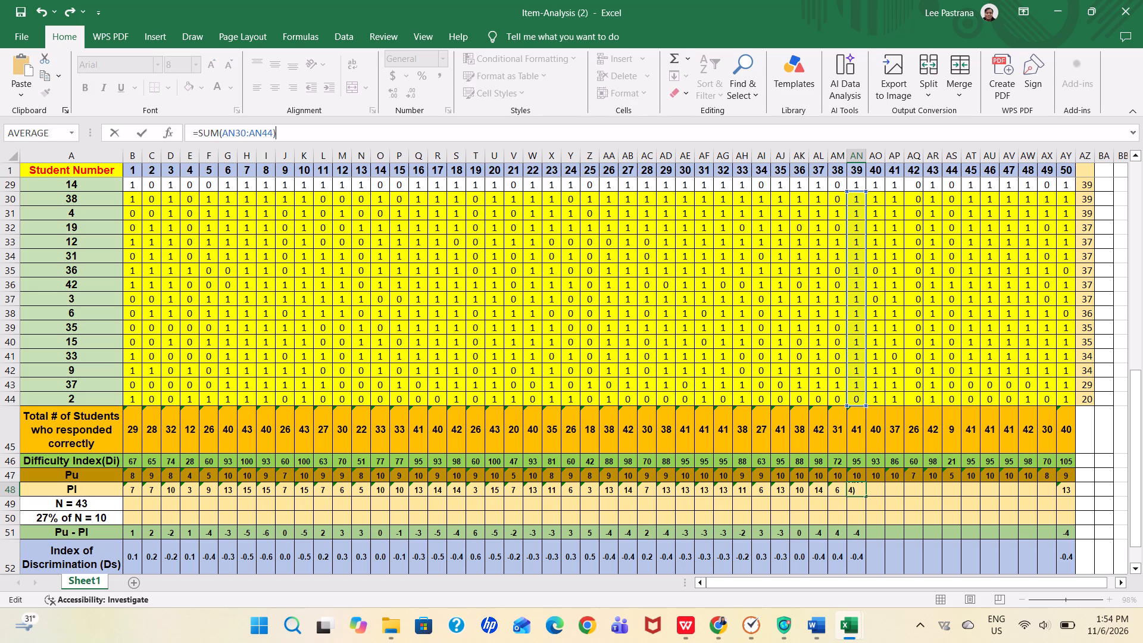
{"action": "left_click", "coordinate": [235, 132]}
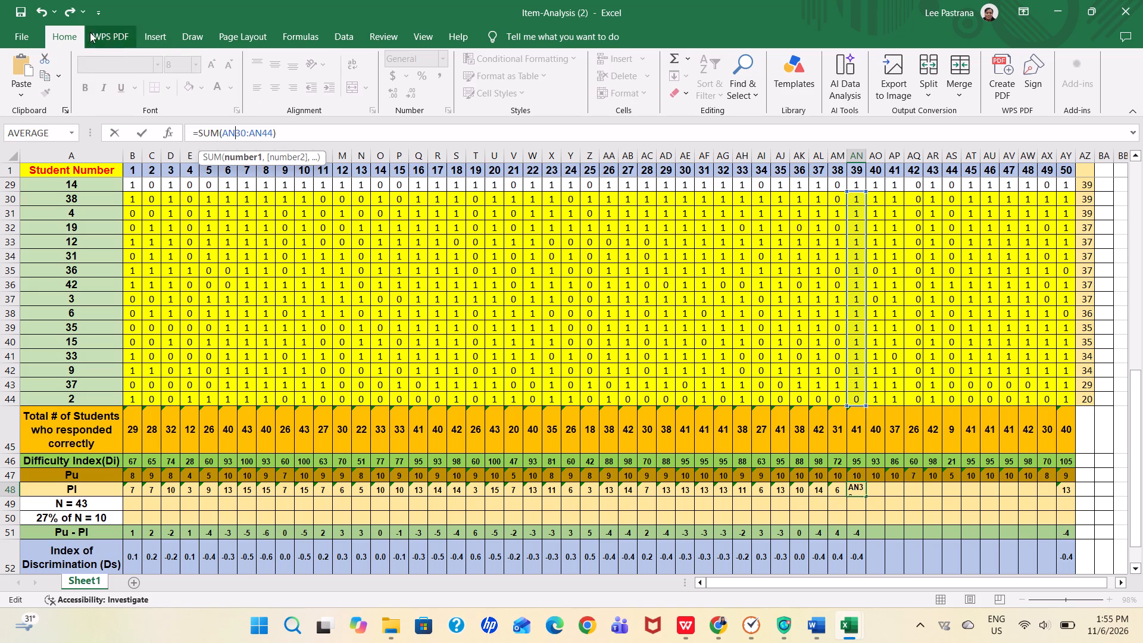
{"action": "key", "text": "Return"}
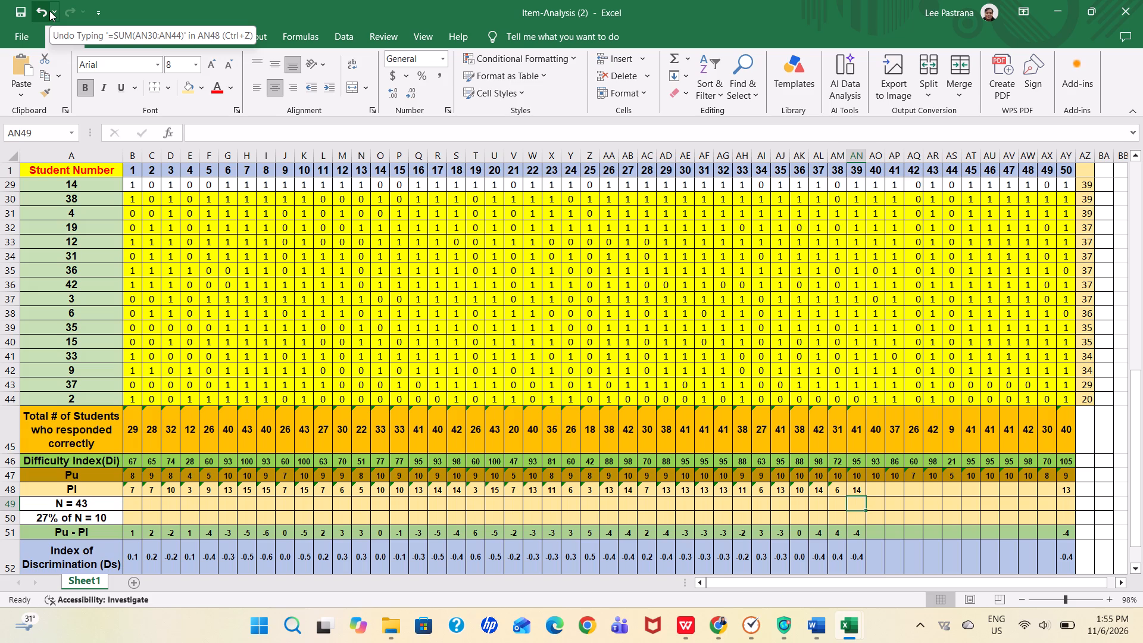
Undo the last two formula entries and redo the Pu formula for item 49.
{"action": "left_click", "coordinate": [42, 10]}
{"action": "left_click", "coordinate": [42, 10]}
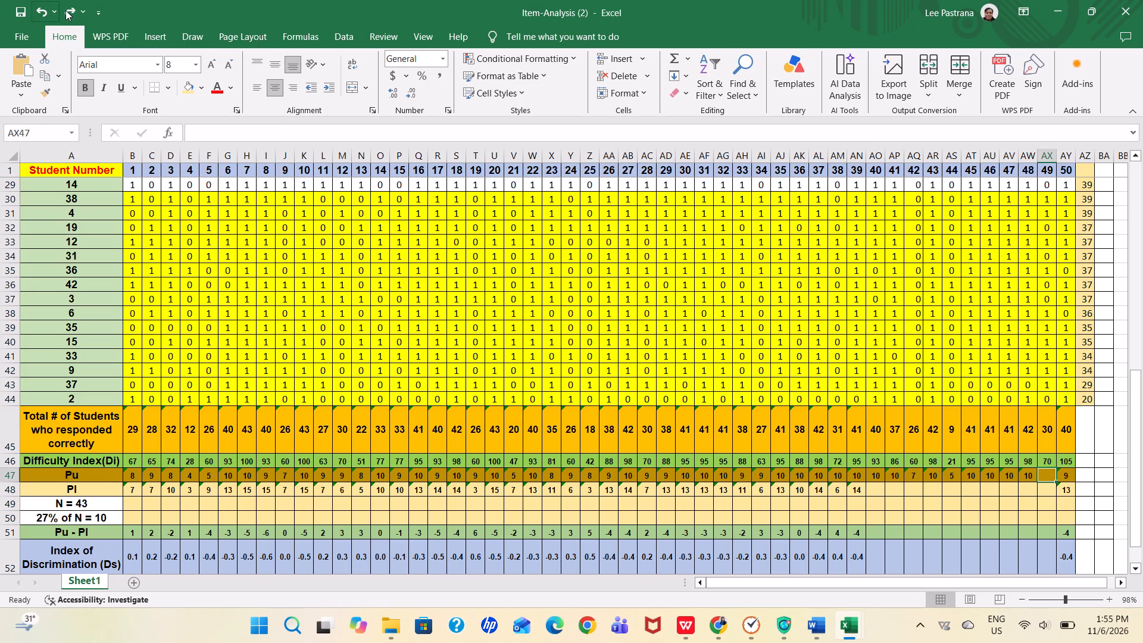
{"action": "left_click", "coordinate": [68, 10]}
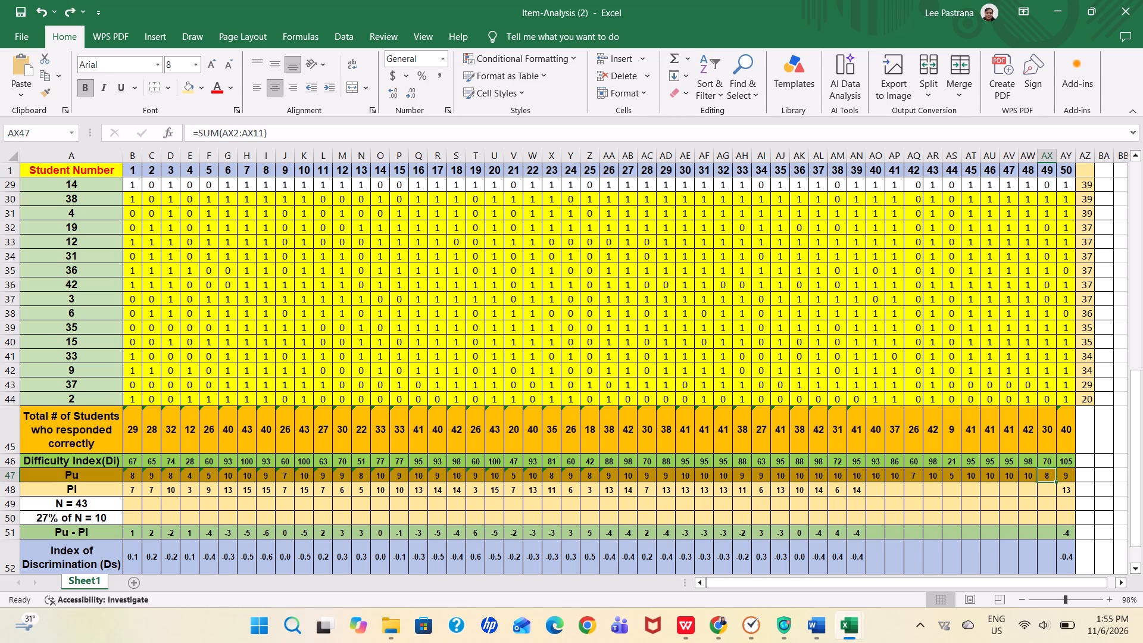
Enter the Pl formula for item 40 as =SUM(AO30:AO44), adapting the copied item 39 formula.
{"action": "left_click", "coordinate": [875, 491]}
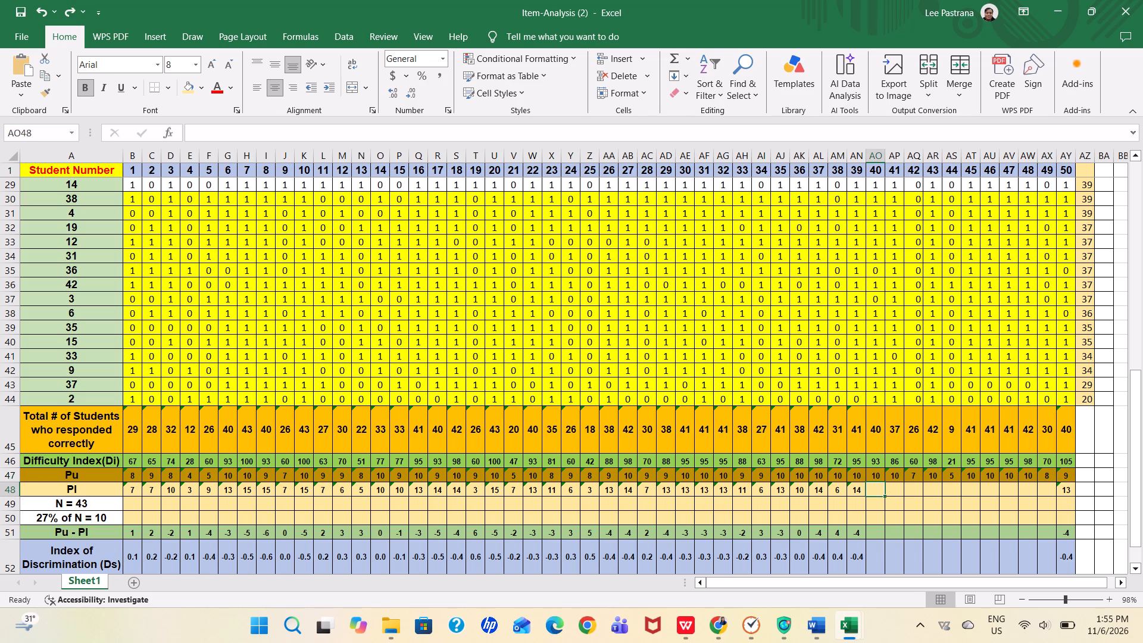
{"action": "left_click", "coordinate": [320, 136]}
{"action": "key", "text": "ctrl+v"}
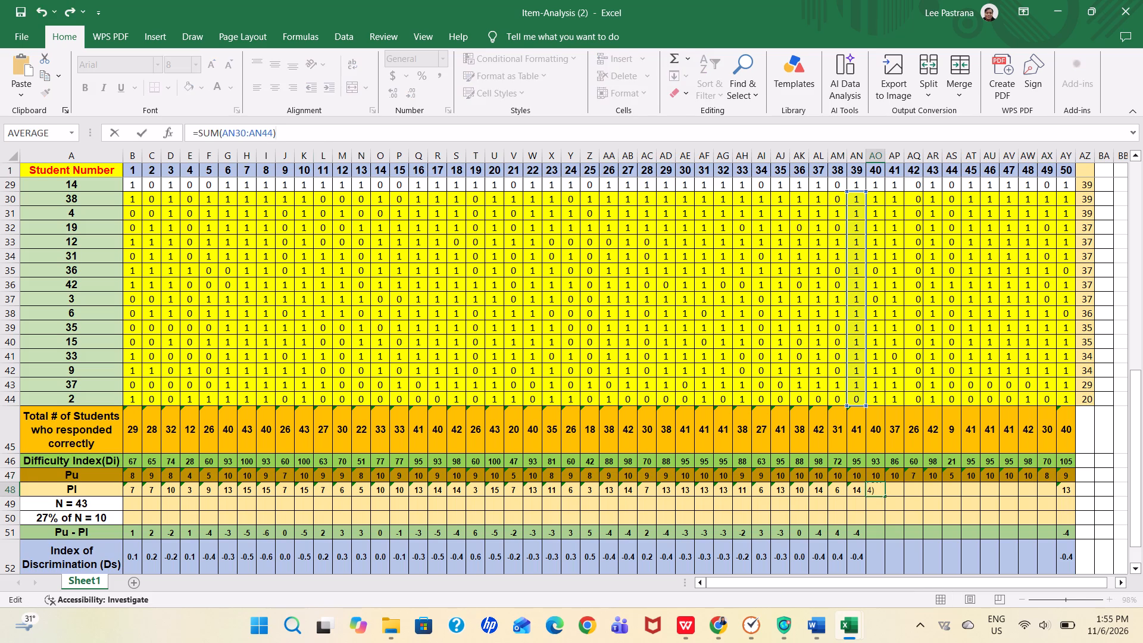
{"action": "left_click", "coordinate": [233, 130]}
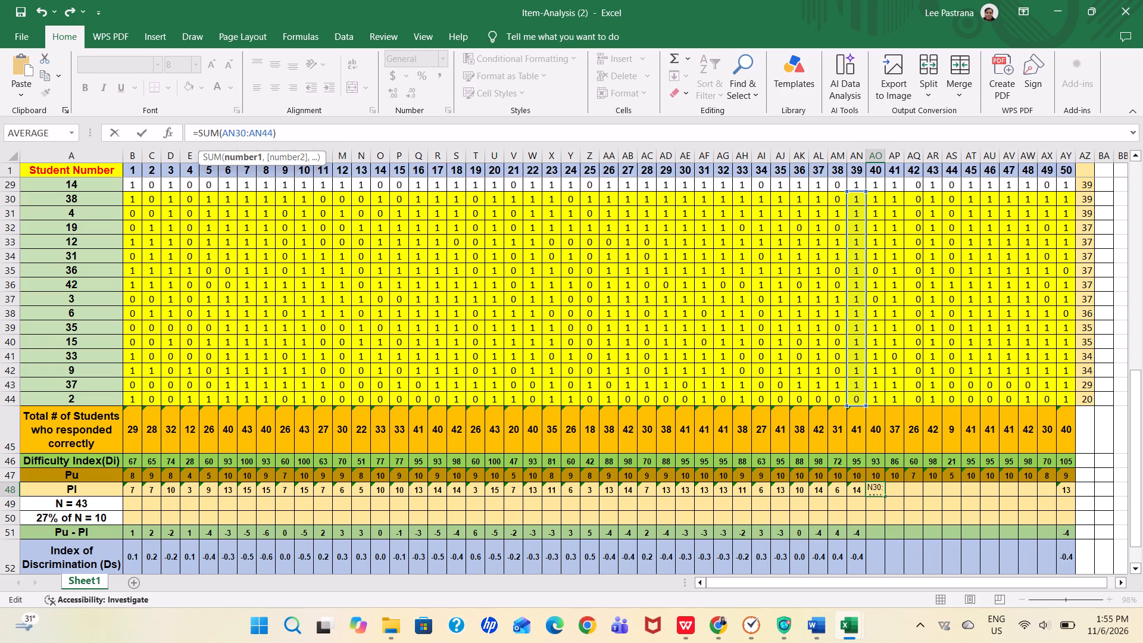
{"action": "key", "text": "BackSpace"}
{"action": "key", "text": "o"}
{"action": "key", "text": "Down"}
{"action": "key", "text": "Down"}
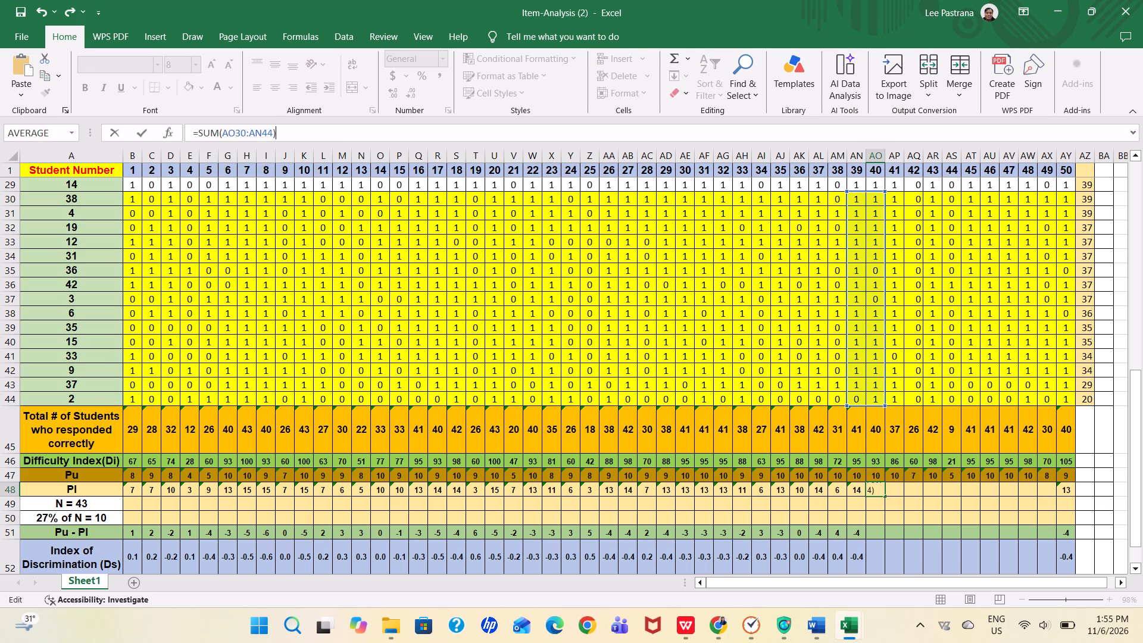
{"action": "left_click", "coordinate": [259, 130]}
{"action": "key", "text": "BackSpace"}
{"action": "key", "text": "o"}
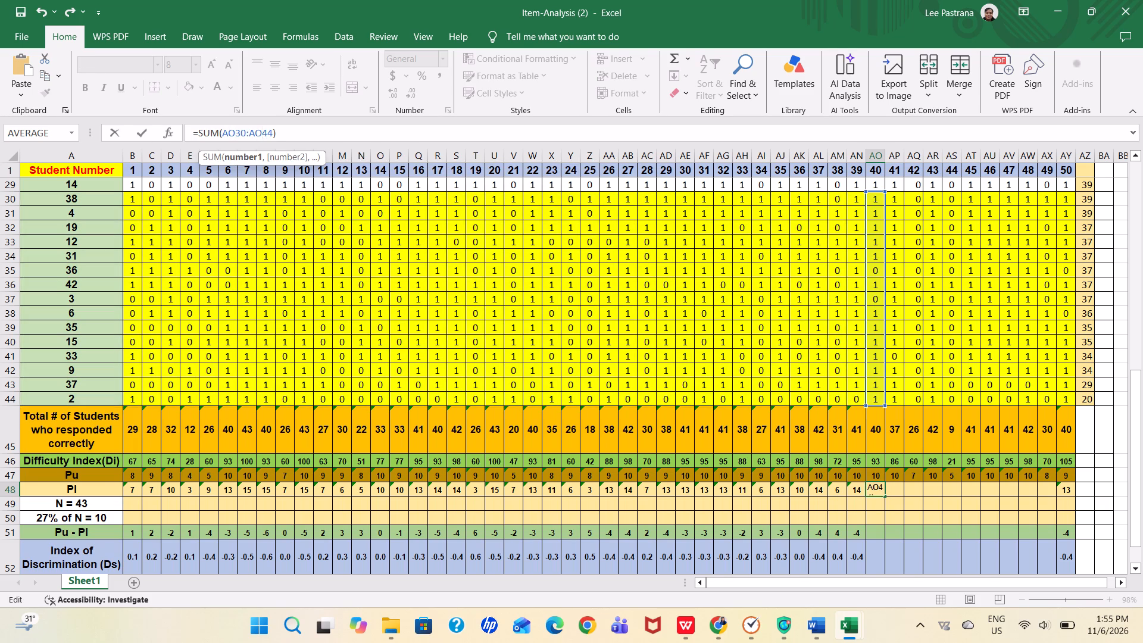
{"action": "key", "text": "Return"}
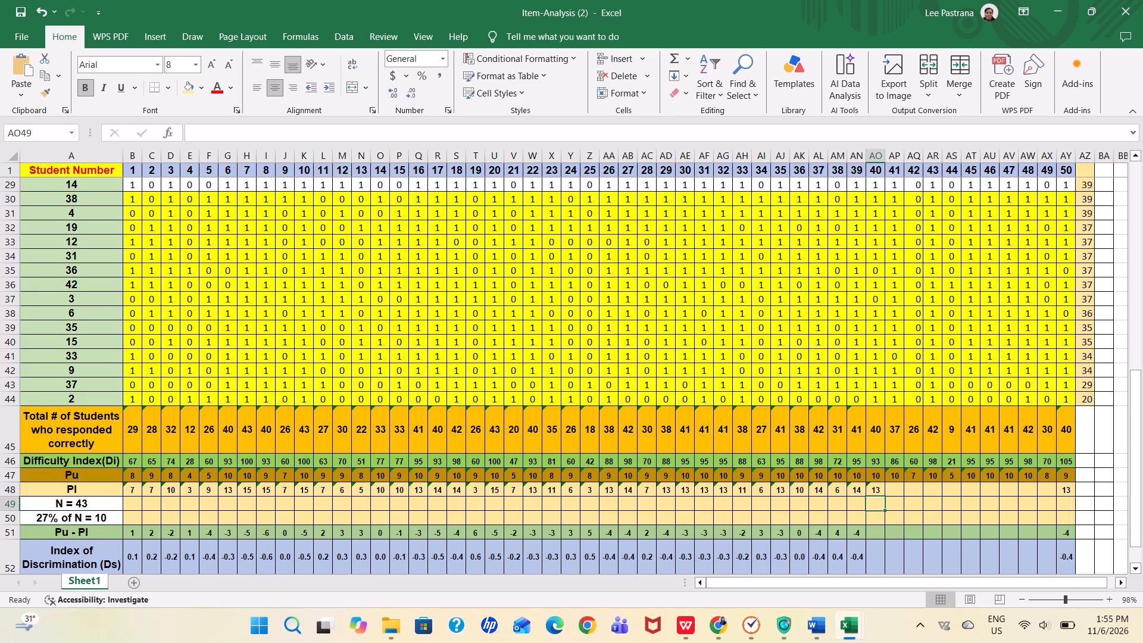
Enter the Pl formula for item 41 as =SUM(AP30:AP44), adapting the copied item 39 formula.
{"action": "left_click", "coordinate": [893, 493]}
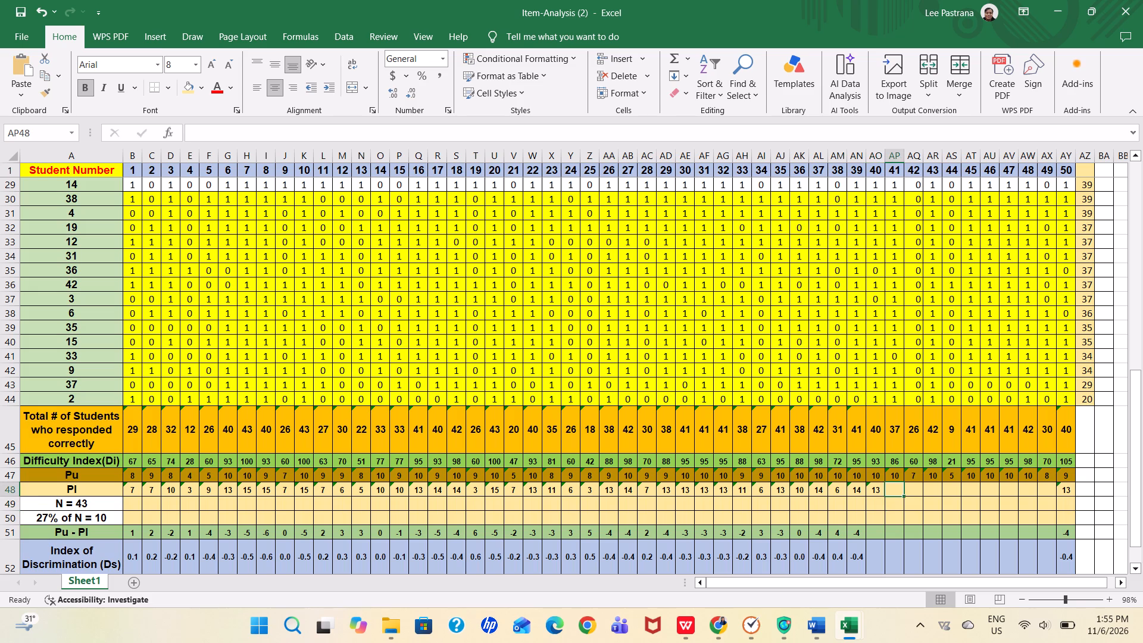
{"action": "left_click", "coordinate": [469, 142]}
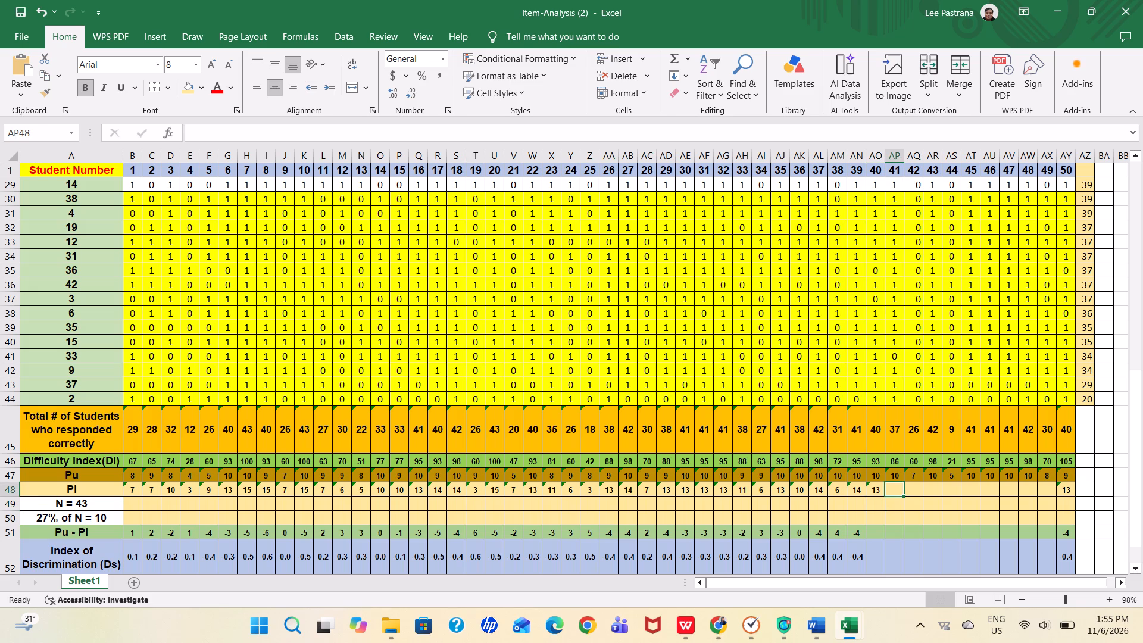
{"action": "left_click", "coordinate": [469, 134]}
{"action": "key", "text": "ctrl+v"}
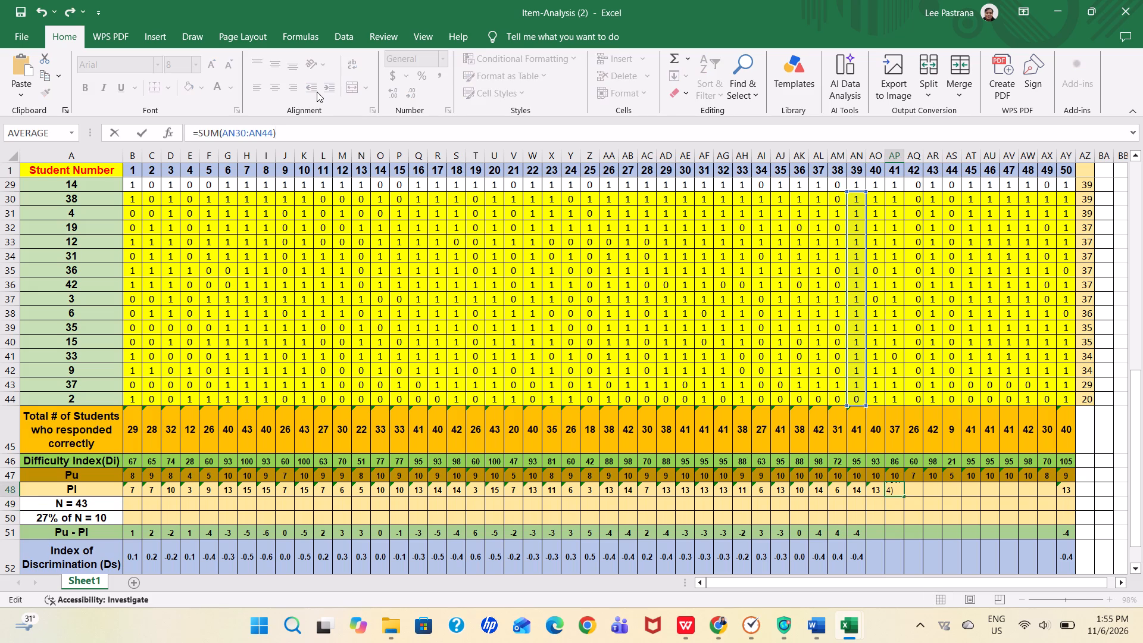
{"action": "left_click", "coordinate": [234, 132]}
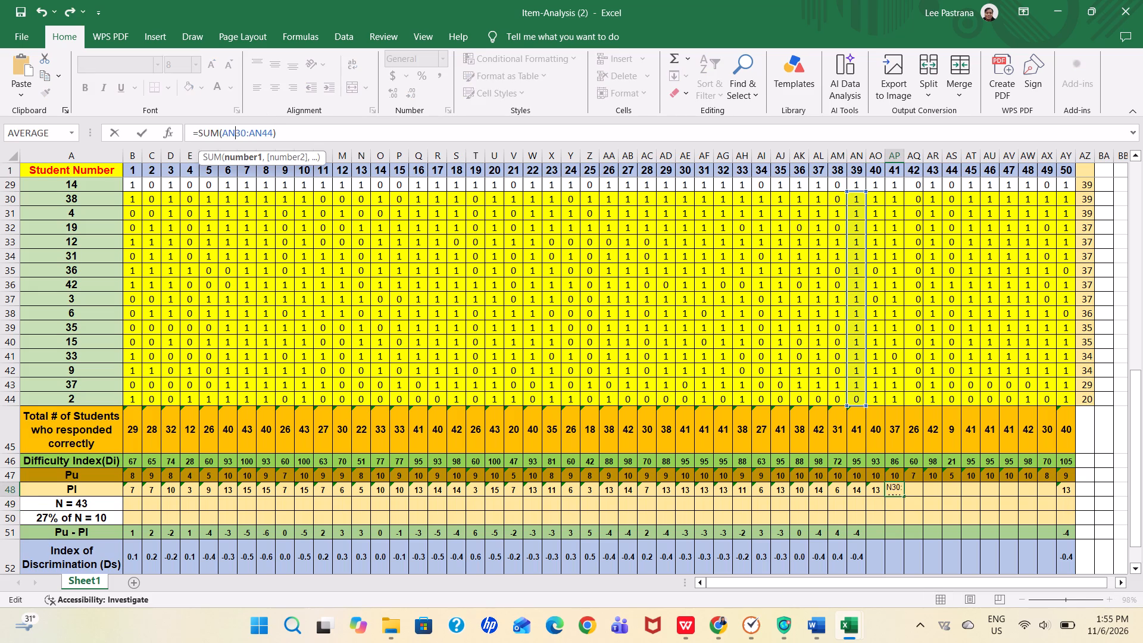
{"action": "key", "text": "BackSpace"}
{"action": "key", "text": "p"}
{"action": "key", "text": "Right"}
{"action": "key", "text": "Right"}
{"action": "key", "text": "Right"}
{"action": "key", "text": "Right"}
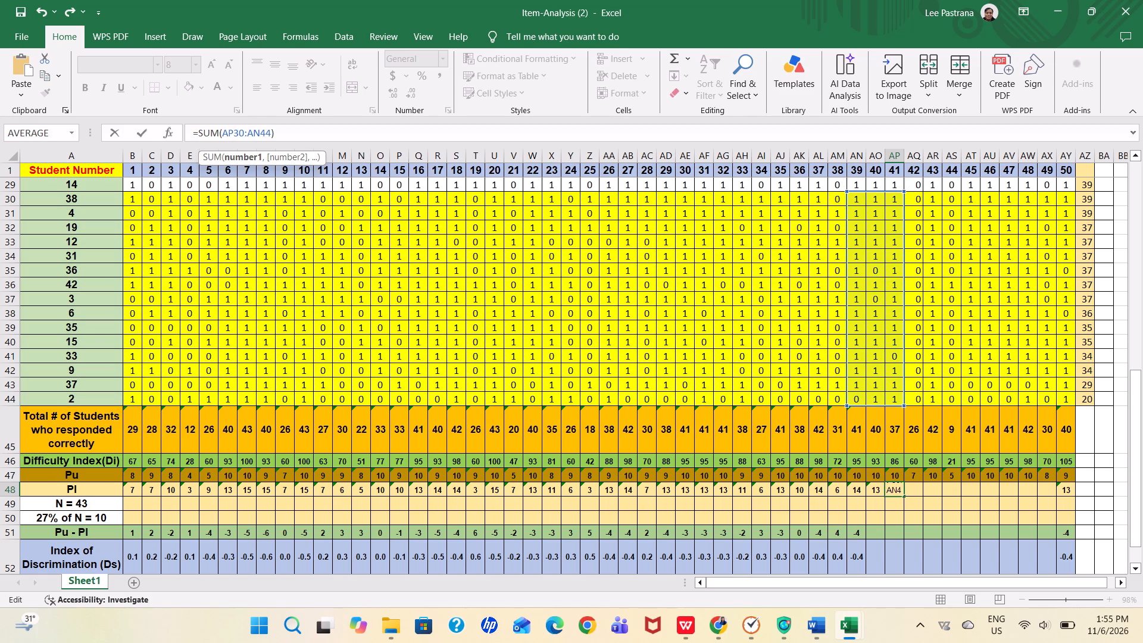
{"action": "key", "text": "Right"}
{"action": "key", "text": "BackSpace"}
{"action": "key", "text": "p"}
{"action": "key", "text": "Return"}
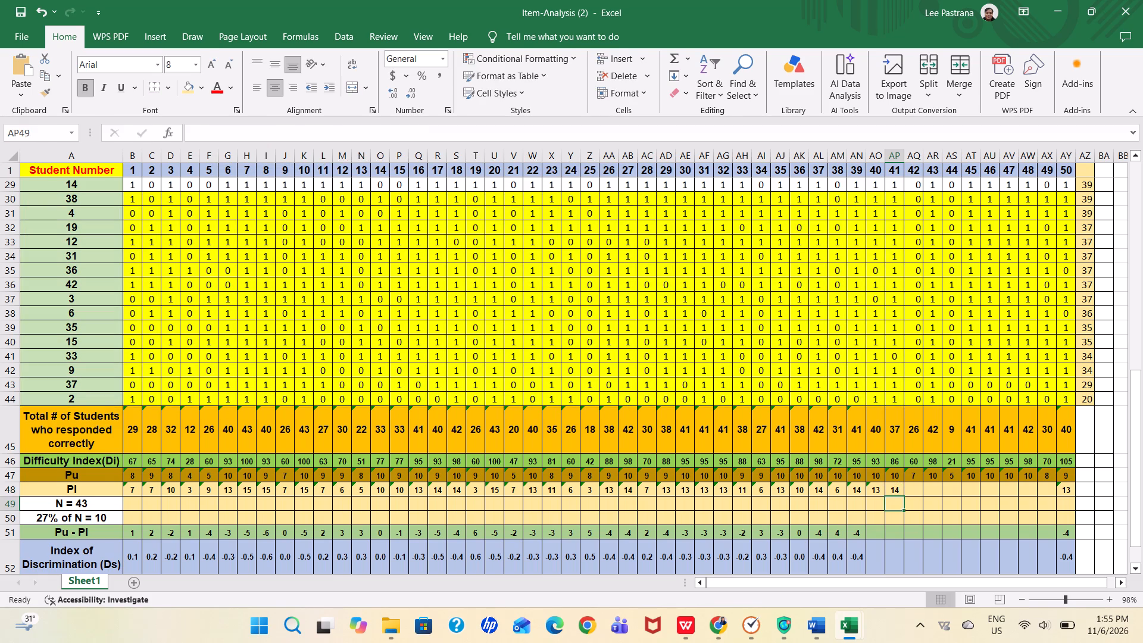
Enter the Pl formula for item 42 as =SUM(AQ30:AQ44), adapting the copied item 39 formula.
{"action": "left_click", "coordinate": [916, 491]}
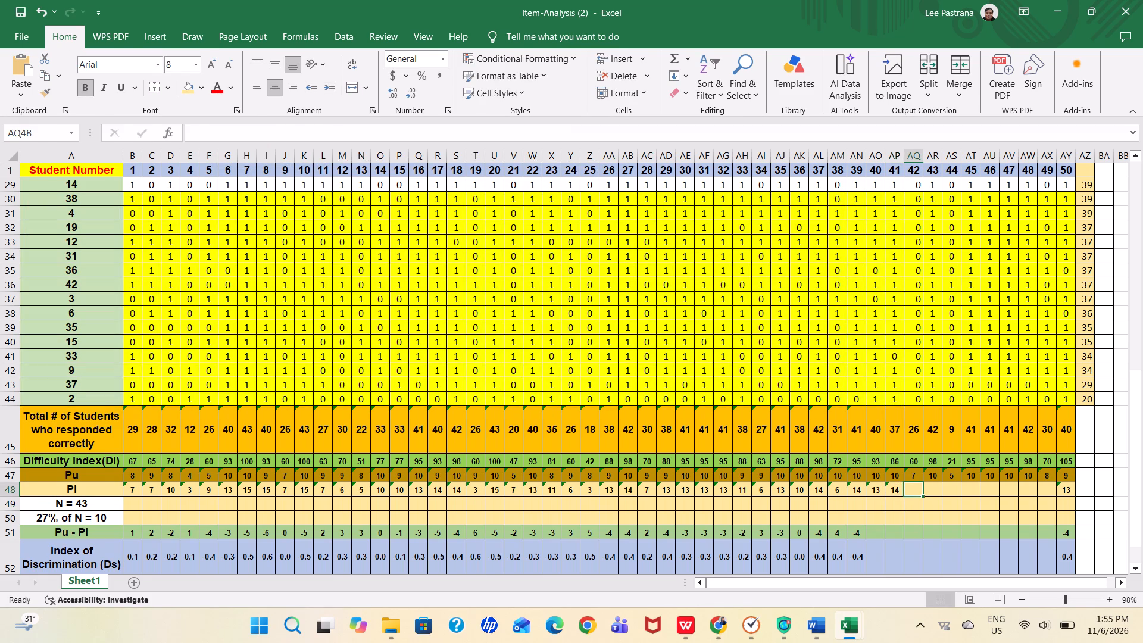
{"action": "left_click", "coordinate": [432, 136]}
{"action": "key", "text": "ctrl+v"}
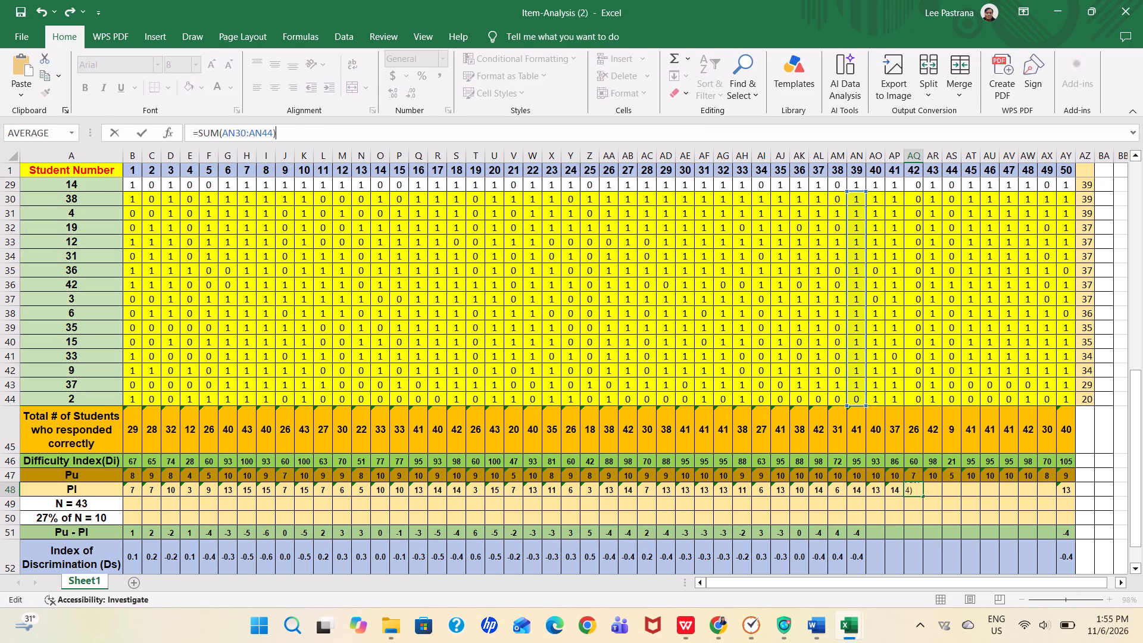
{"action": "left_click", "coordinate": [233, 129]}
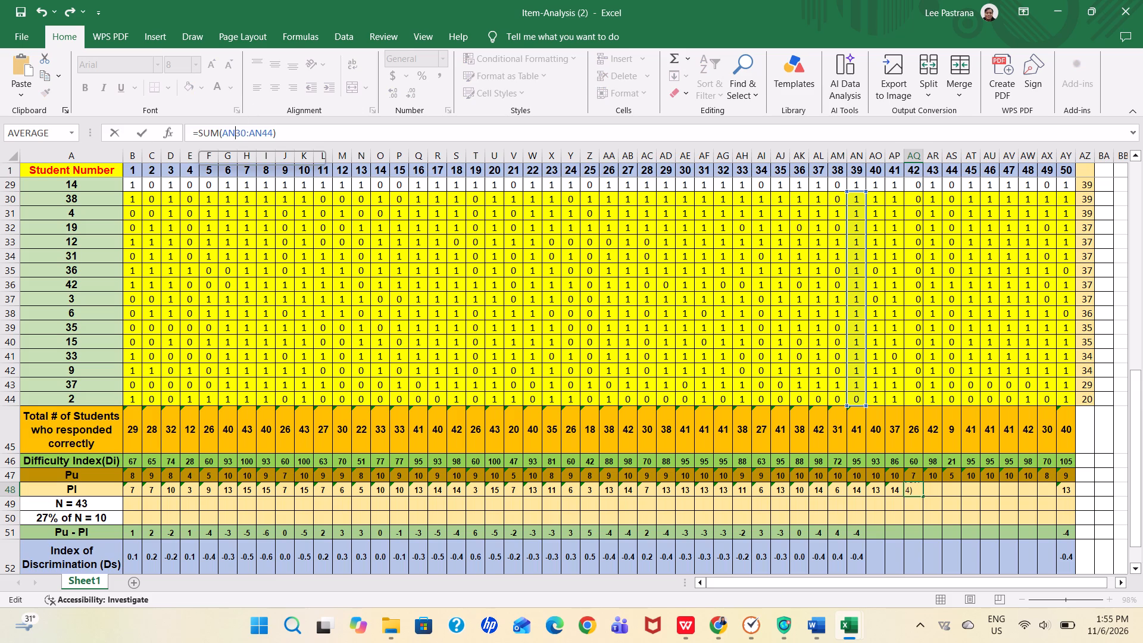
{"action": "key", "text": "BackSpace"}
{"action": "key", "text": "q"}
{"action": "key", "text": "Right"}
{"action": "key", "text": "Right"}
{"action": "key", "text": "Right"}
{"action": "key", "text": "Right"}
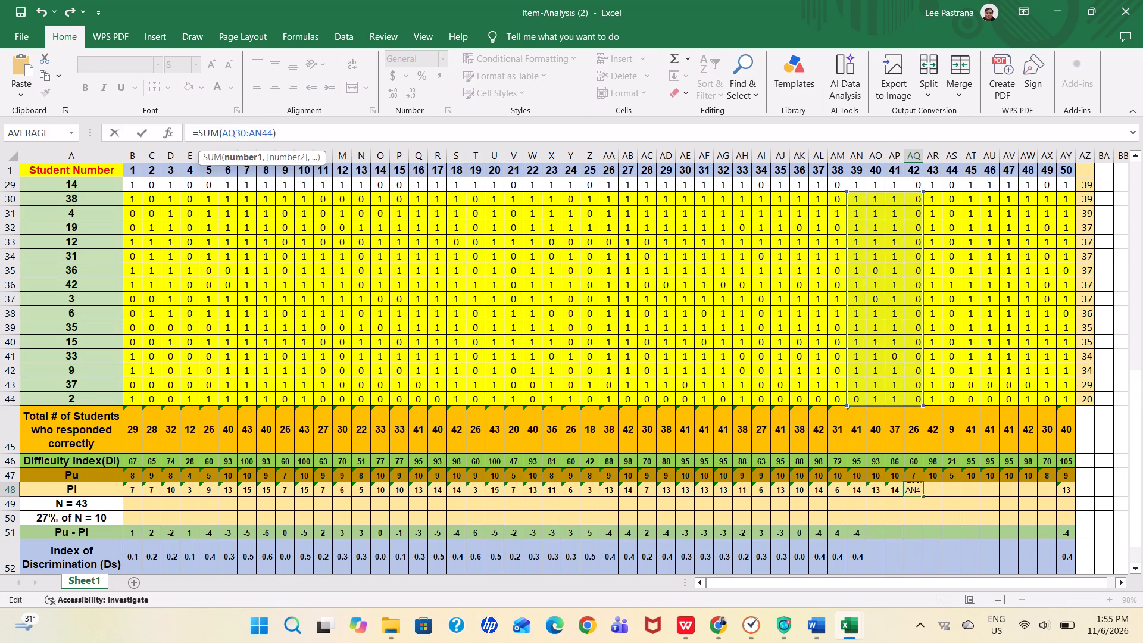
{"action": "key", "text": "Right"}
{"action": "key", "text": "BackSpace"}
{"action": "key", "text": "q"}
{"action": "key", "text": "Return"}
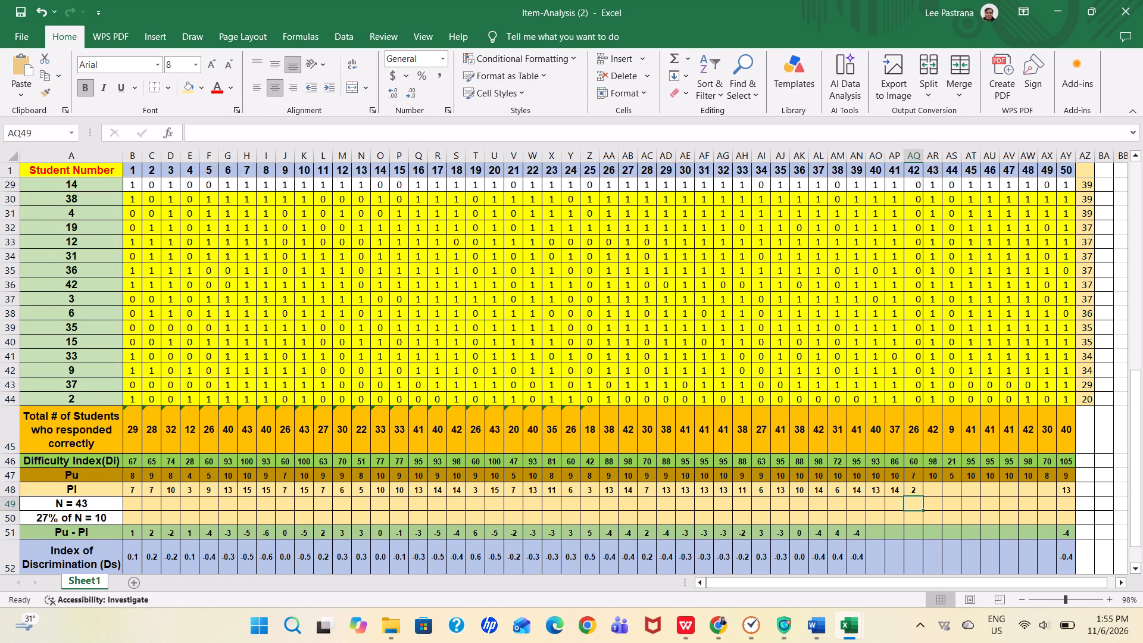
Enter the Pl formula for item 43 as =SUM(AR30:AR44), adapting the copied item 39 formula.
{"action": "left_click", "coordinate": [936, 488]}
{"action": "left_click", "coordinate": [305, 128]}
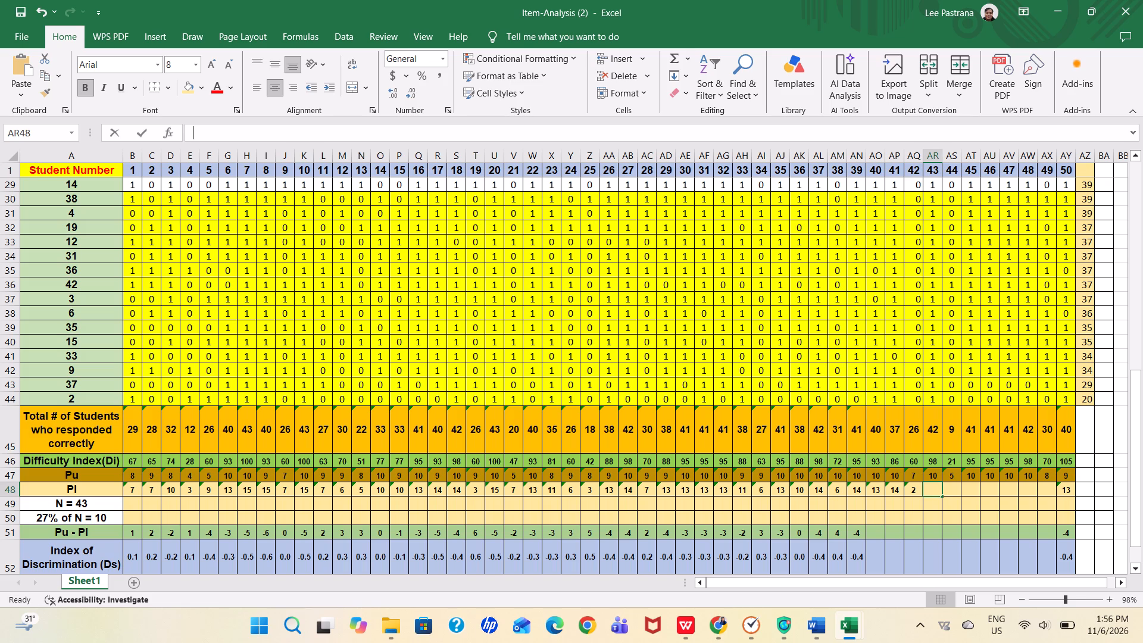
{"action": "key", "text": "ctrl+v"}
{"action": "left_click", "coordinate": [235, 132]}
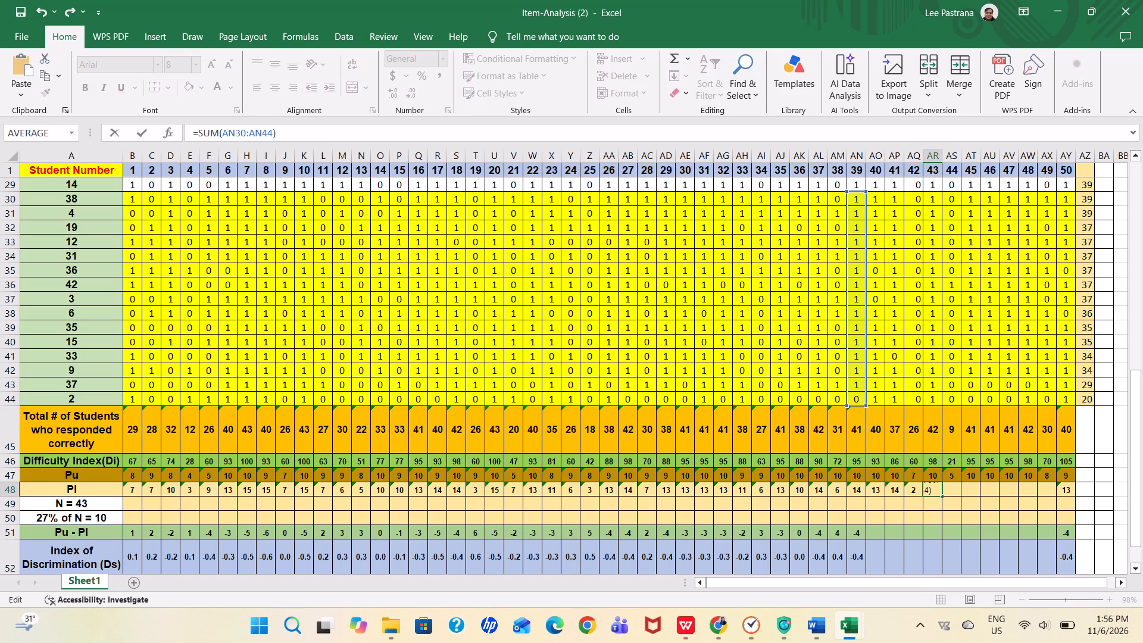
{"action": "key", "text": "BackSpace"}
{"action": "key", "text": "r"}
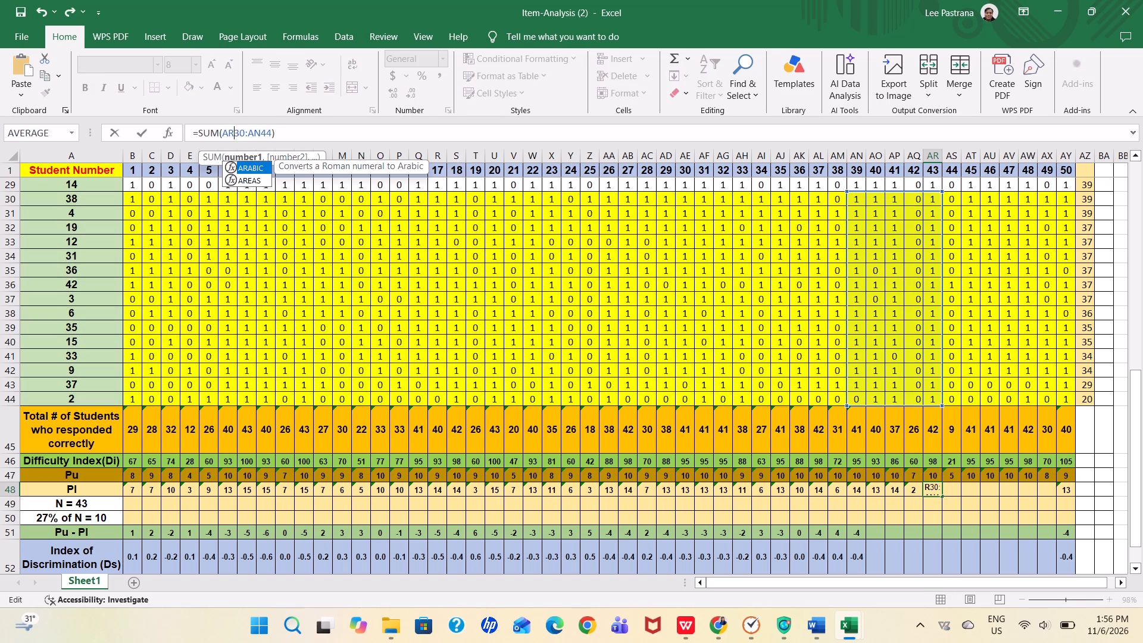
{"action": "key", "text": "Right"}
{"action": "key", "text": "Right"}
{"action": "key", "text": "Right"}
{"action": "key", "text": "Right"}
{"action": "key", "text": "Right"}
{"action": "key", "text": "BackSpace"}
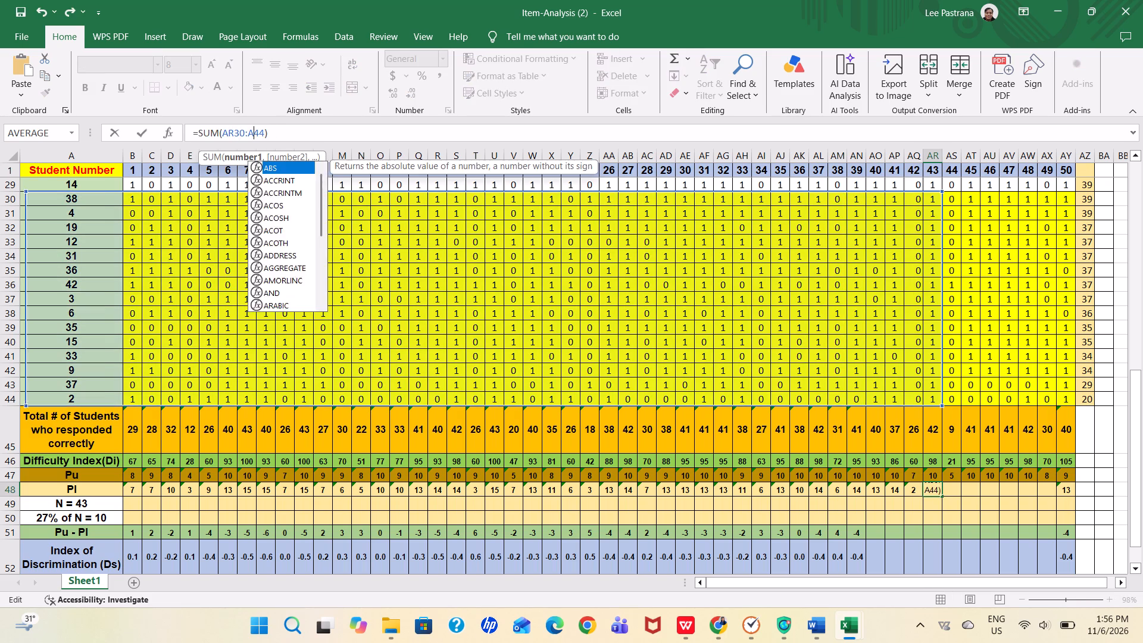
{"action": "key", "text": "r"}
{"action": "key", "text": "Return"}
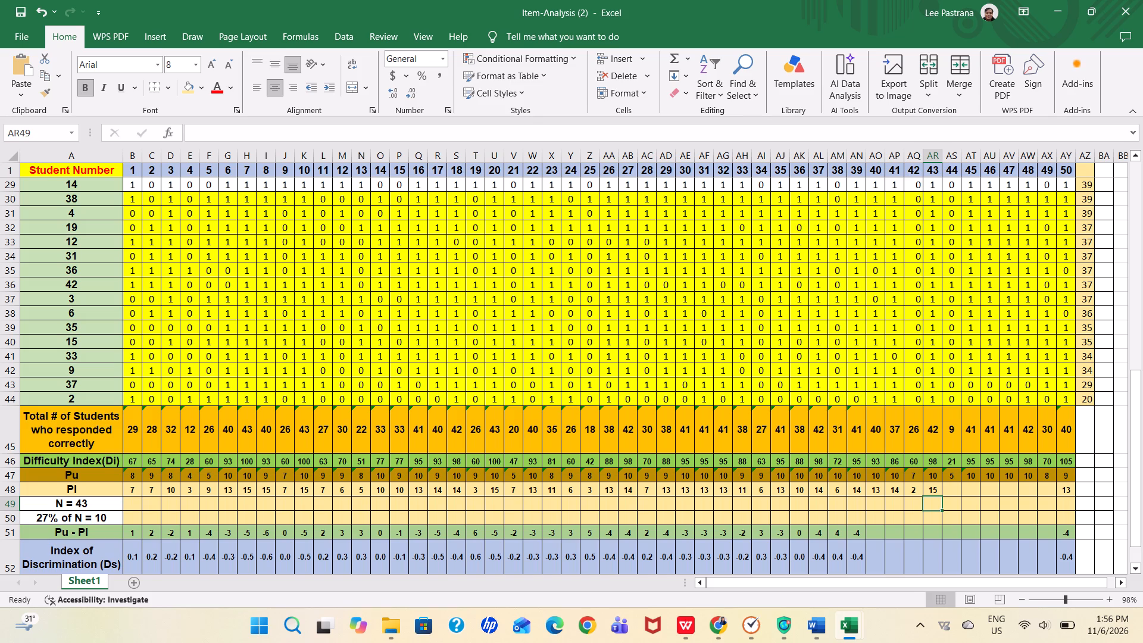
Enter the Pl formula for item 44 as =SUM(AS30:AT44), adapting the copied item 39 formula.
{"action": "left_click", "coordinate": [950, 494]}
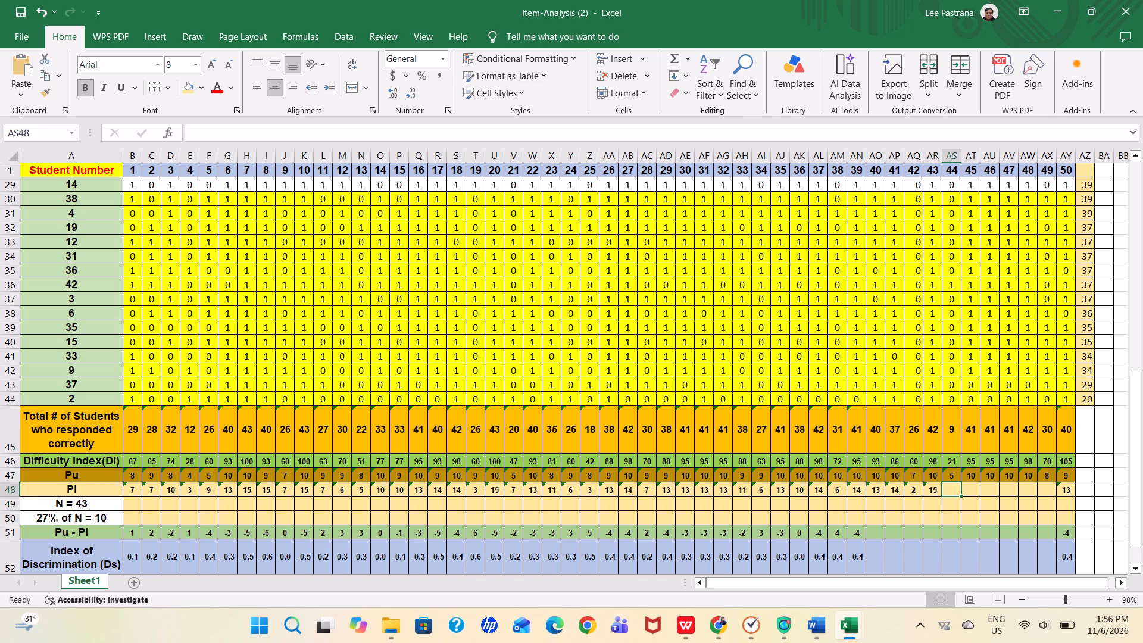
{"action": "left_click", "coordinate": [399, 135]}
{"action": "key", "text": "ctrl+v"}
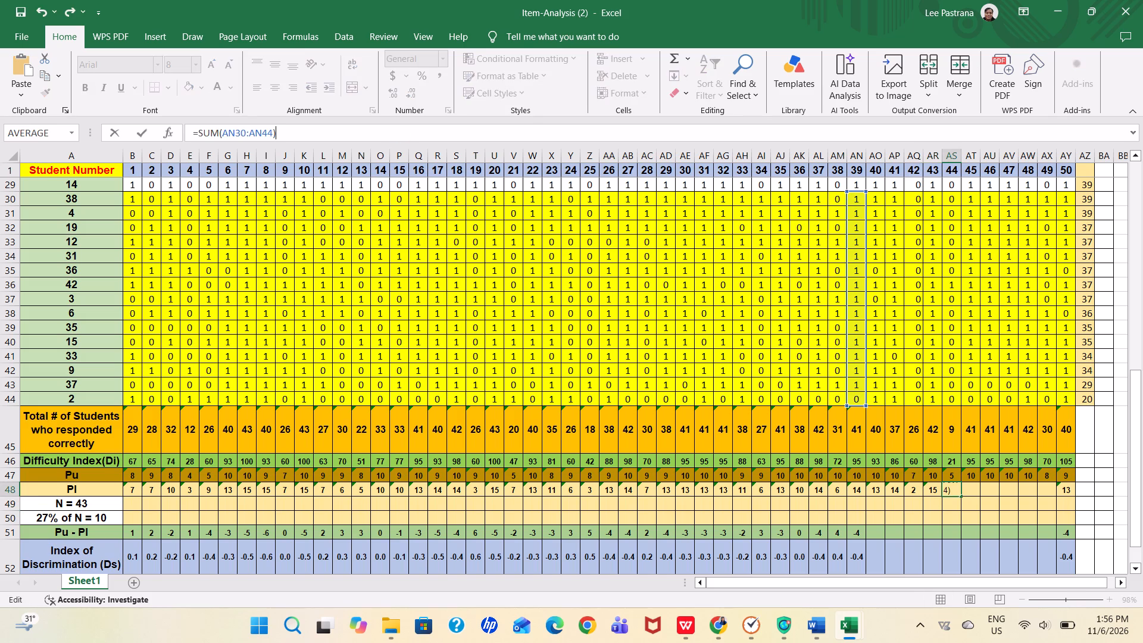
{"action": "left_click_drag", "start_coordinate": [238, 123], "coordinate": [236, 126]}
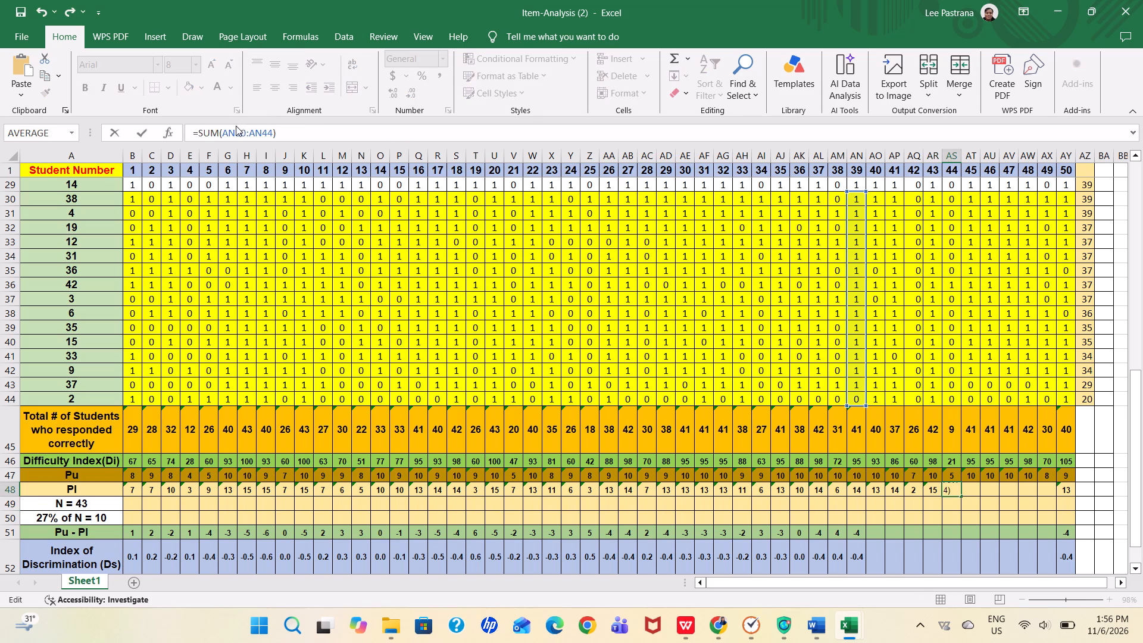
{"action": "left_click_drag", "start_coordinate": [236, 126], "coordinate": [232, 132]}
{"action": "left_click", "coordinate": [232, 132]}
{"action": "left_click", "coordinate": [236, 132]}
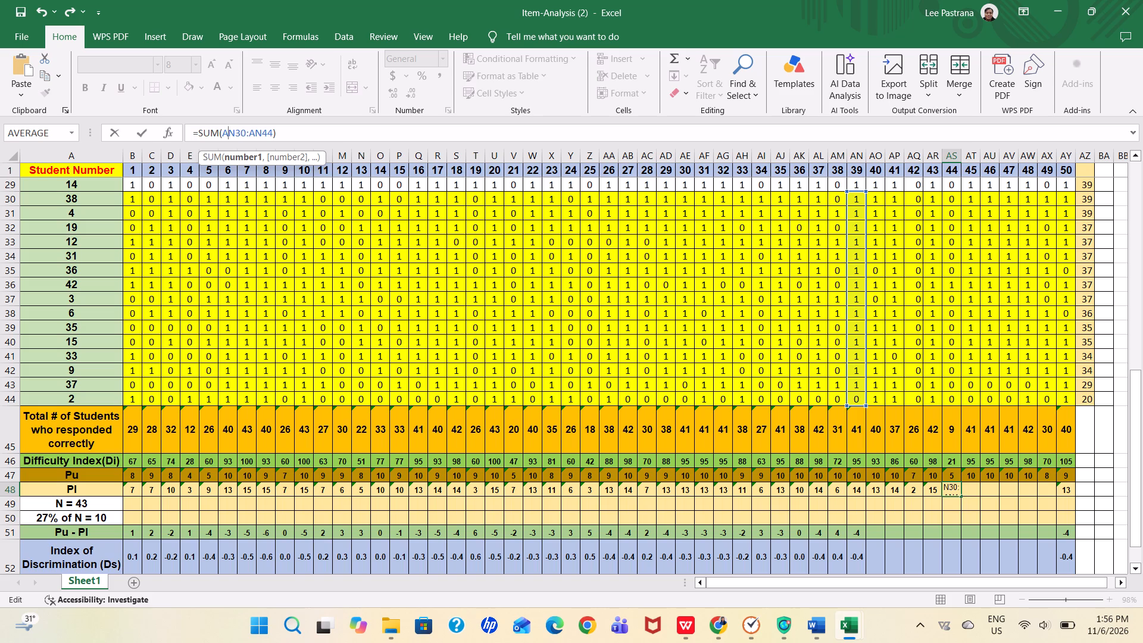
{"action": "key", "text": "BackSpace"}
{"action": "key", "text": "s"}
{"action": "key", "text": "Right"}
{"action": "key", "text": "Right"}
{"action": "key", "text": "Right"}
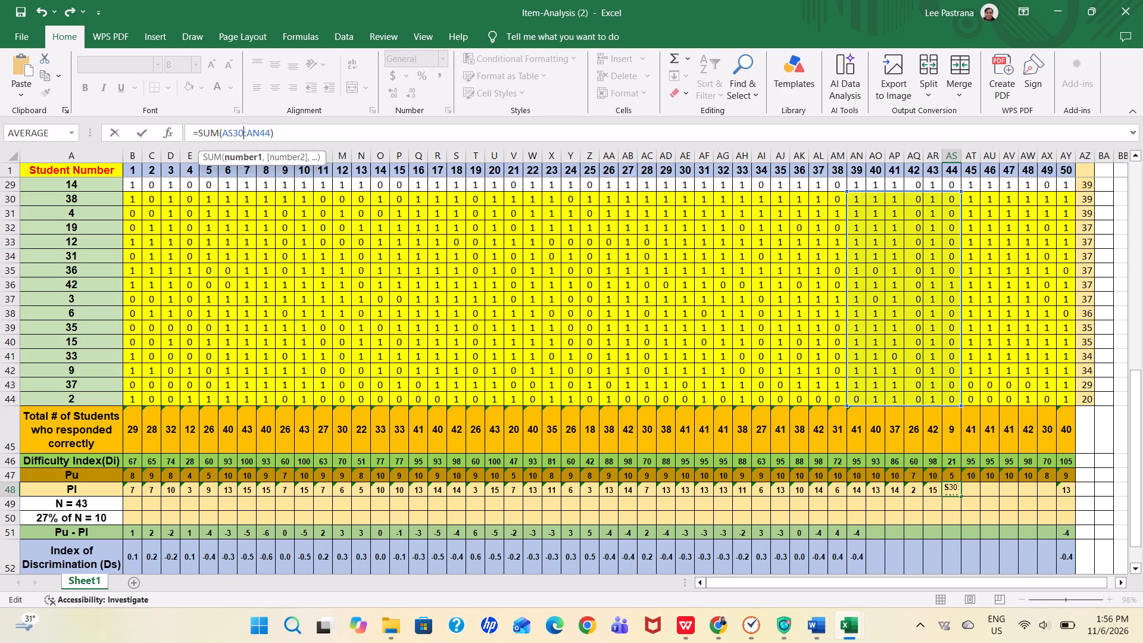
{"action": "key", "text": "Right"}
{"action": "key", "text": "Right"}
{"action": "key", "text": "BackSpace"}
{"action": "key", "text": "t"}
{"action": "key", "text": "Return"}
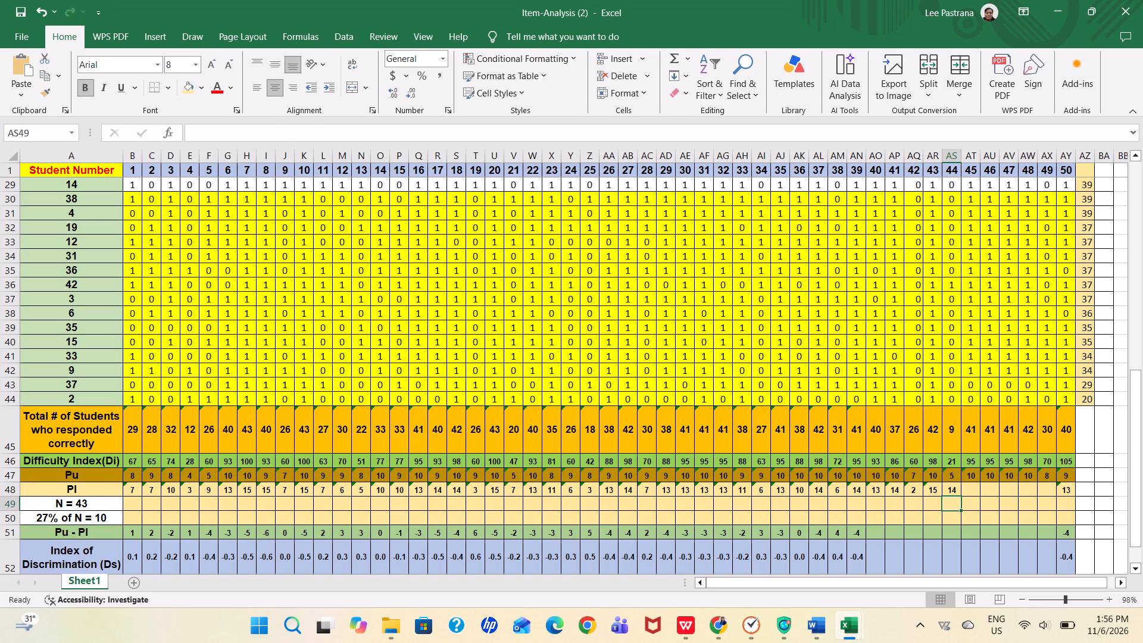
Enter the Pl formula for item 45 as =SUM(AU30:AU44), adapting the copied item 39 formula.
{"action": "left_click", "coordinate": [970, 489]}
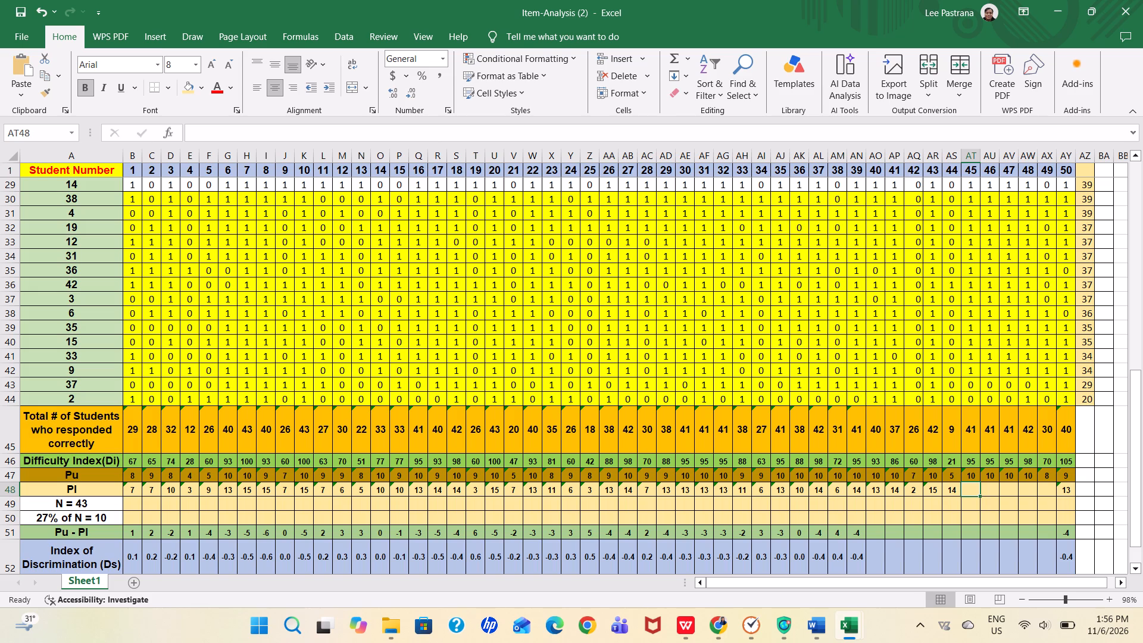
{"action": "left_click", "coordinate": [328, 131]}
{"action": "key", "text": "ctrl+v"}
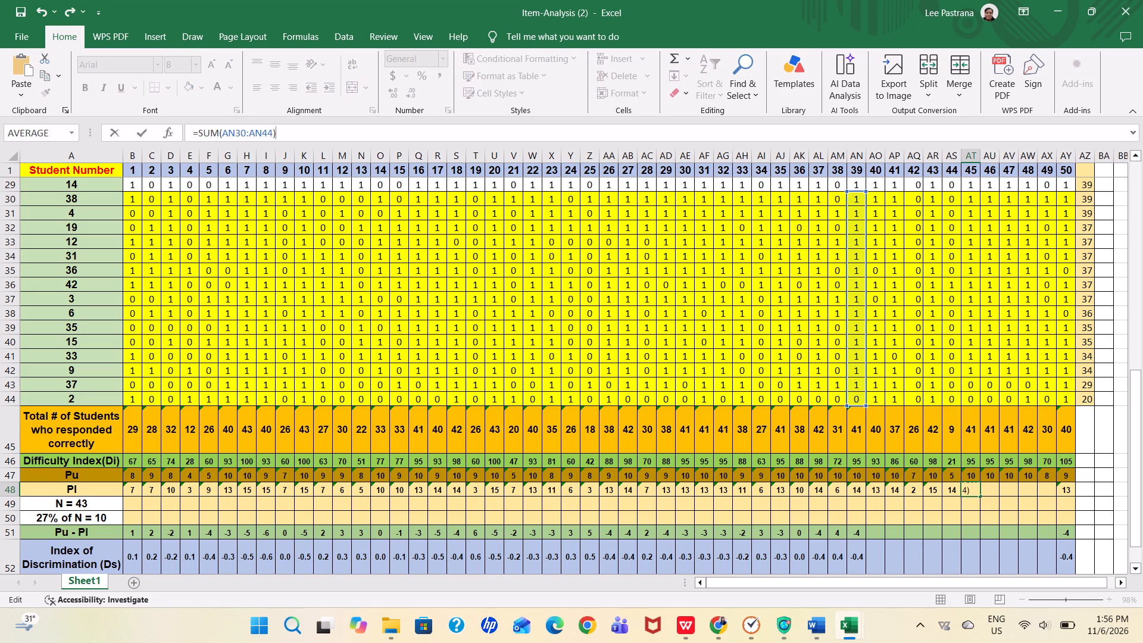
{"action": "left_click", "coordinate": [235, 133]}
{"action": "key", "text": "BackSpace"}
{"action": "key", "text": "u"}
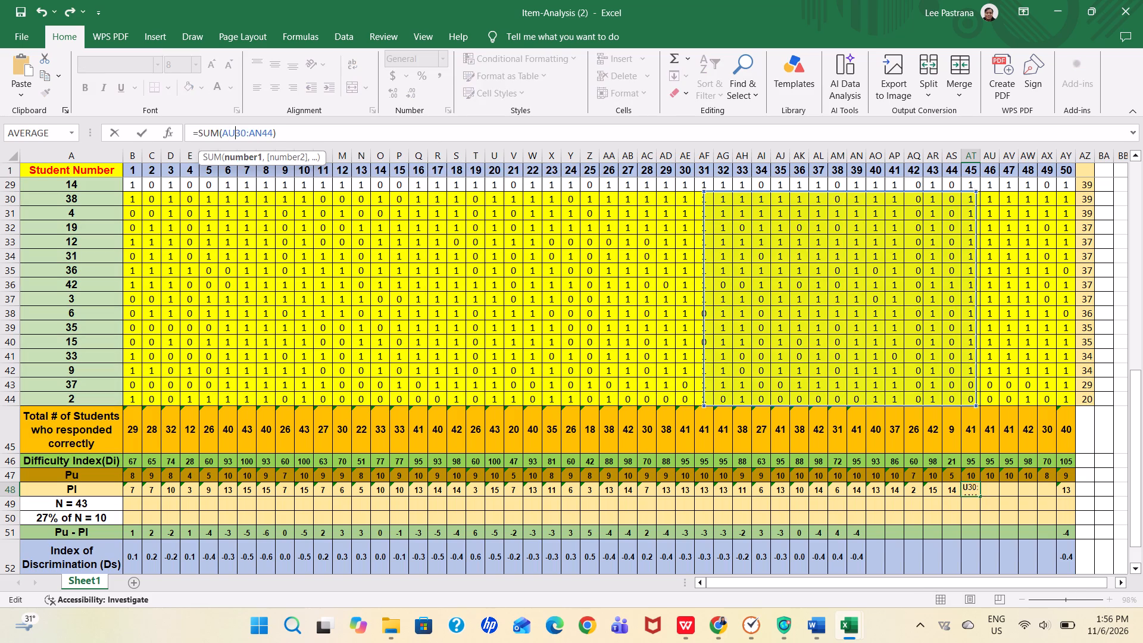
{"action": "key", "text": "Right"}
{"action": "key", "text": "Right"}
{"action": "key", "text": "Right"}
{"action": "key", "text": "Right"}
{"action": "key", "text": "Right"}
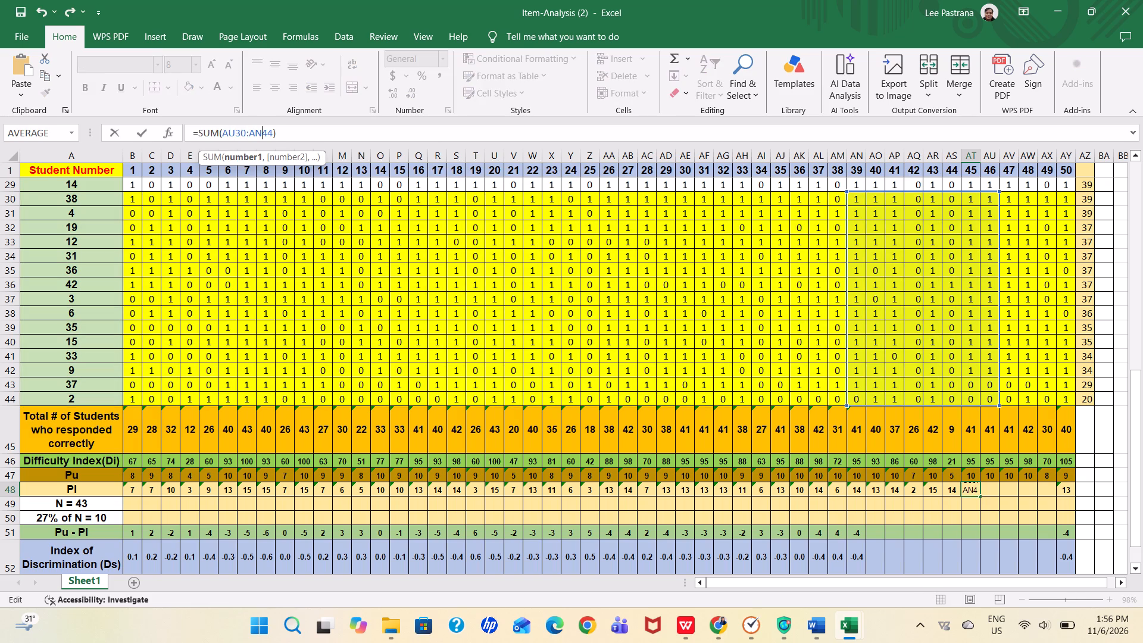
{"action": "key", "text": "BackSpace"}
{"action": "key", "text": "u"}
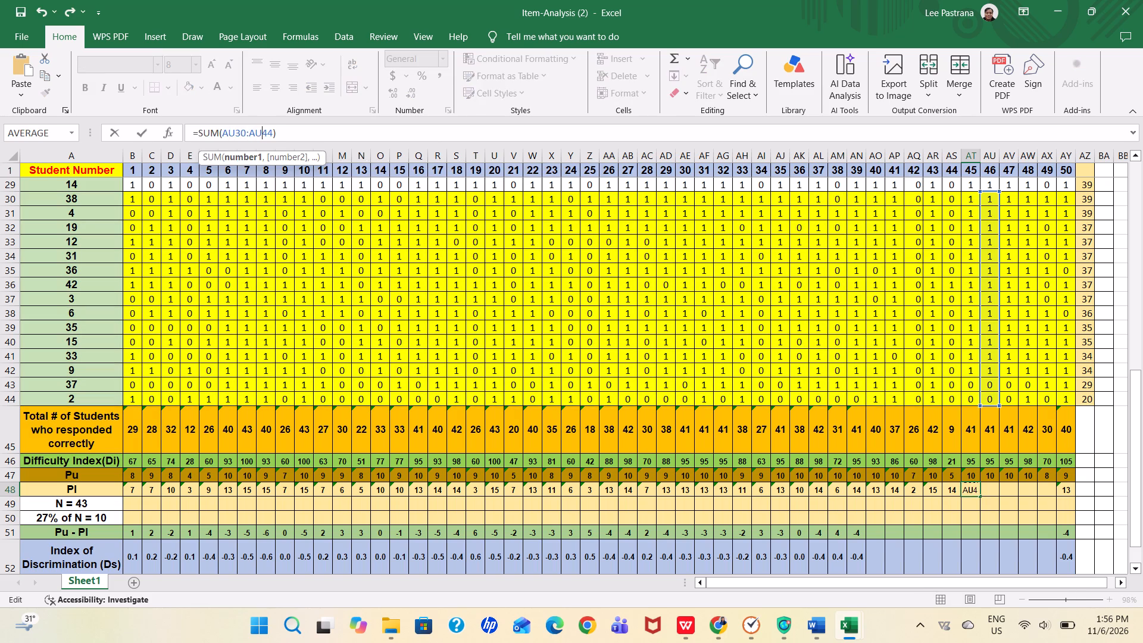
{"action": "key", "text": "Return"}
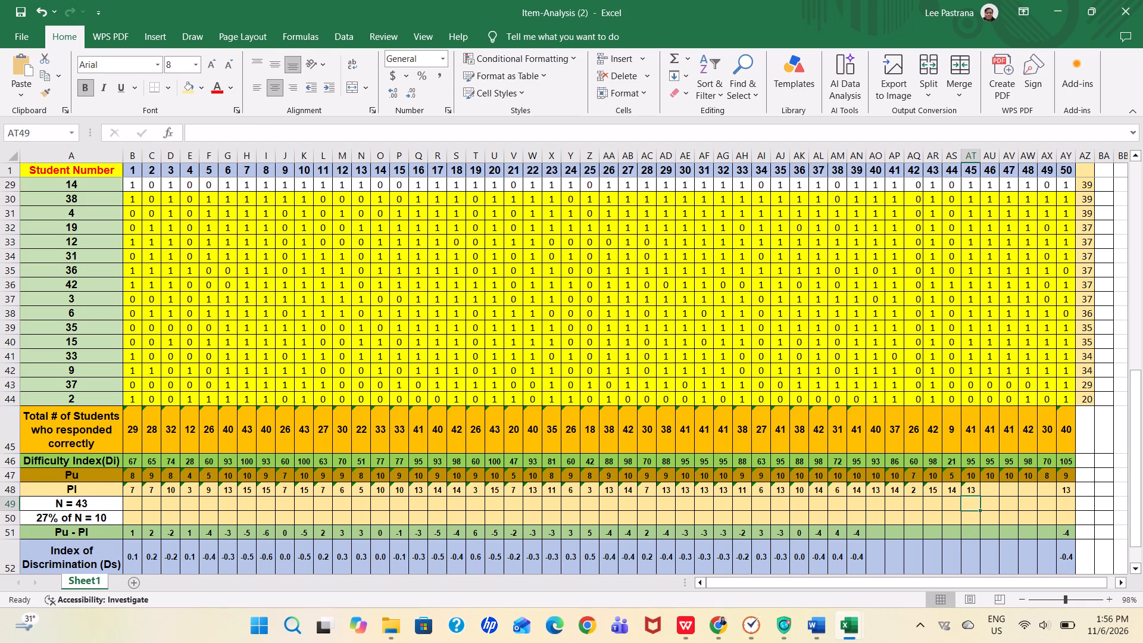
Correct the item 45 Pl formula to =SUM(AT30:AT44) so it sums its own column.
{"action": "left_click", "coordinate": [989, 489]}
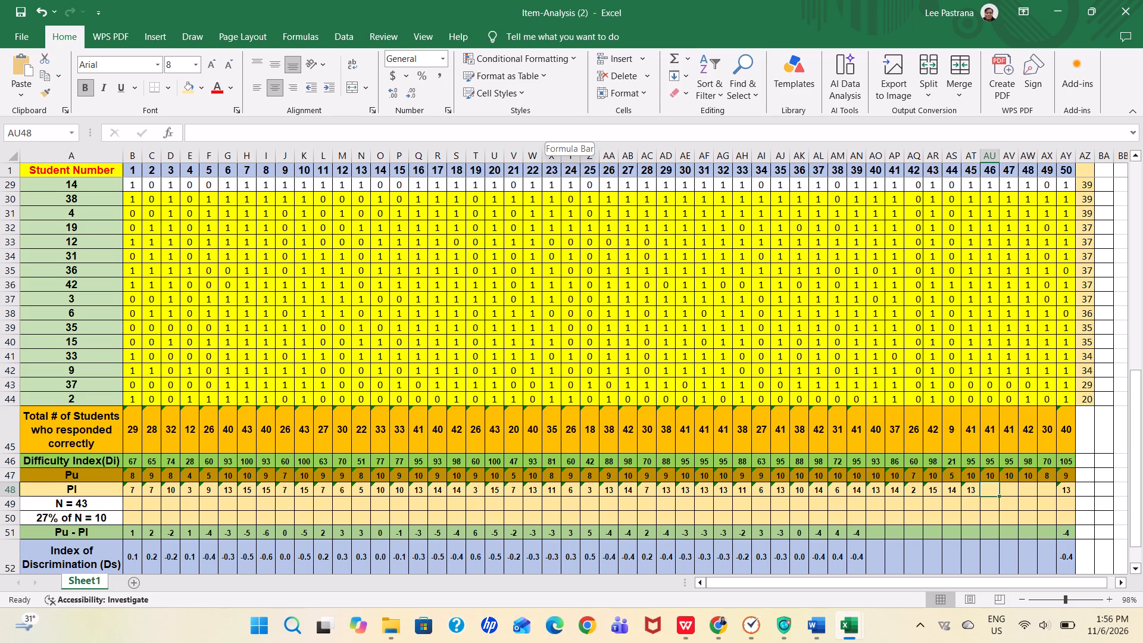
{"action": "left_click", "coordinate": [973, 493]}
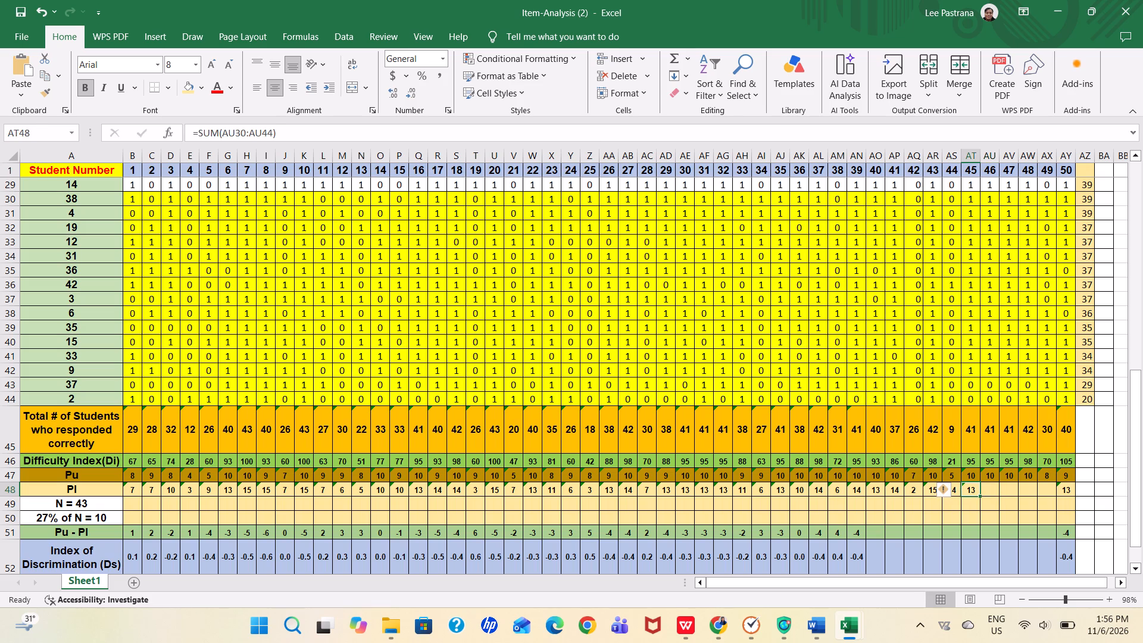
{"action": "left_click", "coordinate": [231, 131]}
{"action": "left_click", "coordinate": [235, 131]}
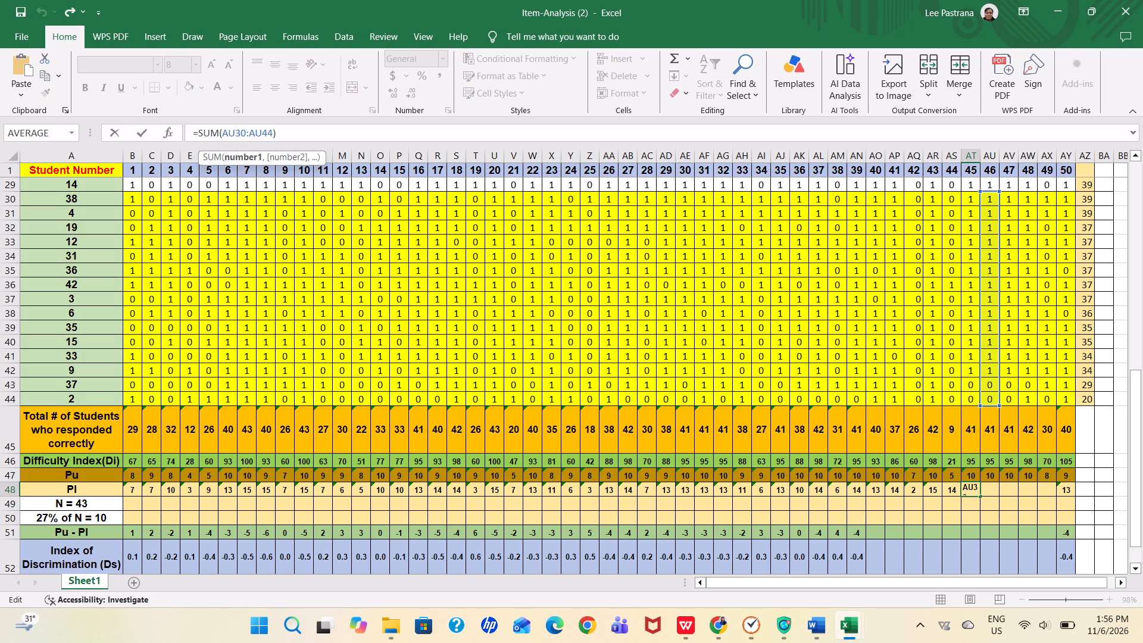
{"action": "key", "text": "BackSpace"}
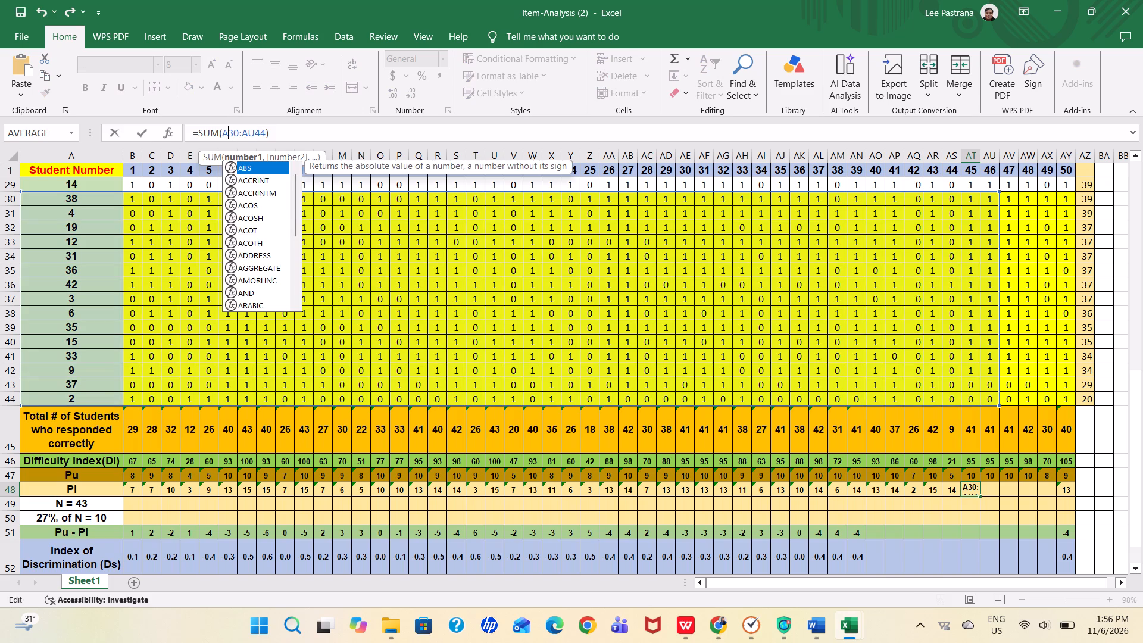
{"action": "key", "text": "t"}
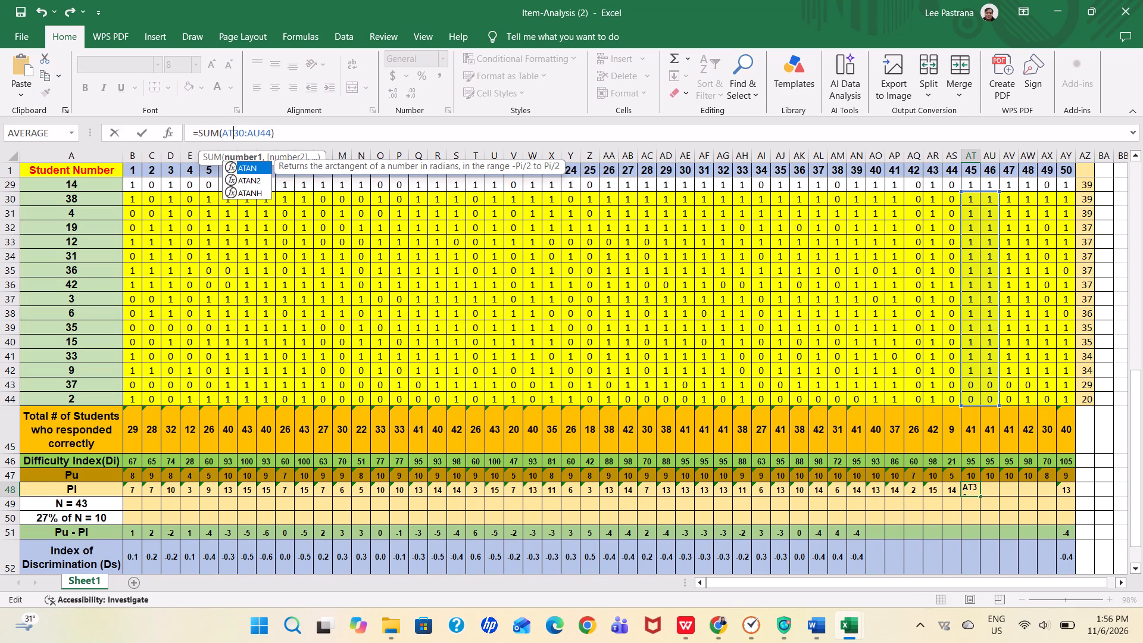
{"action": "left_click", "coordinate": [259, 132]}
{"action": "key", "text": "BackSpace"}
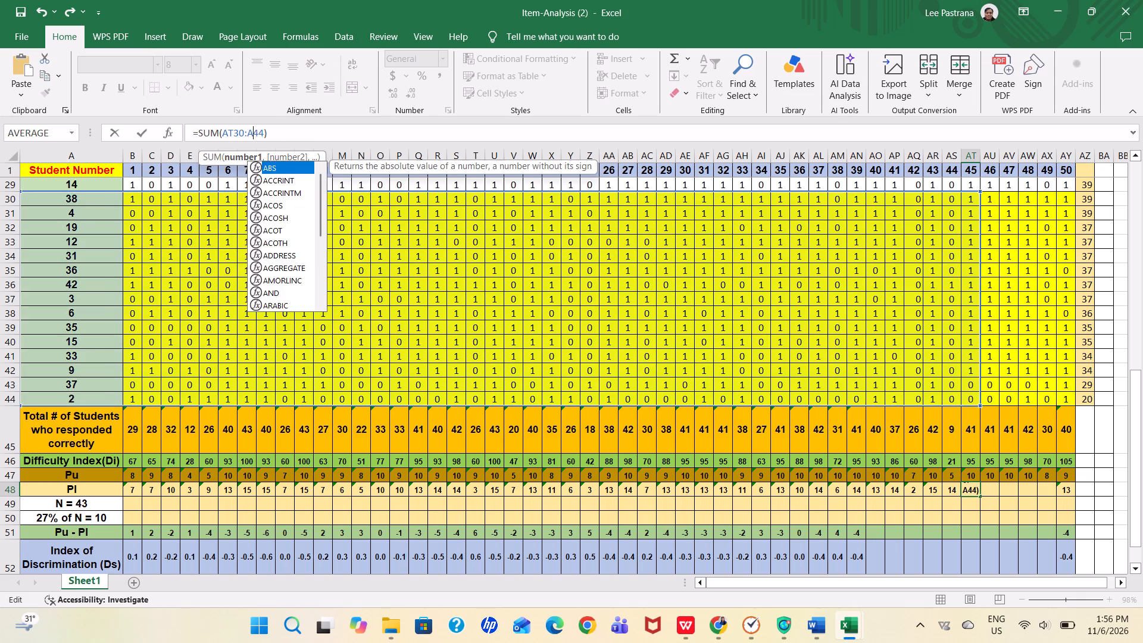
{"action": "key", "text": "t"}
{"action": "key", "text": "Return"}
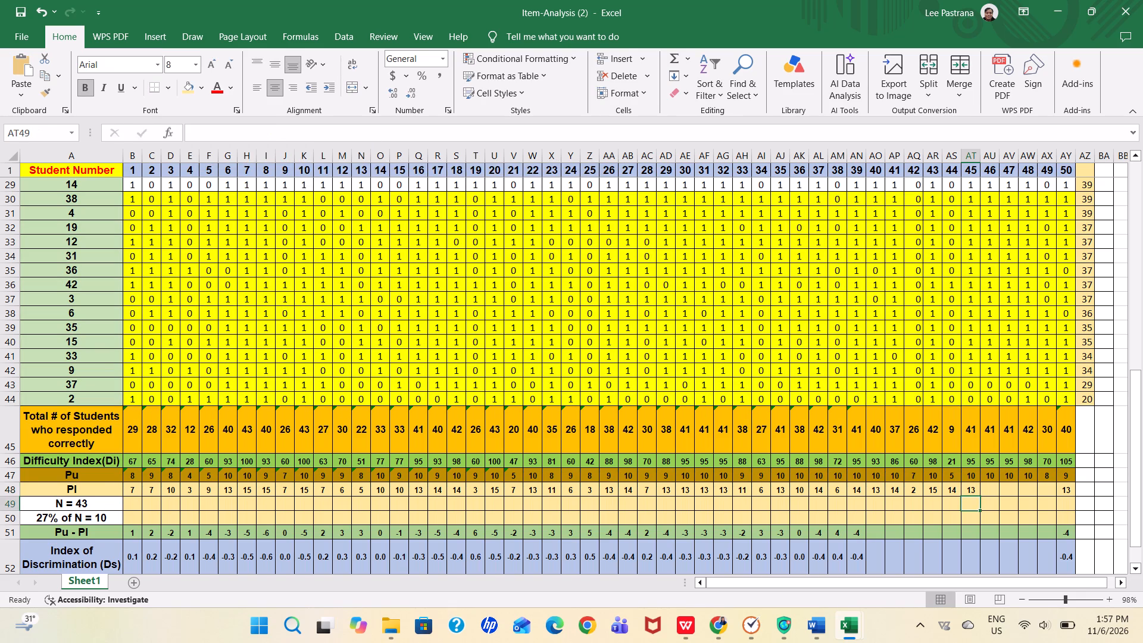
Correct the end of the range in the item 44 Pl formula, making it =SUM(AS30:AS44).
{"action": "left_click", "coordinate": [955, 492]}
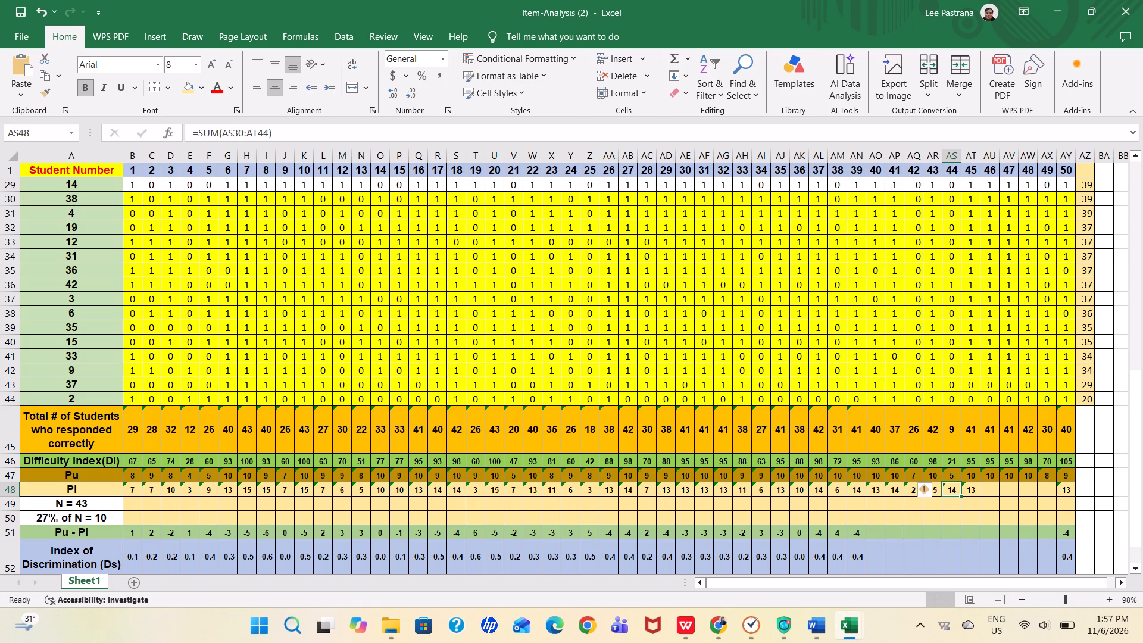
{"action": "left_click", "coordinate": [255, 131]}
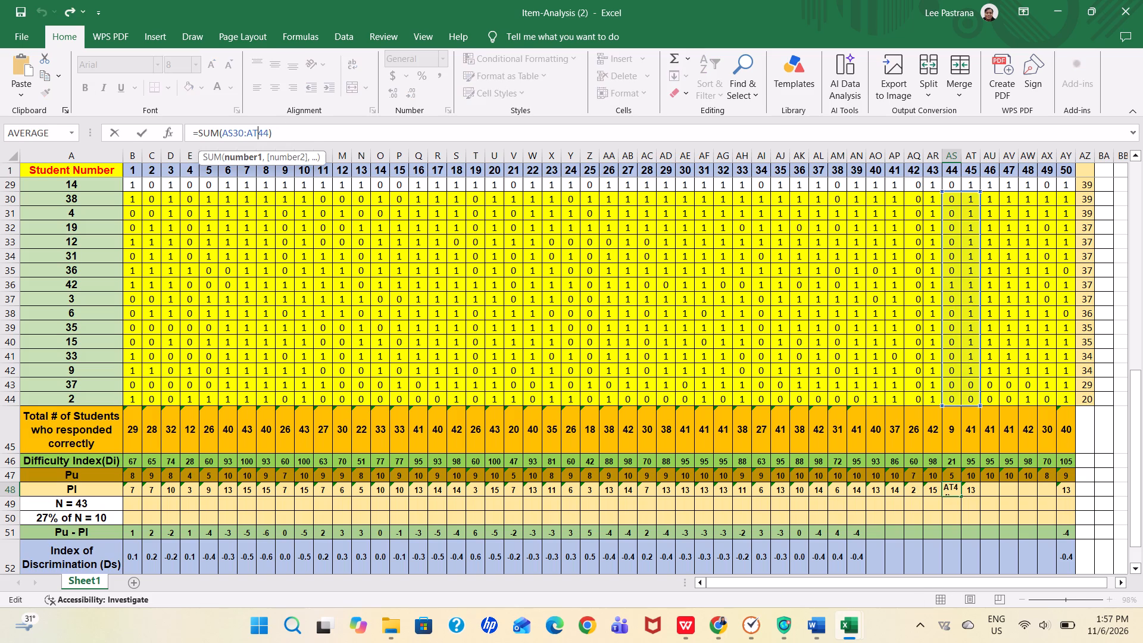
{"action": "key", "text": "BackSpace"}
{"action": "key", "text": "s"}
{"action": "key", "text": "Return"}
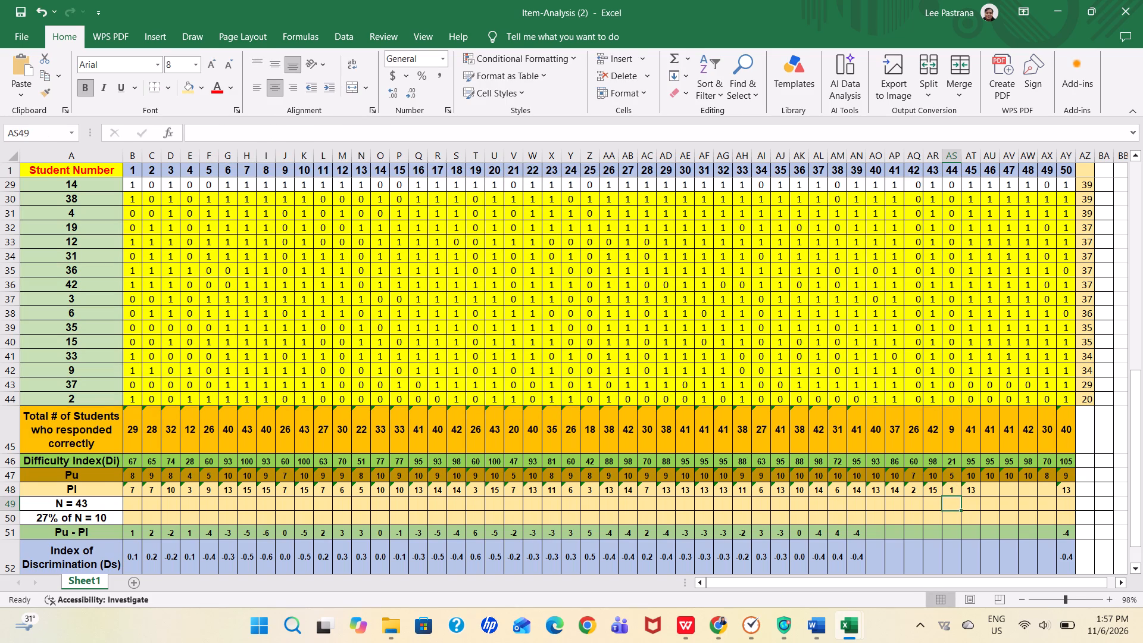
{"action": "left_click", "coordinate": [962, 432]}
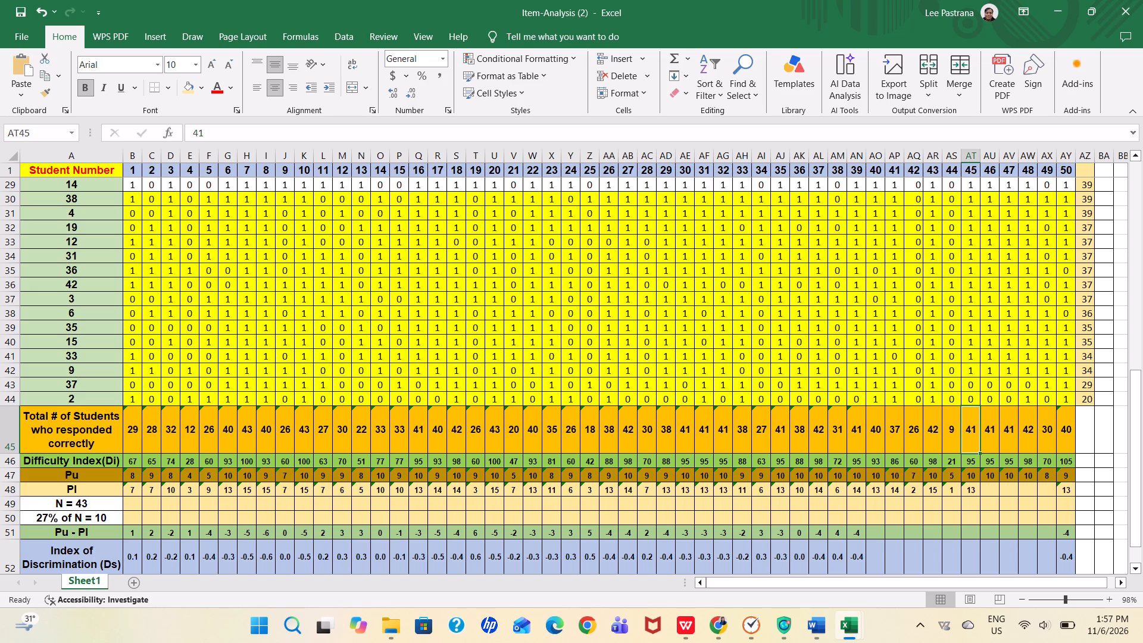
Enter the Pl formula for item 46 as =SUM(AU30:AU44), adapting the copied item 39 formula.
{"action": "left_click", "coordinate": [989, 491]}
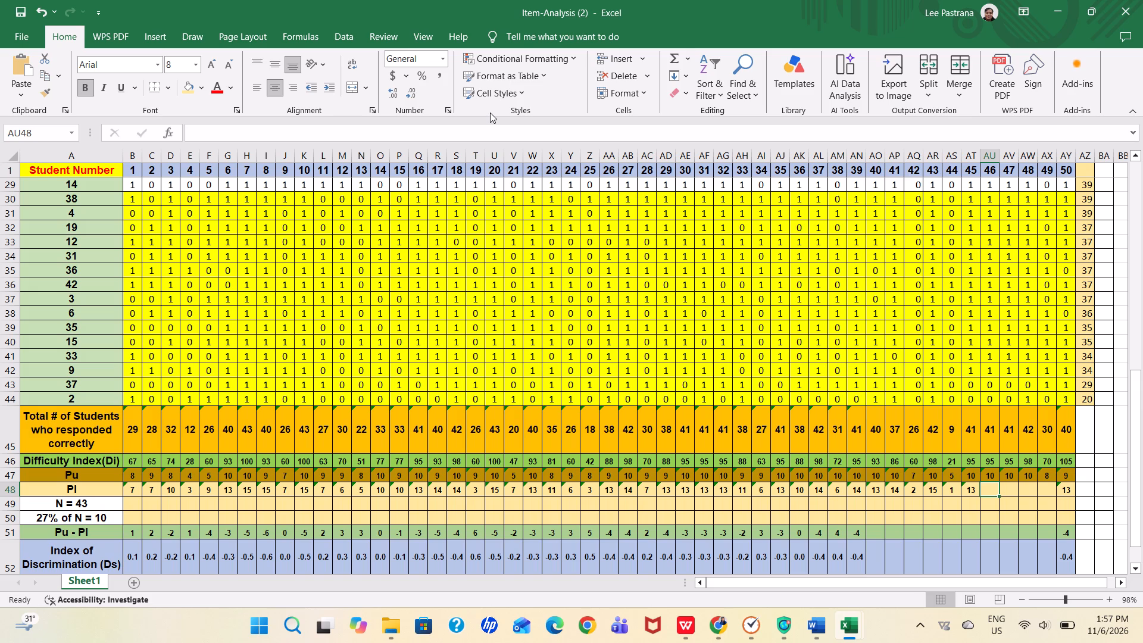
{"action": "left_click", "coordinate": [368, 130]}
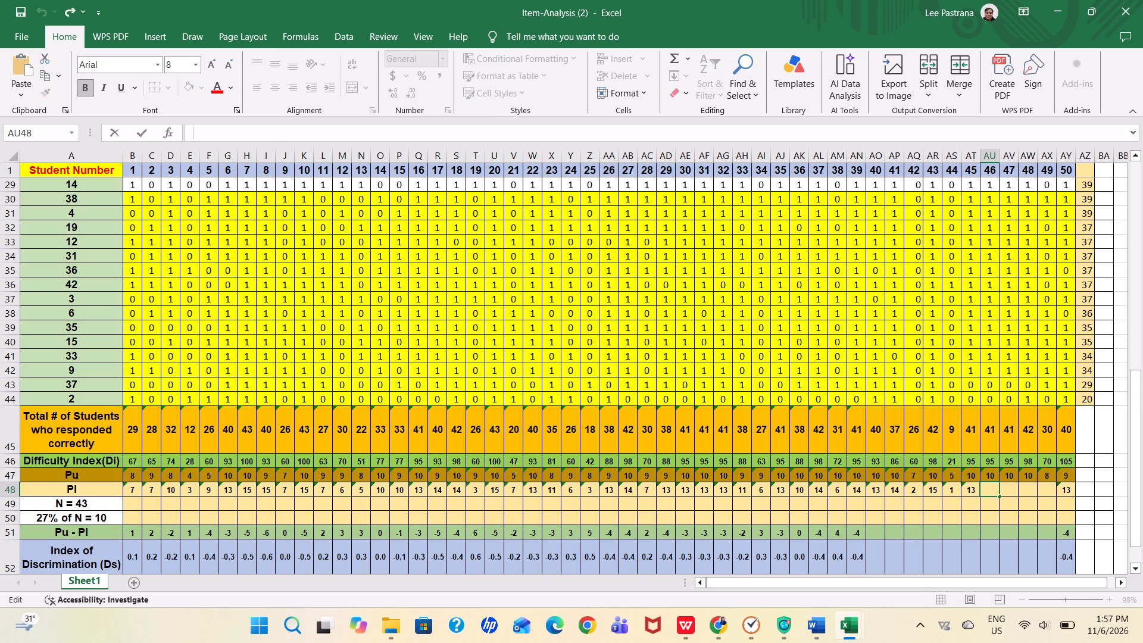
{"action": "key", "text": "ctrl+v"}
{"action": "left_click", "coordinate": [235, 131]}
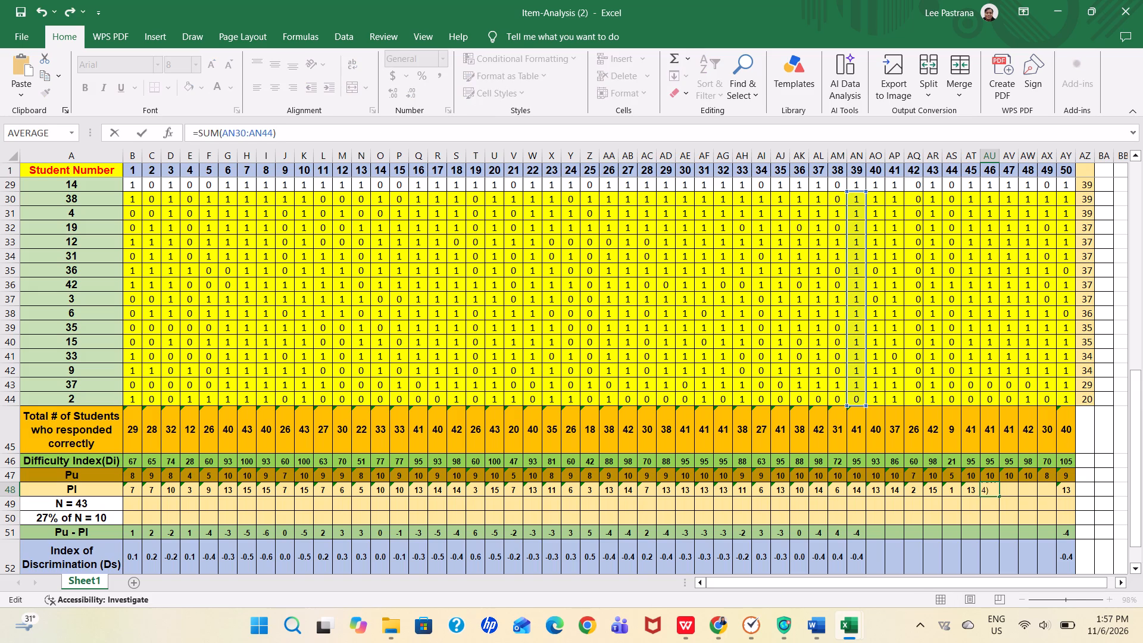
{"action": "key", "text": "BackSpace"}
{"action": "key", "text": "u"}
{"action": "key", "text": "Right"}
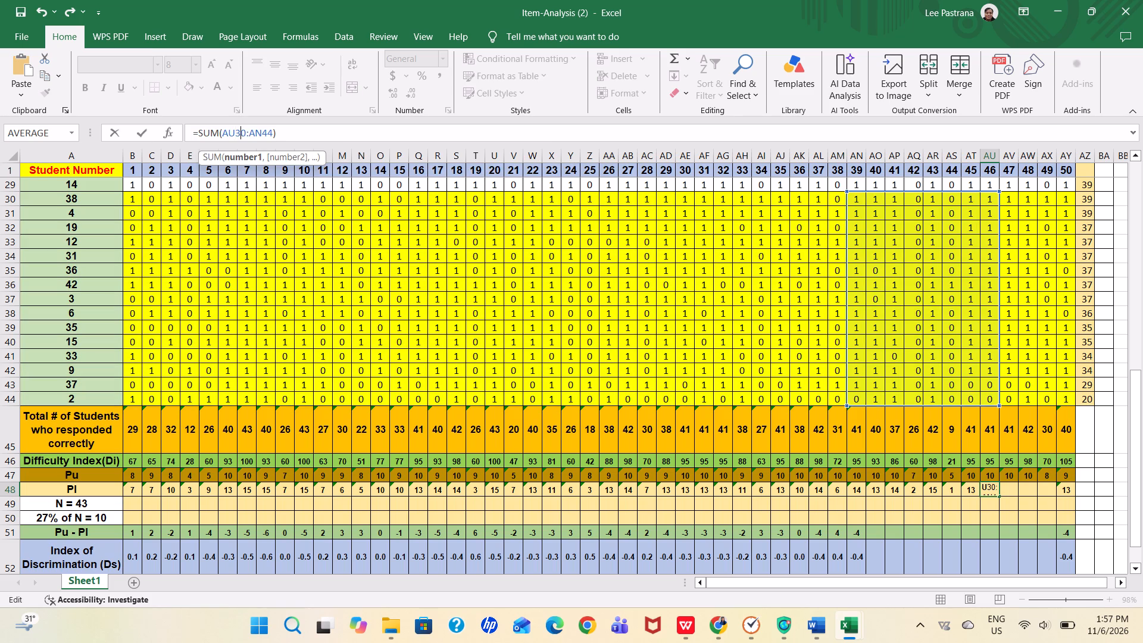
{"action": "key", "text": "Right"}
{"action": "key", "text": "Right"}
{"action": "key", "text": "Right"}
{"action": "key", "text": "Right"}
{"action": "key", "text": "BackSpace"}
{"action": "key", "text": "u"}
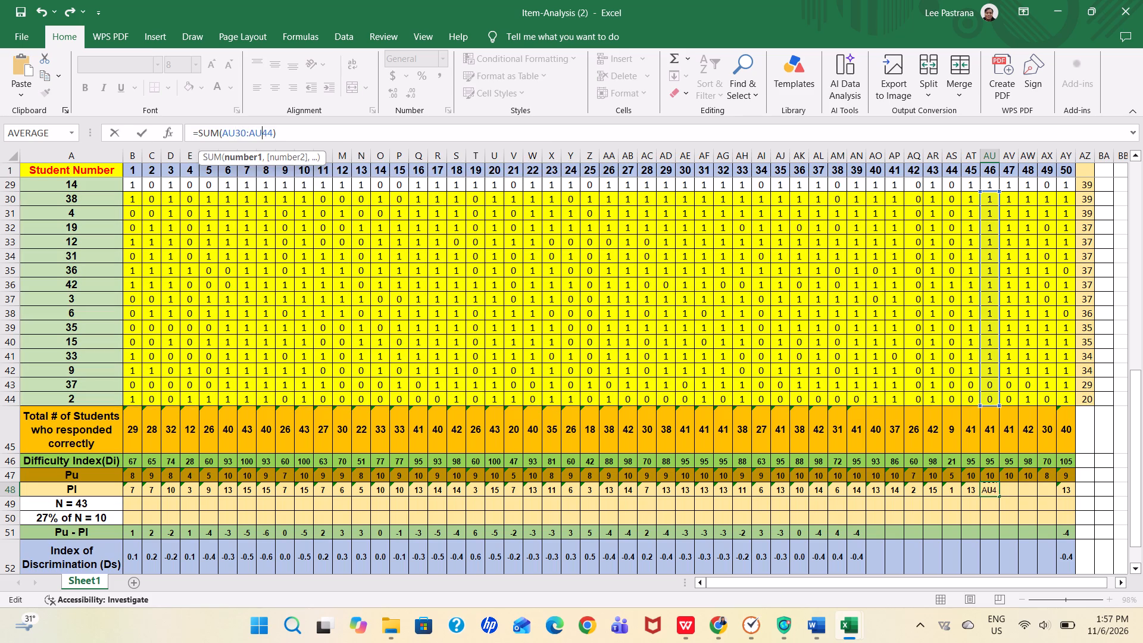
{"action": "key", "text": "Return"}
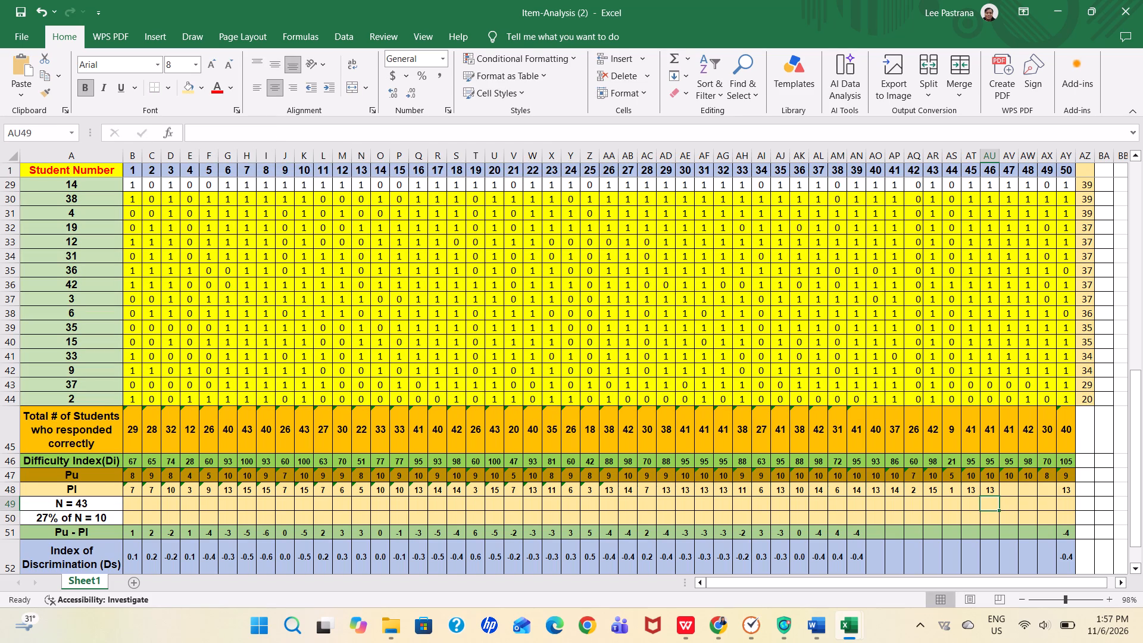
Enter the Pl formula for item 47 as =SUM(AV30:AV44), adapting the copied item 39 formula.
{"action": "left_click", "coordinate": [1014, 490]}
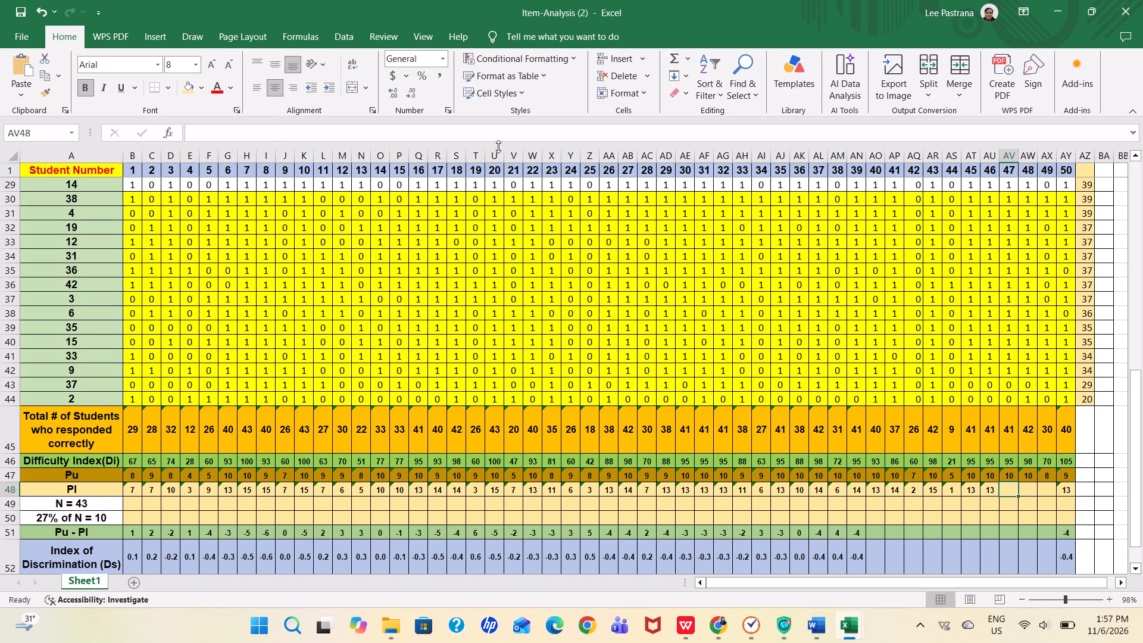
{"action": "left_click", "coordinate": [498, 141]}
{"action": "key", "text": "ctrl+v"}
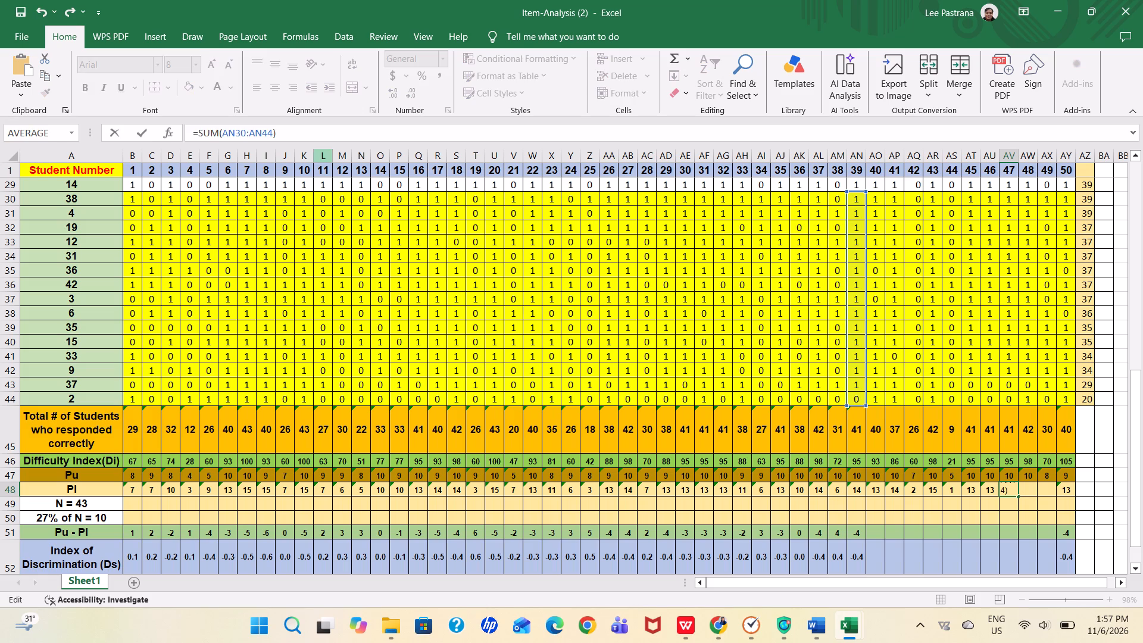
{"action": "left_click", "coordinate": [234, 129]}
{"action": "key", "text": "BackSpace"}
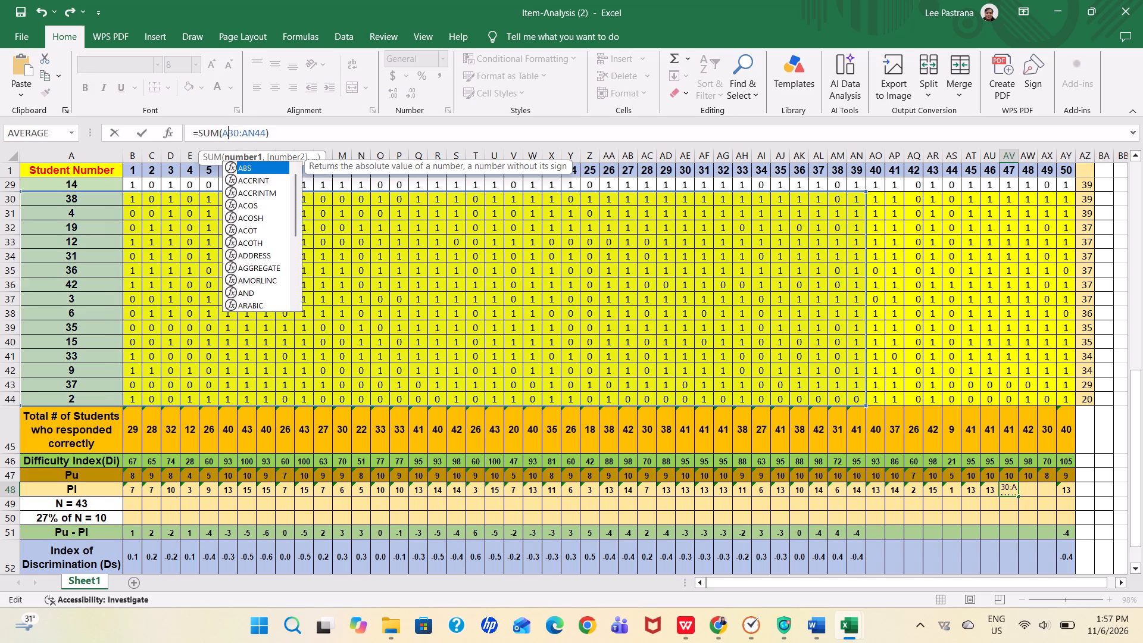
{"action": "key", "text": "v"}
{"action": "key", "text": "Right"}
{"action": "key", "text": "Right"}
{"action": "key", "text": "Right"}
{"action": "key", "text": "Right"}
{"action": "key", "text": "Right"}
{"action": "key", "text": "BackSpace"}
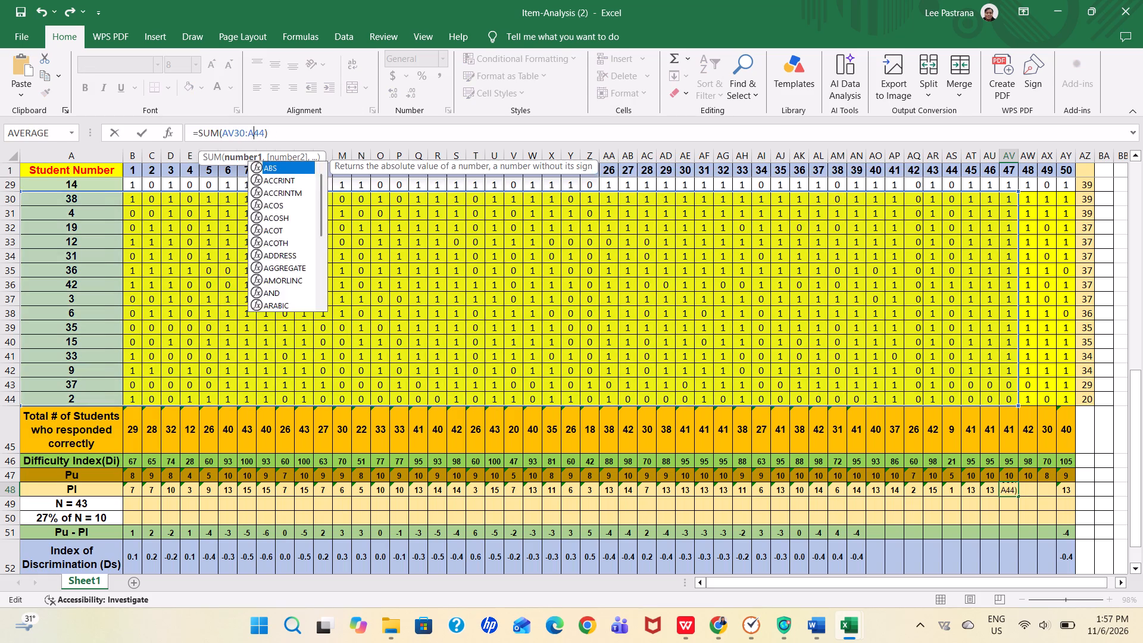
{"action": "key", "text": "v"}
{"action": "key", "text": "Return"}
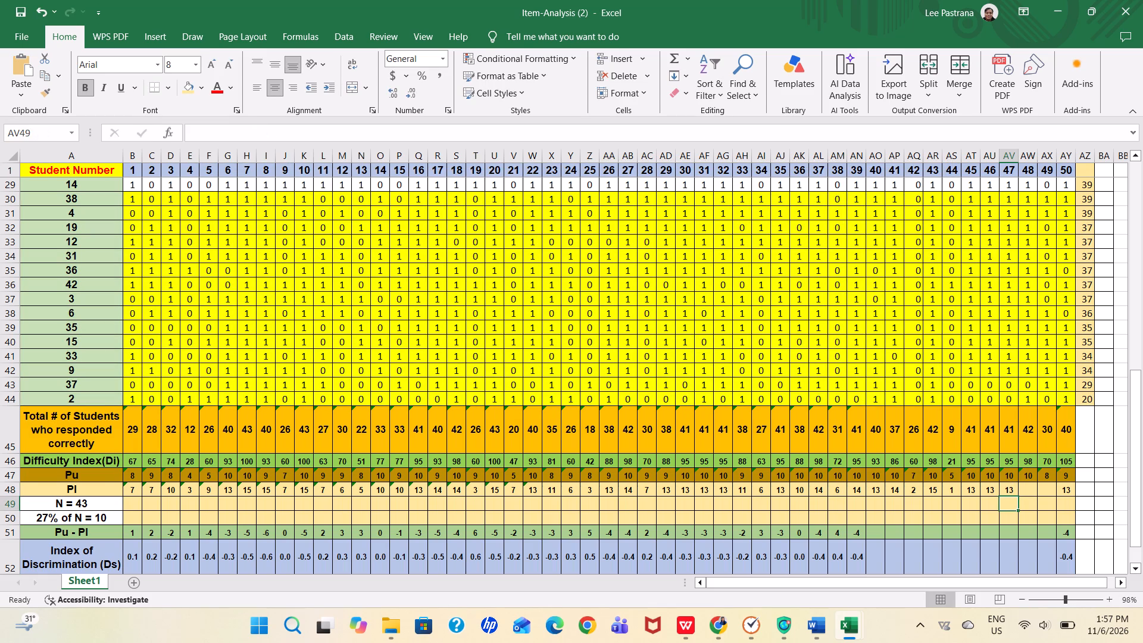
Enter the Pl formula for item 48 as =SUM(AW30:AW44), adapting the copied item 39 formula.
{"action": "left_click", "coordinate": [1024, 491]}
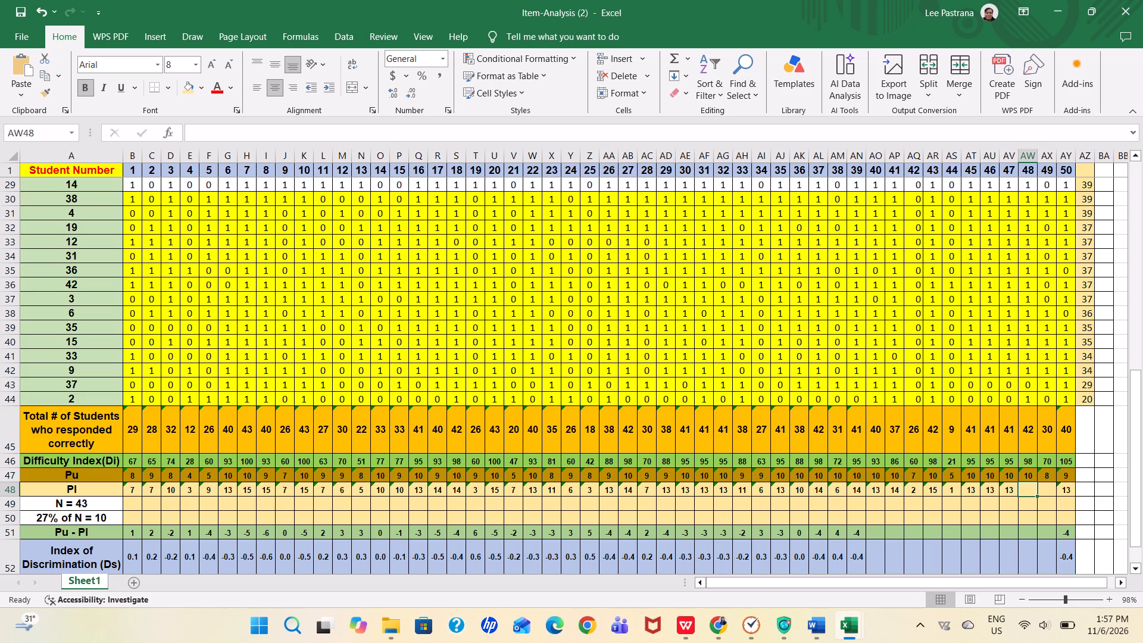
{"action": "left_click", "coordinate": [386, 138]}
{"action": "key", "text": "ctrl+v"}
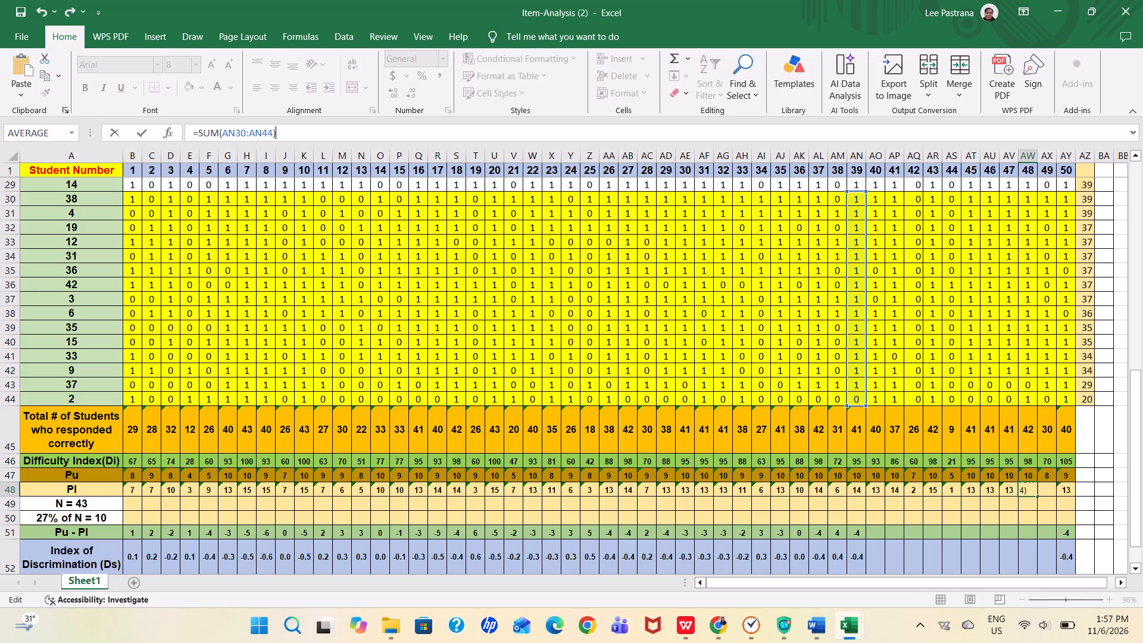
{"action": "left_click", "coordinate": [233, 131]}
{"action": "key", "text": "BackSpace"}
{"action": "key", "text": "w"}
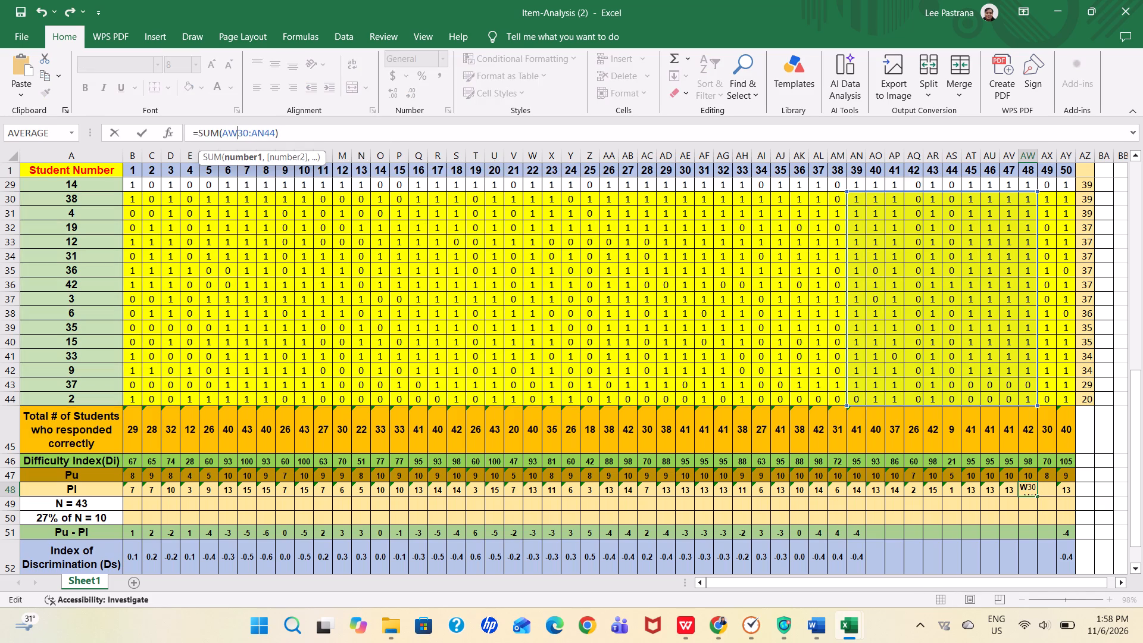
{"action": "key", "text": "Right"}
{"action": "key", "text": "Right"}
{"action": "key", "text": "Right"}
{"action": "key", "text": "Right"}
{"action": "key", "text": "Right"}
{"action": "key", "text": "BackSpace"}
{"action": "key", "text": "w"}
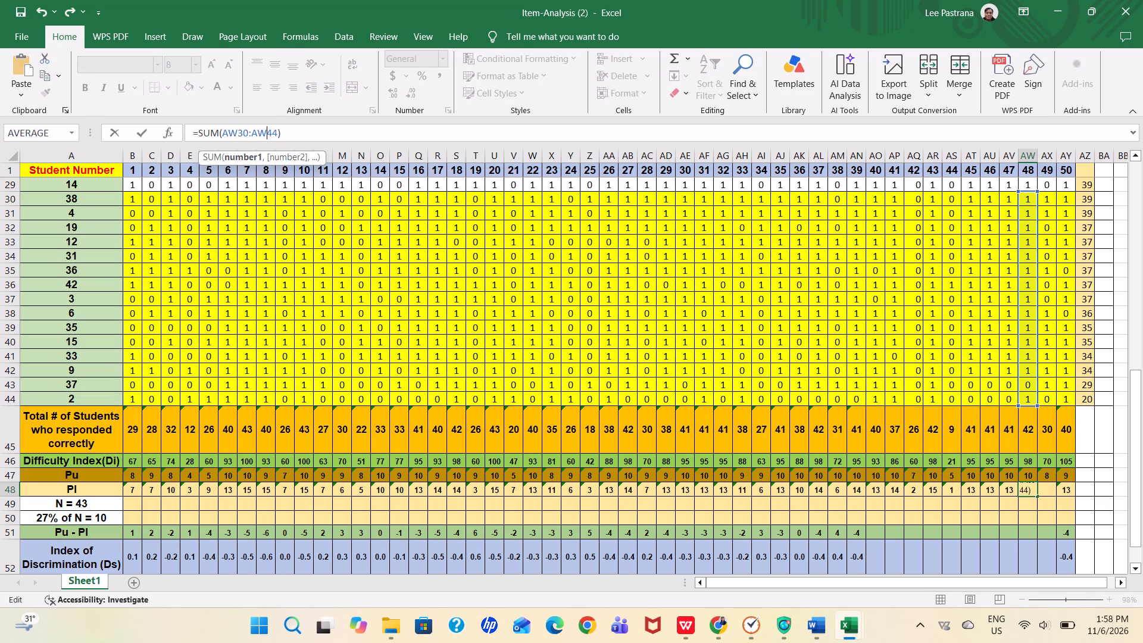
{"action": "key", "text": "Return"}
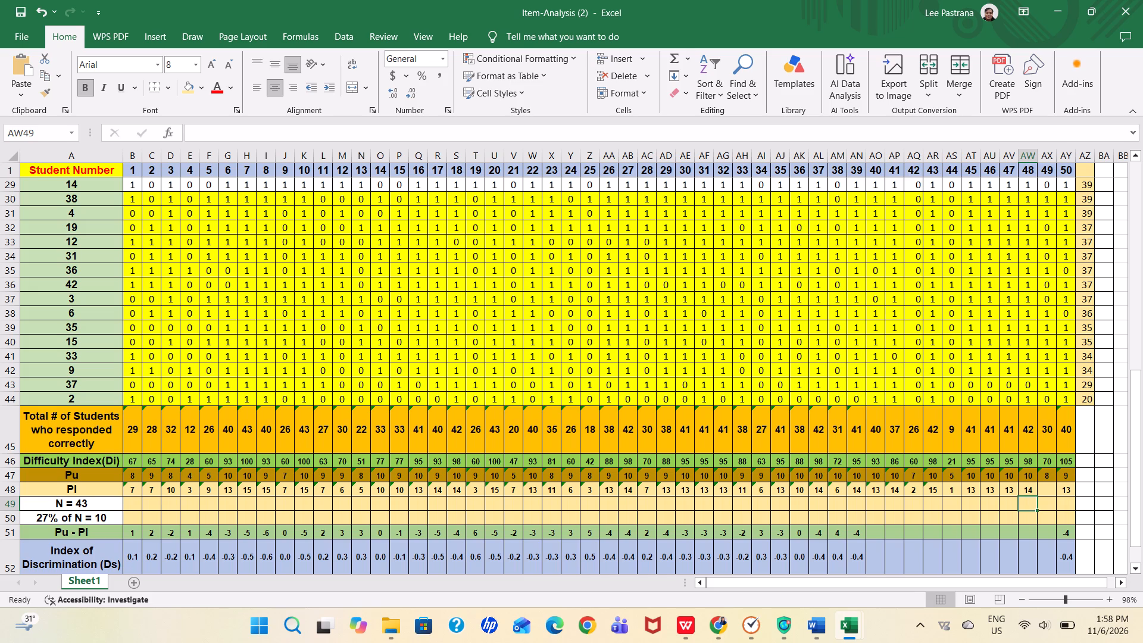
Enter the Pl formula for item 49 as =SUM(AX30:AX44), adapting the copied item 39 formula.
{"action": "left_click", "coordinate": [1046, 488]}
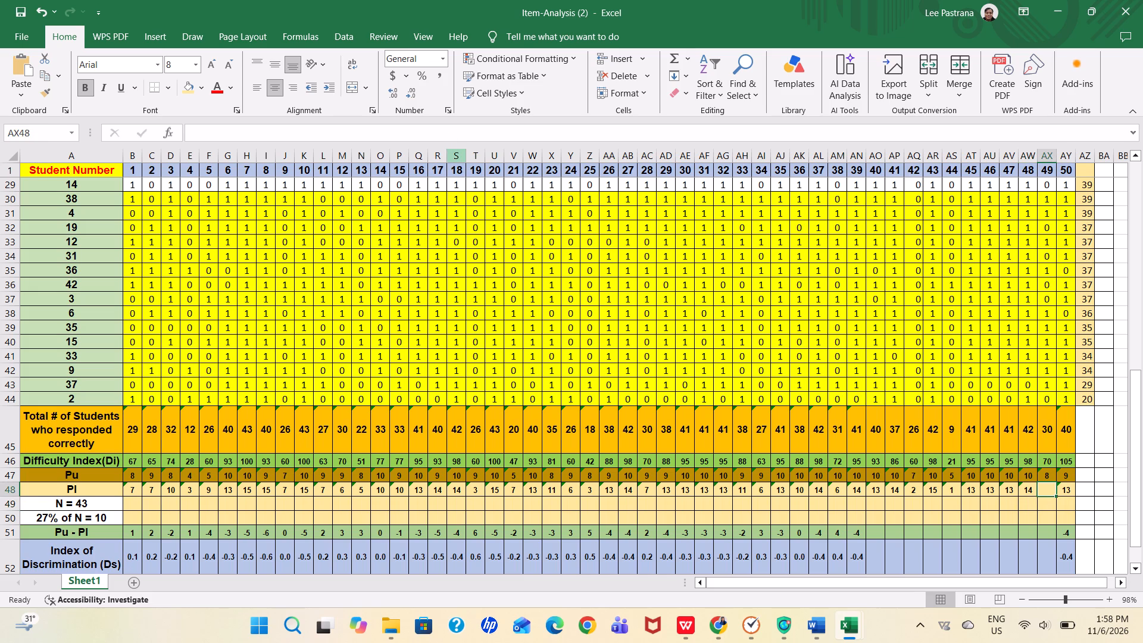
{"action": "left_click", "coordinate": [441, 130]}
{"action": "key", "text": "ctrl+v"}
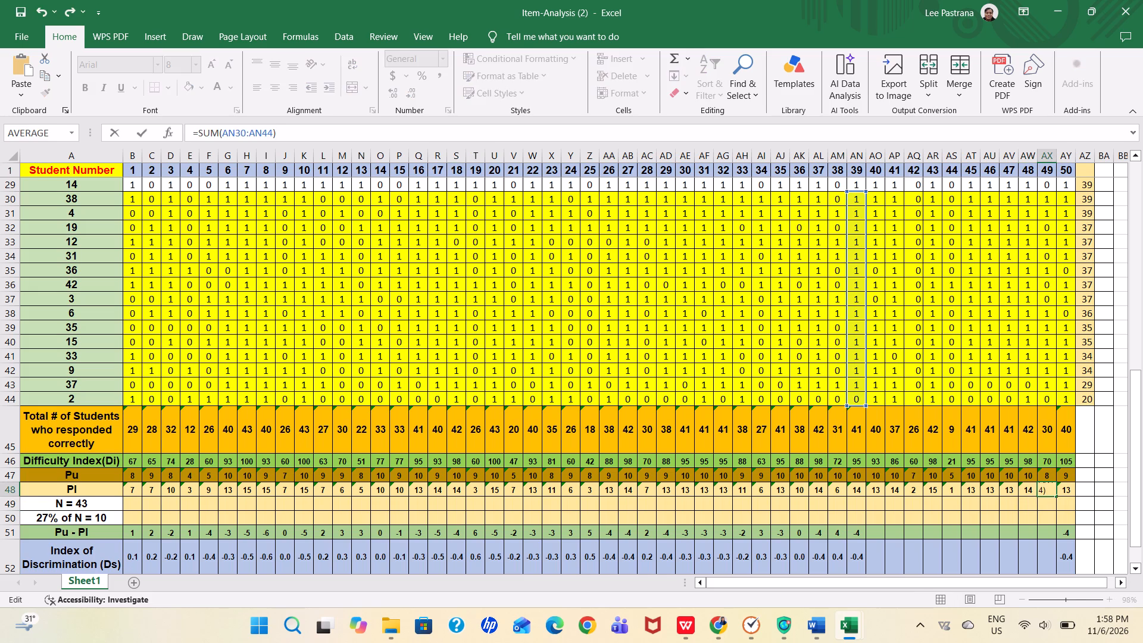
{"action": "left_click", "coordinate": [235, 129]}
{"action": "key", "text": "BackSpace"}
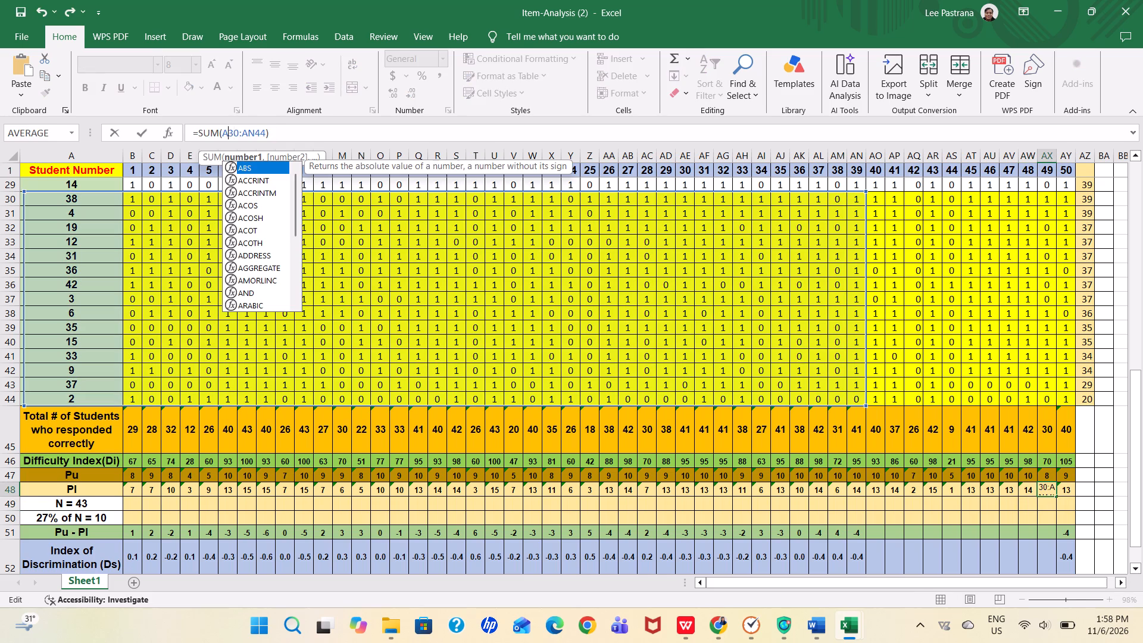
{"action": "key", "text": "x"}
{"action": "key", "text": "Right"}
{"action": "key", "text": "Right"}
{"action": "key", "text": "Right"}
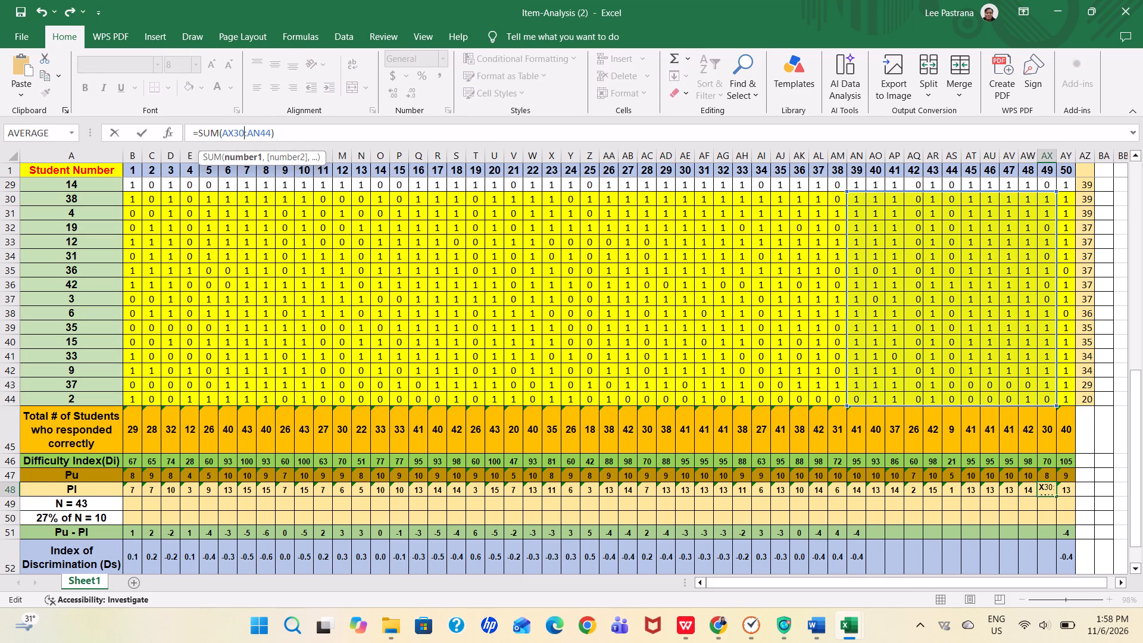
{"action": "key", "text": "Right"}
{"action": "key", "text": "Right"}
{"action": "key", "text": "BackSpace"}
{"action": "key", "text": "x"}
{"action": "key", "text": "Return"}
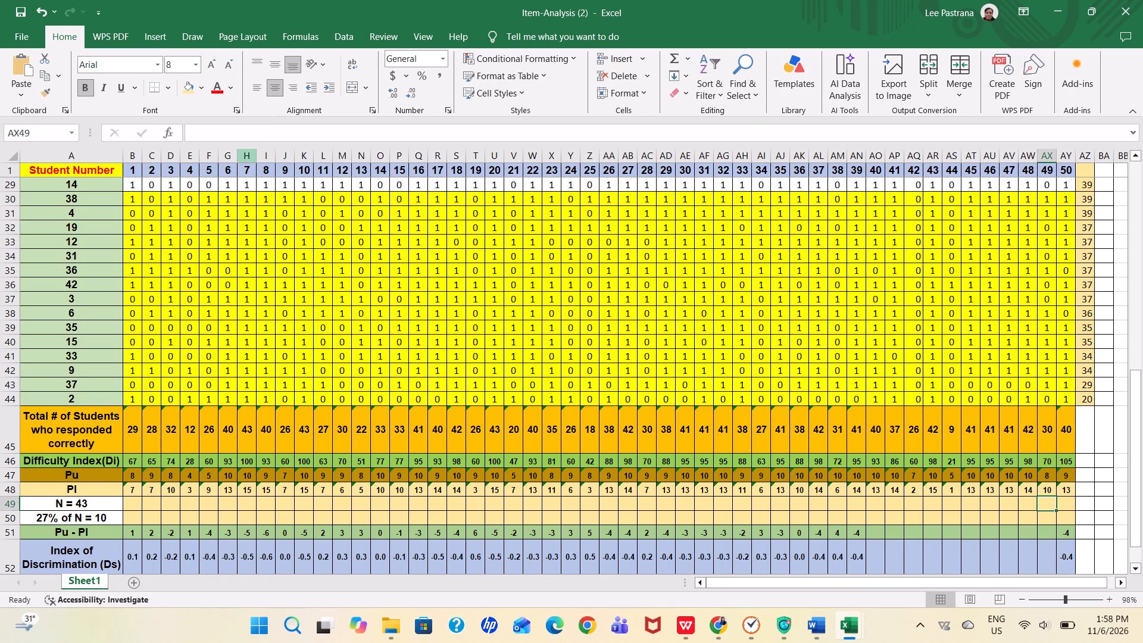
Check the formula in item 38's Index of Discrimination (Ds) cell.
{"action": "left_click", "coordinate": [1135, 459]}
{"action": "left_click_drag", "start_coordinate": [1135, 459], "coordinate": [1124, 535]}
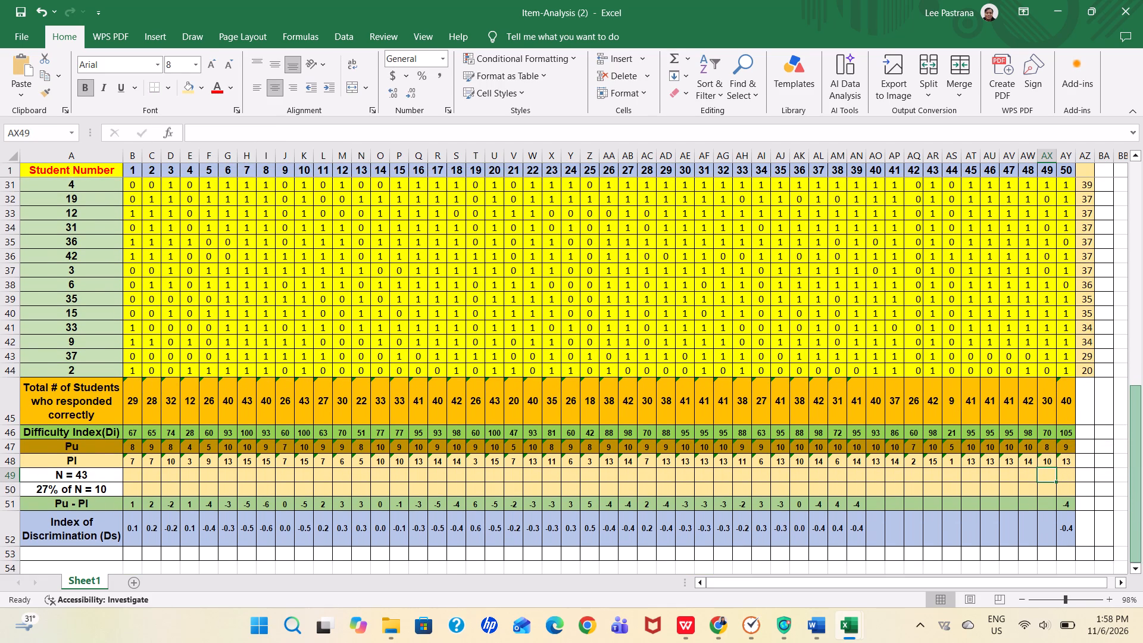
{"action": "left_click", "coordinate": [842, 520]}
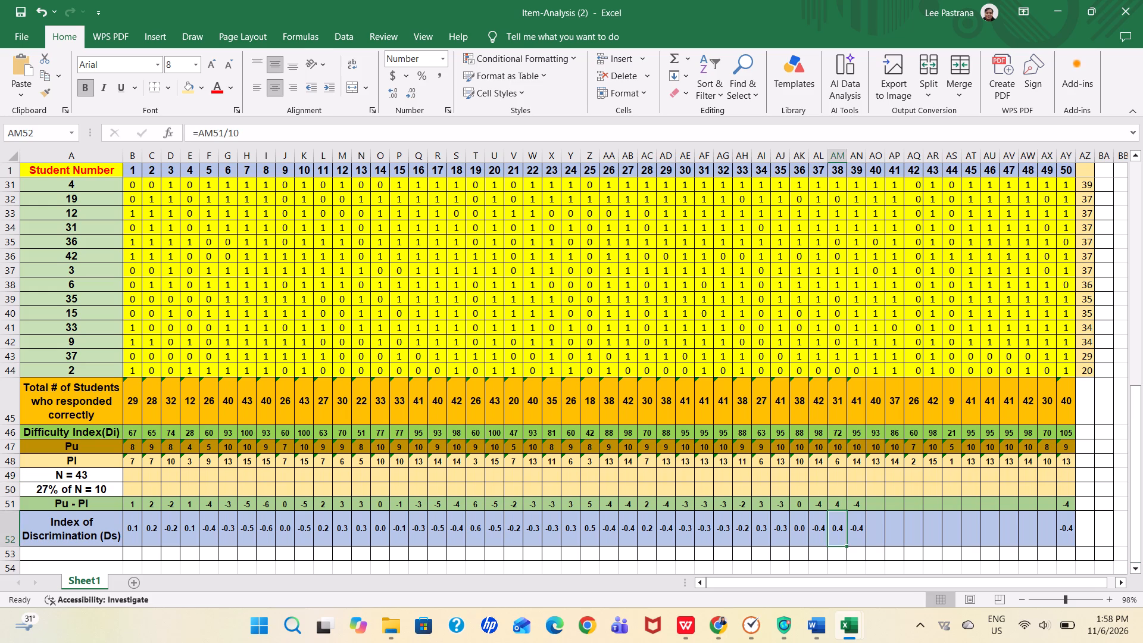
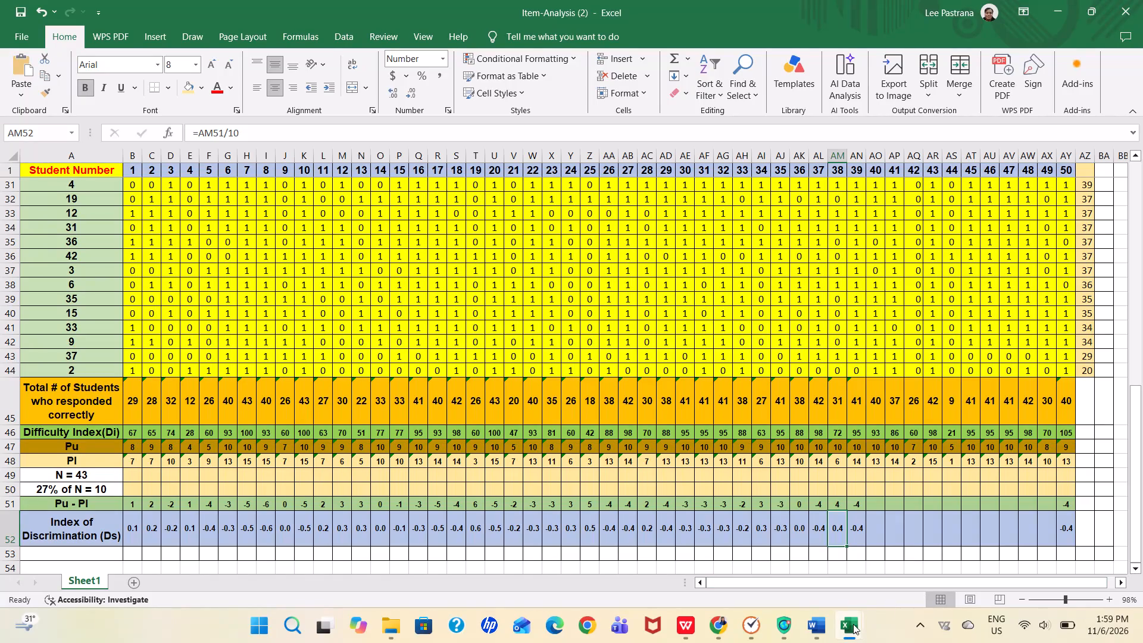
Switch to the Notes-Item-Analysis document in WPS Office and compare its Index of Discrimination (Ds) formula with the one in the Excel analysis sheet.
{"action": "left_click", "coordinate": [683, 629]}
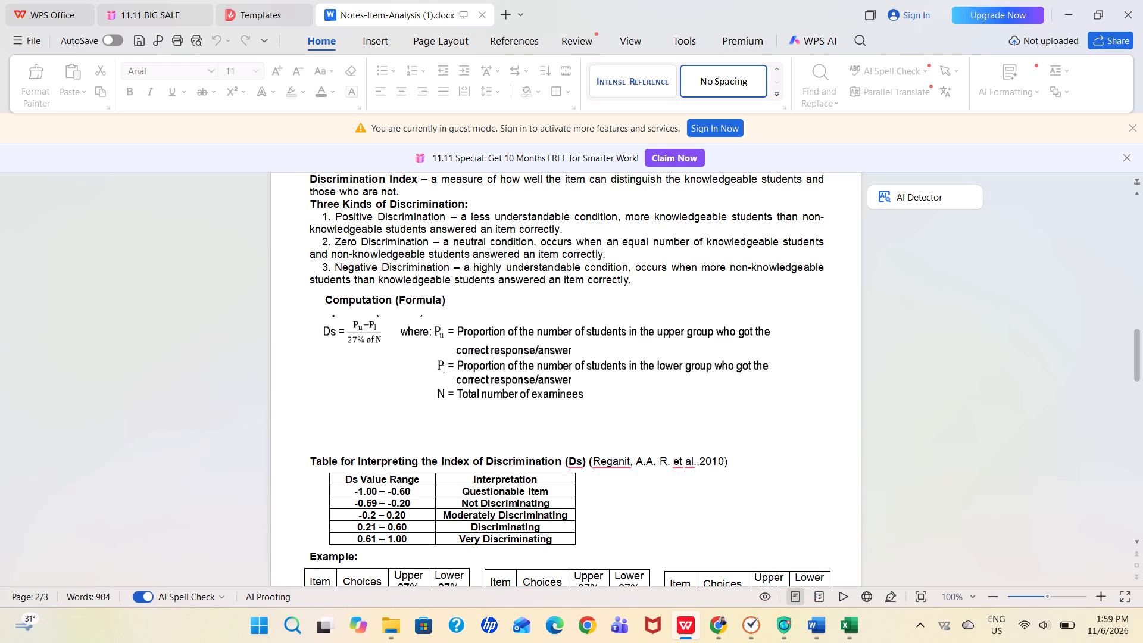
{"action": "key", "text": "alt+Tab"}
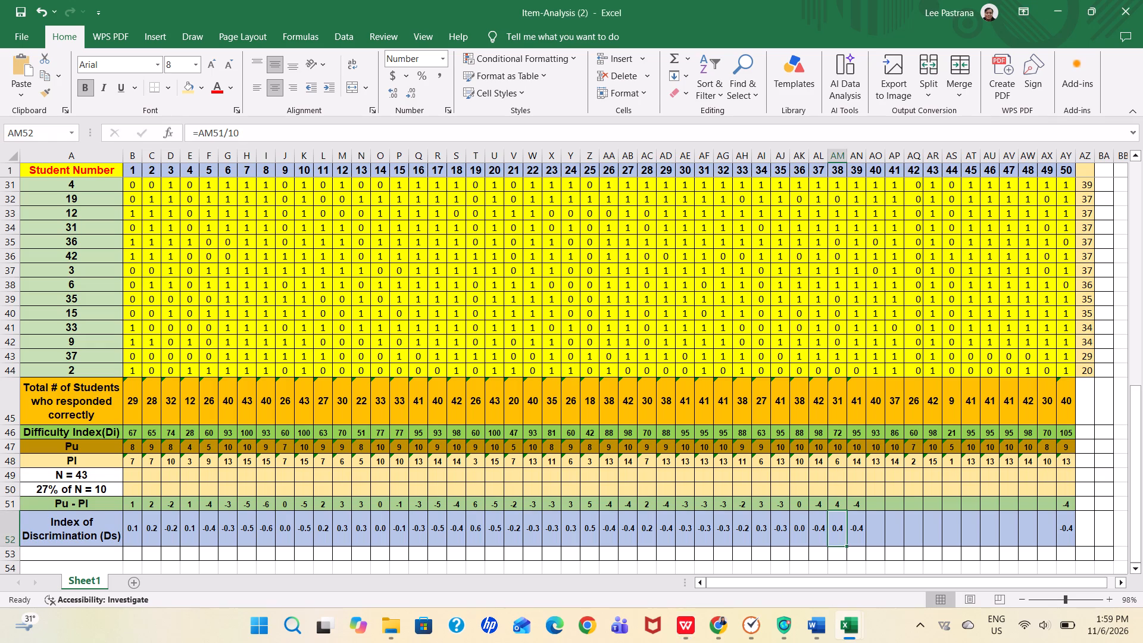
{"action": "key", "text": "alt+Tab"}
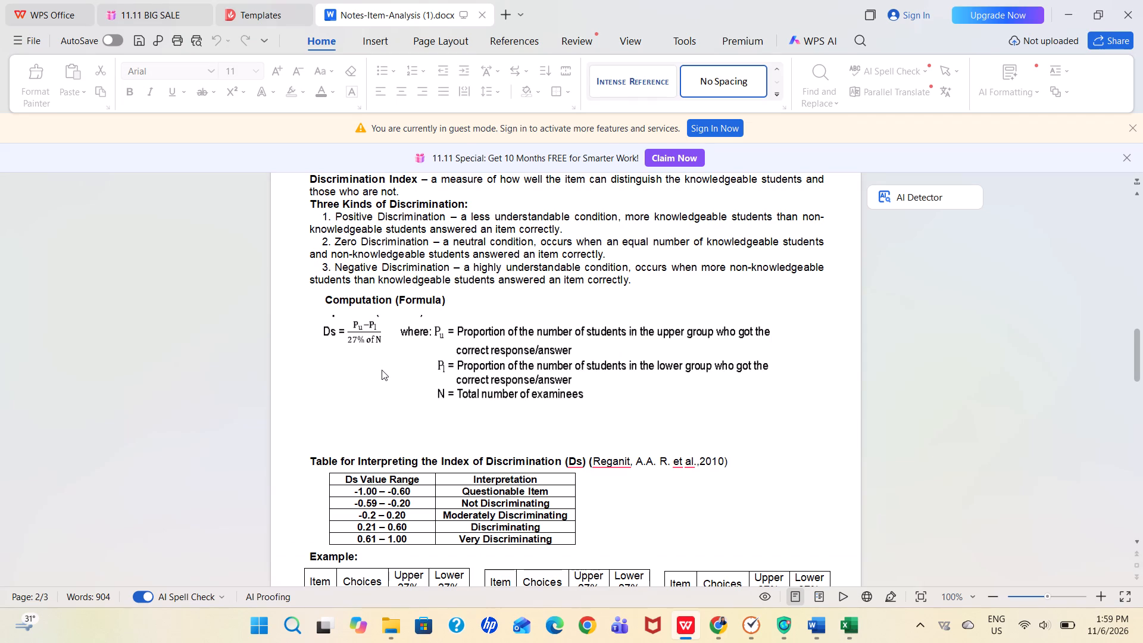
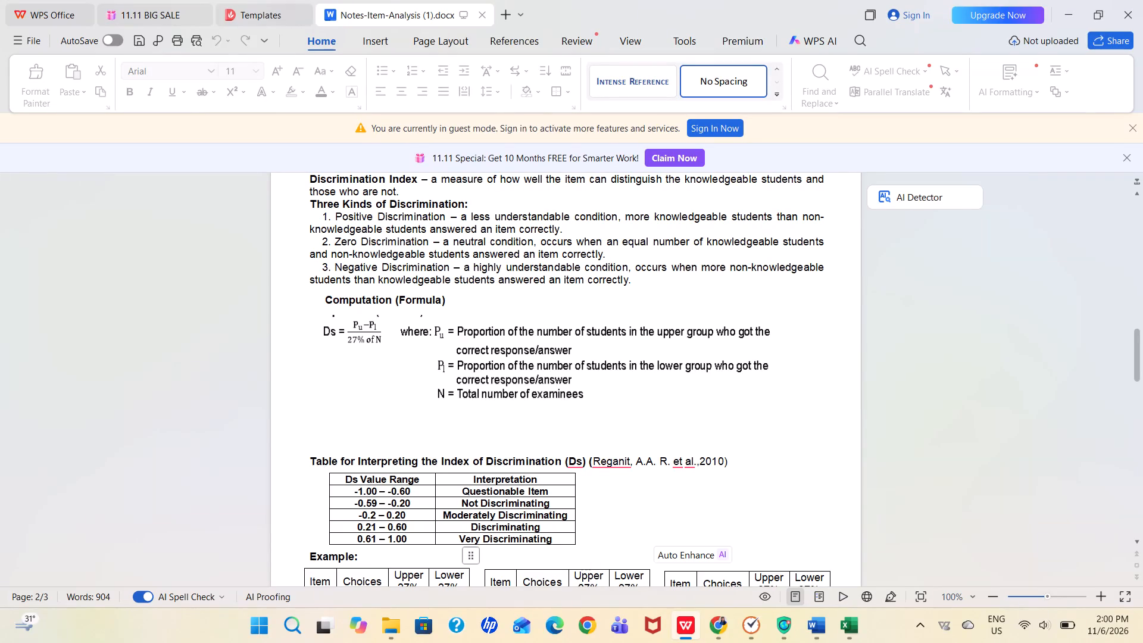
Switch to the Item-Analysis (2) workbook in Excel and change the label in cell A50 to "27% of N = 12".
{"action": "left_click", "coordinate": [853, 632]}
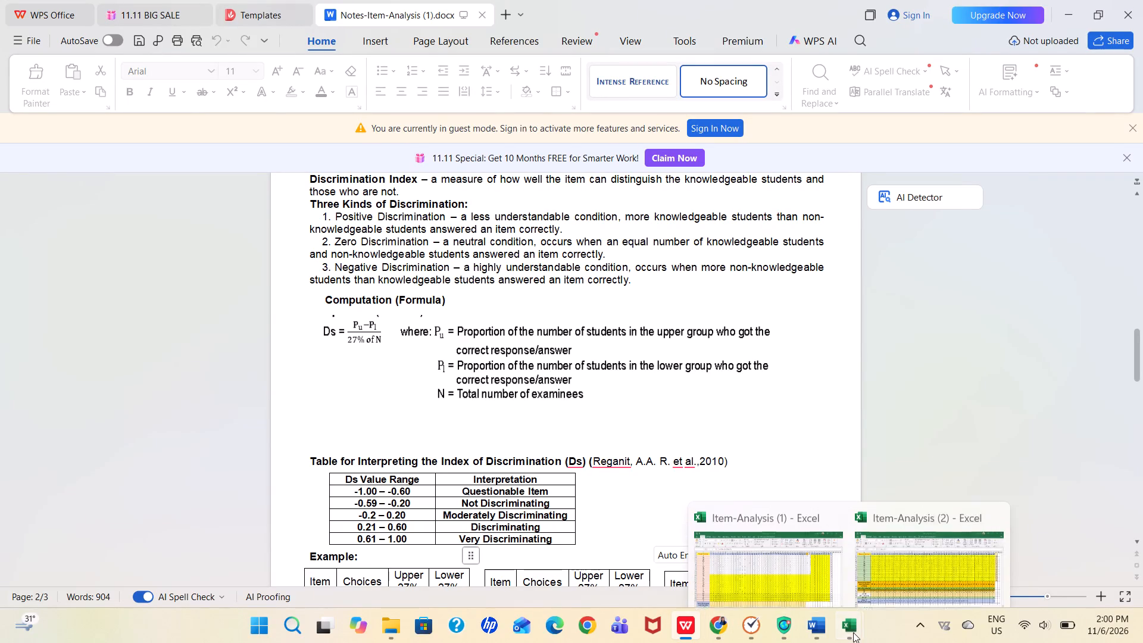
{"action": "left_click", "coordinate": [867, 567]}
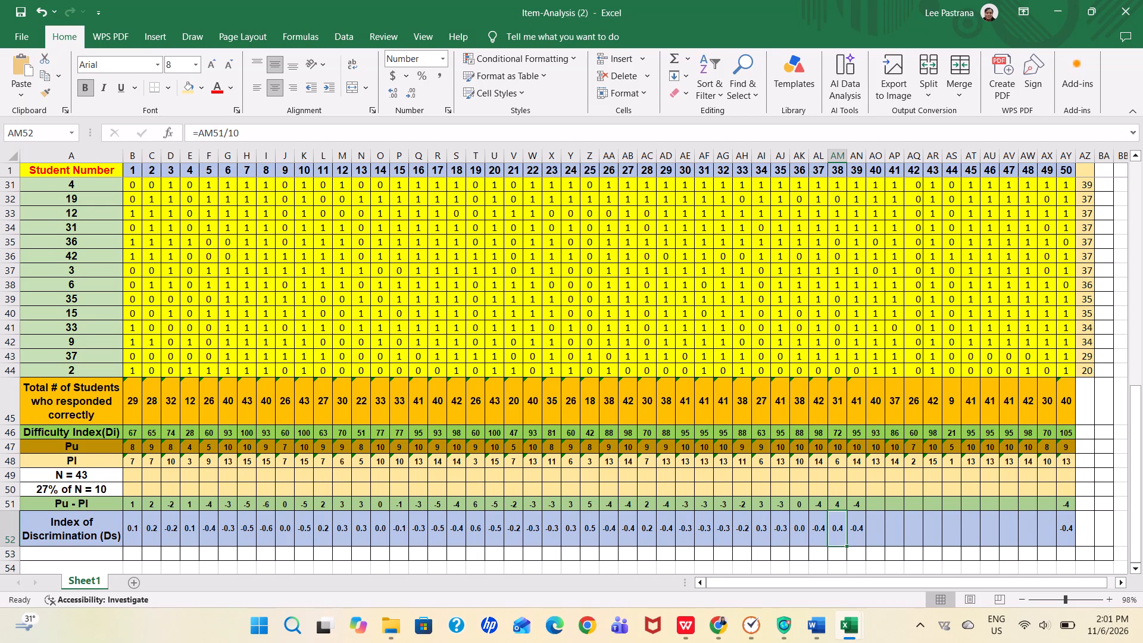
{"action": "left_click", "coordinate": [109, 491]}
{"action": "left_click", "coordinate": [109, 491]}
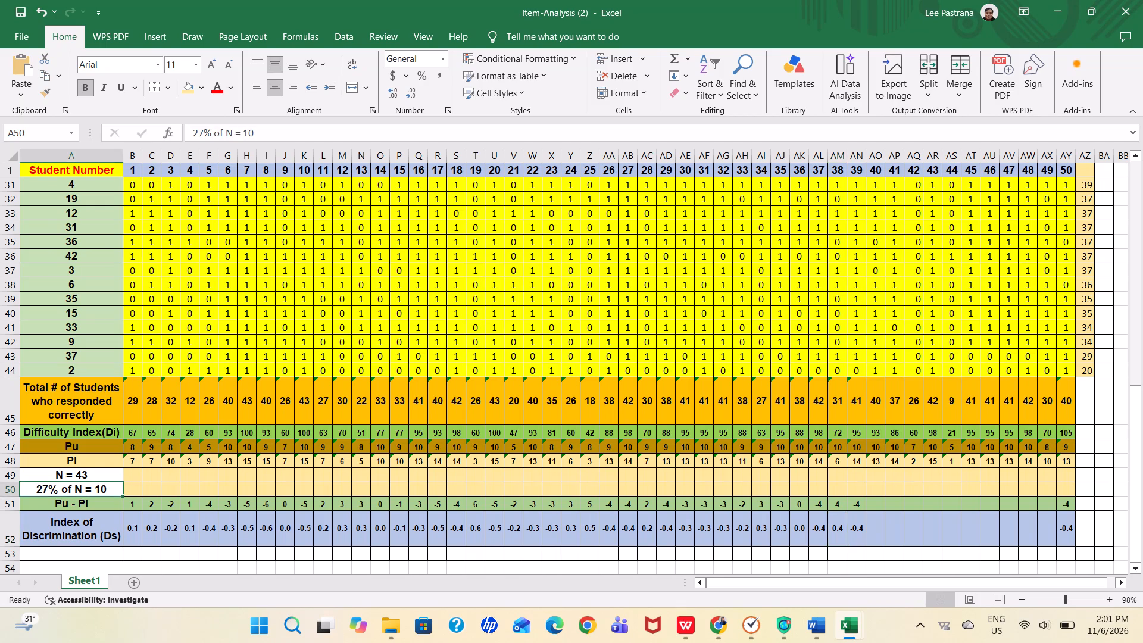
{"action": "left_click", "coordinate": [98, 489]}
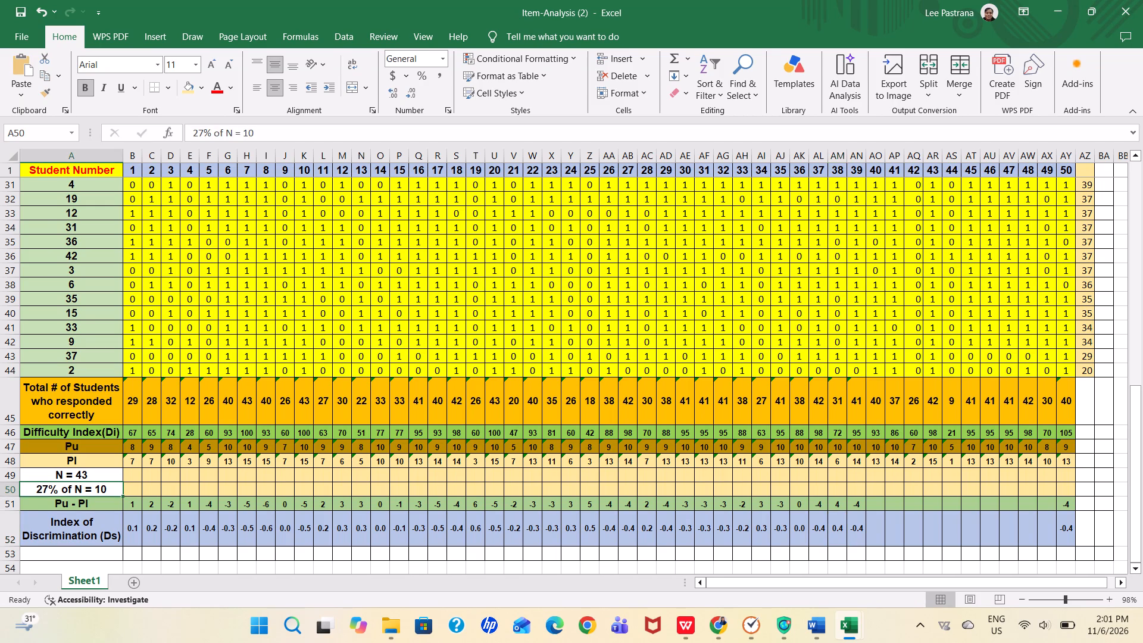
{"action": "left_click", "coordinate": [279, 135]}
{"action": "key", "text": "BackSpace"}
{"action": "key", "text": "2"}
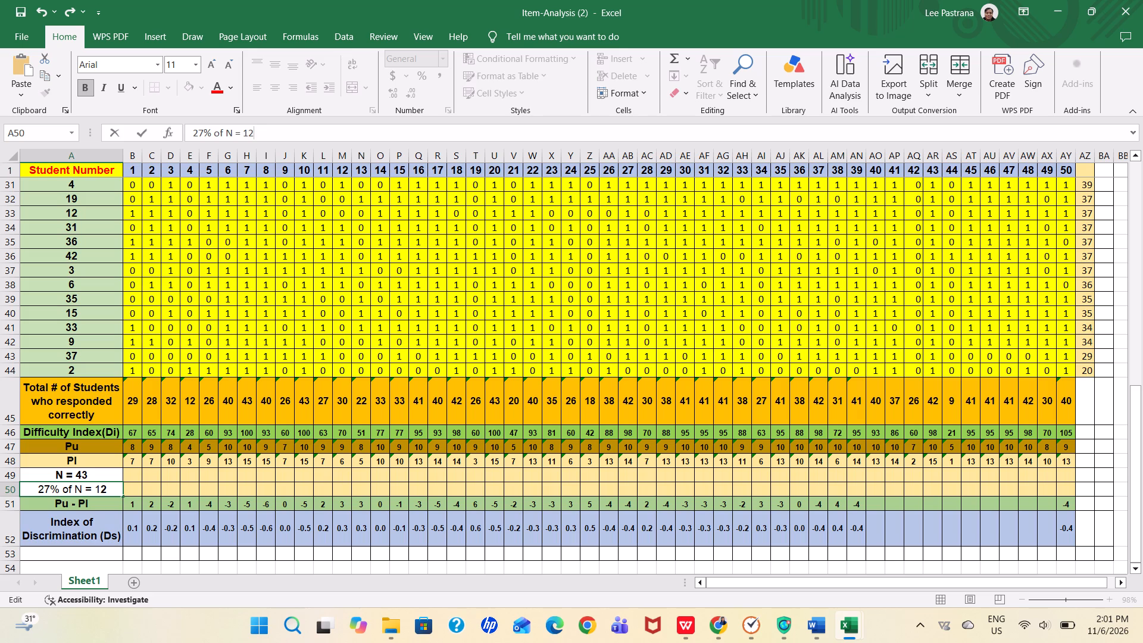
{"action": "key", "text": "Return"}
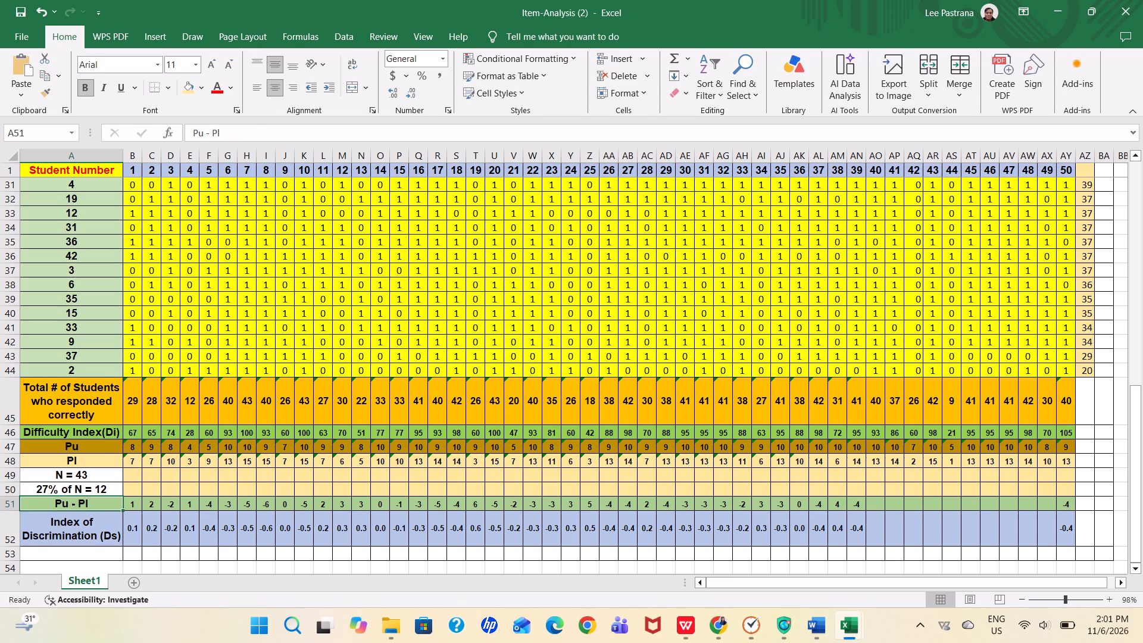
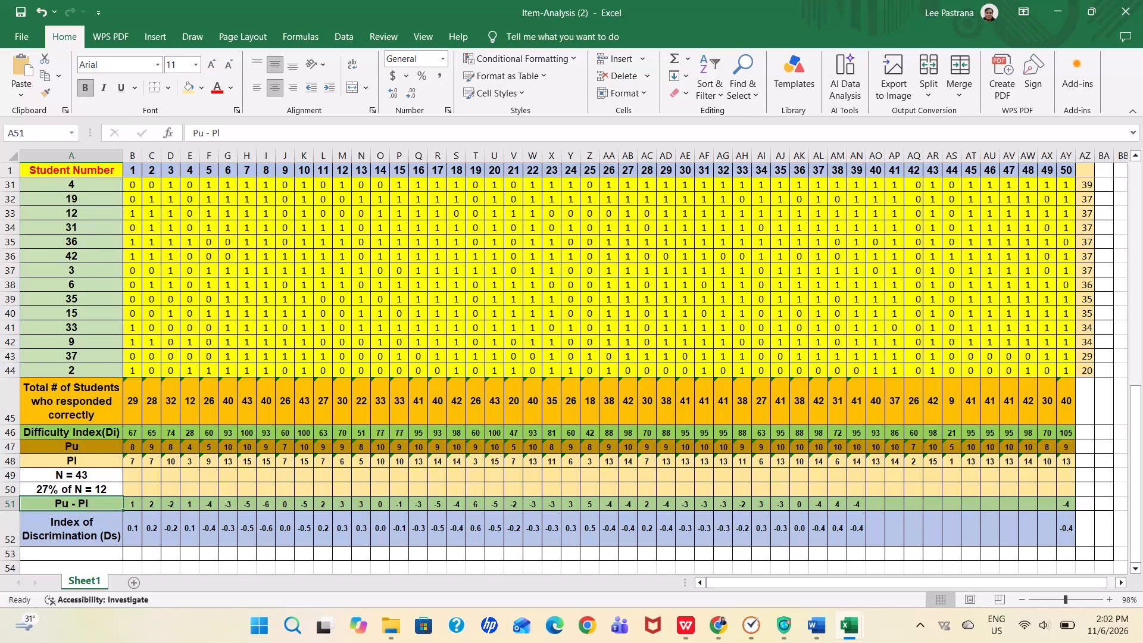
Copy the text of item 39's Pu - Pl formula, =AN47-AN48, from cell AN51.
{"action": "left_click", "coordinate": [860, 507]}
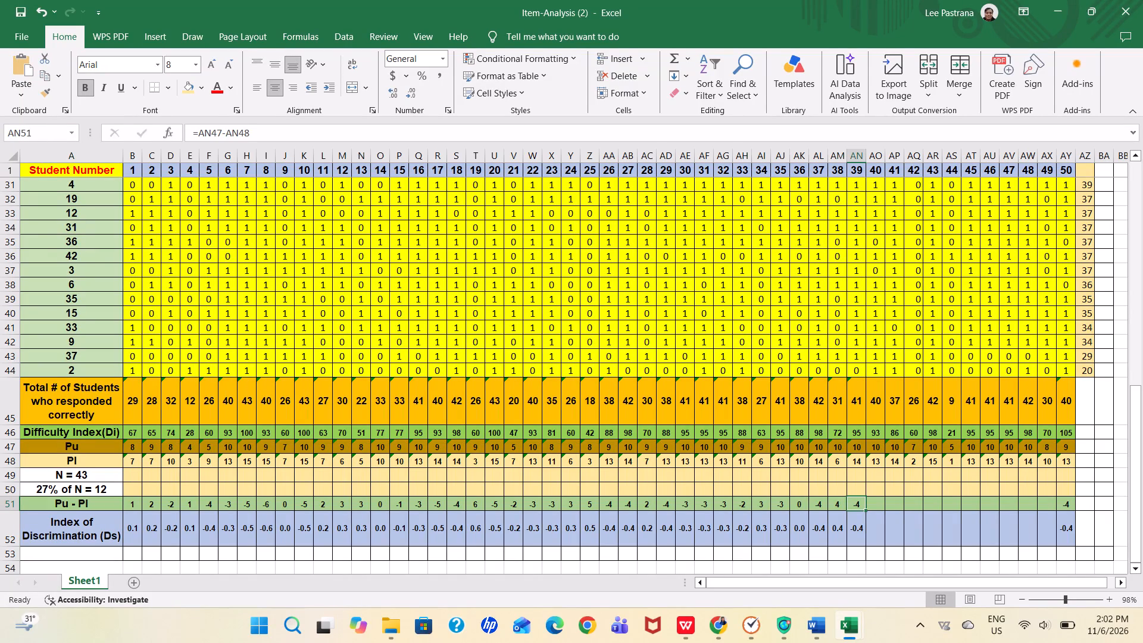
{"action": "left_click", "coordinate": [861, 525]}
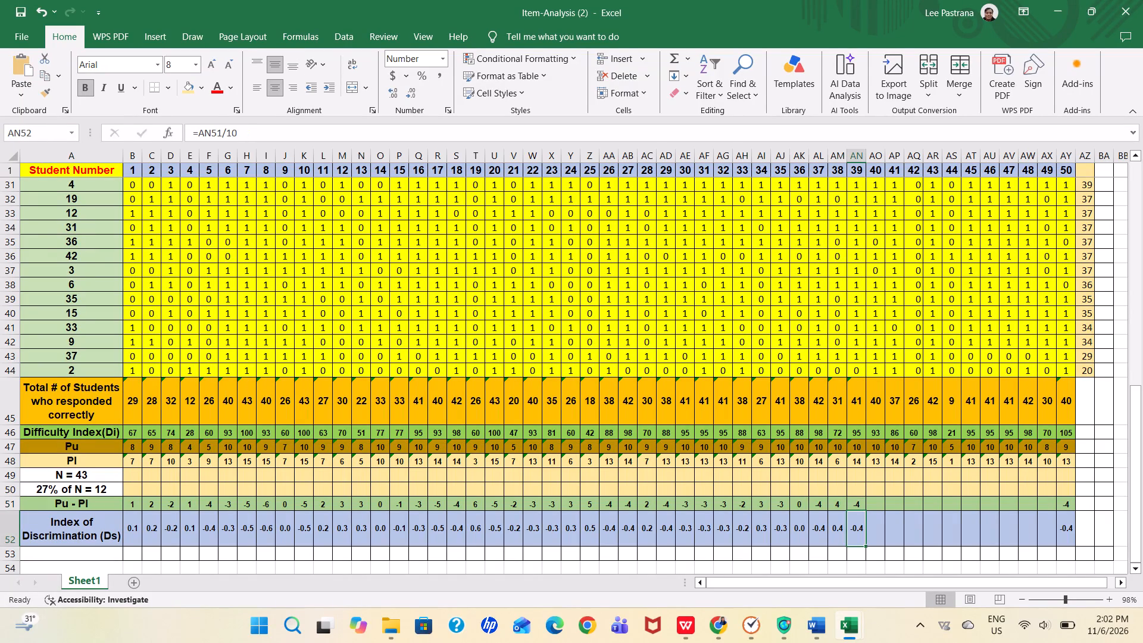
{"action": "left_click", "coordinate": [858, 504]}
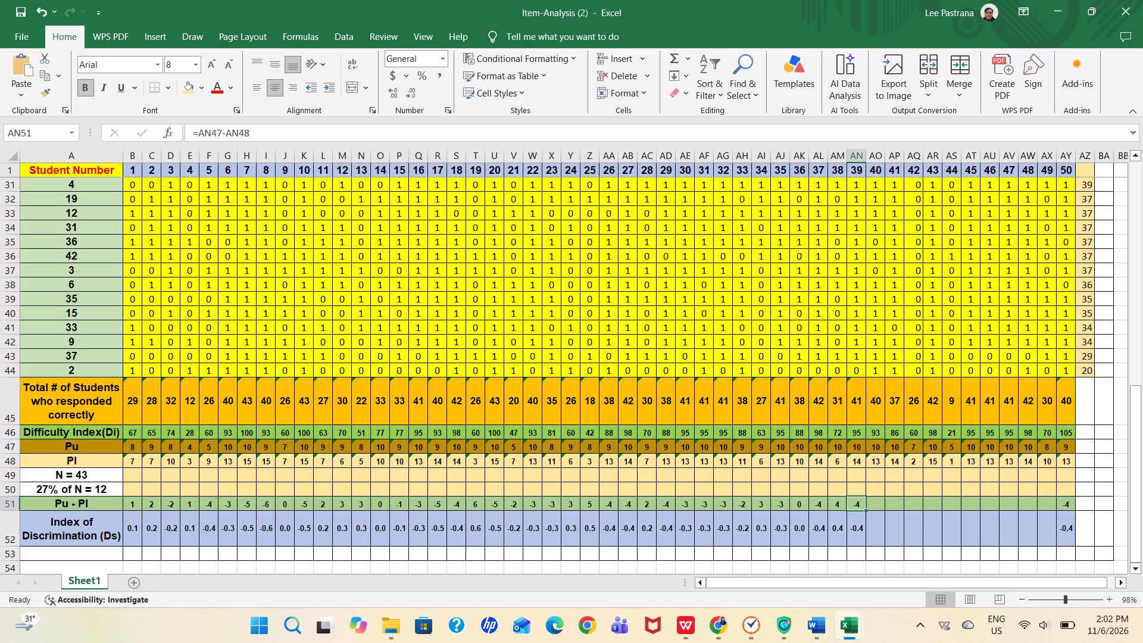
{"action": "left_click", "coordinate": [840, 508]}
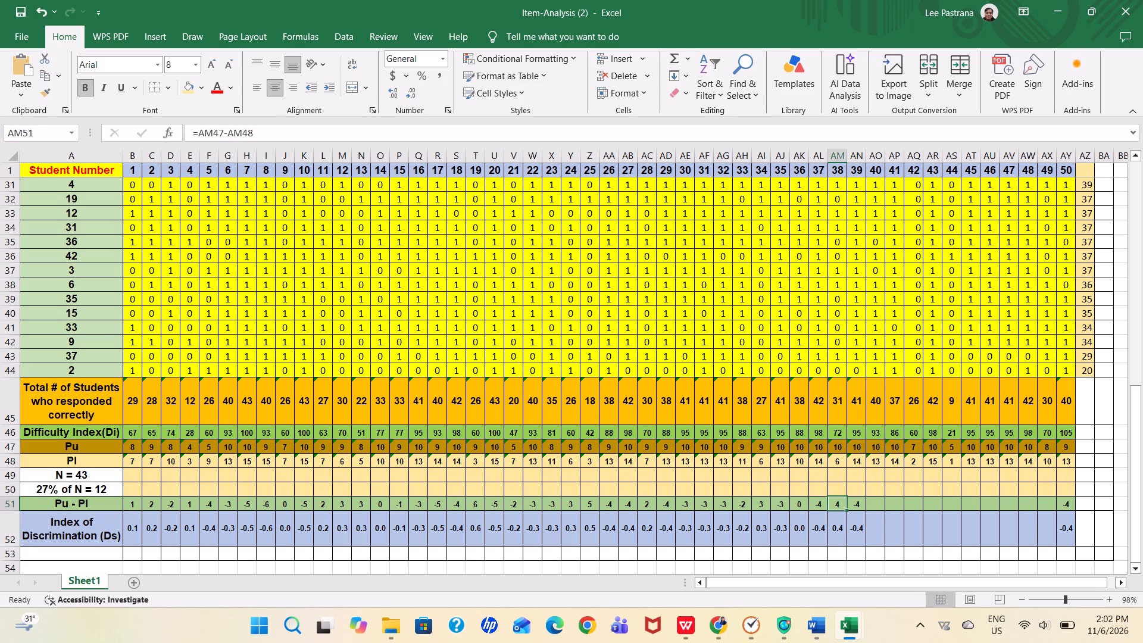
{"action": "left_click", "coordinate": [866, 506]}
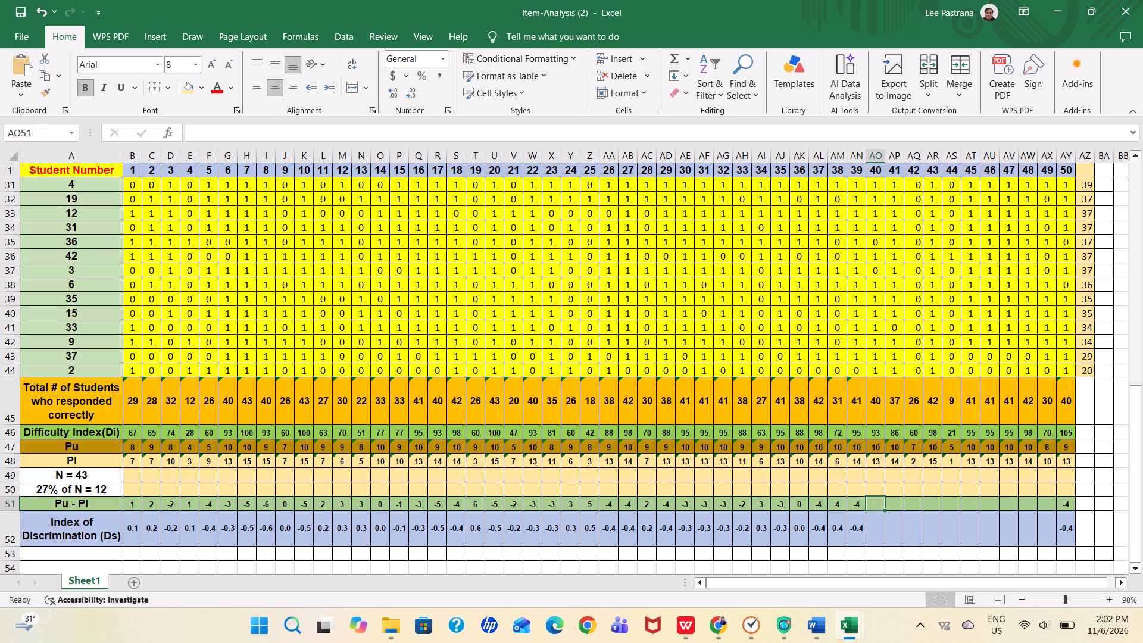
{"action": "left_click", "coordinate": [857, 510]}
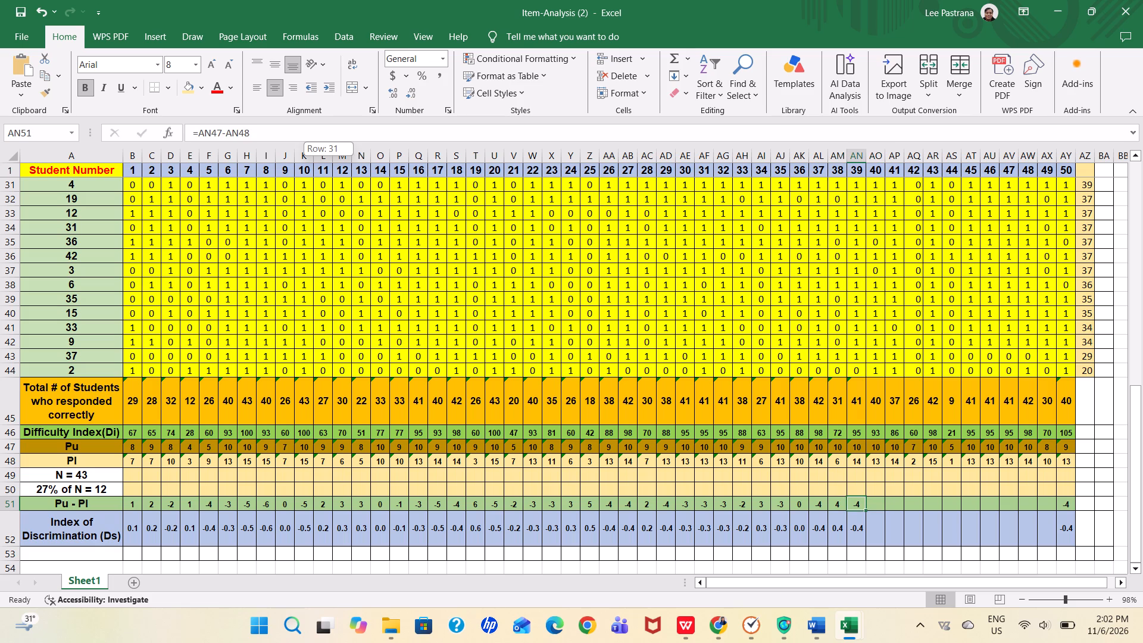
{"action": "left_click_drag", "start_coordinate": [264, 129], "coordinate": [191, 130]}
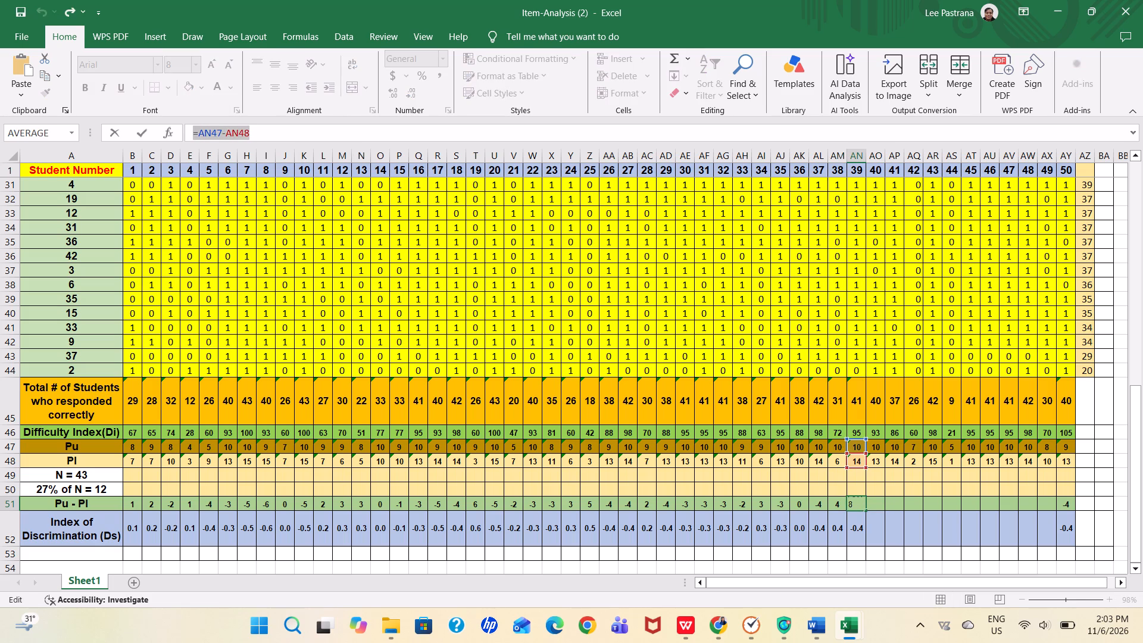
{"action": "key", "text": "ctrl+c"}
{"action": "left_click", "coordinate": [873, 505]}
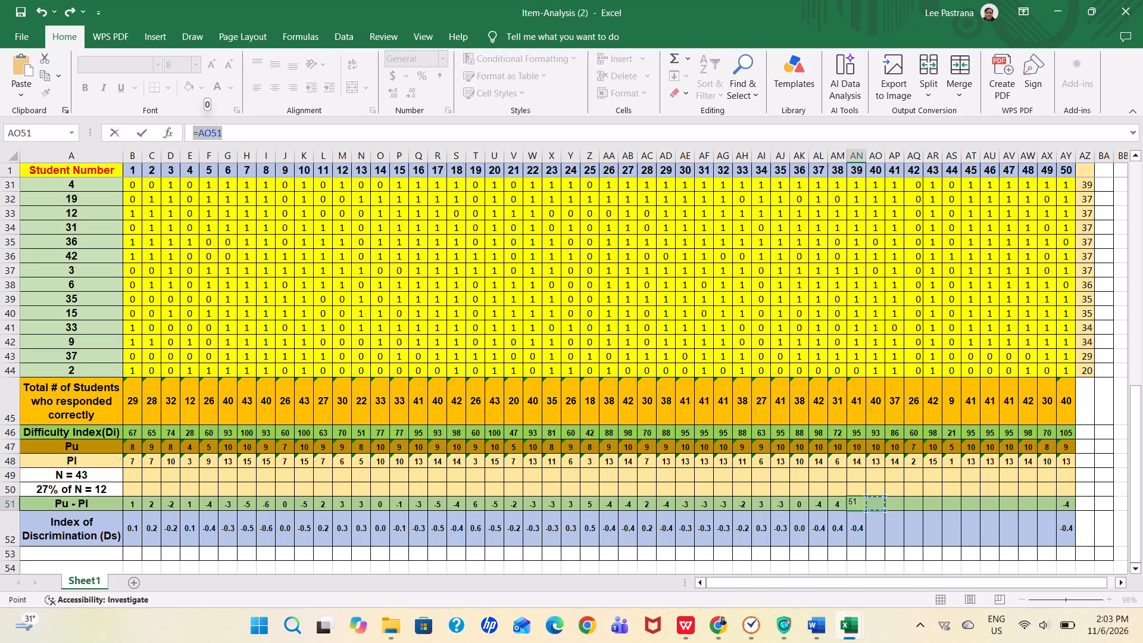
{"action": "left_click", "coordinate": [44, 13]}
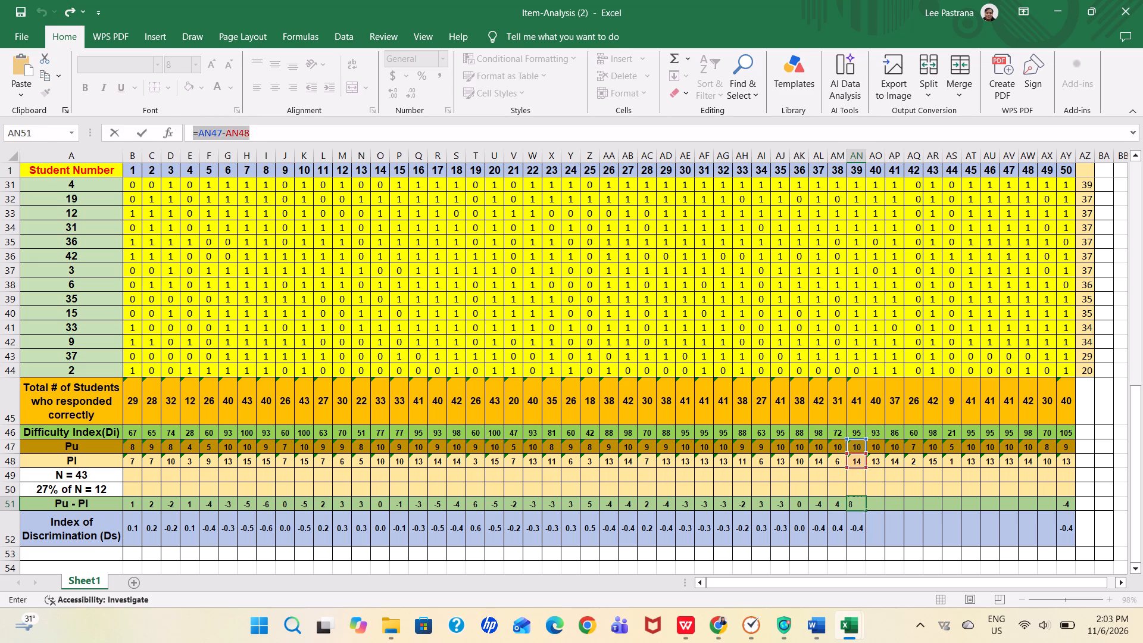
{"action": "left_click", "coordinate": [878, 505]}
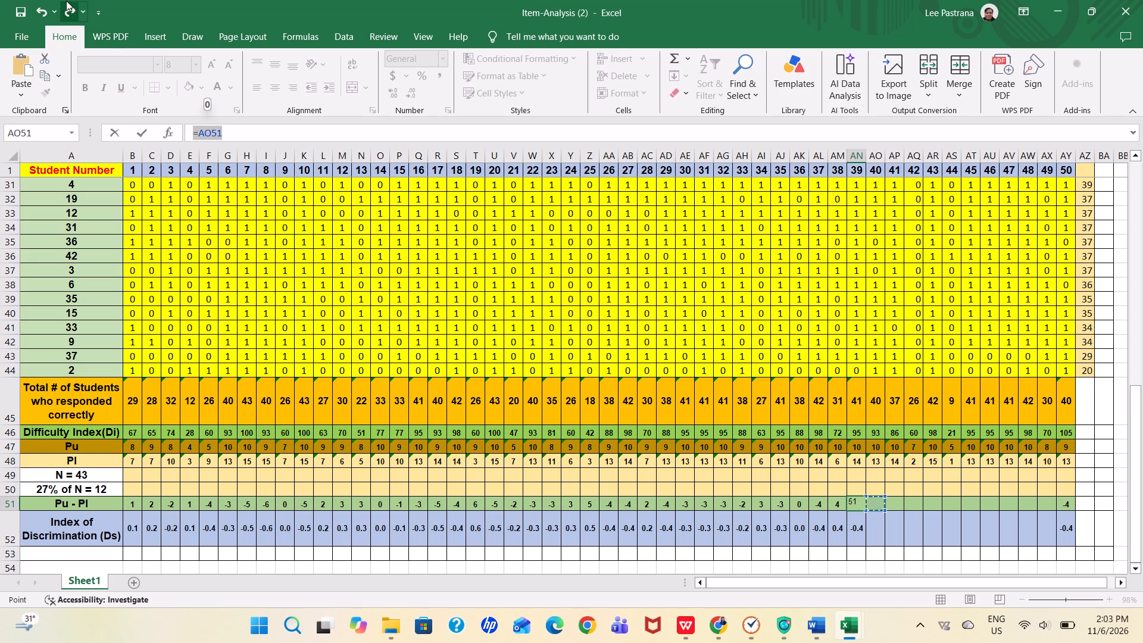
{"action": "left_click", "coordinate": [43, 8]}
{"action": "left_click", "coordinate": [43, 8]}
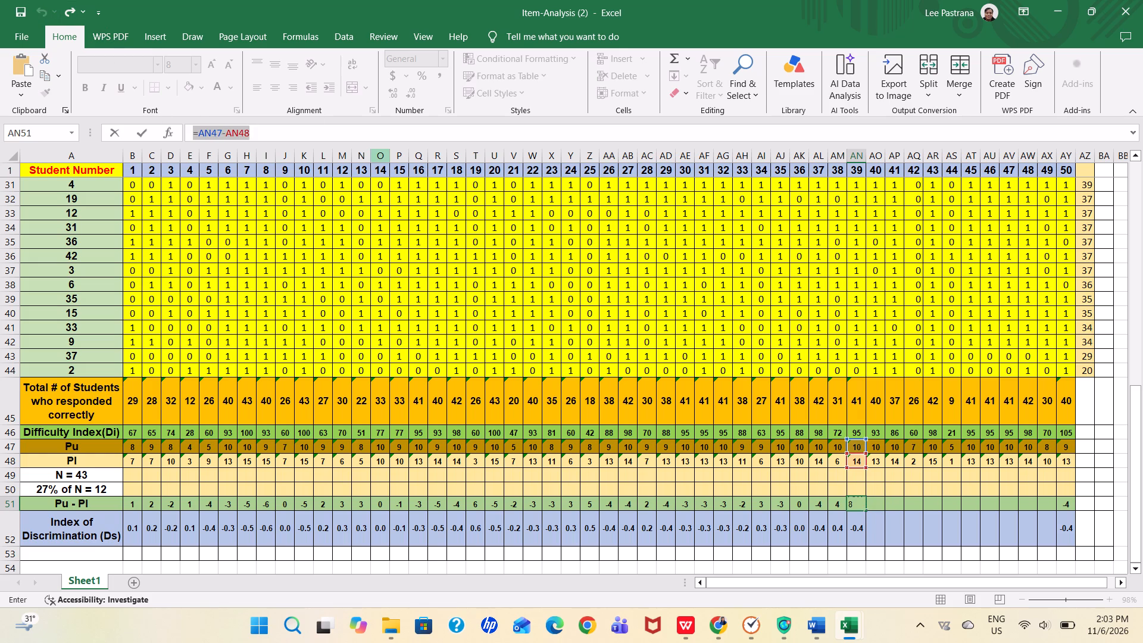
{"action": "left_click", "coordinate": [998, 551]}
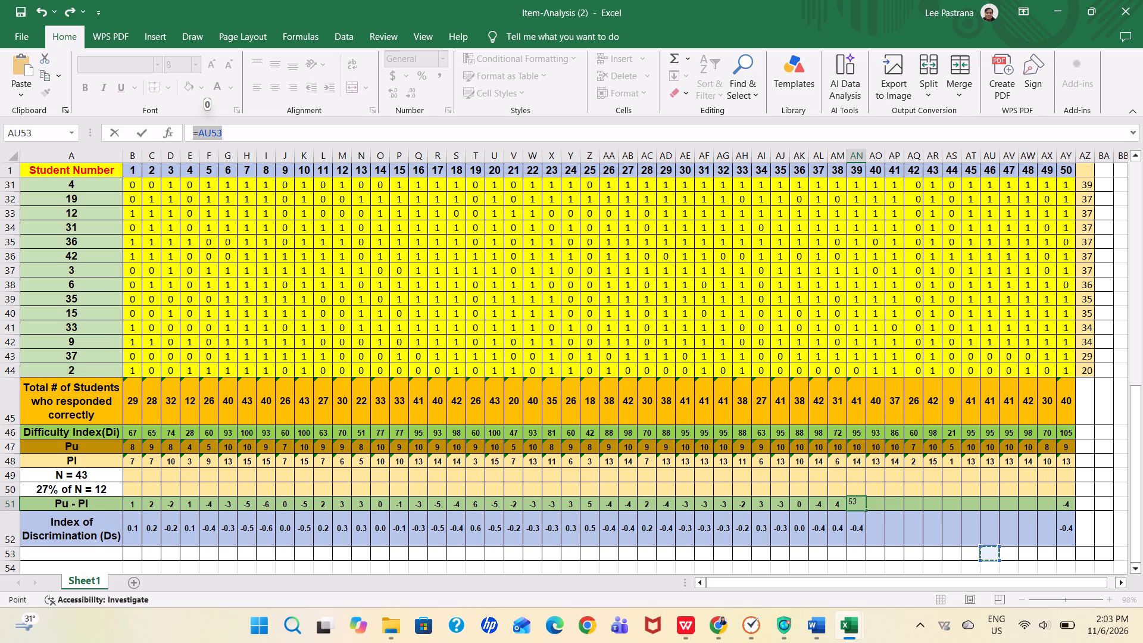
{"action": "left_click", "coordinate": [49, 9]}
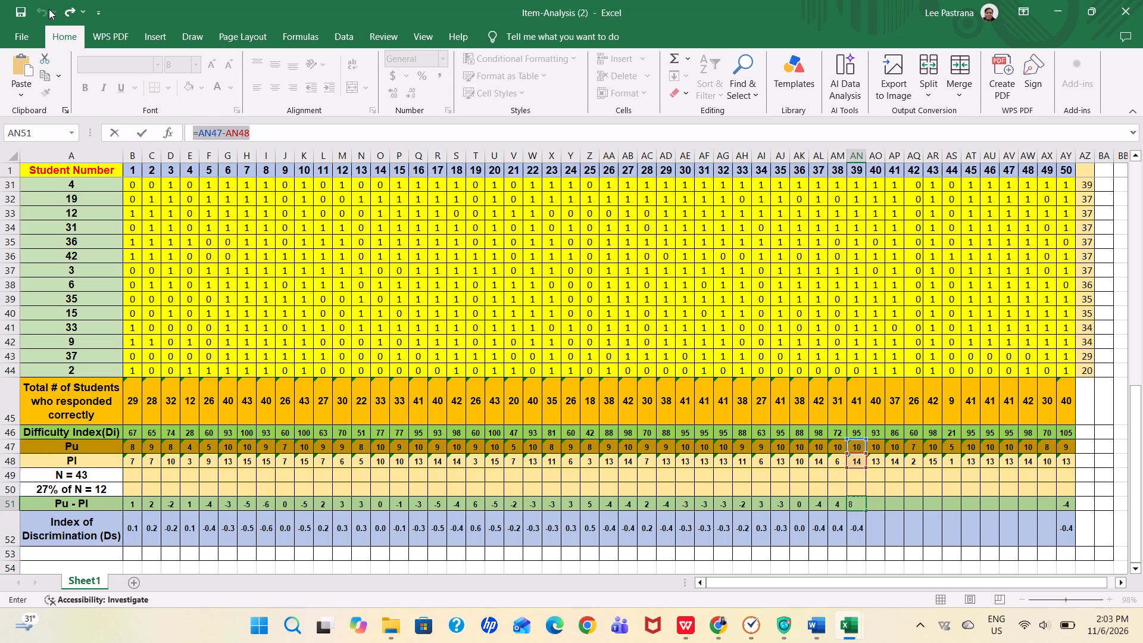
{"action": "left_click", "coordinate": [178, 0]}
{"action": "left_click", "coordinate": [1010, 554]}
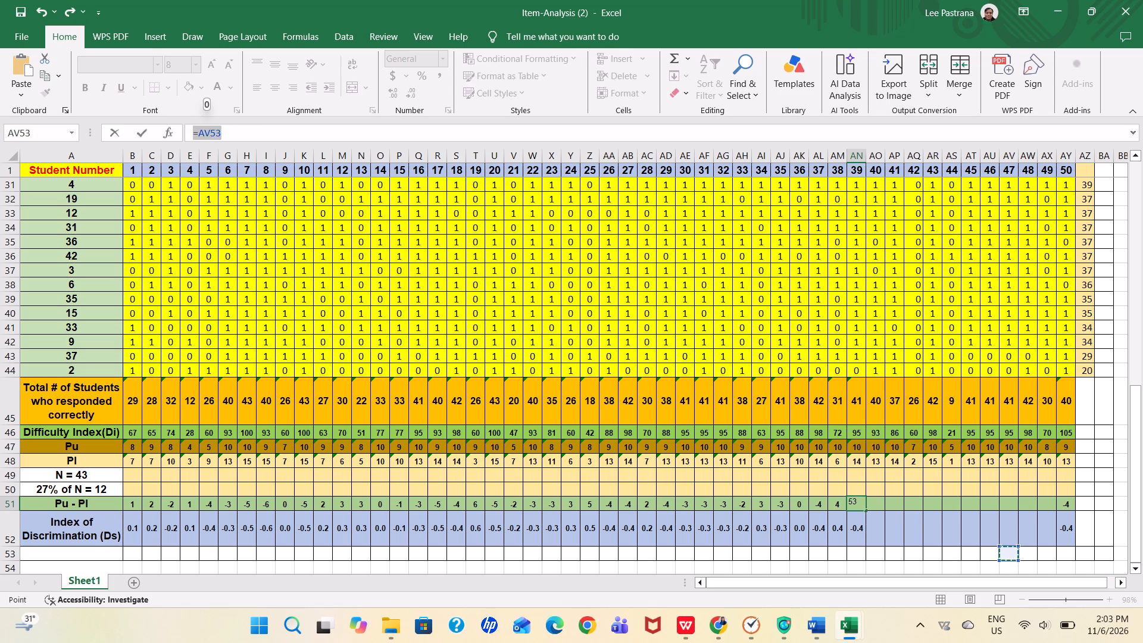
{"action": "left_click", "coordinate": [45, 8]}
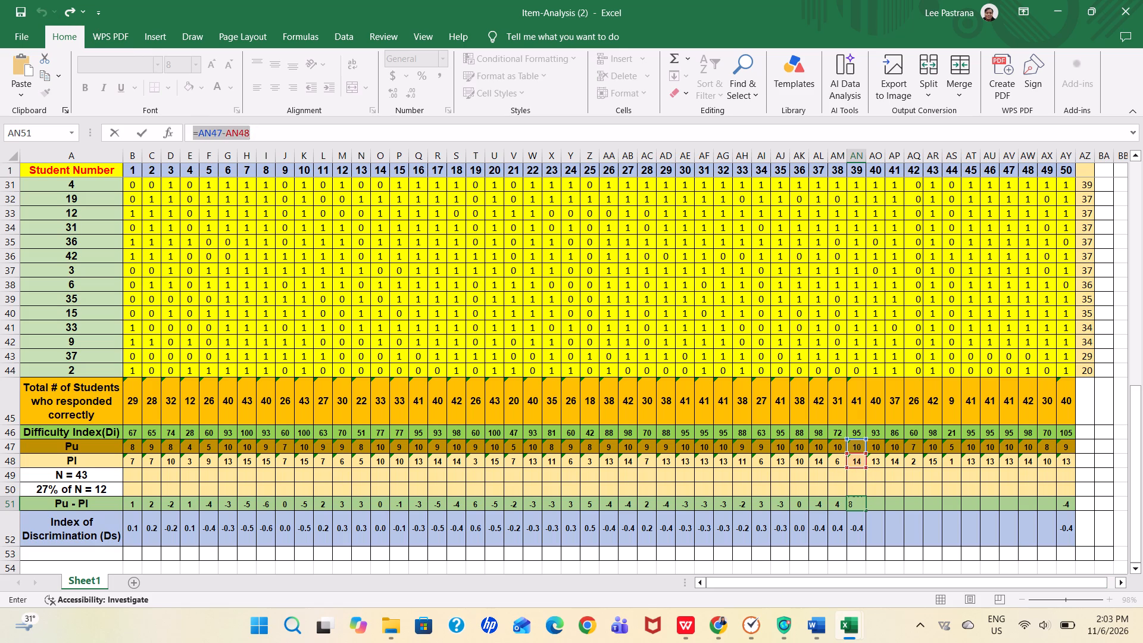
Replace the formula in item 39's Pu - Pl cell AN51 with =AM51.
{"action": "left_click", "coordinate": [839, 501]}
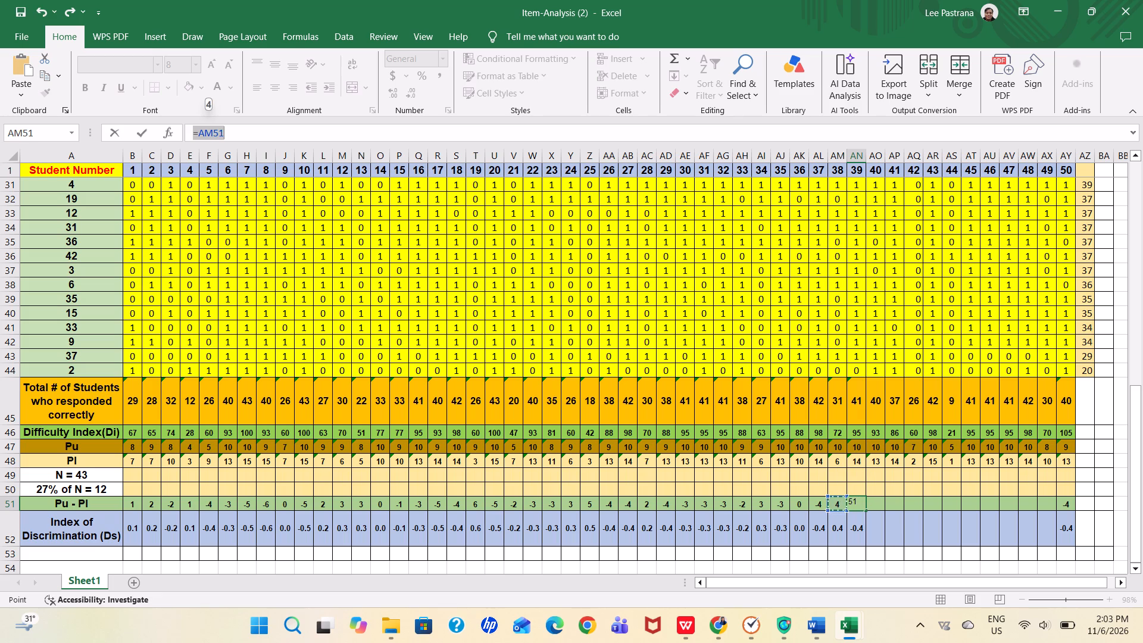
{"action": "left_click", "coordinate": [863, 506]}
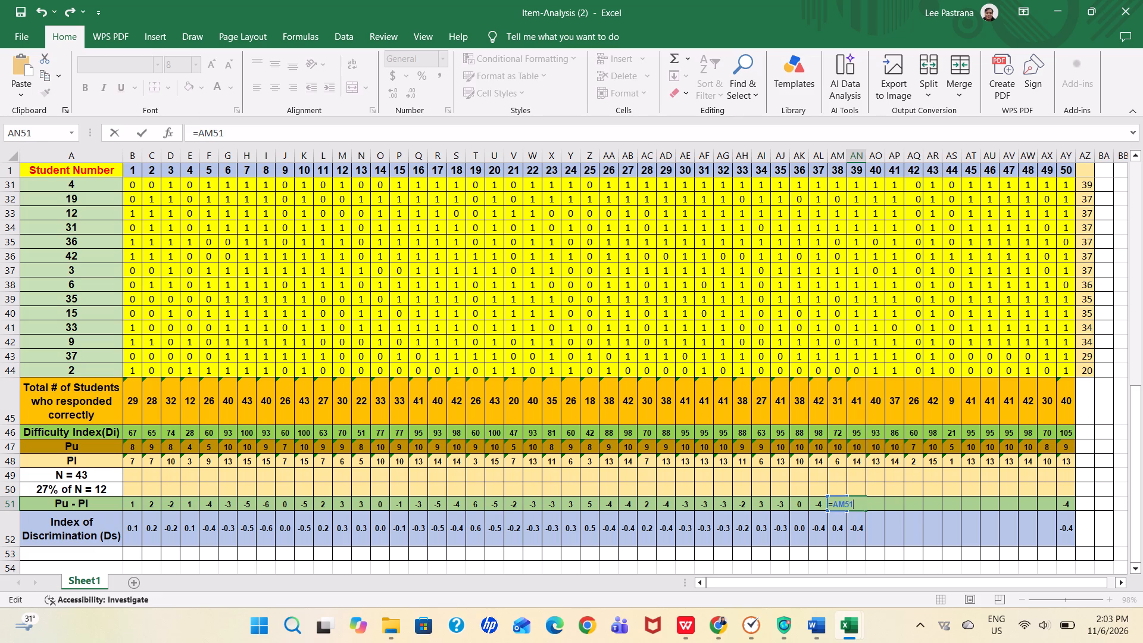
{"action": "left_click", "coordinate": [902, 517]}
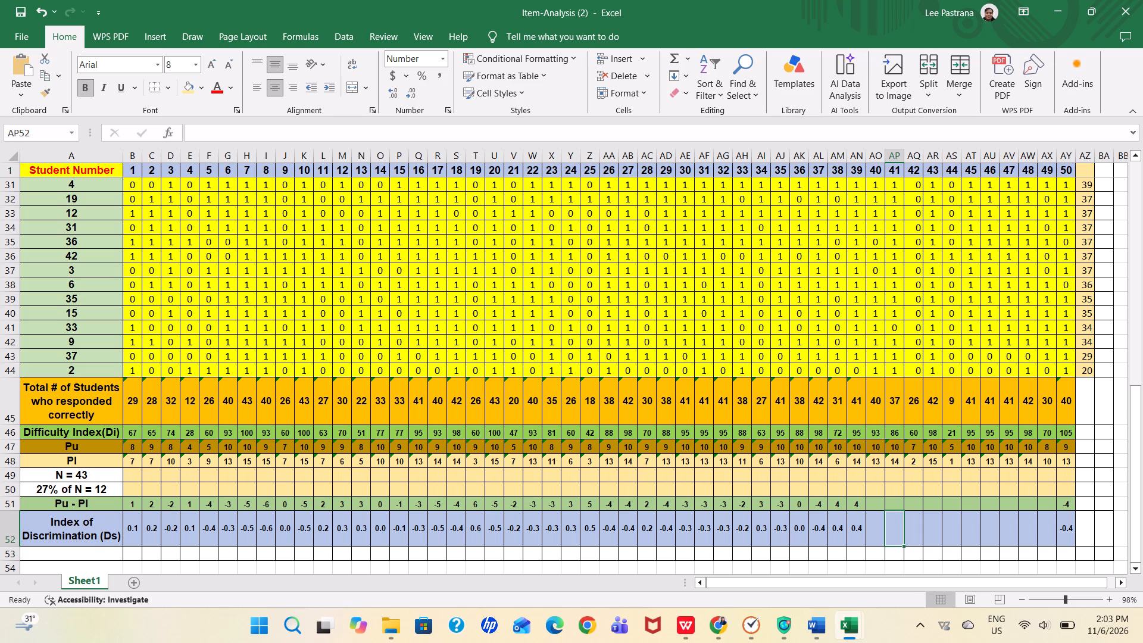
Enter item 40's Pu - Pl formula in AO51 by pasting the copied formula and adapting it to =AO47-AO48.
{"action": "left_click", "coordinate": [861, 505]}
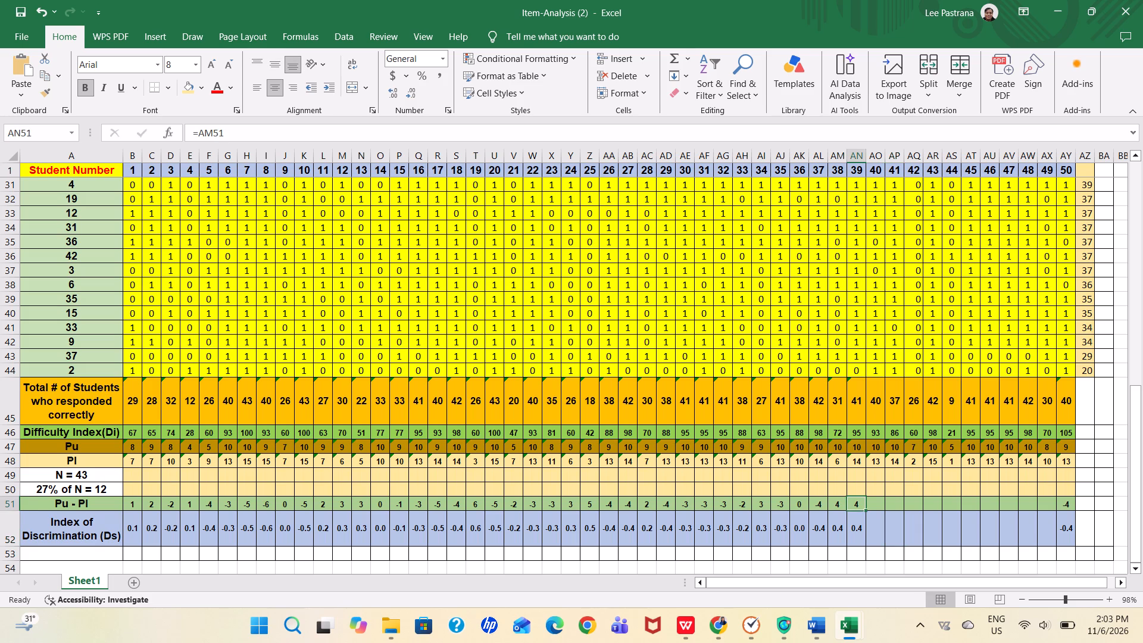
{"action": "left_click", "coordinate": [814, 502]}
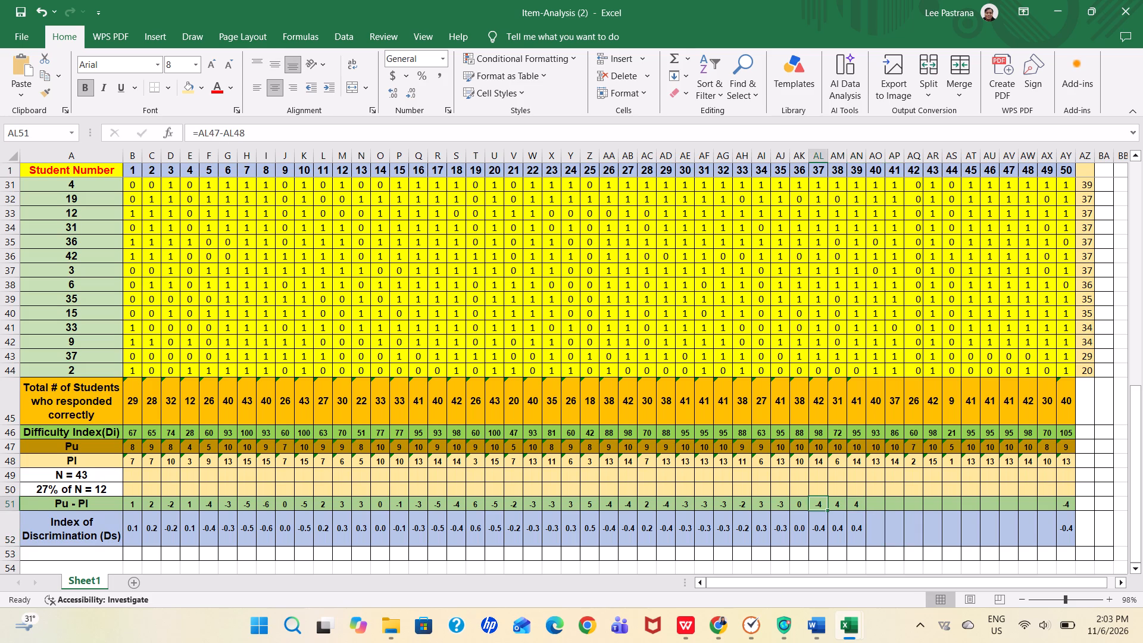
{"action": "left_click", "coordinate": [839, 507]}
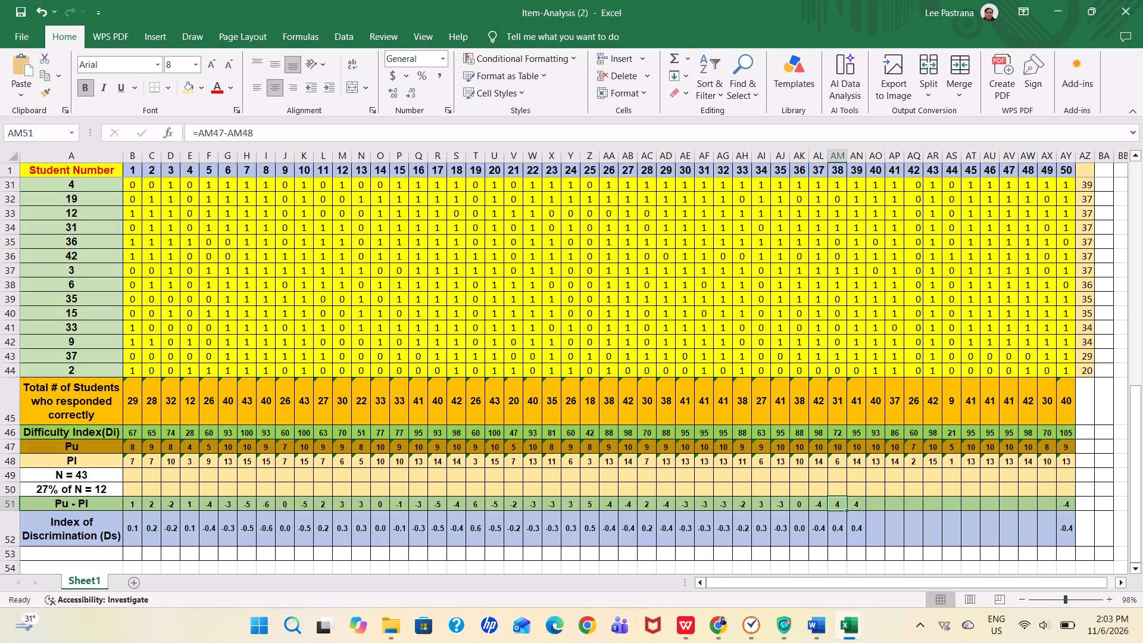
{"action": "left_click", "coordinate": [857, 507]}
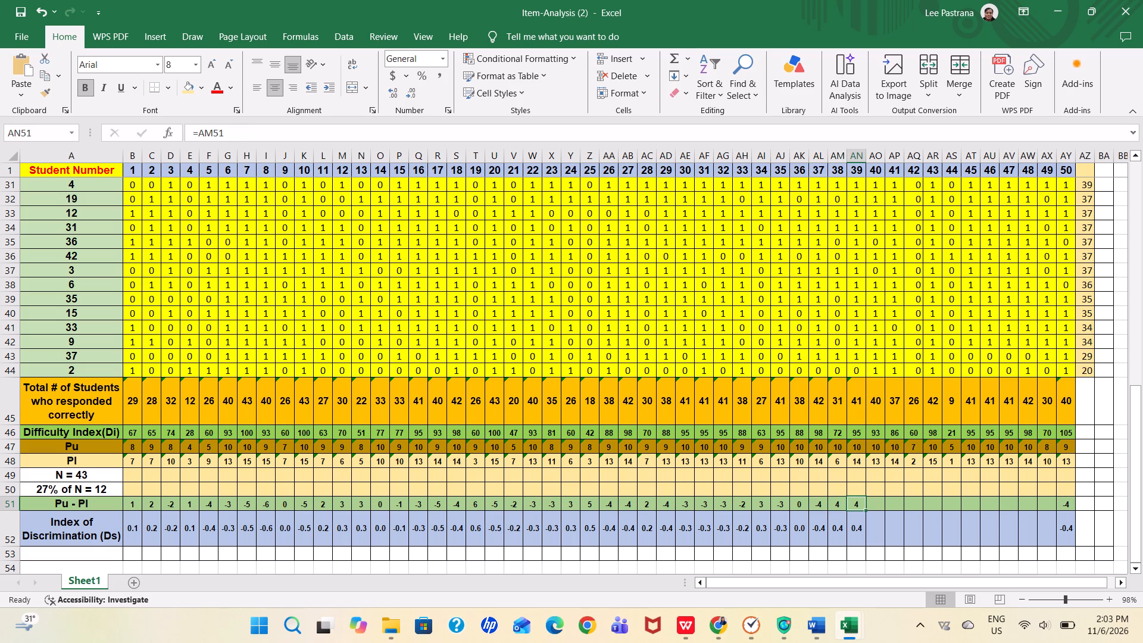
{"action": "left_click", "coordinate": [837, 506]}
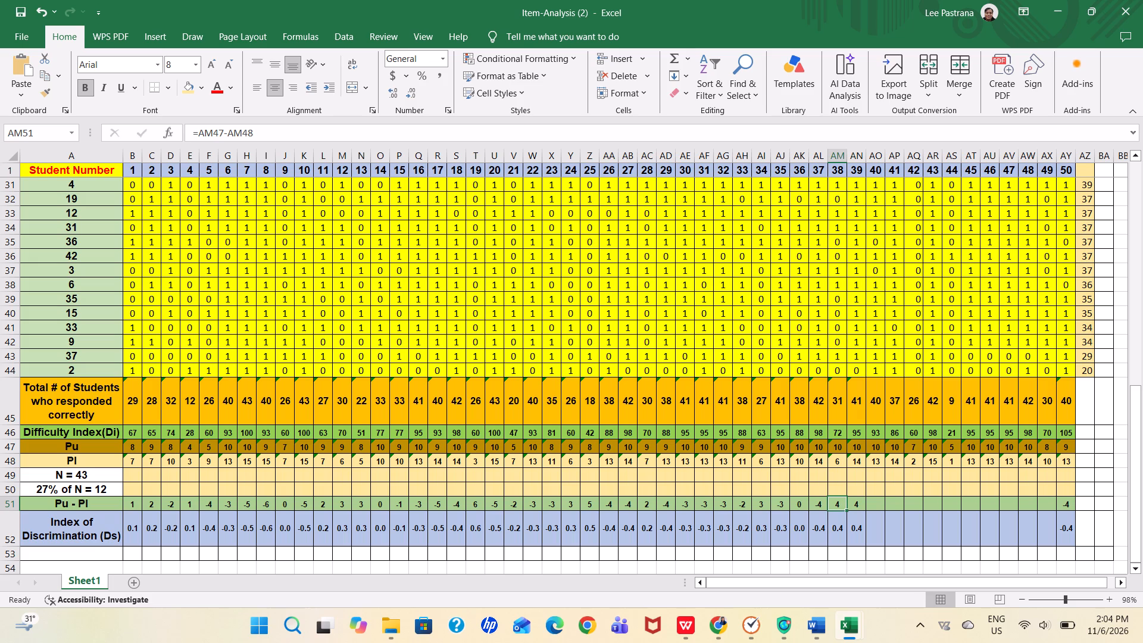
{"action": "left_click", "coordinate": [879, 505]}
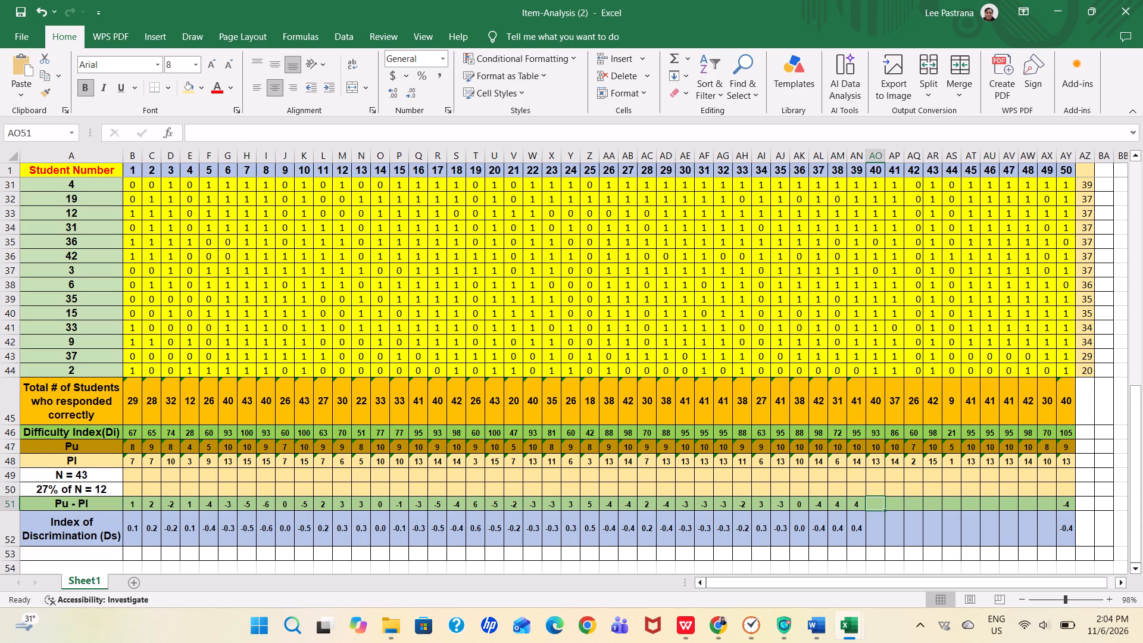
{"action": "left_click", "coordinate": [603, 135]}
{"action": "key", "text": "ctrl+v"}
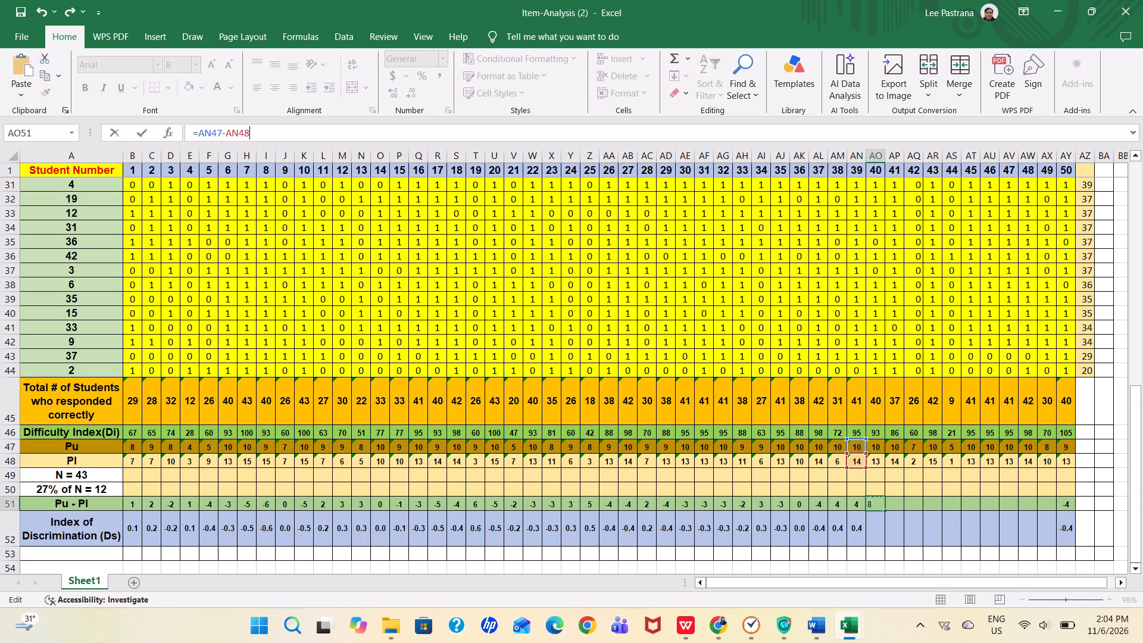
{"action": "left_click", "coordinate": [212, 133]}
{"action": "key", "text": "BackSpace"}
{"action": "key", "text": "o"}
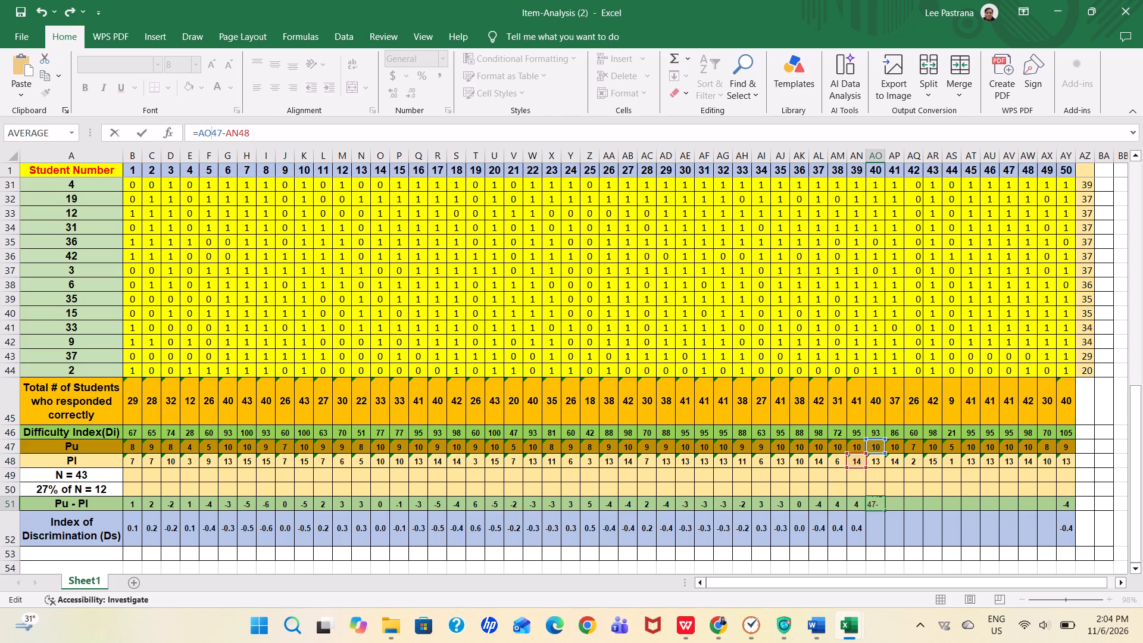
{"action": "left_click", "coordinate": [238, 130]}
{"action": "key", "text": "BackSpace"}
{"action": "key", "text": "o"}
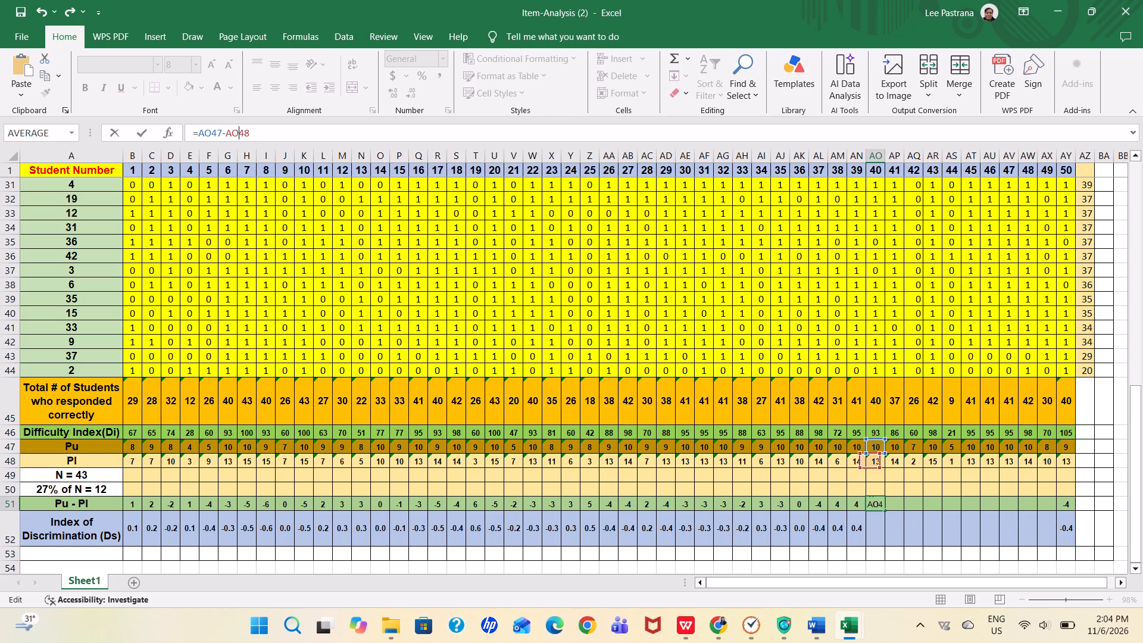
{"action": "key", "text": "Return"}
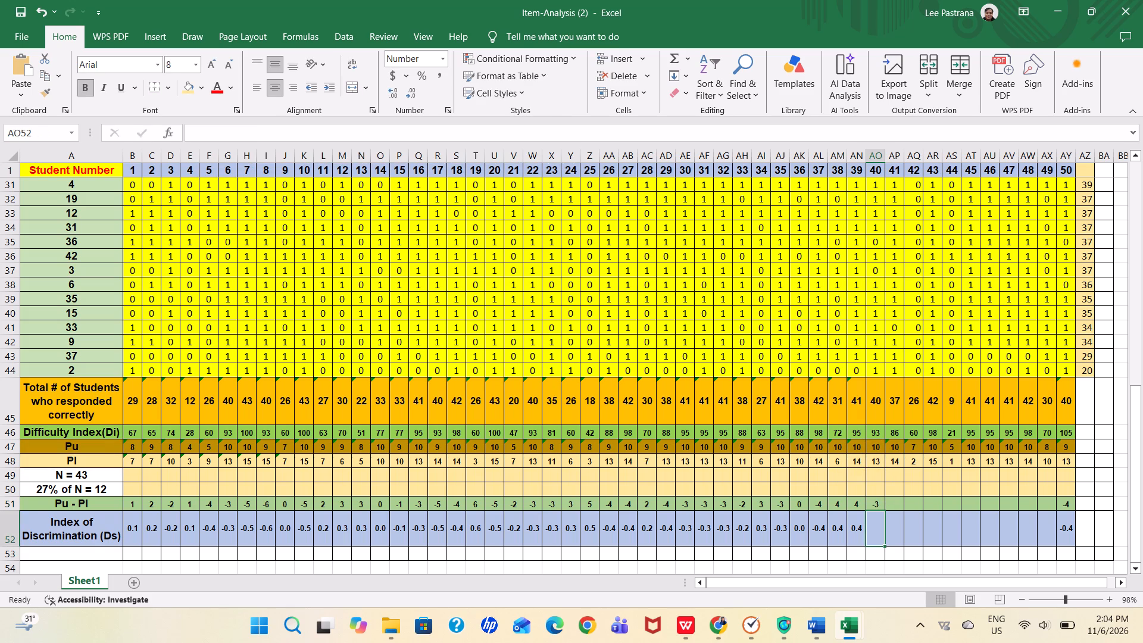
Enter item 41's Pu - Pl formula in AP51 by pasting the copied formula and adapting it to =AP47-AP48.
{"action": "left_click", "coordinate": [896, 508]}
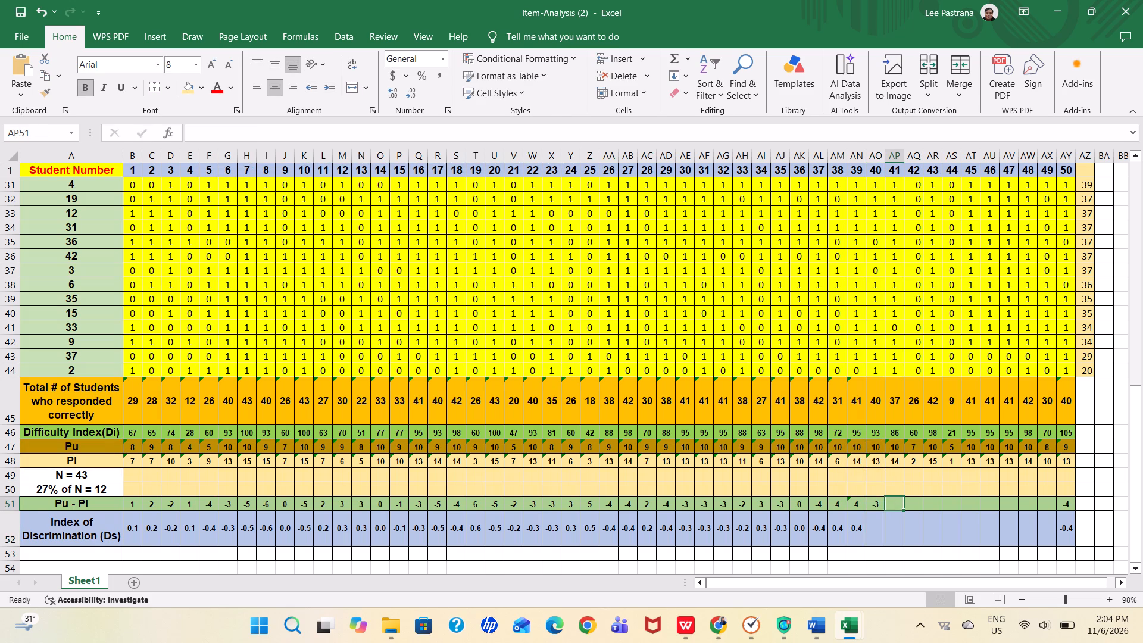
{"action": "left_click", "coordinate": [444, 138]}
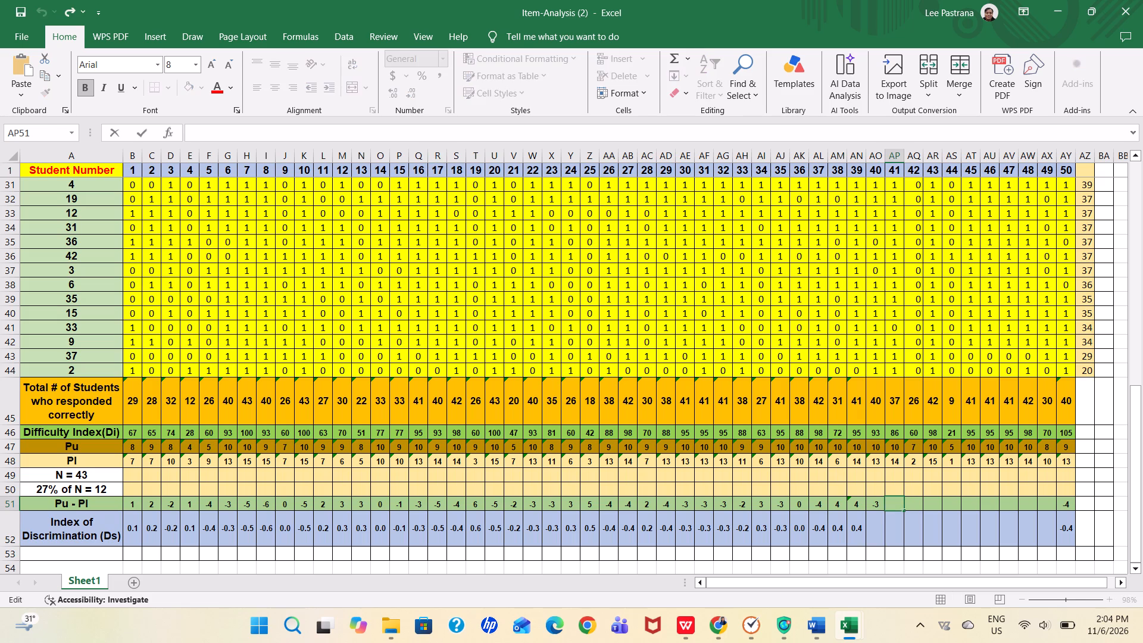
{"action": "key", "text": "ctrl+v"}
{"action": "left_click", "coordinate": [209, 132]}
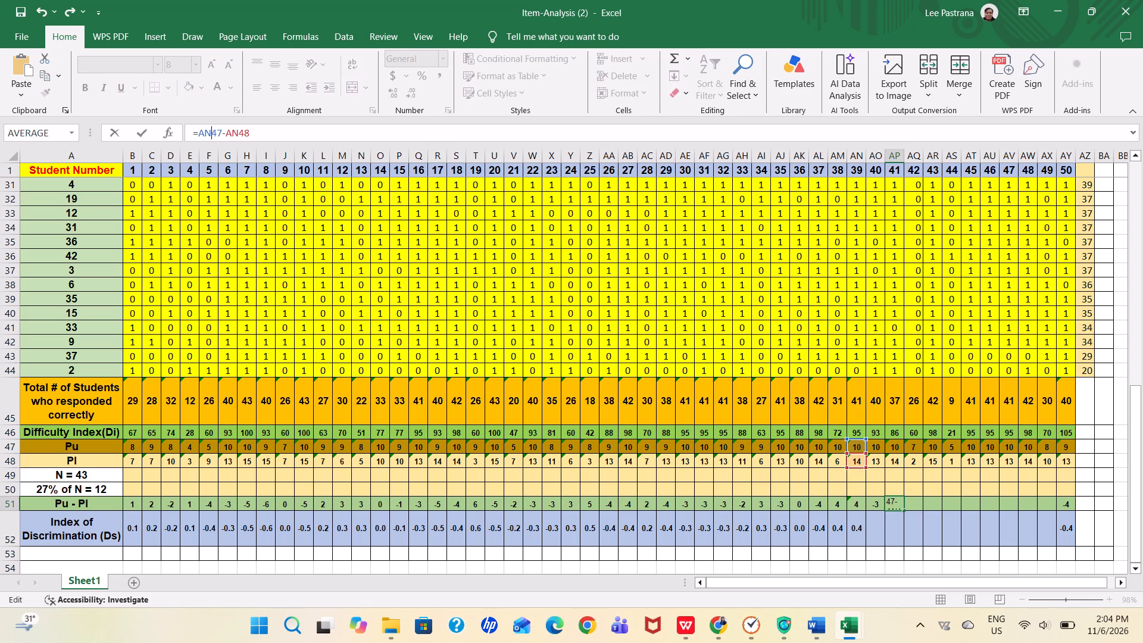
{"action": "key", "text": "BackSpace"}
{"action": "key", "text": "p"}
{"action": "key", "text": "Right"}
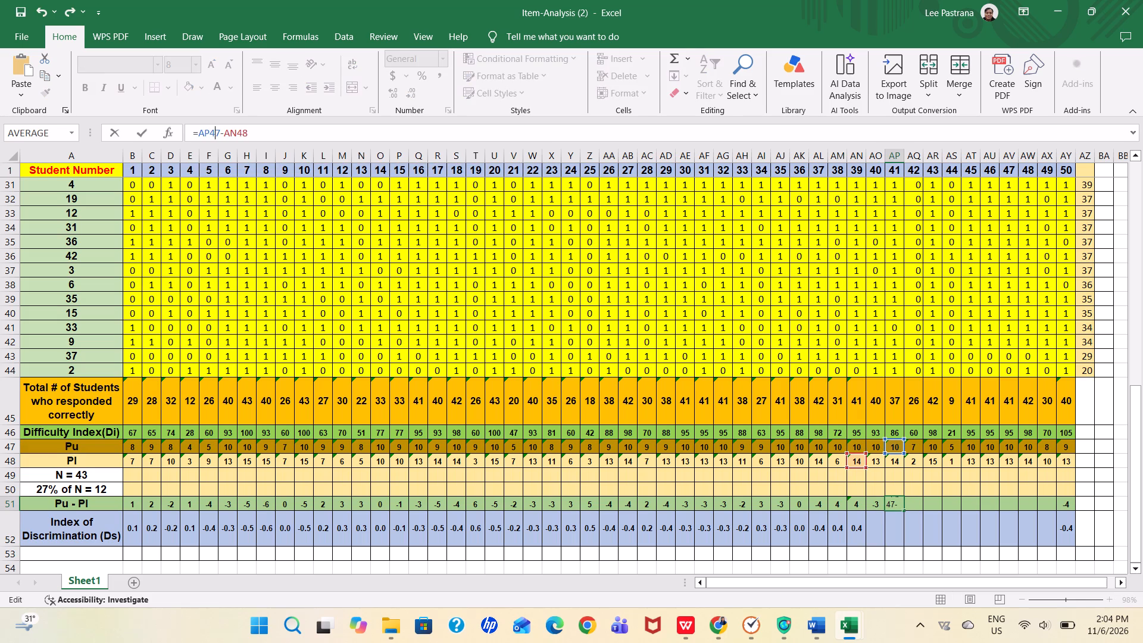
{"action": "key", "text": "Right"}
{"action": "key", "text": "Right"}
{"action": "key", "text": "Right"}
{"action": "key", "text": "Right"}
{"action": "key", "text": "BackSpace"}
{"action": "key", "text": "p"}
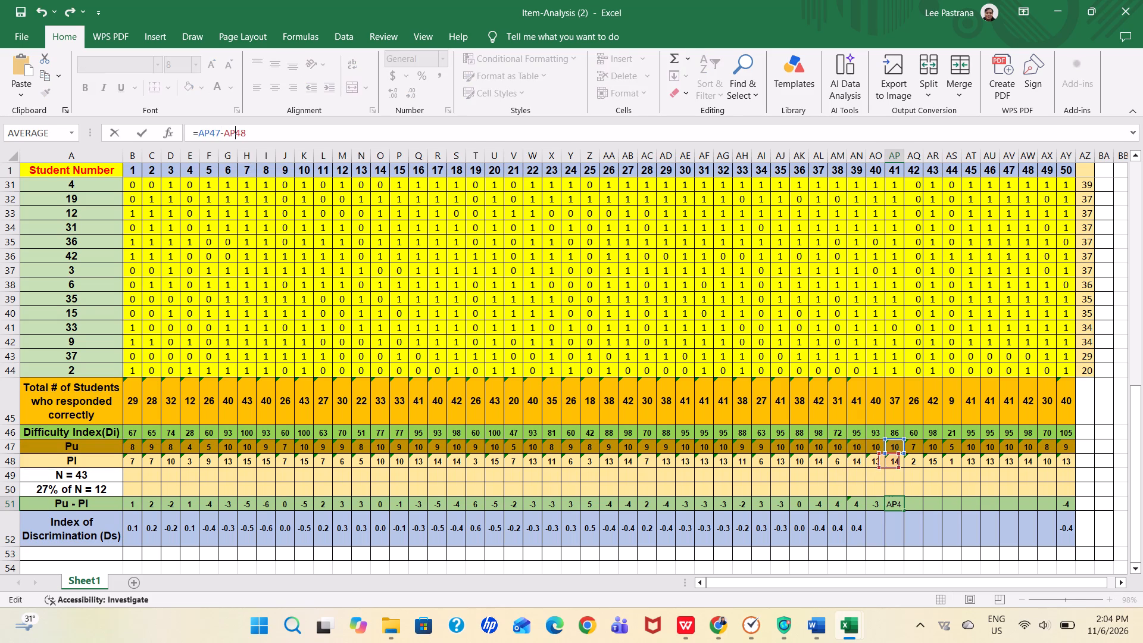
{"action": "key", "text": "Return"}
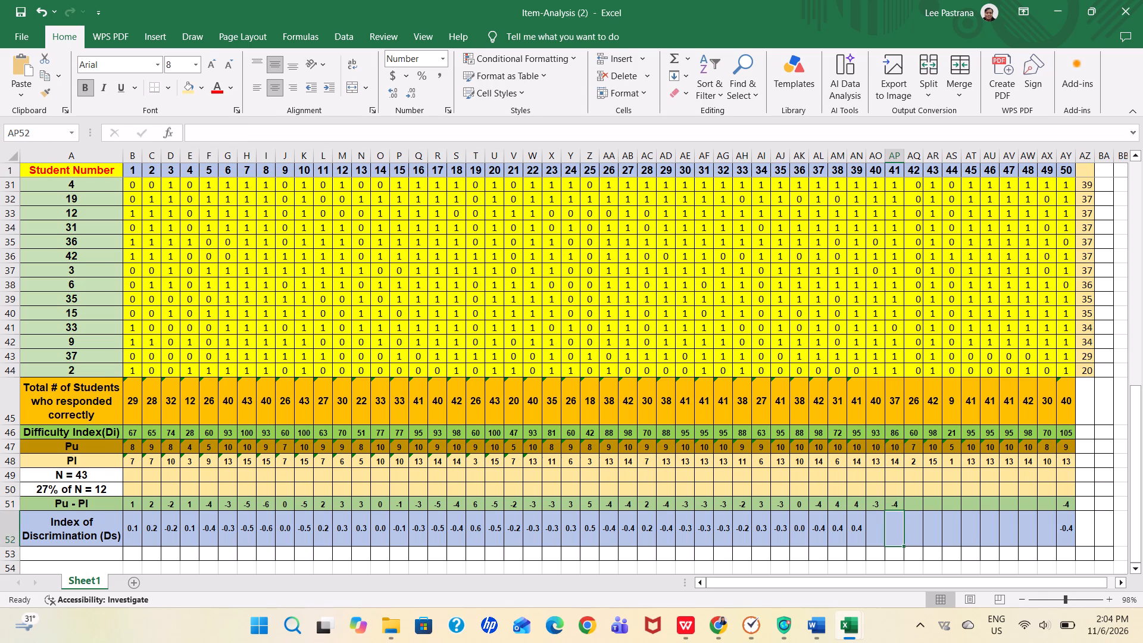
Enter item 42's Pu - Pl formula in AQ51 by pasting the copied formula and adapting it to =AQ47-AQ48.
{"action": "left_click", "coordinate": [913, 504]}
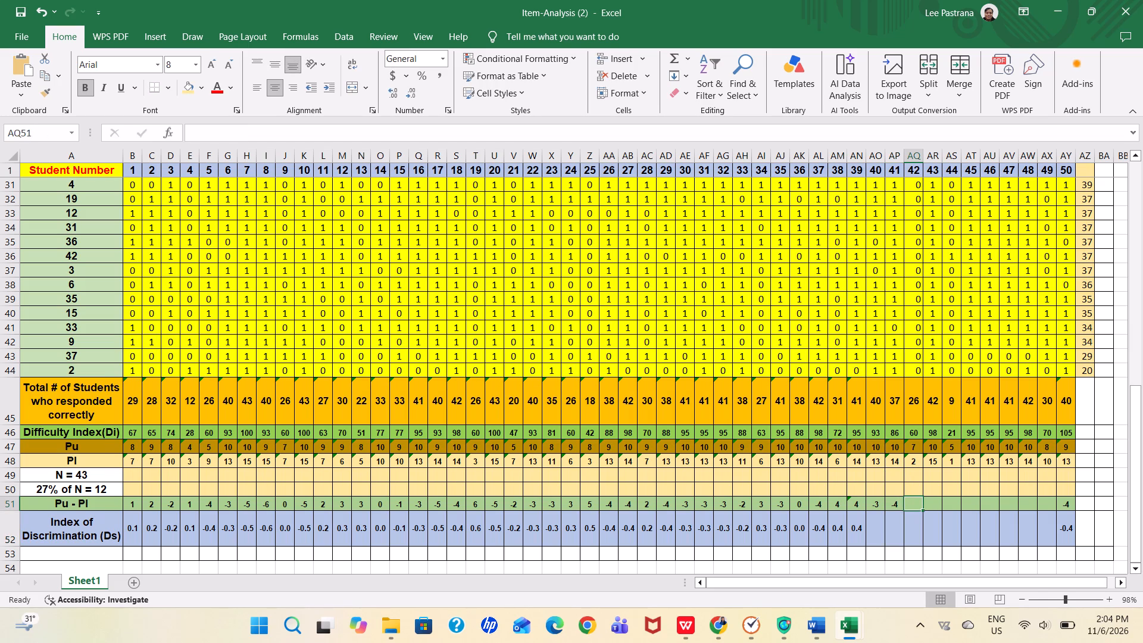
{"action": "left_click", "coordinate": [500, 136]}
{"action": "key", "text": "ctrl+v"}
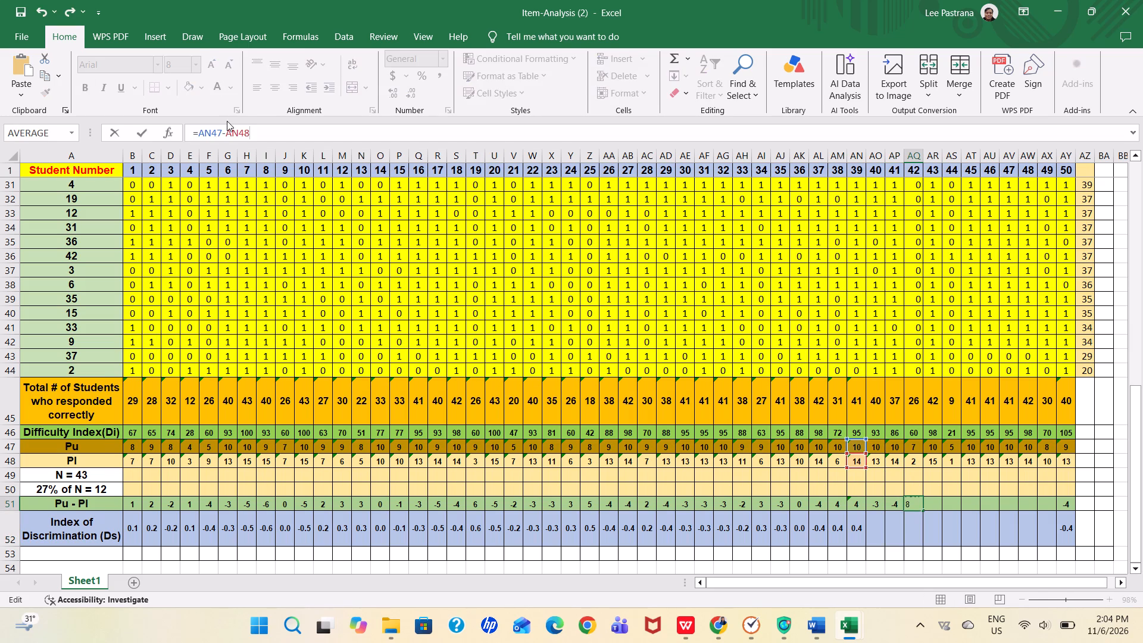
{"action": "left_click", "coordinate": [213, 133]}
{"action": "key", "text": "BackSpace"}
{"action": "key", "text": "q"}
{"action": "key", "text": "Right"}
{"action": "key", "text": "Right"}
{"action": "key", "text": "Right"}
{"action": "key", "text": "Right"}
{"action": "key", "text": "Right"}
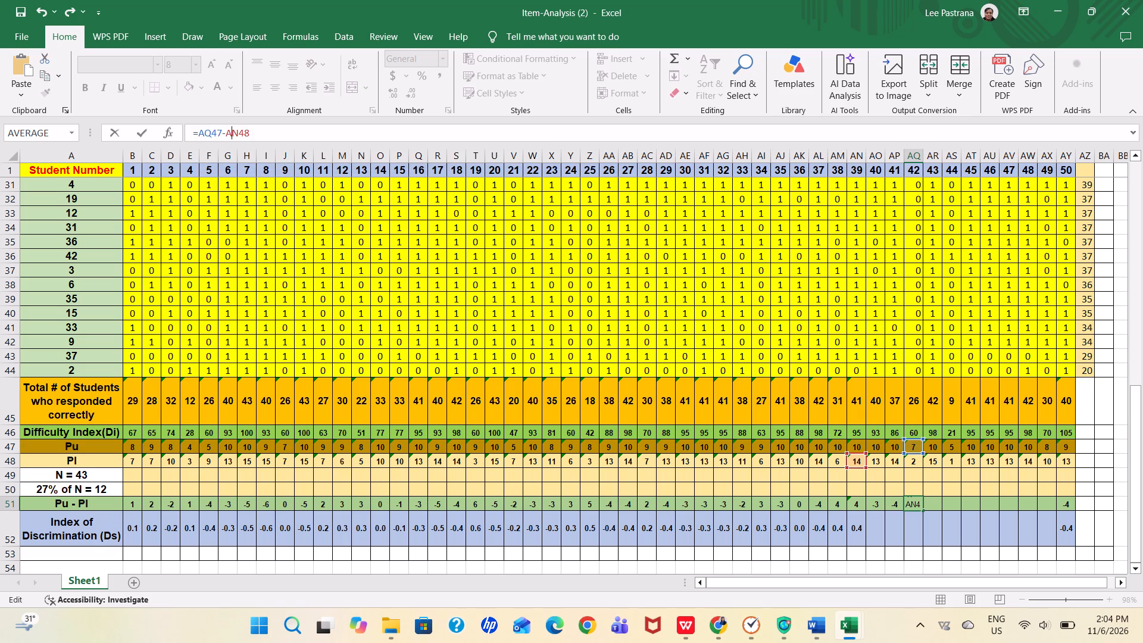
{"action": "key", "text": "BackSpace"}
{"action": "key", "text": "q"}
{"action": "key", "text": "Return"}
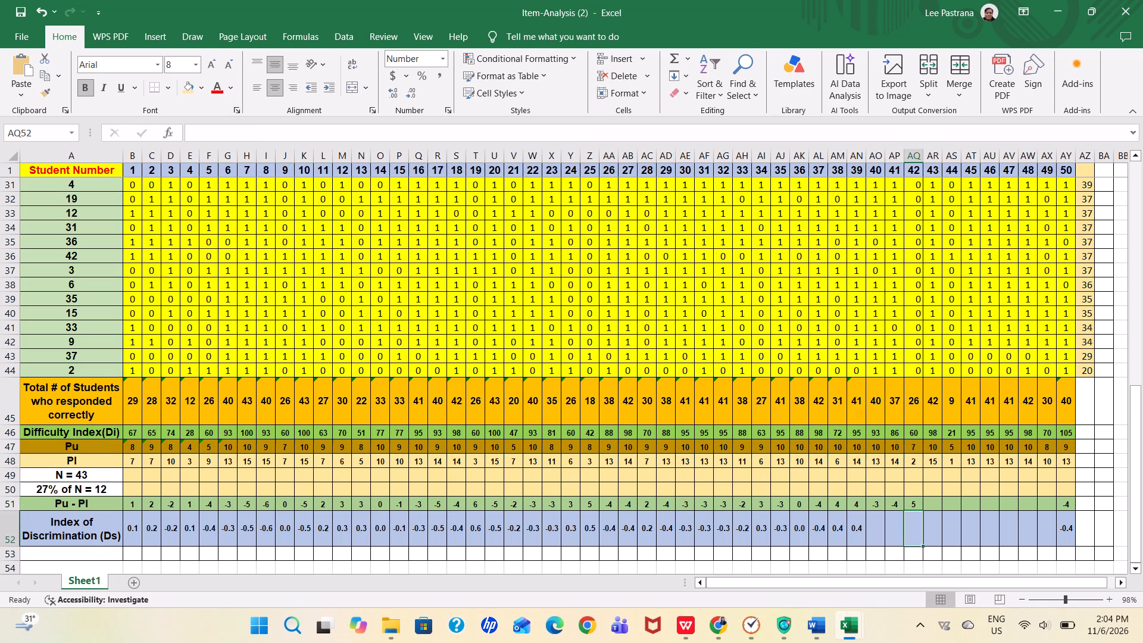
Enter item 43's Pu - Pl formula in AR51 by pasting the copied formula and adapting it to =AR47-AR48.
{"action": "left_click", "coordinate": [930, 502]}
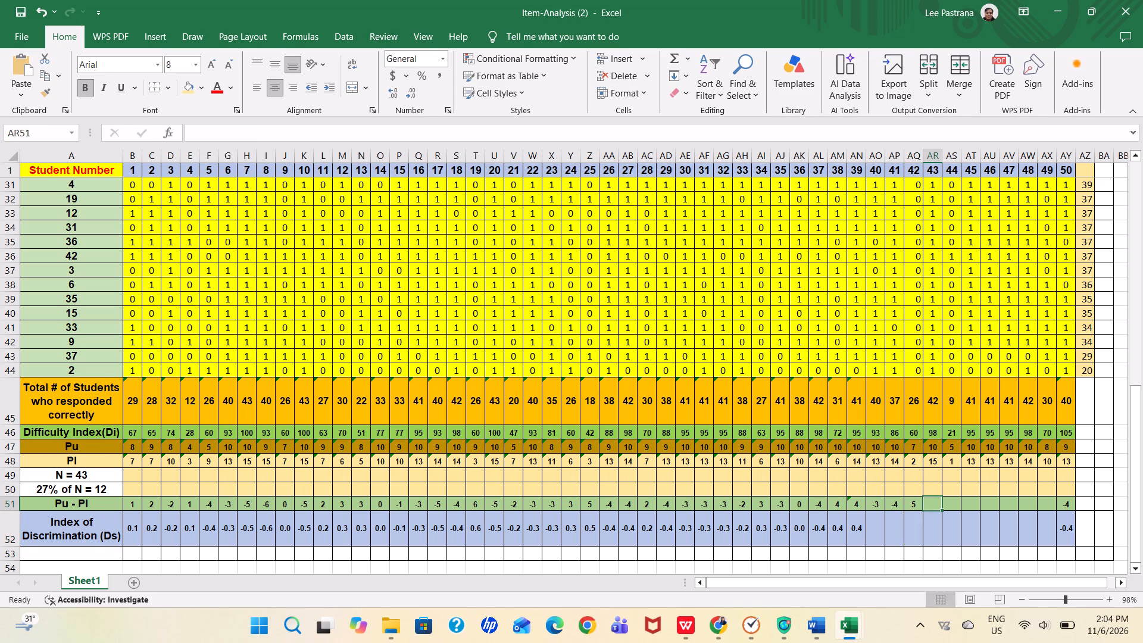
{"action": "left_click", "coordinate": [936, 509]}
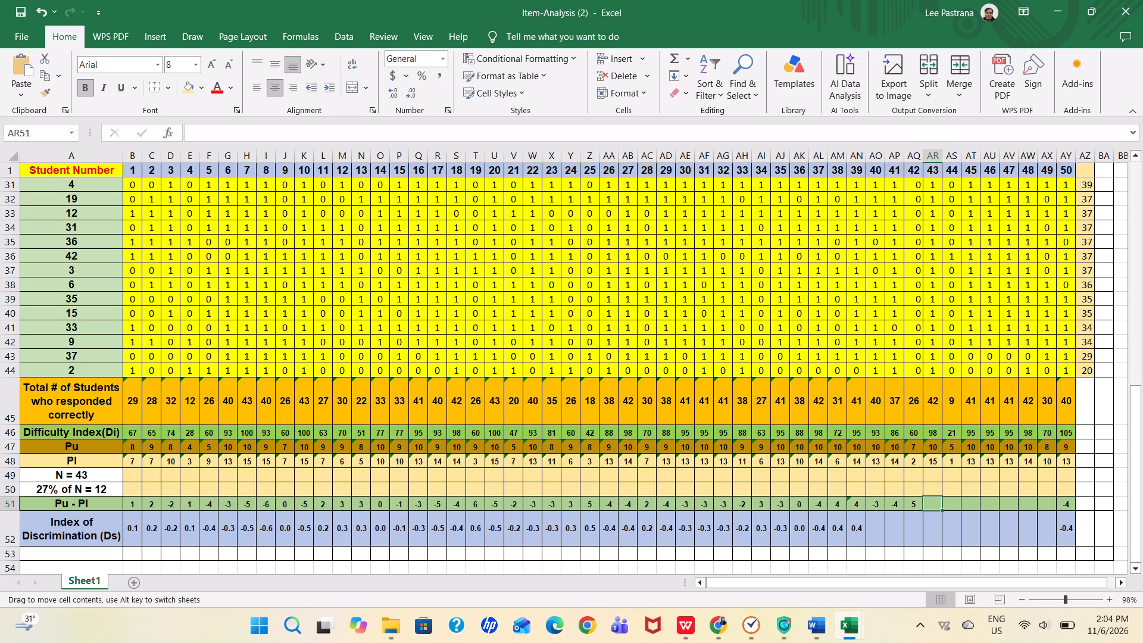
{"action": "left_click", "coordinate": [556, 135]}
{"action": "key", "text": "ctrl+v"}
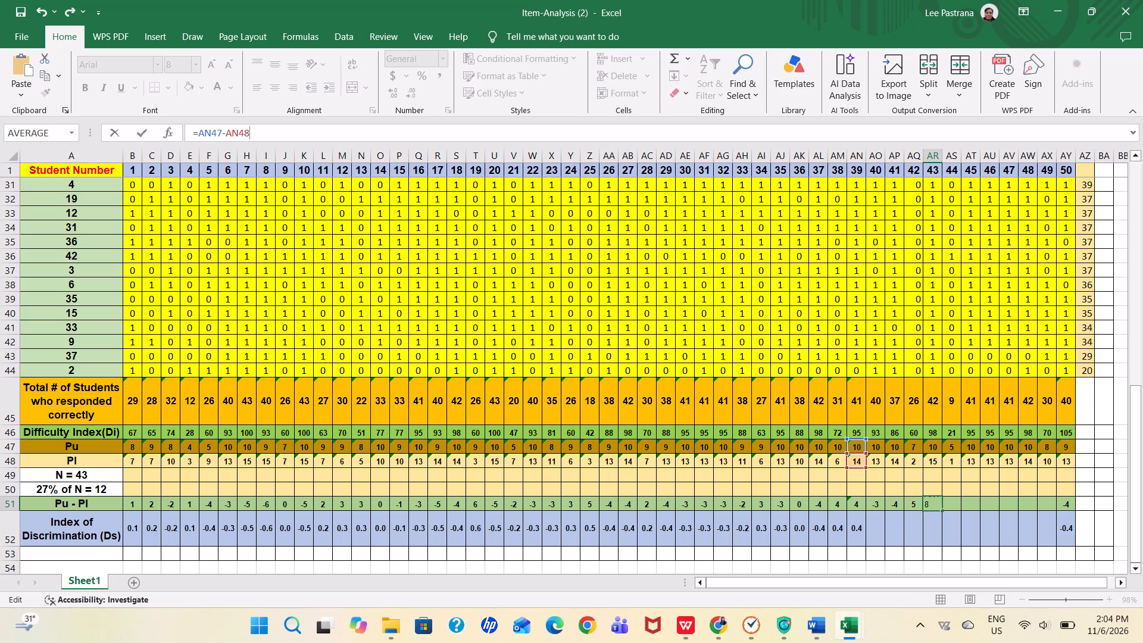
{"action": "left_click", "coordinate": [210, 130]}
{"action": "key", "text": "BackSpace"}
{"action": "key", "text": "r"}
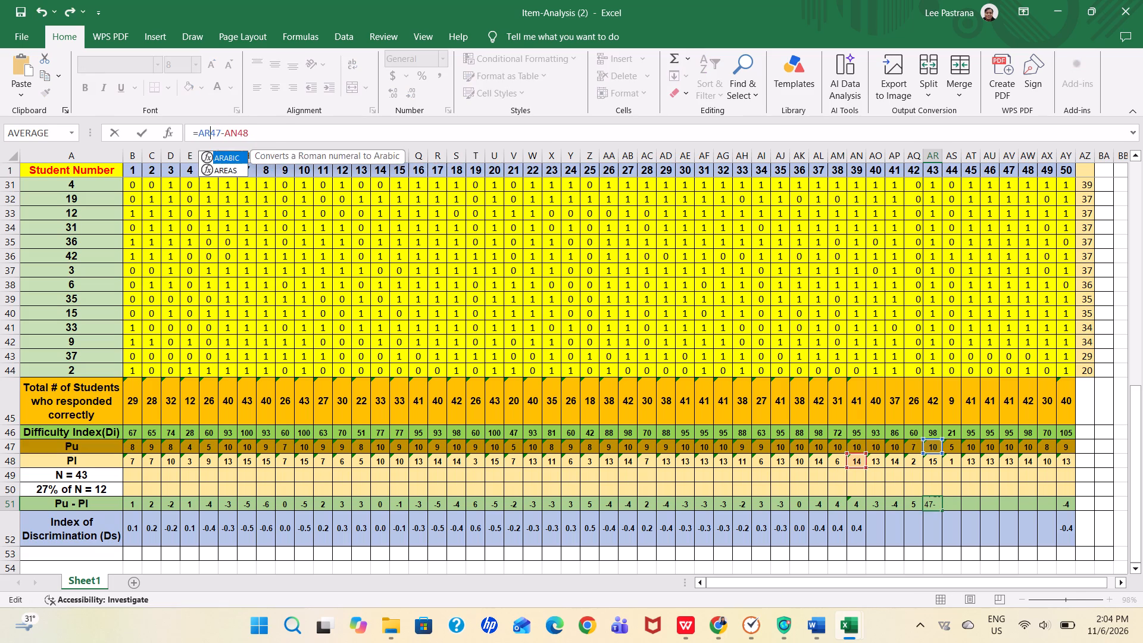
{"action": "key", "text": "Right"}
{"action": "key", "text": "Right"}
{"action": "key", "text": "Right"}
{"action": "key", "text": "Right"}
{"action": "key", "text": "Right"}
{"action": "key", "text": "BackSpace"}
{"action": "key", "text": "r"}
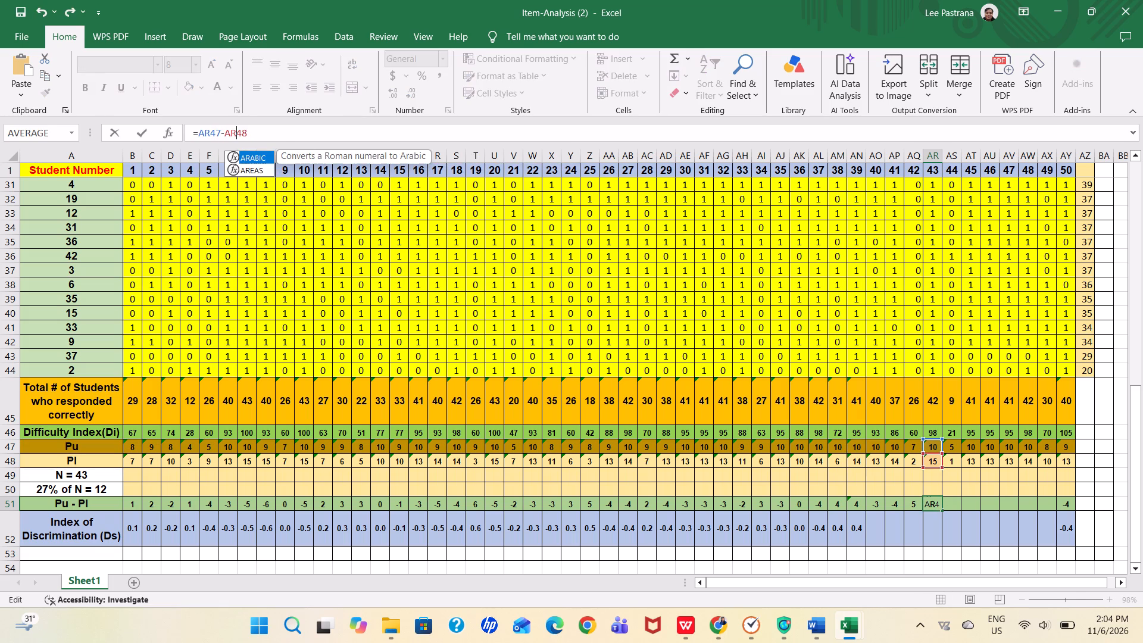
{"action": "key", "text": "Return"}
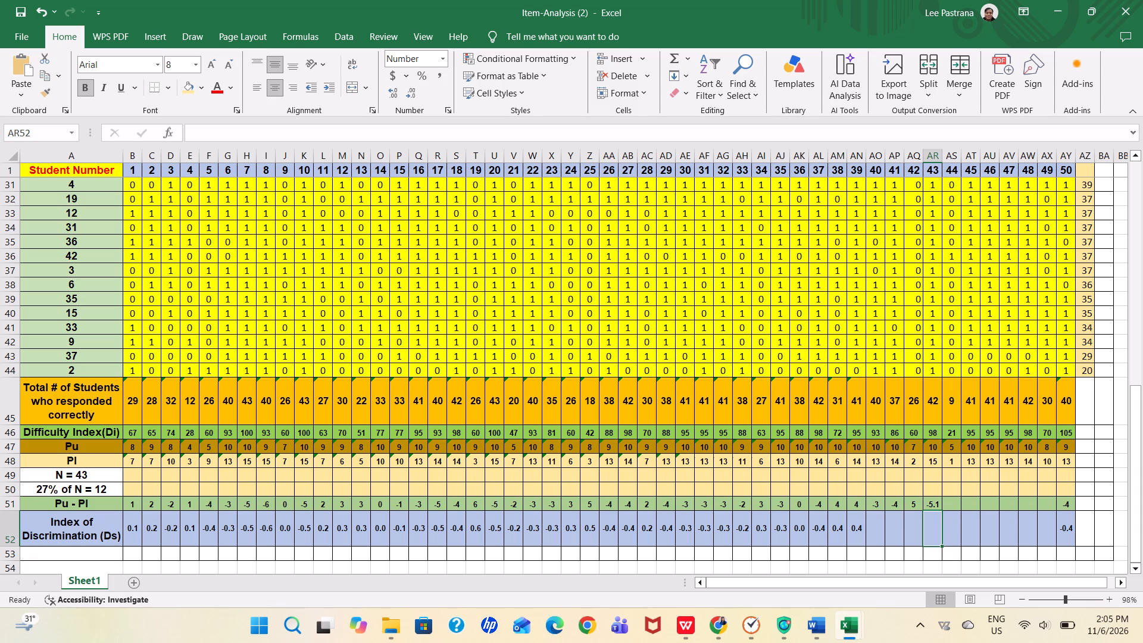
Enter item 44's Pu - Pl formula in AS51 by pasting the copied formula and adapting it to =AS47-AS48.
{"action": "left_click", "coordinate": [955, 505]}
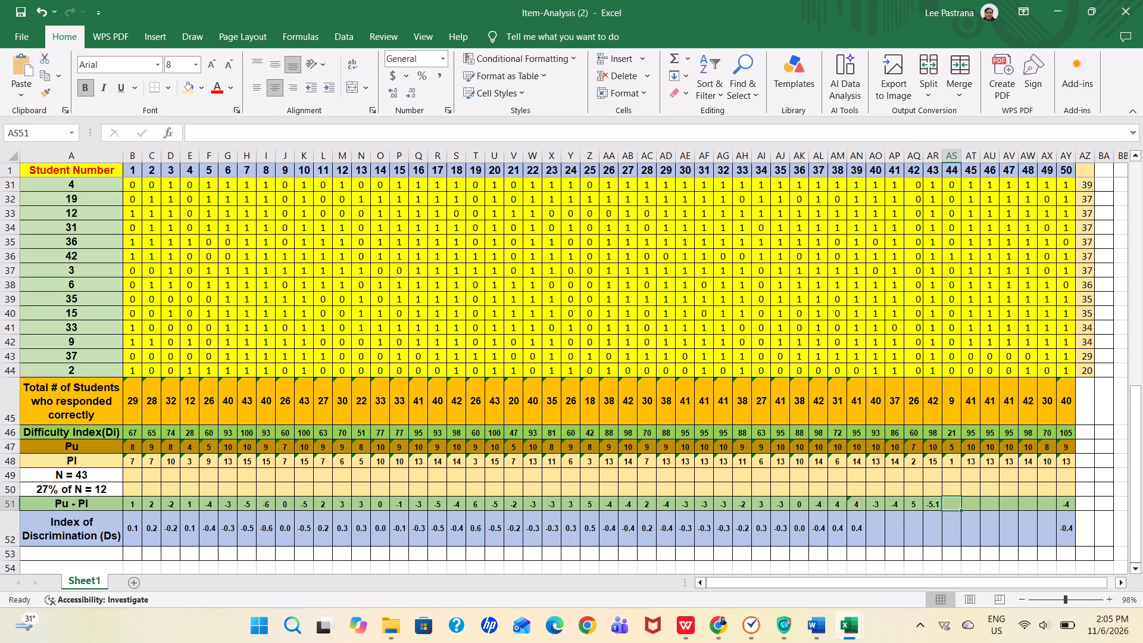
{"action": "left_click", "coordinate": [317, 131]}
{"action": "key", "text": "ctrl+v"}
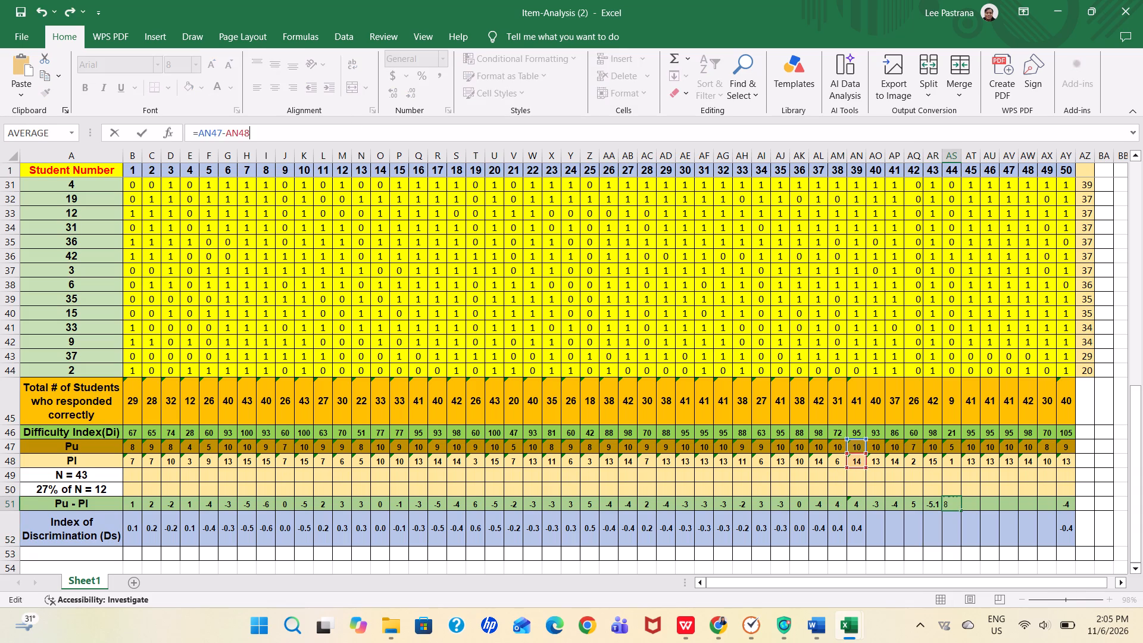
{"action": "left_click", "coordinate": [214, 132]}
{"action": "key", "text": "BackSpace"}
{"action": "key", "text": "s"}
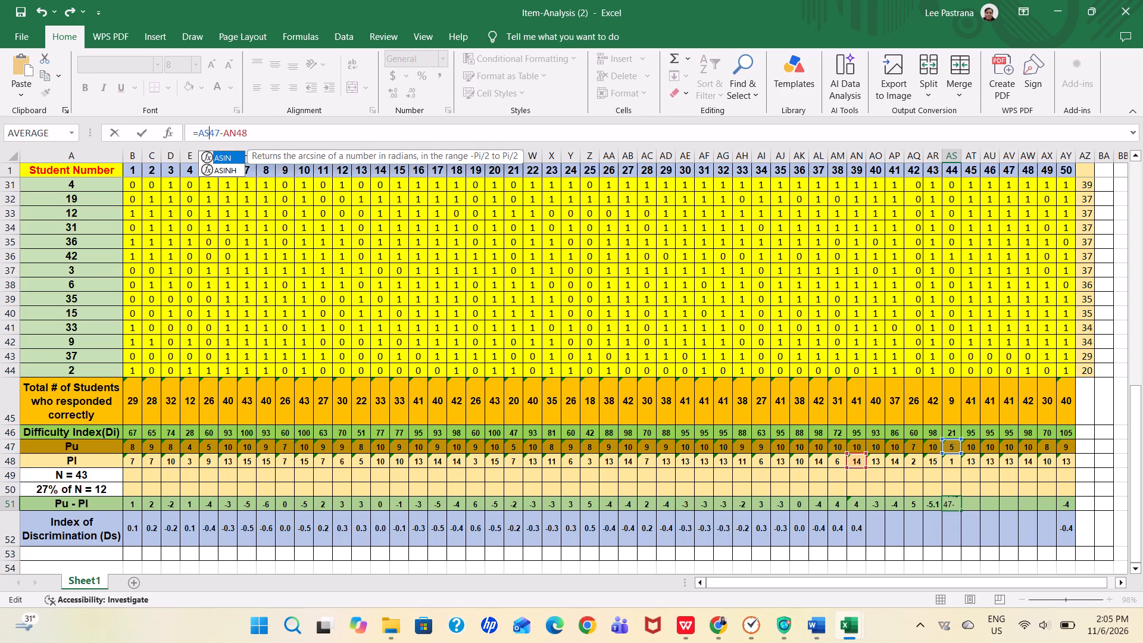
{"action": "key", "text": "Right"}
{"action": "key", "text": "Right"}
{"action": "key", "text": "Right"}
{"action": "key", "text": "Right"}
{"action": "key", "text": "Right"}
{"action": "key", "text": "BackSpace"}
{"action": "key", "text": "s"}
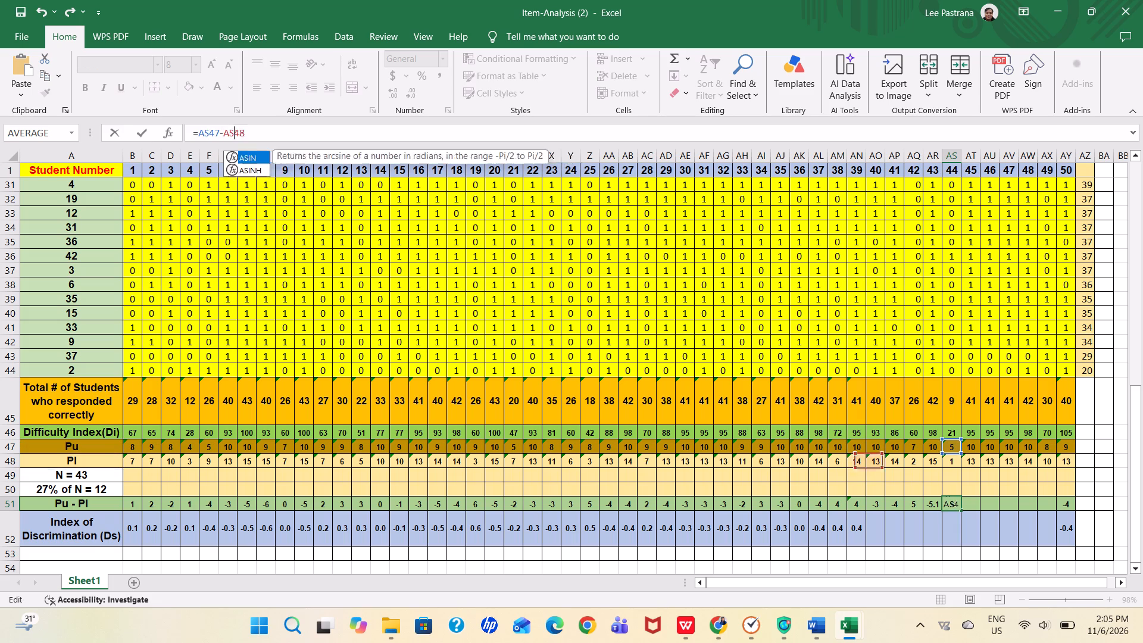
{"action": "key", "text": "Return"}
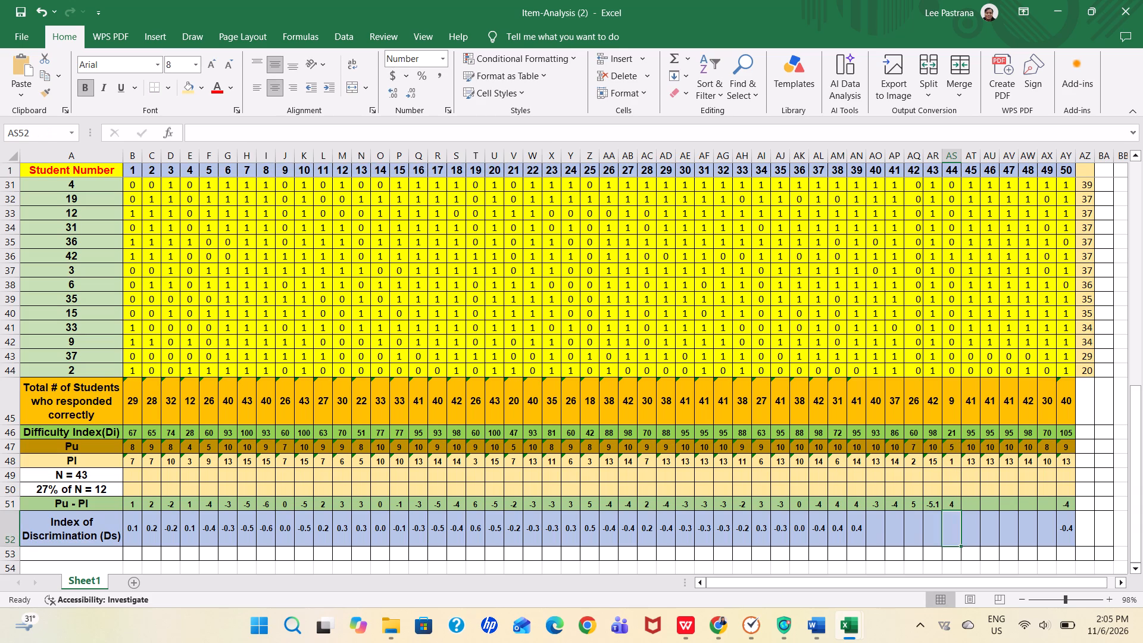
Replace the formula in item 39's Pu - Pl cell AN51 with the copied formula =AN47-AN48.
{"action": "left_click", "coordinate": [861, 502]}
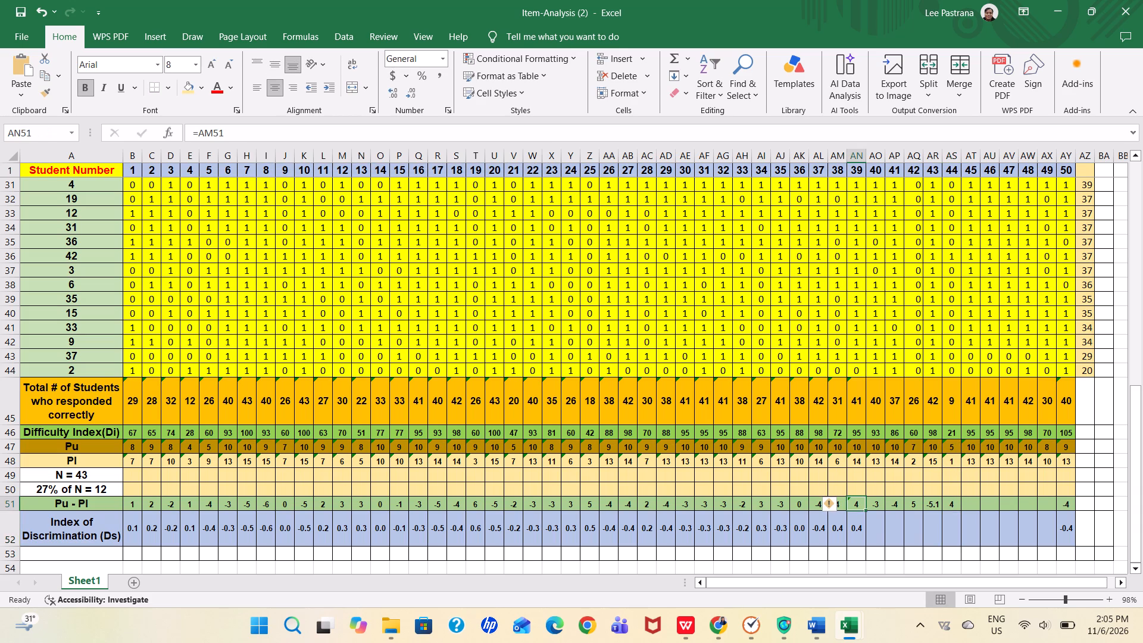
{"action": "left_click", "coordinate": [259, 135]}
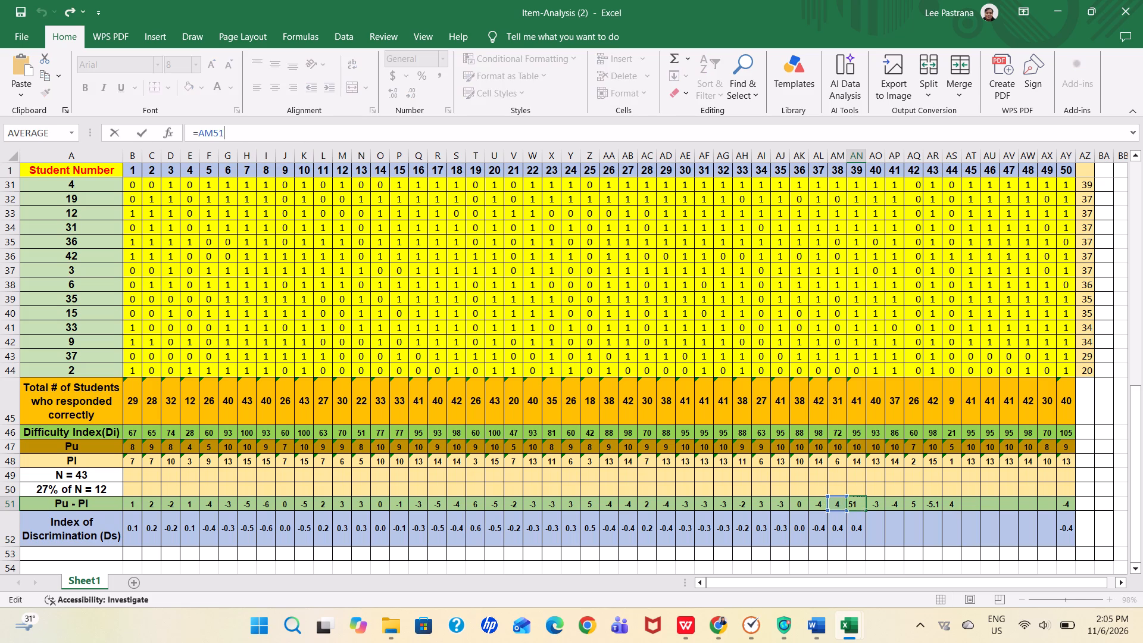
{"action": "key", "text": "BackSpace"}
{"action": "key", "text": "BackSpace"}
{"action": "key", "text": "BackSpace"}
{"action": "key", "text": "BackSpace"}
{"action": "key", "text": "BackSpace"}
{"action": "key", "text": "BackSpace"}
{"action": "key", "text": "BackSpace"}
{"action": "key", "text": "BackSpace"}
{"action": "key", "text": "BackSpace"}
{"action": "key", "text": "BackSpace"}
{"action": "key", "text": "BackSpace"}
{"action": "key", "text": "BackSpace"}
{"action": "key", "text": "BackSpace"}
{"action": "key", "text": "BackSpace"}
{"action": "key", "text": "BackSpace"}
{"action": "key", "text": "BackSpace"}
{"action": "key", "text": "BackSpace"}
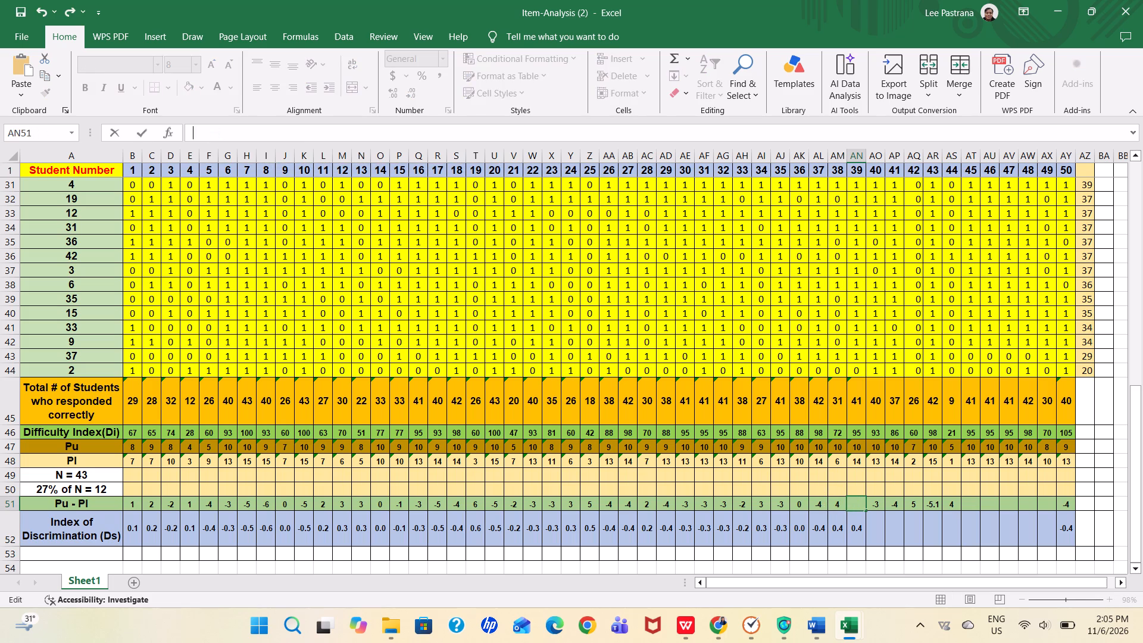
{"action": "key", "text": "ctrl+v"}
{"action": "left_click", "coordinate": [210, 131]}
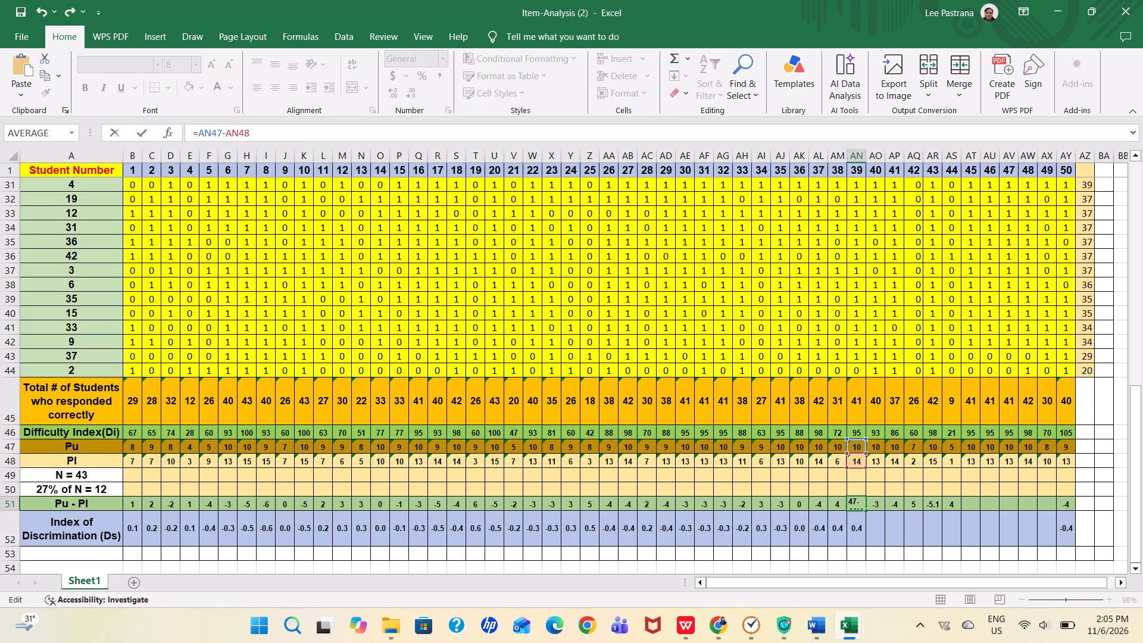
{"action": "key", "text": "Return"}
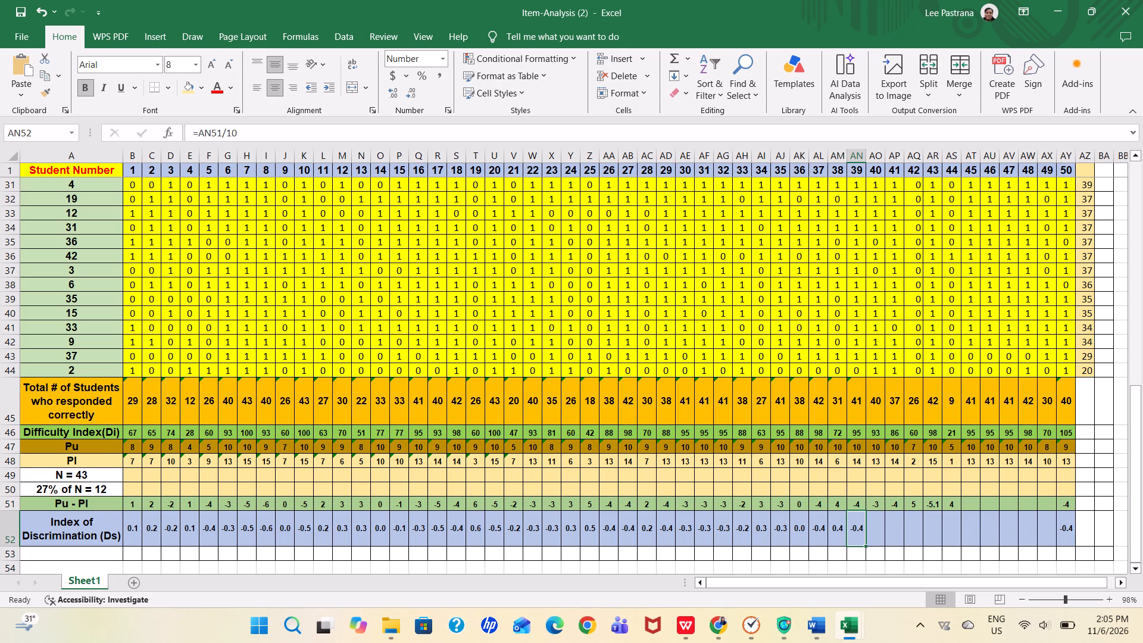
Enter item 45's Pu - Pl formula in AT51 by pasting the copied formula and adapting it to =AT47-AT48.
{"action": "left_click", "coordinate": [966, 501]}
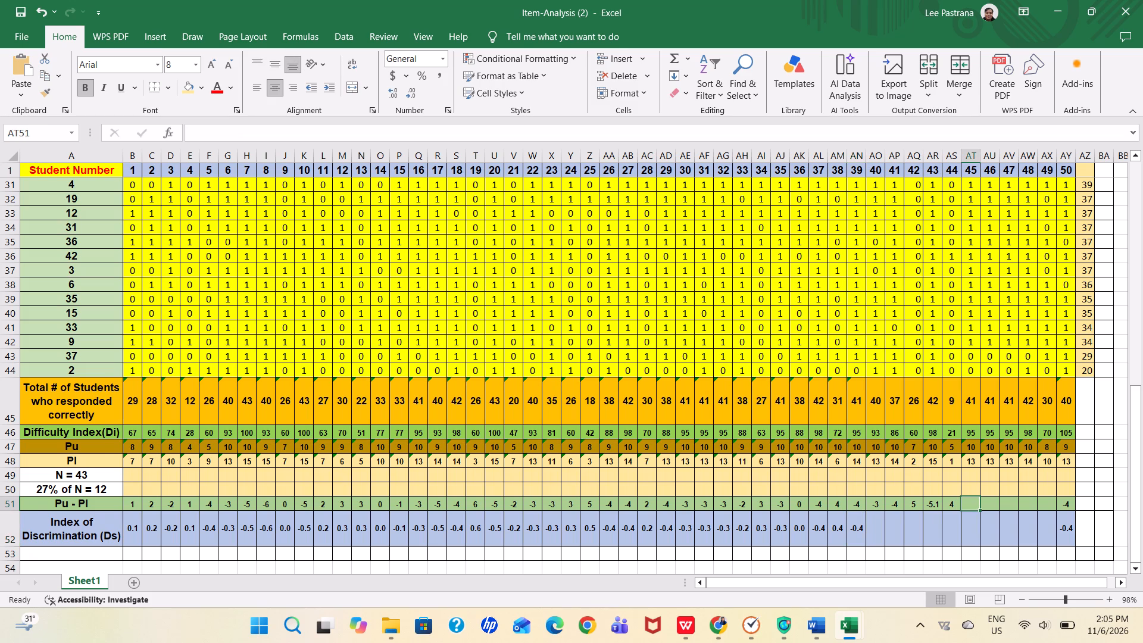
{"action": "left_click", "coordinate": [410, 138]}
{"action": "key", "text": "ctrl+v"}
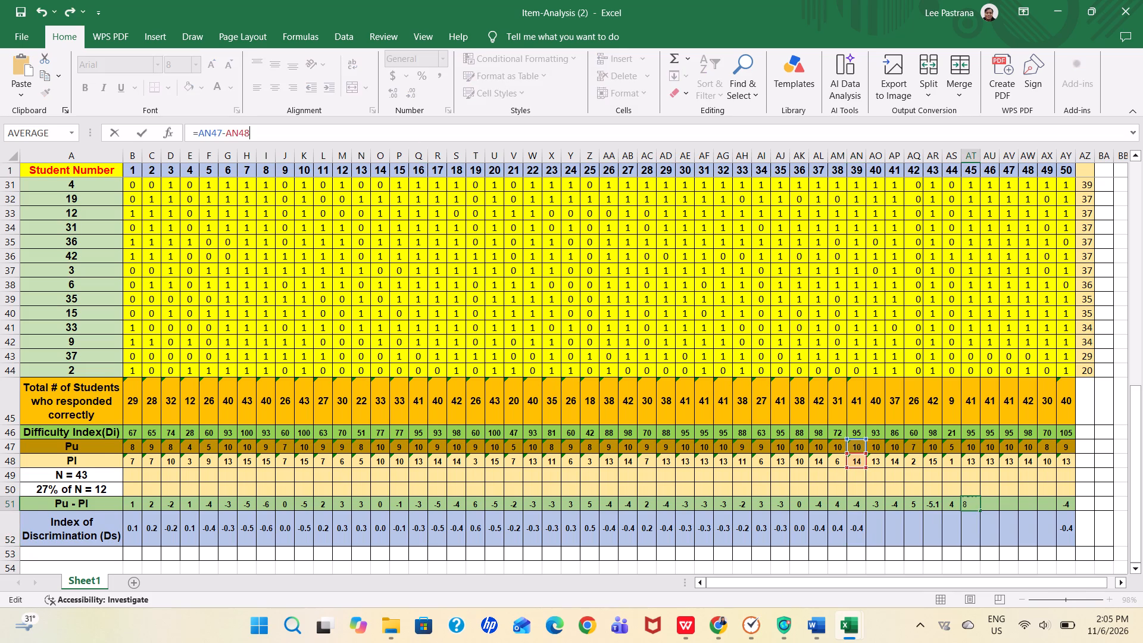
{"action": "left_click", "coordinate": [211, 130]}
{"action": "key", "text": "BackSpace"}
{"action": "key", "text": "t"}
{"action": "key", "text": "Right"}
{"action": "key", "text": "Right"}
{"action": "key", "text": "Right"}
{"action": "key", "text": "Right"}
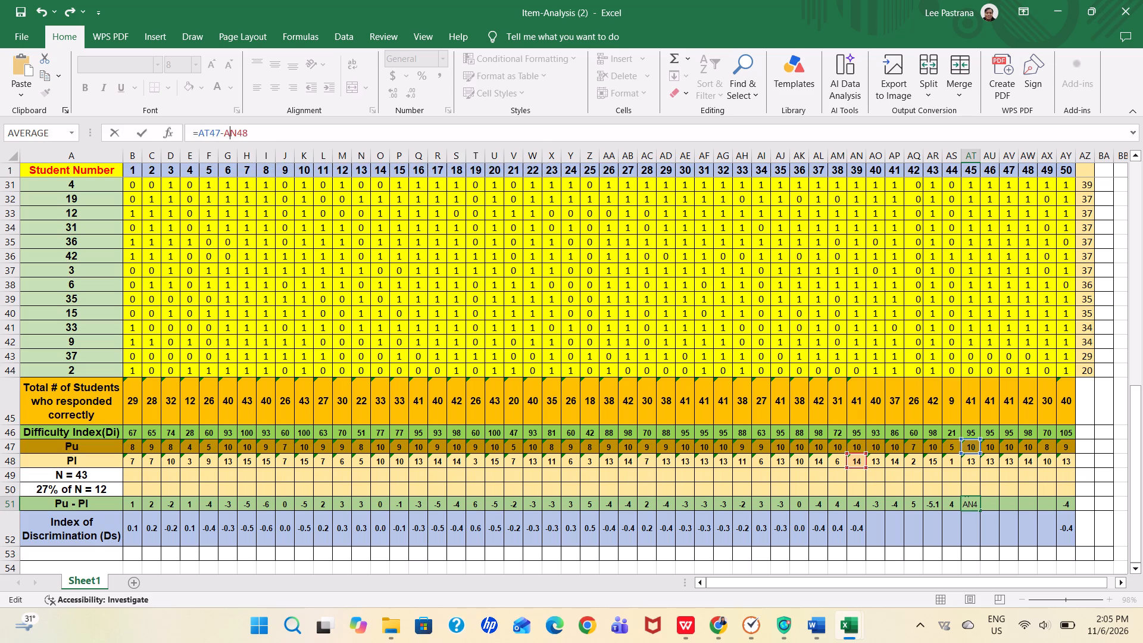
{"action": "key", "text": "Right"}
{"action": "key", "text": "BackSpace"}
{"action": "key", "text": "t"}
{"action": "key", "text": "Return"}
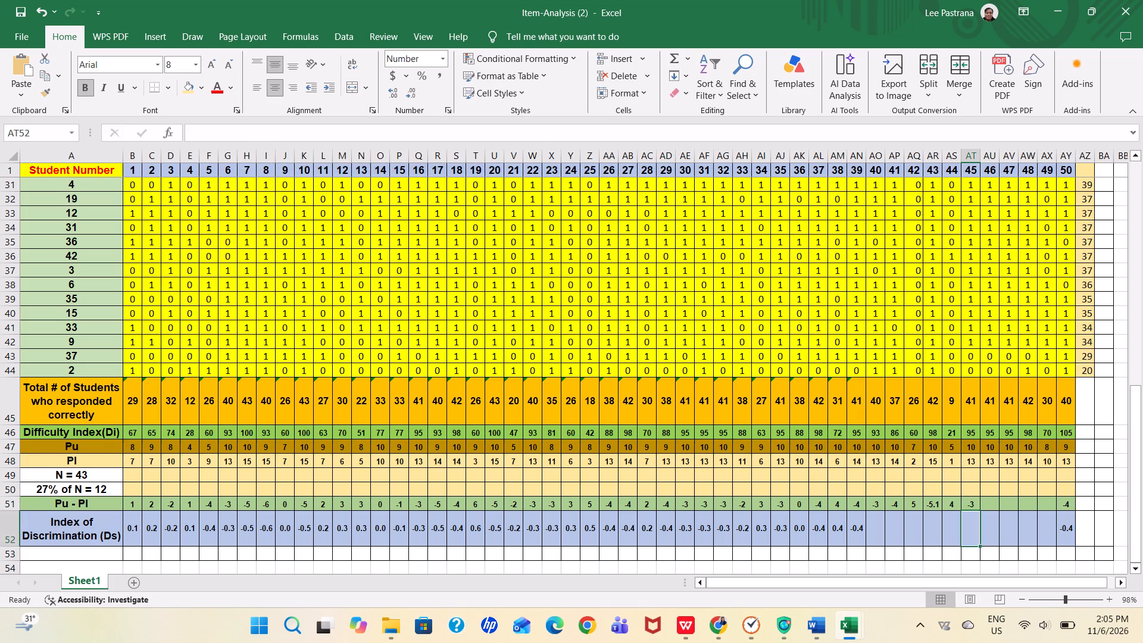
Enter item 46's Pu - Pl formula in AU51 by pasting the copied formula and adapting it to =AU47-AU48.
{"action": "left_click", "coordinate": [991, 502]}
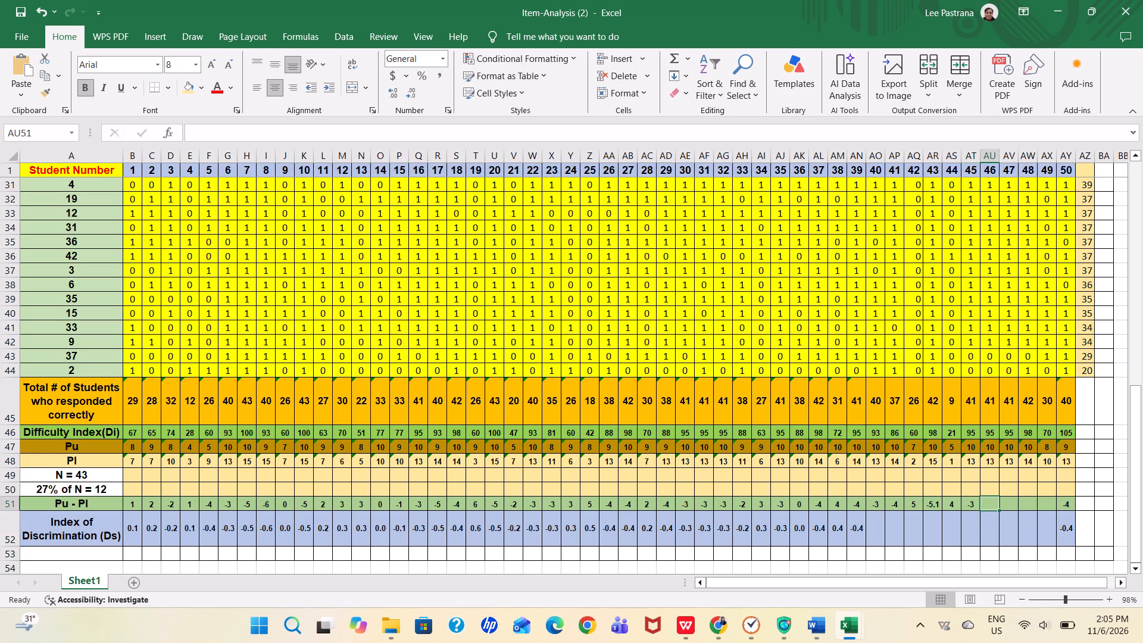
{"action": "left_click", "coordinate": [608, 135]}
{"action": "key", "text": "ctrl+v"}
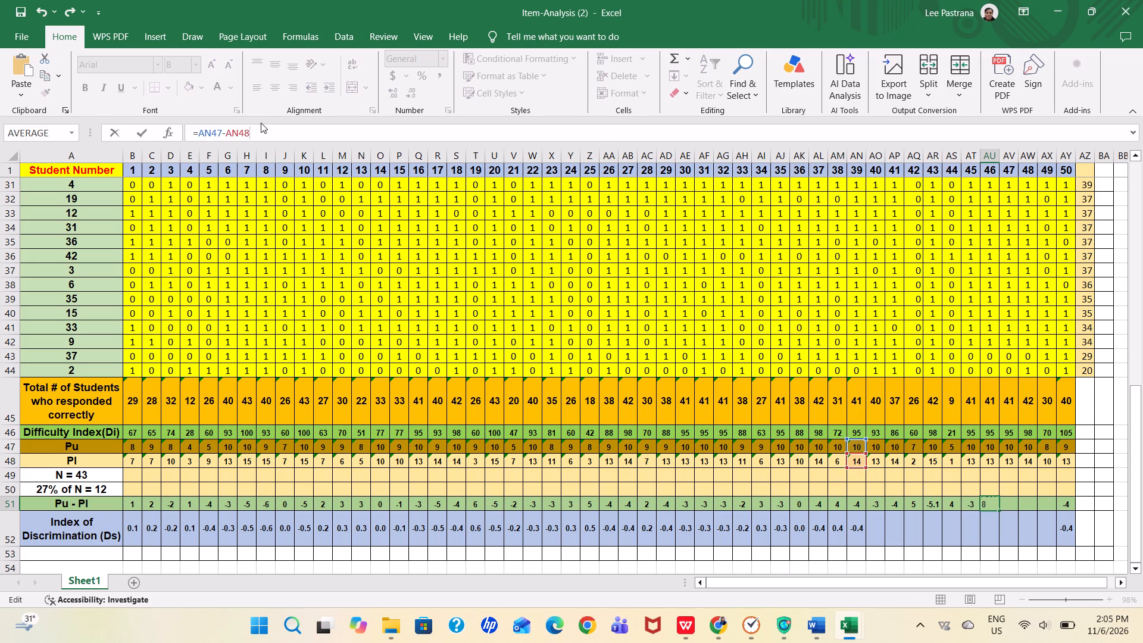
{"action": "left_click", "coordinate": [211, 132]}
{"action": "key", "text": "BackSpace"}
{"action": "key", "text": "u"}
{"action": "key", "text": "Right"}
{"action": "key", "text": "Right"}
{"action": "key", "text": "Right"}
{"action": "key", "text": "Right"}
{"action": "key", "text": "Right"}
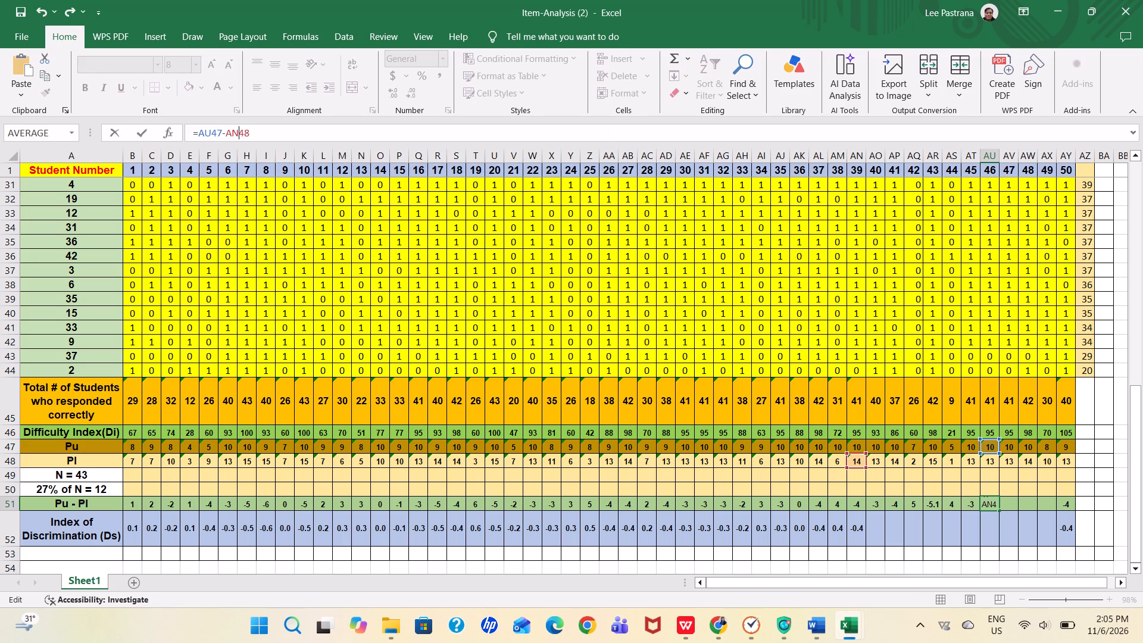
{"action": "key", "text": "u"}
{"action": "key", "text": "BackSpace"}
{"action": "key", "text": "BackSpace"}
{"action": "key", "text": "u"}
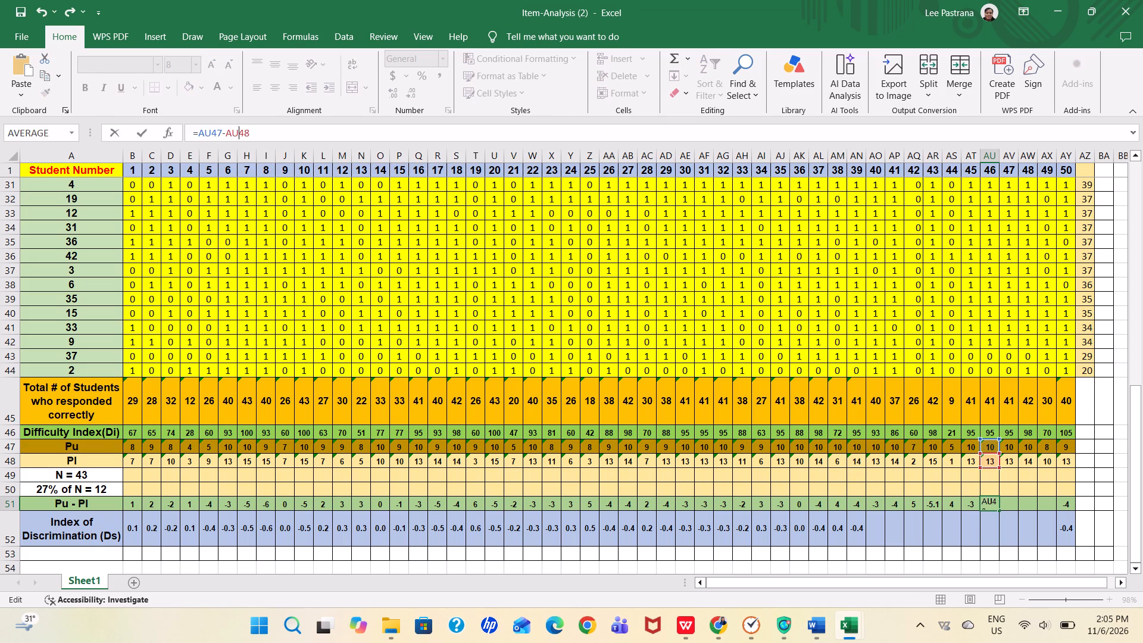
{"action": "key", "text": "Return"}
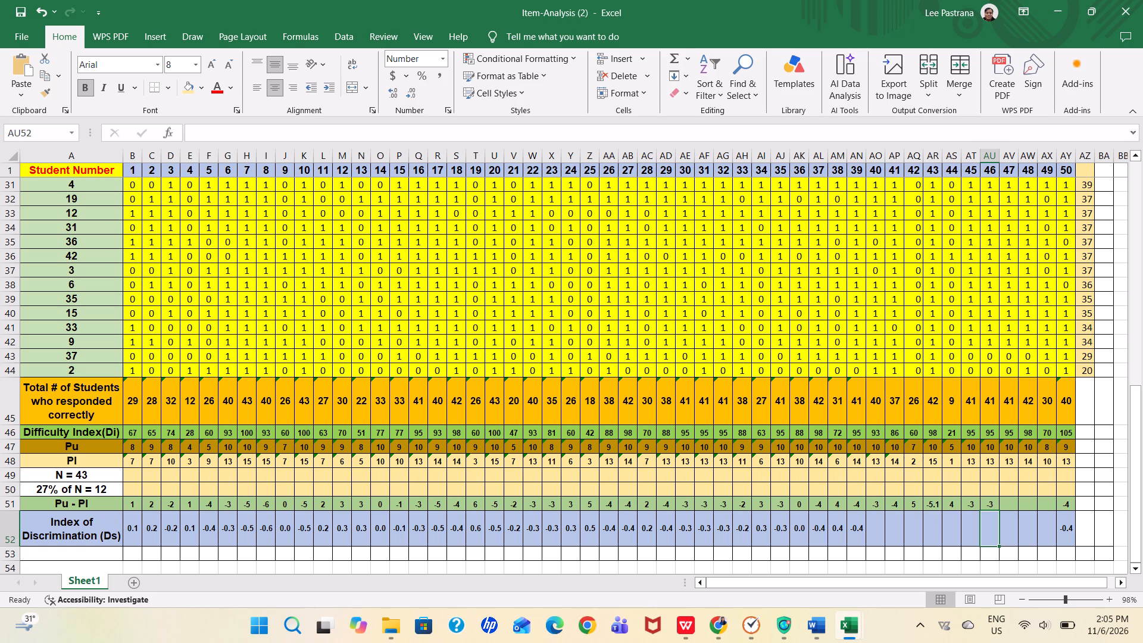
Enter item 47's Pu - Pl formula in AV51 by pasting the copied formula and adapting it to =AV47-AV48.
{"action": "left_click", "coordinate": [1011, 507]}
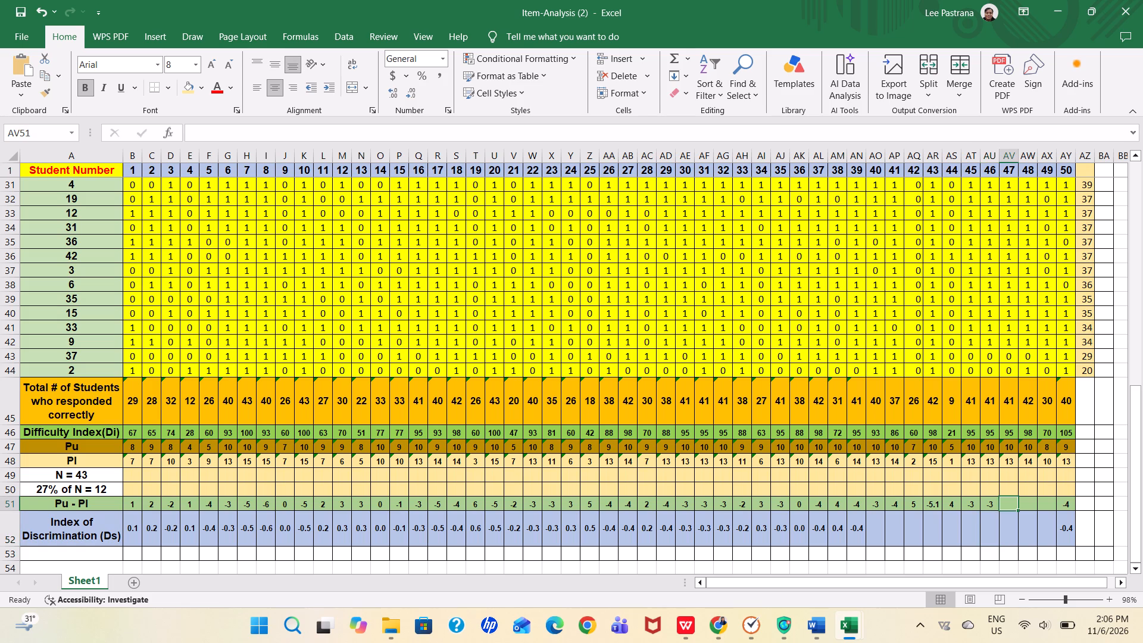
{"action": "left_click", "coordinate": [413, 142]}
{"action": "key", "text": "ctrl+v"}
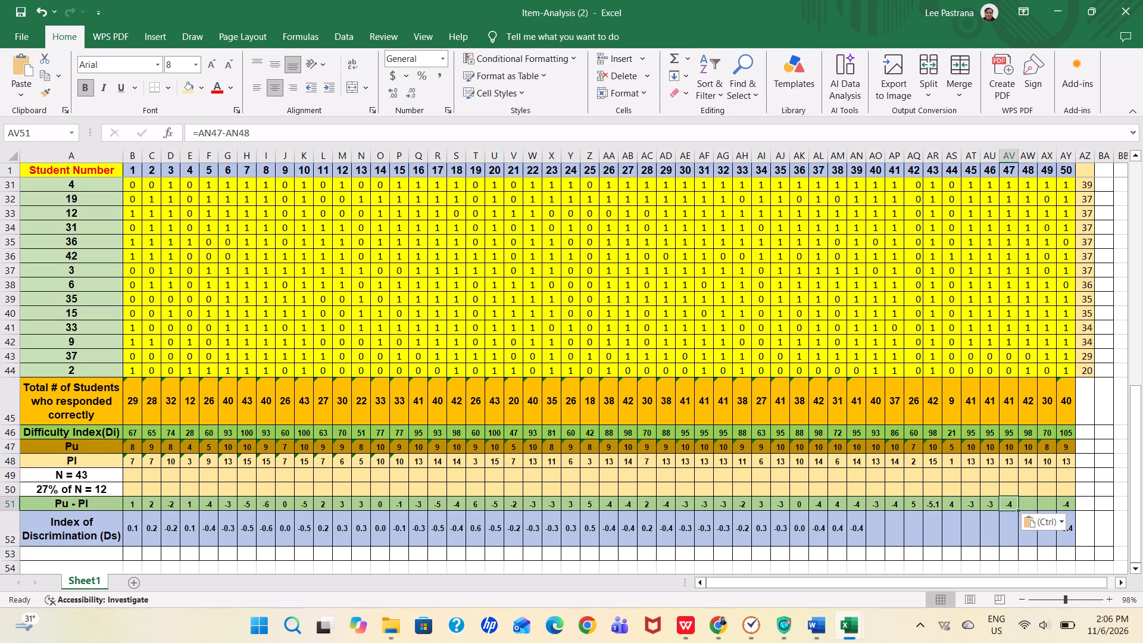
{"action": "left_click", "coordinate": [213, 132]}
{"action": "key", "text": "BackSpace"}
{"action": "key", "text": "v"}
{"action": "key", "text": "Right"}
{"action": "key", "text": "Right"}
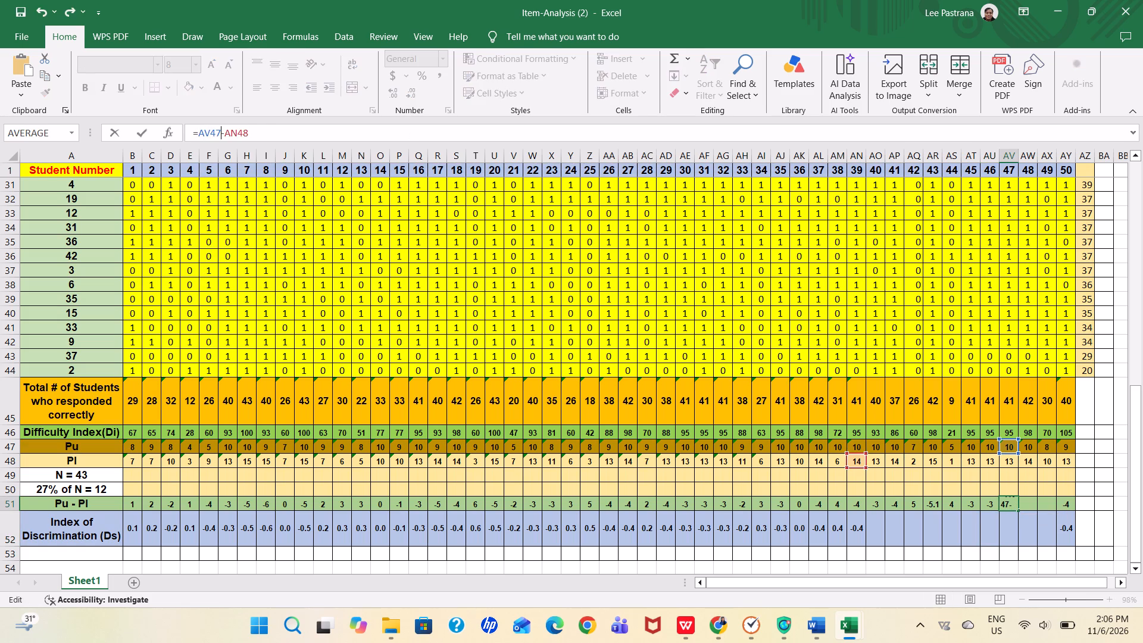
{"action": "key", "text": "Right"}
{"action": "key", "text": "Right"}
{"action": "key", "text": "Right"}
{"action": "key", "text": "BackSpace"}
{"action": "key", "text": "v"}
{"action": "key", "text": "Return"}
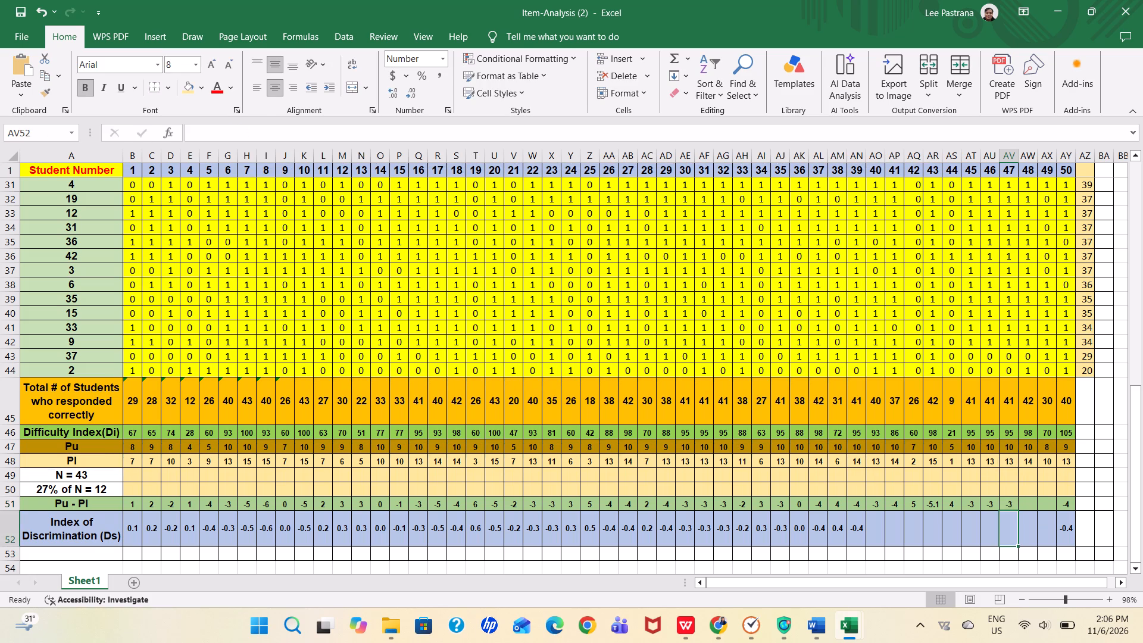
Enter item 48's Pu - Pl formula in AW51 by pasting the copied formula and adapting it to =AW47-AW48.
{"action": "left_click", "coordinate": [1032, 505]}
{"action": "left_click", "coordinate": [486, 145]}
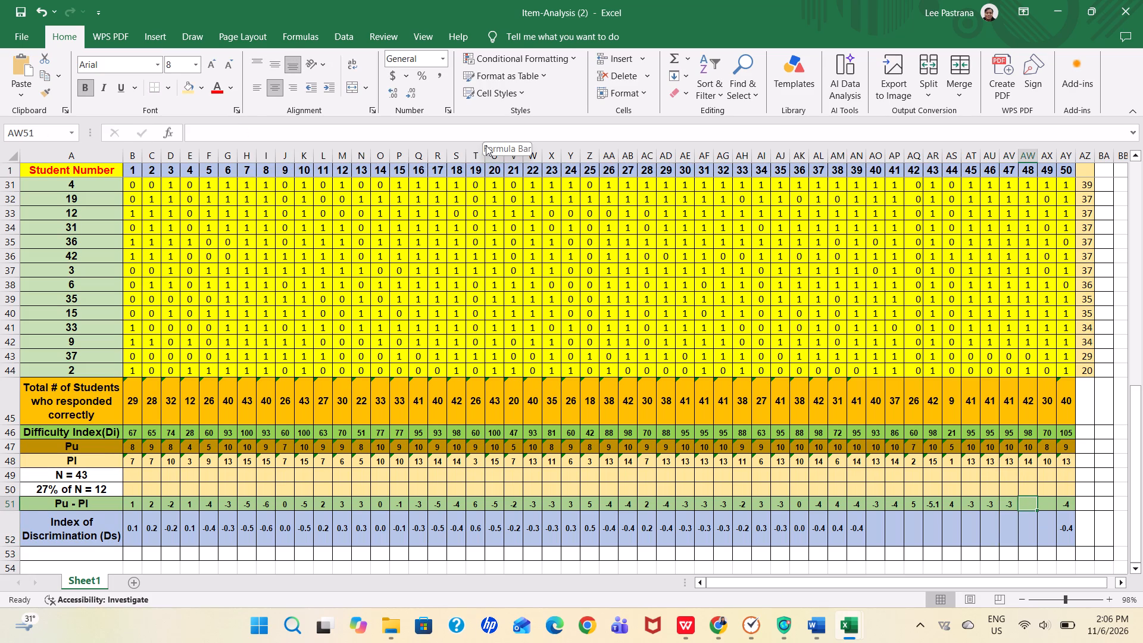
{"action": "left_click", "coordinate": [486, 134]}
{"action": "key", "text": "ctrl+v"}
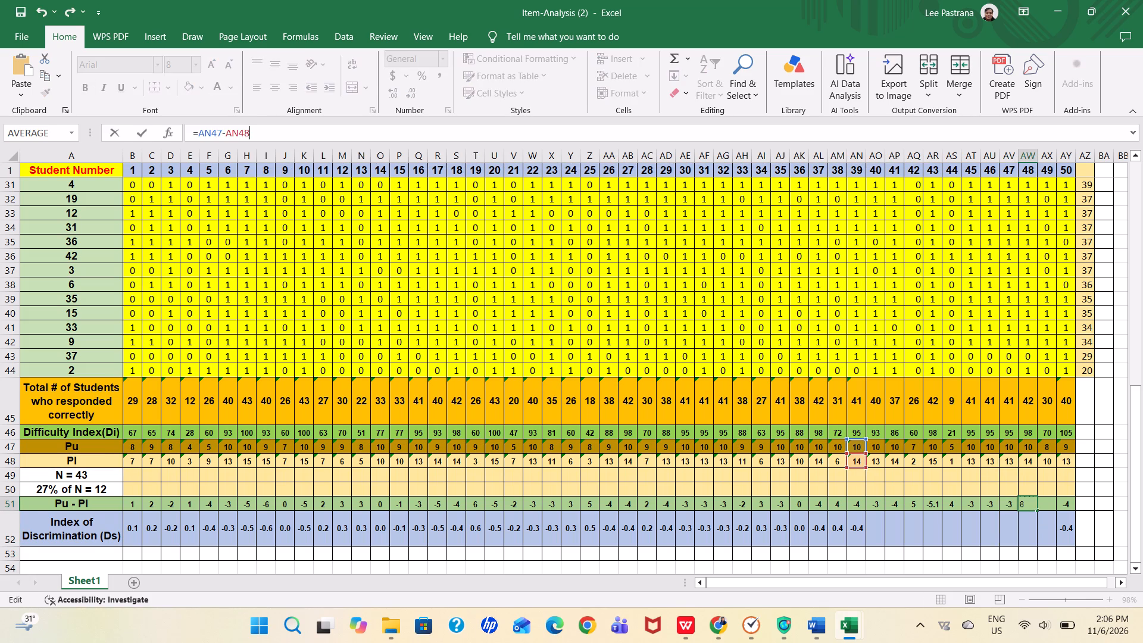
{"action": "key", "text": "Left"}
{"action": "key", "text": "Left"}
{"action": "key", "text": "Left"}
{"action": "key", "text": "Left"}
{"action": "key", "text": "Left"}
{"action": "key", "text": "Left"}
{"action": "key", "text": "Left"}
{"action": "key", "text": "BackSpace"}
{"action": "key", "text": "w"}
{"action": "key", "text": "Right"}
{"action": "key", "text": "Right"}
{"action": "key", "text": "Right"}
{"action": "key", "text": "Right"}
{"action": "key", "text": "Right"}
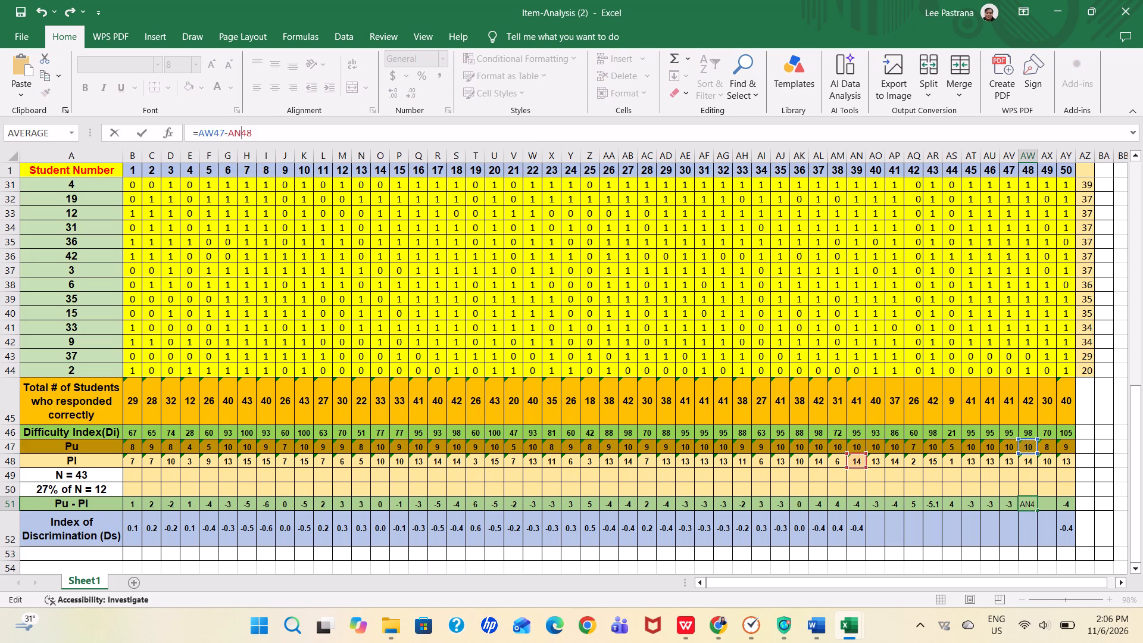
{"action": "key", "text": "BackSpace"}
{"action": "key", "text": "w"}
{"action": "key", "text": "Return"}
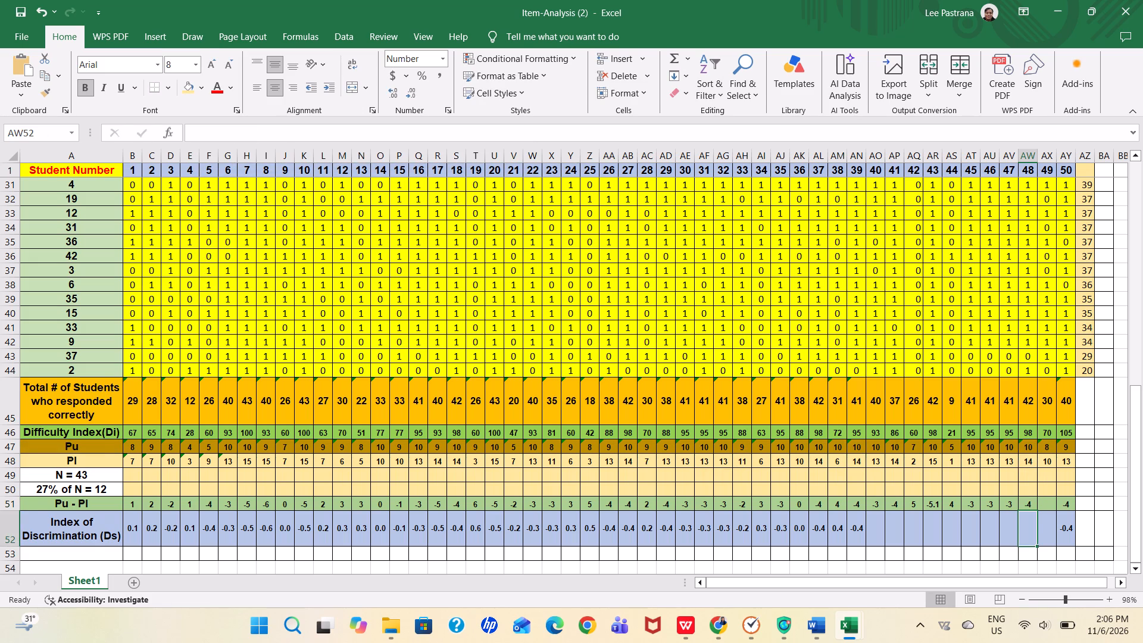
Enter item 49's Pu - Pl formula in AX51 by pasting the copied formula and adapting it to =AX47-AX48.
{"action": "left_click", "coordinate": [1053, 508]}
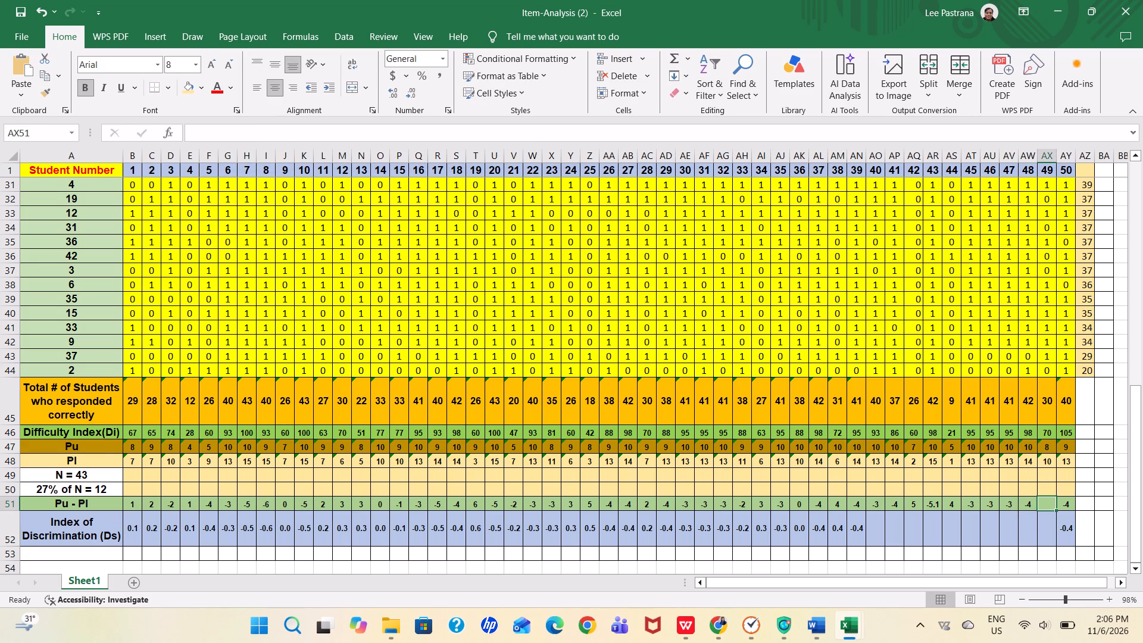
{"action": "left_click", "coordinate": [468, 135]}
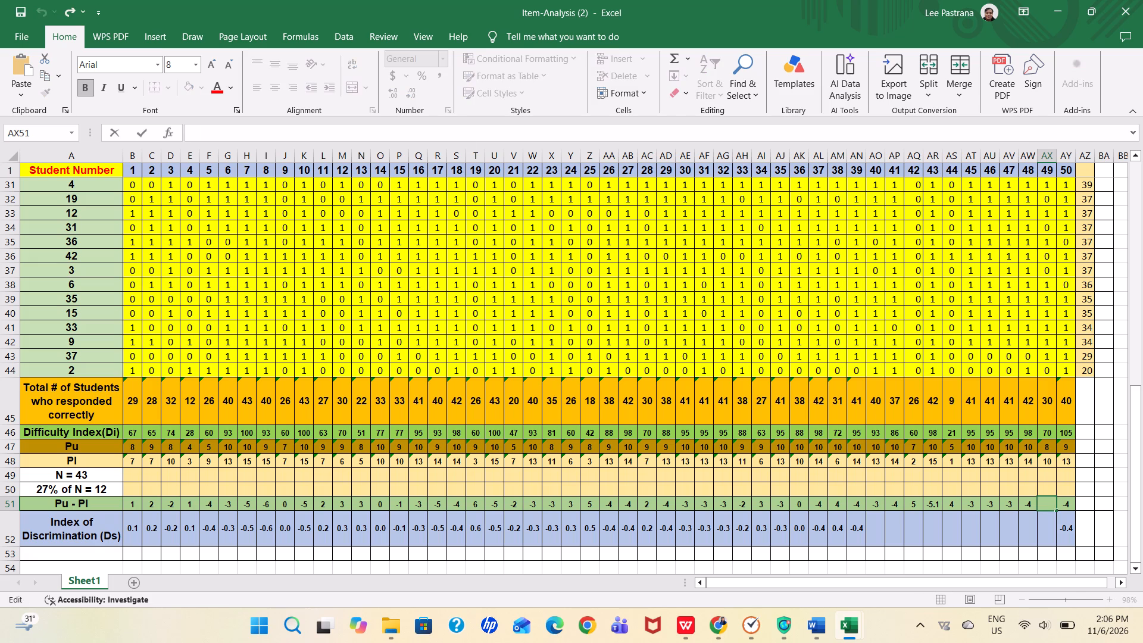
{"action": "key", "text": "ctrl+v"}
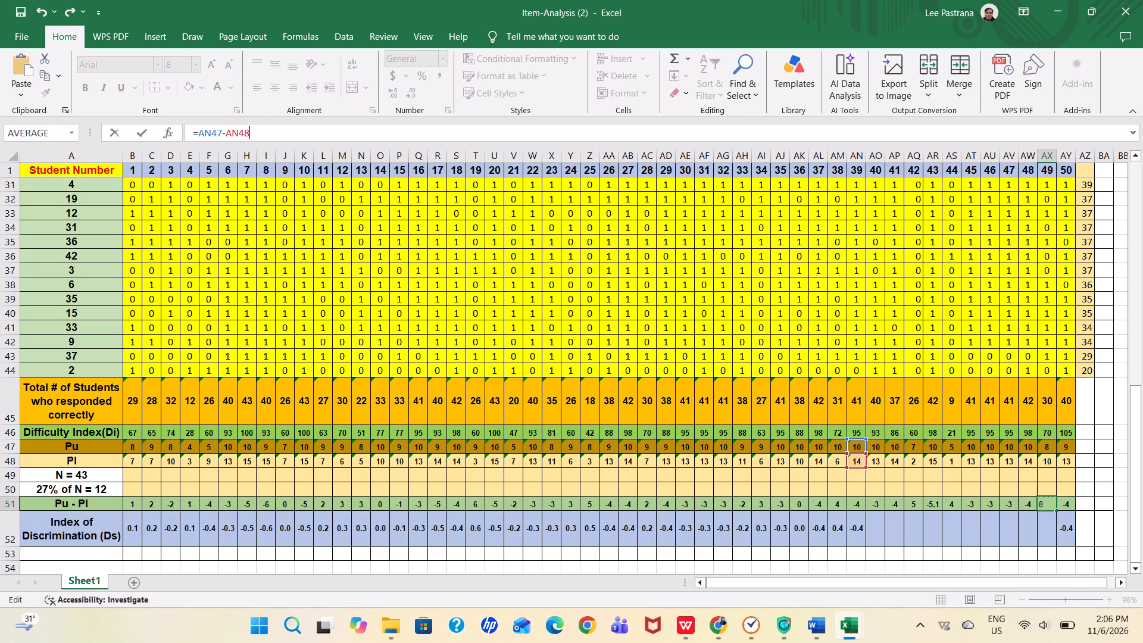
{"action": "left_click", "coordinate": [210, 129]}
{"action": "key", "text": "BackSpace"}
{"action": "key", "text": "x"}
{"action": "key", "text": "Right"}
{"action": "key", "text": "Right"}
{"action": "key", "text": "Right"}
{"action": "key", "text": "Right"}
{"action": "key", "text": "Right"}
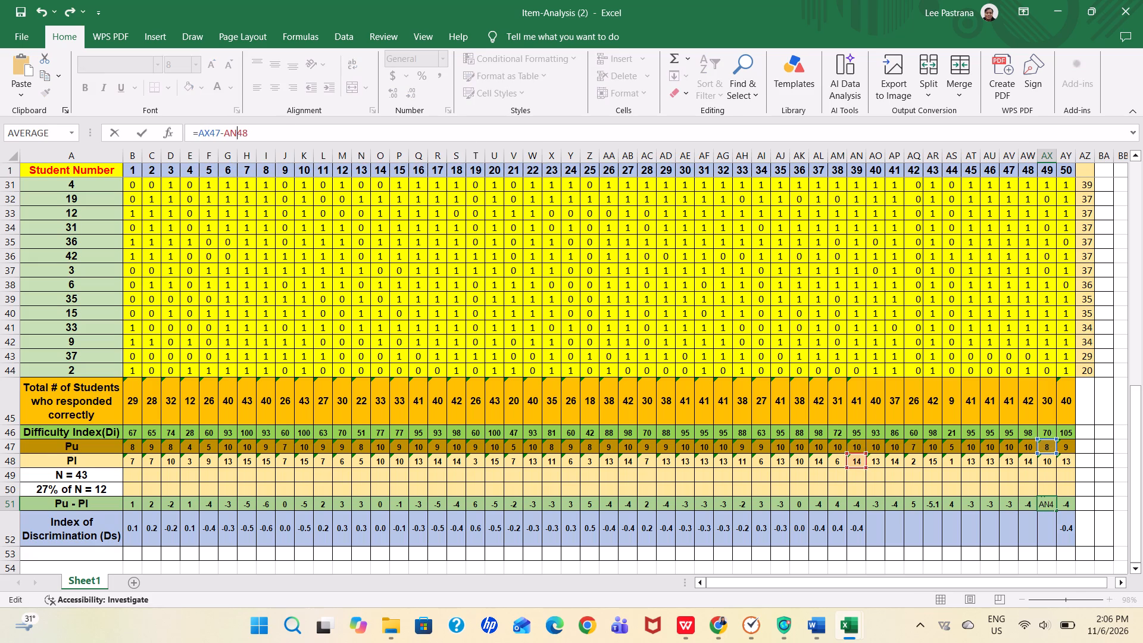
{"action": "key", "text": "Right"}
{"action": "key", "text": "Left"}
{"action": "key", "text": "BackSpace"}
{"action": "key", "text": "x"}
{"action": "key", "text": "Return"}
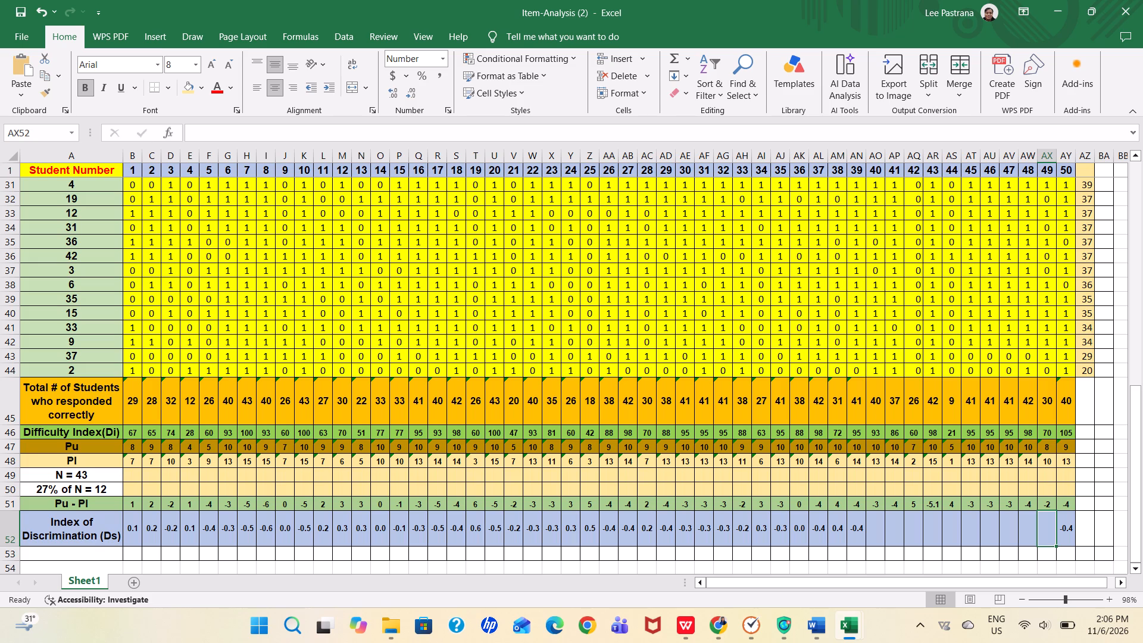
Check the Index of Discrimination formulas for items 37 to 39 against the Ds computation in the Notes-Item-Analysis document in WPS Office.
{"action": "left_click", "coordinate": [883, 527]}
{"action": "left_click", "coordinate": [860, 527]}
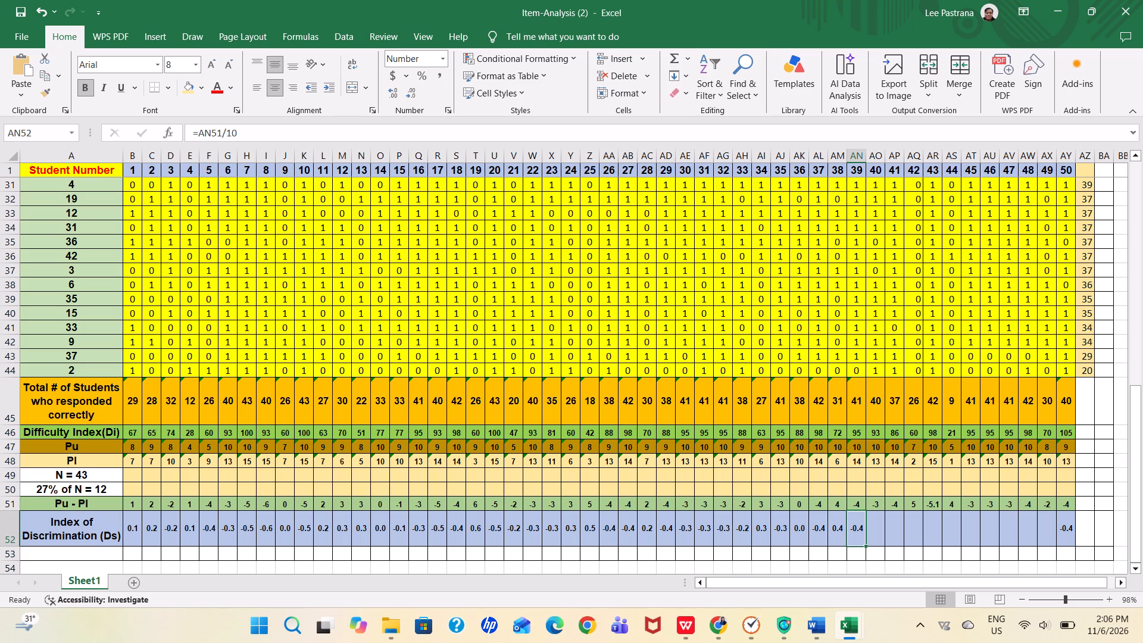
{"action": "left_click", "coordinate": [841, 529]}
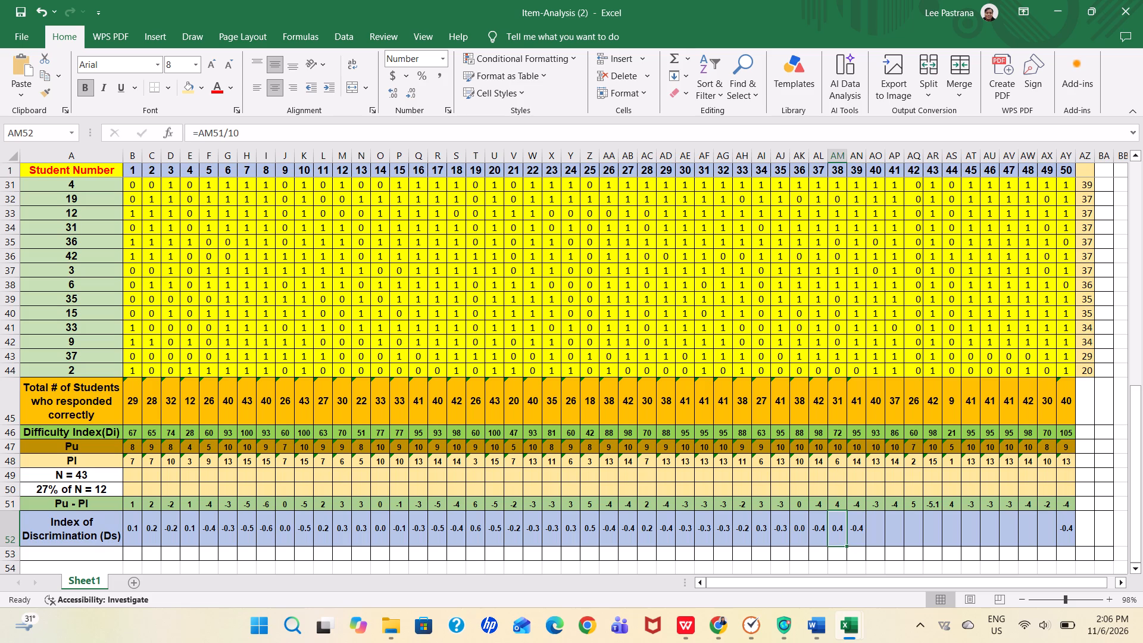
{"action": "left_click", "coordinate": [823, 530]}
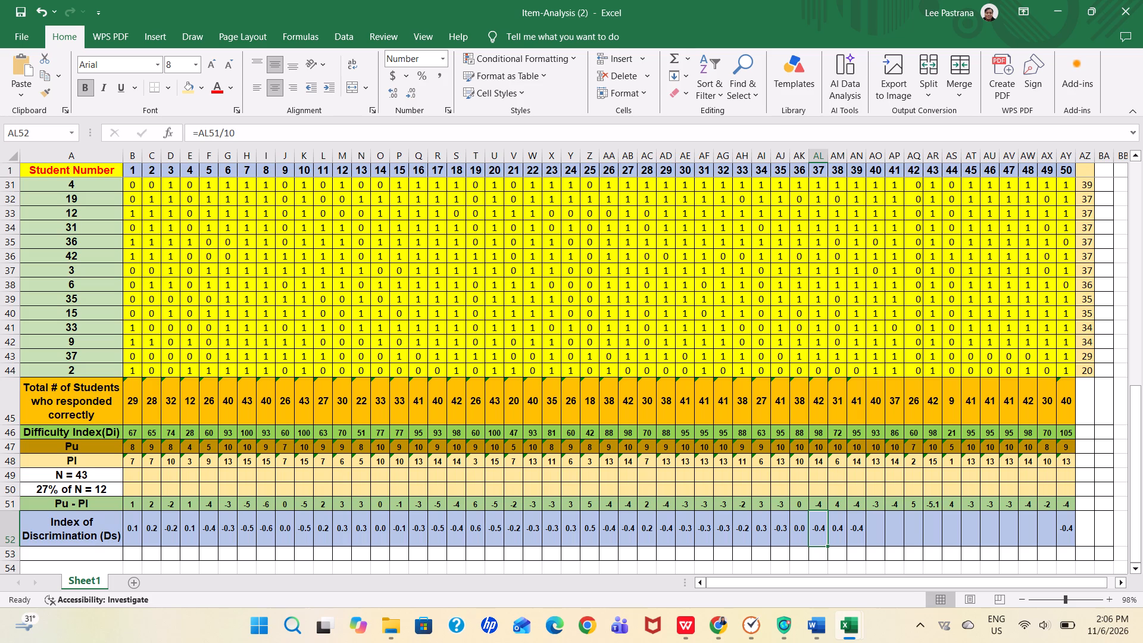
{"action": "key", "text": "alt+Tab"}
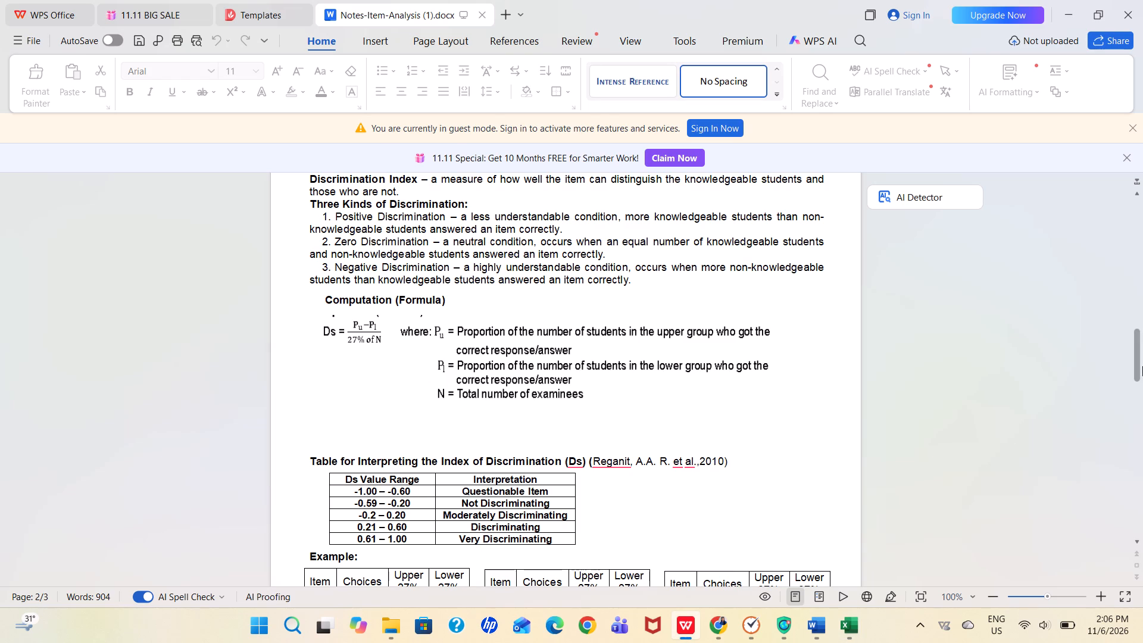
{"action": "left_click_drag", "start_coordinate": [1136, 357], "coordinate": [1129, 408]}
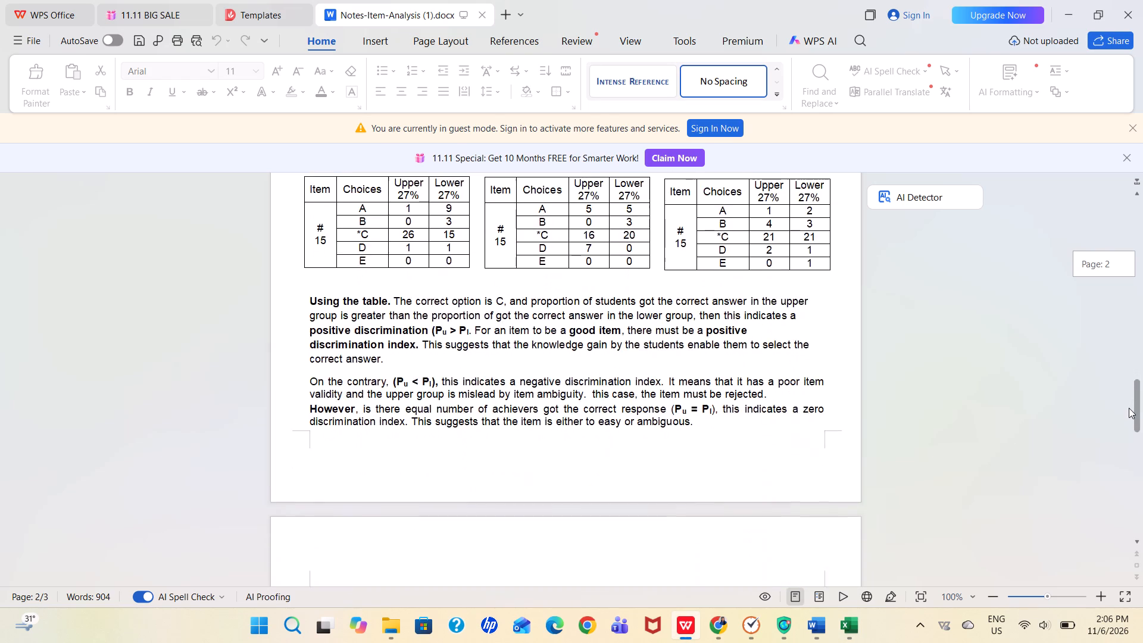
{"action": "left_click_drag", "start_coordinate": [1129, 408], "coordinate": [1125, 413]}
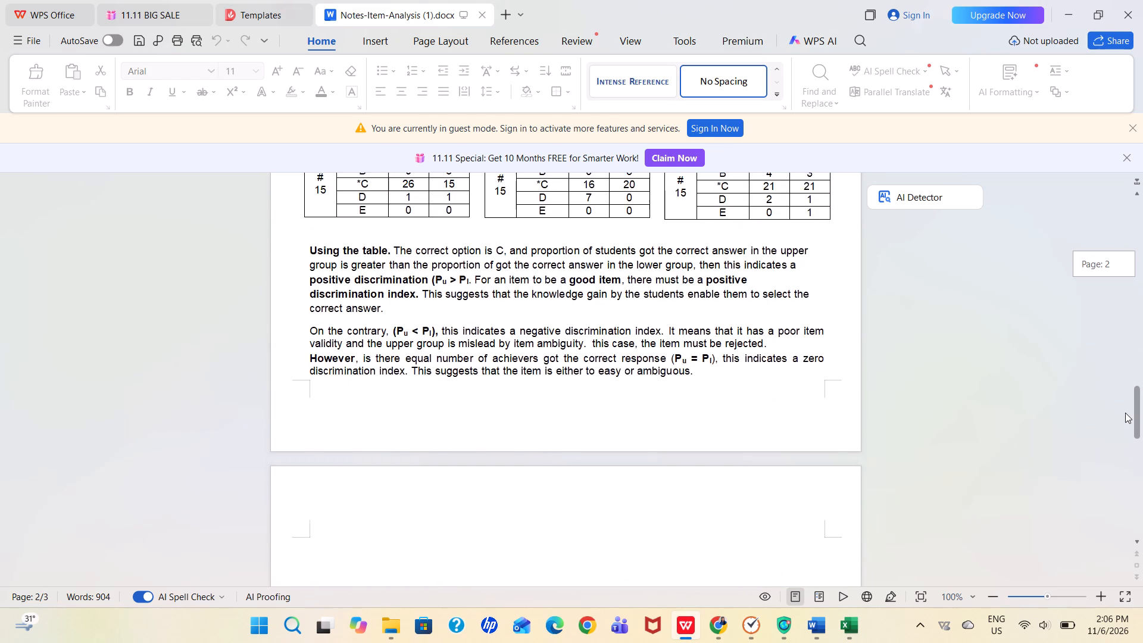
{"action": "left_click_drag", "start_coordinate": [1125, 413], "coordinate": [1142, 354]}
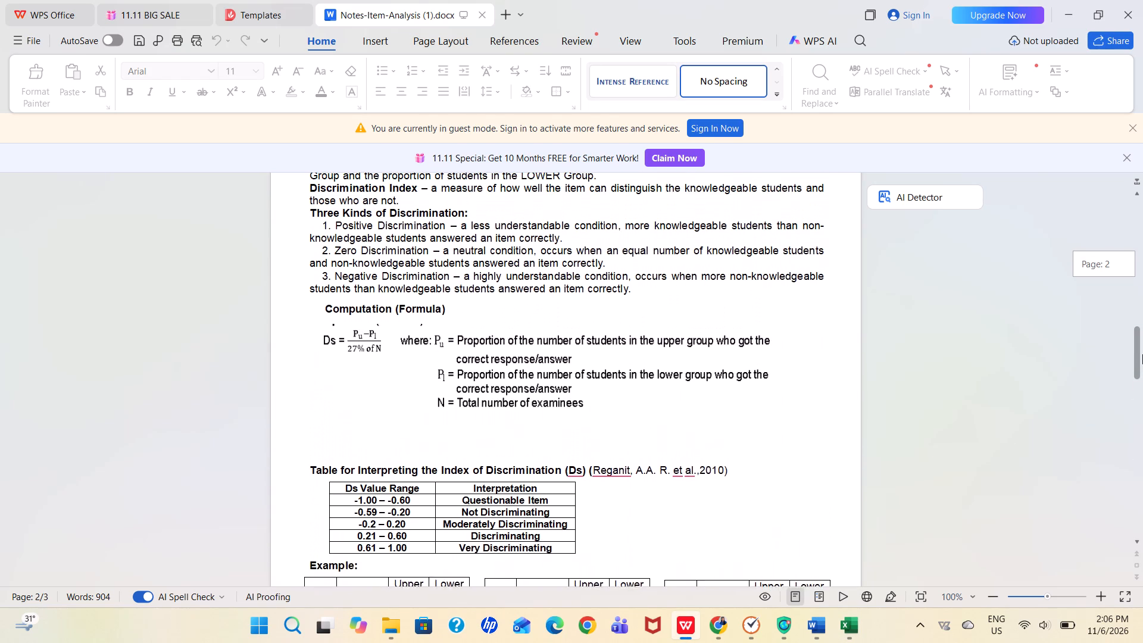
{"action": "left_click_drag", "start_coordinate": [1142, 354], "coordinate": [1142, 354]}
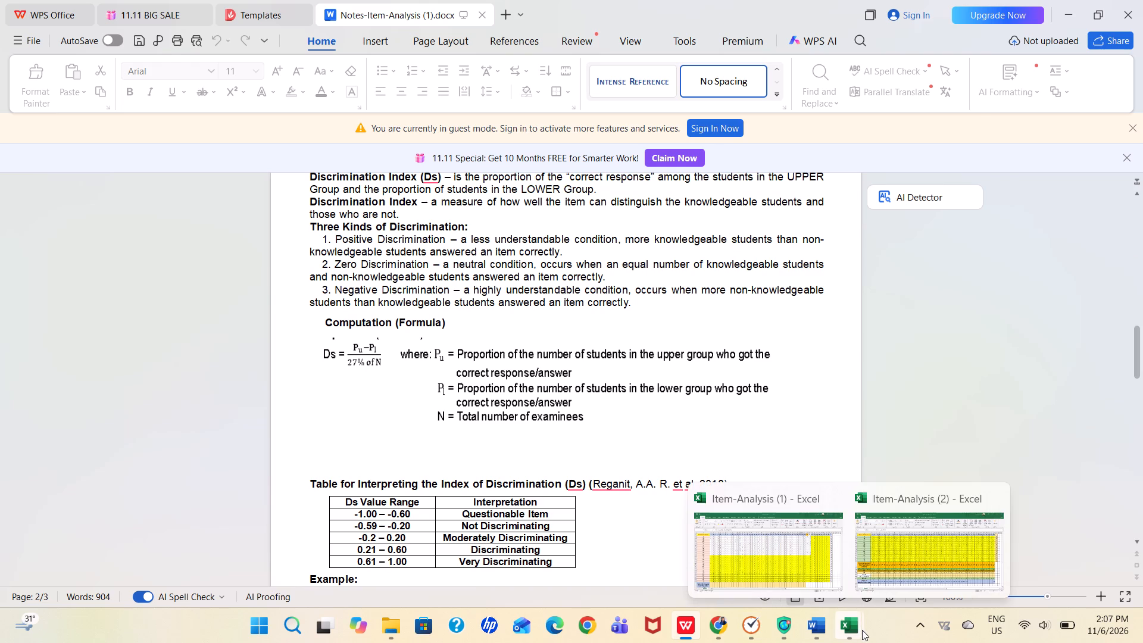
{"action": "left_click", "coordinate": [907, 553]}
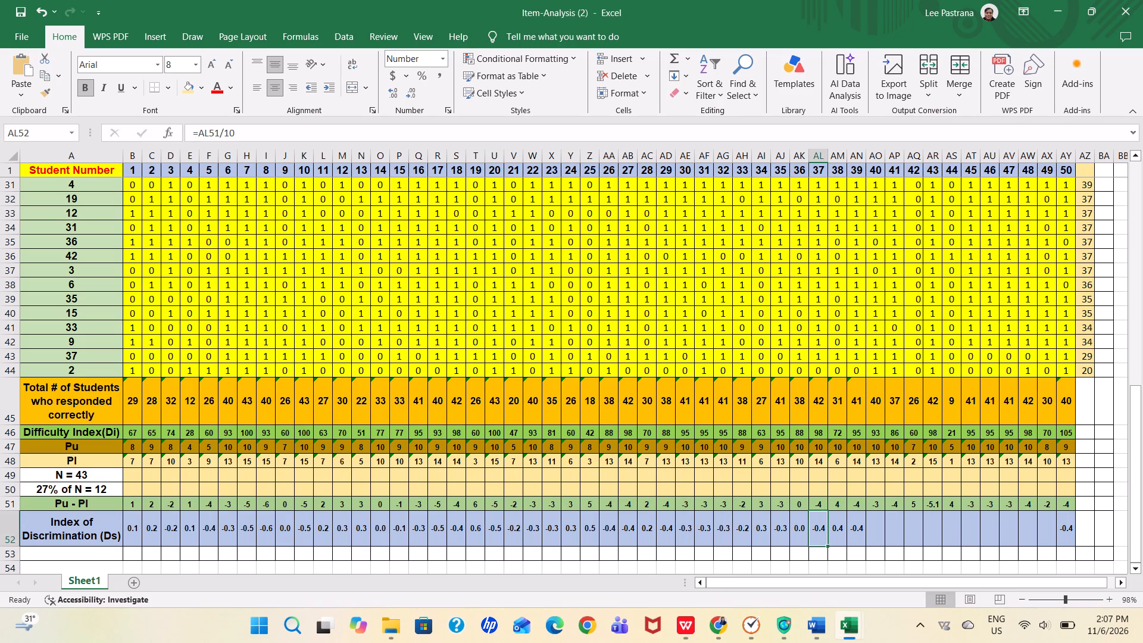
Back in the Item-Analysis (2) workbook, inspect item 39's Index of Discrimination formula and item 1's Pu and Pl formulas.
{"action": "left_click", "coordinate": [859, 533]}
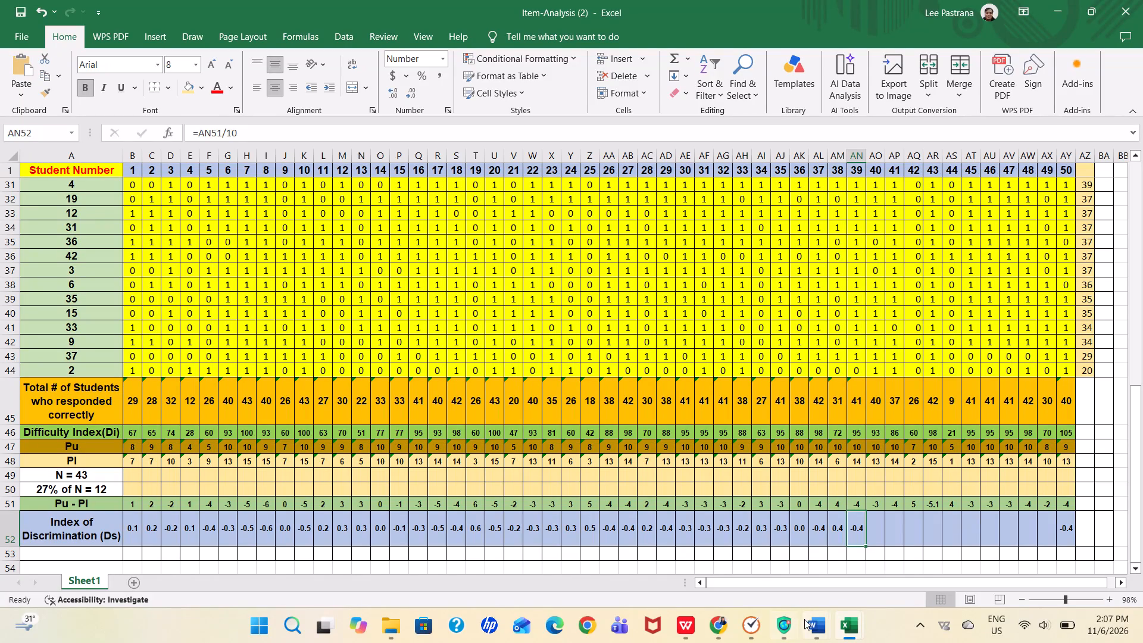
{"action": "left_click", "coordinate": [682, 636]}
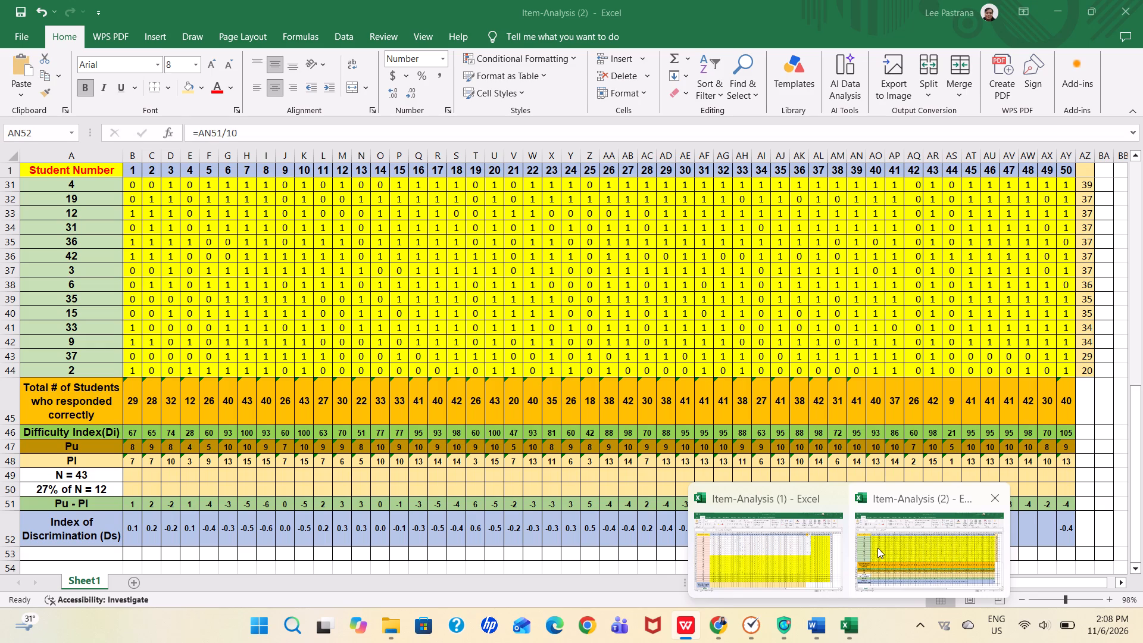
{"action": "left_click", "coordinate": [877, 548]}
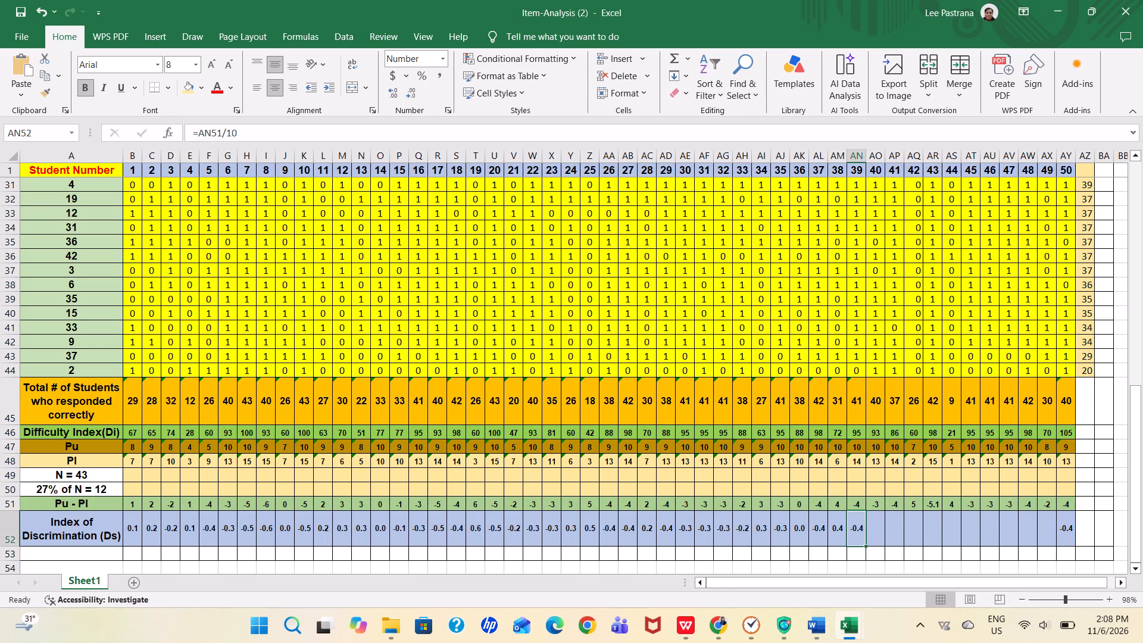
{"action": "left_click", "coordinate": [131, 450]}
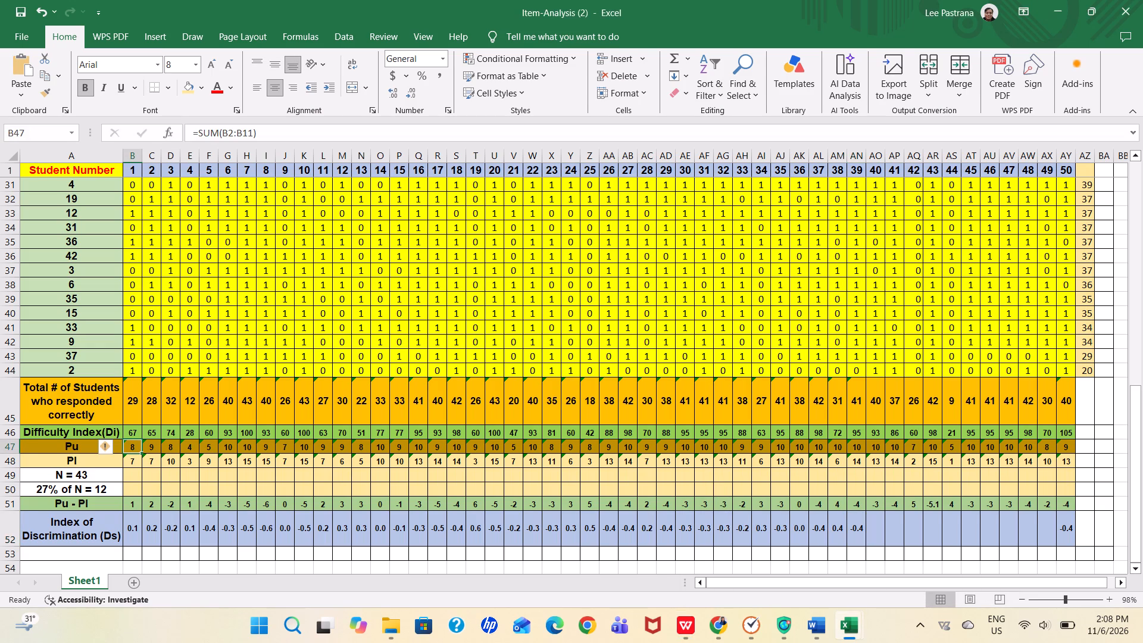
{"action": "left_click", "coordinate": [136, 461]}
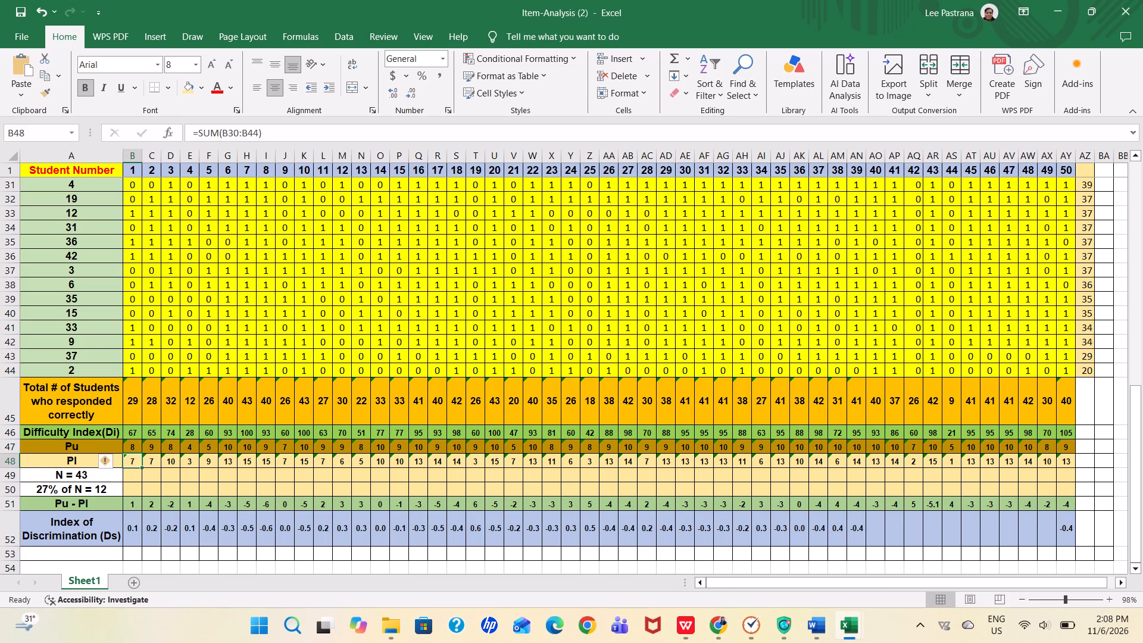
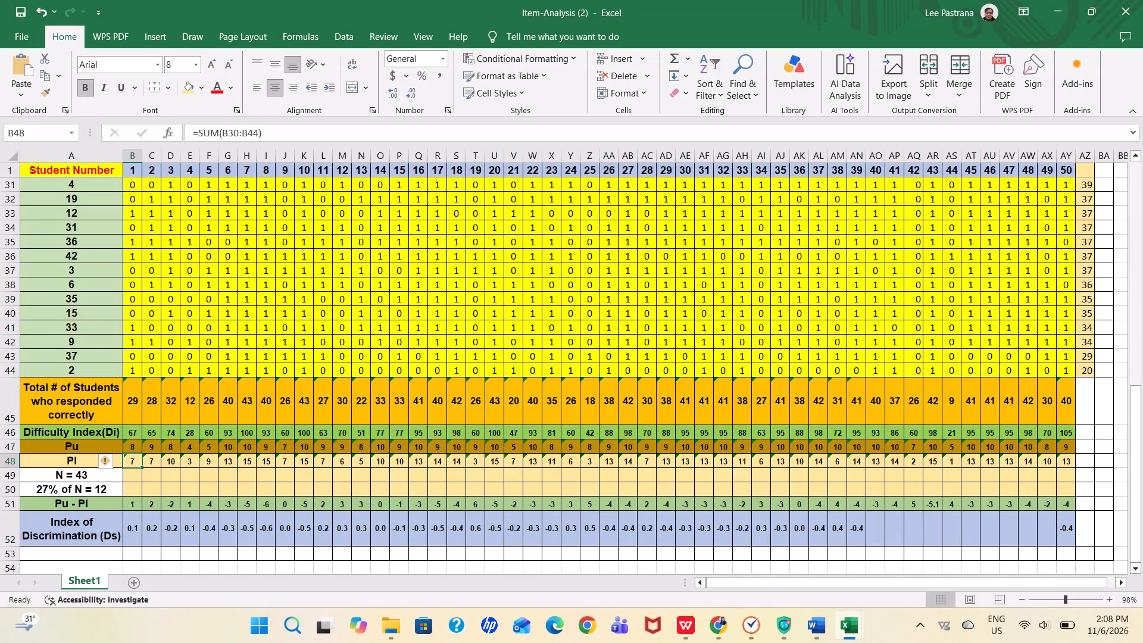
Inspect the Index of Discrimination formulas for items 38 and 39 and the Pu - Pl formulas for items 38 to 41.
{"action": "left_click_drag", "start_coordinate": [1141, 411], "coordinate": [1136, 369]}
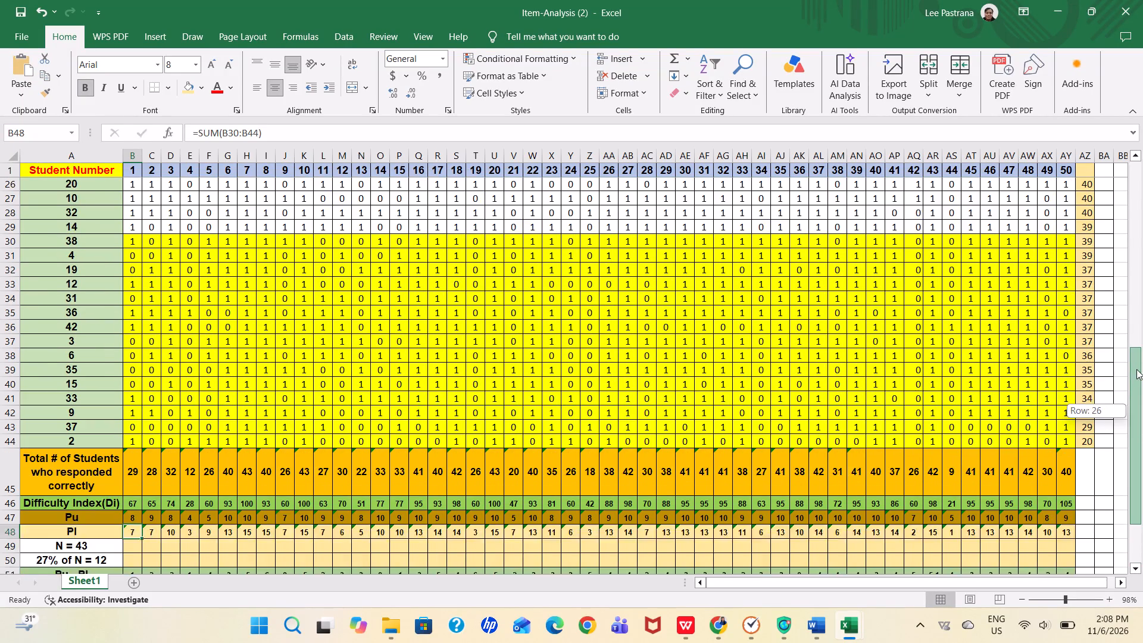
{"action": "left_click_drag", "start_coordinate": [1136, 369], "coordinate": [1142, 472]}
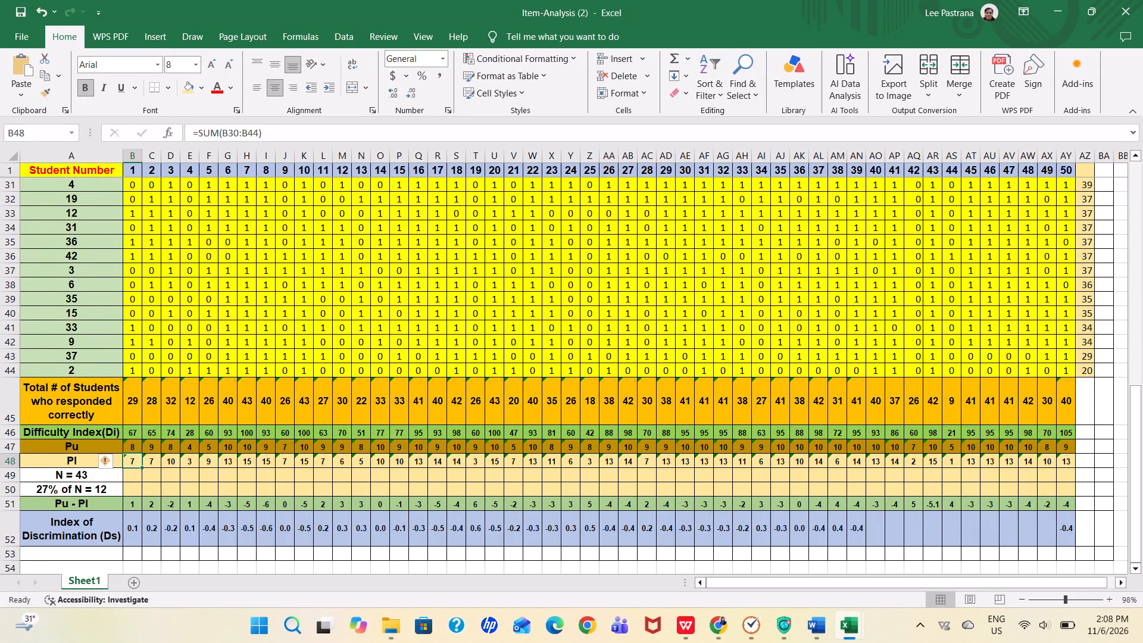
{"action": "left_click", "coordinate": [855, 529]}
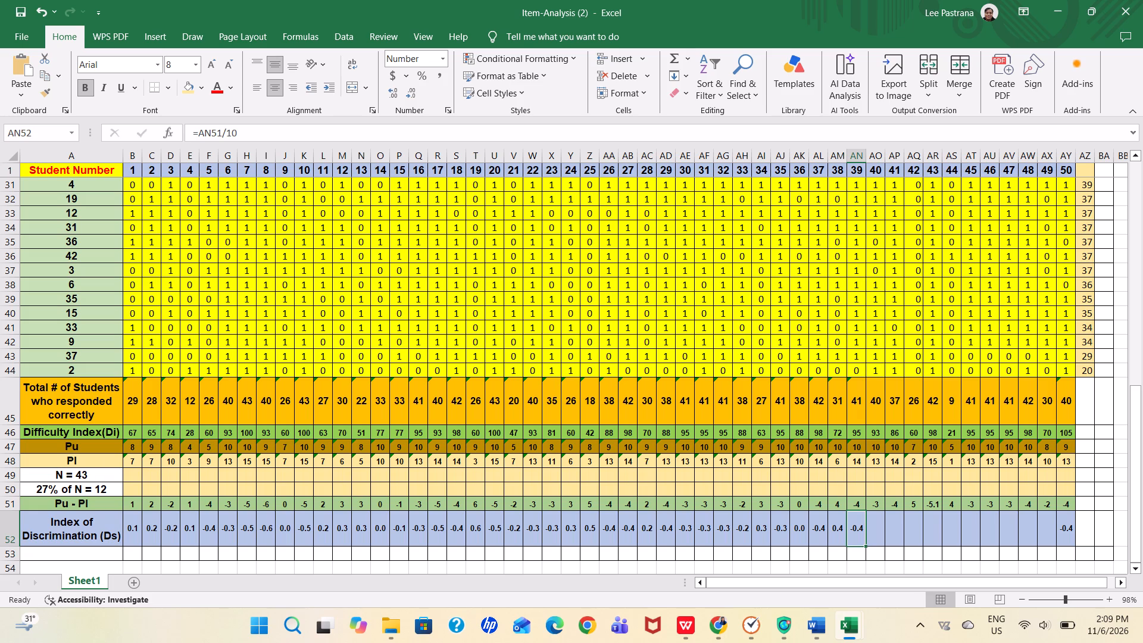
{"action": "left_click", "coordinate": [839, 532]}
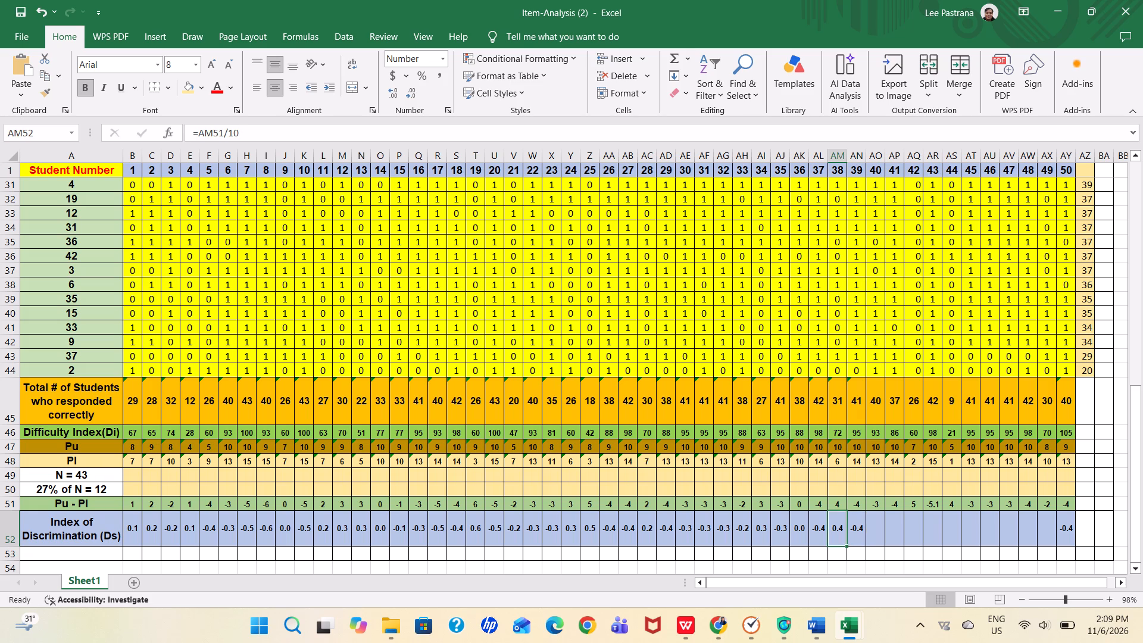
{"action": "left_click", "coordinate": [836, 509]}
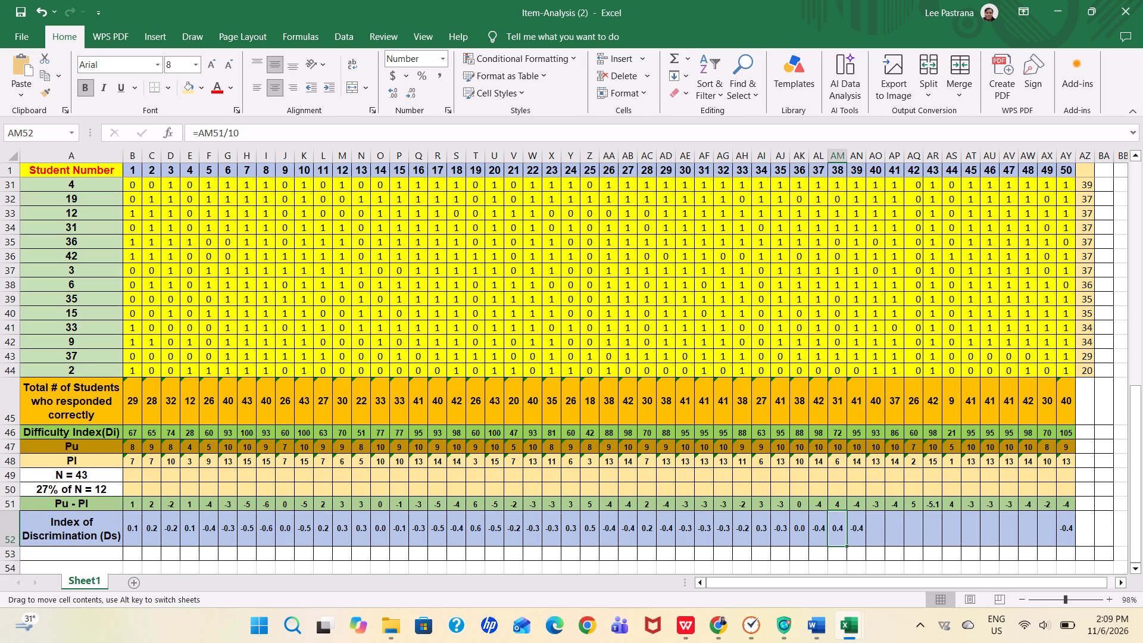
{"action": "left_click", "coordinate": [838, 506]}
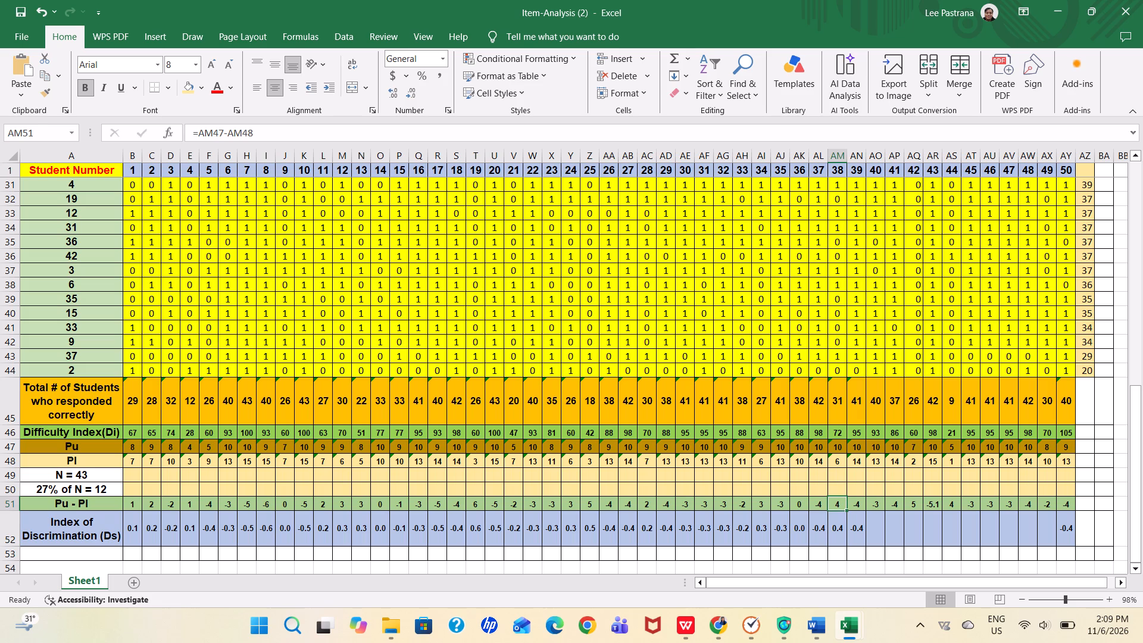
{"action": "left_click", "coordinate": [861, 501]}
{"action": "left_click", "coordinate": [891, 502]}
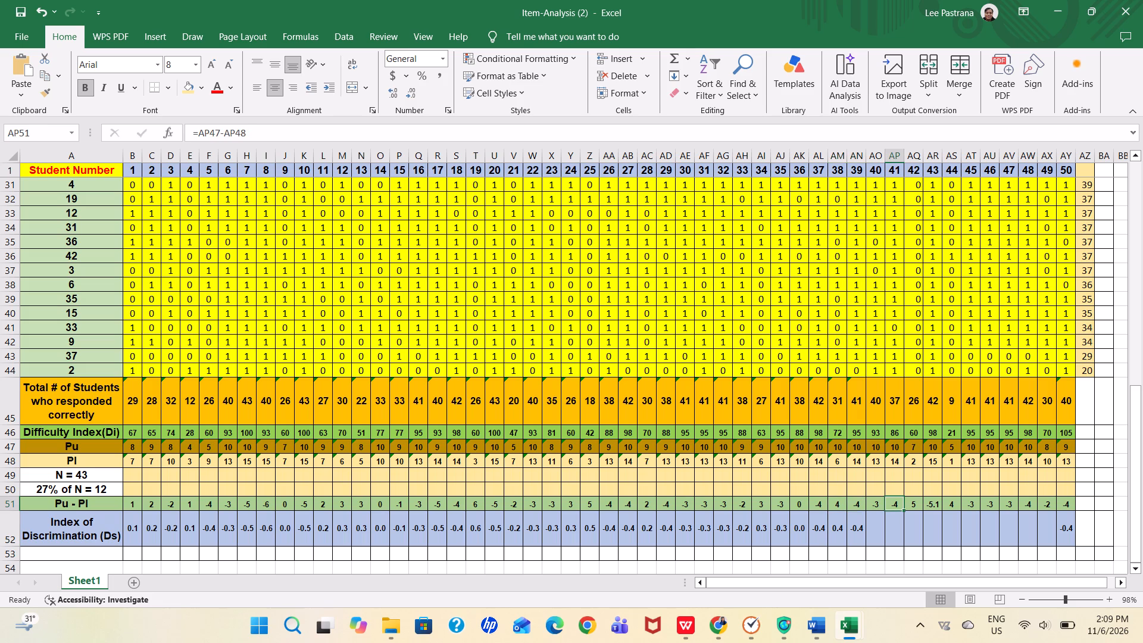
{"action": "left_click", "coordinate": [879, 504]}
{"action": "left_click", "coordinate": [872, 522]}
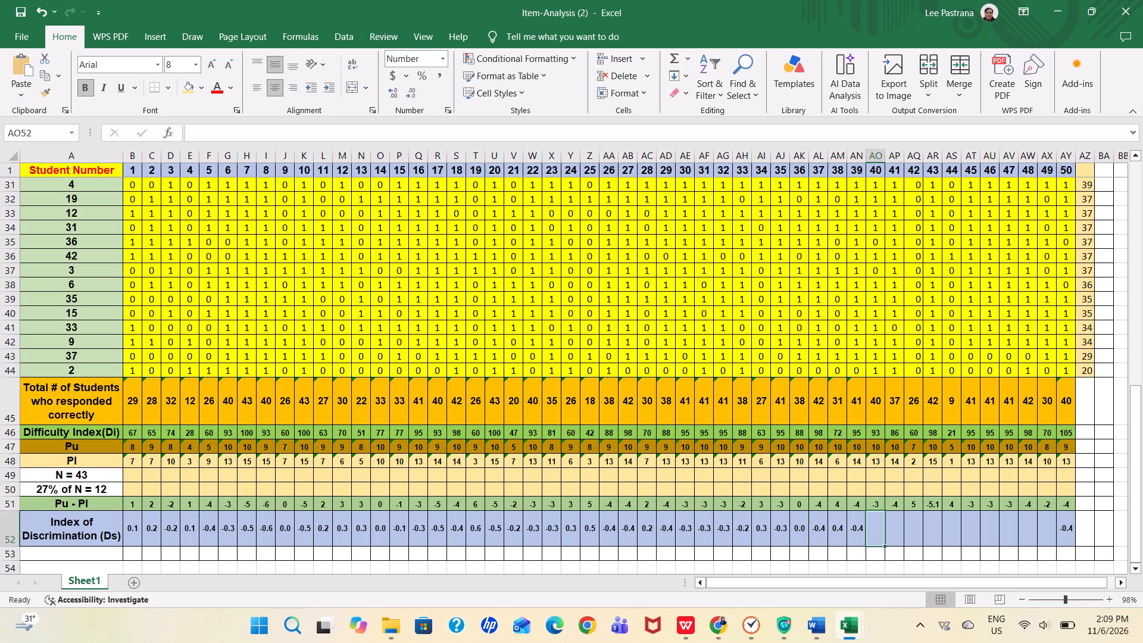
Inspect the Index of Discrimination formulas in row 52, working back from item 39 to item 22.
{"action": "left_click", "coordinate": [860, 527]}
{"action": "left_click", "coordinate": [833, 533]}
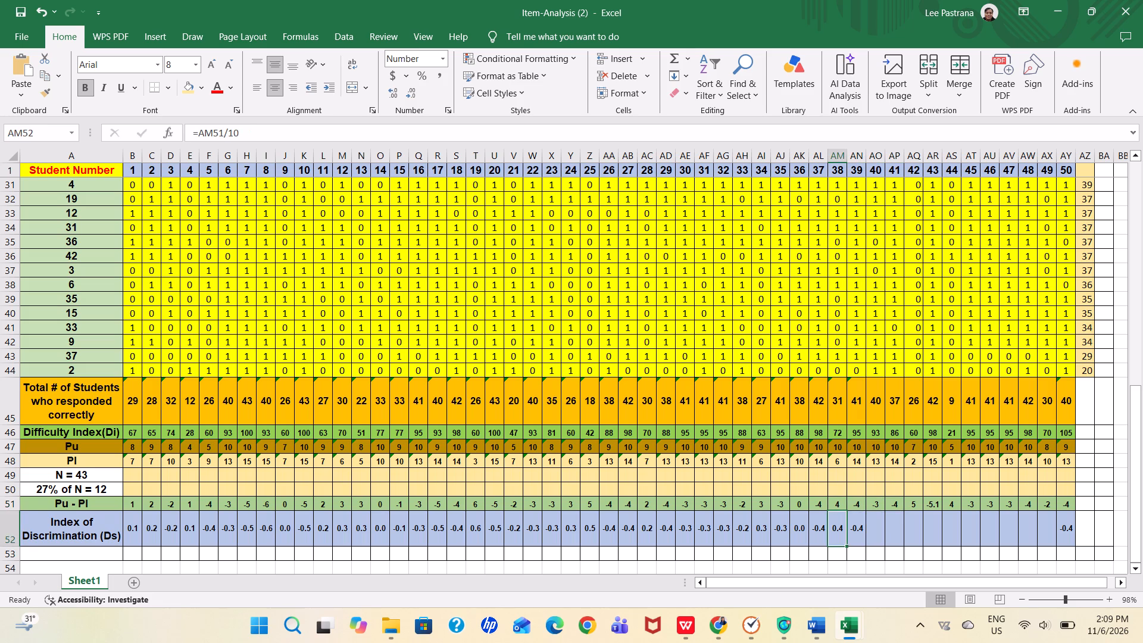
{"action": "left_click", "coordinate": [806, 535]}
{"action": "left_click", "coordinate": [772, 536]}
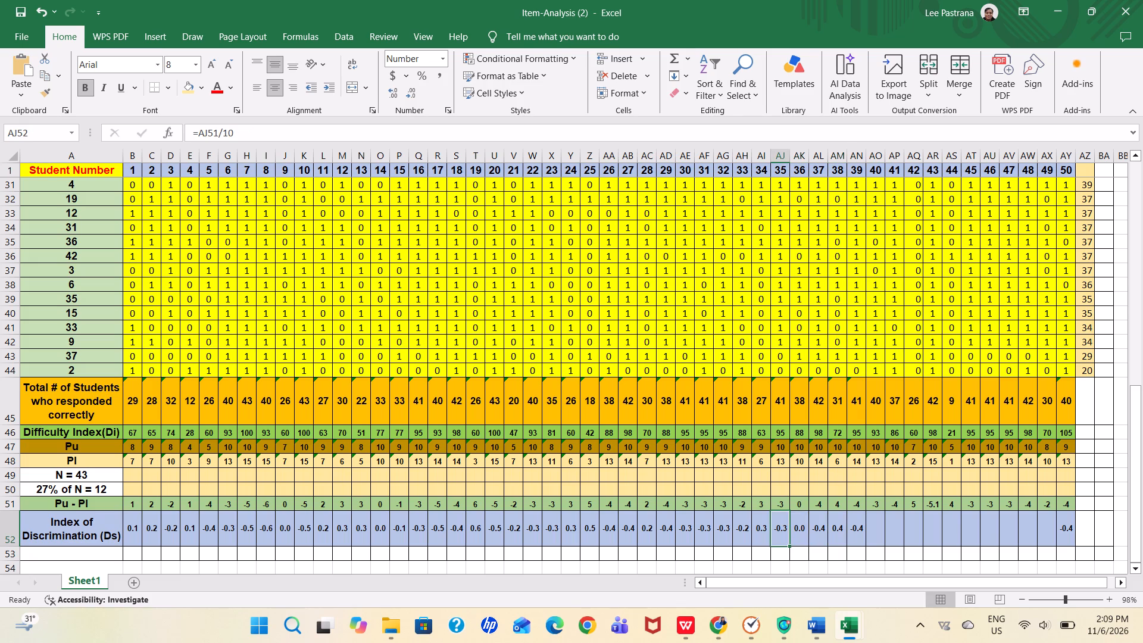
{"action": "left_click", "coordinate": [740, 535]}
{"action": "left_click", "coordinate": [721, 534]}
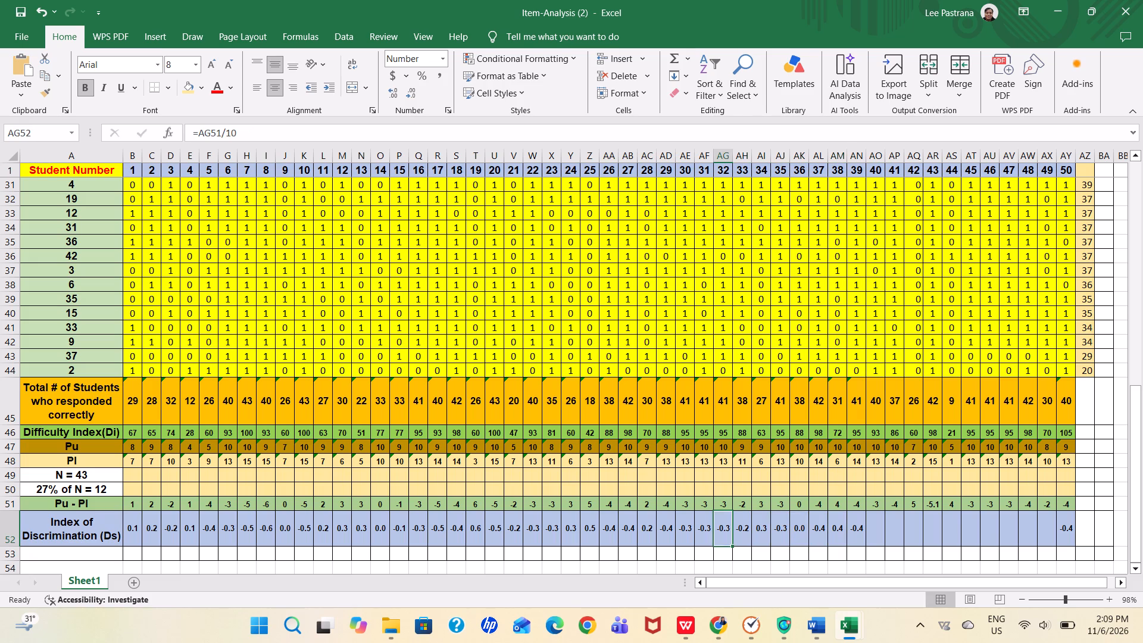
{"action": "left_click", "coordinate": [685, 531]}
{"action": "left_click", "coordinate": [640, 526]}
{"action": "left_click", "coordinate": [629, 527]}
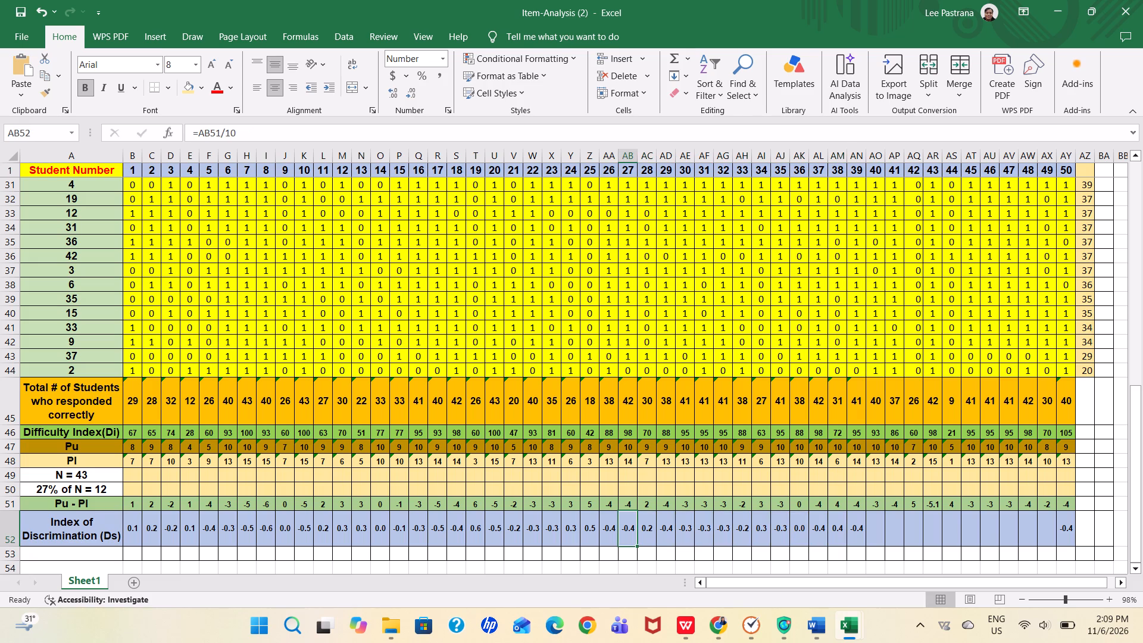
{"action": "left_click", "coordinate": [600, 528]}
{"action": "left_click", "coordinate": [566, 527]}
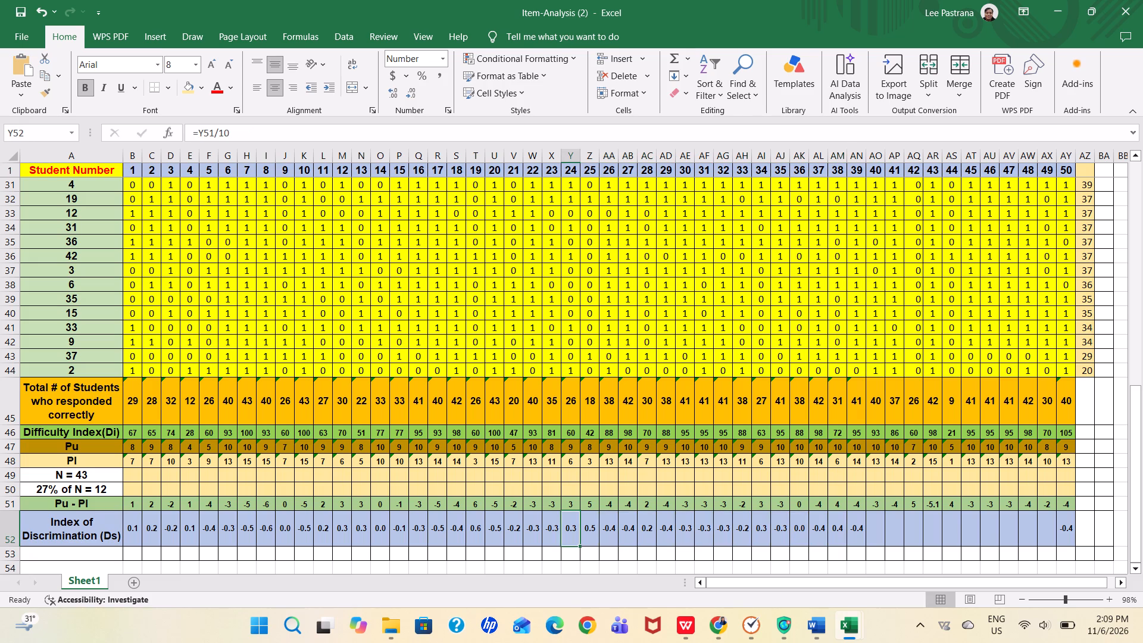
{"action": "left_click", "coordinate": [553, 527]}
{"action": "left_click", "coordinate": [538, 529]}
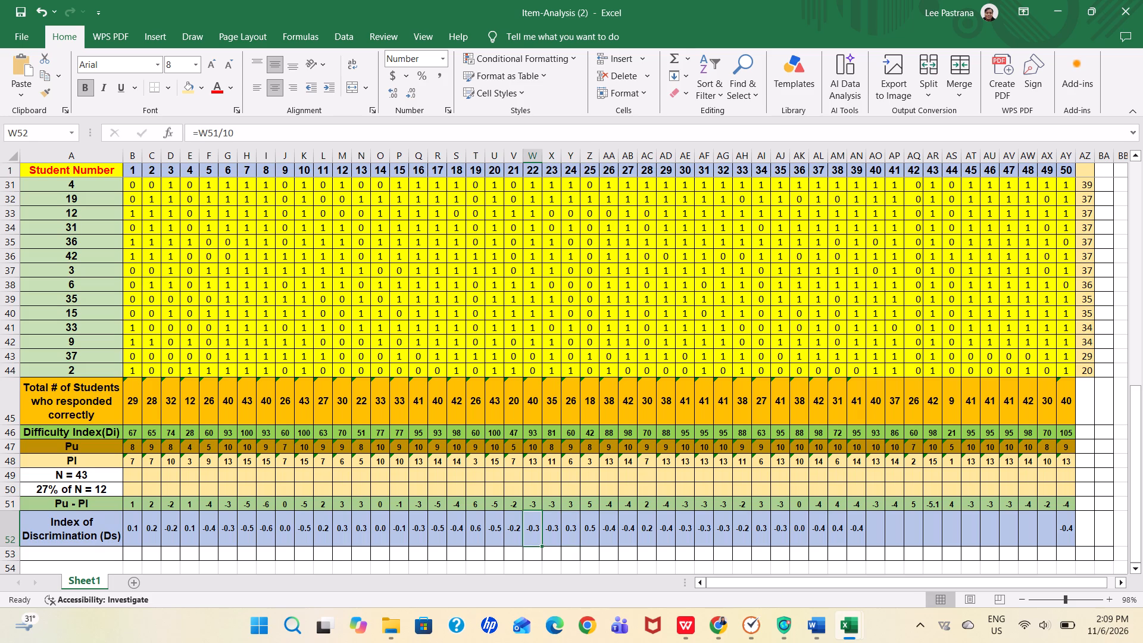
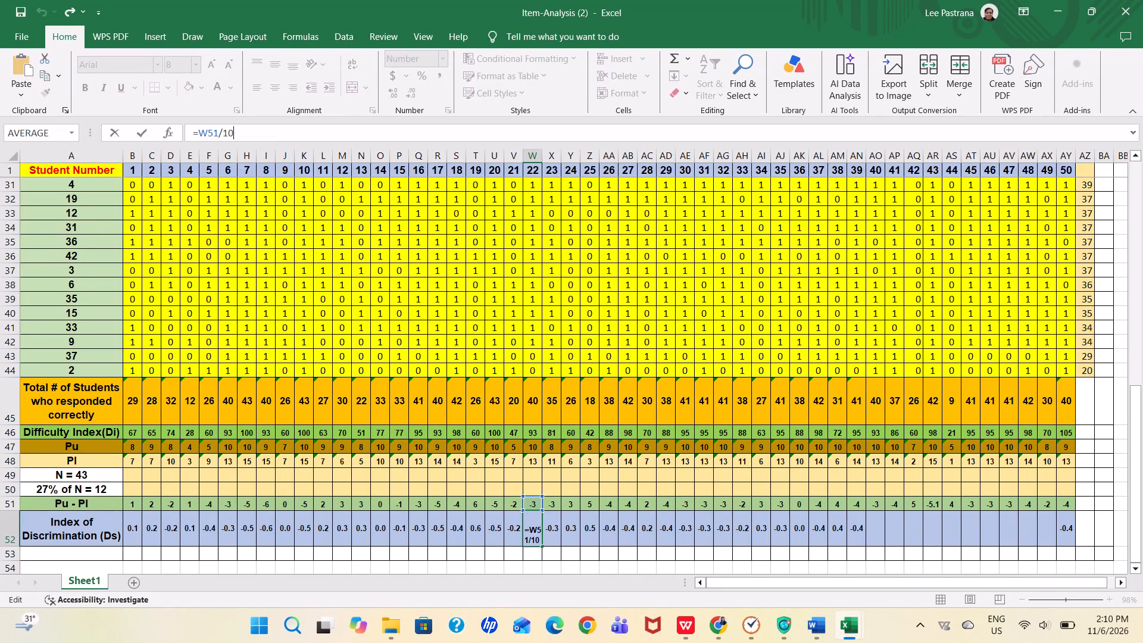
Leave the open Index of Discrimination formula of item 22 in row 52 by moving to an empty cell below the table.
{"action": "left_click", "coordinate": [348, 559]}
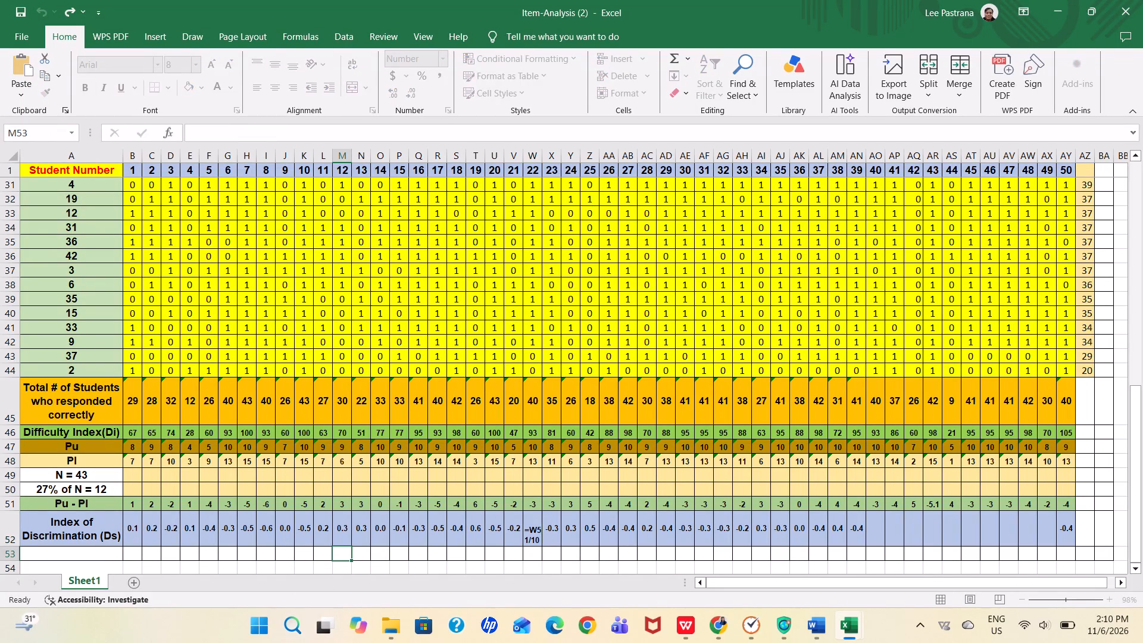
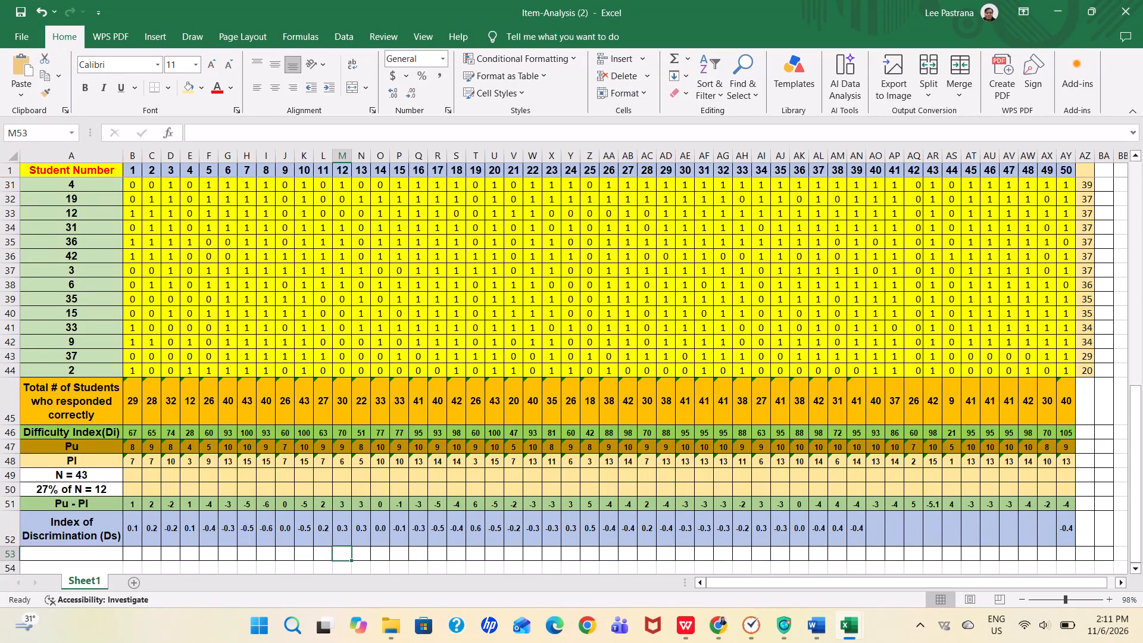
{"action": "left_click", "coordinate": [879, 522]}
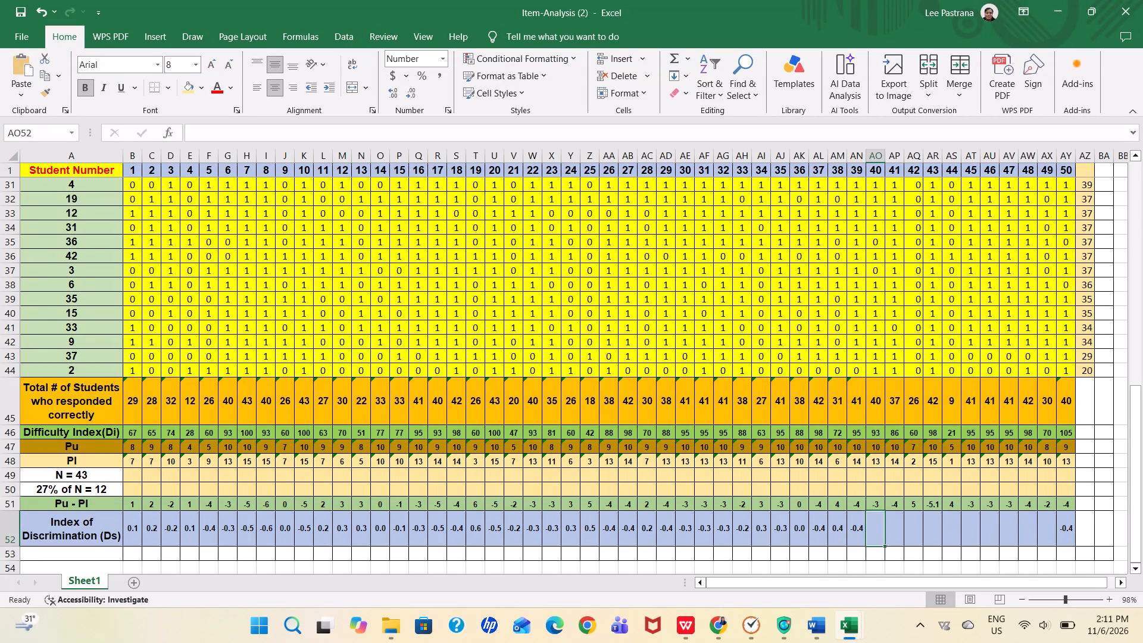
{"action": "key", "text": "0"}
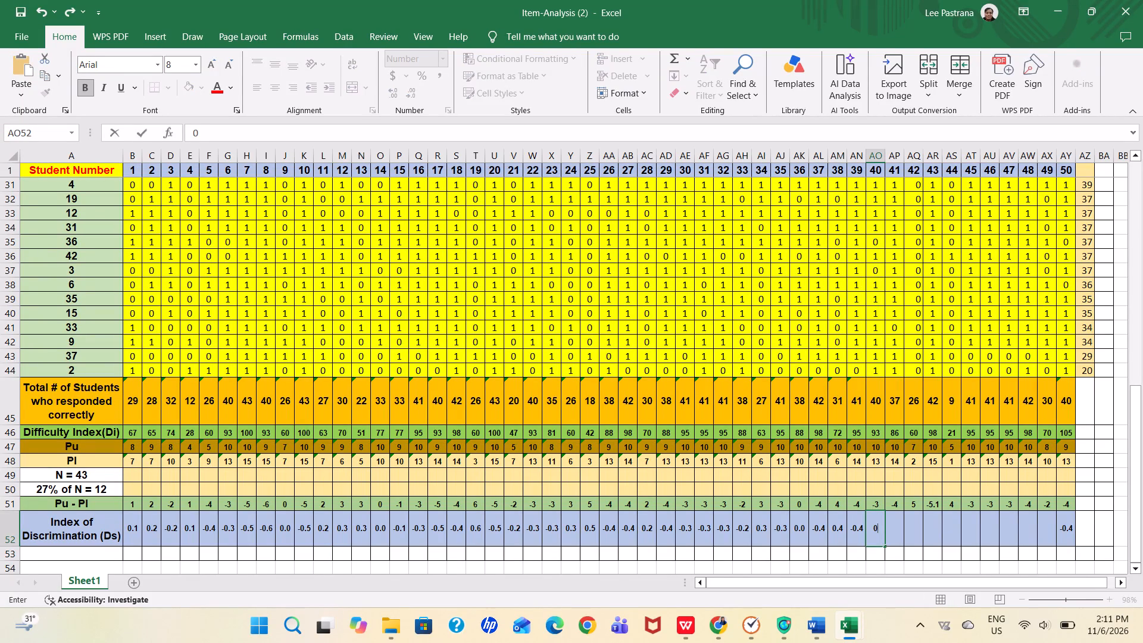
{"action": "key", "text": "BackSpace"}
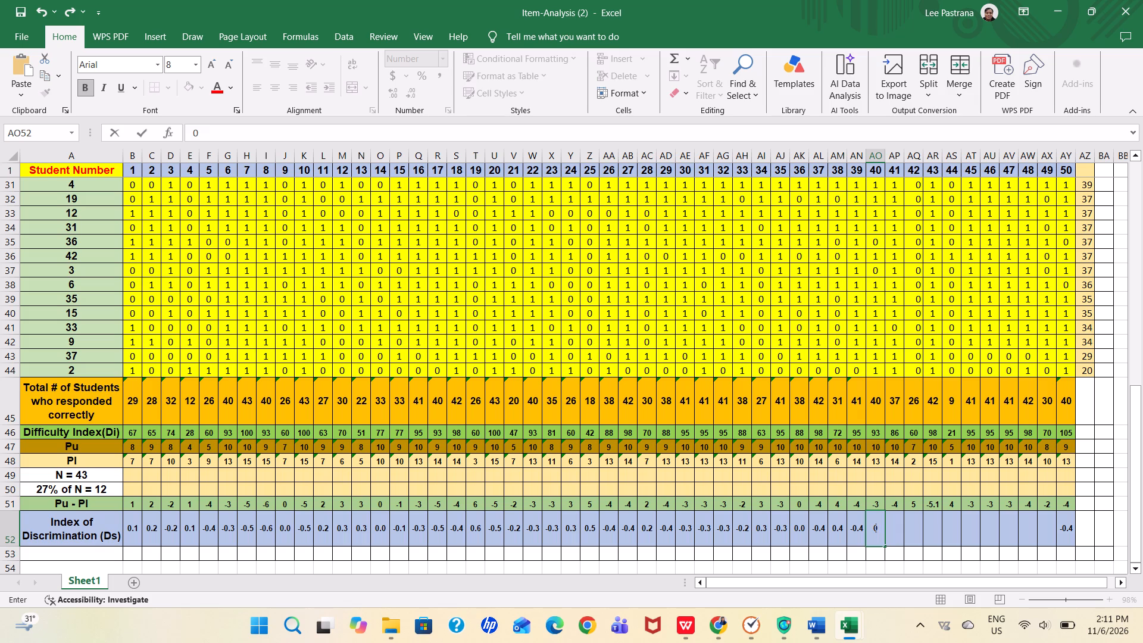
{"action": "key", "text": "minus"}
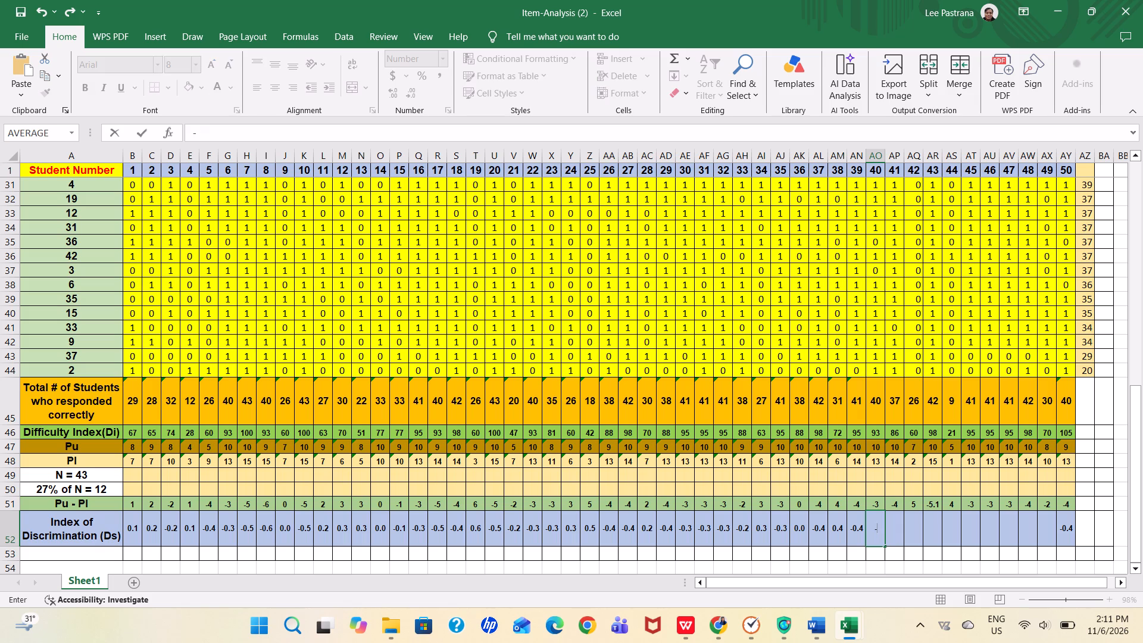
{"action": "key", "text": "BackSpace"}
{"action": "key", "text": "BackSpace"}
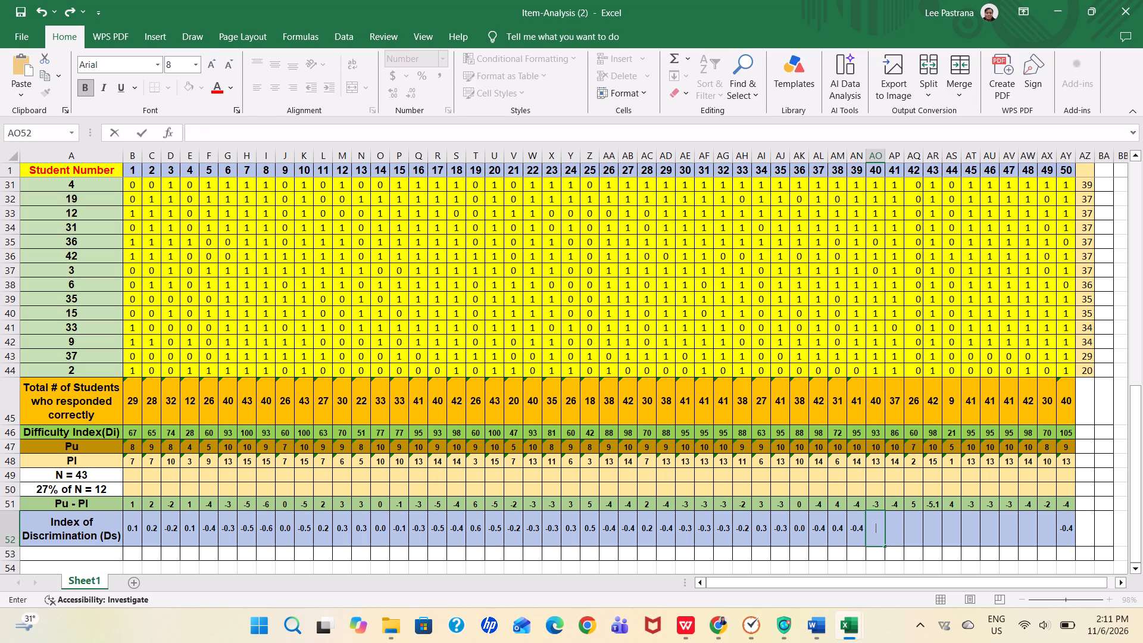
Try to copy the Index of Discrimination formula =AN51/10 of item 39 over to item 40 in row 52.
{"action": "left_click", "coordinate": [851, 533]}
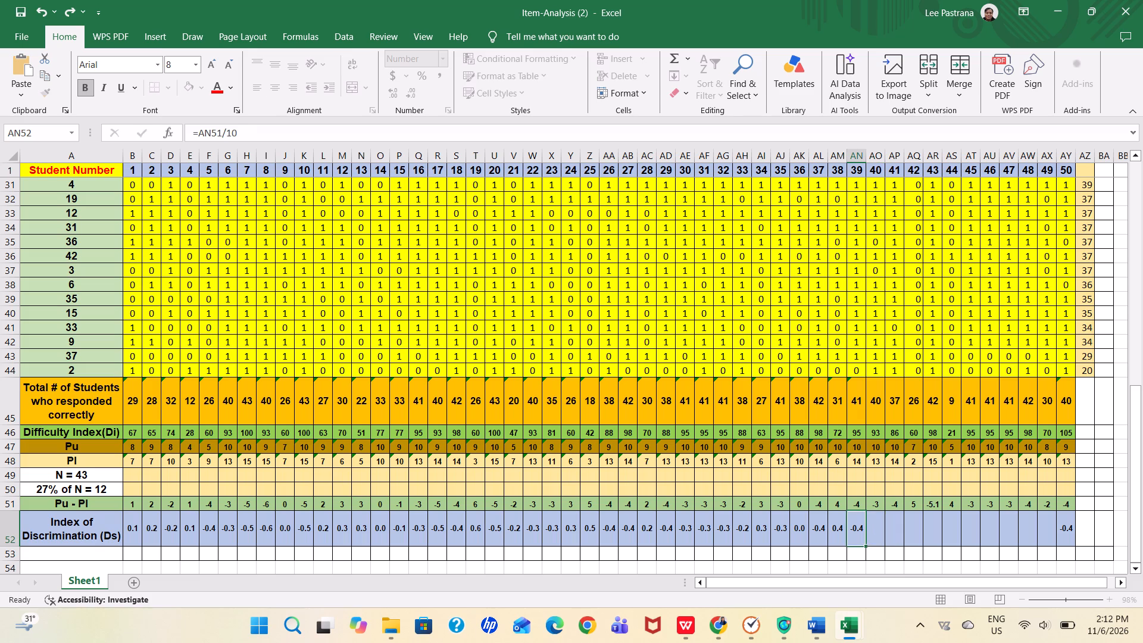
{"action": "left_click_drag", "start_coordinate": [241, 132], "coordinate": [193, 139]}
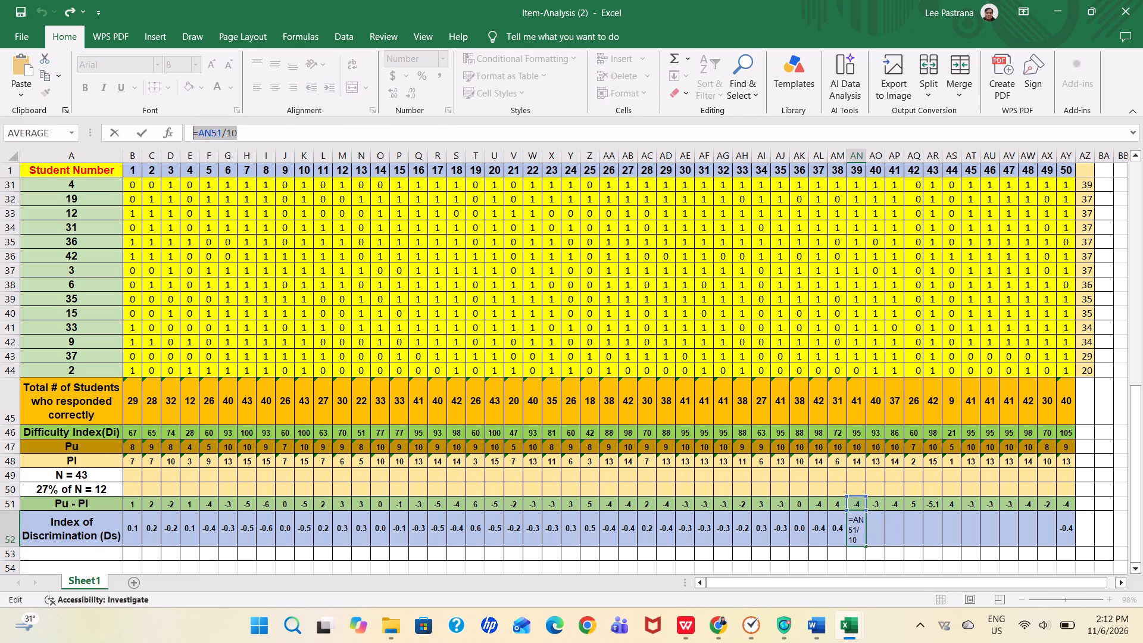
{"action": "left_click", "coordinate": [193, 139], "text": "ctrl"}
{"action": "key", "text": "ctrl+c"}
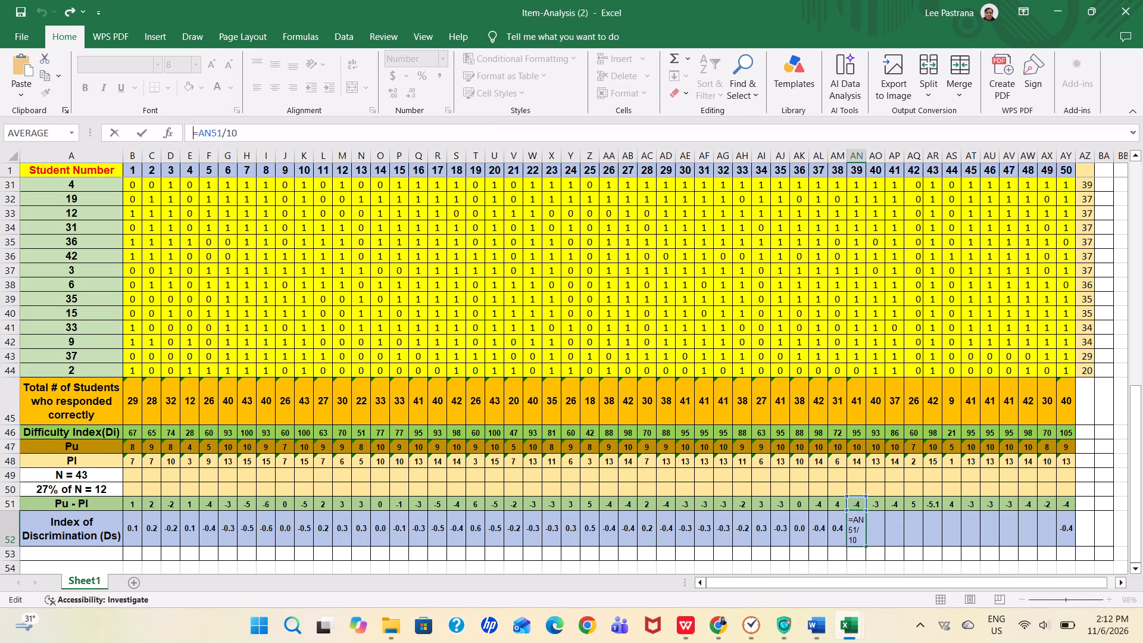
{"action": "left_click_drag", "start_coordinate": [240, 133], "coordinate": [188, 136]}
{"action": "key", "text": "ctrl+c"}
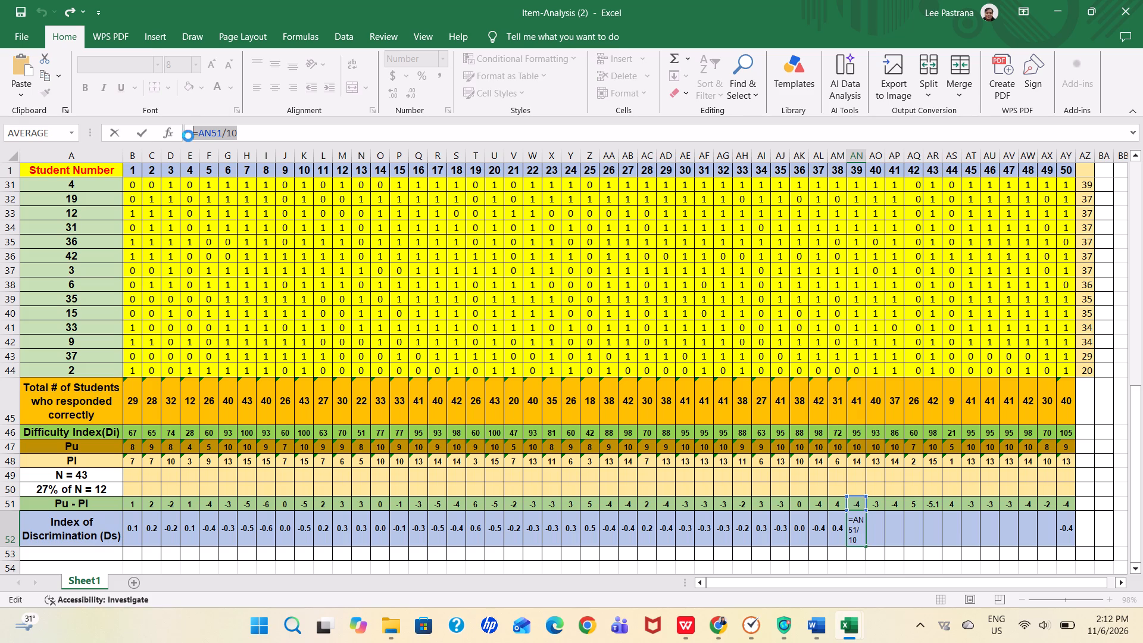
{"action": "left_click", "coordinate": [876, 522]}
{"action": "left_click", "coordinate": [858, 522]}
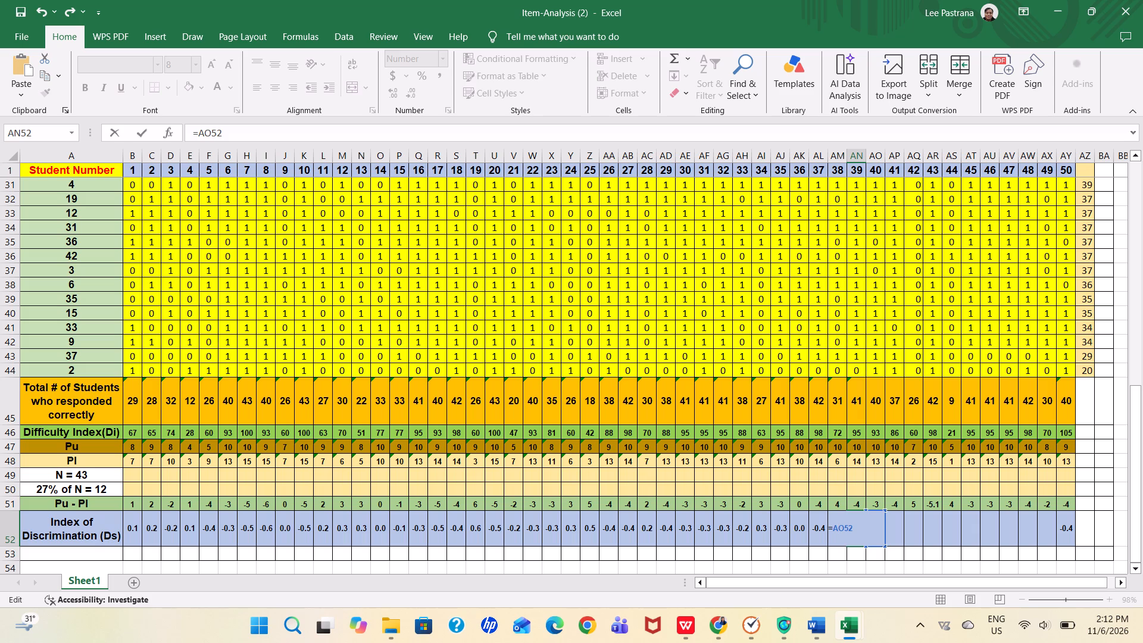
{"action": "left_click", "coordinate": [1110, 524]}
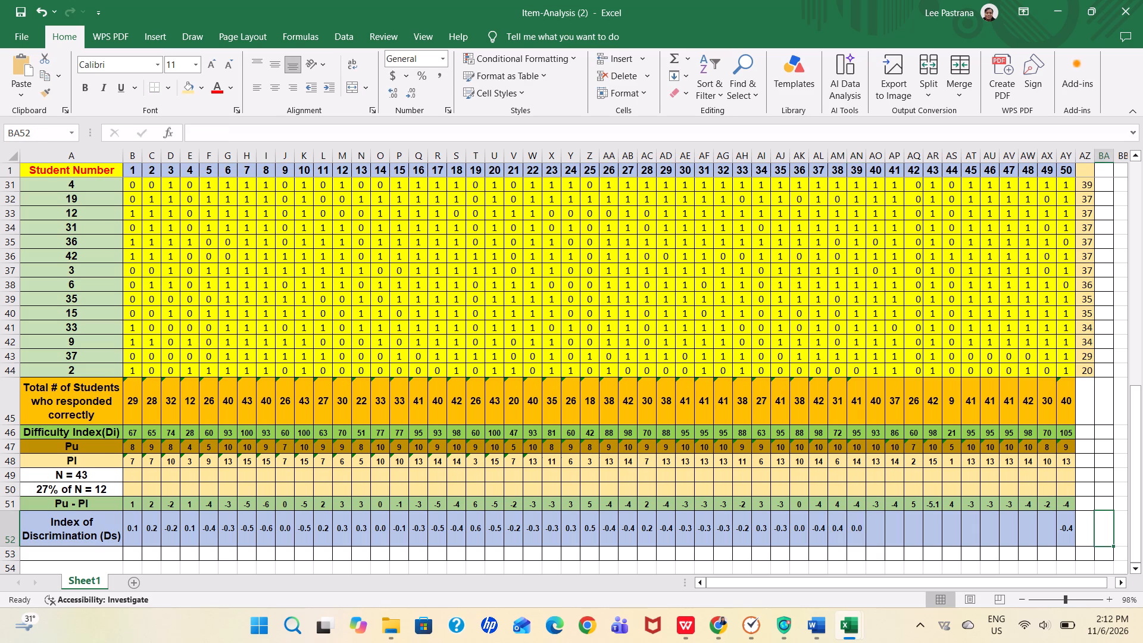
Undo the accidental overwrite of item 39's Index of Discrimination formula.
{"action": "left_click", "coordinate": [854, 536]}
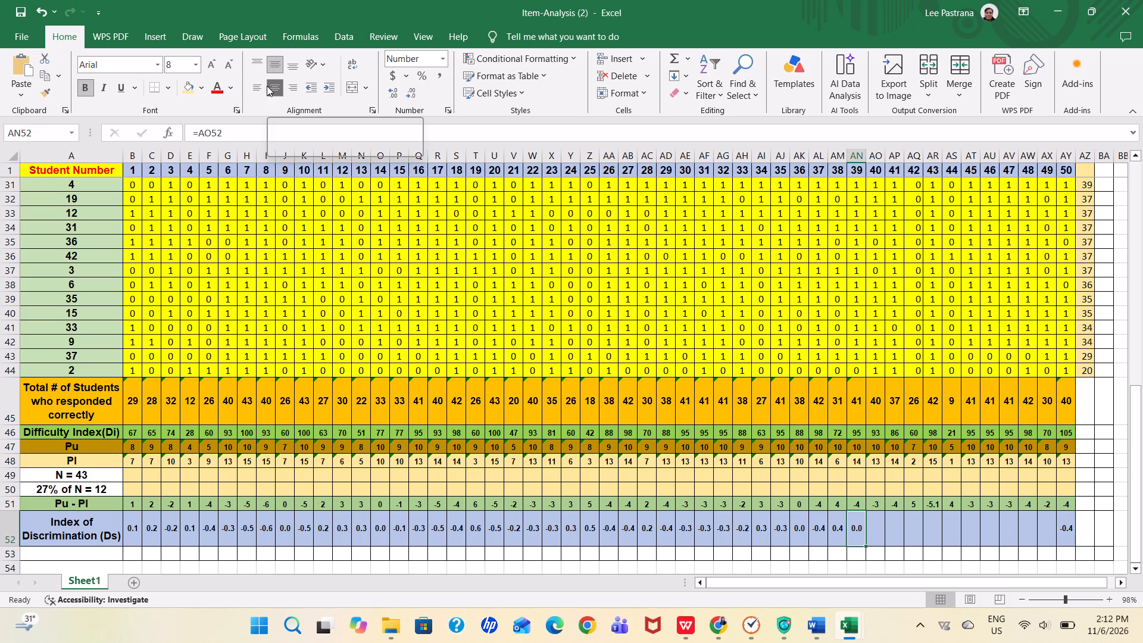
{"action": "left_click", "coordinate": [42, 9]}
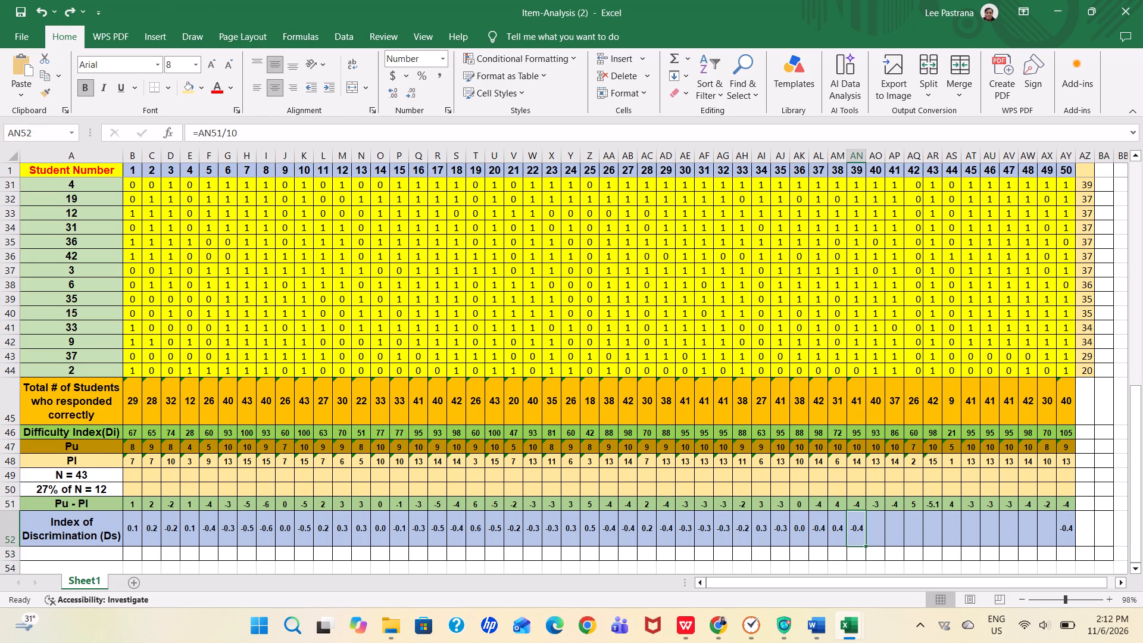
Copy the formula text =AN51/10 from item 39's Index of Discrimination cell in row 52.
{"action": "left_click", "coordinate": [879, 526]}
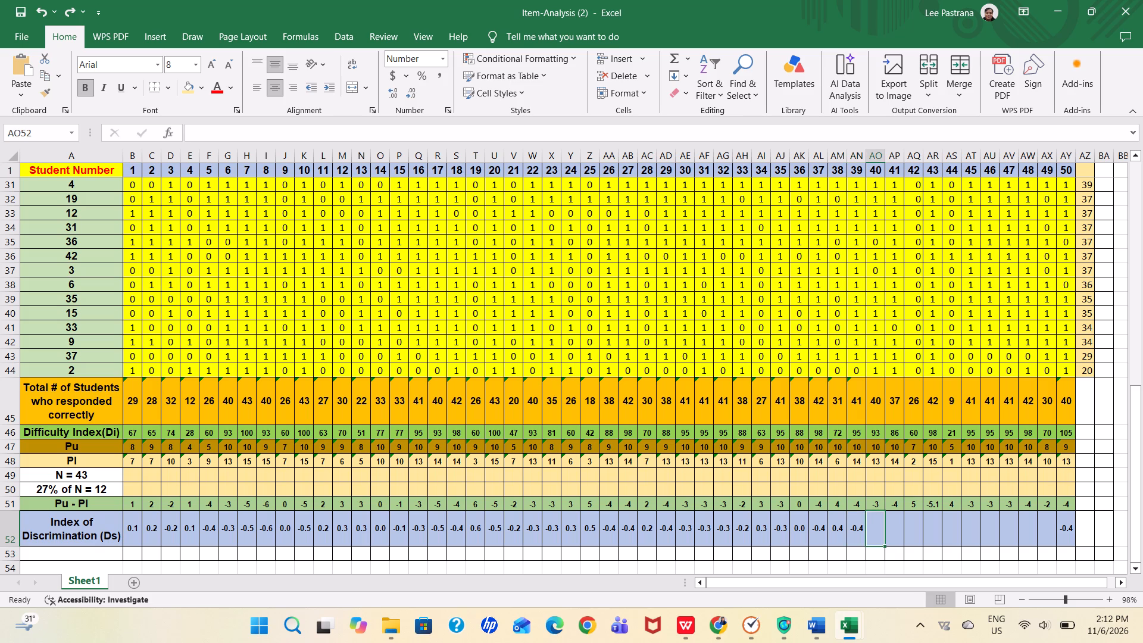
{"action": "left_click", "coordinate": [851, 529]}
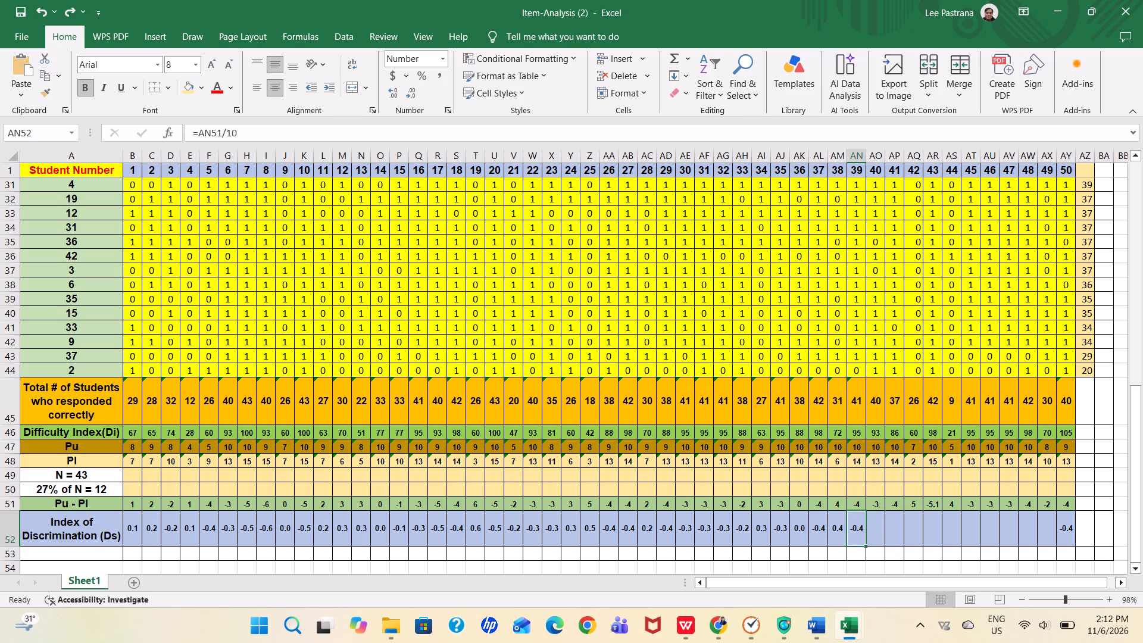
{"action": "left_click_drag", "start_coordinate": [240, 130], "coordinate": [190, 132]}
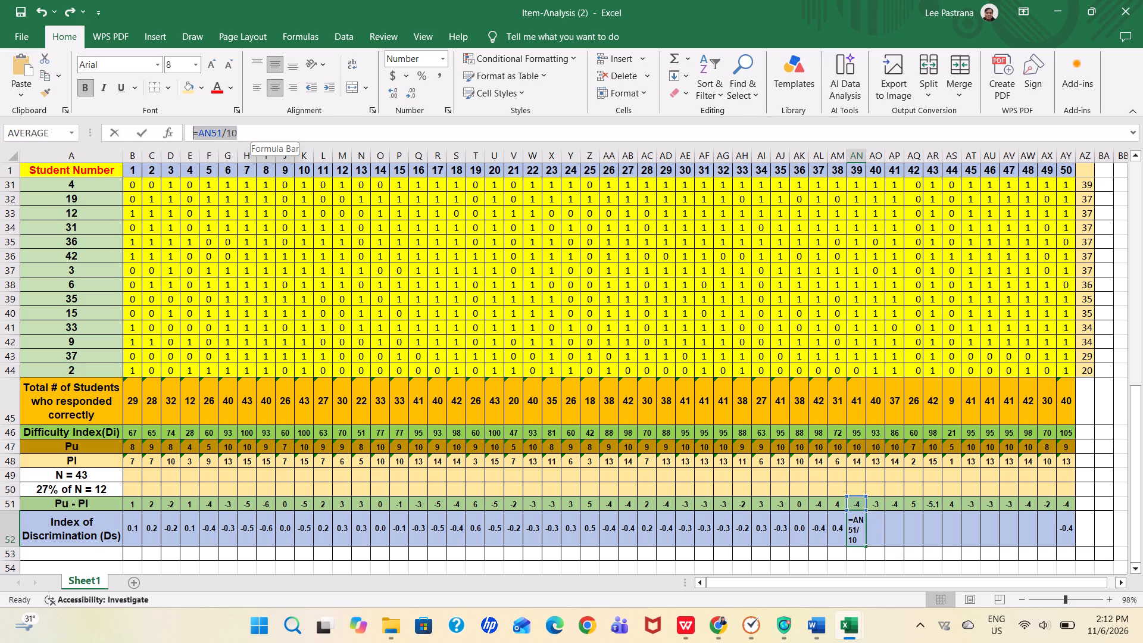
{"action": "left_click_drag", "start_coordinate": [190, 132], "coordinate": [190, 132]}
{"action": "key", "text": "ctrl+c"}
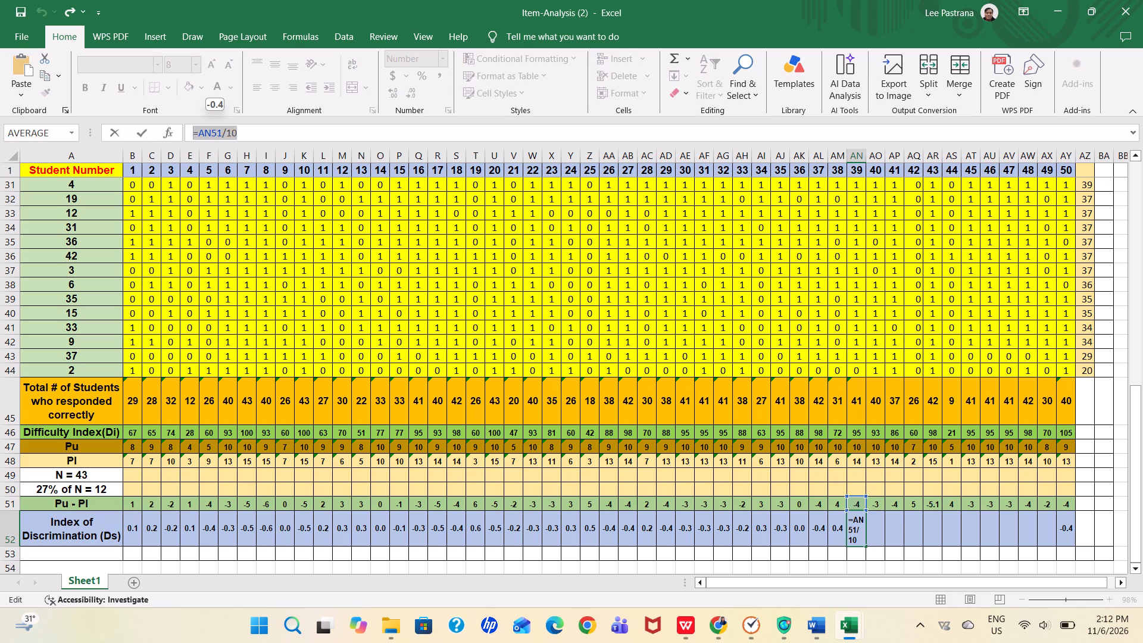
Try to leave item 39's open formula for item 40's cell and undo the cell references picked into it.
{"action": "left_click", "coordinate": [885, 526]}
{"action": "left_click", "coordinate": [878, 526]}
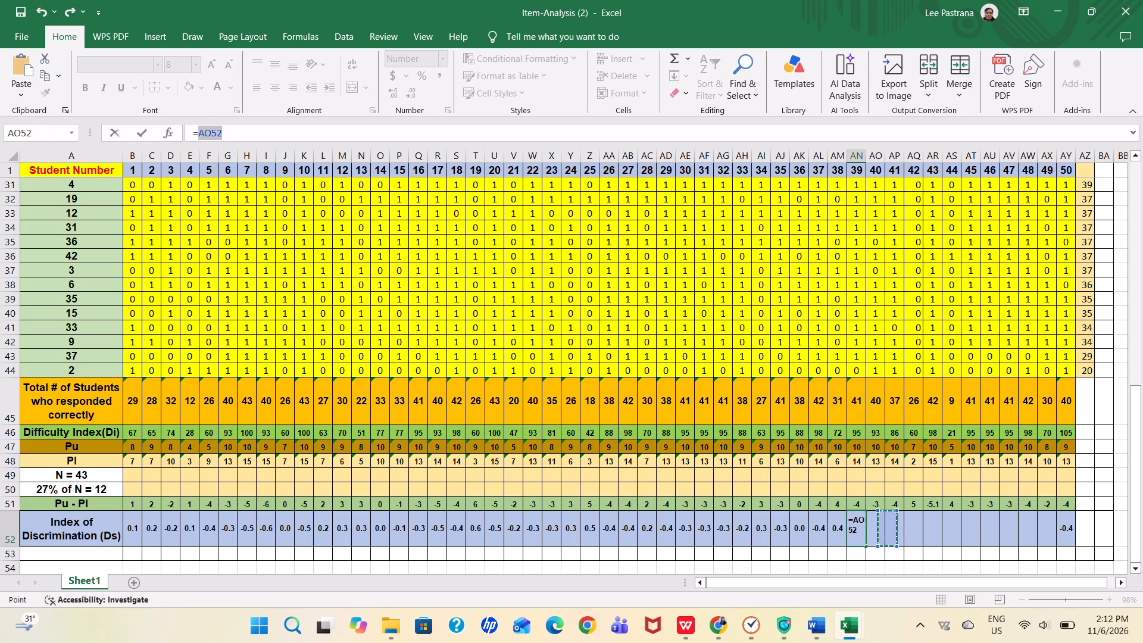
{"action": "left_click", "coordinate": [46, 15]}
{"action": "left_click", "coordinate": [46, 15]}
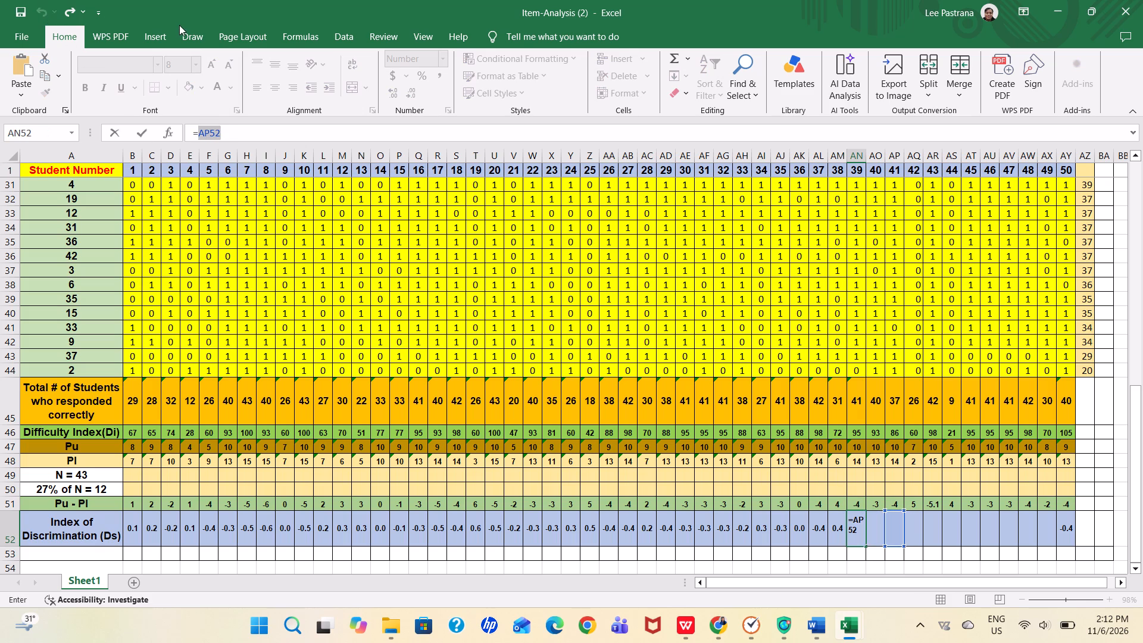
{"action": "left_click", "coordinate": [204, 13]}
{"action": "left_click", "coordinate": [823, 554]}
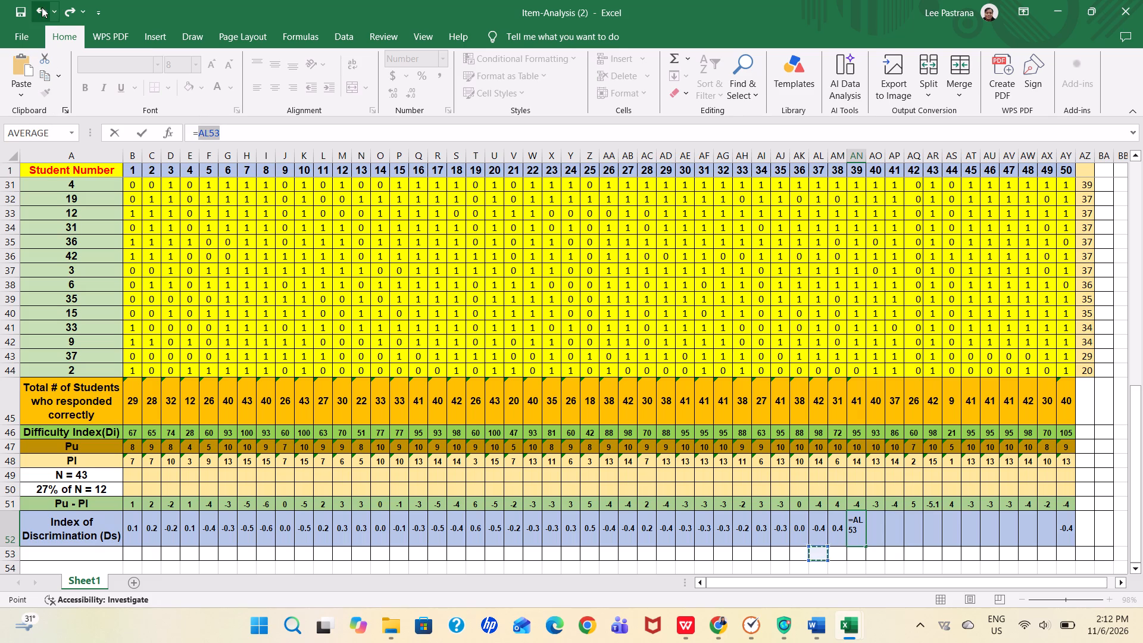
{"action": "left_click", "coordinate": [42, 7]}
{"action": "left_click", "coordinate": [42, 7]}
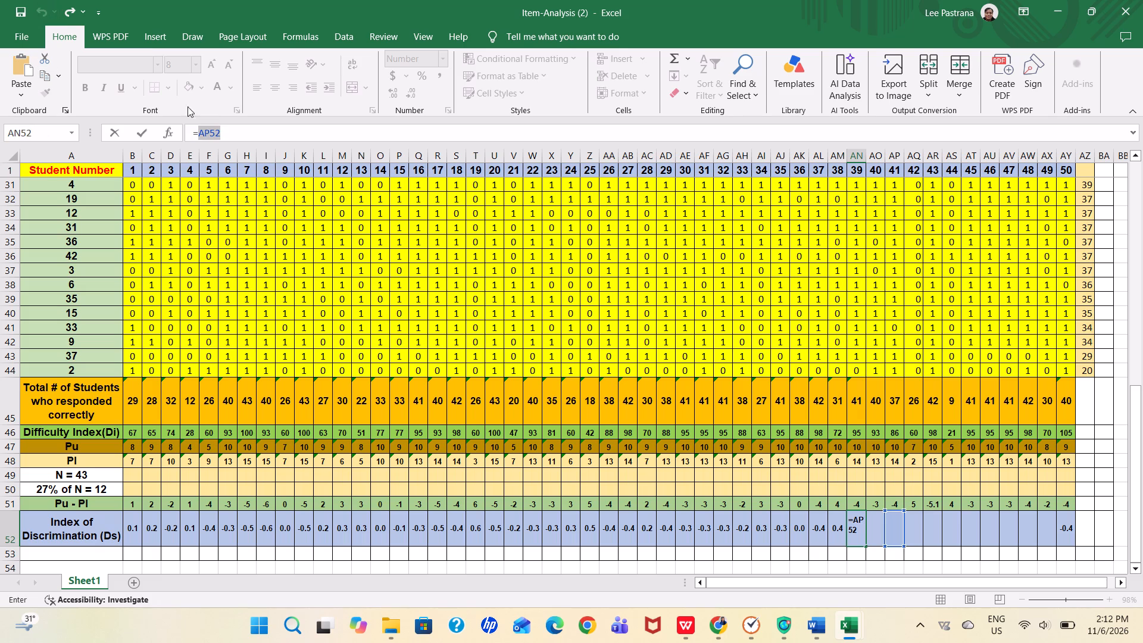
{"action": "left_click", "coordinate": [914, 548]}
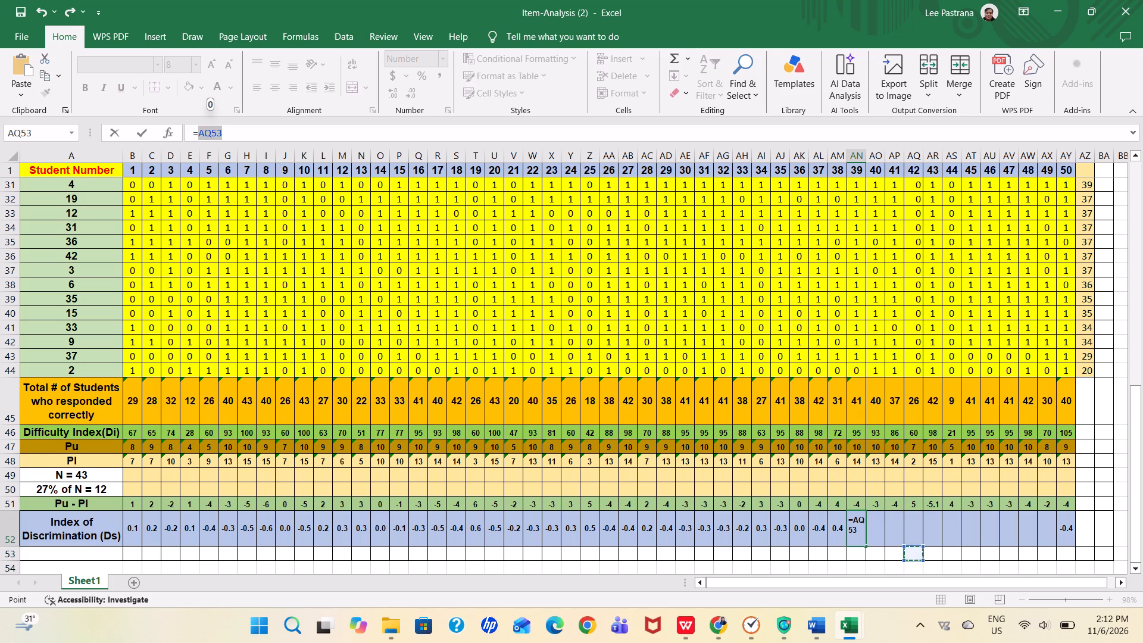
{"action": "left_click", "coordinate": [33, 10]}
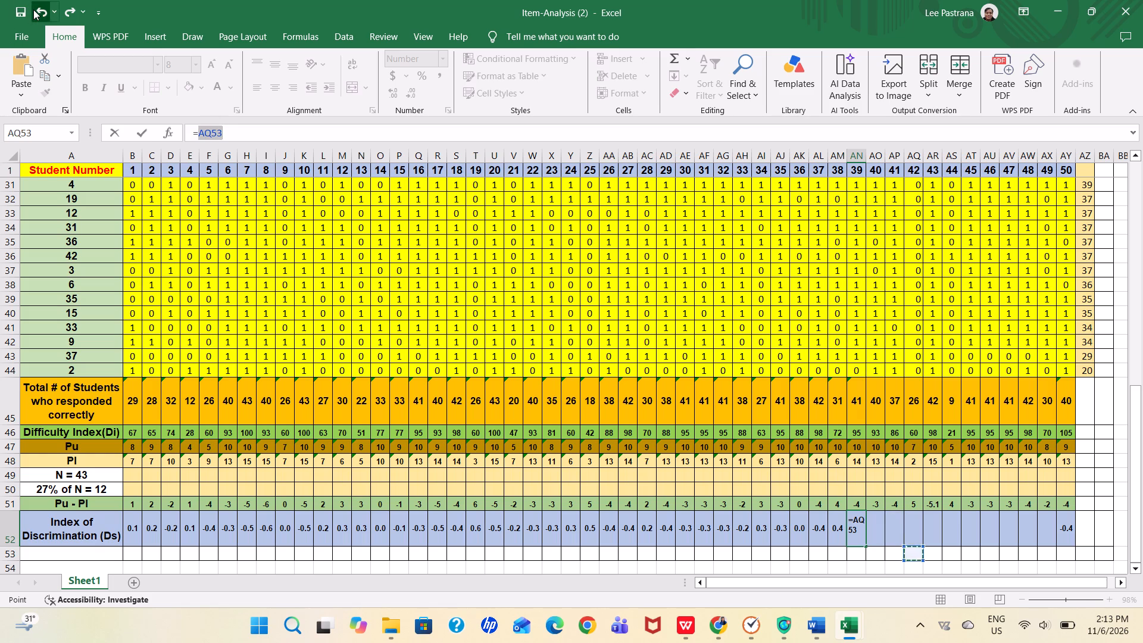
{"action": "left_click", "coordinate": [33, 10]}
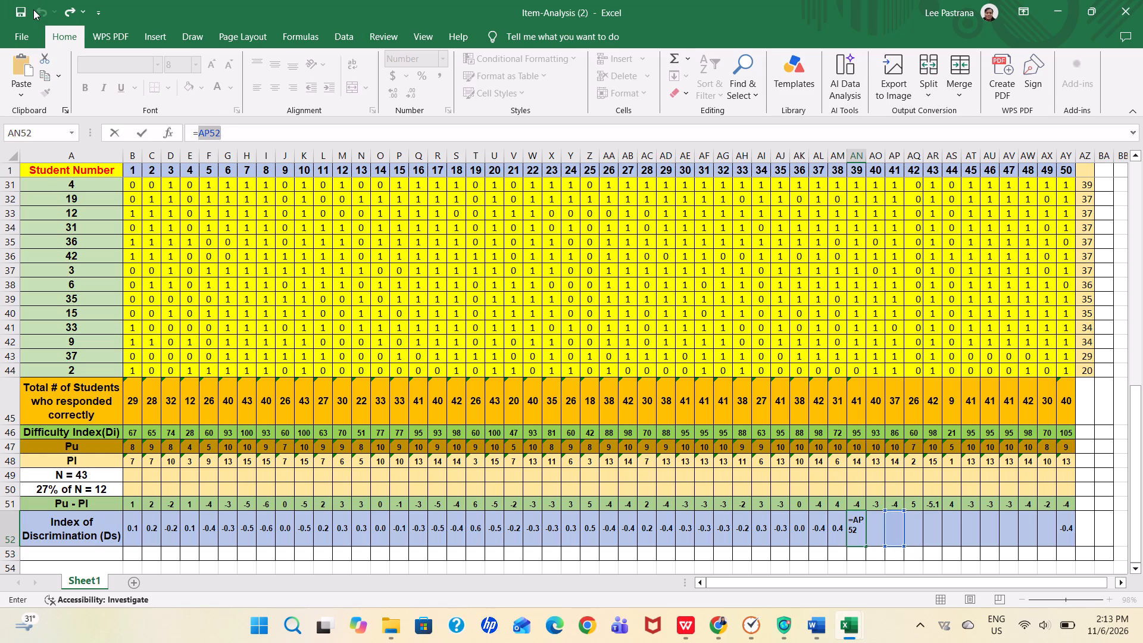
Restore the Index of Discrimination formula of item 39 as =AN51/10 from the copied text.
{"action": "key", "text": "BackSpace"}
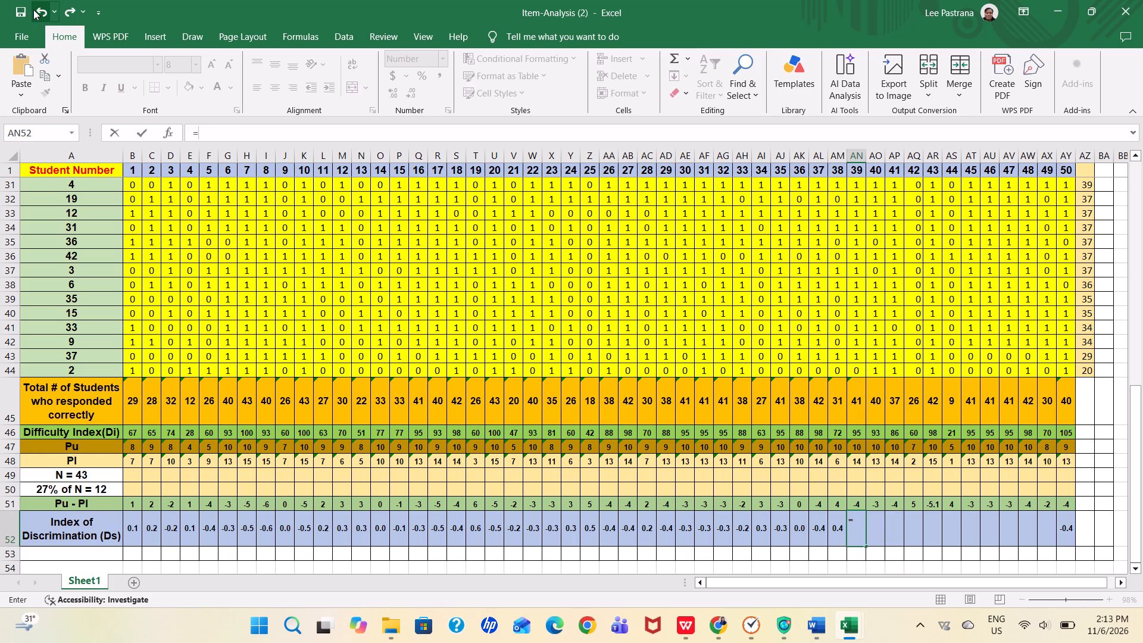
{"action": "key", "text": "ctrl+v"}
{"action": "left_click", "coordinate": [200, 133]}
{"action": "key", "text": "BackSpace"}
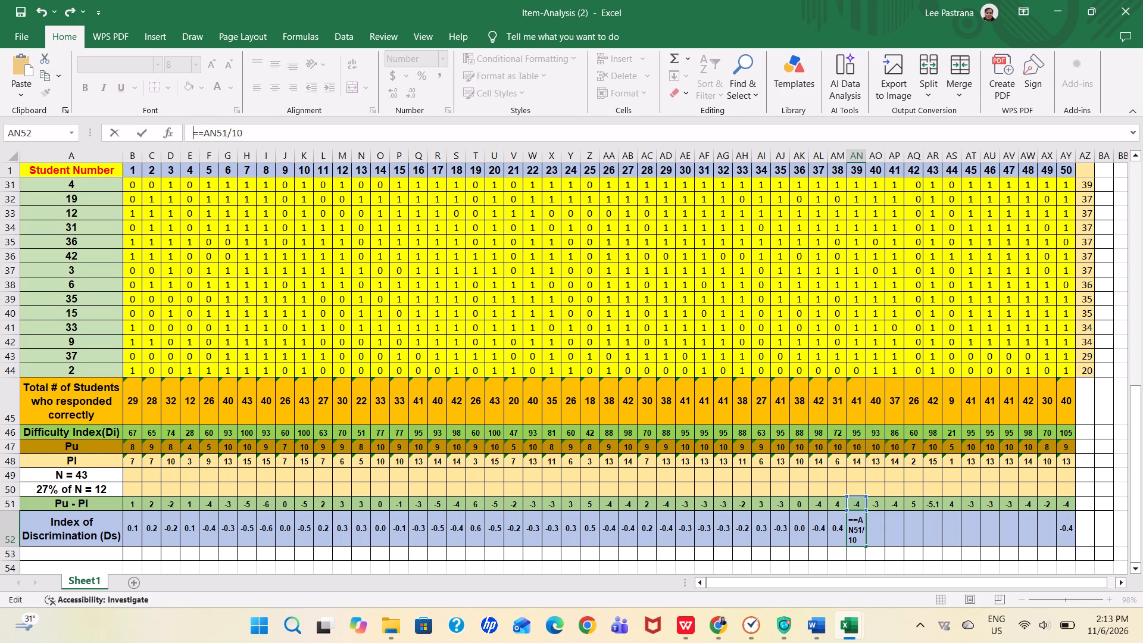
{"action": "key", "text": "Return"}
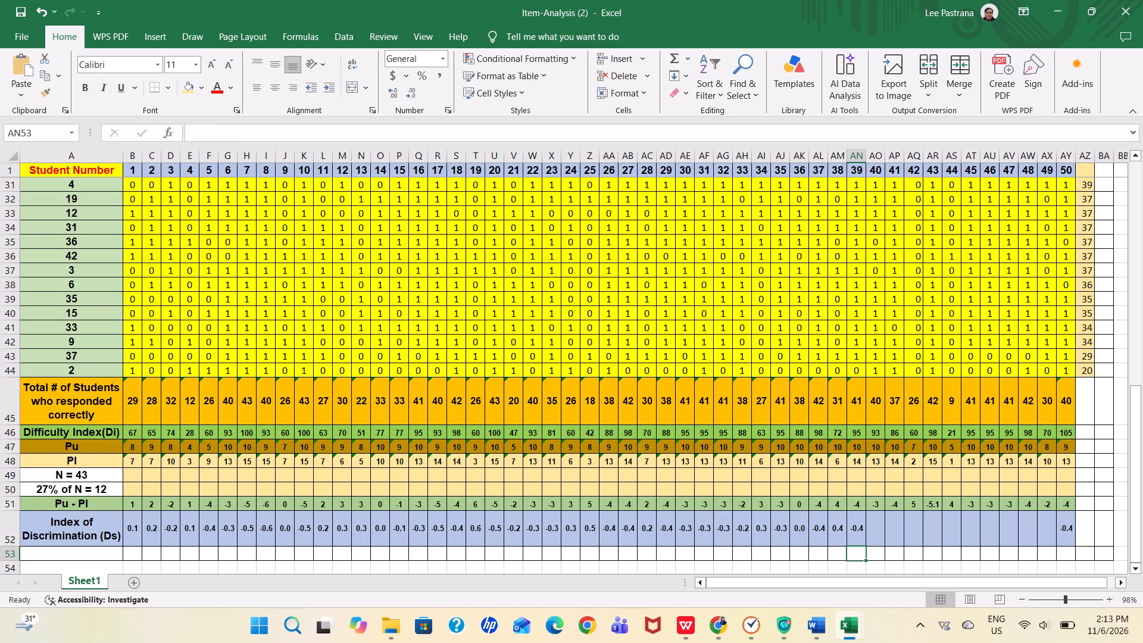
Fill item 40's Index of Discrimination cell in row 52 with the copied formula, adapted to =AO51/10.
{"action": "left_click", "coordinate": [875, 521]}
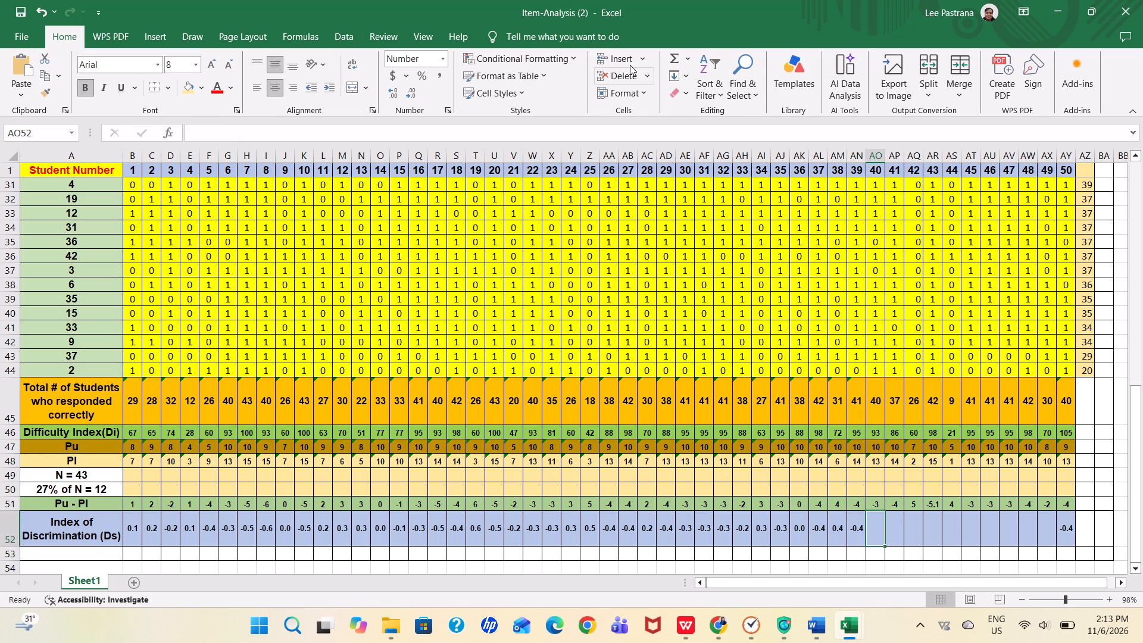
{"action": "left_click", "coordinate": [597, 130]}
{"action": "key", "text": "ctrl+v"}
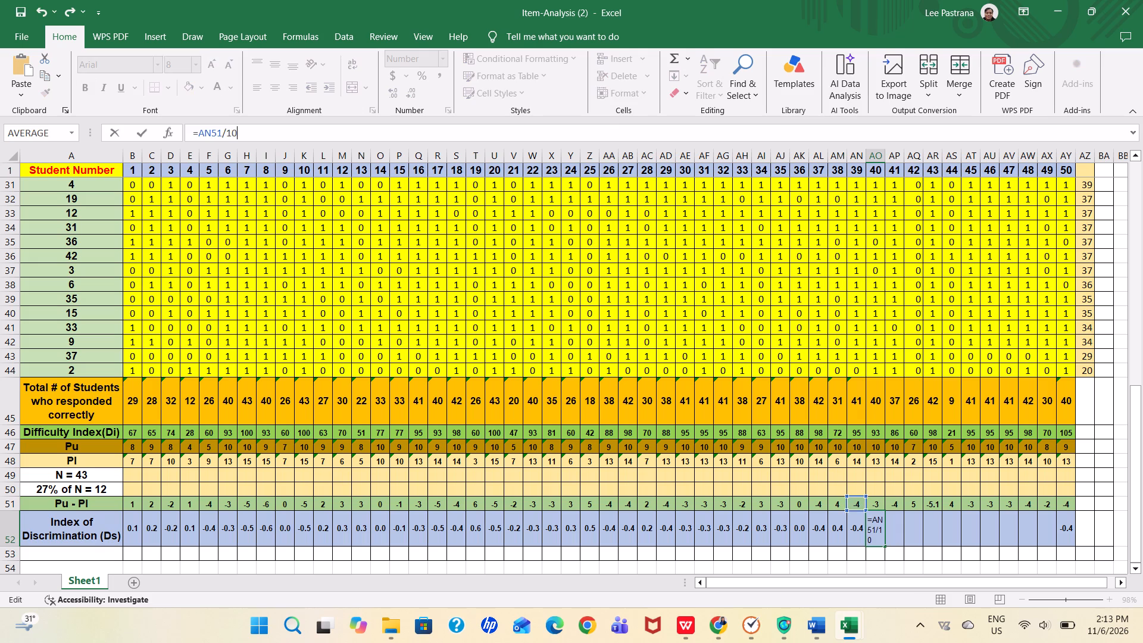
{"action": "left_click", "coordinate": [210, 133]}
{"action": "key", "text": "BackSpace"}
{"action": "key", "text": "o"}
{"action": "key", "text": "Return"}
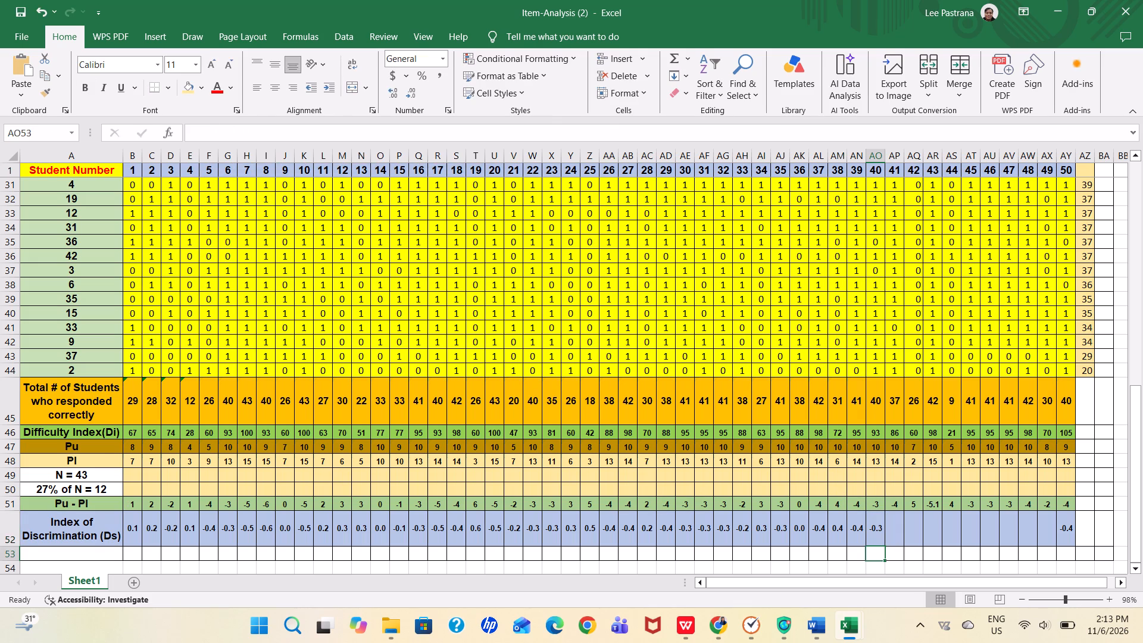
Fill item 41's Index of Discrimination cell in row 52 with the copied formula, adapted to =AP51/10.
{"action": "left_click", "coordinate": [892, 527]}
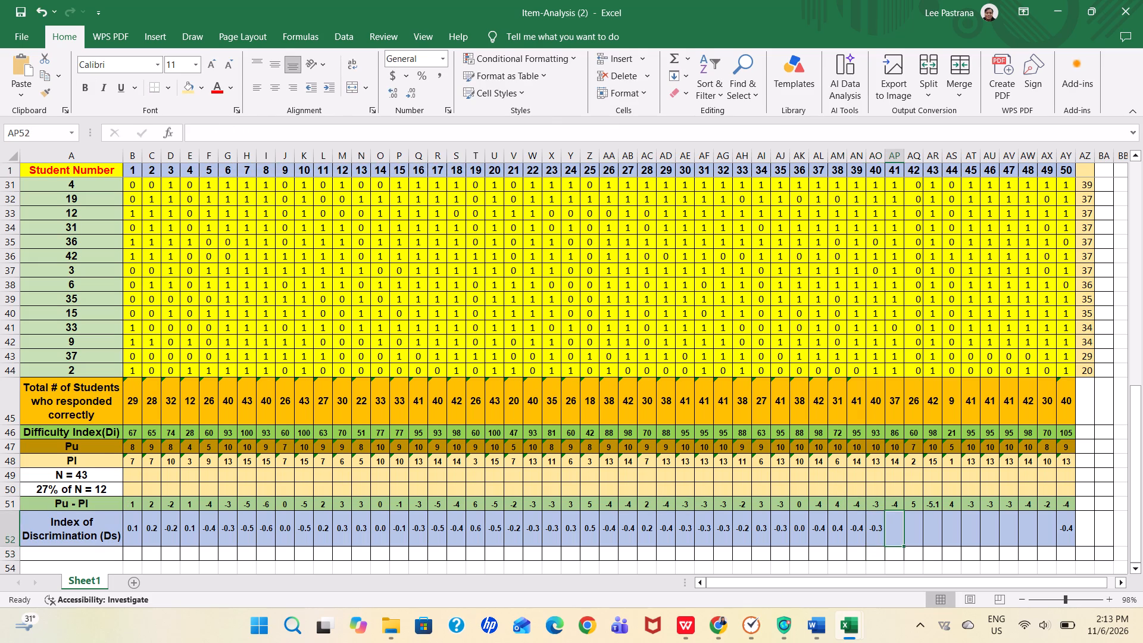
{"action": "left_click", "coordinate": [538, 136]}
{"action": "key", "text": "ctrl+v"}
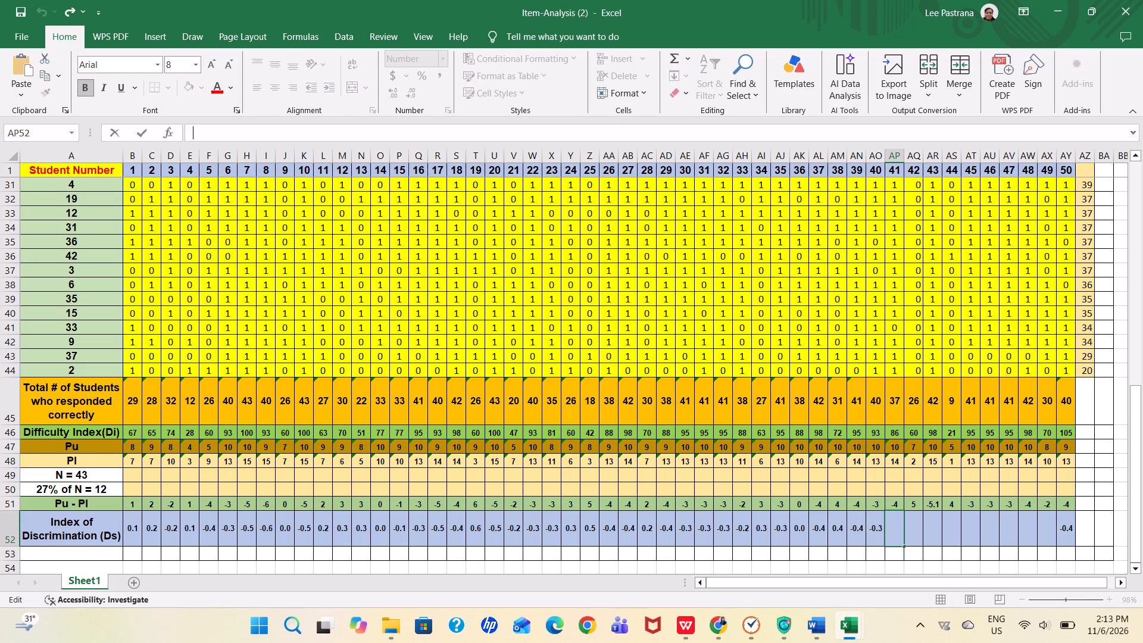
{"action": "left_click", "coordinate": [213, 132]}
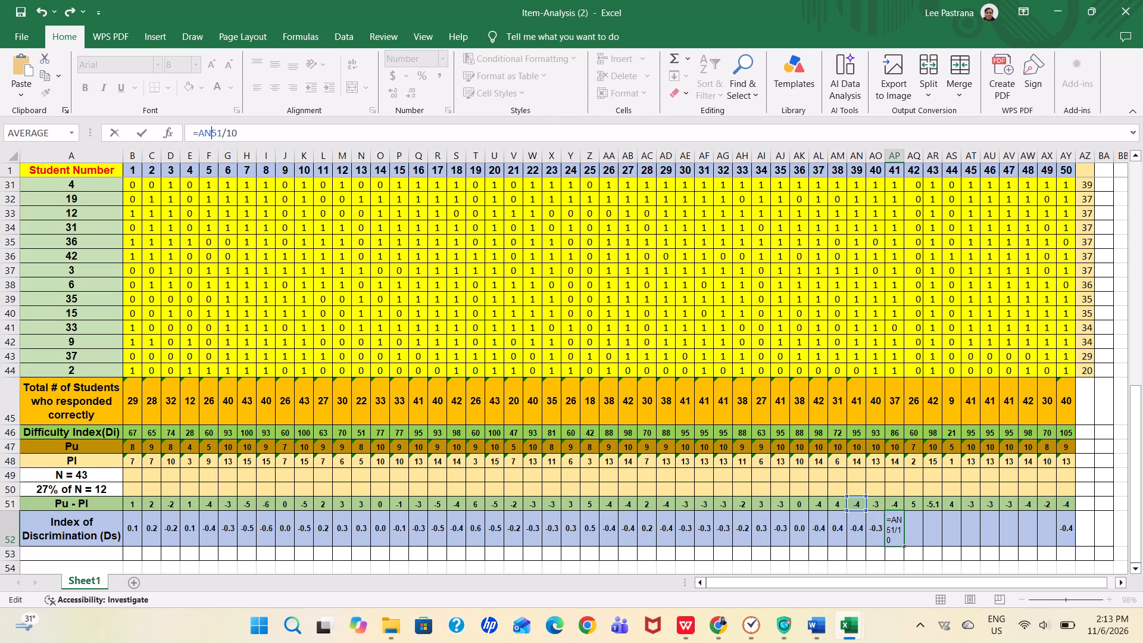
{"action": "key", "text": "BackSpace"}
{"action": "key", "text": "p"}
{"action": "key", "text": "Return"}
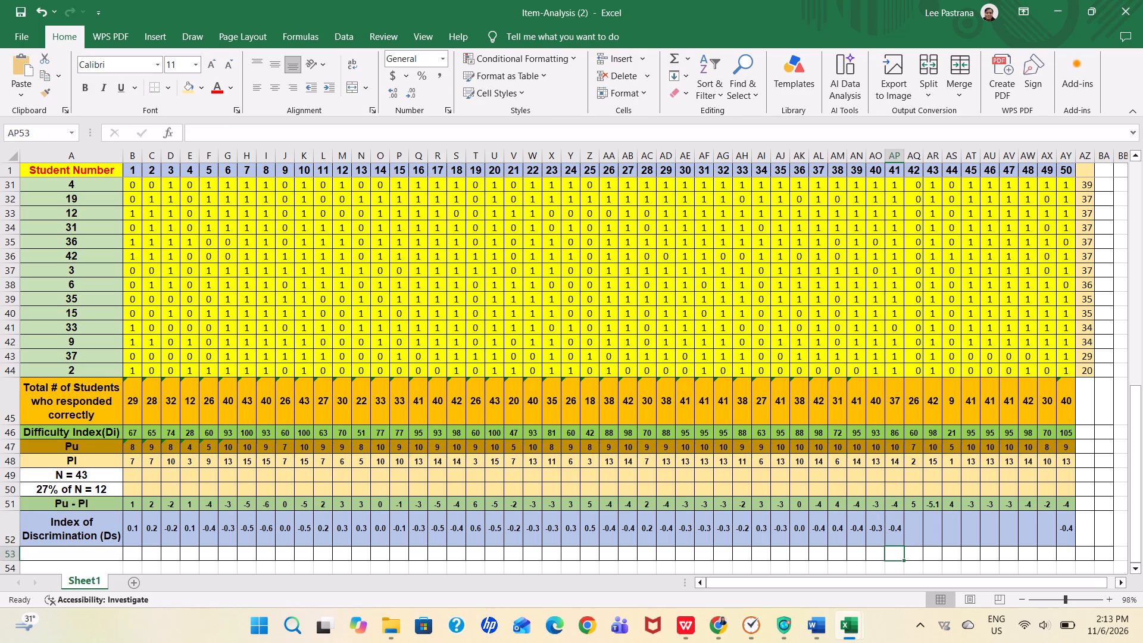
Fill item 42's Index of Discrimination cell in row 52 with the copied formula, adapted to =AQ51/10.
{"action": "left_click", "coordinate": [910, 523]}
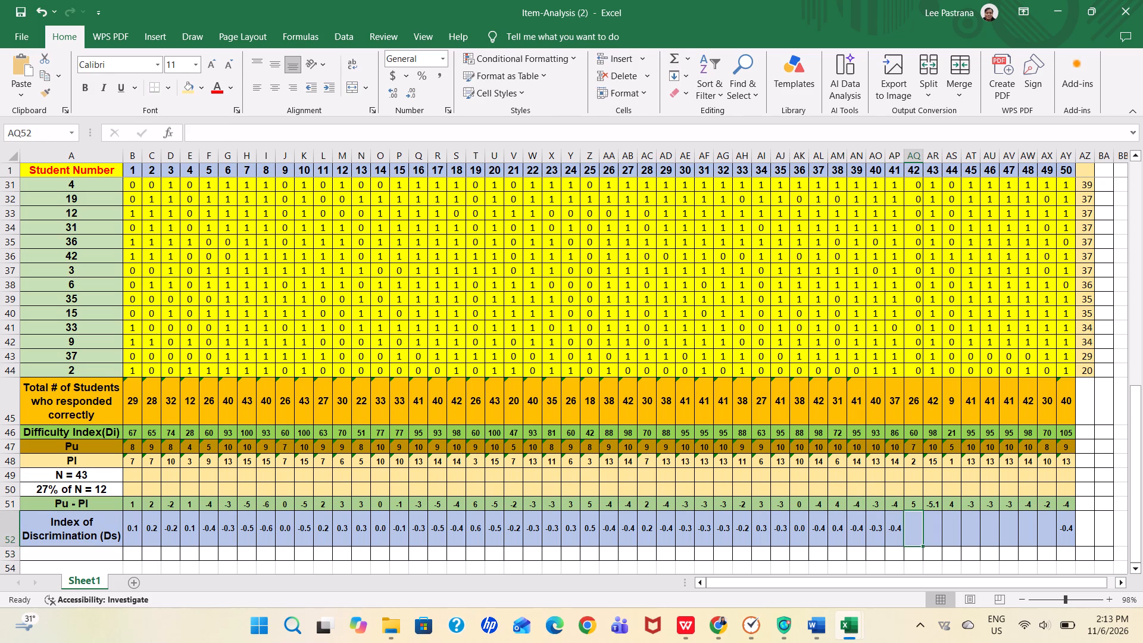
{"action": "left_click", "coordinate": [546, 138]}
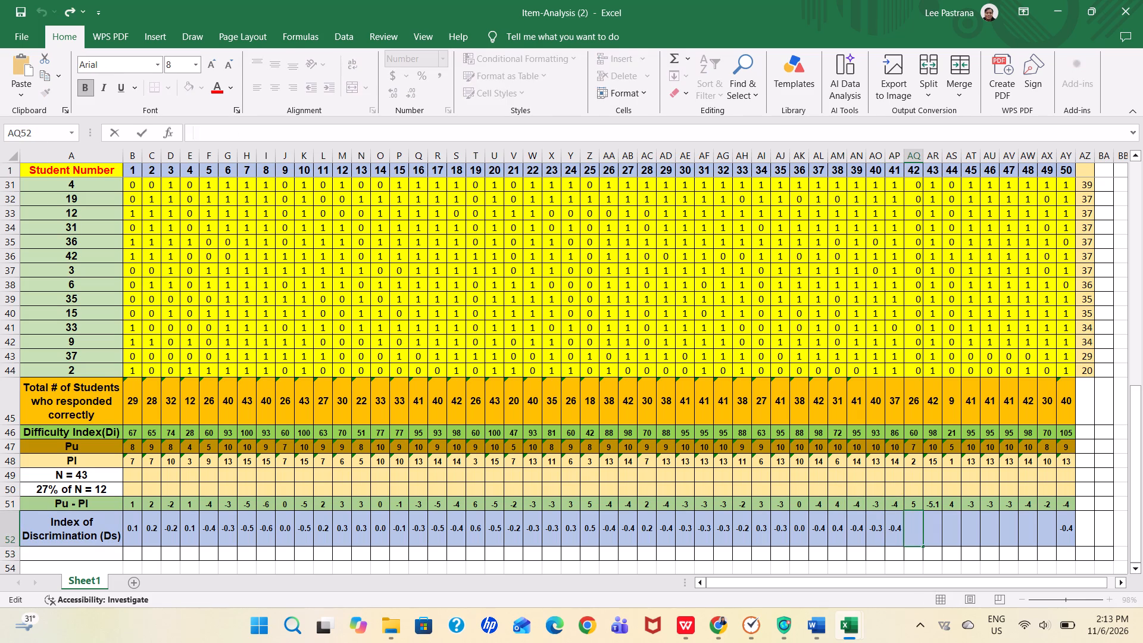
{"action": "key", "text": "ctrl+v"}
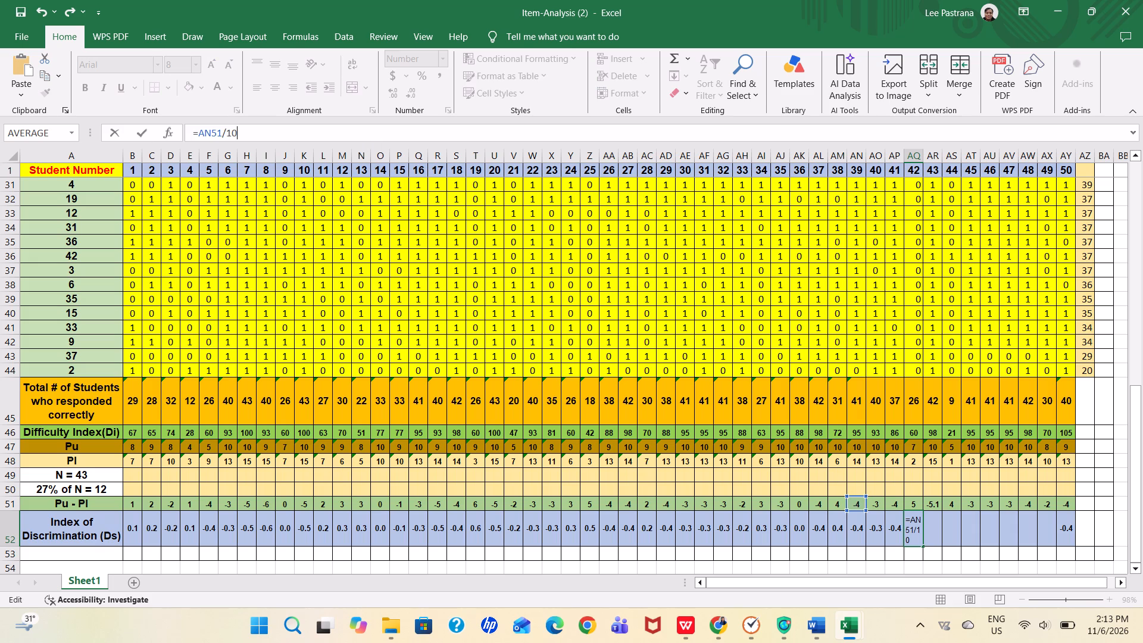
{"action": "left_click", "coordinate": [210, 130]}
{"action": "key", "text": "BackSpace"}
{"action": "key", "text": "q"}
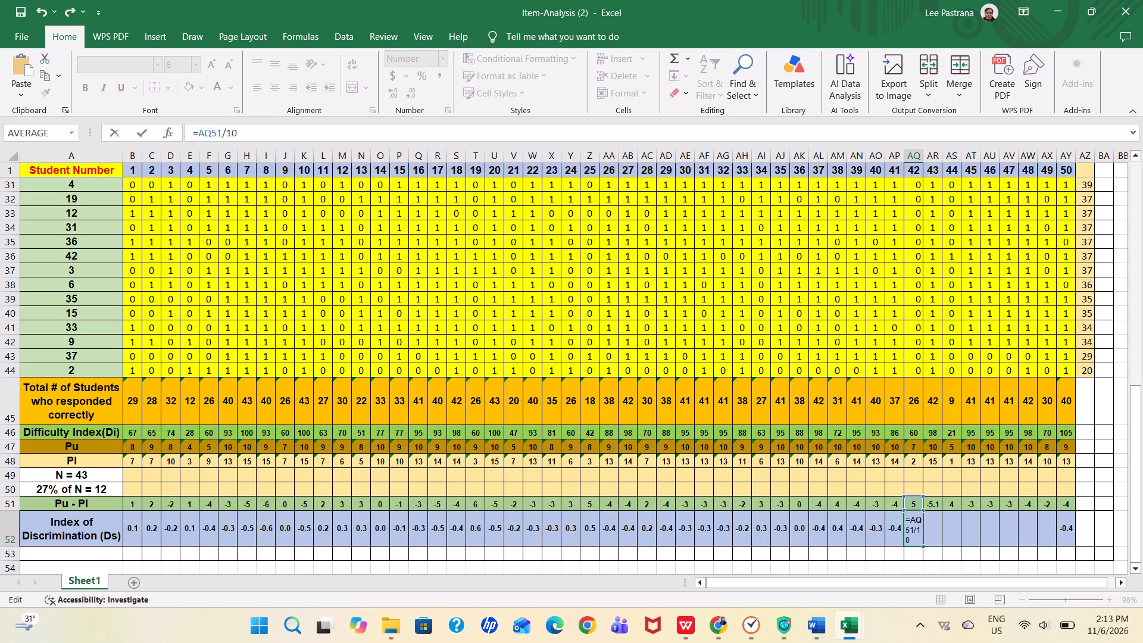
{"action": "key", "text": "Return"}
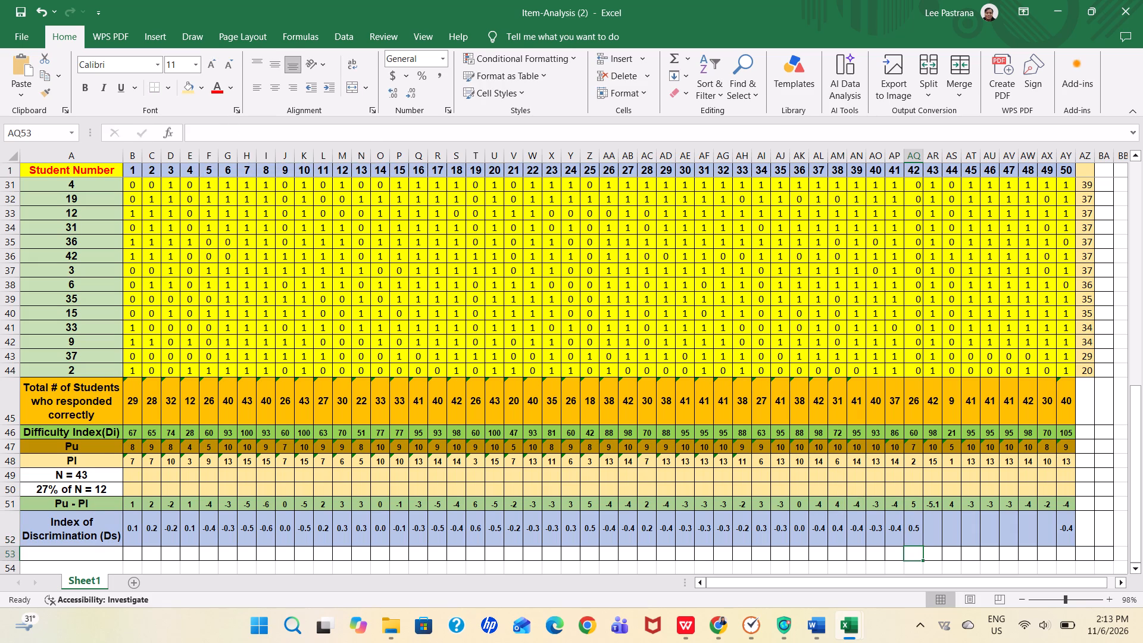
Fill item 43's Index of Discrimination cell in row 52 with the copied formula, adapted to =AR51/10.
{"action": "left_click", "coordinate": [936, 522]}
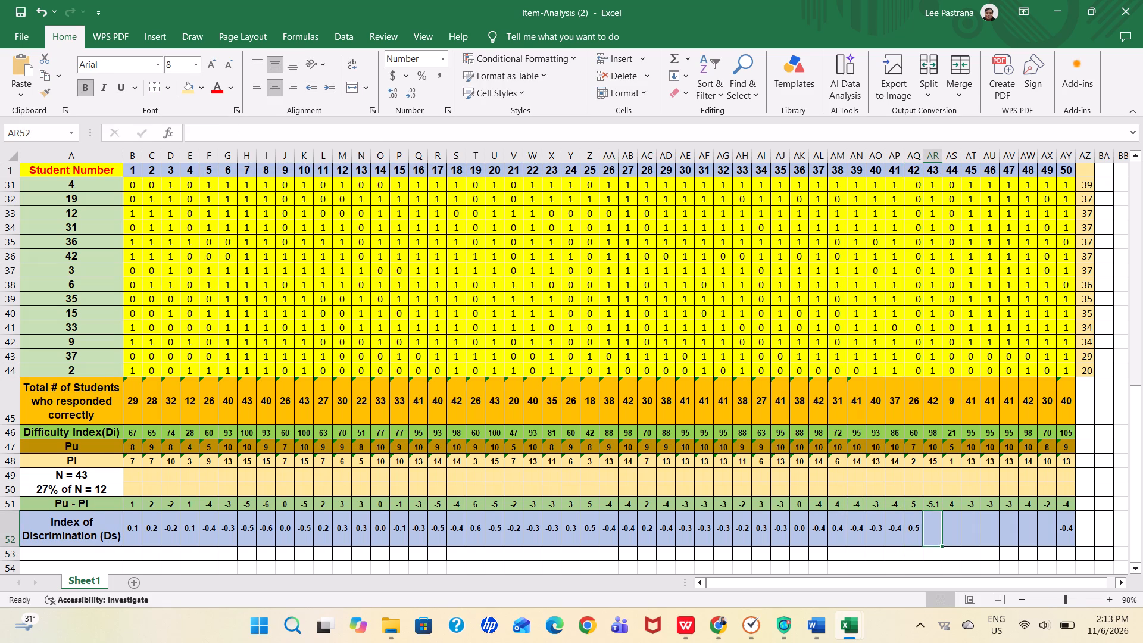
{"action": "left_click", "coordinate": [443, 133]}
{"action": "key", "text": "ctrl+v"}
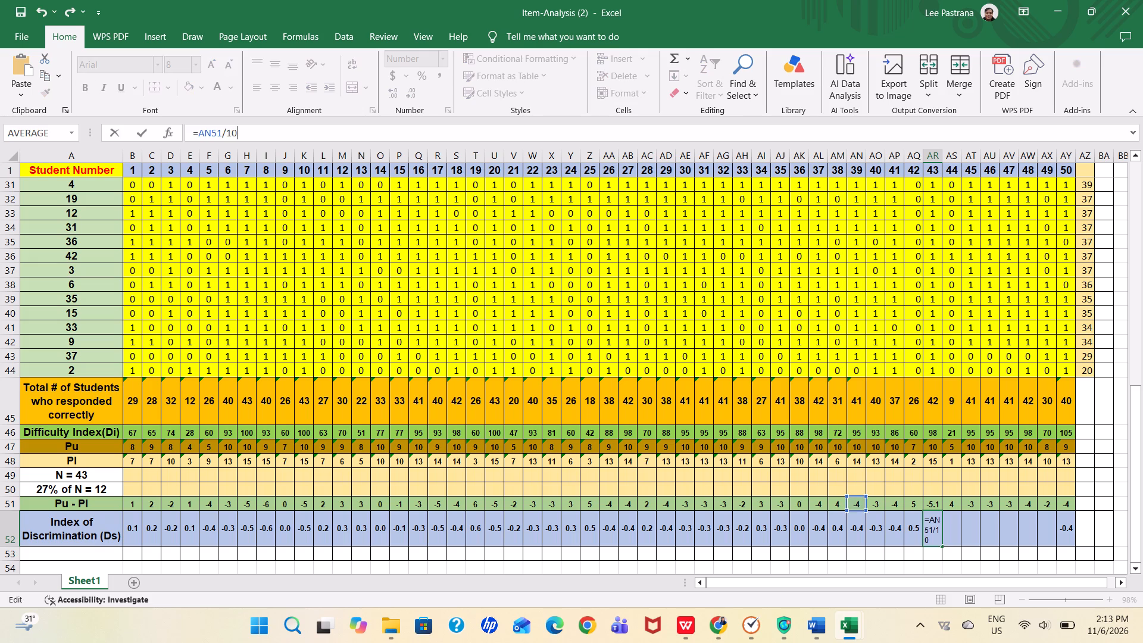
{"action": "left_click", "coordinate": [210, 128]}
{"action": "key", "text": "BackSpace"}
{"action": "key", "text": "r"}
{"action": "key", "text": "Return"}
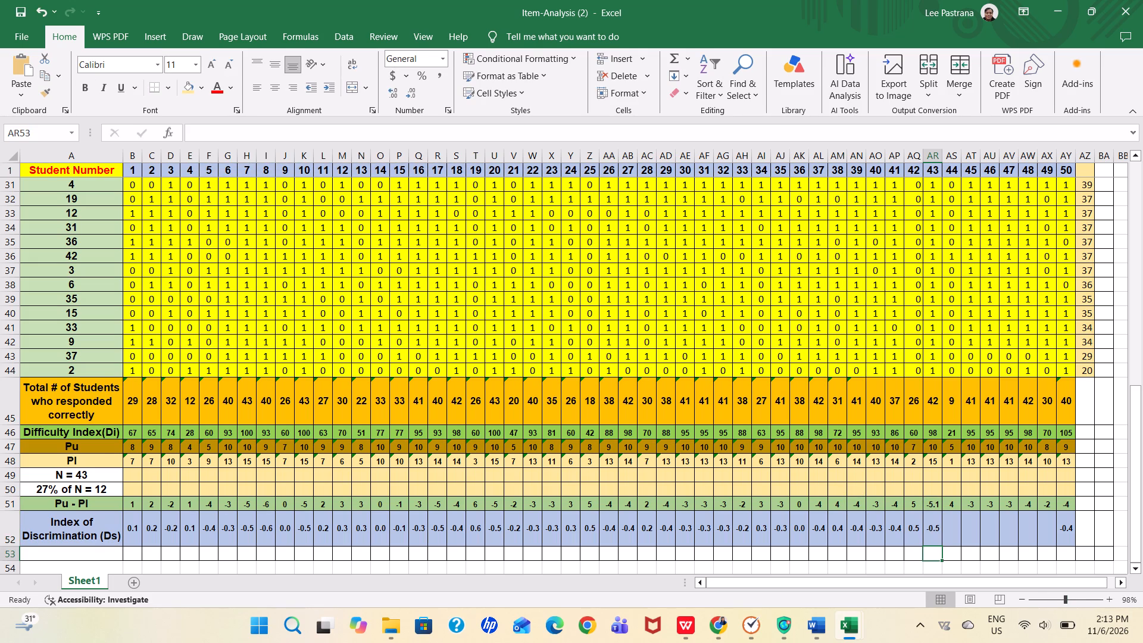
Fill item 44's Index of Discrimination cell in row 52 with the copied formula, adapted to =AS51/10.
{"action": "left_click", "coordinate": [952, 538]}
{"action": "left_click", "coordinate": [515, 143]}
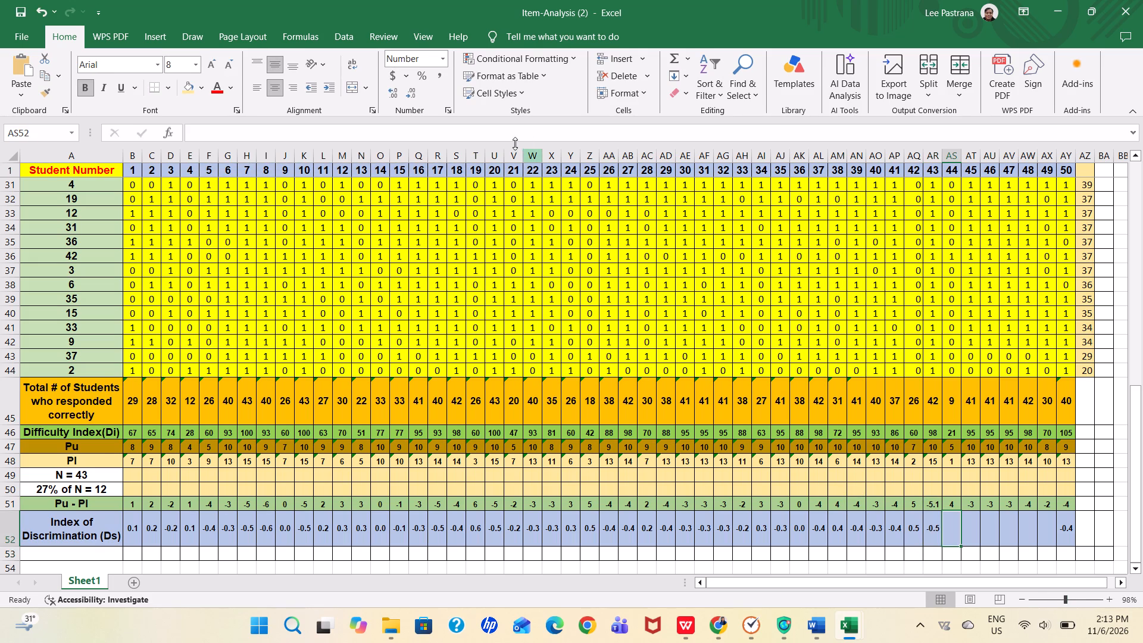
{"action": "left_click", "coordinate": [496, 128]}
{"action": "key", "text": "ctrl+v"}
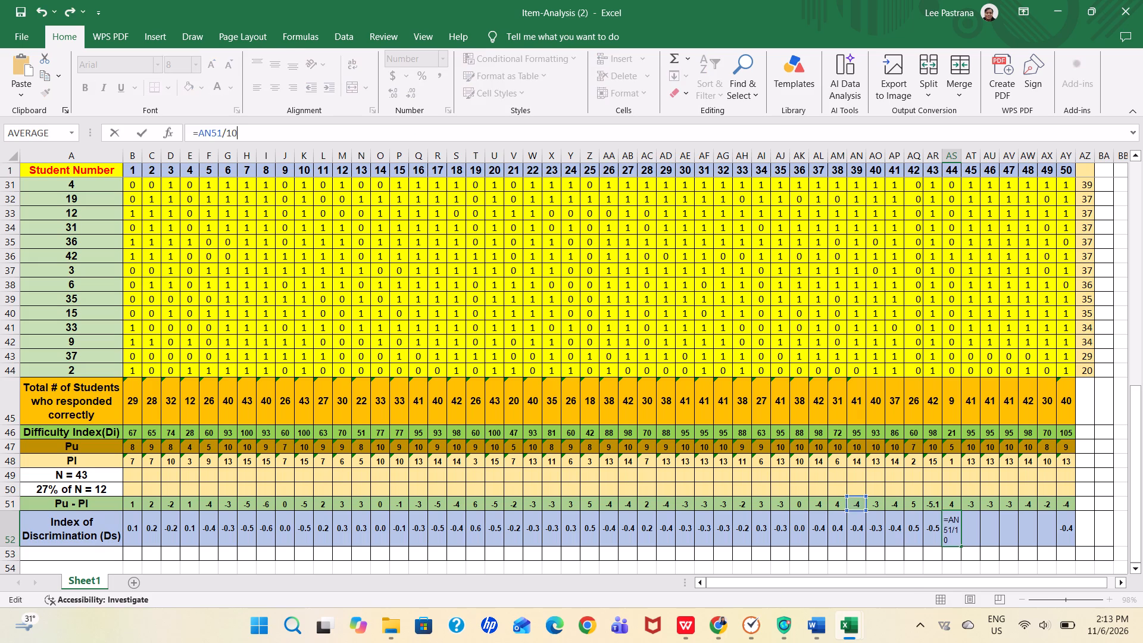
{"action": "left_click", "coordinate": [210, 130]}
{"action": "key", "text": "BackSpace"}
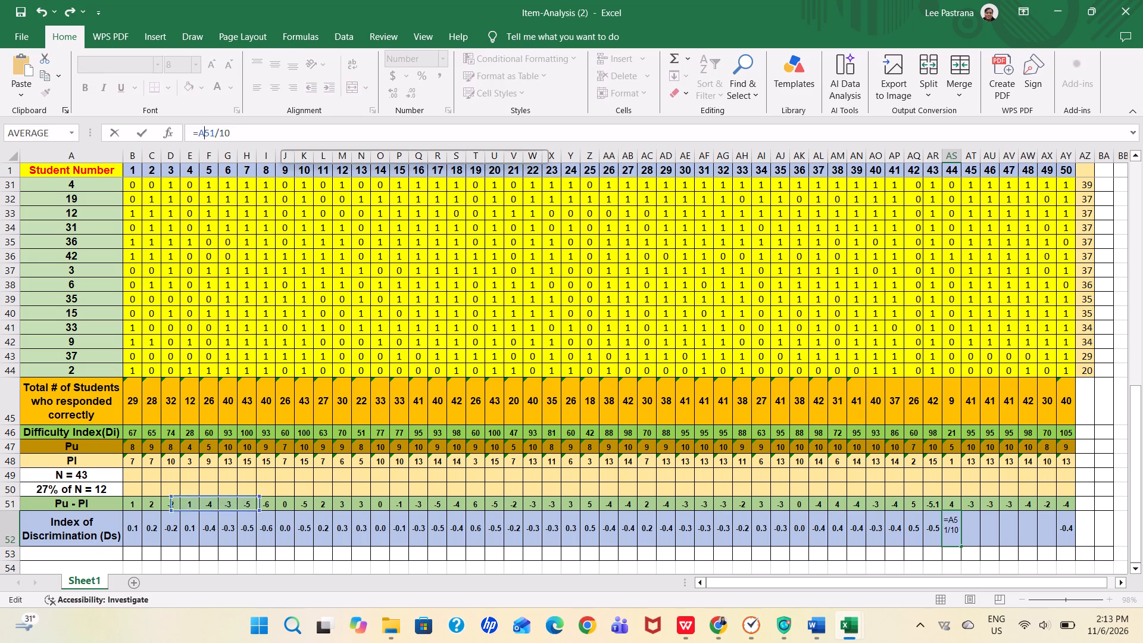
{"action": "key", "text": "s"}
{"action": "key", "text": "Return"}
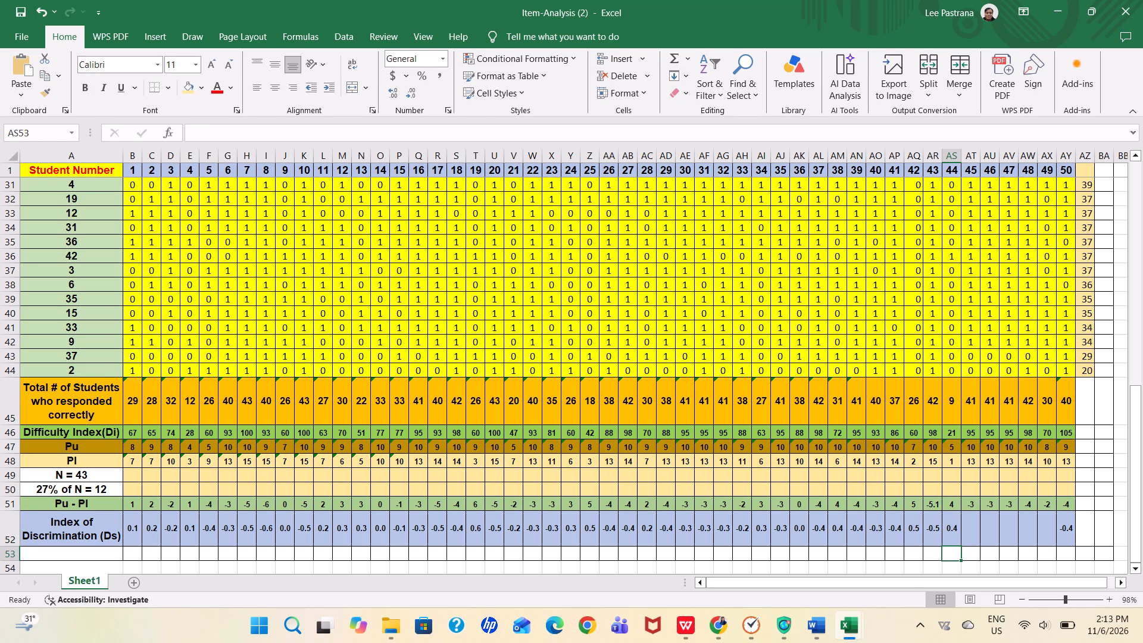
Fill item 45's Index of Discrimination cell in row 52 with the copied formula, adapted to =AT51/10.
{"action": "left_click", "coordinate": [975, 531]}
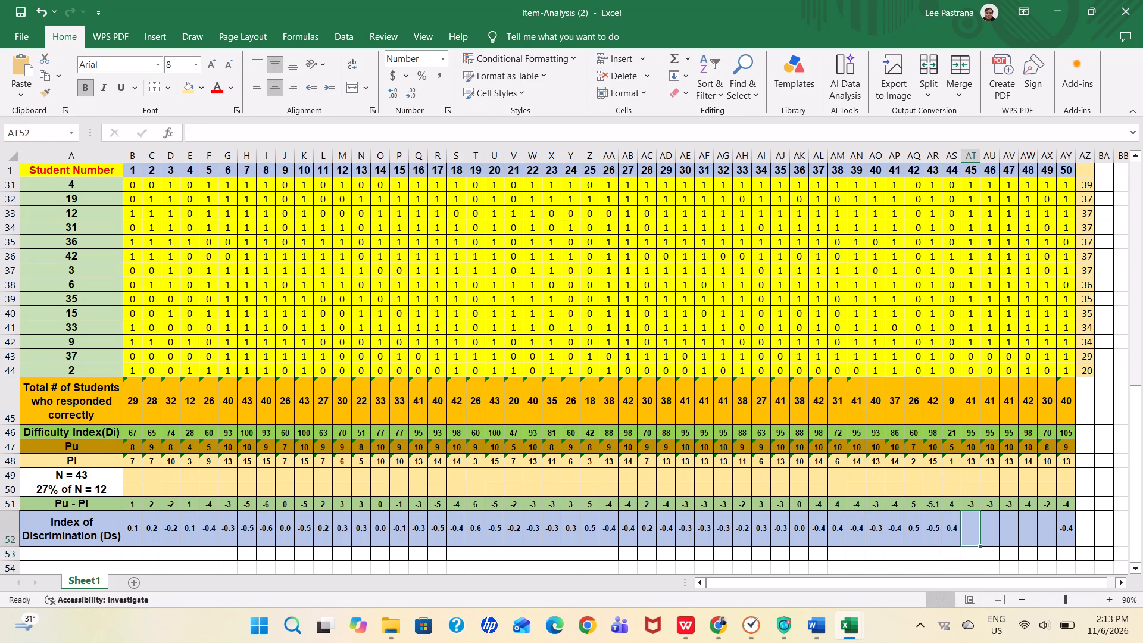
{"action": "left_click", "coordinate": [642, 139]}
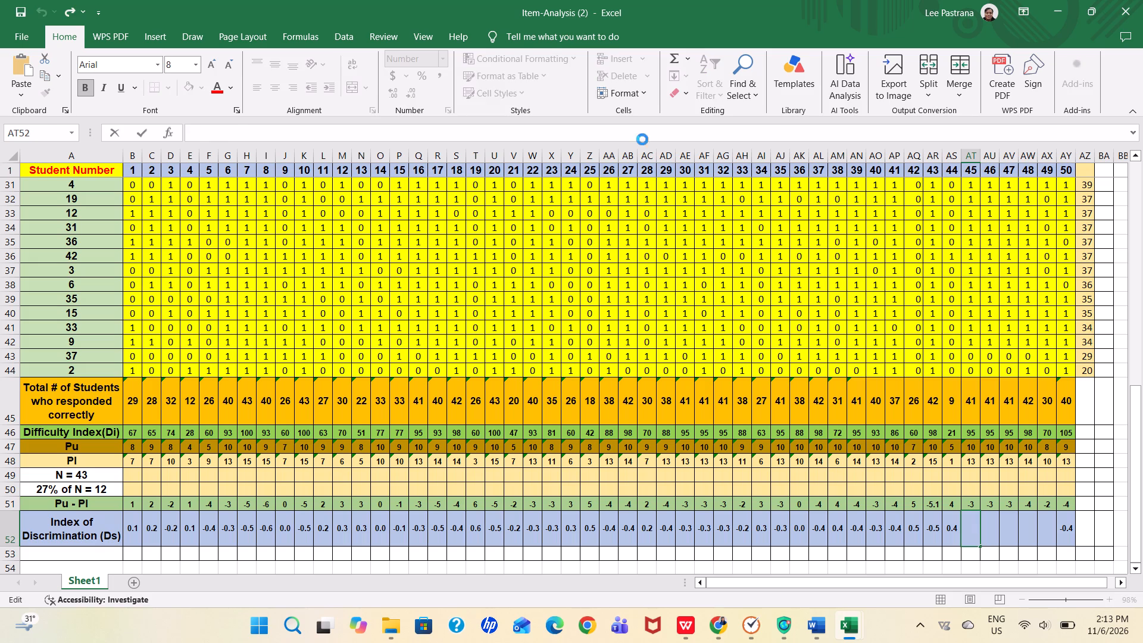
{"action": "key", "text": "ctrl+v"}
{"action": "left_click", "coordinate": [211, 132]}
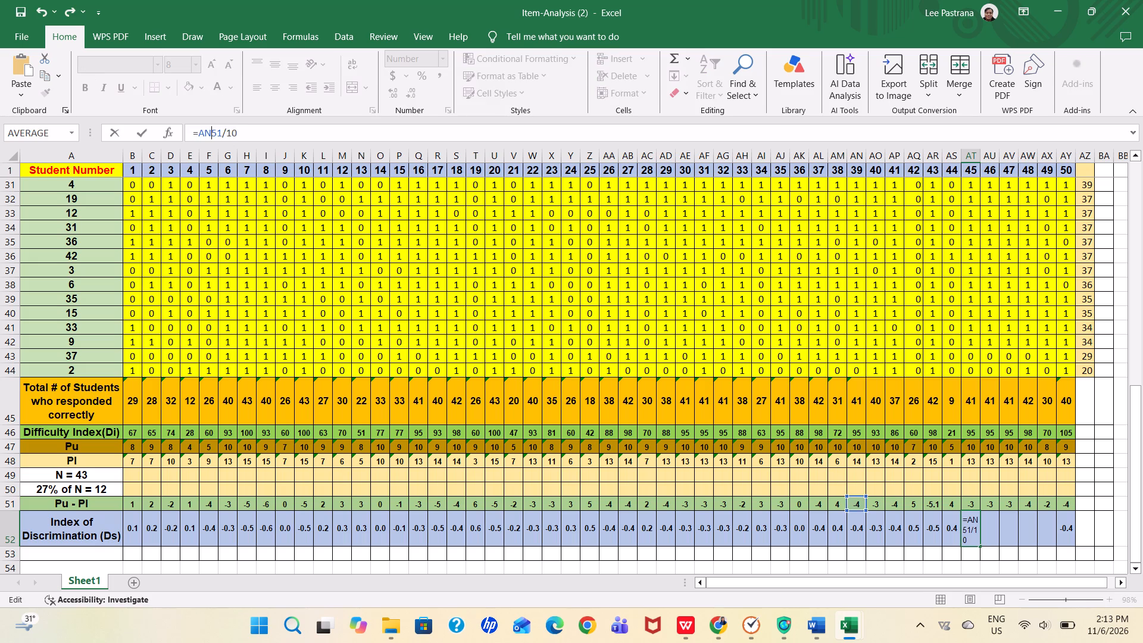
{"action": "key", "text": "BackSpace"}
{"action": "key", "text": "t"}
{"action": "key", "text": "Return"}
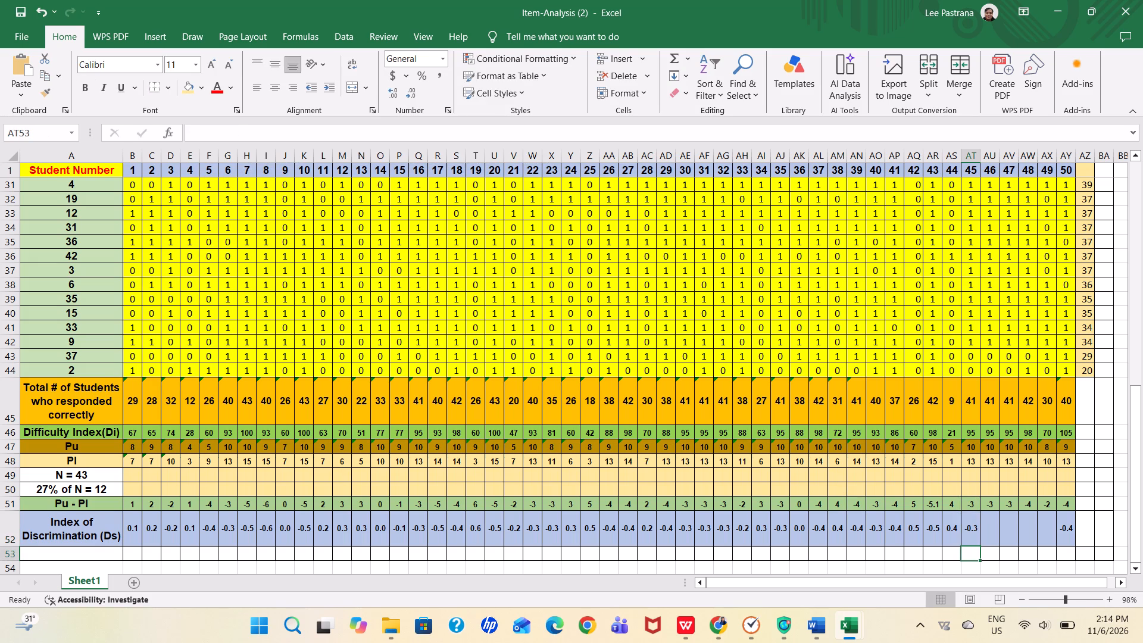
Fill item 46's Index of Discrimination cell in row 52 with the copied formula, adapted to =AU51/10.
{"action": "left_click", "coordinate": [989, 525]}
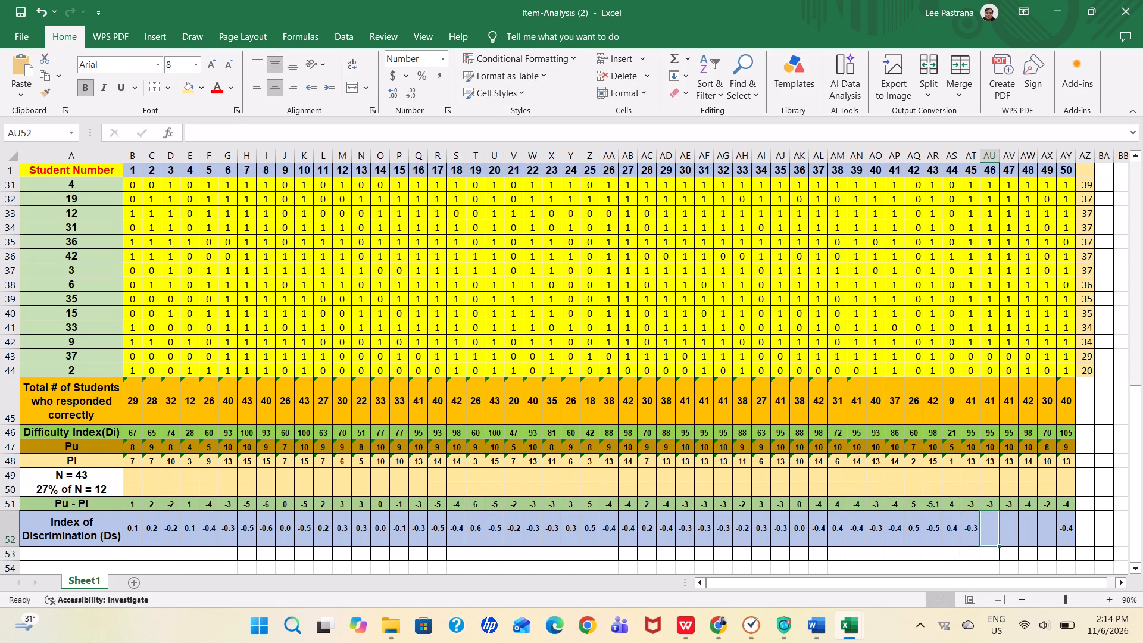
{"action": "left_click", "coordinate": [514, 130]}
{"action": "key", "text": "ctrl+v"}
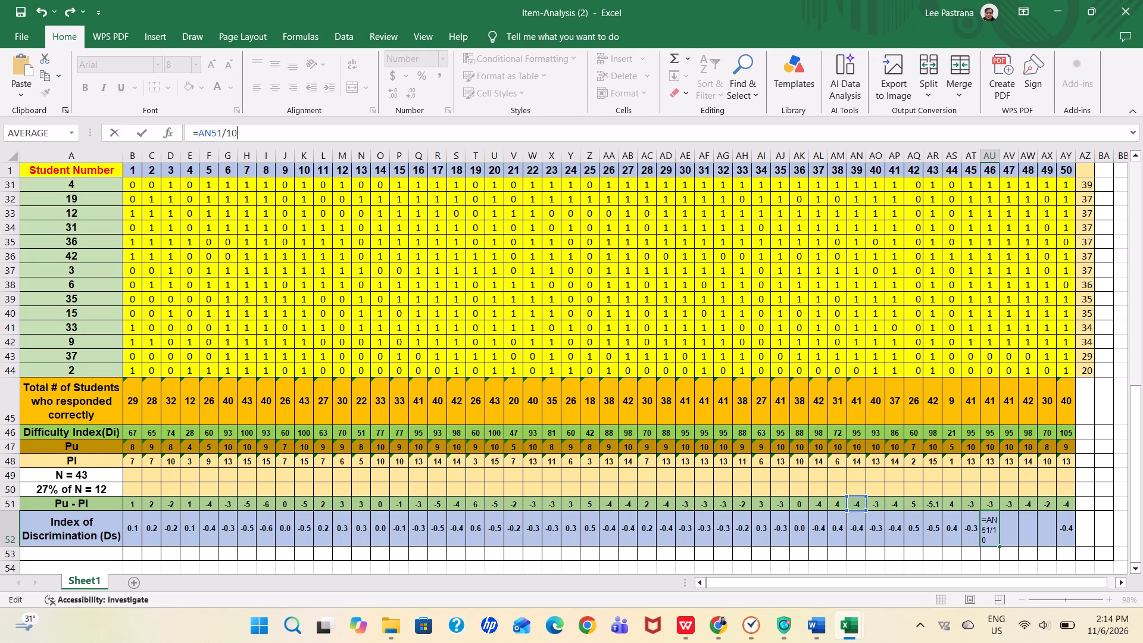
{"action": "left_click", "coordinate": [210, 130]}
{"action": "key", "text": "BackSpace"}
{"action": "key", "text": "u"}
{"action": "key", "text": "Return"}
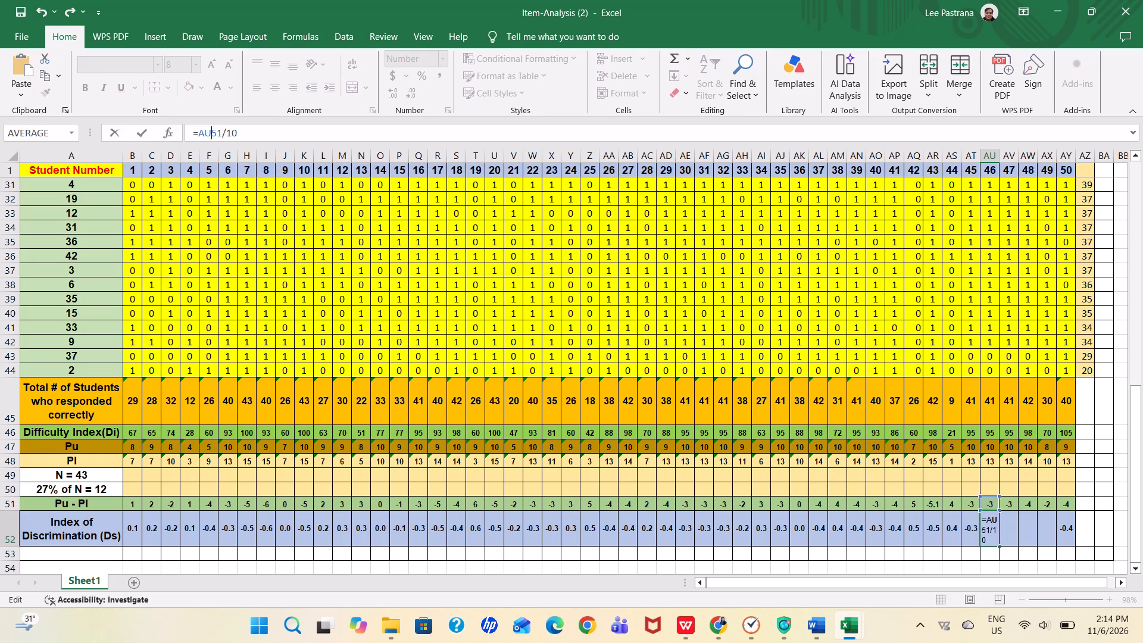
Fill item 47's Index of Discrimination cell in row 52 with the copied formula, adapted to =AV51/10.
{"action": "left_click", "coordinate": [1007, 523]}
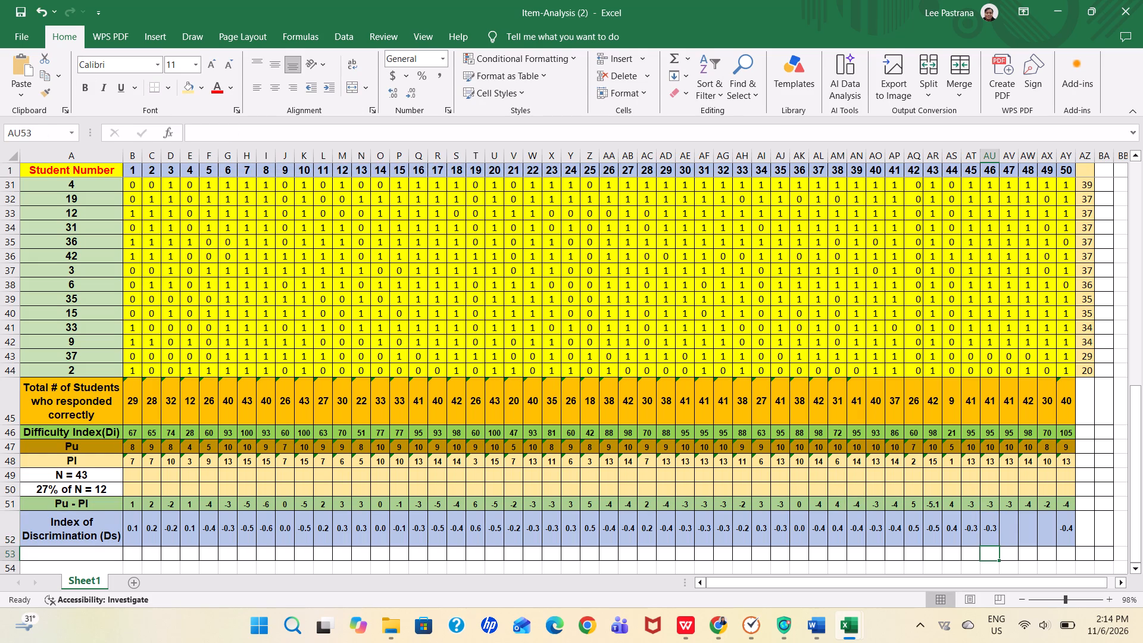
{"action": "left_click", "coordinate": [499, 135]}
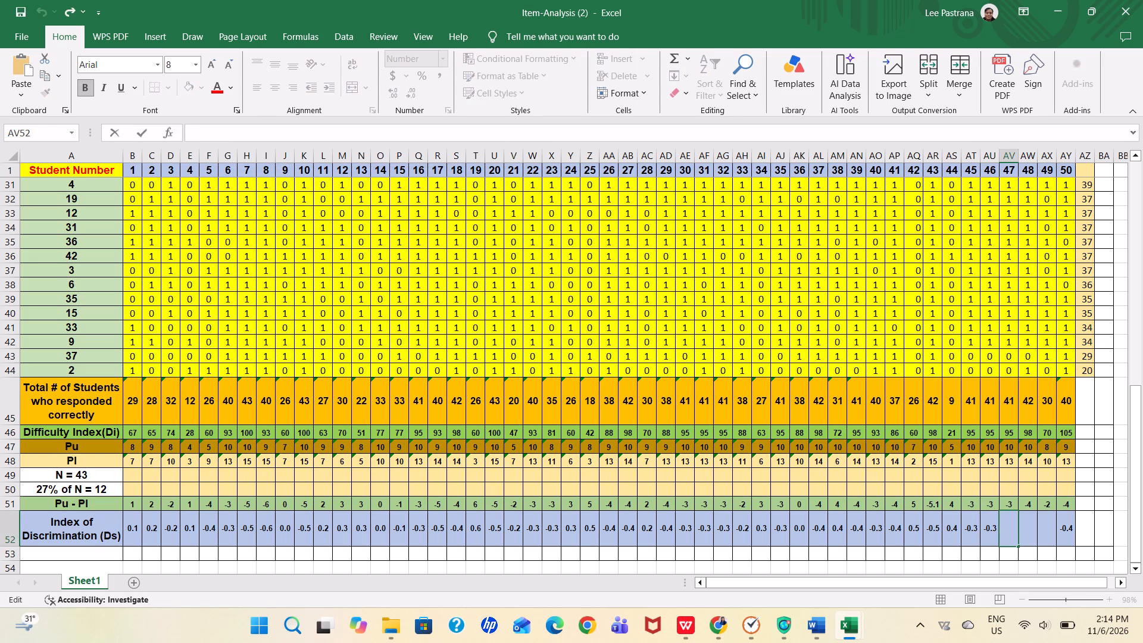
{"action": "key", "text": "ctrl+v"}
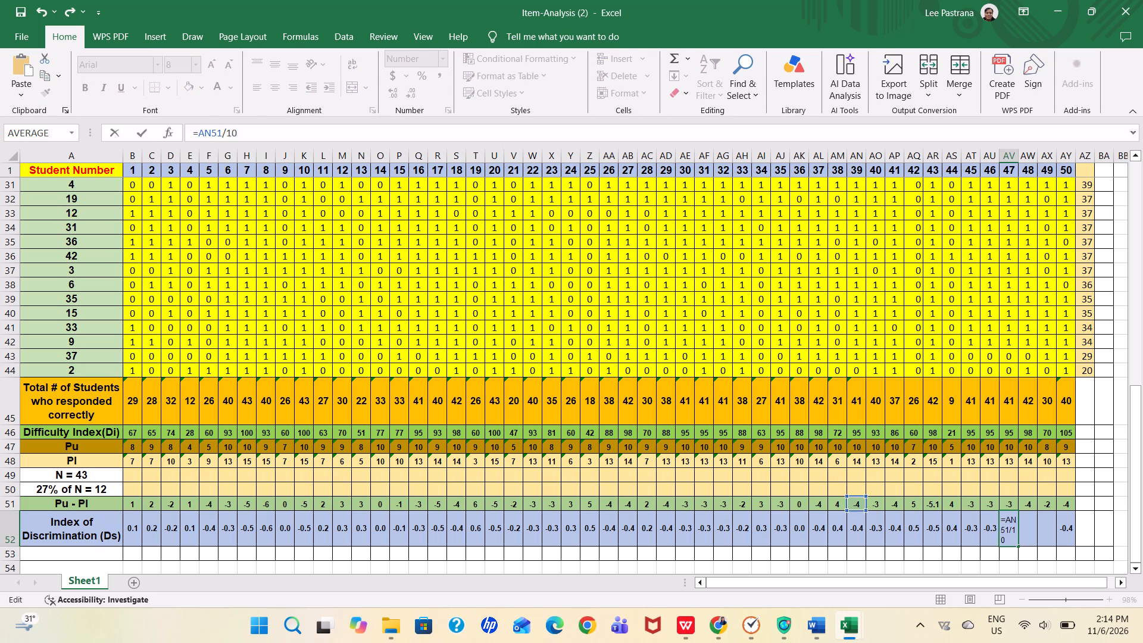
{"action": "left_click", "coordinate": [210, 131]}
{"action": "key", "text": "BackSpace"}
{"action": "key", "text": "v"}
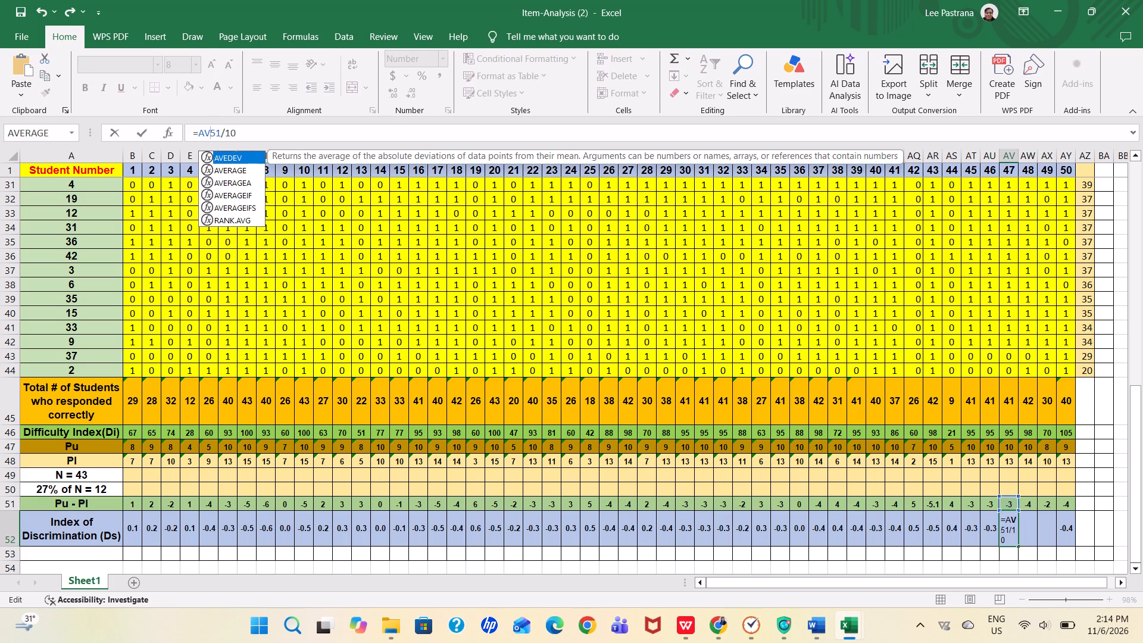
{"action": "key", "text": "Return"}
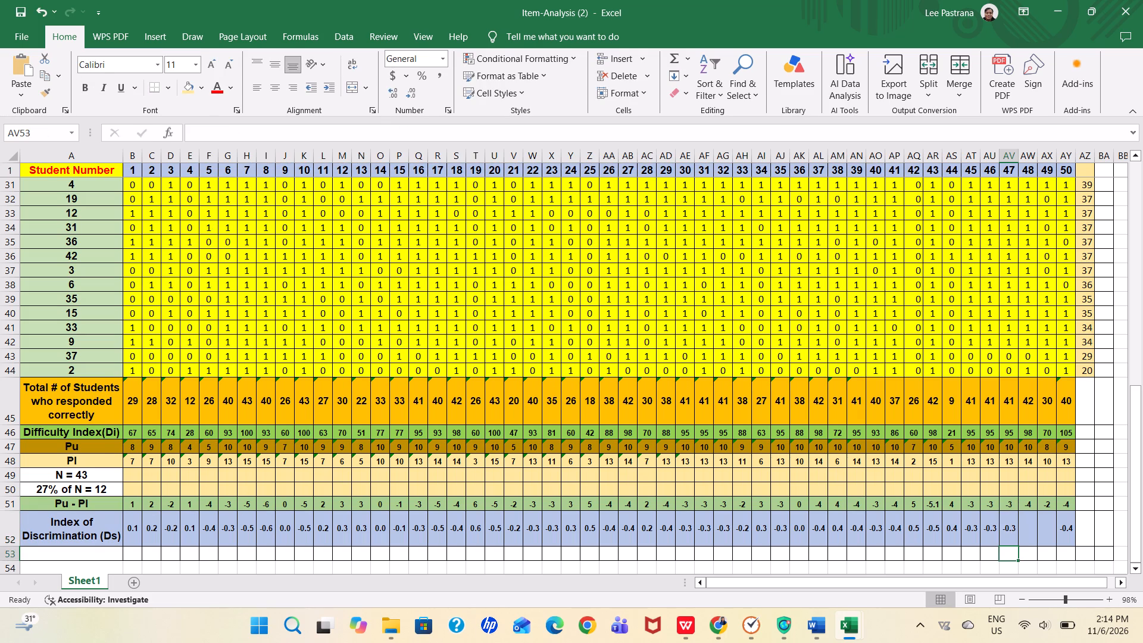
Fill item 48's Index of Discrimination cell in row 52 with the copied formula, adapted to =AW51/10.
{"action": "left_click", "coordinate": [1022, 533]}
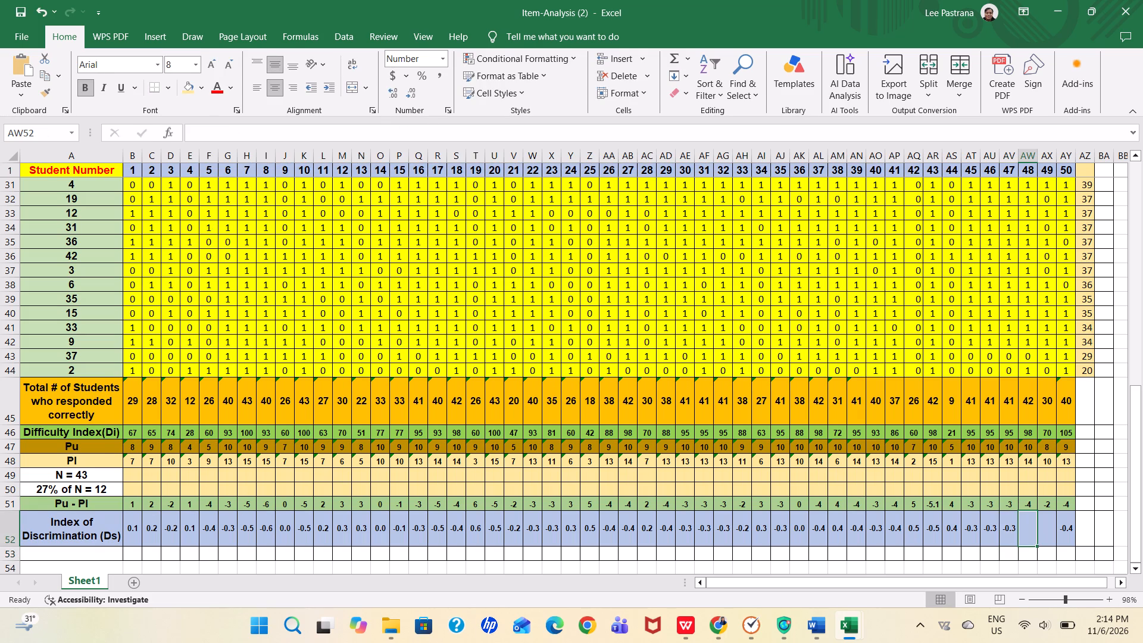
{"action": "left_click", "coordinate": [414, 130]}
{"action": "key", "text": "ctrl+v"}
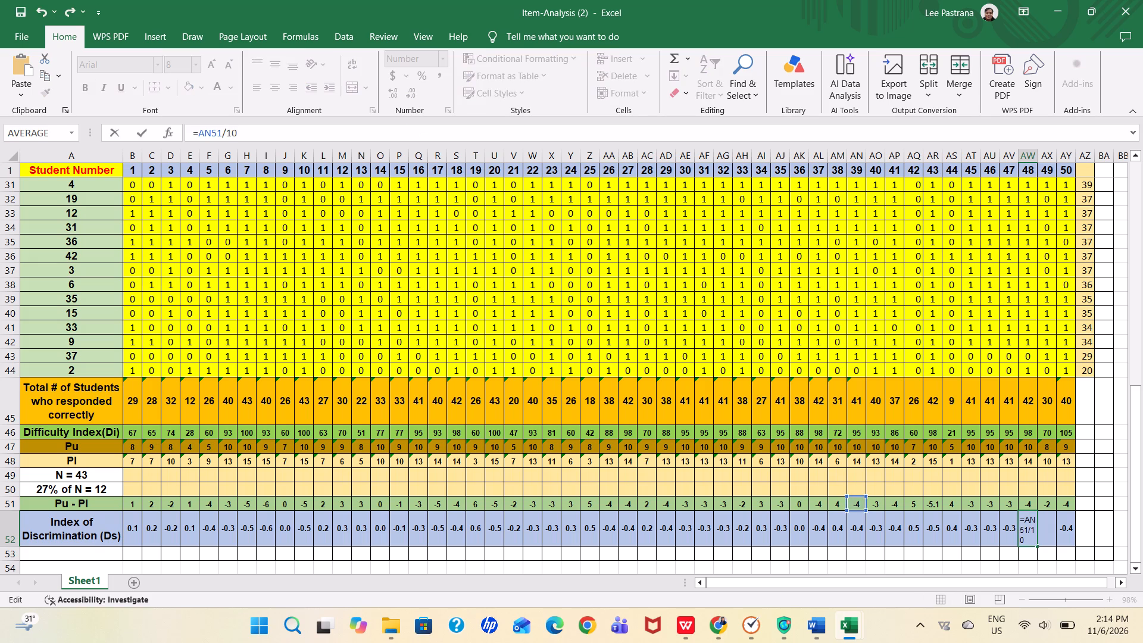
{"action": "left_click", "coordinate": [210, 128]}
{"action": "key", "text": "BackSpace"}
{"action": "key", "text": "w"}
{"action": "key", "text": "Return"}
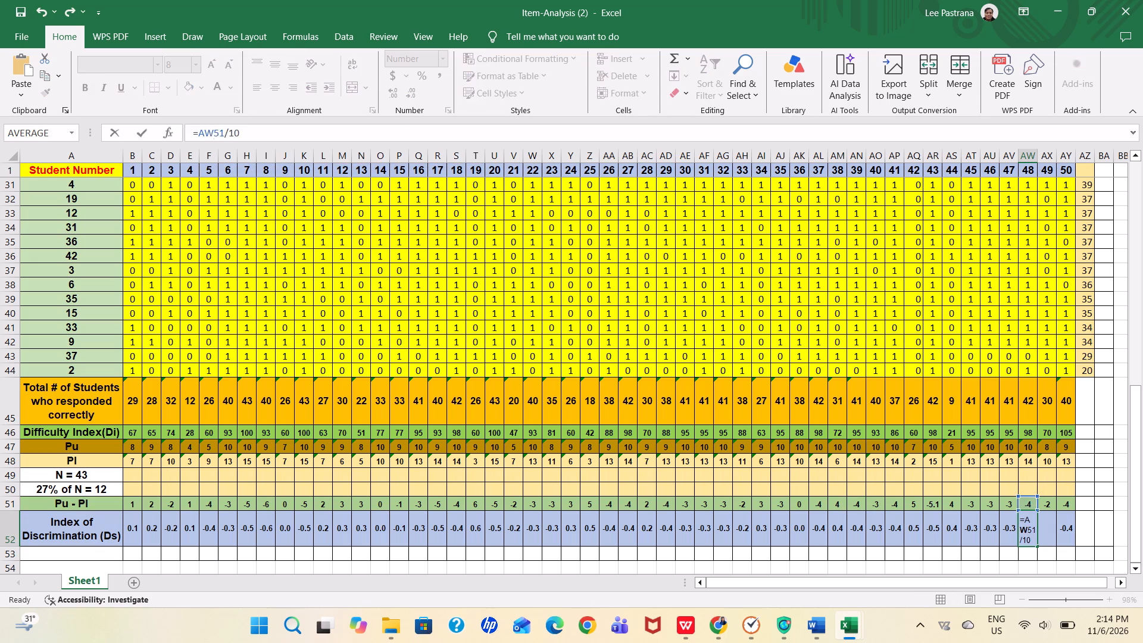
Fill item 49's Index of Discrimination cell in row 52 with the copied formula, adapted to =AX51/10.
{"action": "left_click", "coordinate": [1045, 527]}
{"action": "left_click", "coordinate": [519, 131]}
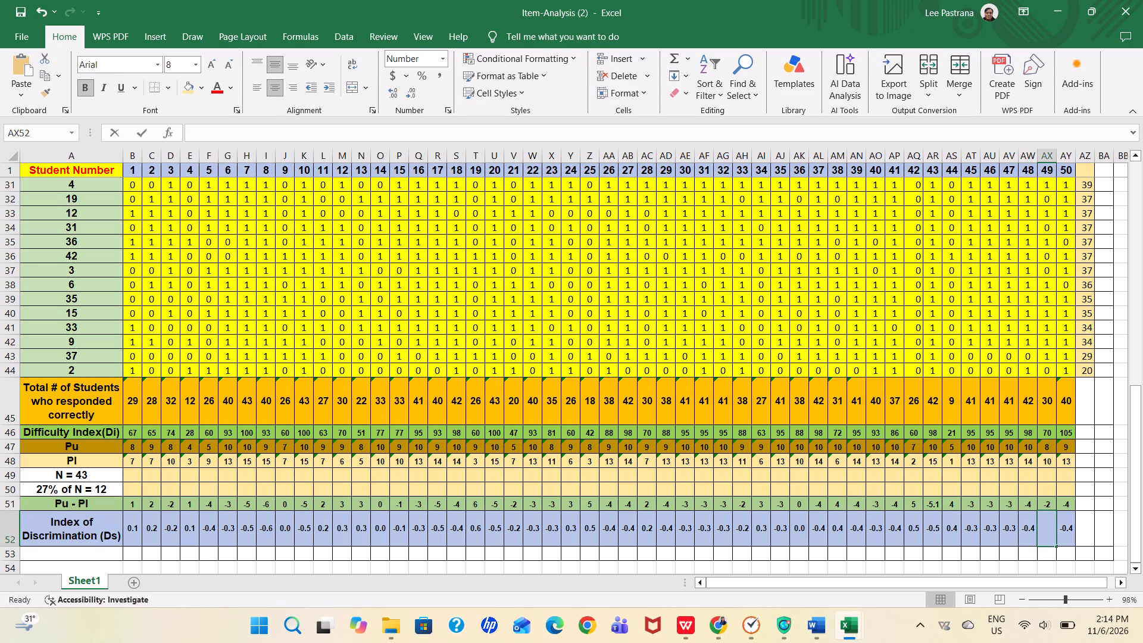
{"action": "key", "text": "ctrl+v"}
{"action": "left_click", "coordinate": [211, 134]}
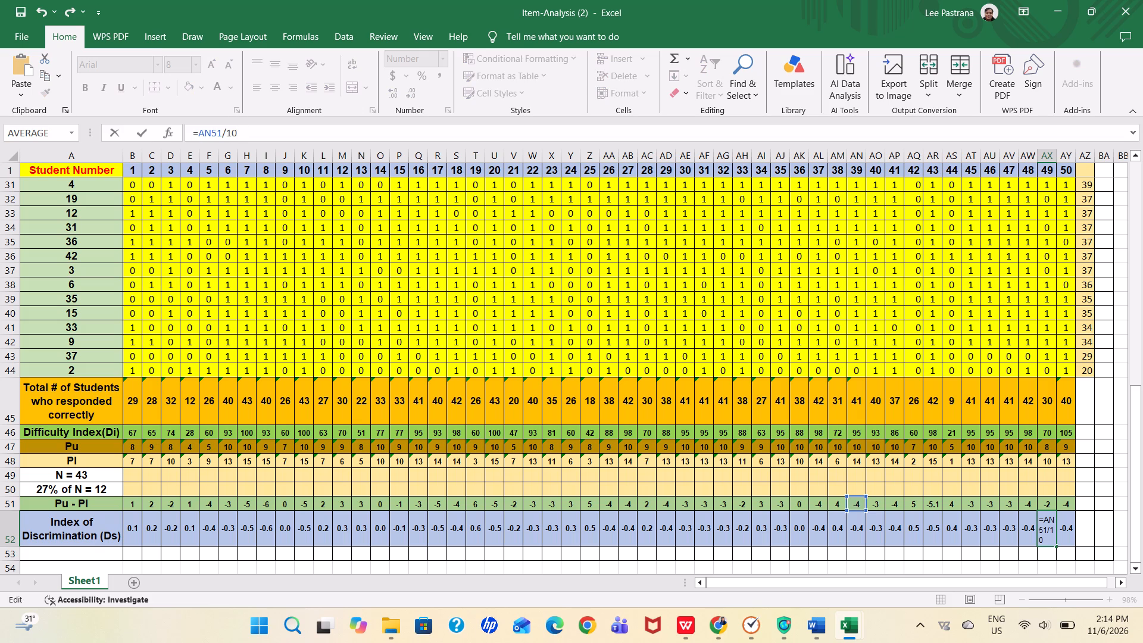
{"action": "key", "text": "BackSpace"}
{"action": "key", "text": "x"}
{"action": "key", "text": "Return"}
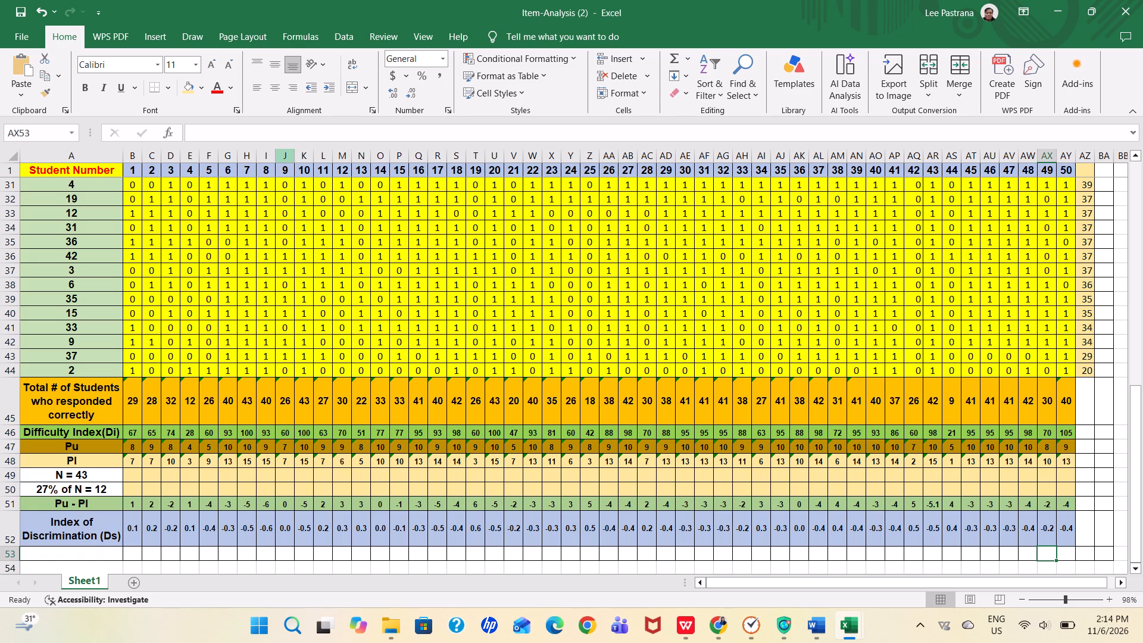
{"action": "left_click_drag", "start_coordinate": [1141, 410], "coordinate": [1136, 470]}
Fill the Pu values in row 47 for items 1 to 50 with light blue-gray.
{"action": "left_click_drag", "start_coordinate": [1075, 452], "coordinate": [1069, 452]}
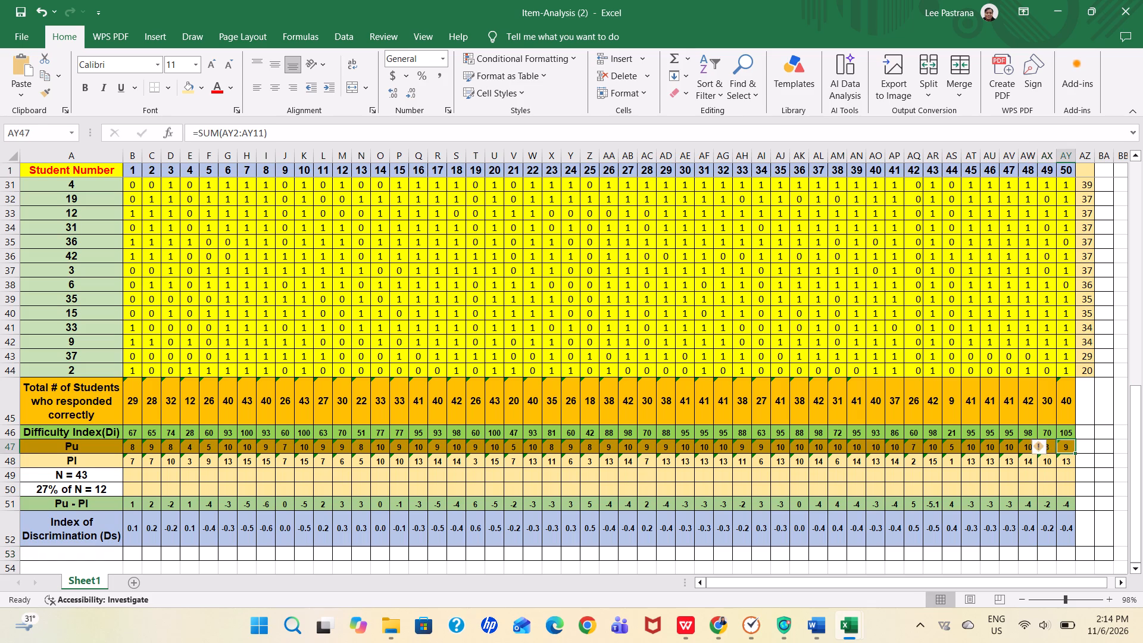
{"action": "left_click_drag", "start_coordinate": [1069, 452], "coordinate": [615, 426]}
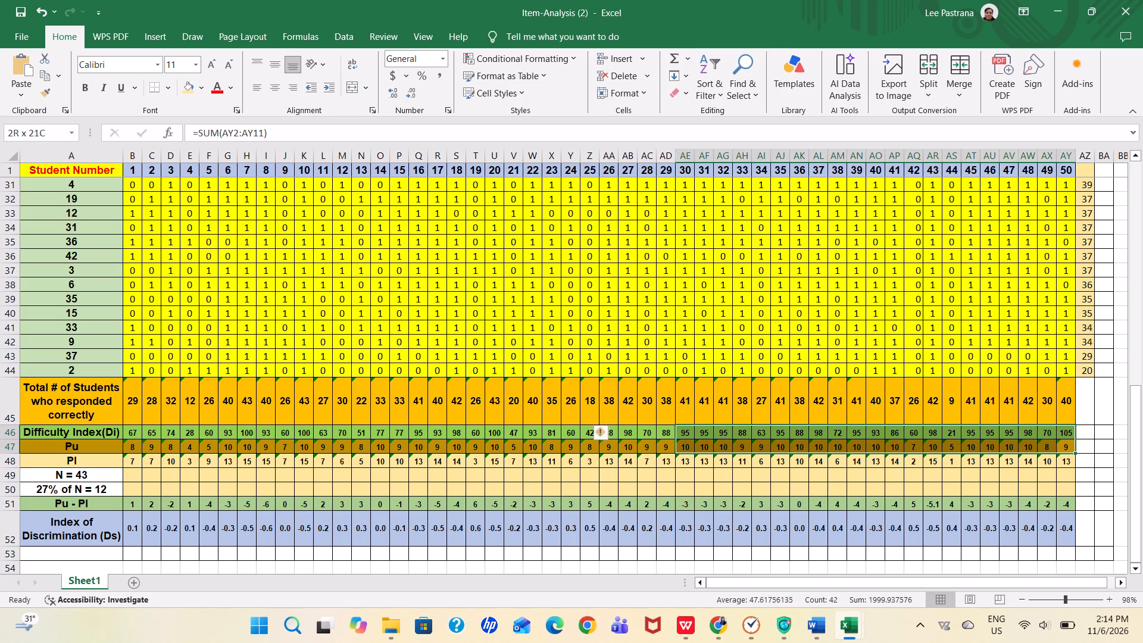
{"action": "left_click_drag", "start_coordinate": [615, 426], "coordinate": [226, 438]}
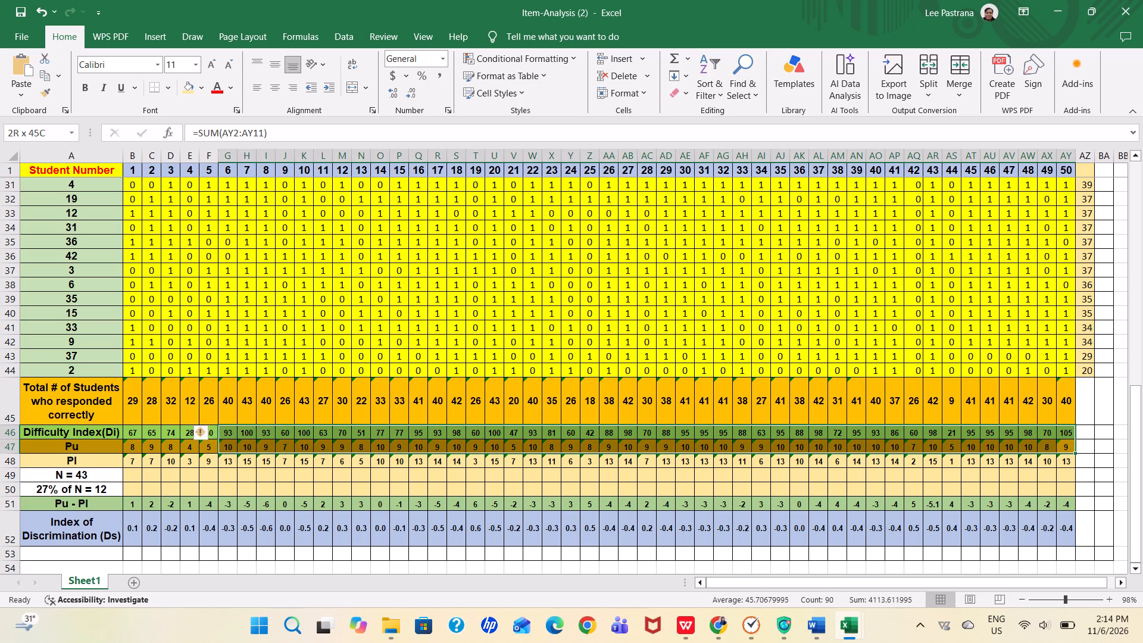
{"action": "left_click_drag", "start_coordinate": [226, 438], "coordinate": [136, 447]}
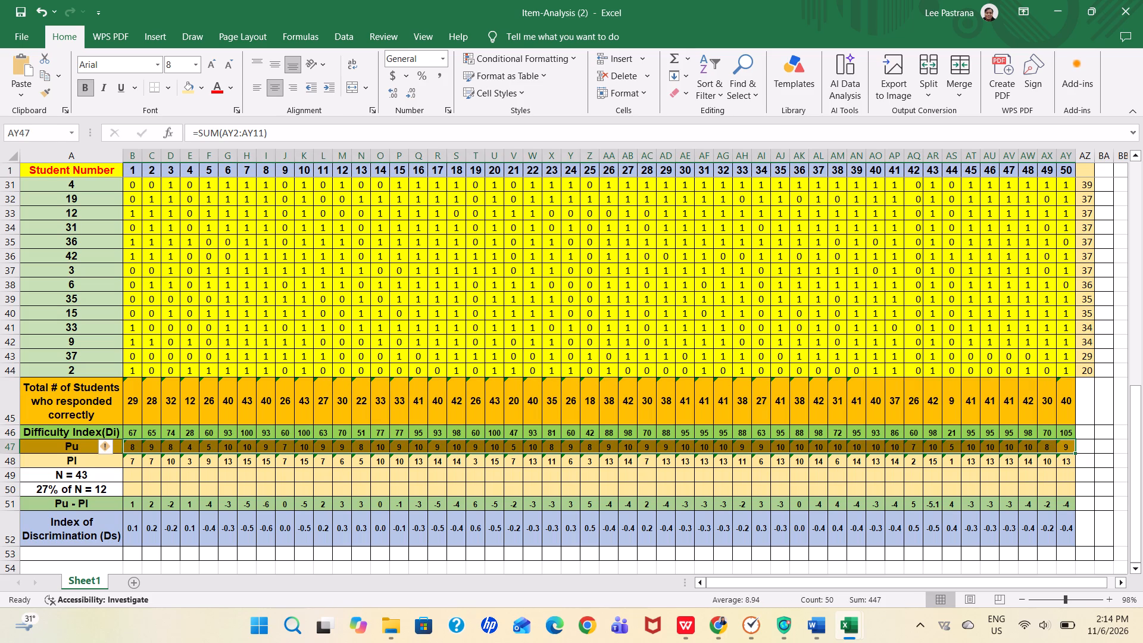
{"action": "left_click", "coordinate": [205, 86]}
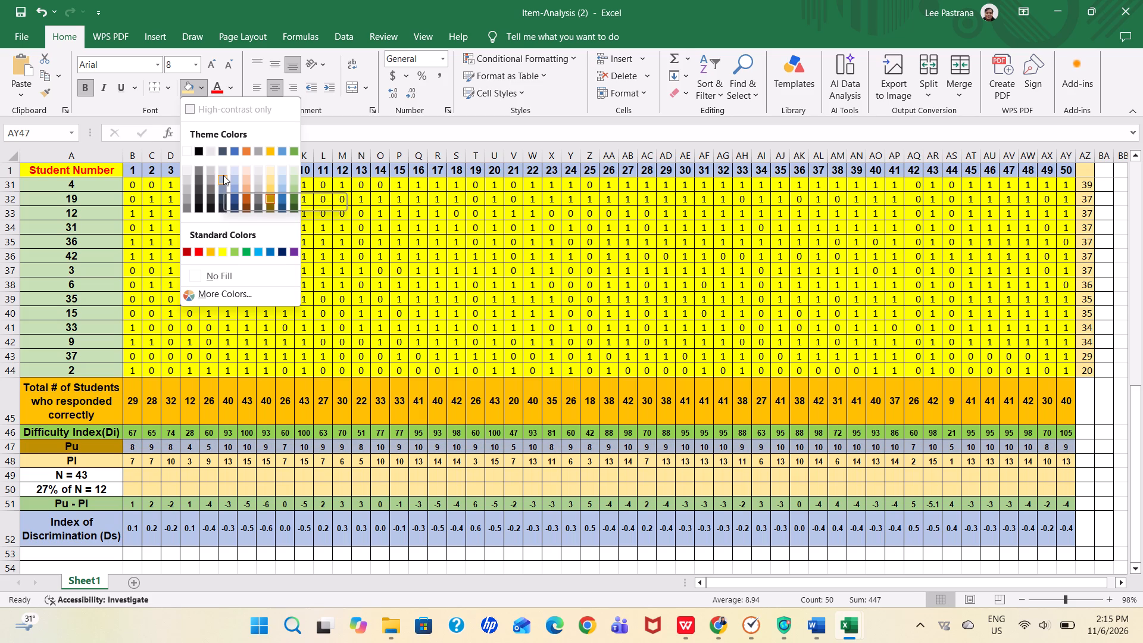
{"action": "left_click", "coordinate": [223, 175]}
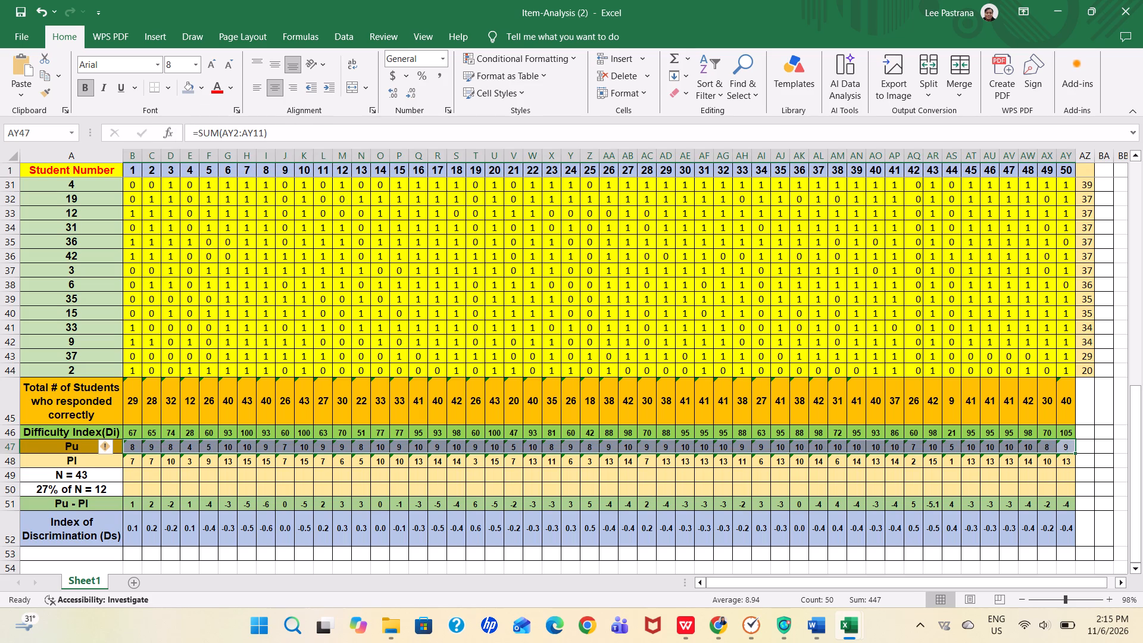
{"action": "left_click", "coordinate": [314, 564]}
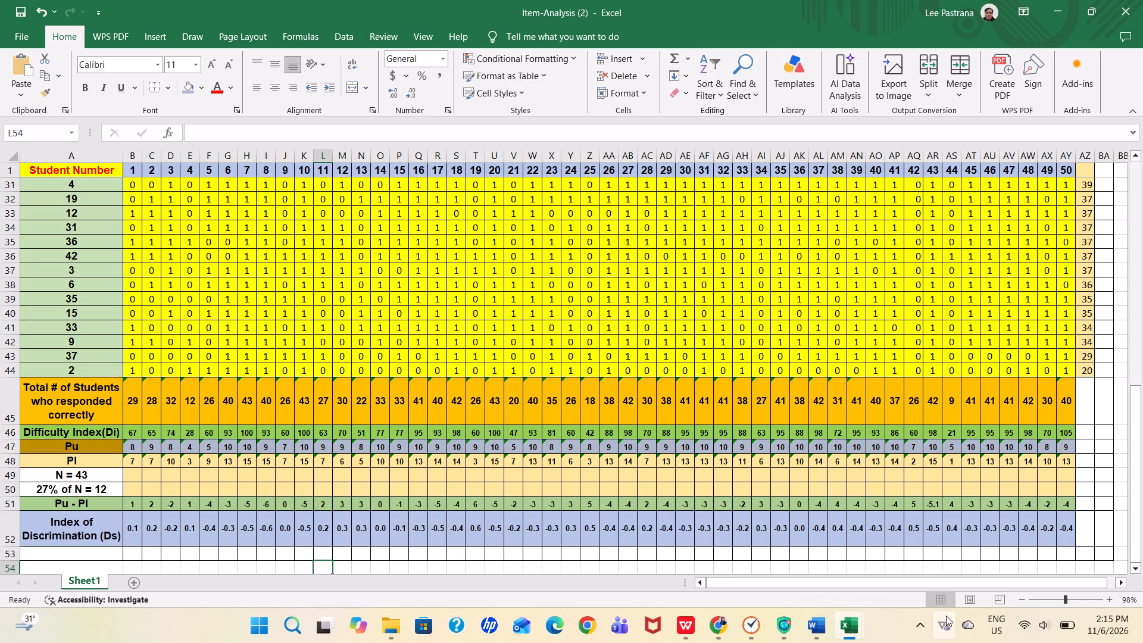
Fill the whole Index of Discrimination row, label included, with the custom peach colour #F4C1A8.
{"action": "scroll", "coordinate": [1131, 482], "scroll_direction": "down", "scroll_amount": 2, "text": "ctrl"}
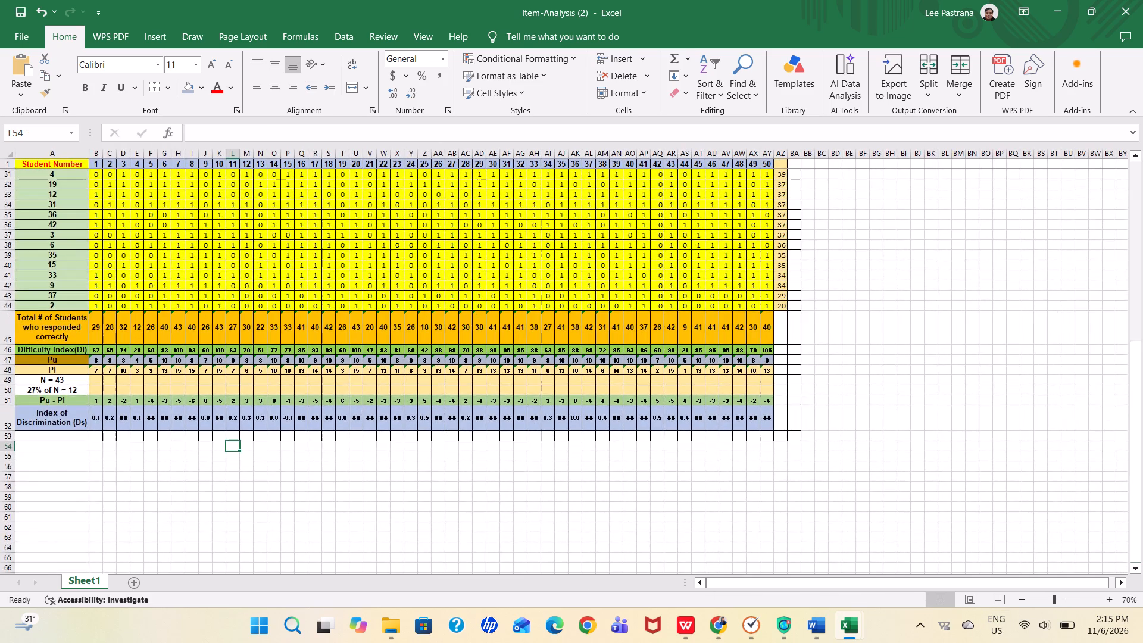
{"action": "left_click", "coordinate": [1061, 605]}
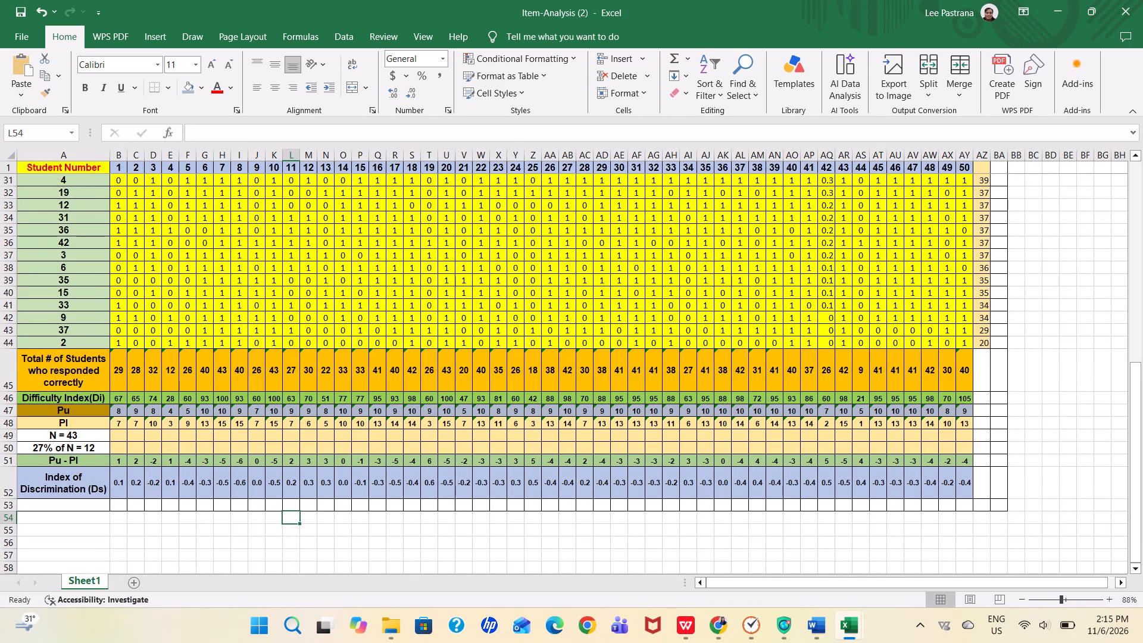
{"action": "left_click_drag", "start_coordinate": [969, 494], "coordinate": [593, 490]}
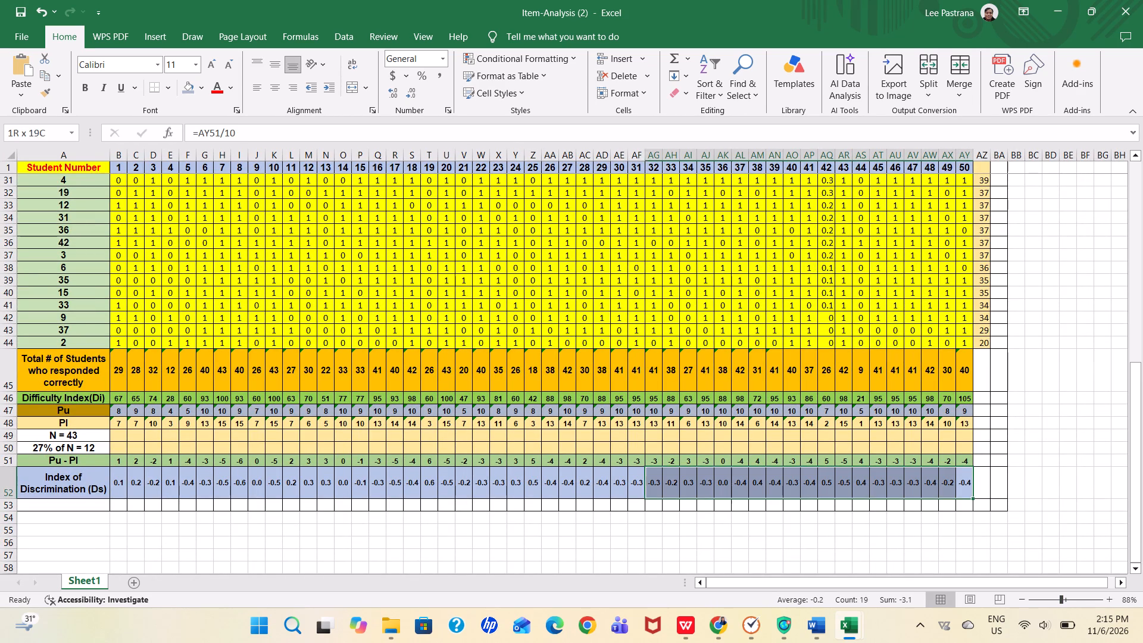
{"action": "left_click_drag", "start_coordinate": [593, 490], "coordinate": [89, 475]}
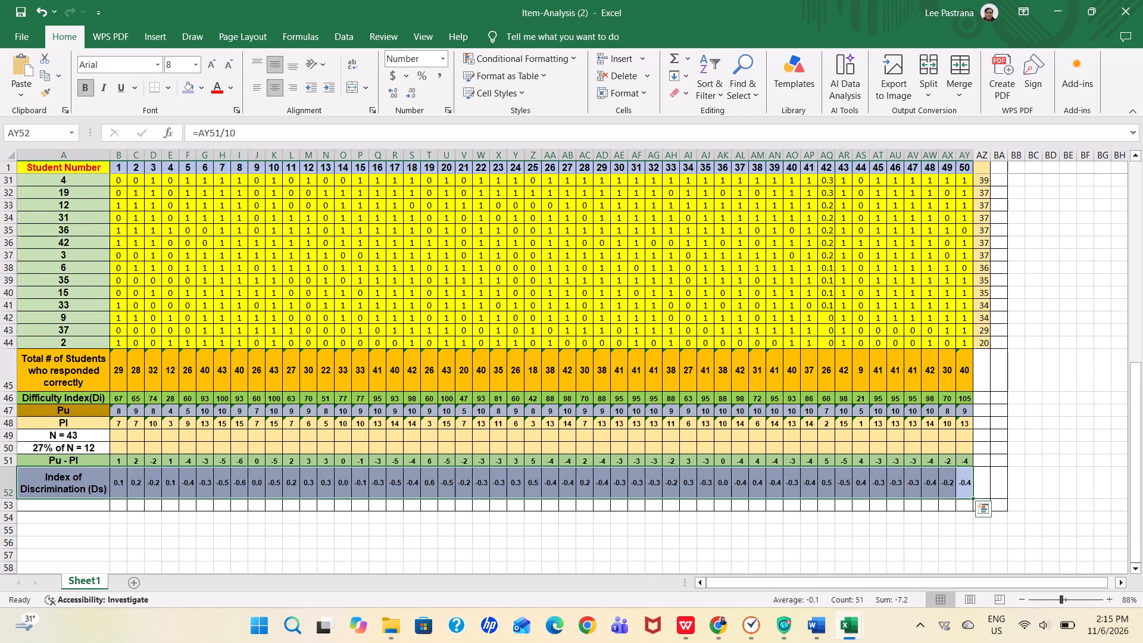
{"action": "left_click", "coordinate": [202, 87]}
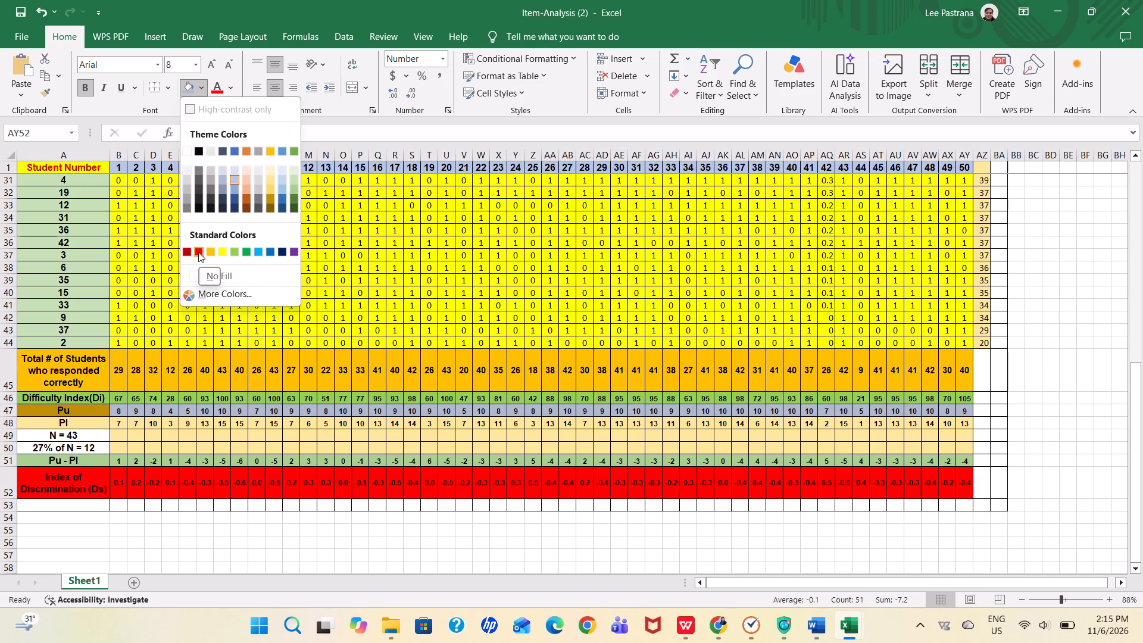
{"action": "left_click", "coordinate": [217, 296]}
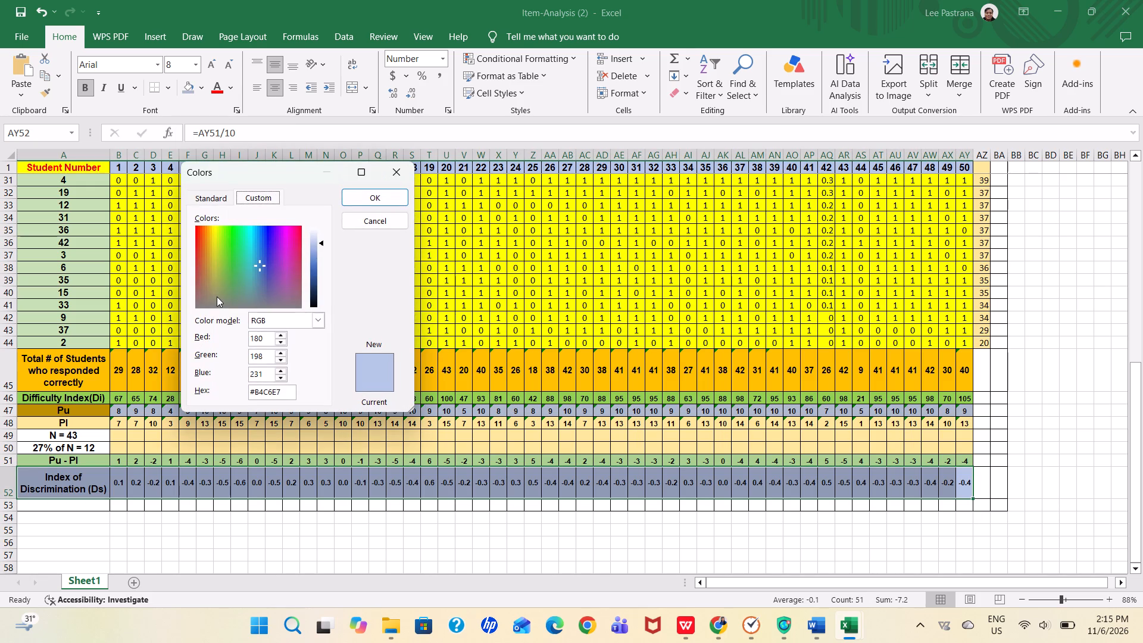
{"action": "left_click", "coordinate": [208, 245]}
{"action": "left_click", "coordinate": [202, 252]}
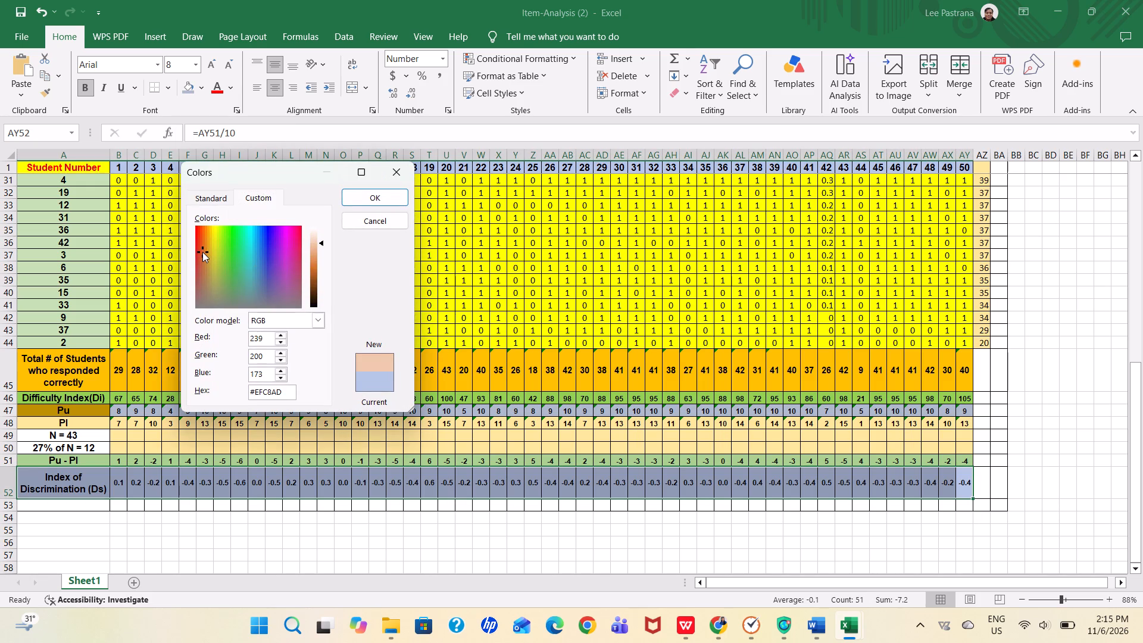
{"action": "left_click", "coordinate": [201, 244]}
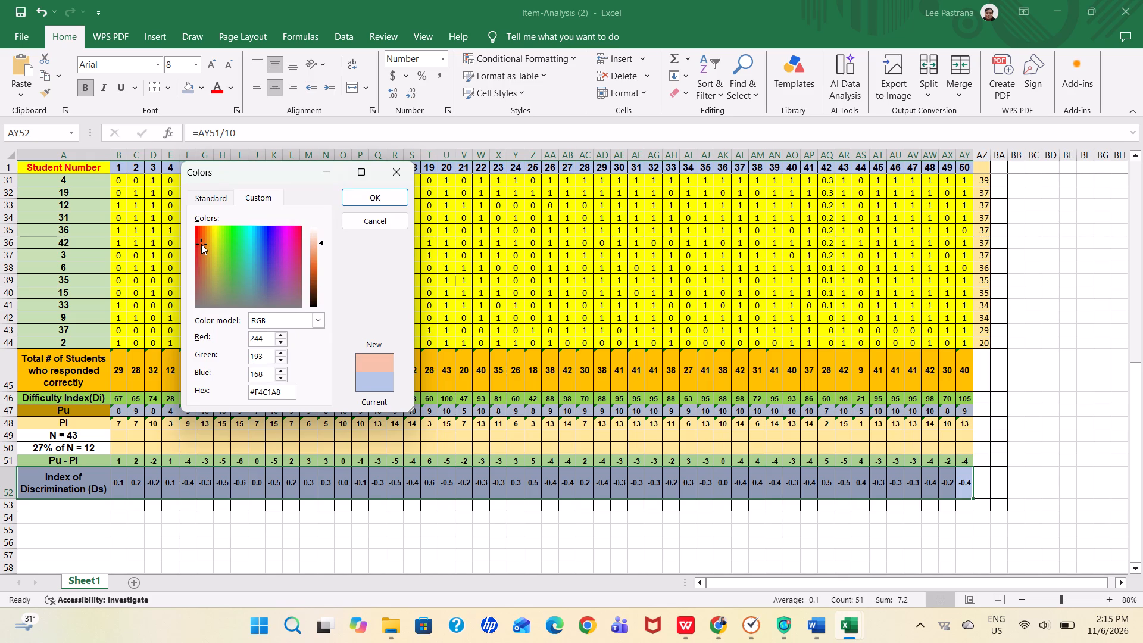
{"action": "left_click", "coordinate": [354, 193]}
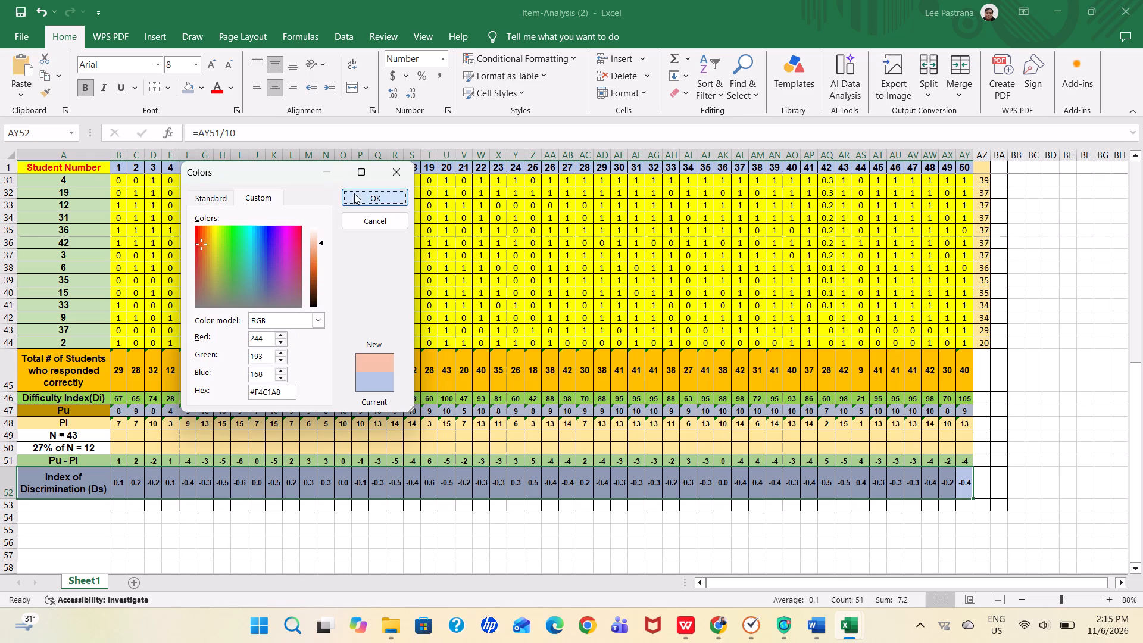
{"action": "left_click", "coordinate": [354, 516]}
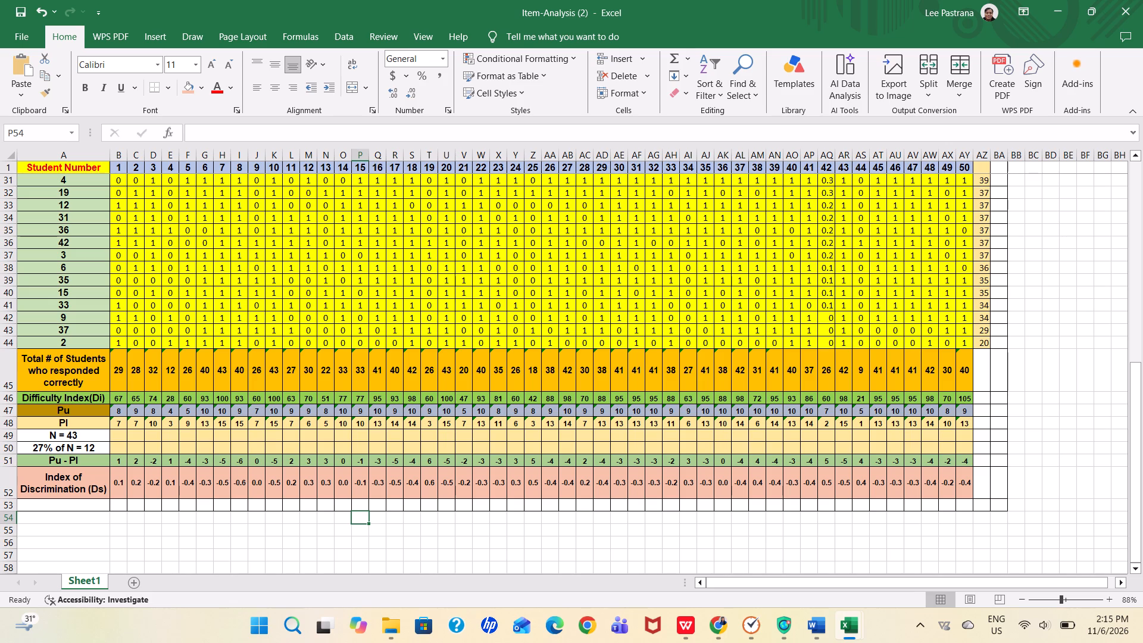
Fill the Pu label cell A47 with the same light blue-gray as its row.
{"action": "left_click_drag", "start_coordinate": [105, 412], "coordinate": [96, 412]}
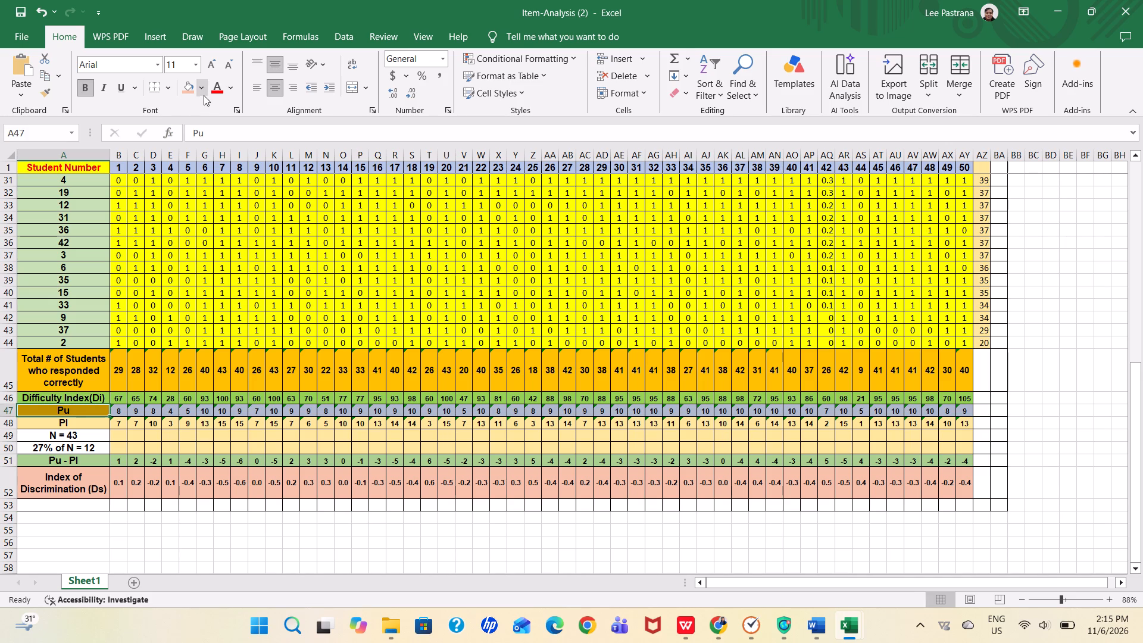
{"action": "double_click", "coordinate": [202, 90]}
{"action": "left_click", "coordinate": [204, 83]}
{"action": "left_click", "coordinate": [225, 184]}
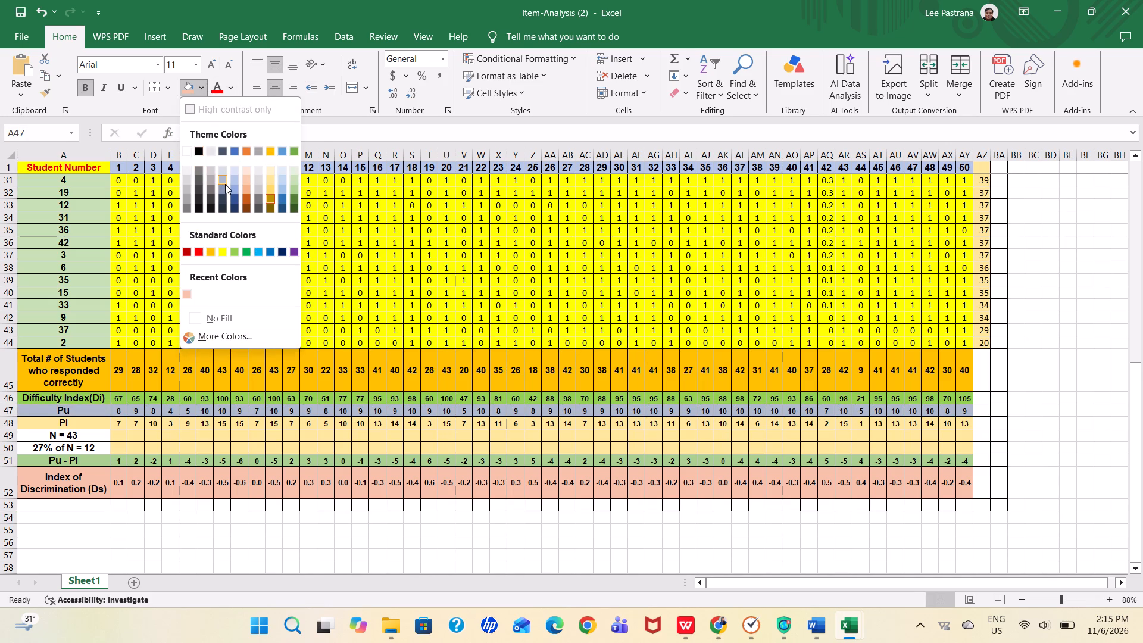
{"action": "left_click", "coordinate": [241, 536]}
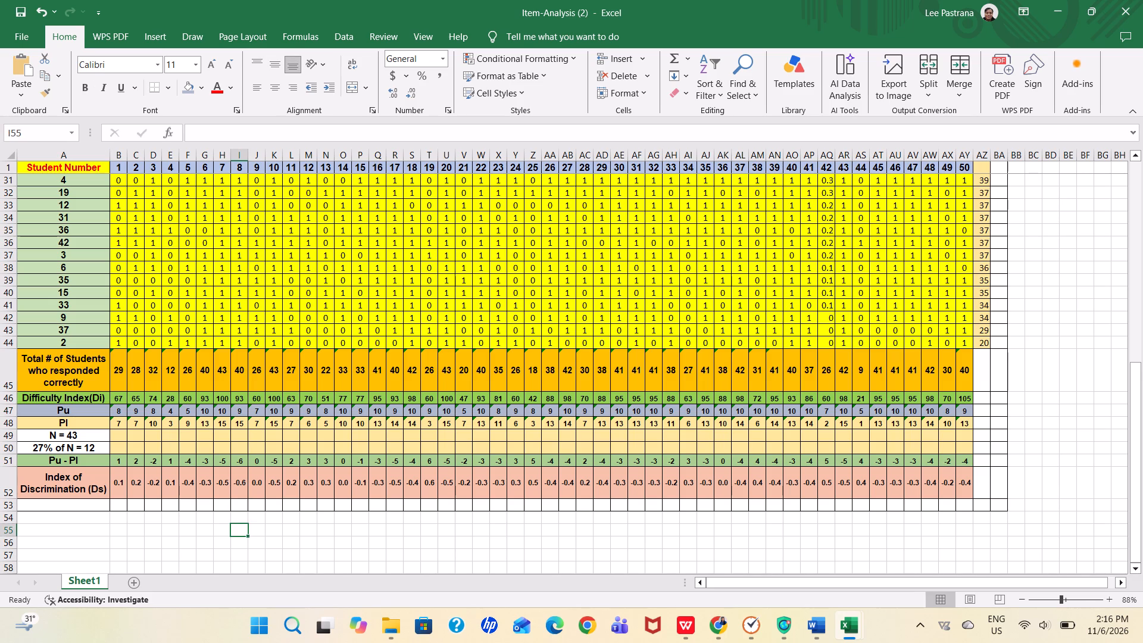
Fill the label cells "N = 43" and "27% of N = 12" with the light gray theme colour.
{"action": "left_click_drag", "start_coordinate": [102, 447], "coordinate": [77, 436]}
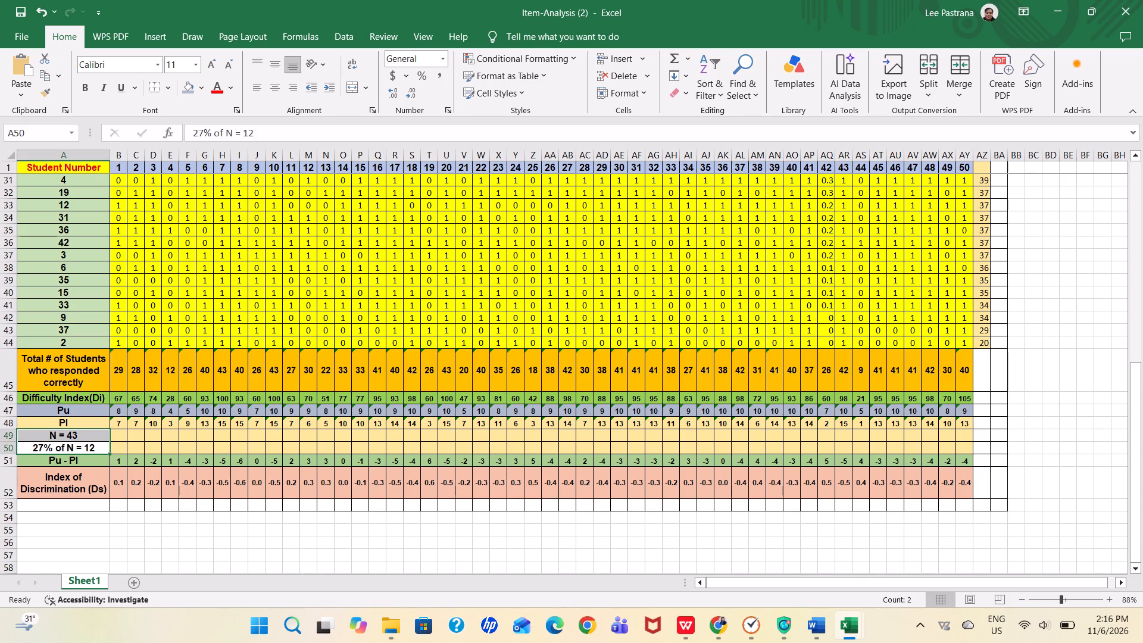
{"action": "left_click_drag", "start_coordinate": [77, 436], "coordinate": [82, 436]}
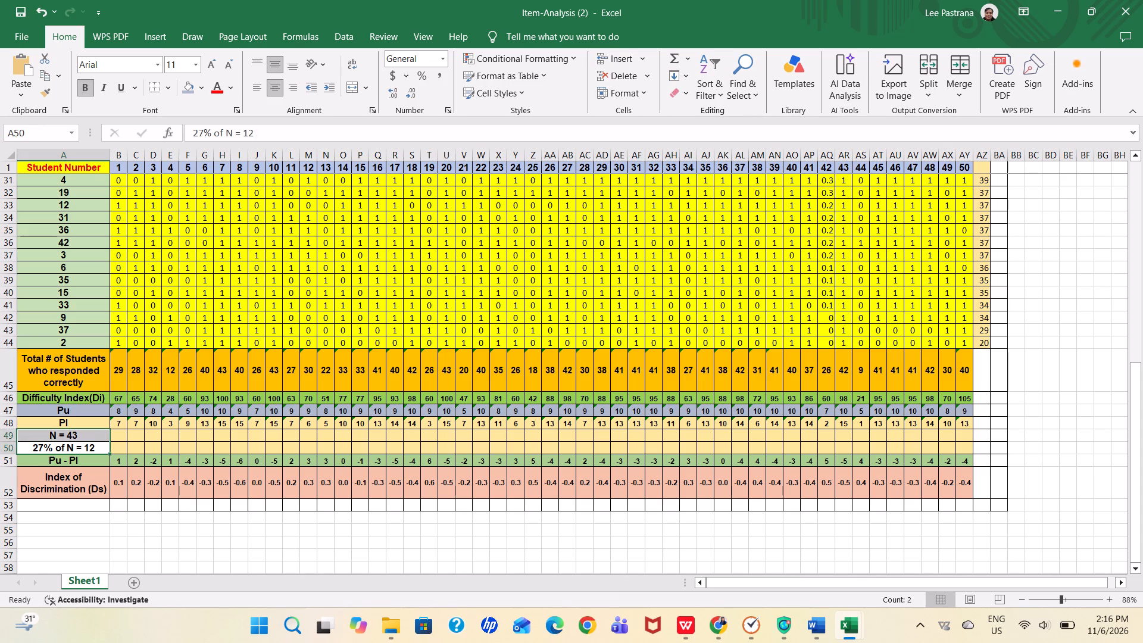
{"action": "left_click", "coordinate": [205, 89]}
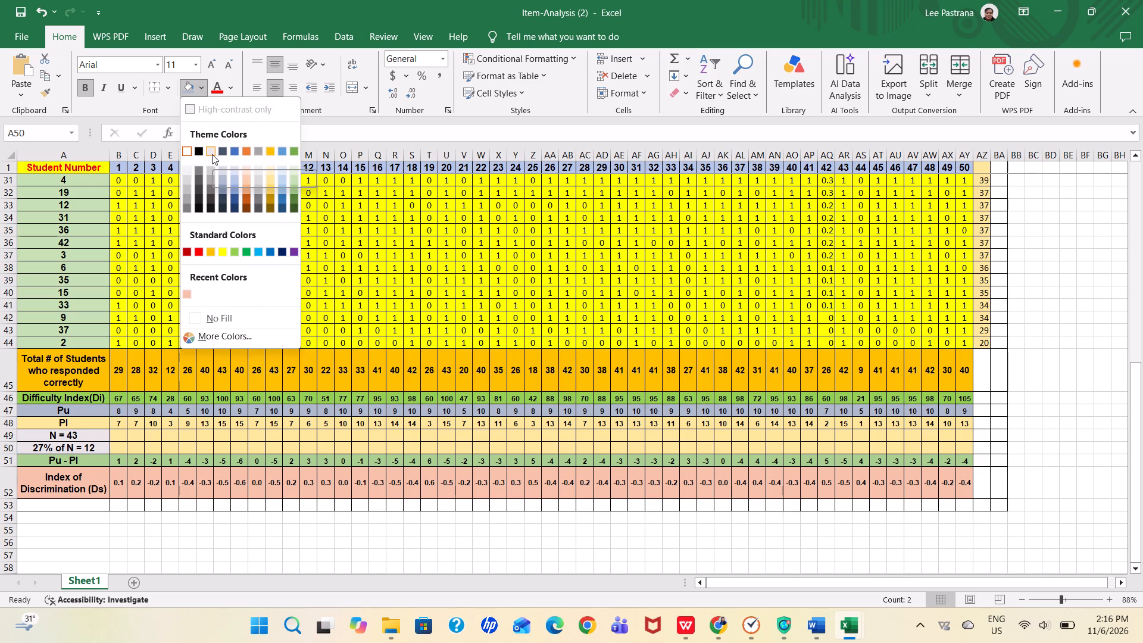
{"action": "left_click", "coordinate": [212, 154]}
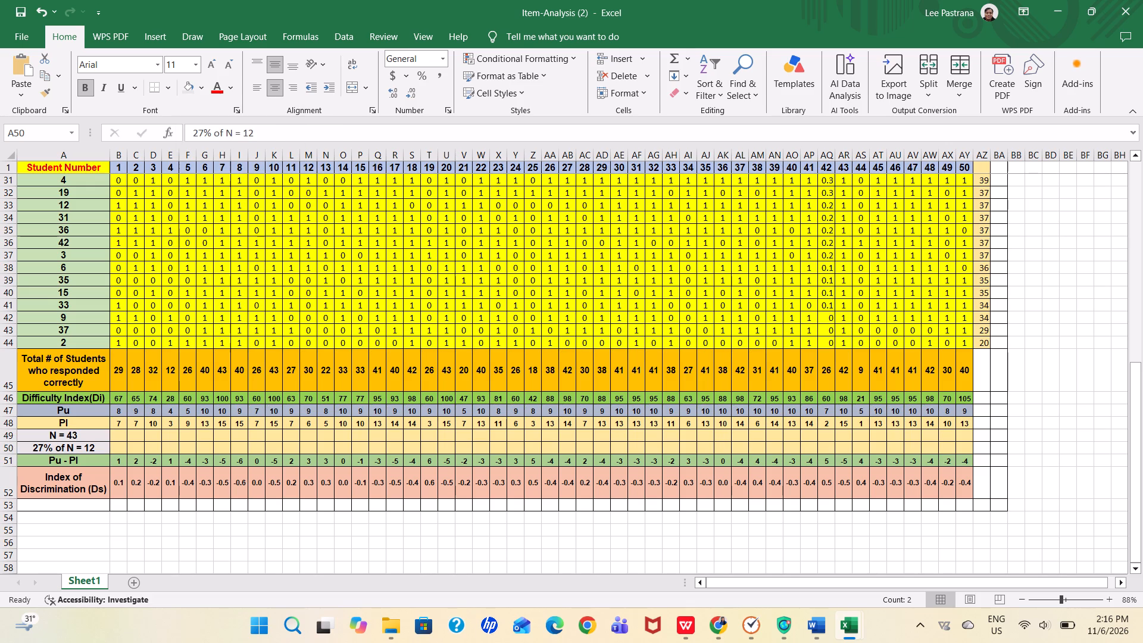
{"action": "left_click", "coordinate": [332, 536]}
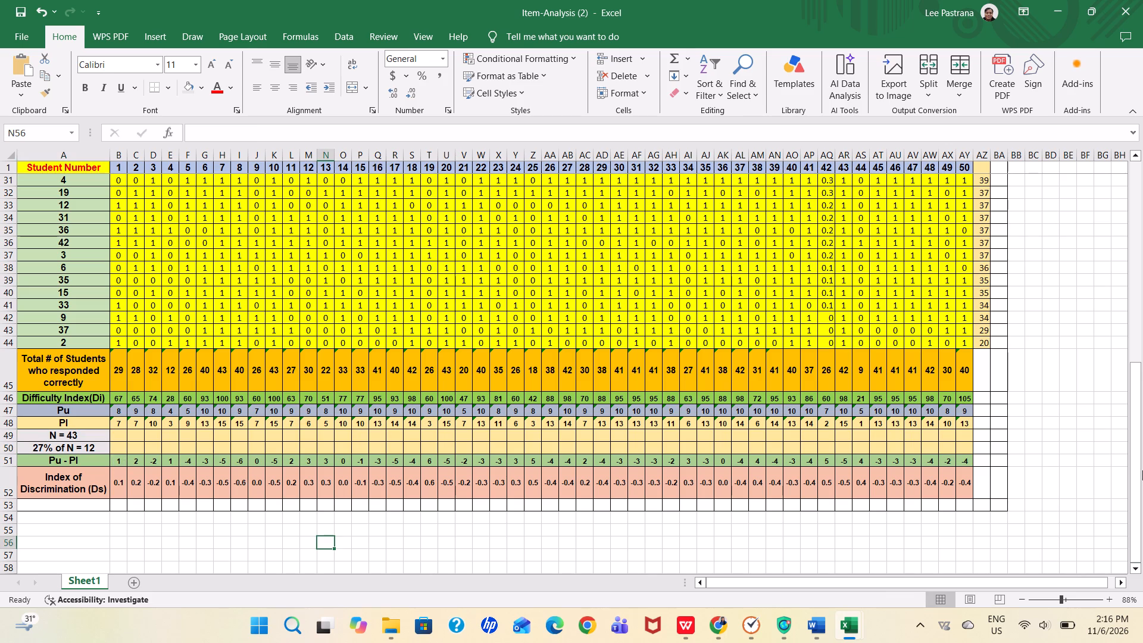
Compare the student scores, especially item 42's column, between the Item-Analysis (1) and Item-Analysis (2) workbooks.
{"action": "left_click_drag", "start_coordinate": [1142, 470], "coordinate": [1142, 372]}
{"action": "left_click_drag", "start_coordinate": [1142, 397], "coordinate": [1142, 317]}
{"action": "left_click_drag", "start_coordinate": [1134, 386], "coordinate": [1142, 314]}
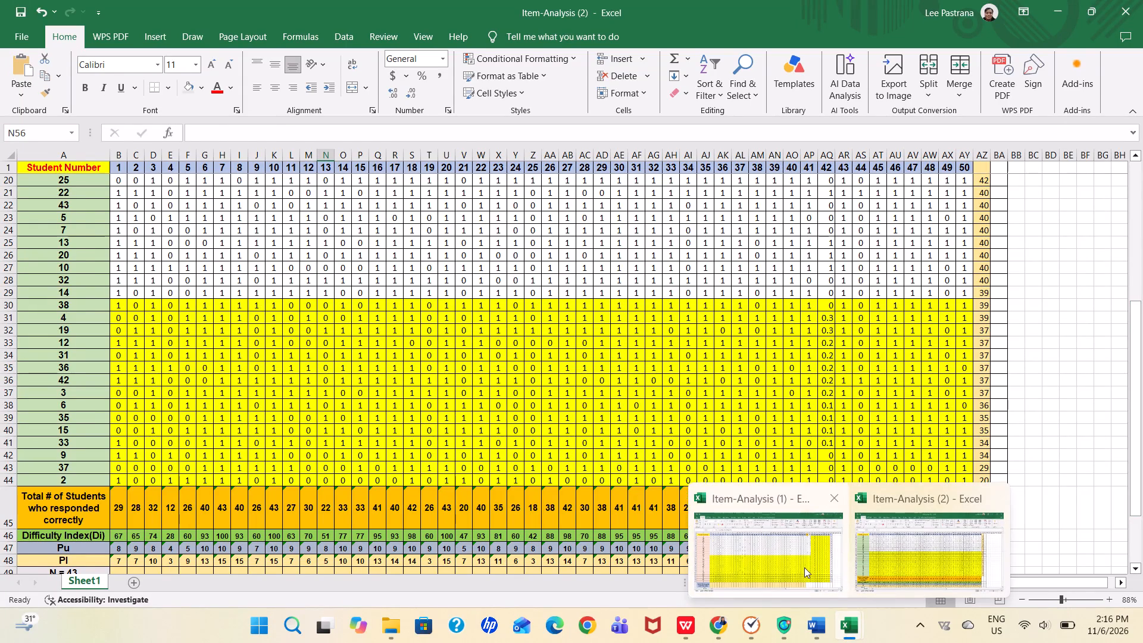
{"action": "left_click", "coordinate": [804, 567]}
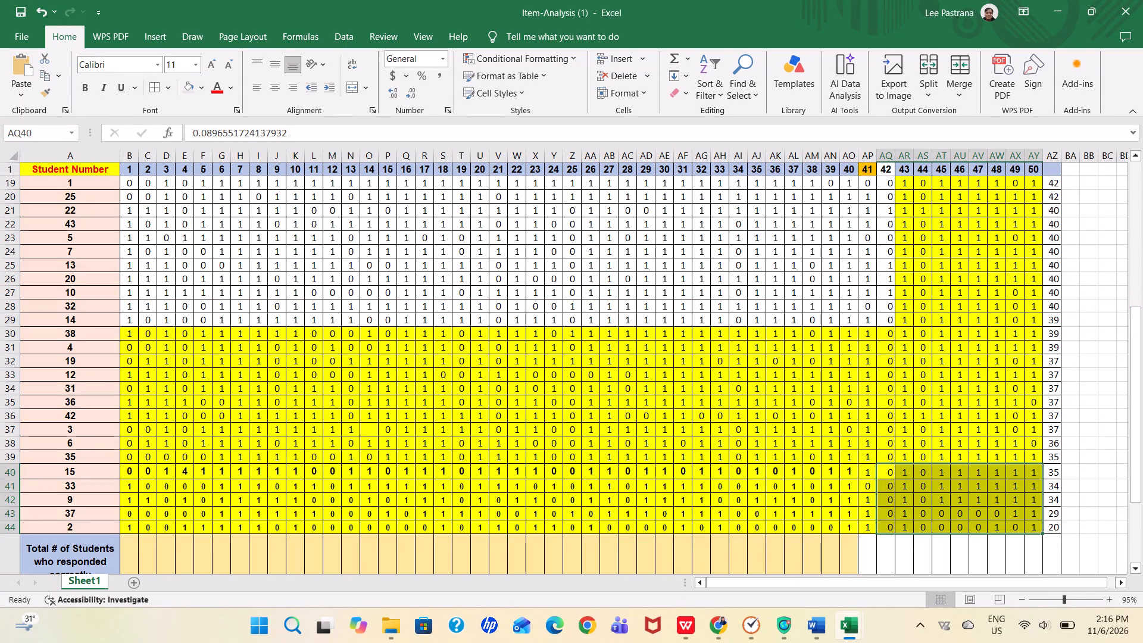
{"action": "left_click", "coordinate": [803, 508]}
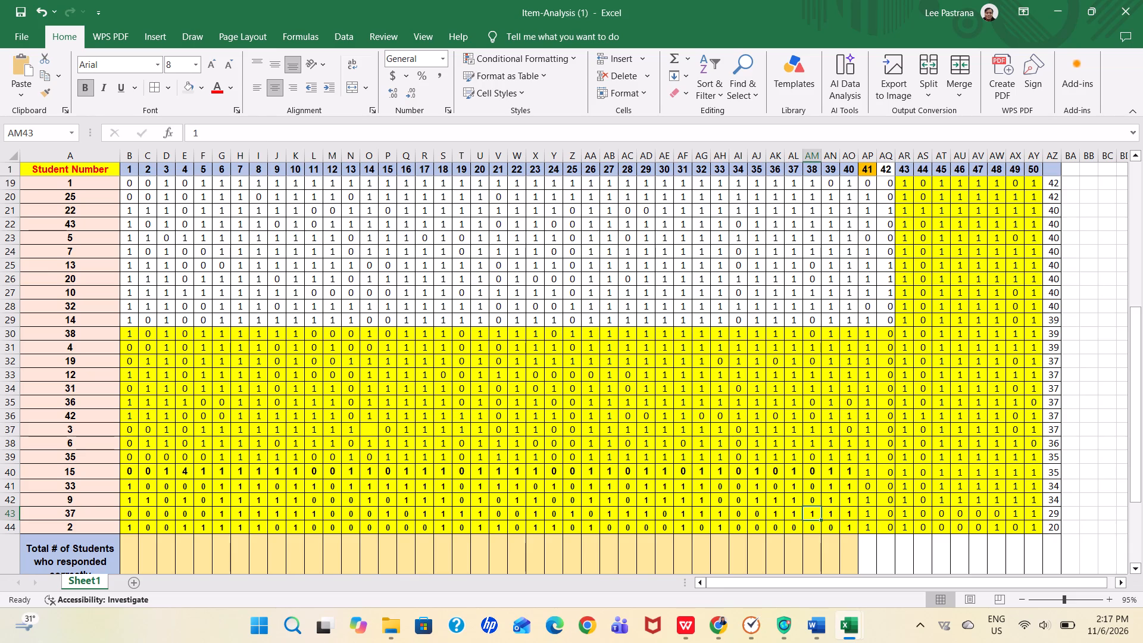
{"action": "left_click", "coordinate": [890, 575]}
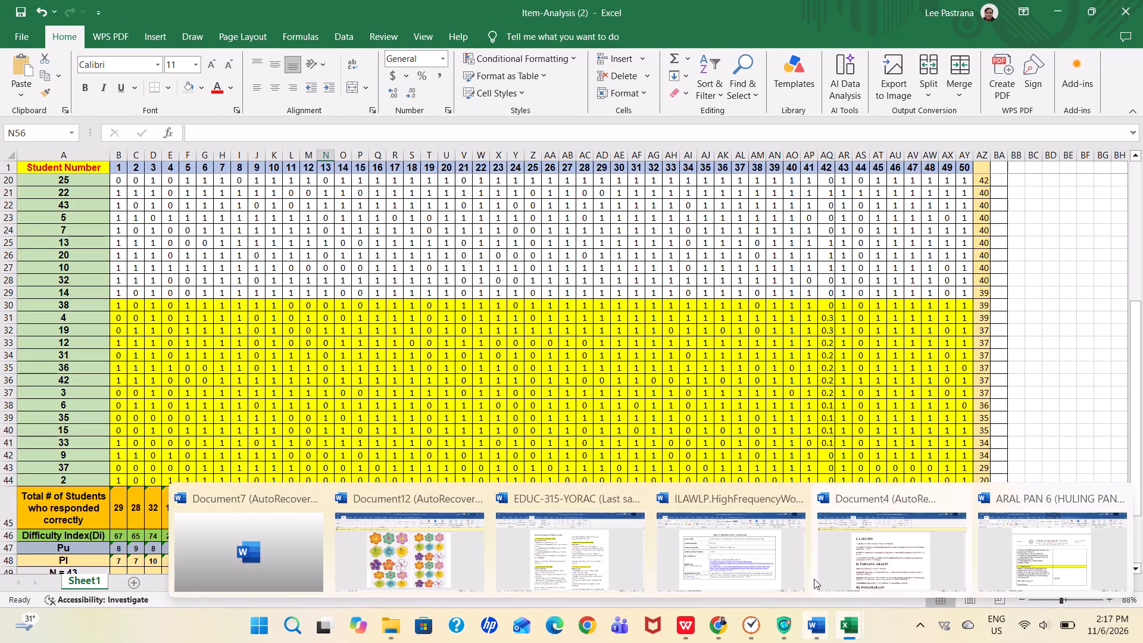
{"action": "left_click", "coordinate": [810, 551]}
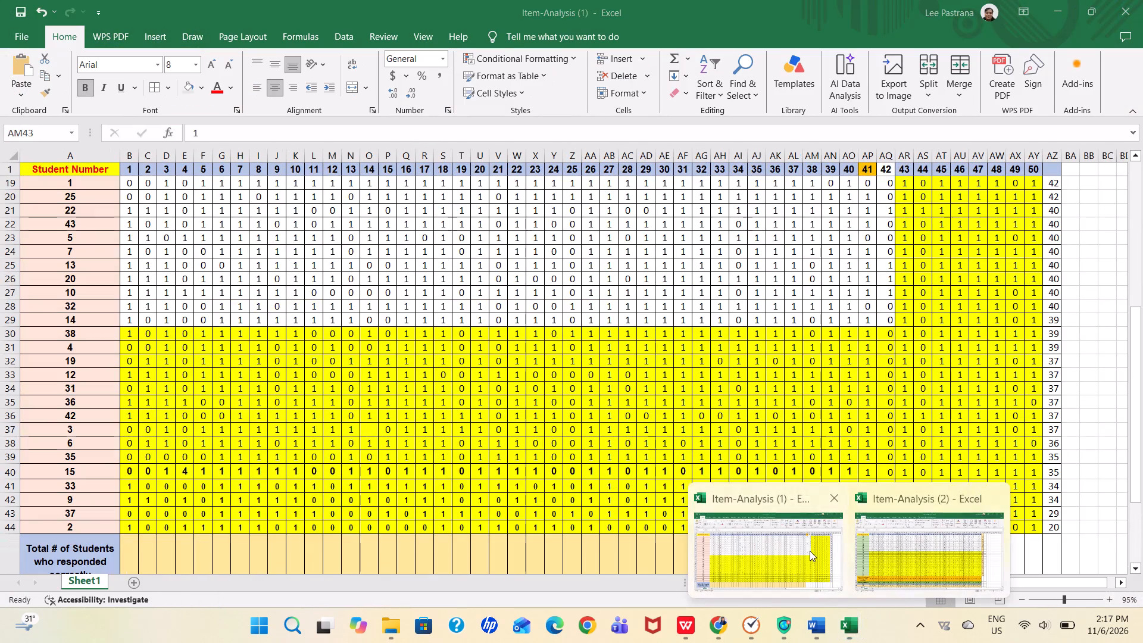
{"action": "left_click", "coordinate": [889, 154]}
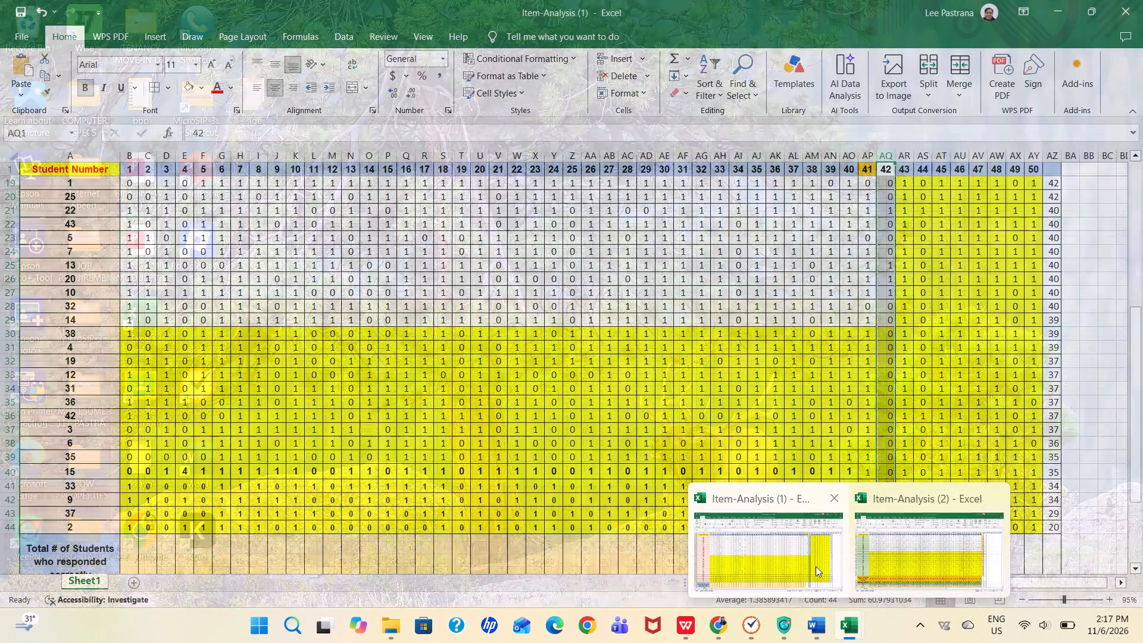
{"action": "left_click", "coordinate": [873, 560]}
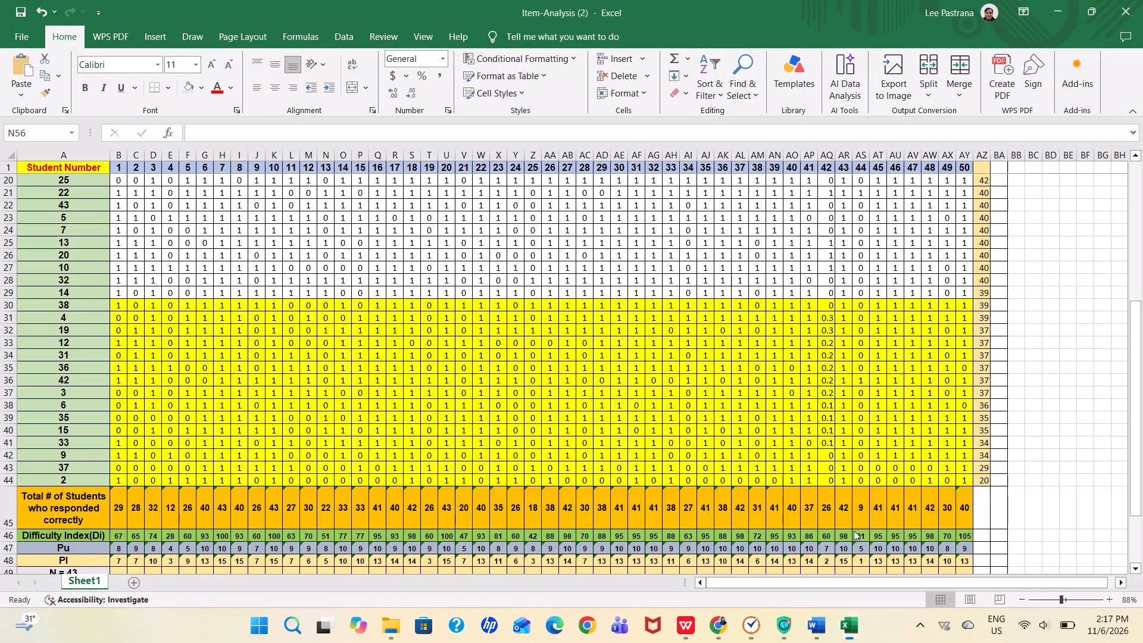
Replace the decimal scores in item 42's column with 0 for the students in rows 41 up to 31.
{"action": "left_click", "coordinate": [828, 447]}
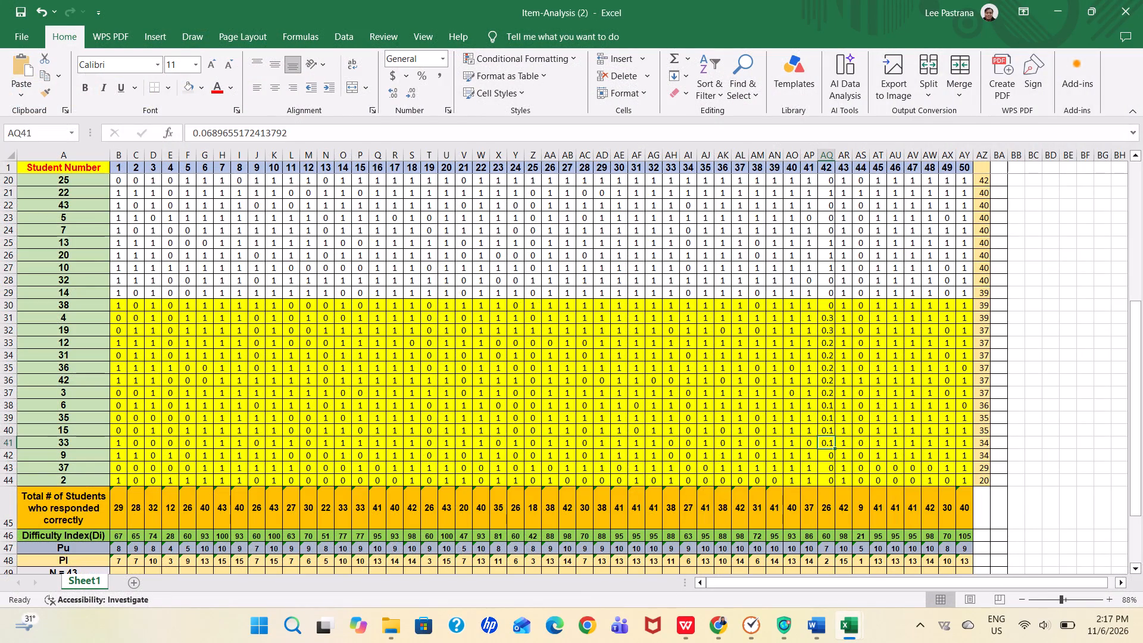
{"action": "key", "text": "0"}
{"action": "key", "text": "Up"}
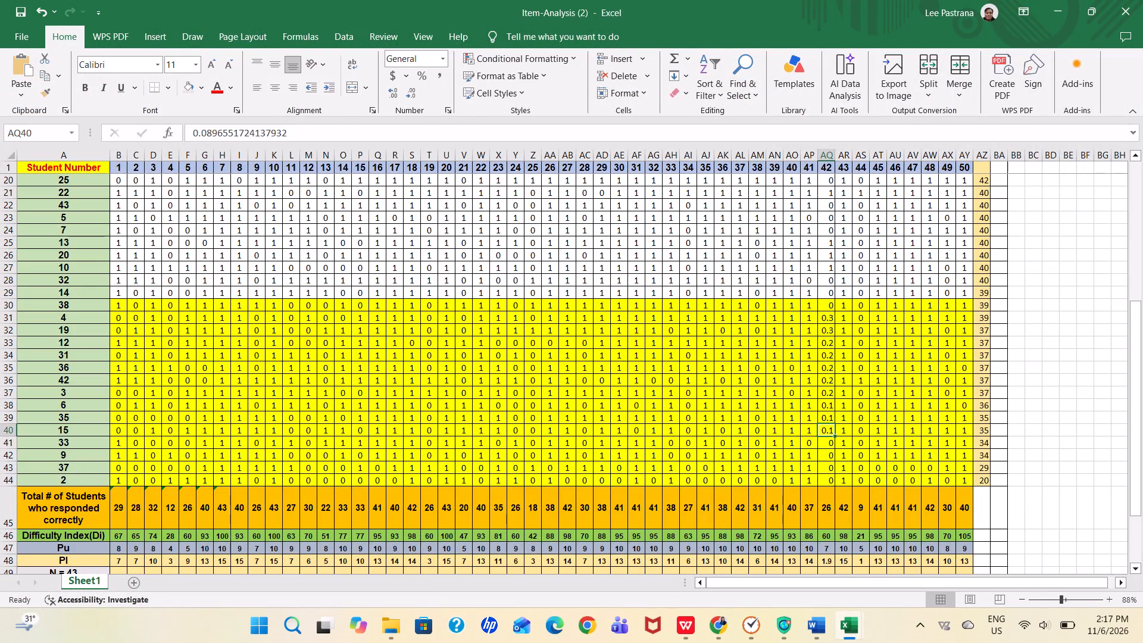
{"action": "key", "text": "0"}
{"action": "key", "text": "Up"}
{"action": "key", "text": "0"}
{"action": "key", "text": "Up"}
{"action": "key", "text": "0"}
{"action": "key", "text": "Up"}
{"action": "key", "text": "0"}
{"action": "key", "text": "Up"}
{"action": "key", "text": "0"}
{"action": "key", "text": "Up"}
{"action": "key", "text": "0"}
{"action": "key", "text": "Up"}
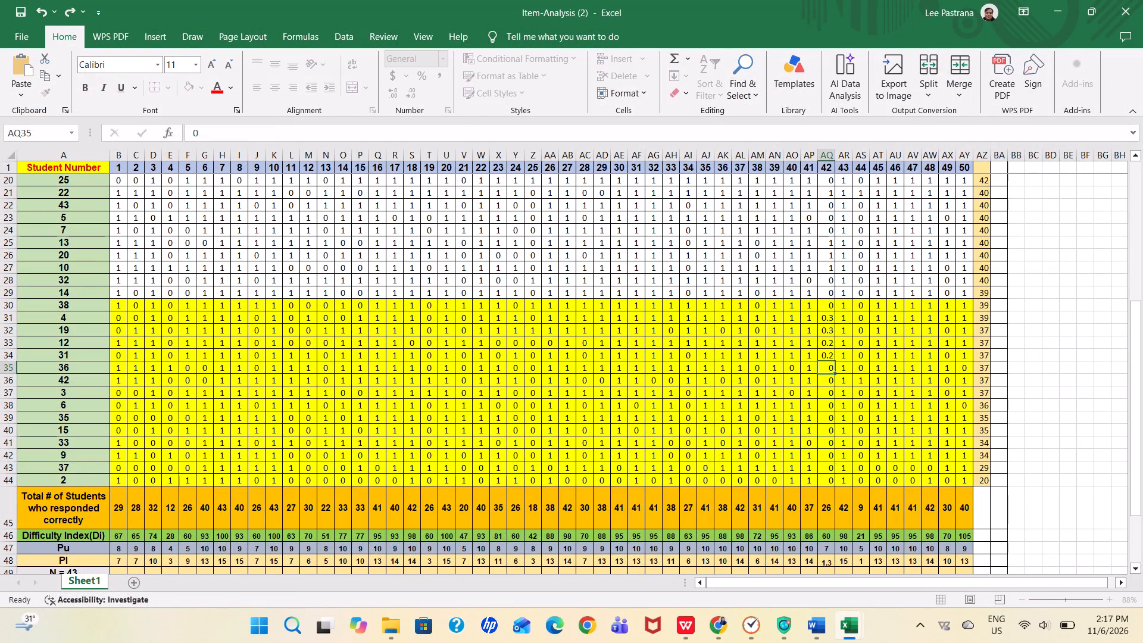
{"action": "key", "text": "0"}
{"action": "key", "text": "Up"}
{"action": "key", "text": "0"}
{"action": "key", "text": "Up"}
{"action": "key", "text": "0"}
{"action": "key", "text": "Up"}
{"action": "key", "text": "0"}
{"action": "key", "text": "Up"}
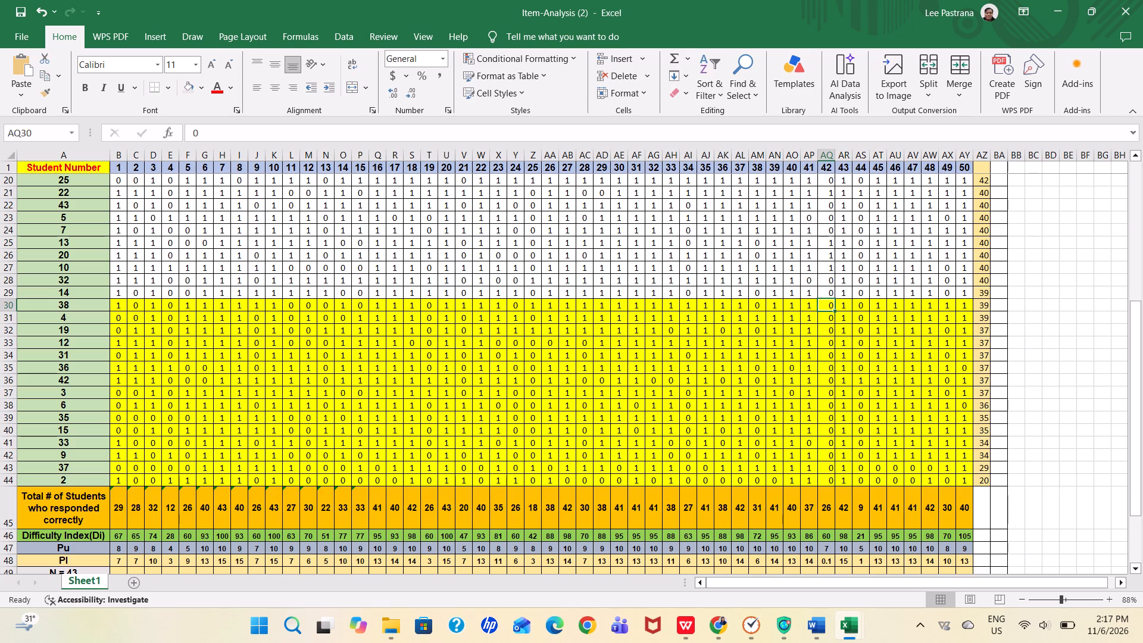
{"action": "left_click", "coordinate": [1079, 453]}
Inspect the Pu, Pl and Pu - Pl formulas for item 42 and compare them with those of neighbouring items.
{"action": "left_click_drag", "start_coordinate": [1137, 442], "coordinate": [1120, 590]}
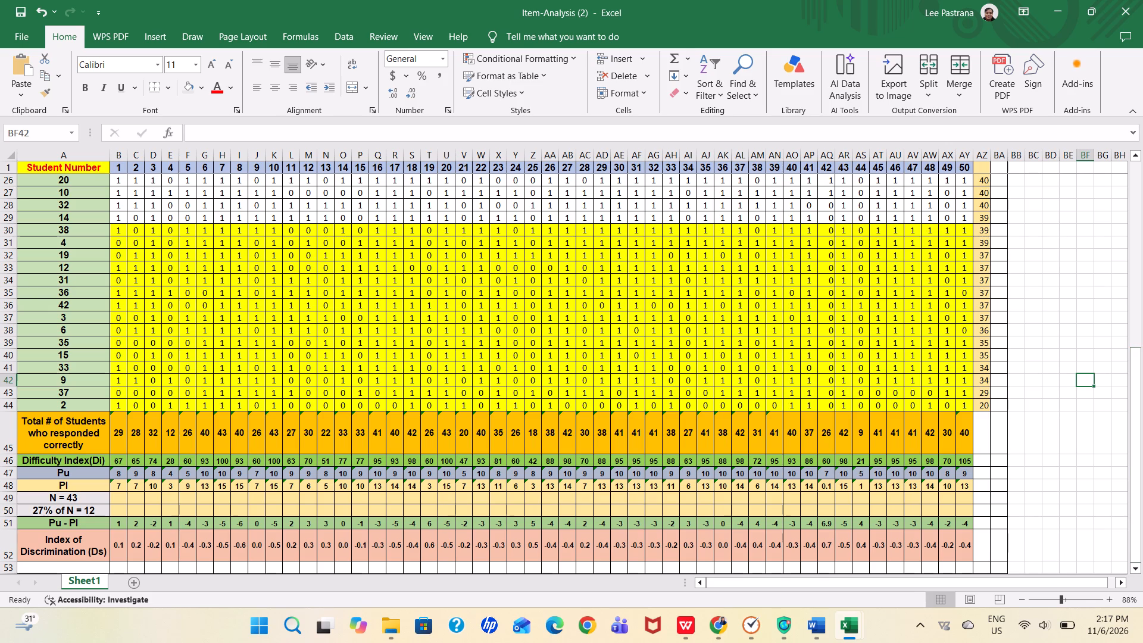
{"action": "left_click", "coordinate": [831, 488]}
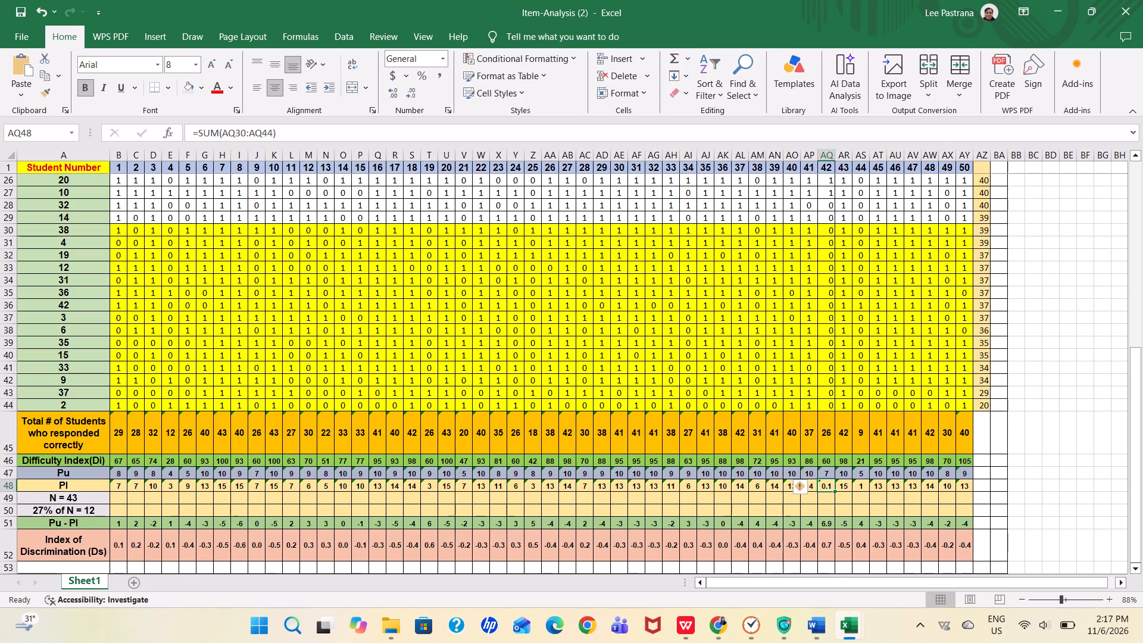
{"action": "left_click", "coordinate": [779, 486]}
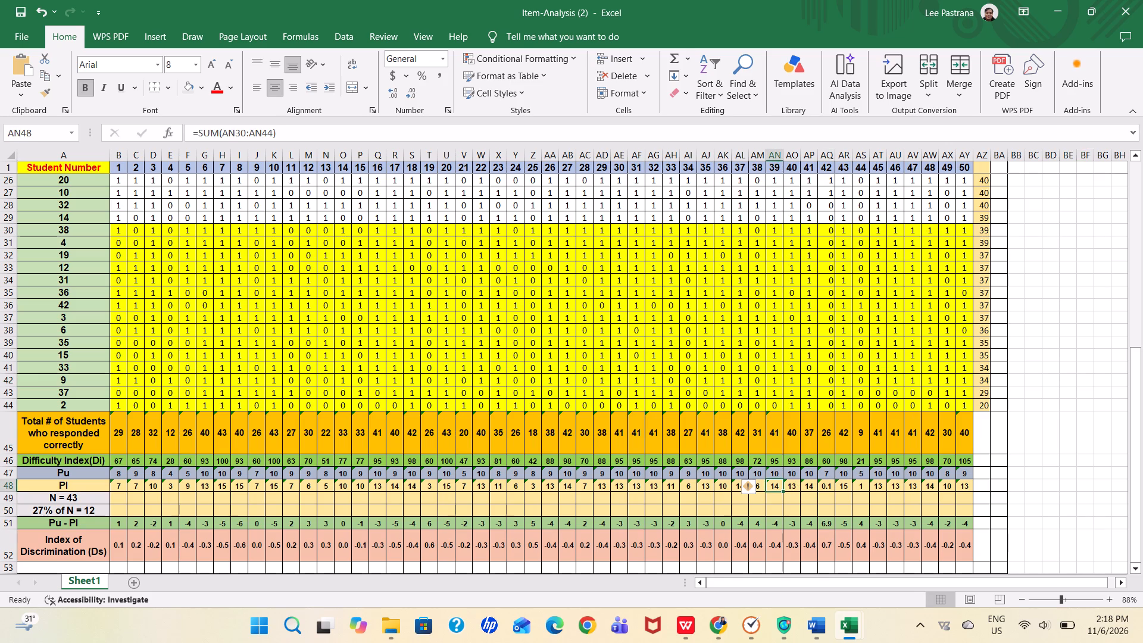
{"action": "left_click", "coordinate": [839, 519]}
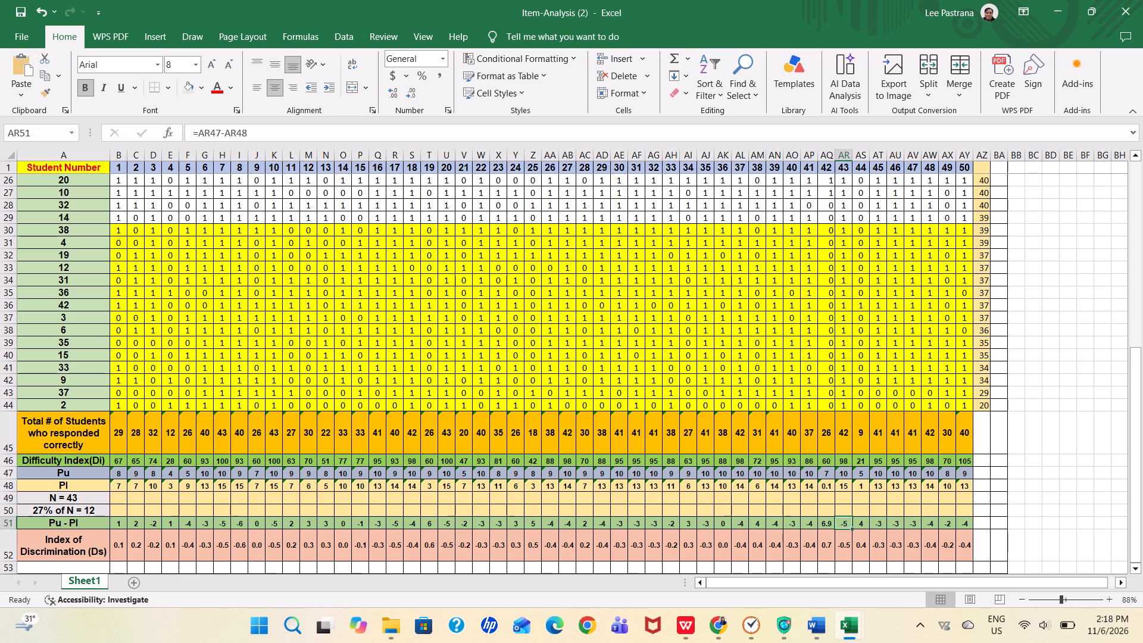
{"action": "left_click", "coordinate": [824, 488]}
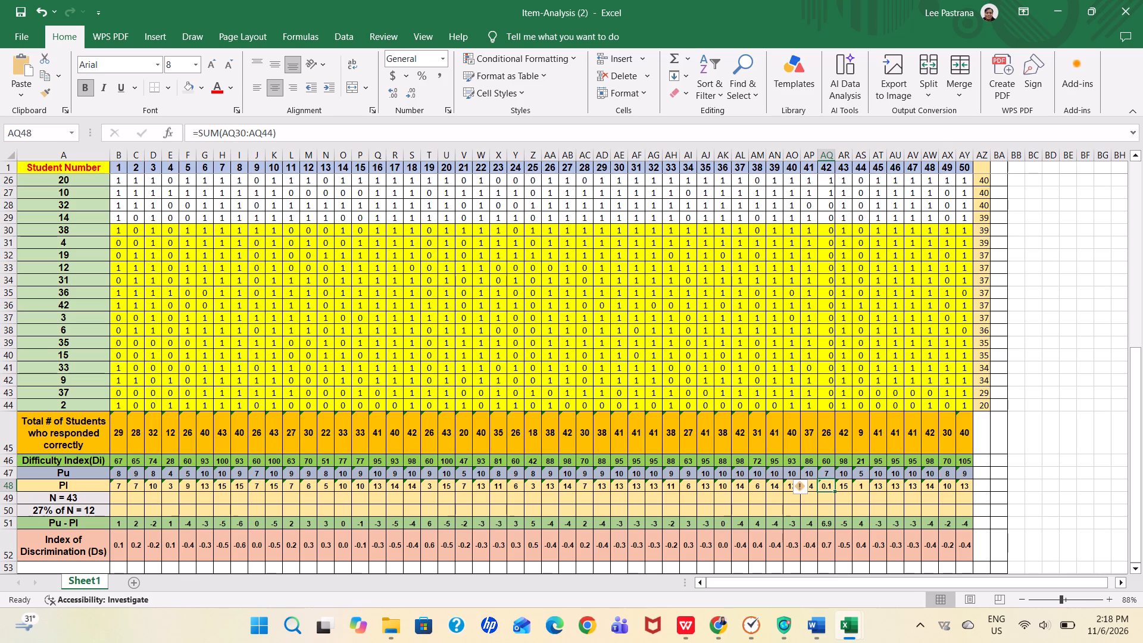
{"action": "left_click", "coordinate": [811, 487]}
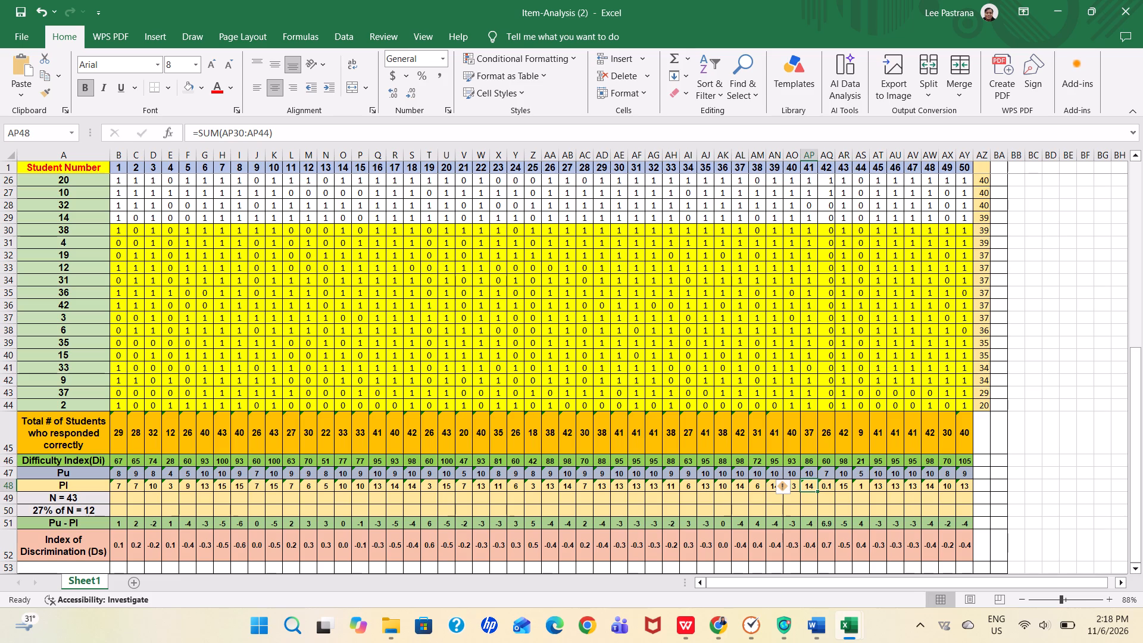
{"action": "left_click", "coordinate": [822, 485]}
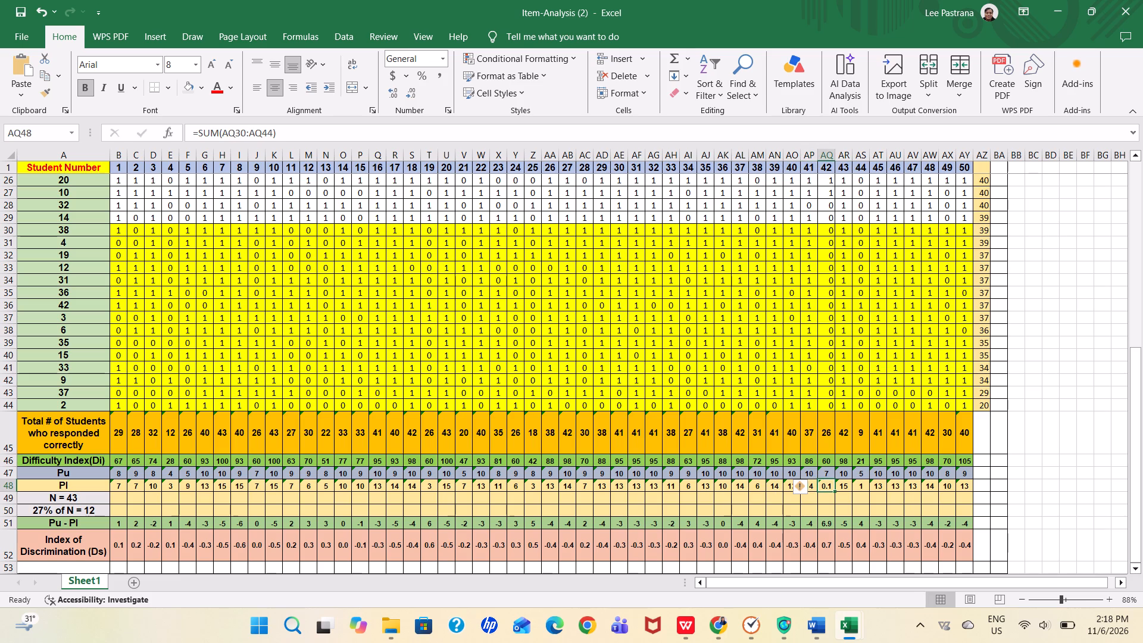
{"action": "left_click", "coordinate": [830, 472]}
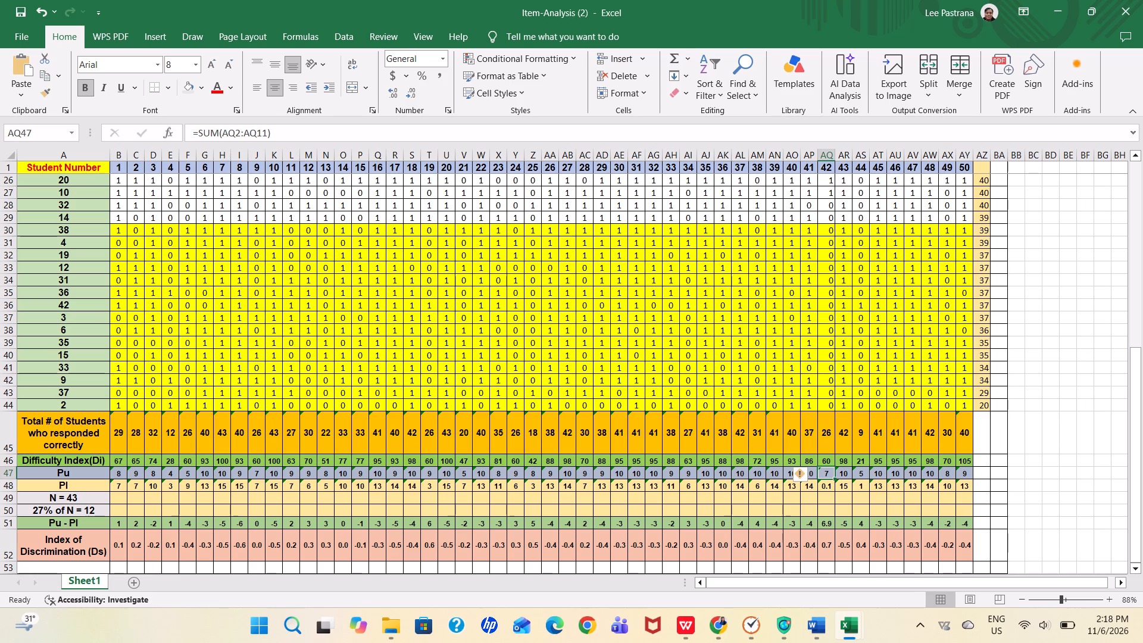
{"action": "left_click", "coordinate": [814, 472]}
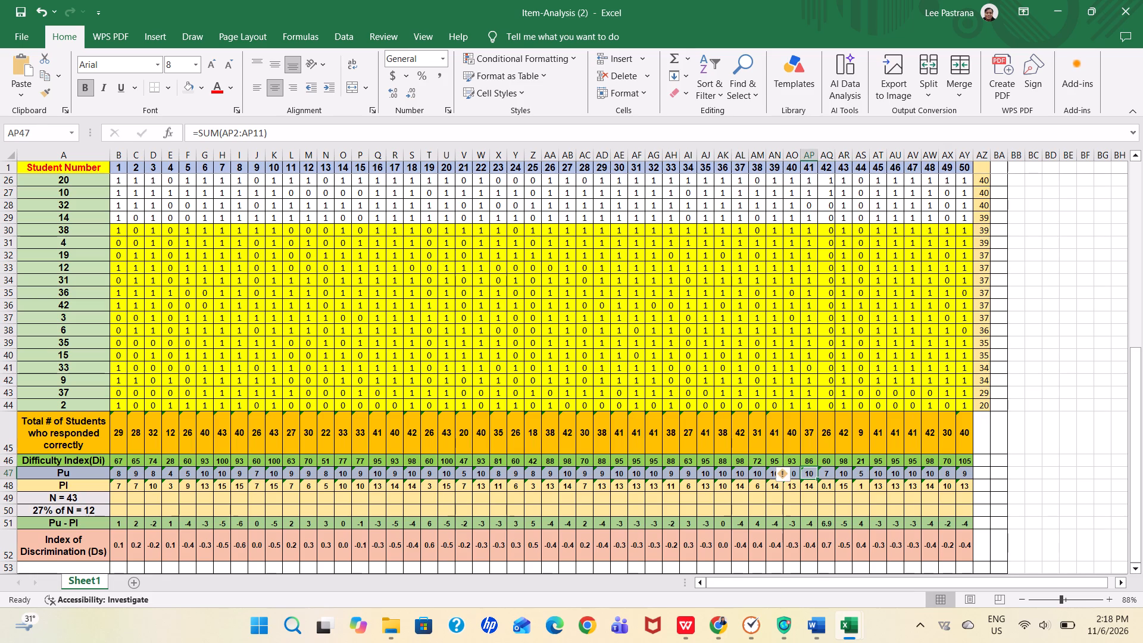
{"action": "left_click", "coordinate": [830, 462]}
{"action": "left_click", "coordinate": [826, 483]}
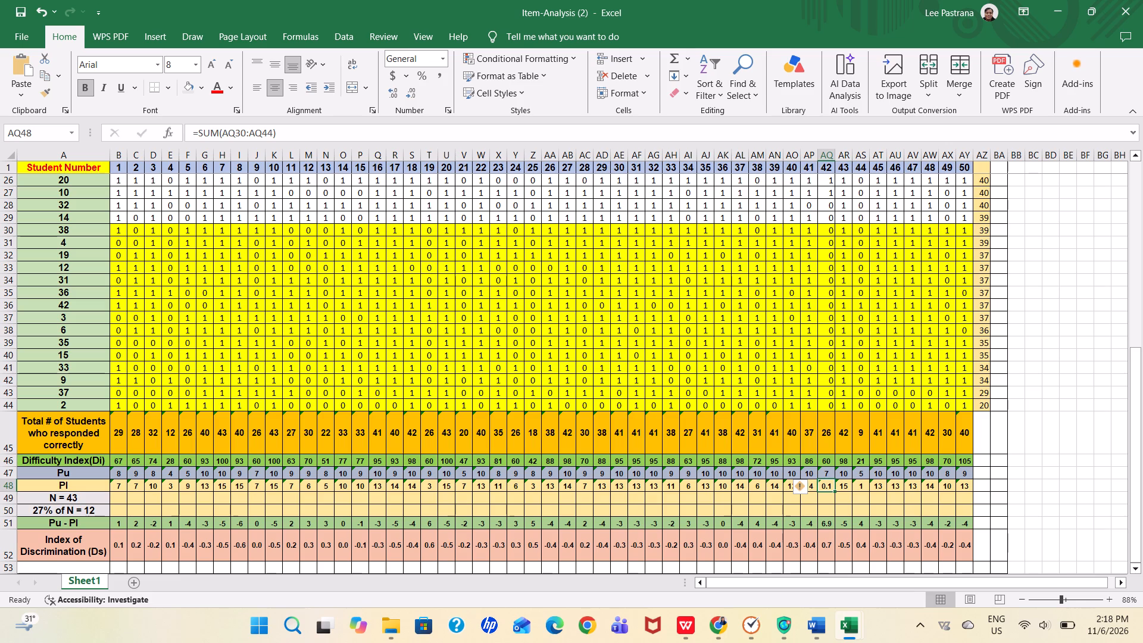
Review the student scores in item 42's column from the upper group down to the lower group.
{"action": "left_click_drag", "start_coordinate": [1142, 445], "coordinate": [1138, 423]}
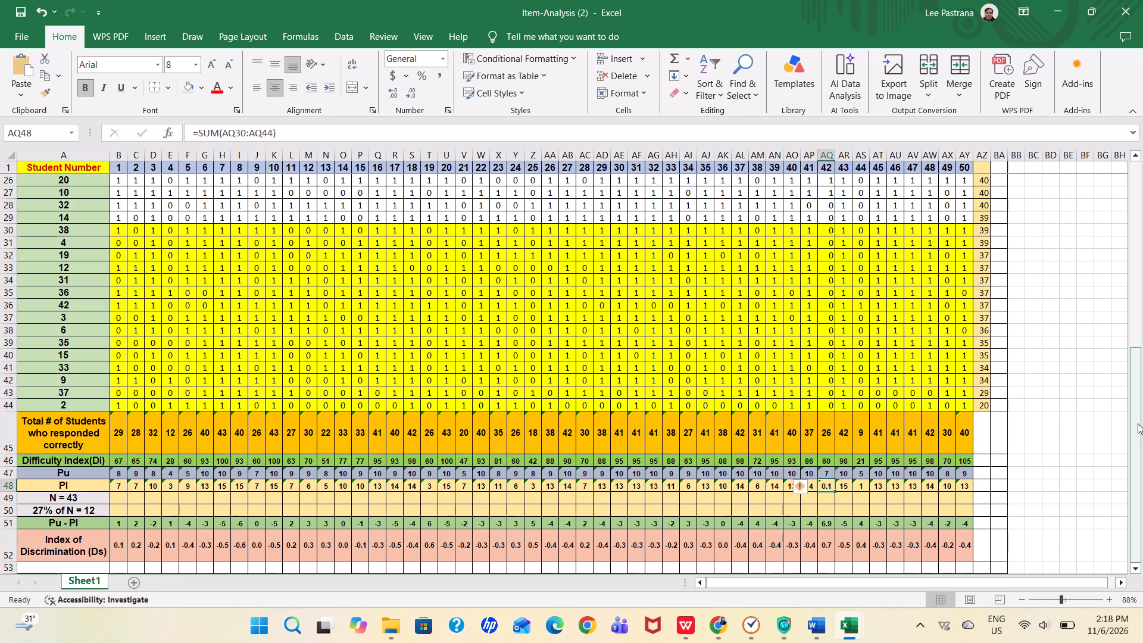
{"action": "left_click_drag", "start_coordinate": [1133, 425], "coordinate": [1132, 372]}
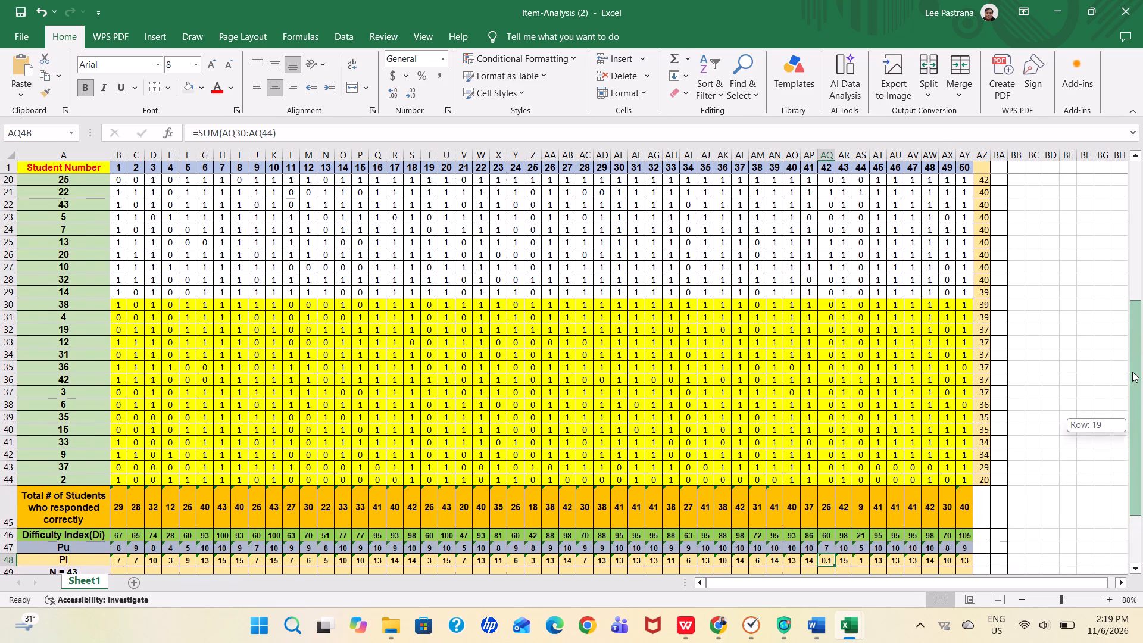
{"action": "left_click_drag", "start_coordinate": [1132, 372], "coordinate": [1125, 279]}
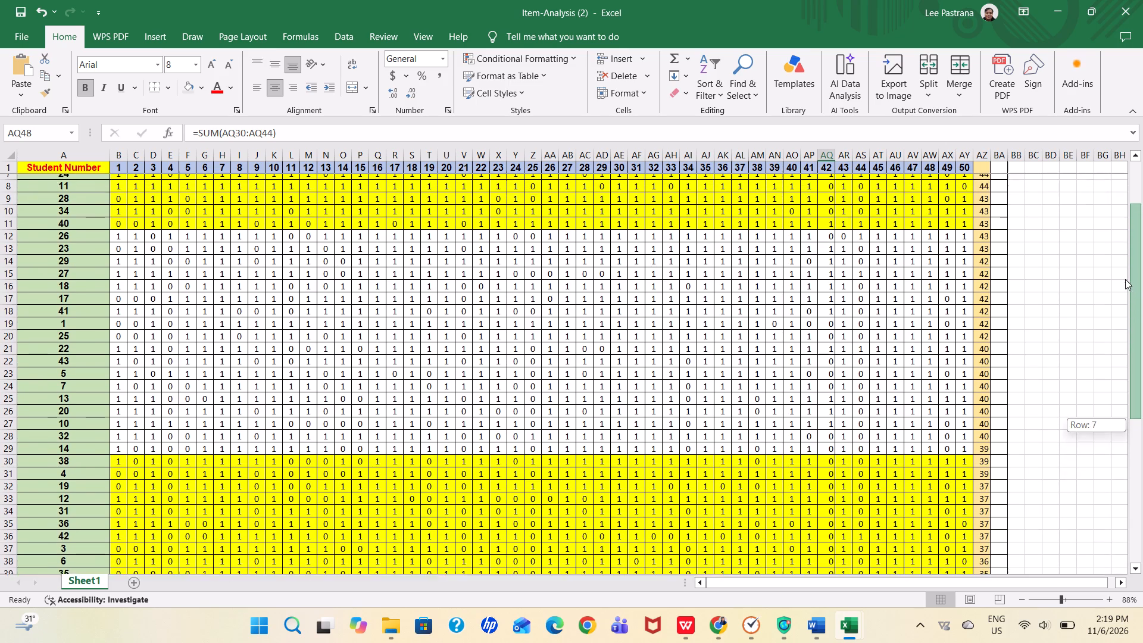
{"action": "left_click_drag", "start_coordinate": [1125, 279], "coordinate": [1116, 142]}
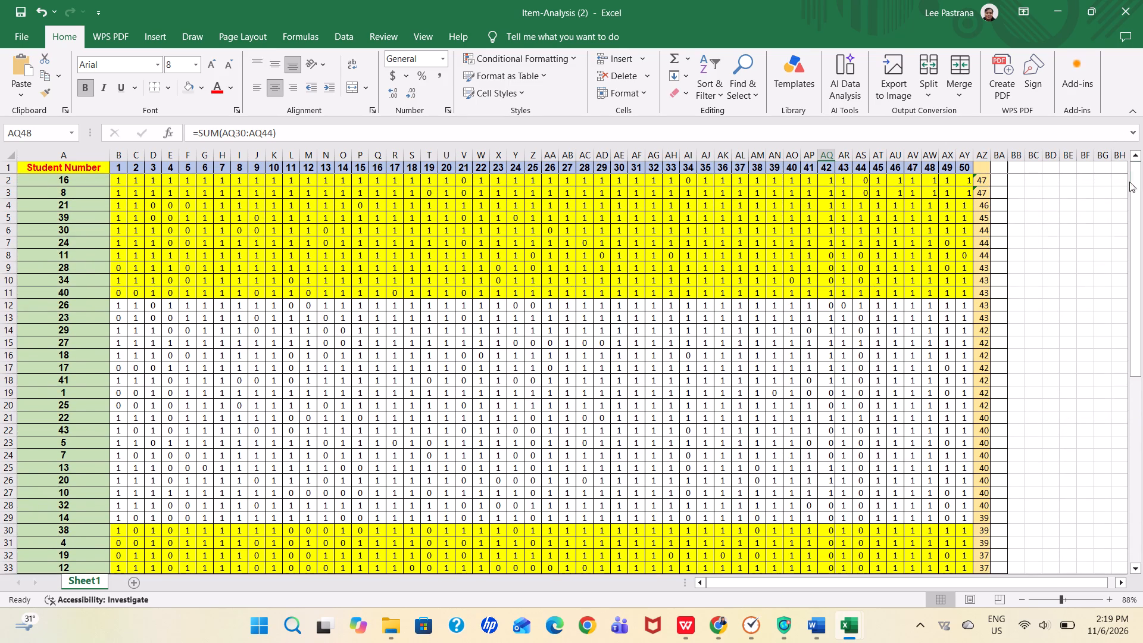
{"action": "left_click_drag", "start_coordinate": [1142, 207], "coordinate": [1142, 188]}
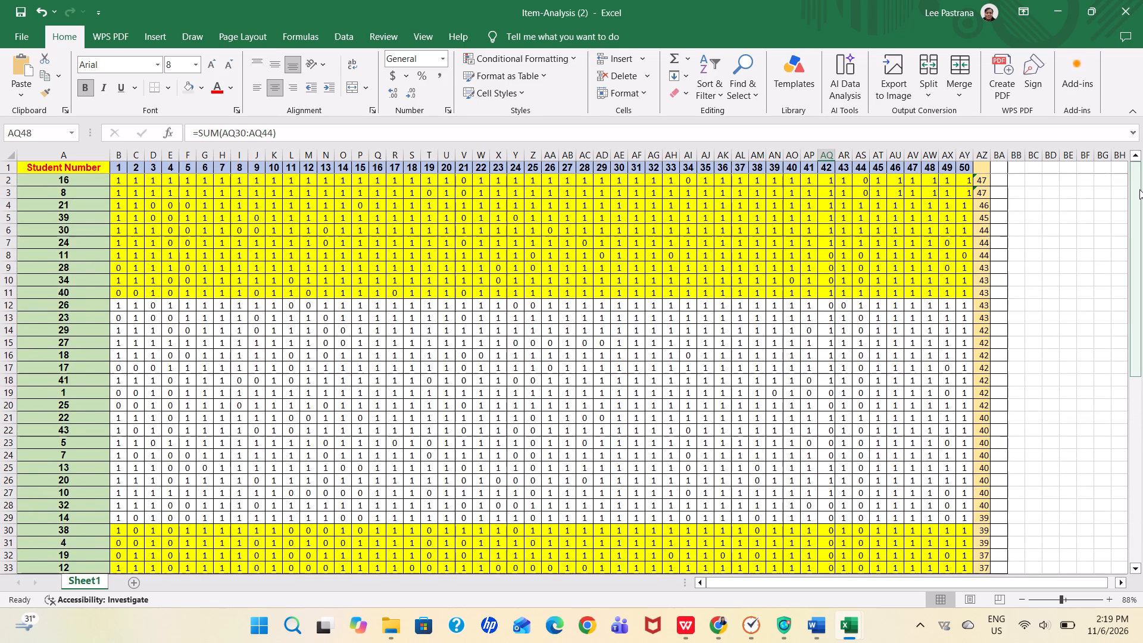
{"action": "left_click_drag", "start_coordinate": [1139, 193], "coordinate": [1137, 194]}
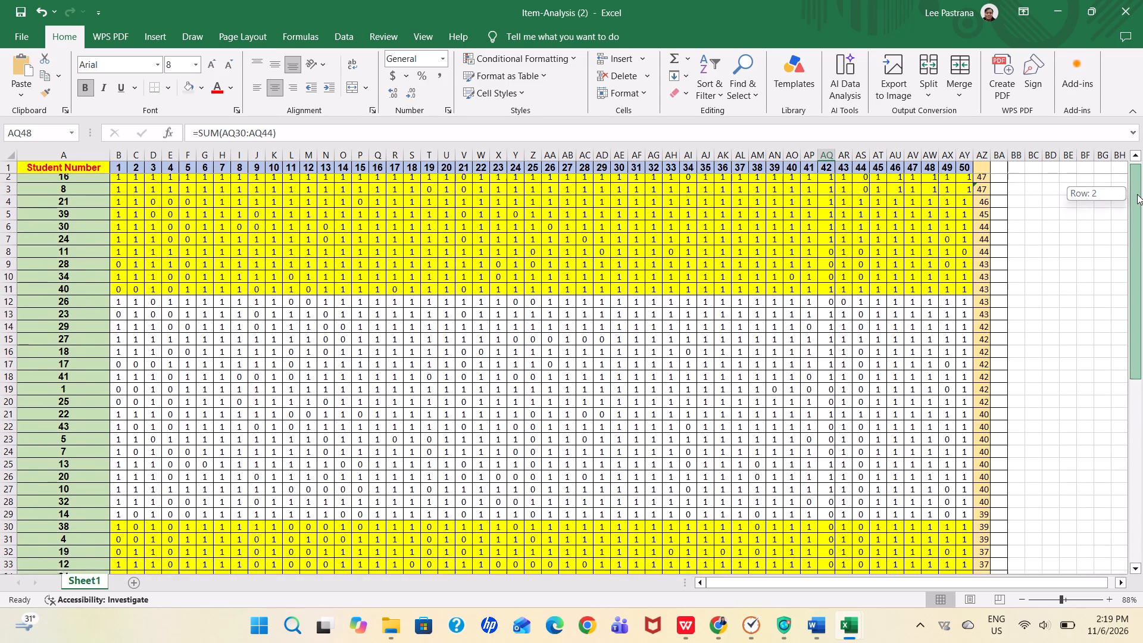
{"action": "left_click_drag", "start_coordinate": [1137, 194], "coordinate": [1142, 148]}
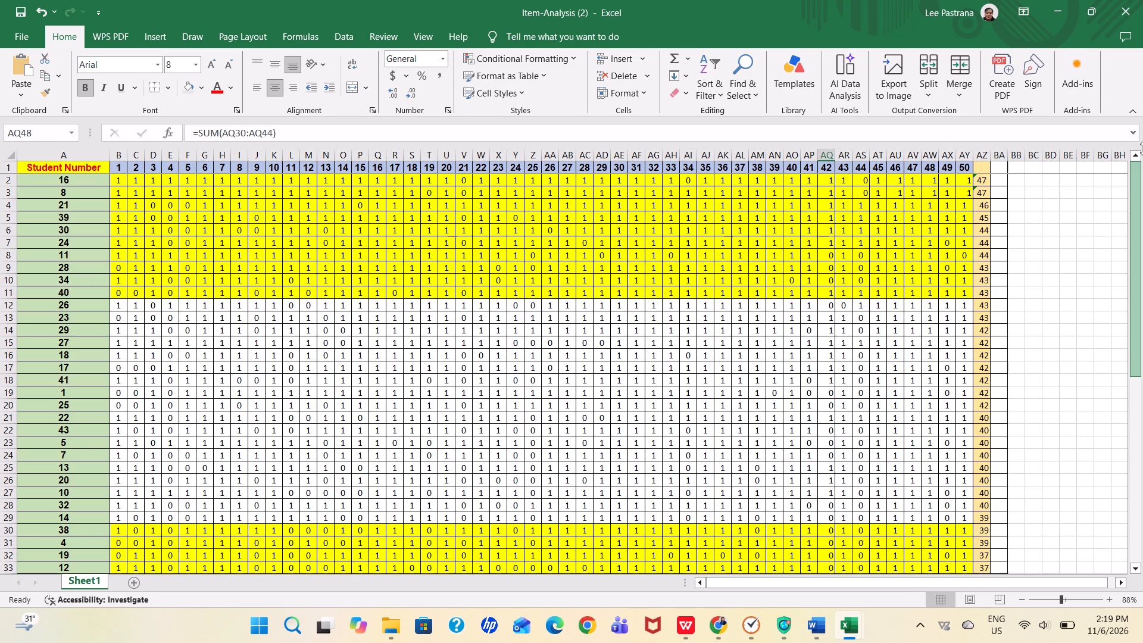
{"action": "left_click_drag", "start_coordinate": [1136, 191], "coordinate": [1135, 251]}
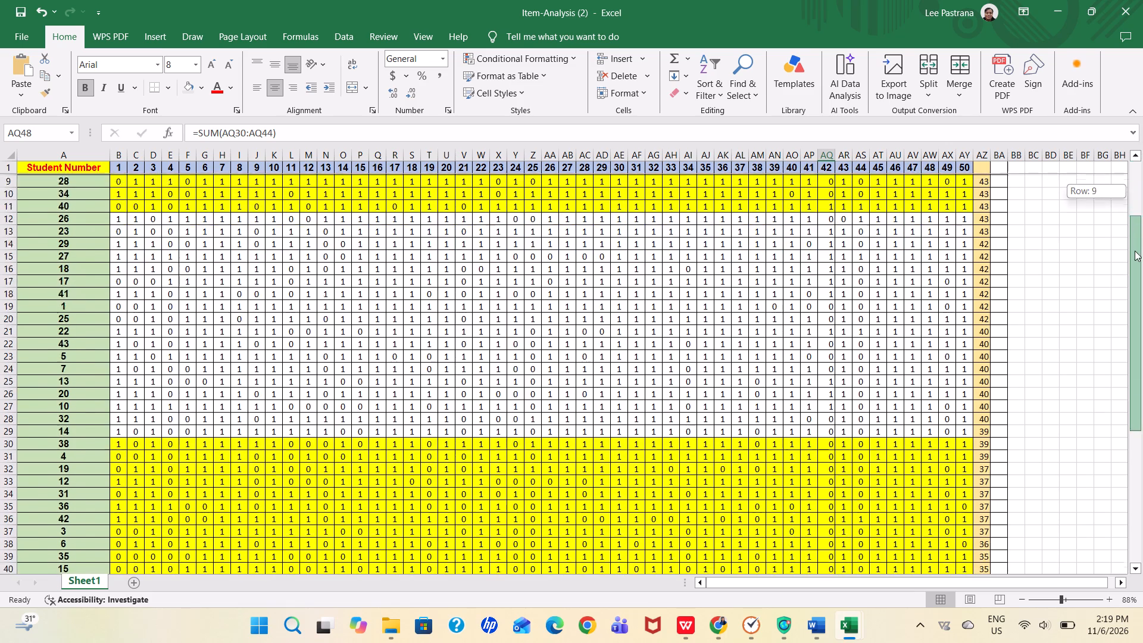
{"action": "left_click_drag", "start_coordinate": [1135, 251], "coordinate": [1142, 333]}
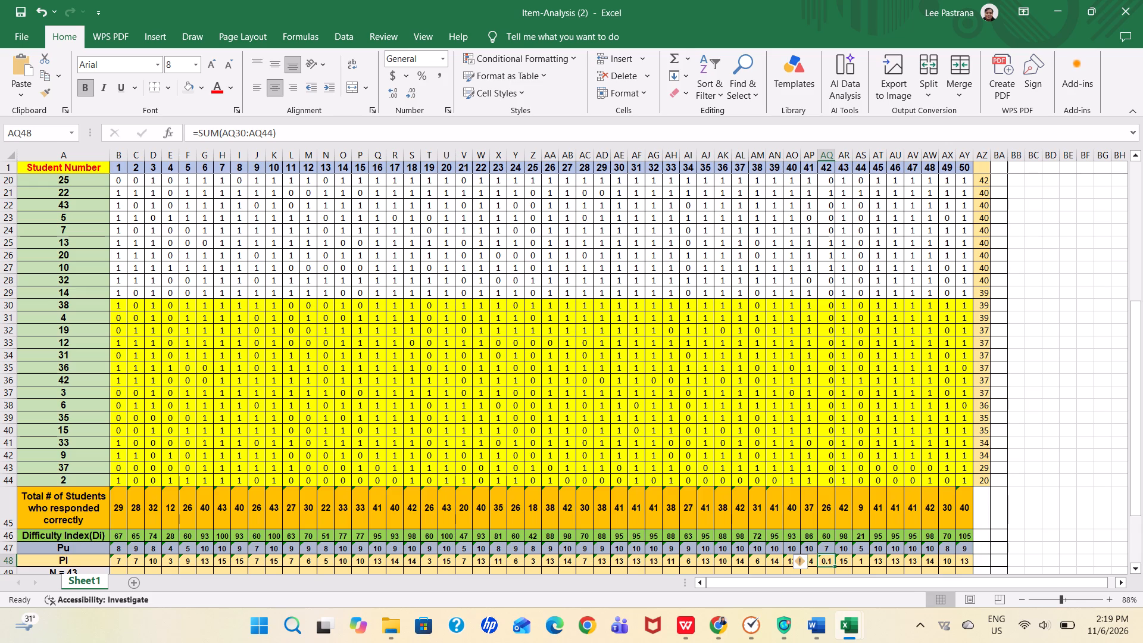
Overwrite the Pl value of item 42 in cell AQ48 with 7.
{"action": "left_click", "coordinate": [827, 561]}
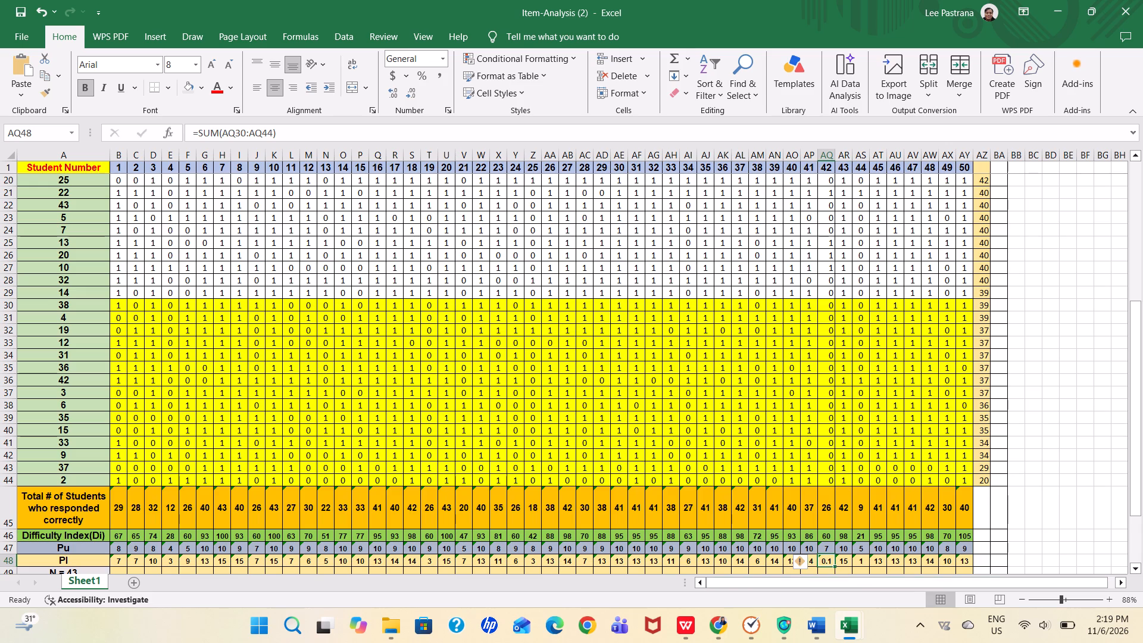
{"action": "left_click", "coordinate": [827, 561]}
{"action": "key", "text": "7"}
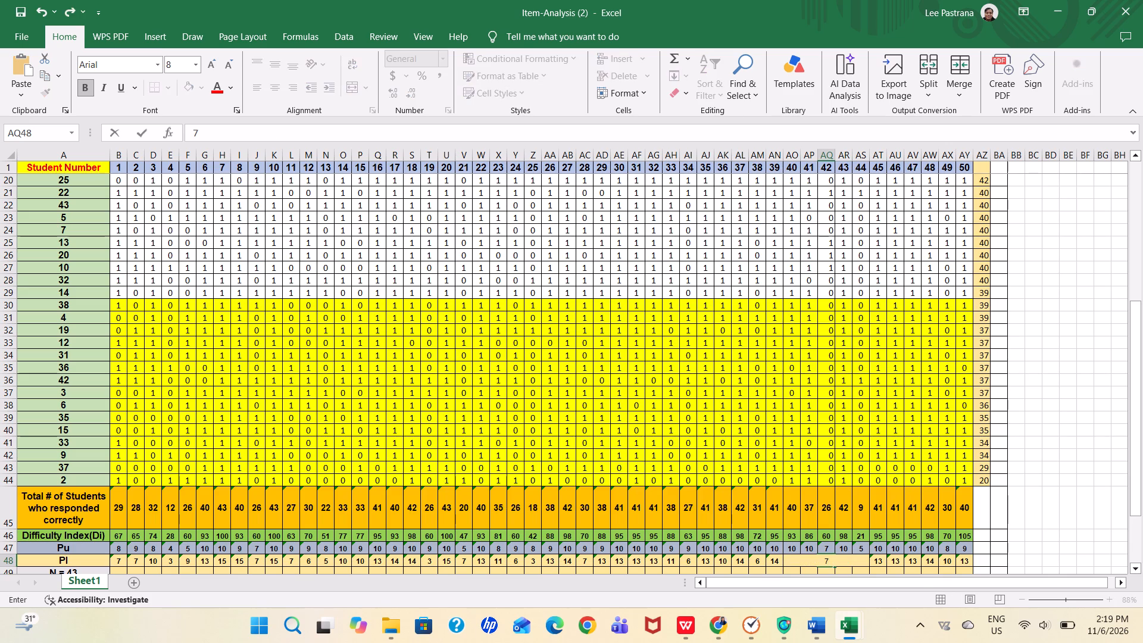
{"action": "left_click", "coordinate": [1076, 482]}
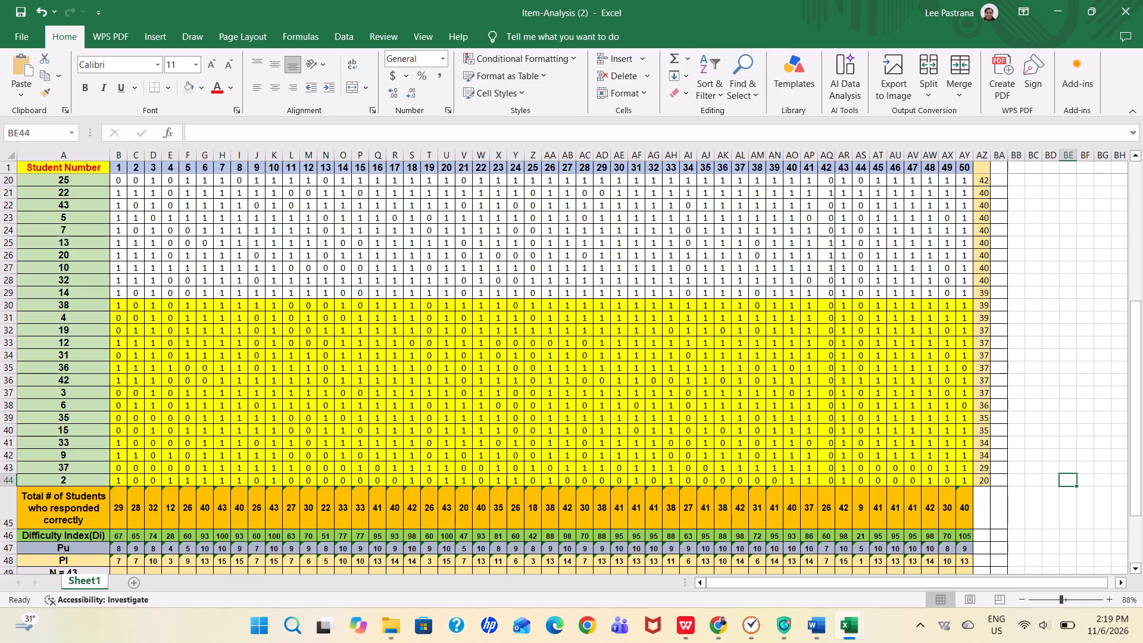
Check the Pl row's contents for items 41 and 42, including the SUM range used for item 41.
{"action": "left_click_drag", "start_coordinate": [1135, 470], "coordinate": [1142, 519]}
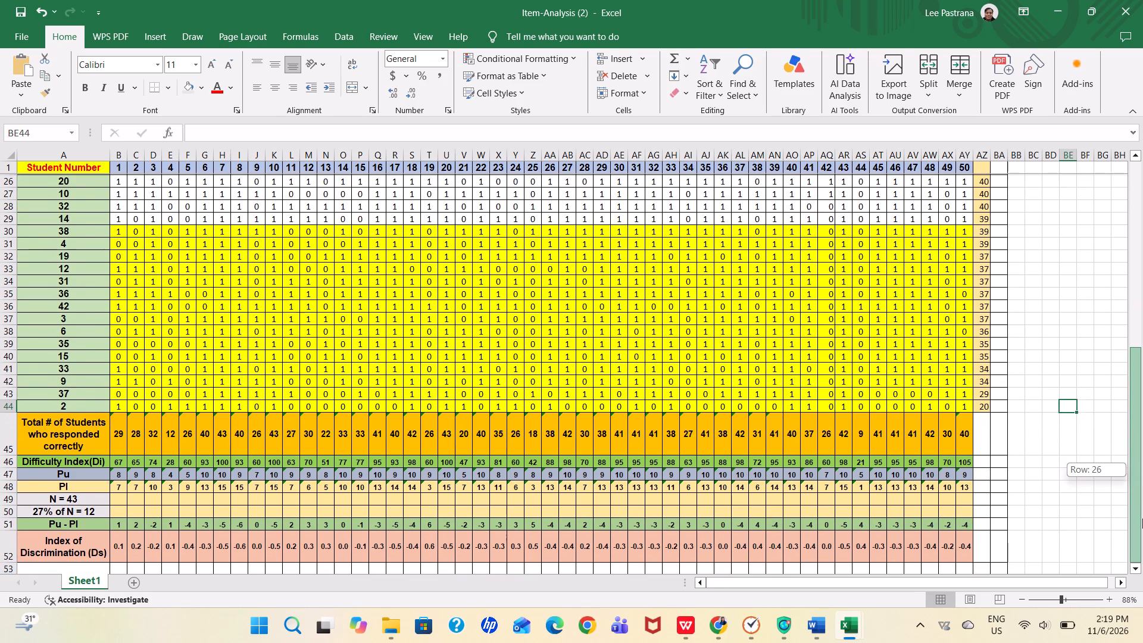
{"action": "left_click_drag", "start_coordinate": [1142, 519], "coordinate": [1142, 524]}
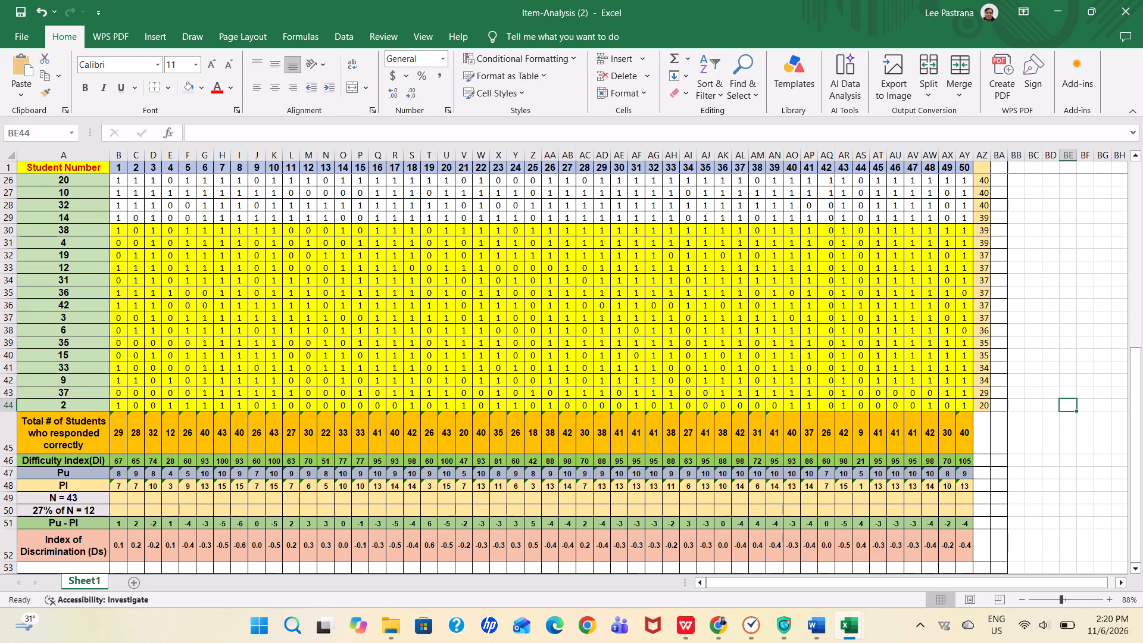
{"action": "left_click", "coordinate": [811, 487]}
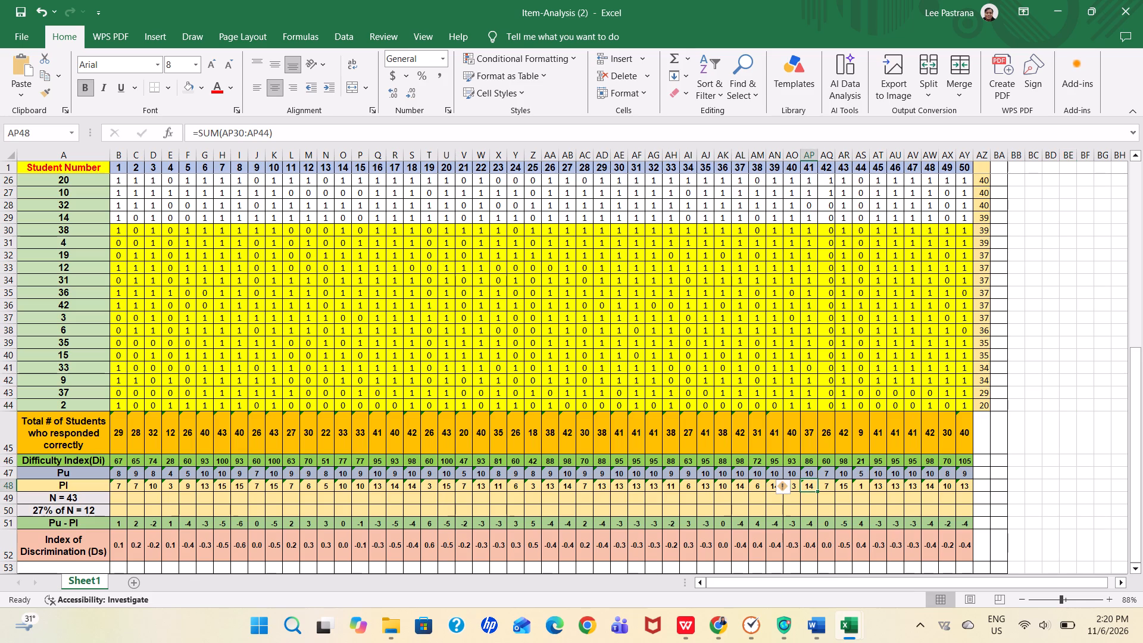
{"action": "left_click", "coordinate": [825, 486]}
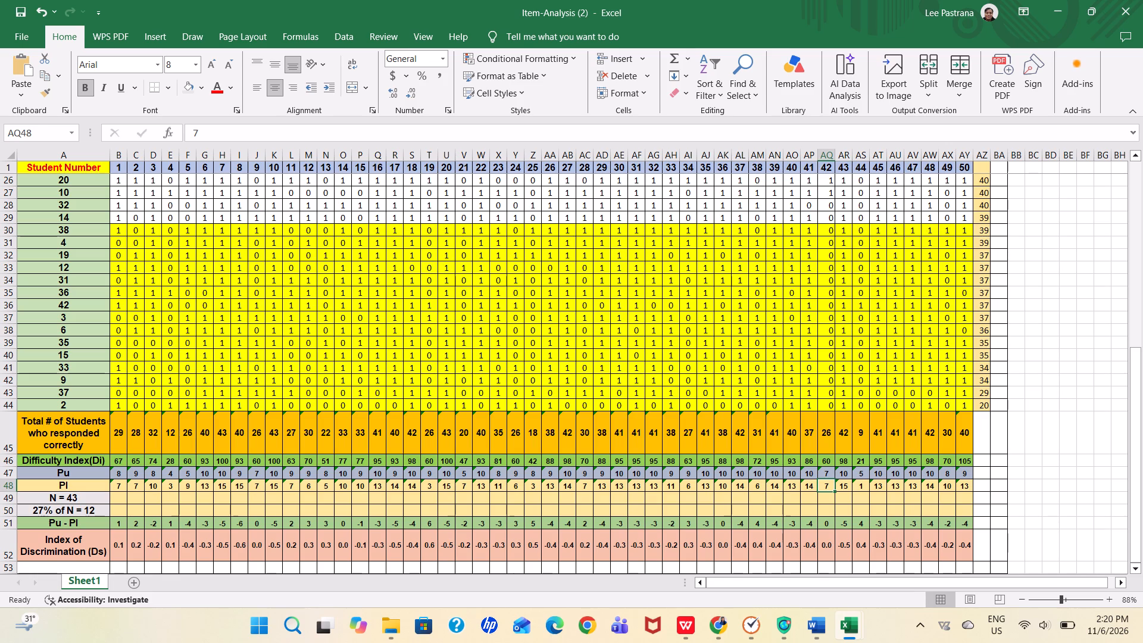
{"action": "left_click", "coordinate": [812, 488]}
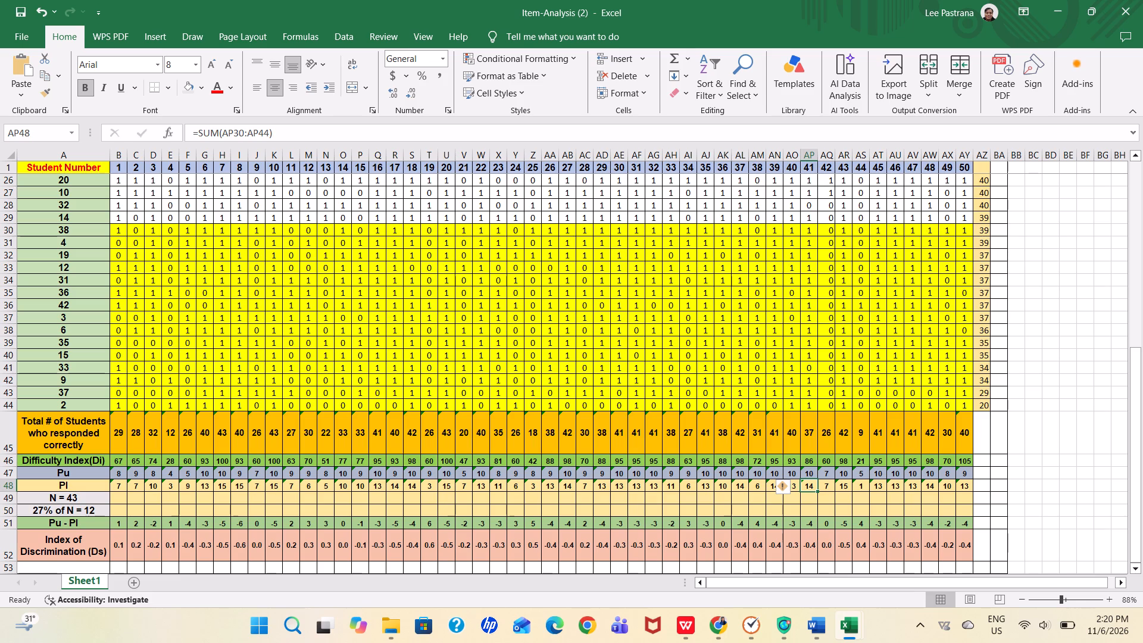
{"action": "left_click", "coordinate": [235, 130]}
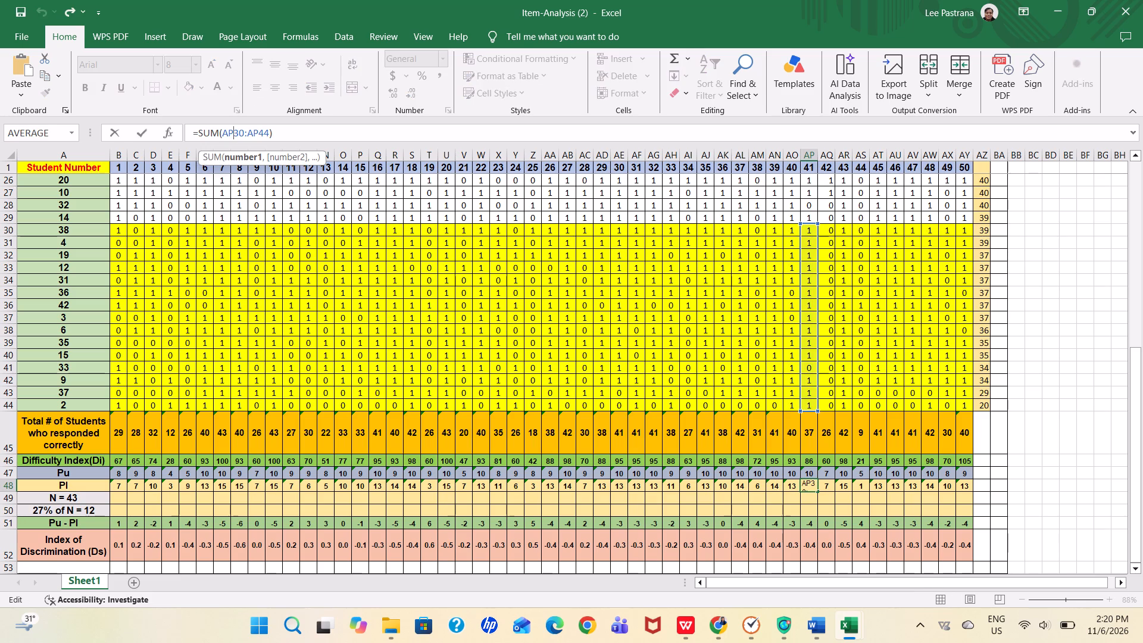
{"action": "left_click", "coordinate": [835, 489]}
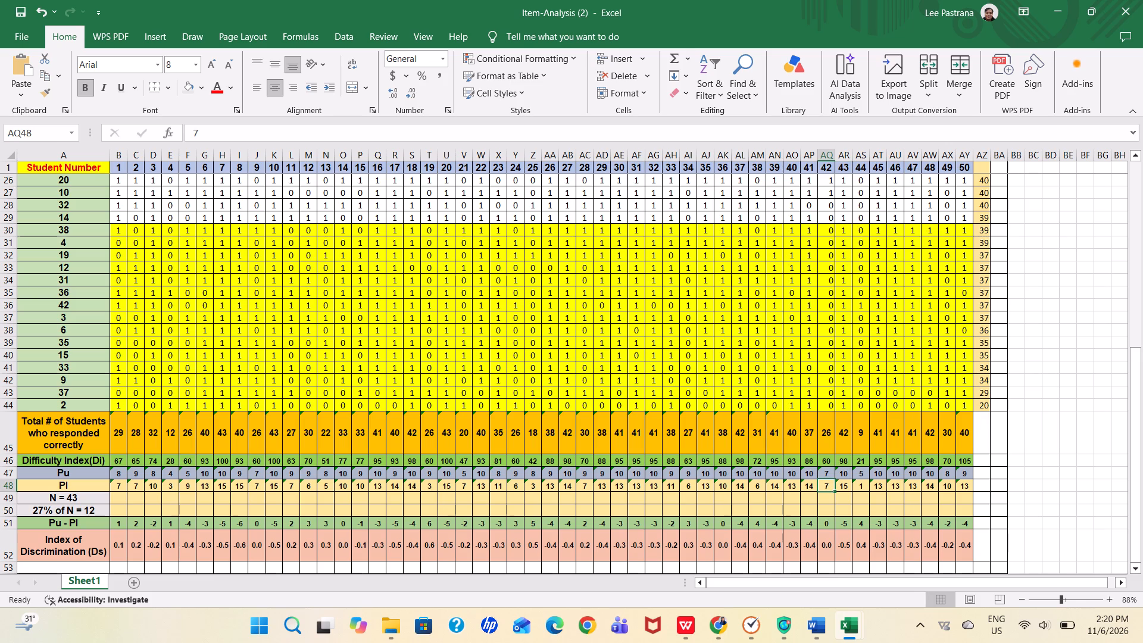
{"action": "left_click", "coordinate": [812, 494]}
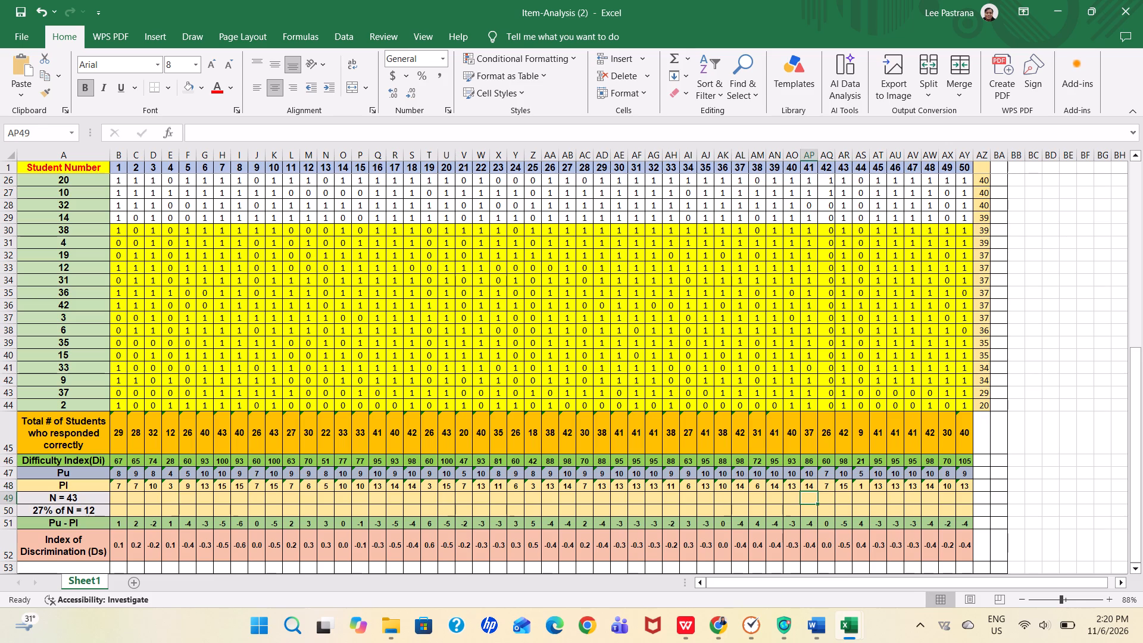
Copy item 41's Pl formula, =SUM(AP30:AP44), from cell AP48 and keep the same formula in that cell.
{"action": "left_click", "coordinate": [810, 483]}
{"action": "left_click", "coordinate": [811, 491]}
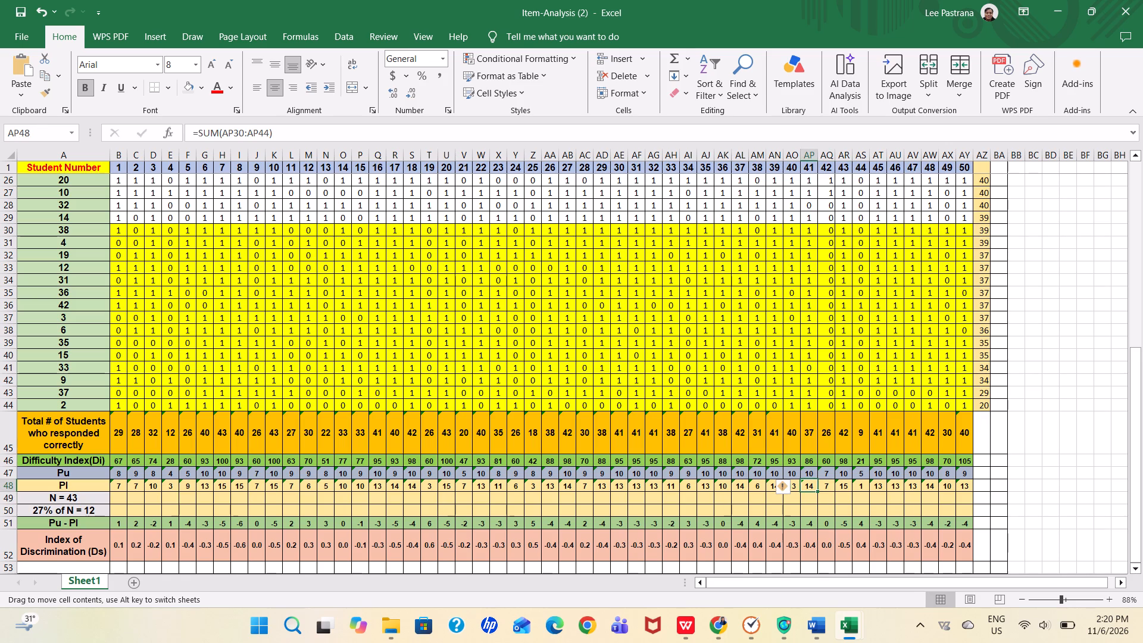
{"action": "left_click_drag", "start_coordinate": [290, 132], "coordinate": [249, 126]}
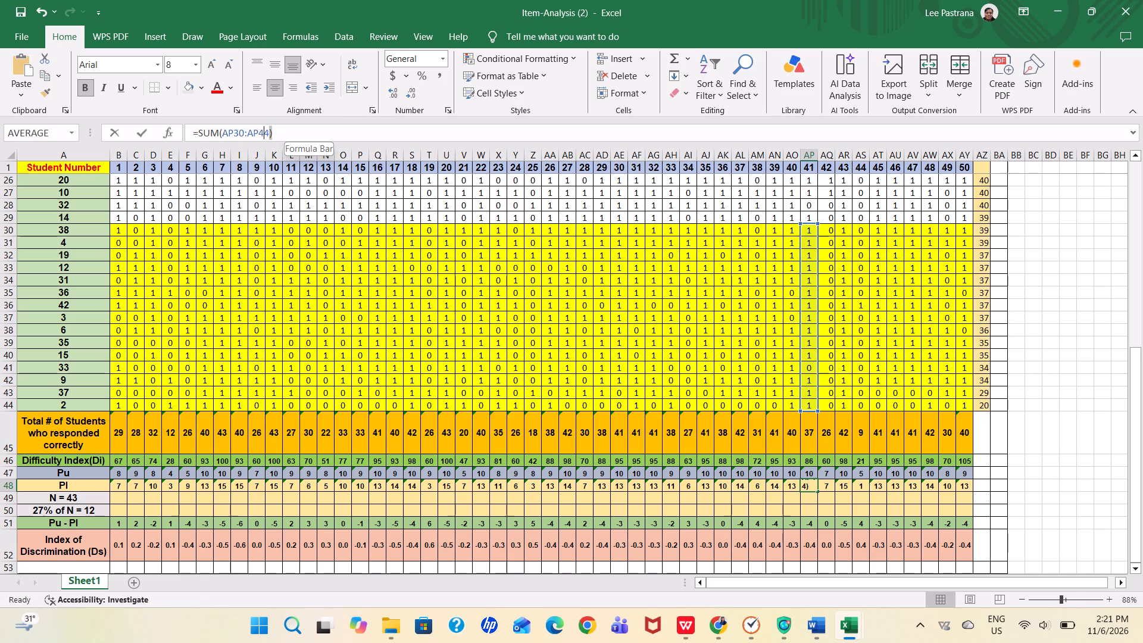
{"action": "left_click_drag", "start_coordinate": [249, 126], "coordinate": [190, 124]}
{"action": "key", "text": "ctrl+c"}
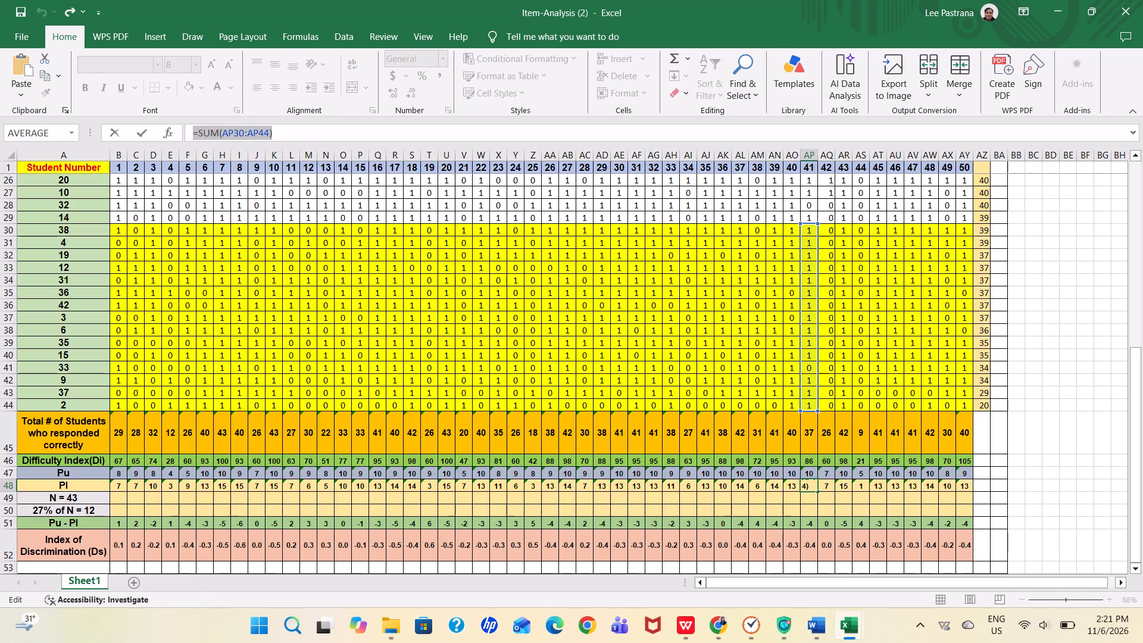
{"action": "left_click", "coordinate": [892, 525]}
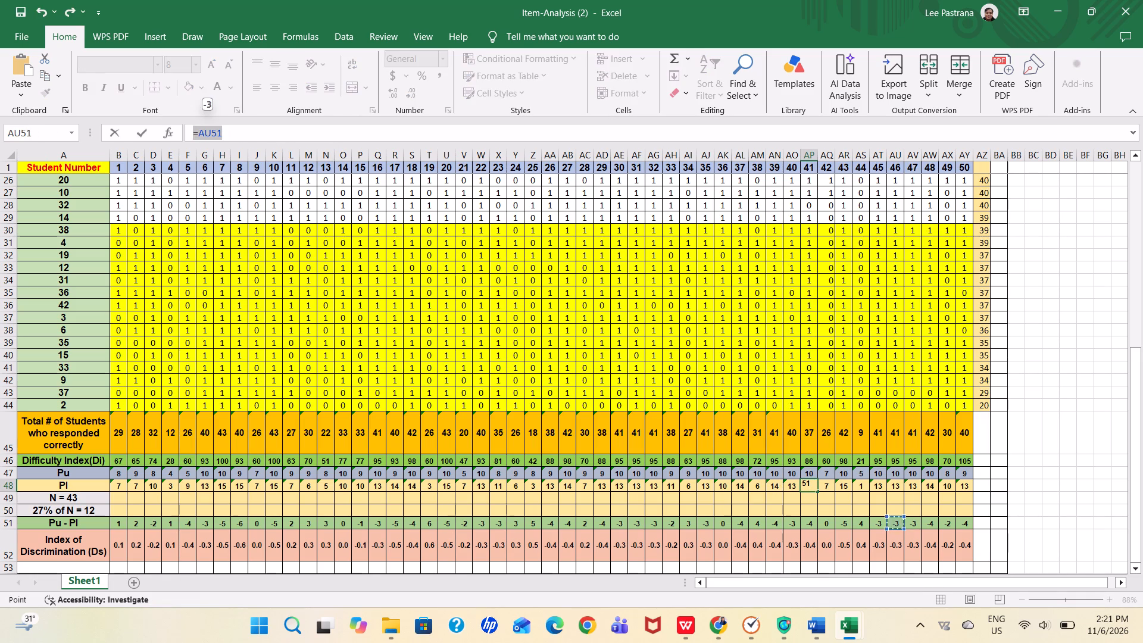
{"action": "key", "text": "BackSpace"}
{"action": "key", "text": "ctrl+v"}
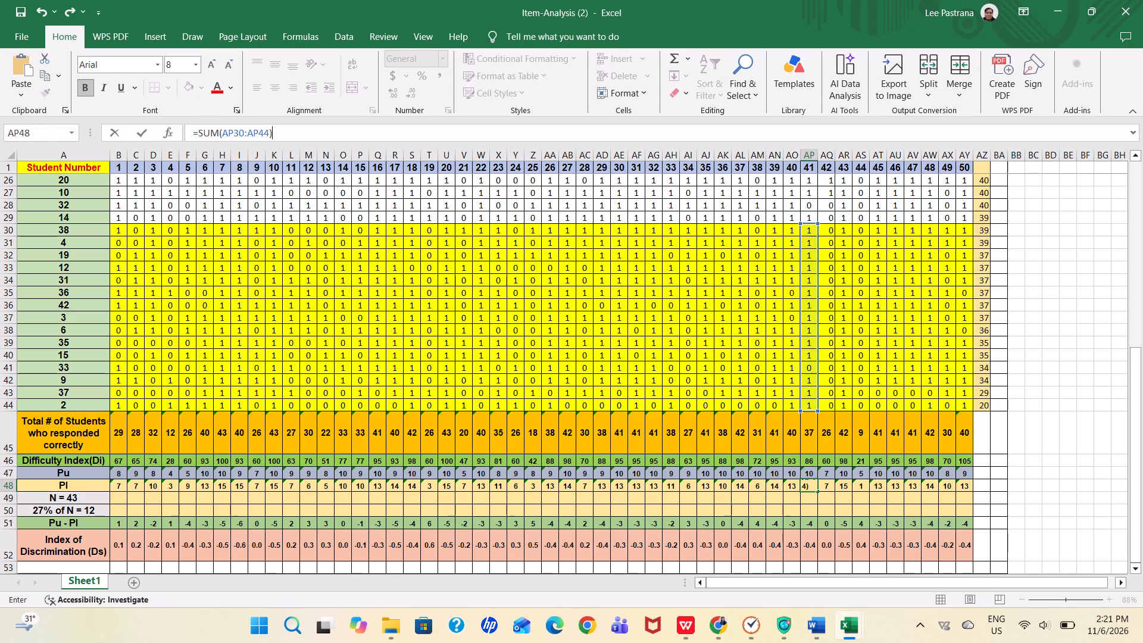
{"action": "key", "text": "Return"}
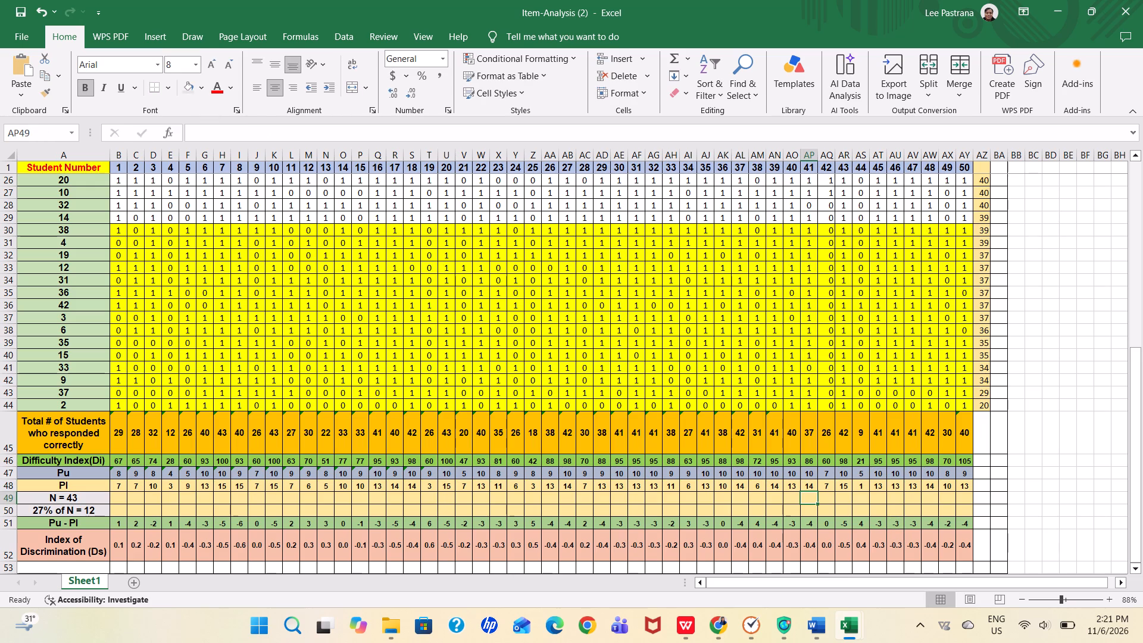
Replace item 42's Pl value in cell AQ48 with the copied formula, adapted to =SUM(AQ30:AQ44).
{"action": "left_click", "coordinate": [833, 487]}
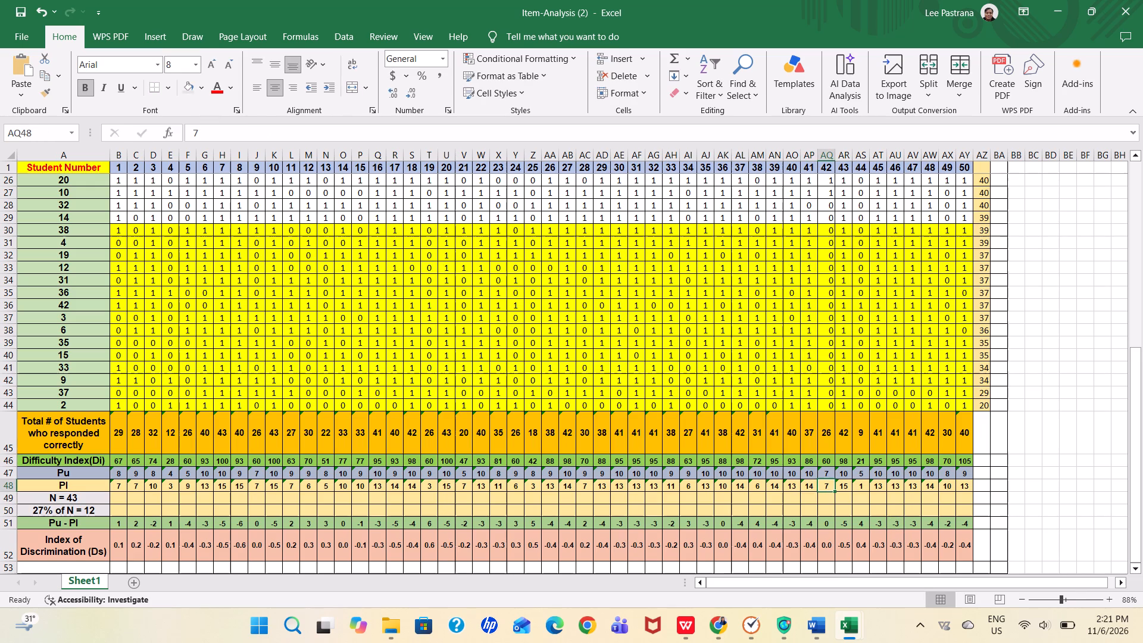
{"action": "left_click", "coordinate": [614, 130]}
{"action": "key", "text": "BackSpace"}
{"action": "key", "text": "ctrl+v"}
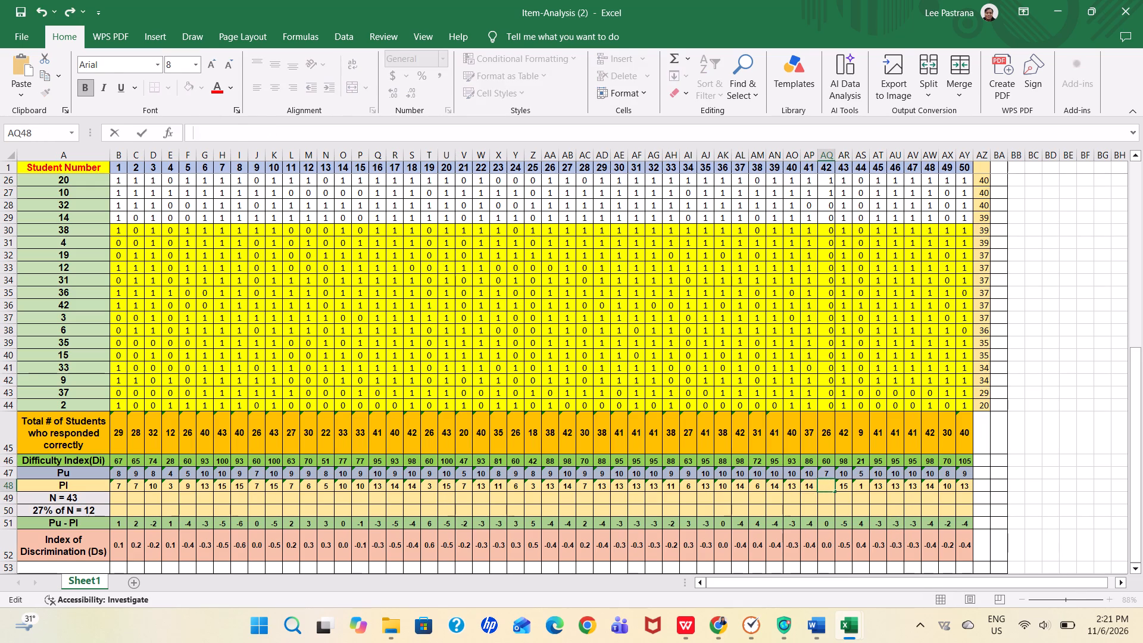
{"action": "left_click", "coordinate": [229, 131]}
{"action": "left_click", "coordinate": [232, 131]}
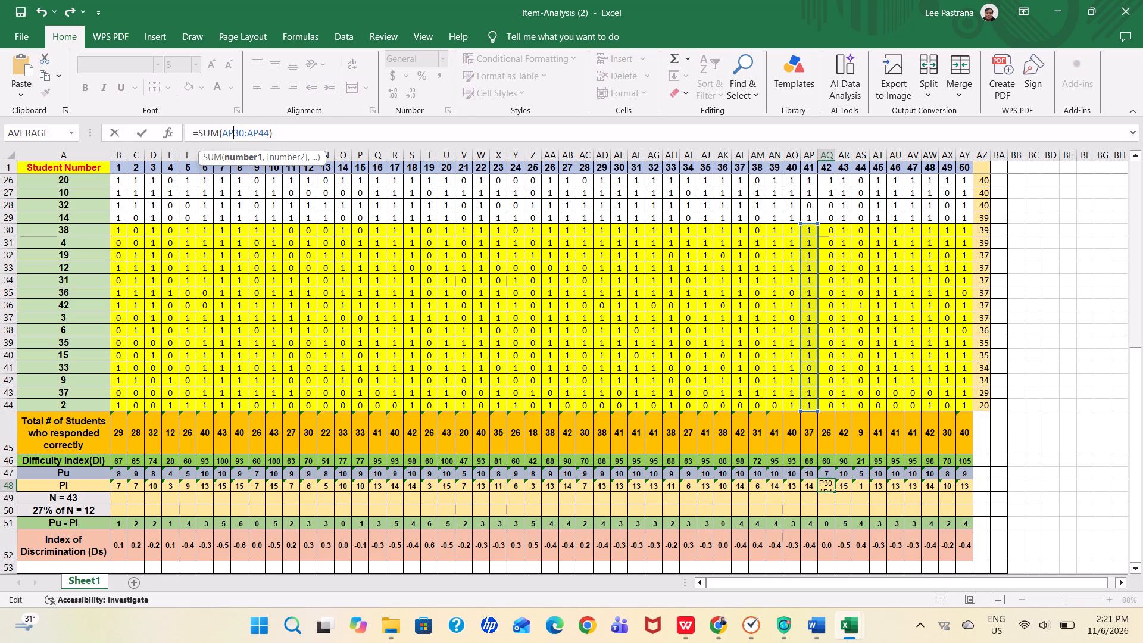
{"action": "key", "text": "BackSpace"}
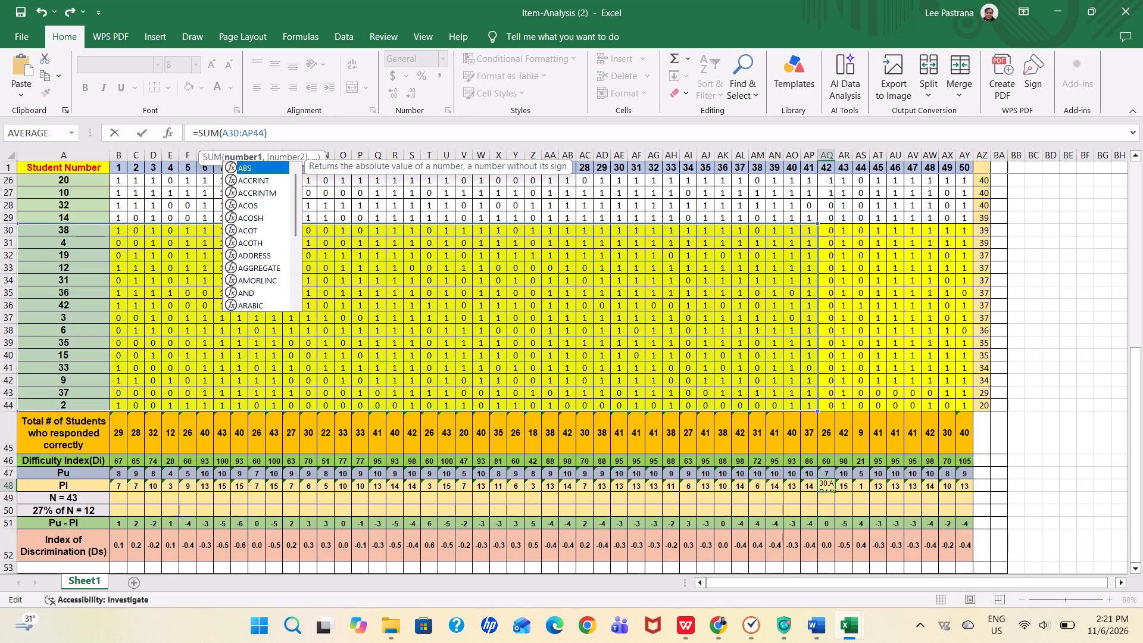
{"action": "key", "text": "q"}
{"action": "key", "text": "Right"}
{"action": "key", "text": "Right"}
{"action": "key", "text": "Right"}
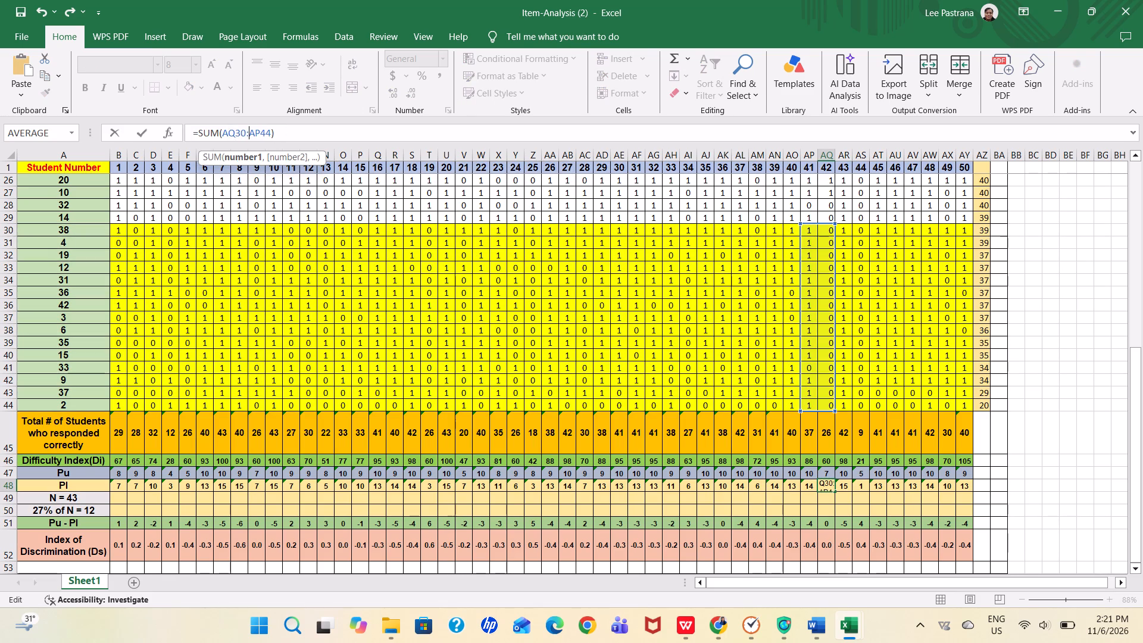
{"action": "key", "text": "Right"}
{"action": "key", "text": "Right"}
{"action": "key", "text": "BackSpace"}
{"action": "key", "text": "q"}
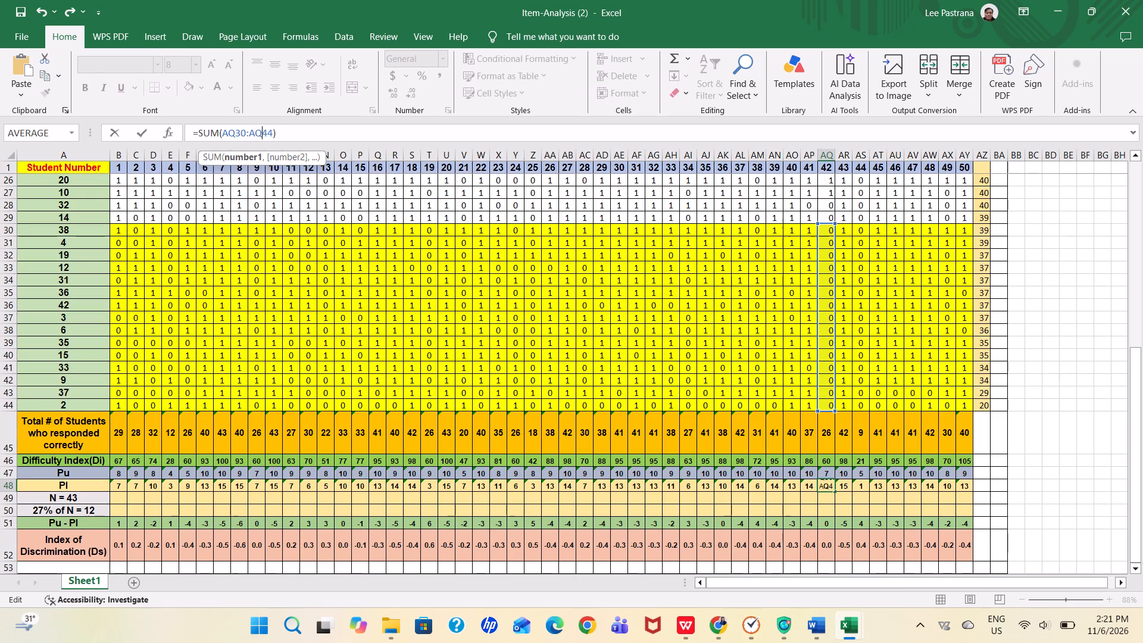
{"action": "key", "text": "Return"}
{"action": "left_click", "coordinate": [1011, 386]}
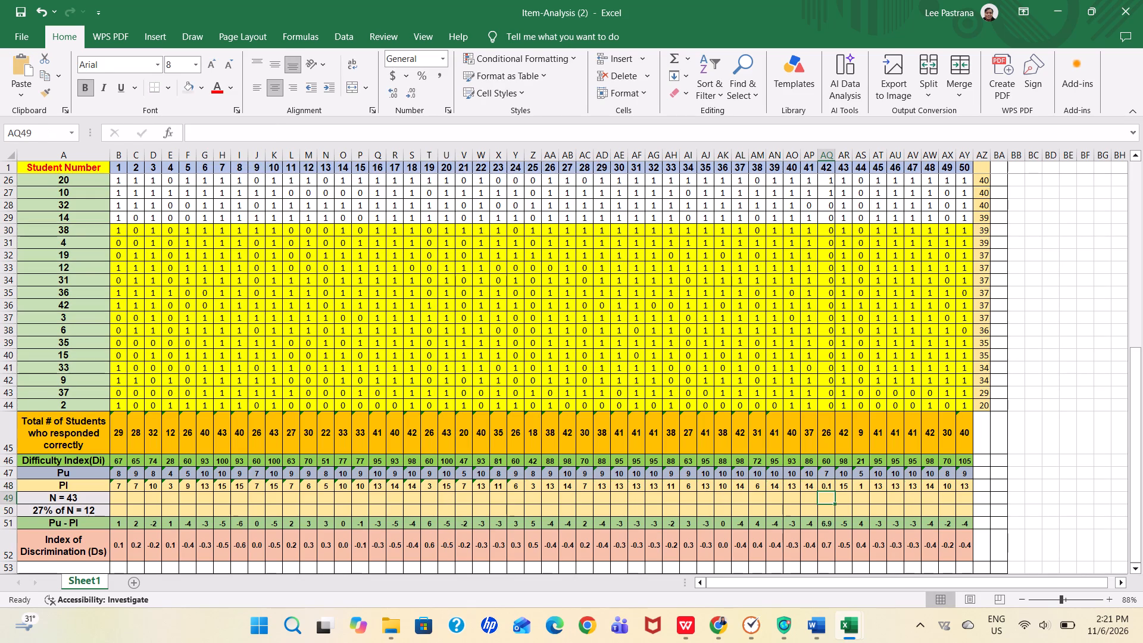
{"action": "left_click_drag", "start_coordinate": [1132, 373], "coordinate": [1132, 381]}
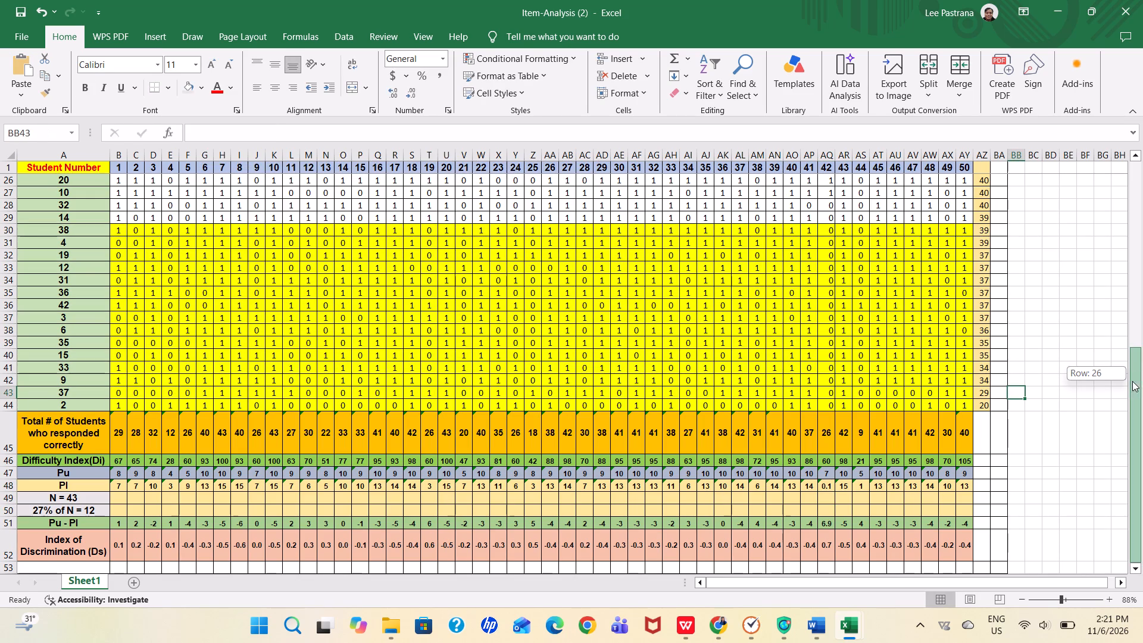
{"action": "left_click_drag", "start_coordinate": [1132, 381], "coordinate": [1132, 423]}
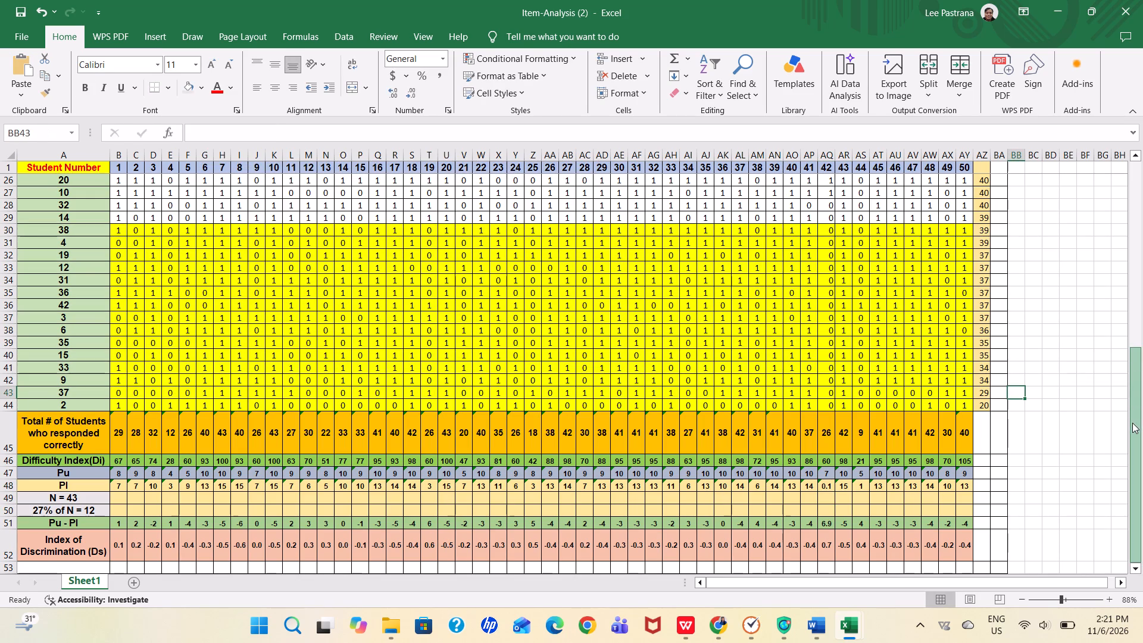
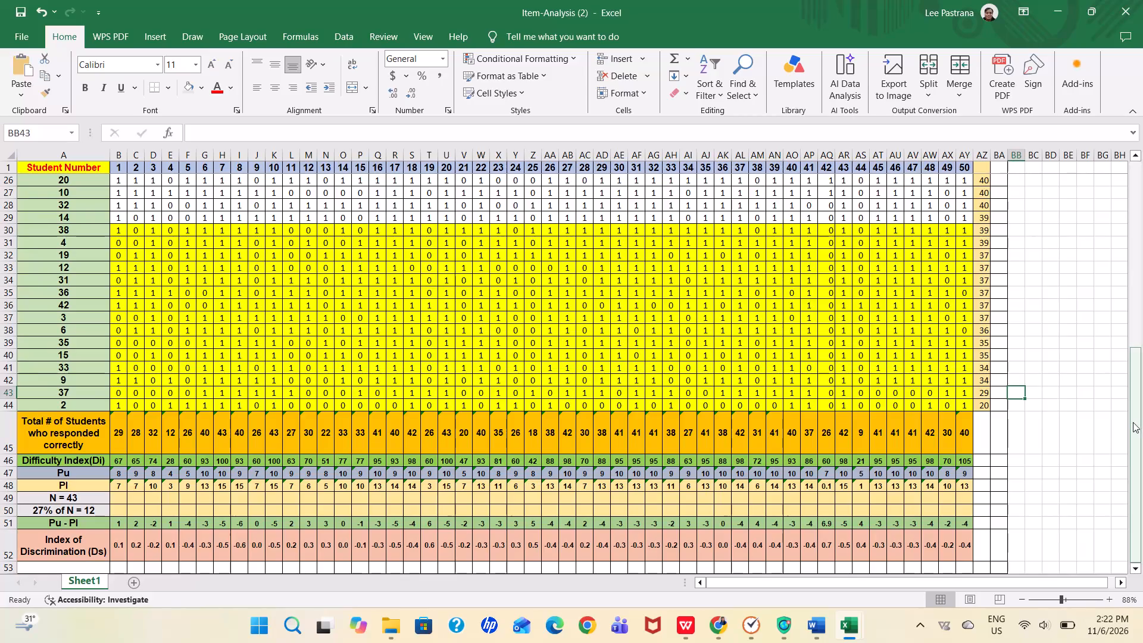
Examine the extents of the yellow upper and lower student groups and the summary rows beneath them.
{"action": "left_click_drag", "start_coordinate": [1133, 422], "coordinate": [1103, 242]}
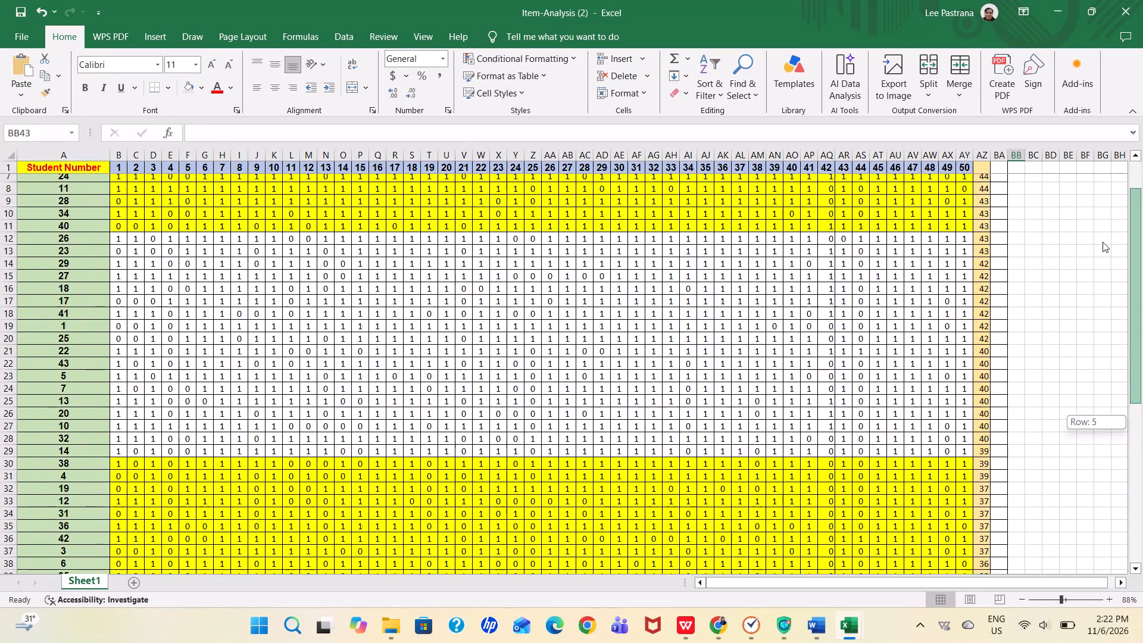
{"action": "left_click_drag", "start_coordinate": [1103, 242], "coordinate": [1142, 289]}
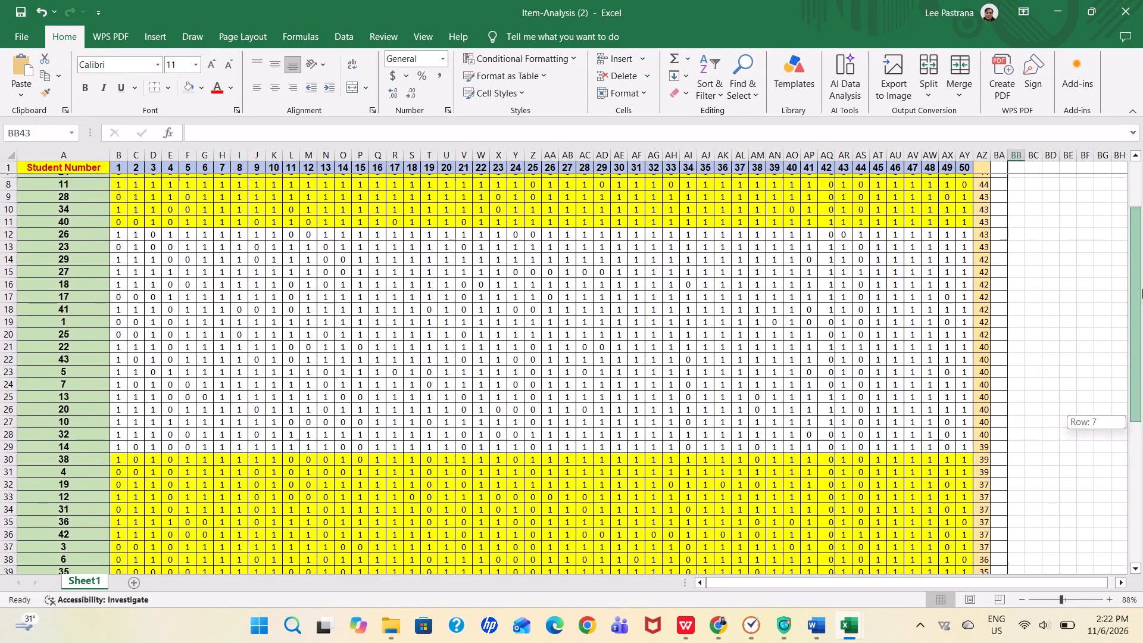
{"action": "left_click_drag", "start_coordinate": [1142, 289], "coordinate": [1142, 359]}
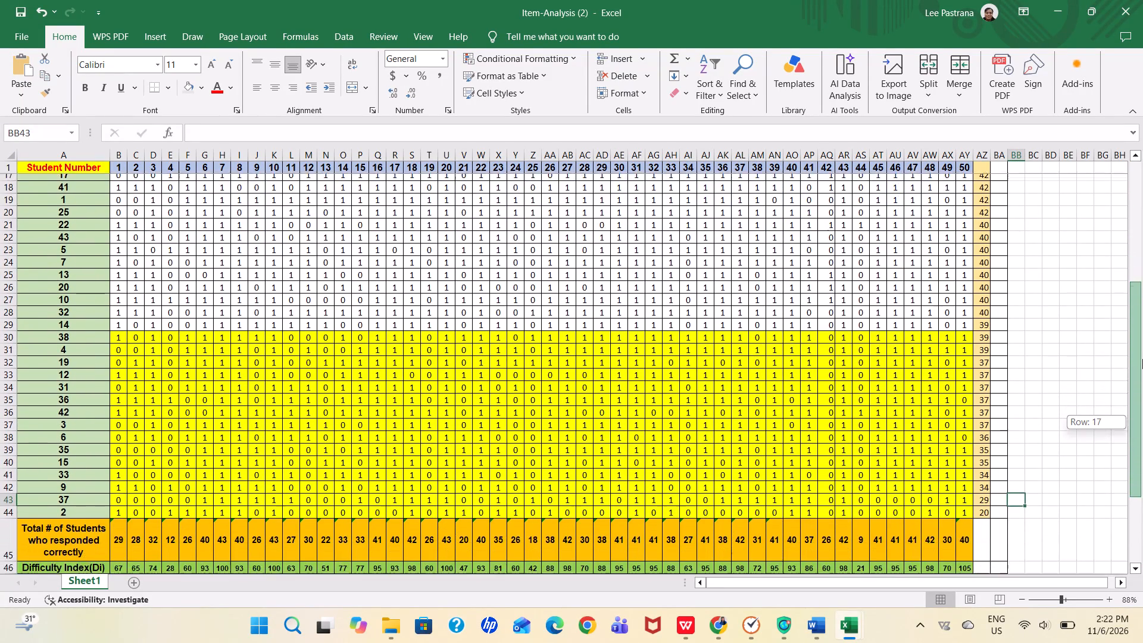
{"action": "left_click_drag", "start_coordinate": [1142, 359], "coordinate": [1142, 408]}
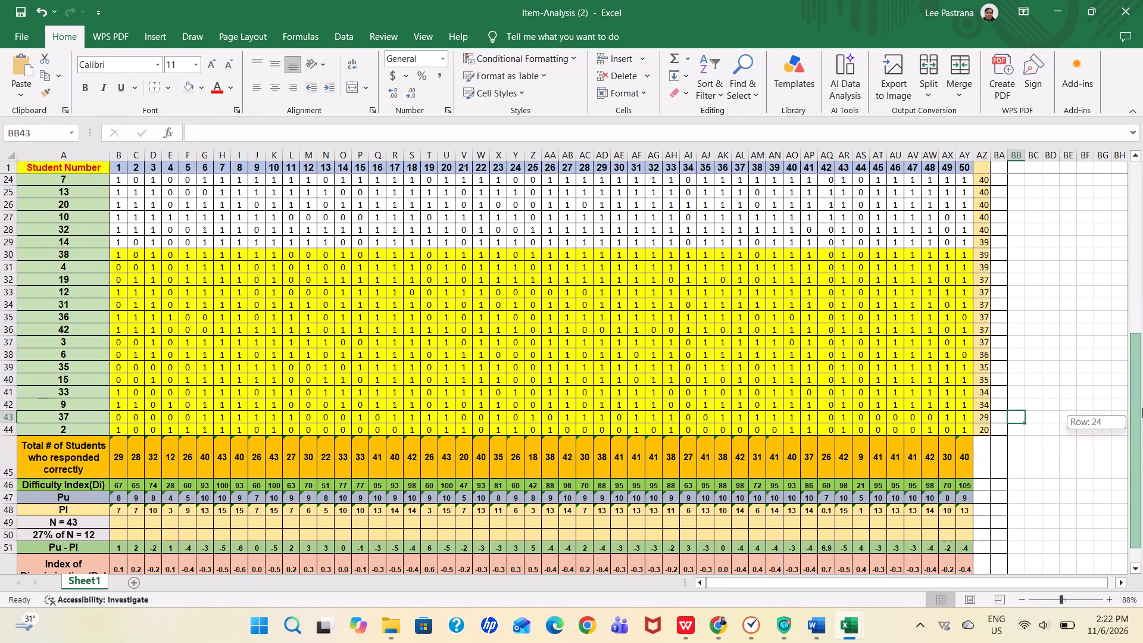
{"action": "left_click_drag", "start_coordinate": [1142, 408], "coordinate": [1087, 258]}
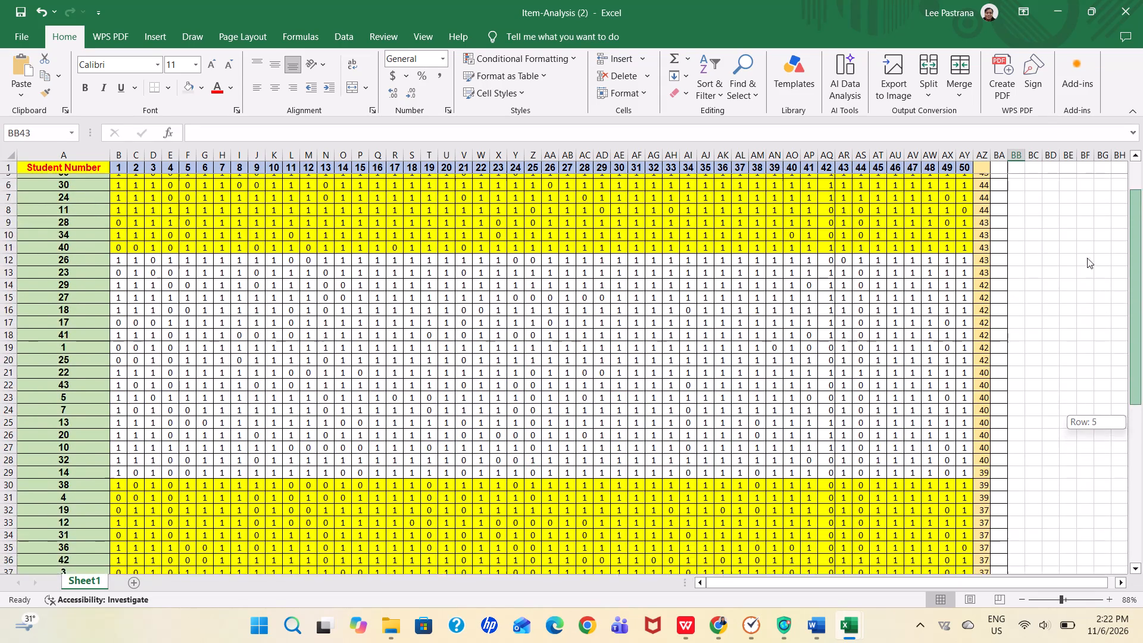
{"action": "left_click_drag", "start_coordinate": [1087, 258], "coordinate": [1070, 201]}
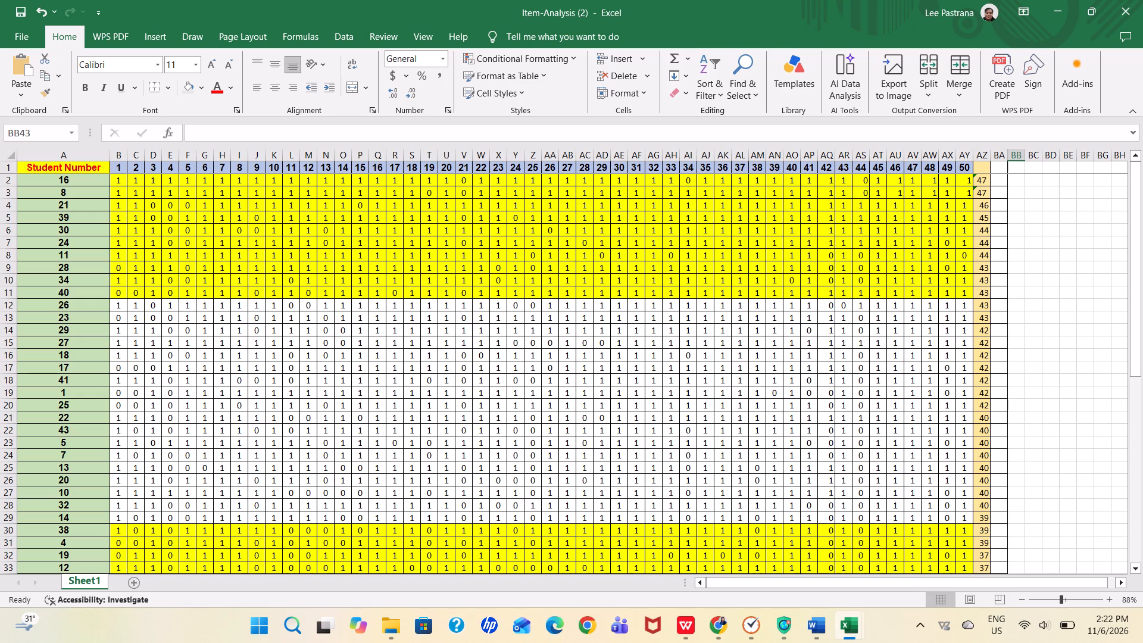
{"action": "left_click", "coordinate": [816, 630]}
{"action": "left_click", "coordinate": [850, 632]}
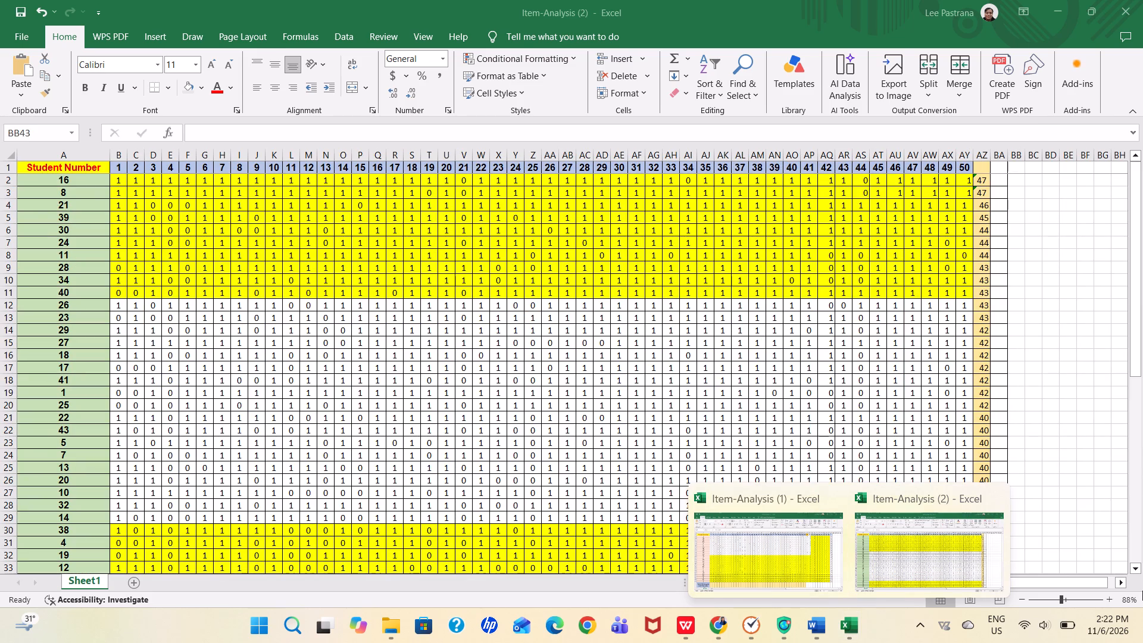
{"action": "left_click", "coordinate": [1082, 477]}
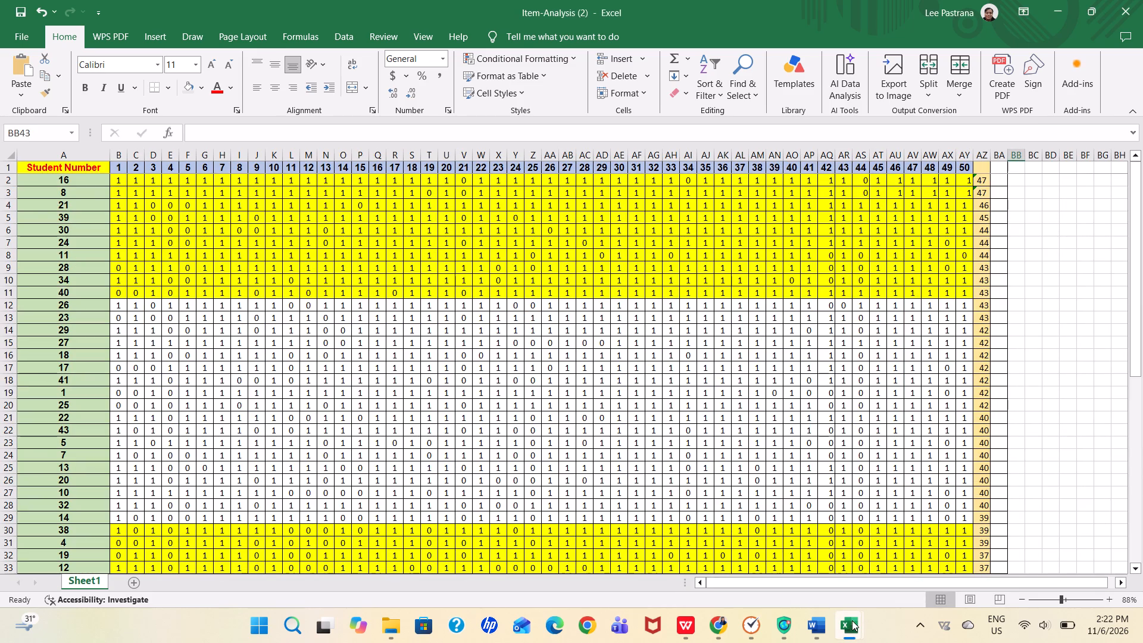
{"action": "left_click", "coordinate": [917, 564]}
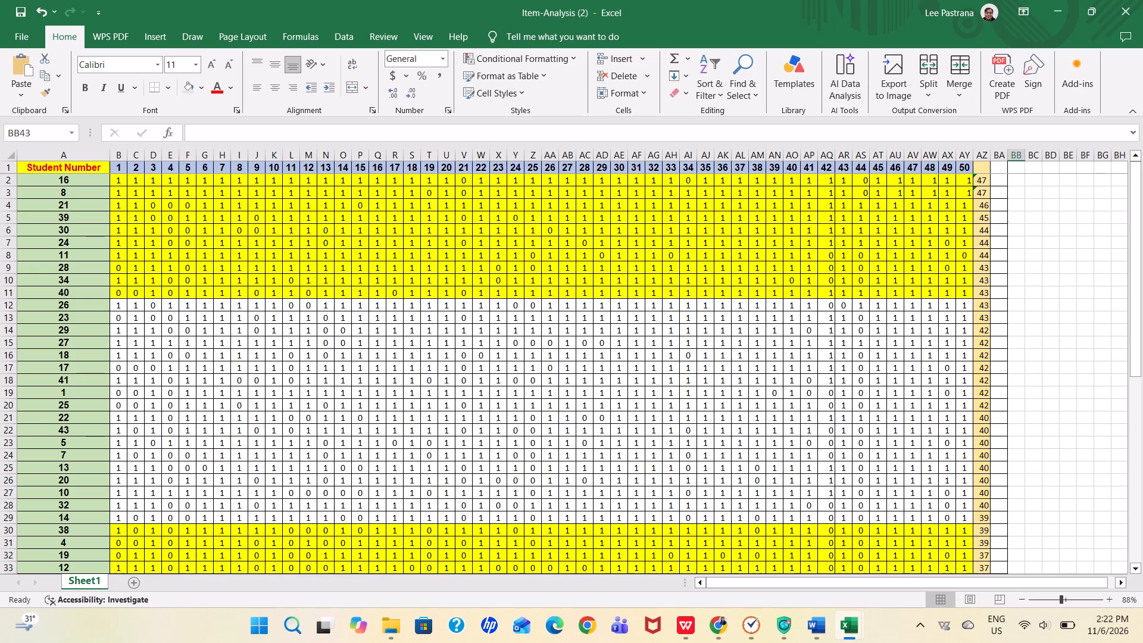
{"action": "left_click_drag", "start_coordinate": [1142, 292], "coordinate": [1142, 242]}
{"action": "left_click_drag", "start_coordinate": [1135, 247], "coordinate": [1142, 409]}
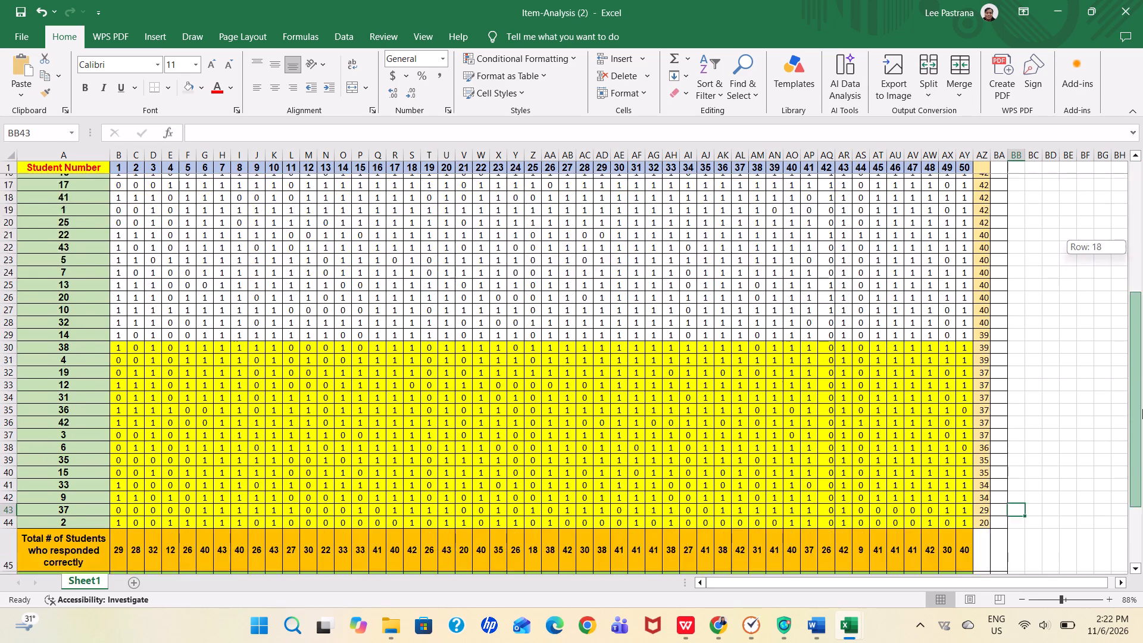
{"action": "left_click_drag", "start_coordinate": [1142, 409], "coordinate": [1130, 221]}
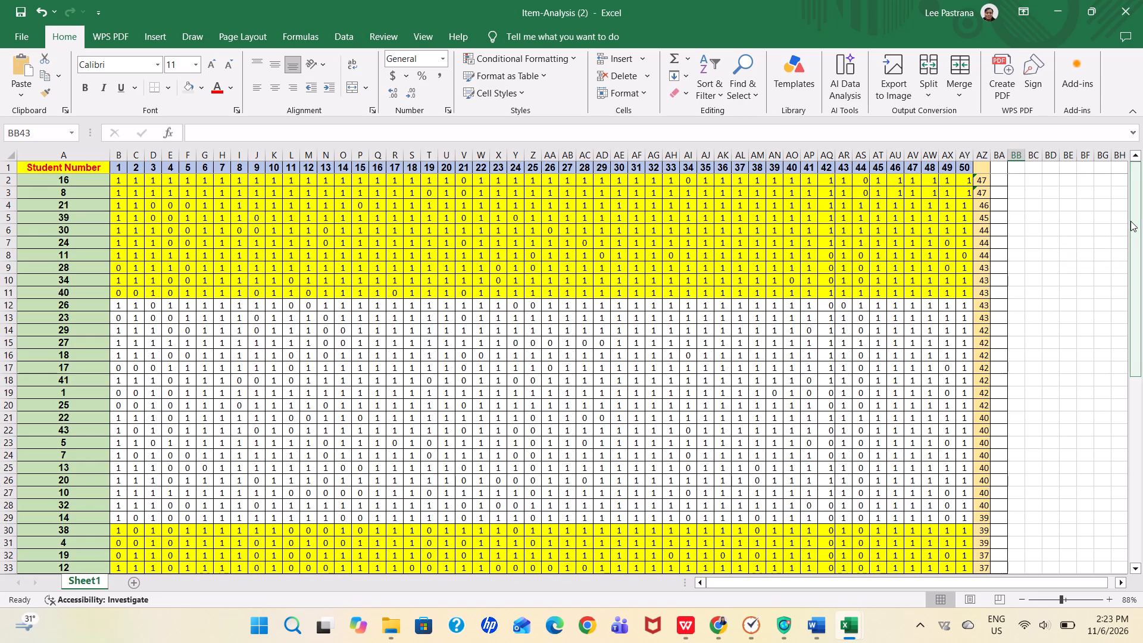
Fill the scores of students 26 and 23, cells B12:AY13, with standard yellow to extend the upper group.
{"action": "left_click_drag", "start_coordinate": [1139, 291], "coordinate": [1142, 234]}
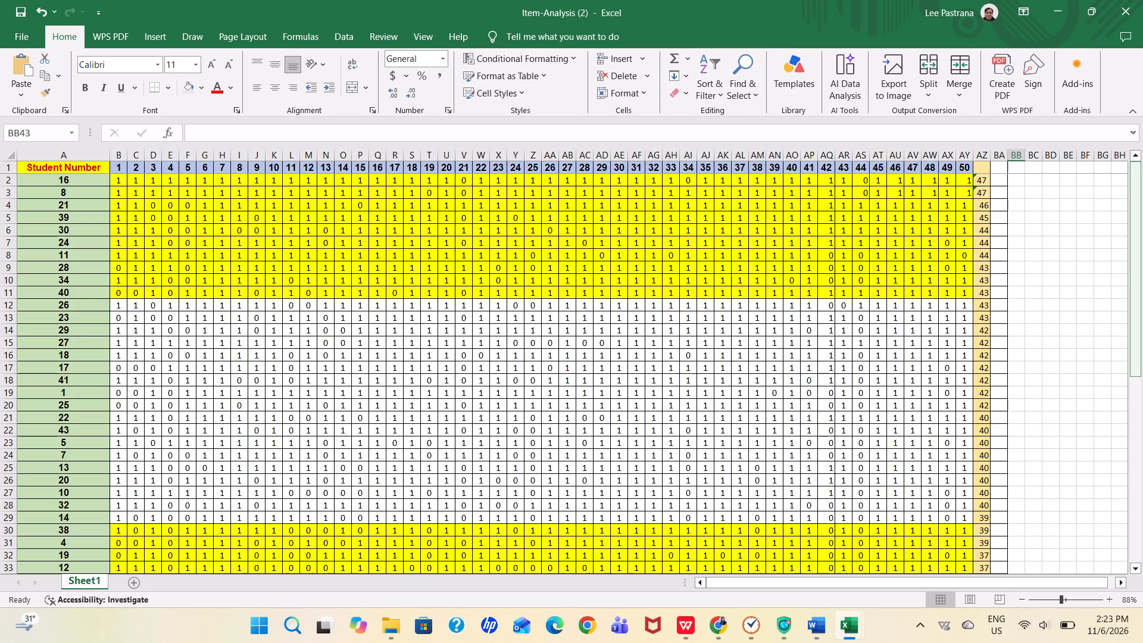
{"action": "left_click_drag", "start_coordinate": [115, 303], "coordinate": [162, 310]}
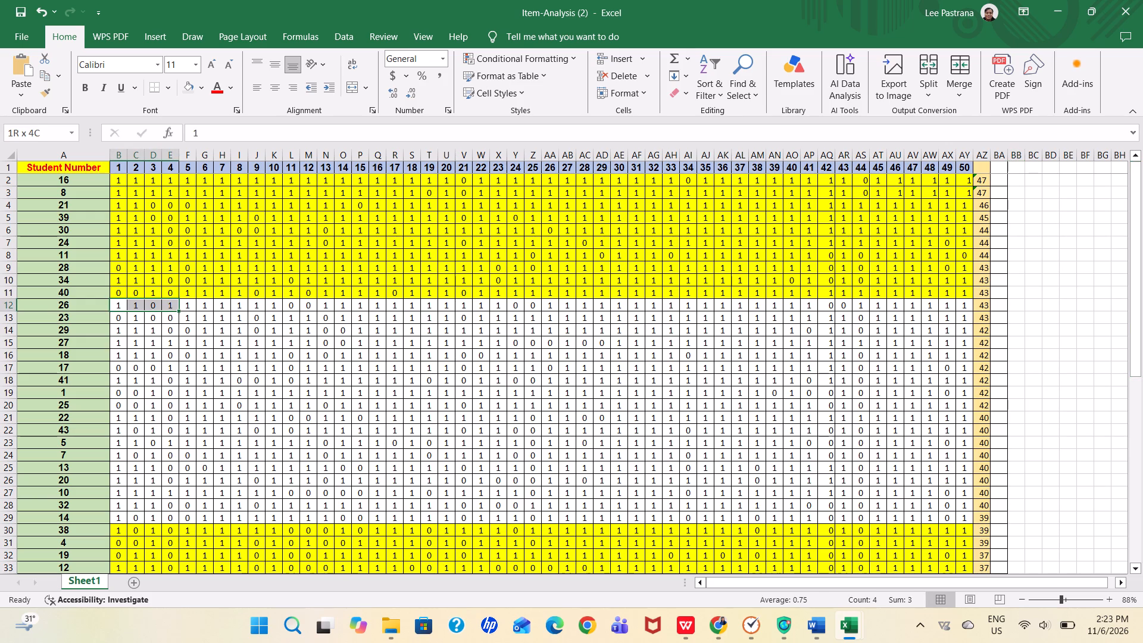
{"action": "left_click_drag", "start_coordinate": [162, 310], "coordinate": [815, 298]}
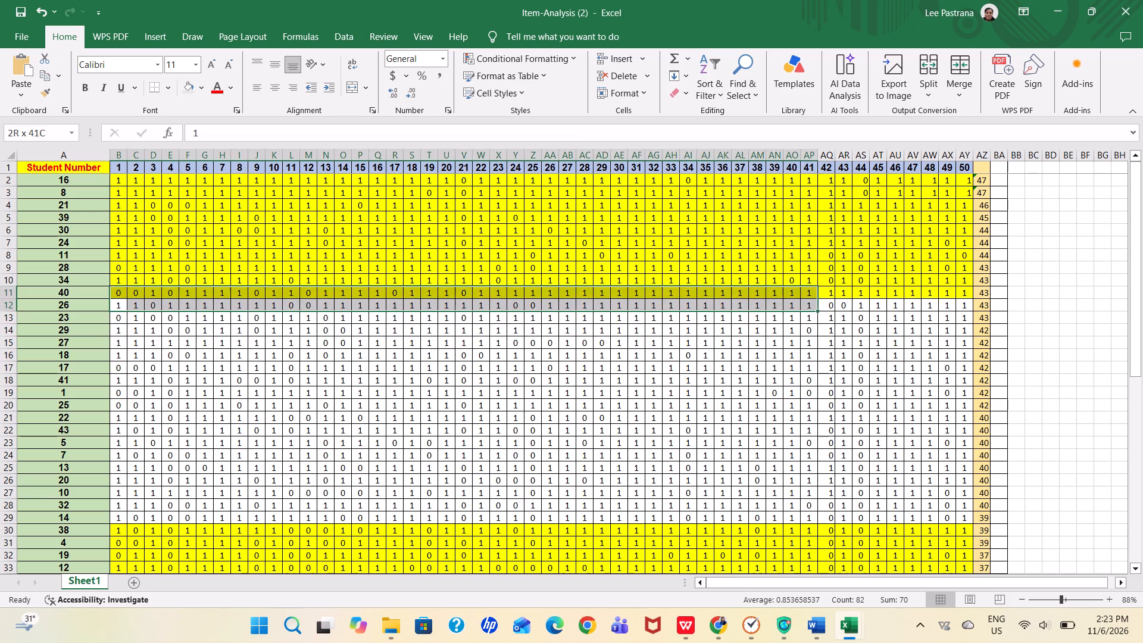
{"action": "left_click_drag", "start_coordinate": [815, 298], "coordinate": [962, 316]}
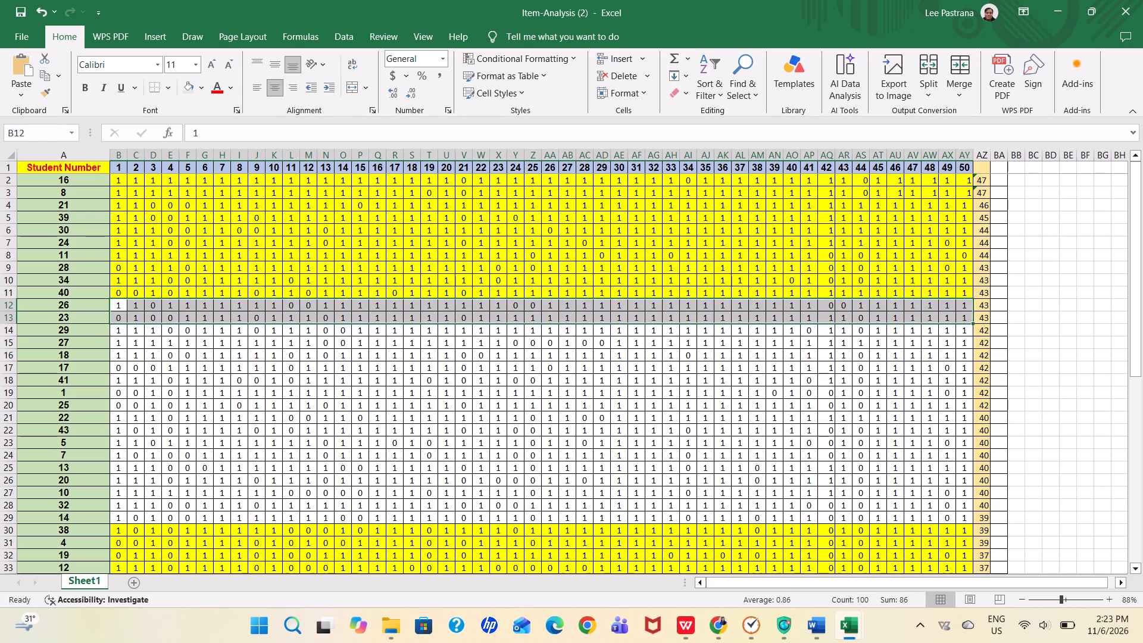
{"action": "left_click", "coordinate": [200, 85]}
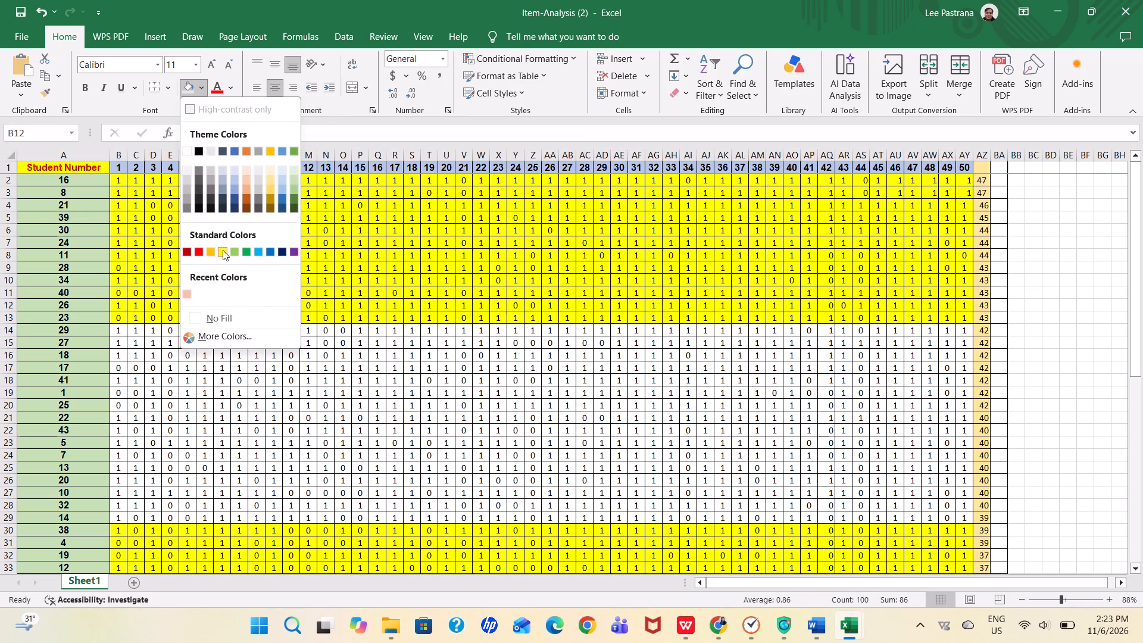
{"action": "left_click", "coordinate": [223, 250]}
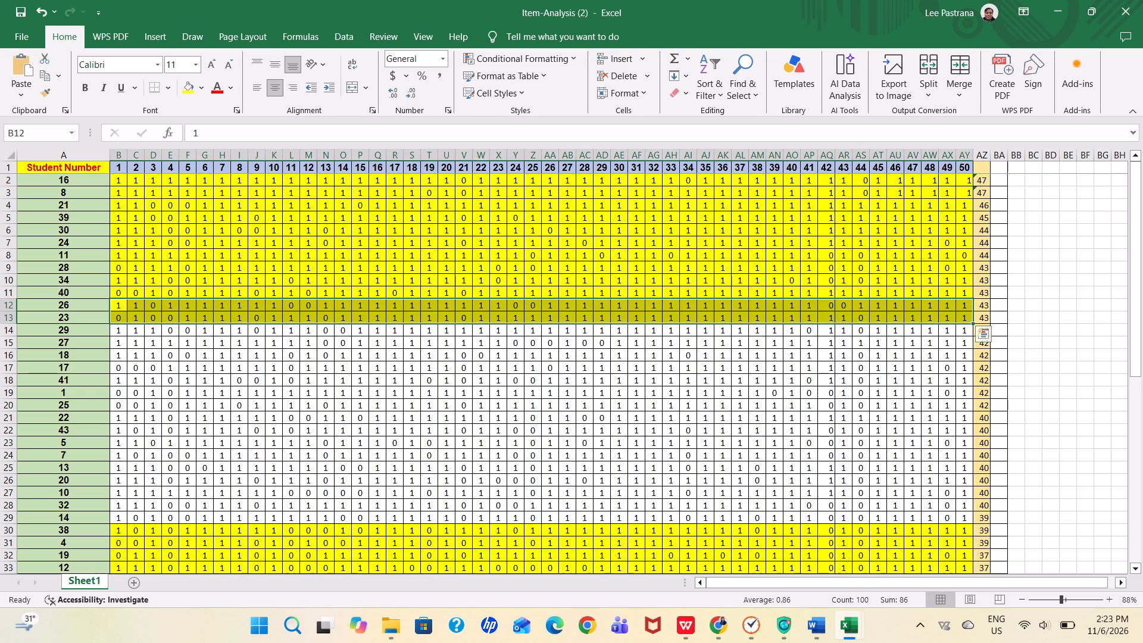
Change the fill of the scores of students 38, 4 and 19, cells B30:AY32, to white.
{"action": "left_click_drag", "start_coordinate": [1135, 358], "coordinate": [1125, 502]}
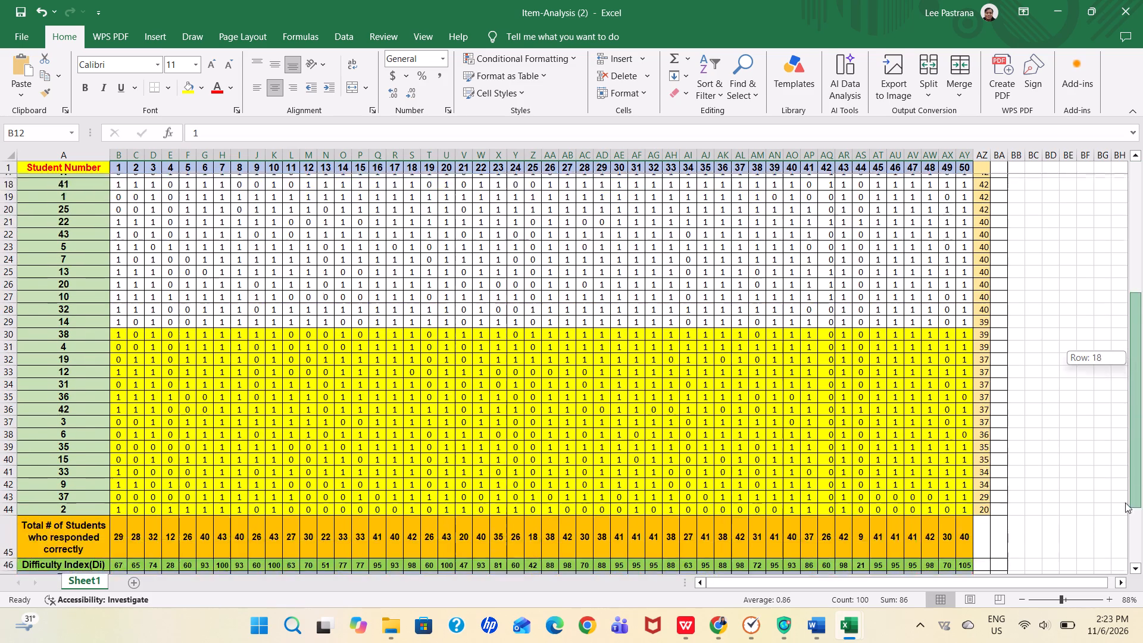
{"action": "left_click_drag", "start_coordinate": [1125, 502], "coordinate": [1125, 516]}
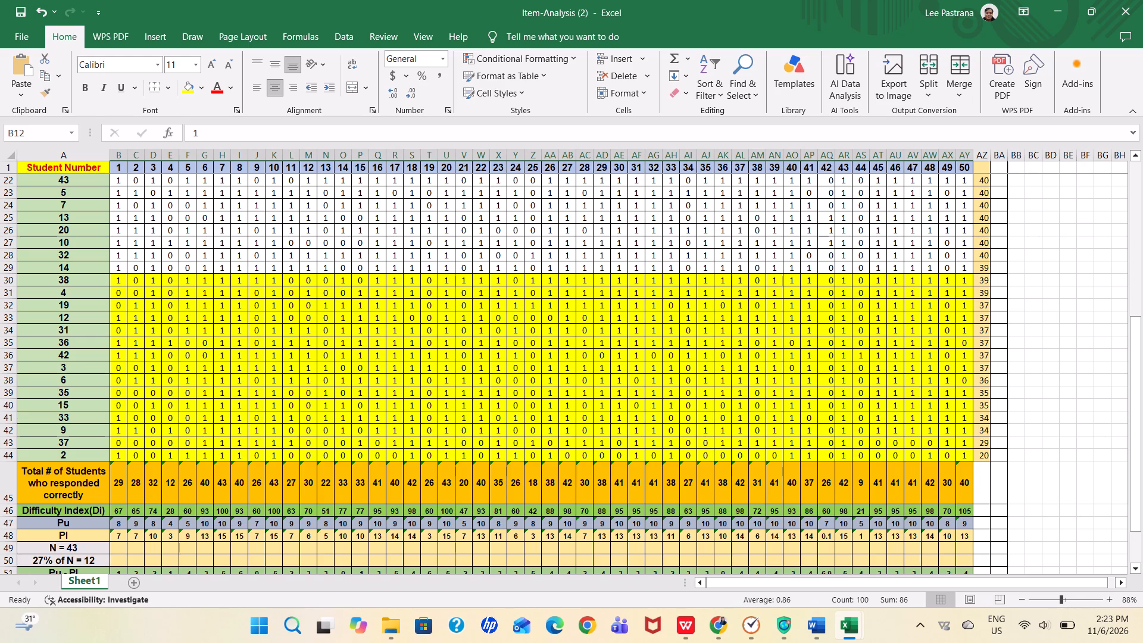
{"action": "left_click_drag", "start_coordinate": [117, 279], "coordinate": [124, 288]}
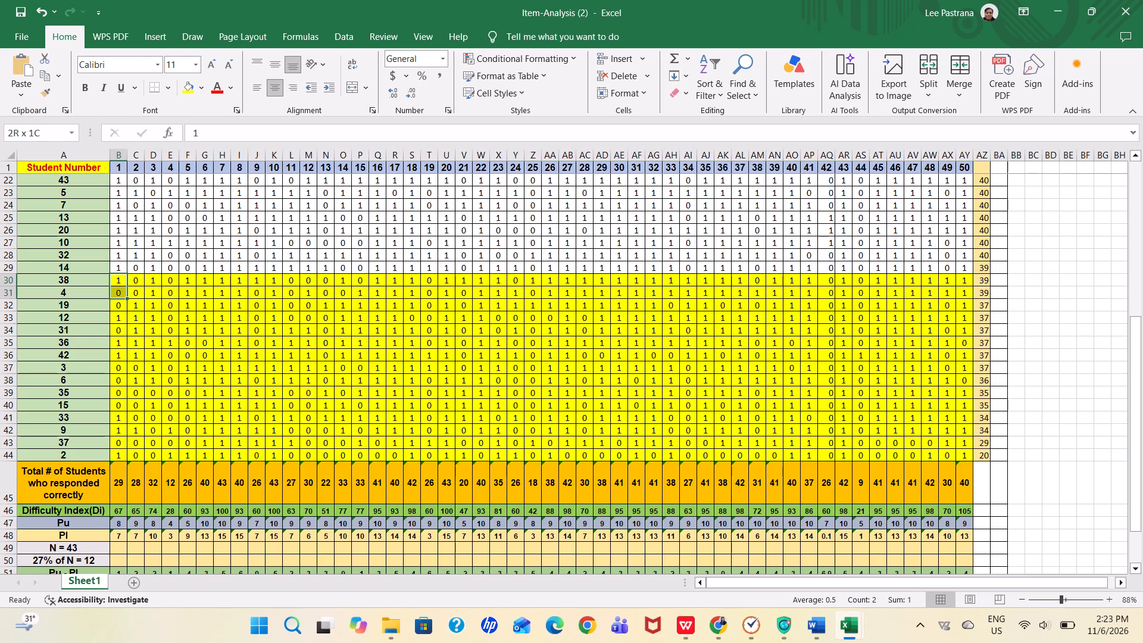
{"action": "left_click_drag", "start_coordinate": [124, 288], "coordinate": [432, 305]}
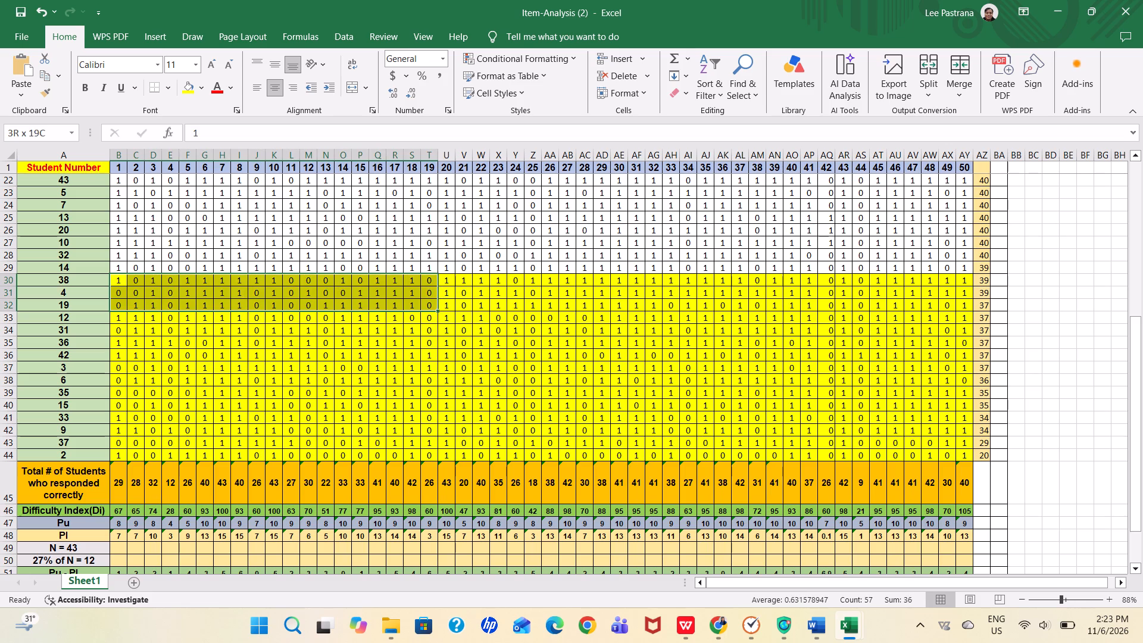
{"action": "left_click_drag", "start_coordinate": [432, 305], "coordinate": [886, 307]}
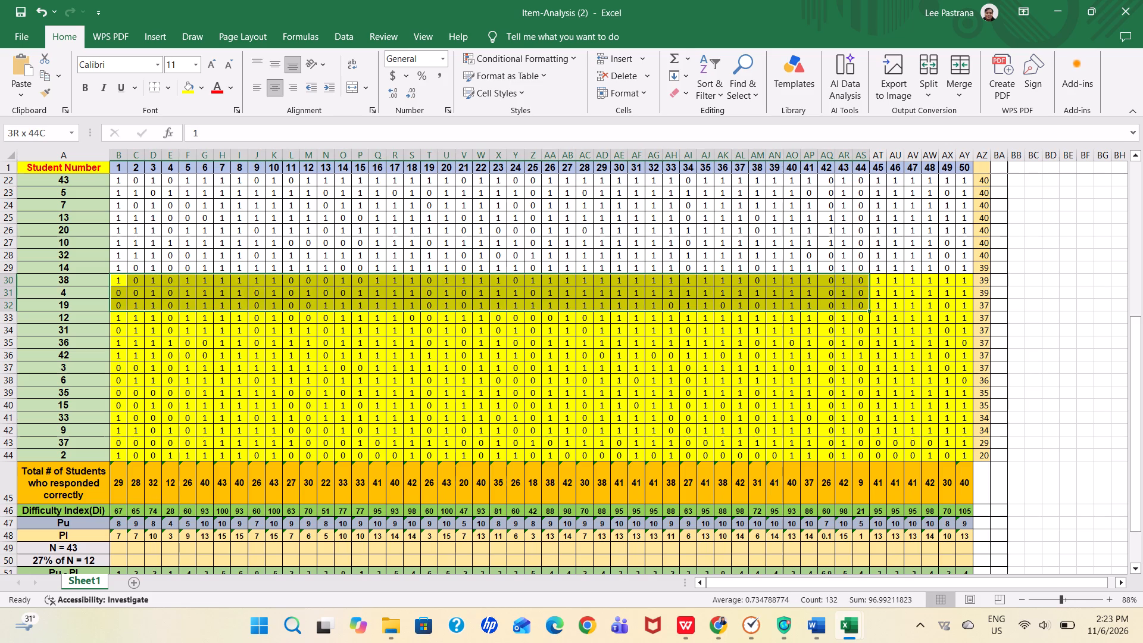
{"action": "left_click_drag", "start_coordinate": [886, 307], "coordinate": [964, 303]}
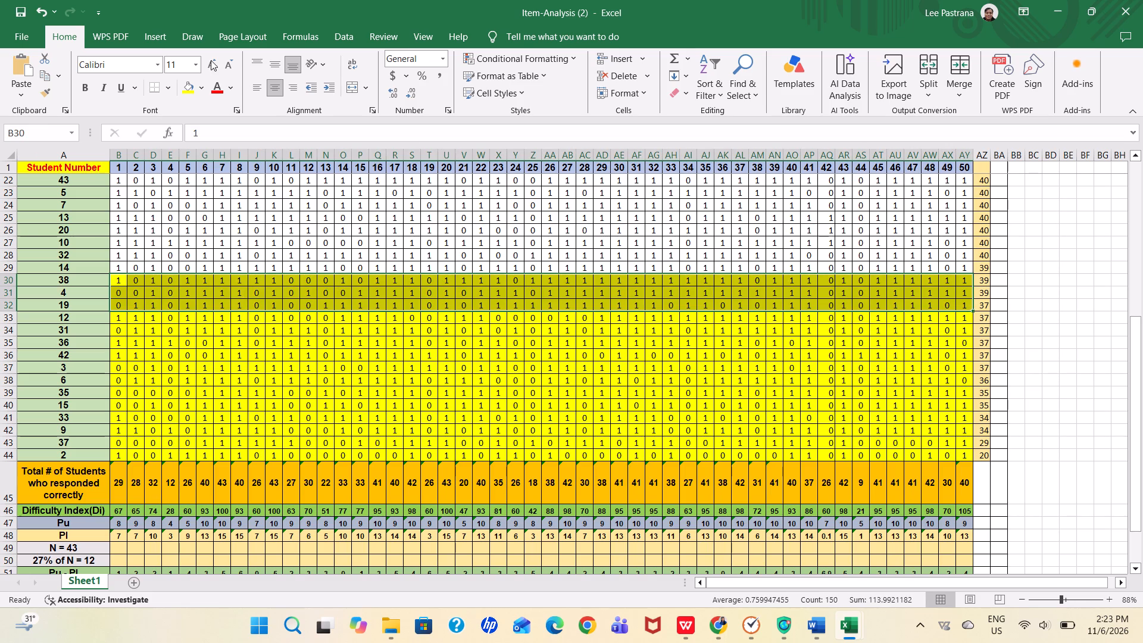
{"action": "left_click", "coordinate": [202, 81]}
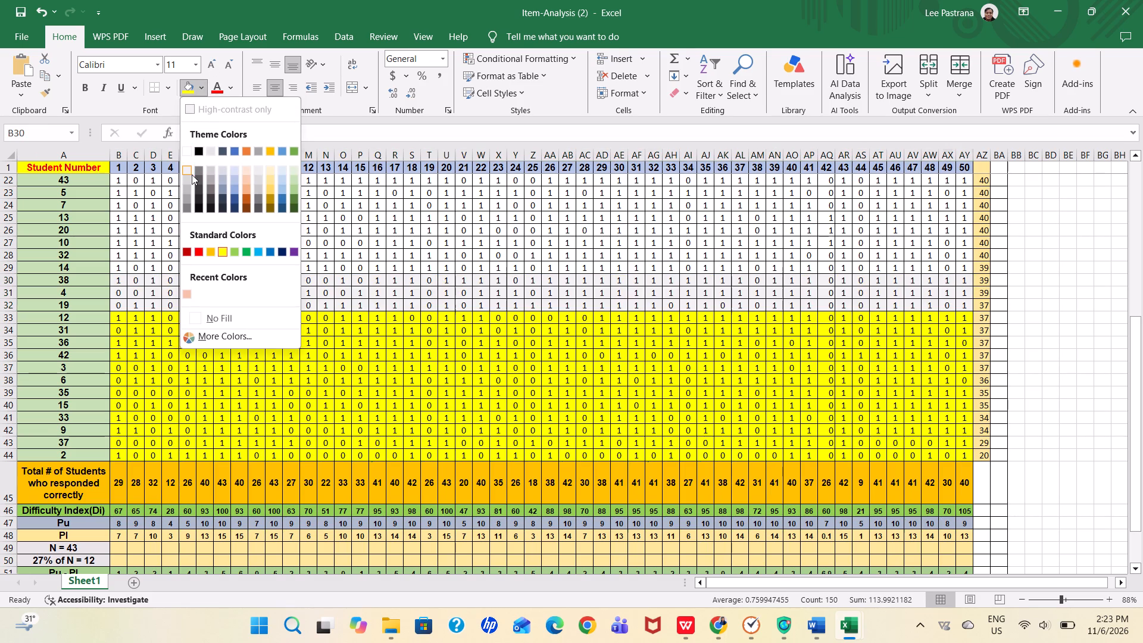
{"action": "left_click", "coordinate": [189, 151]}
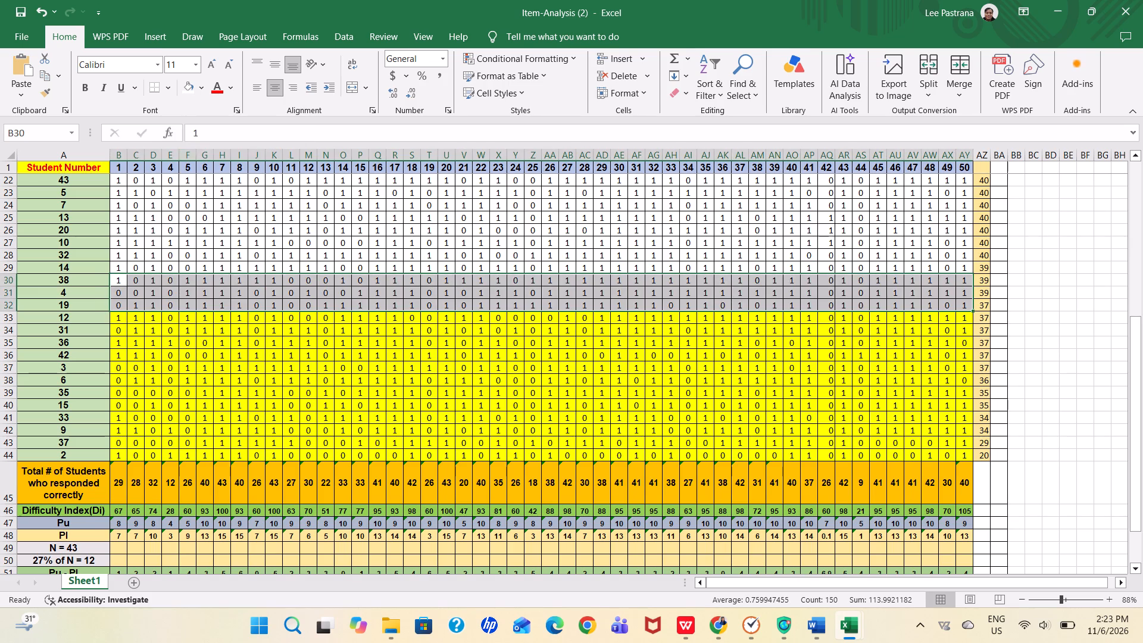
{"action": "left_click", "coordinate": [228, 318]}
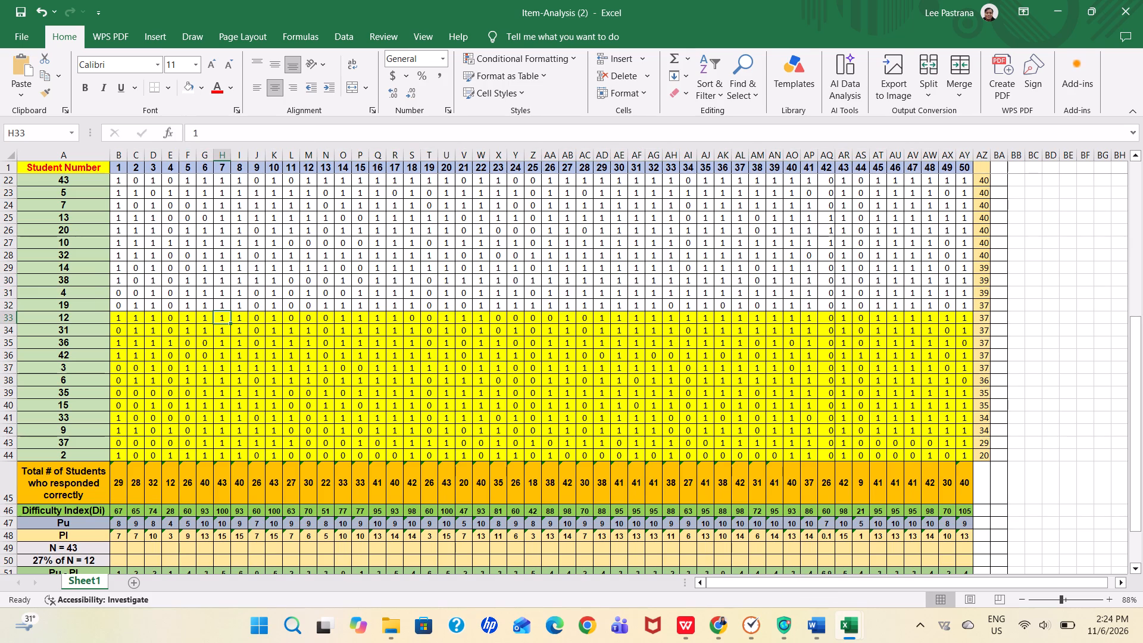
Review the recoloured upper and lower groups and the Pu formula for item 7 in cell H47.
{"action": "left_click_drag", "start_coordinate": [1138, 404], "coordinate": [1086, 216]}
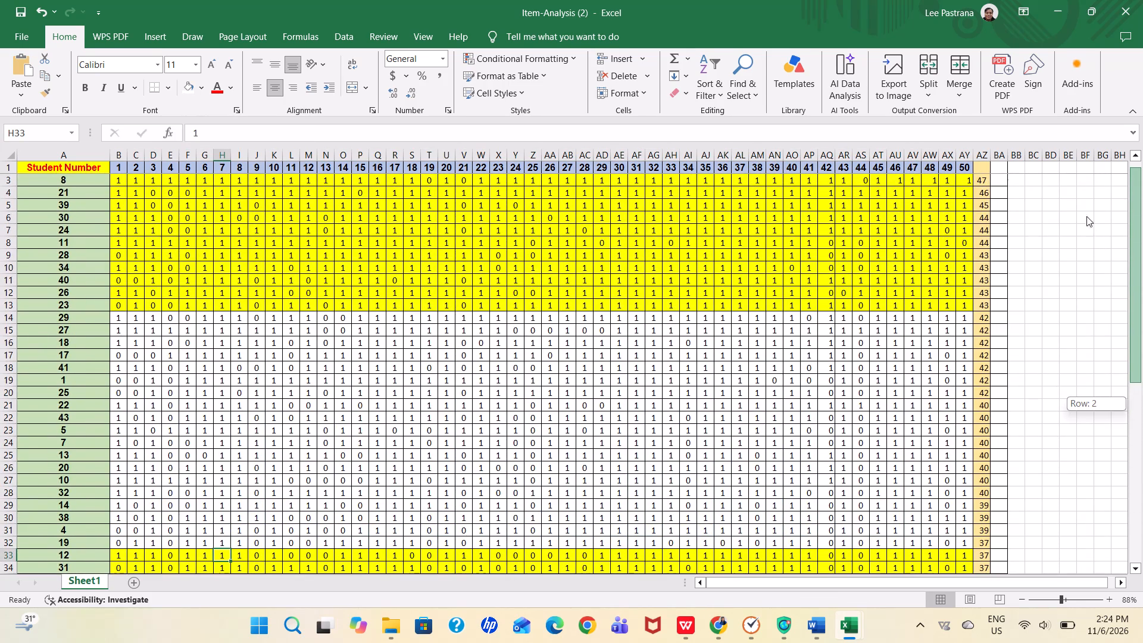
{"action": "left_click_drag", "start_coordinate": [1086, 216], "coordinate": [1114, 285]}
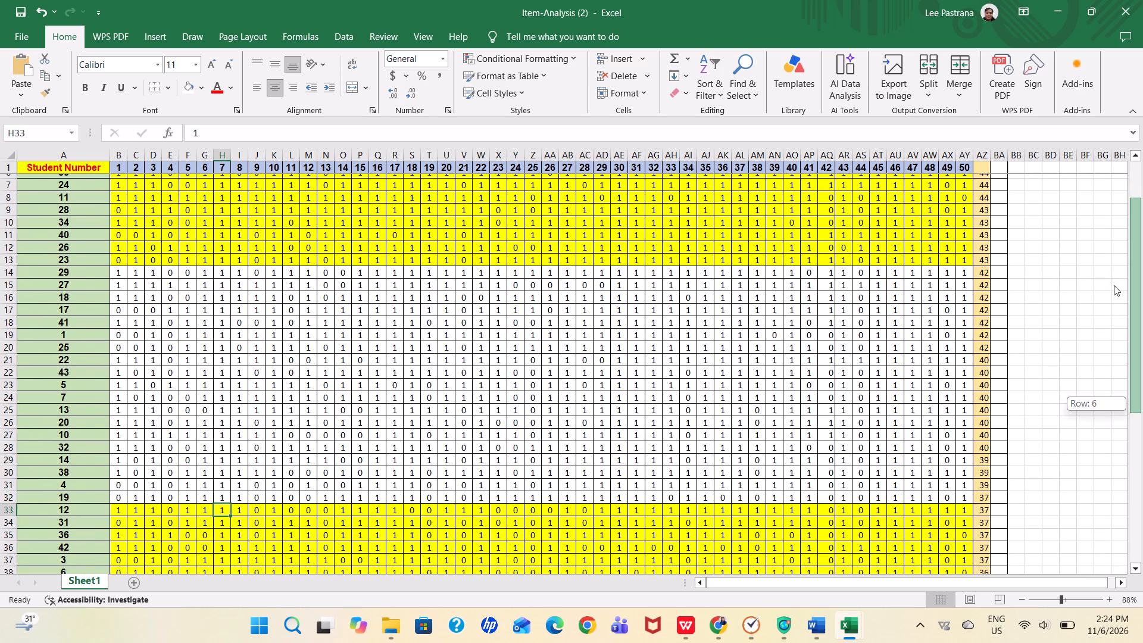
{"action": "left_click_drag", "start_coordinate": [1114, 285], "coordinate": [1089, 249]}
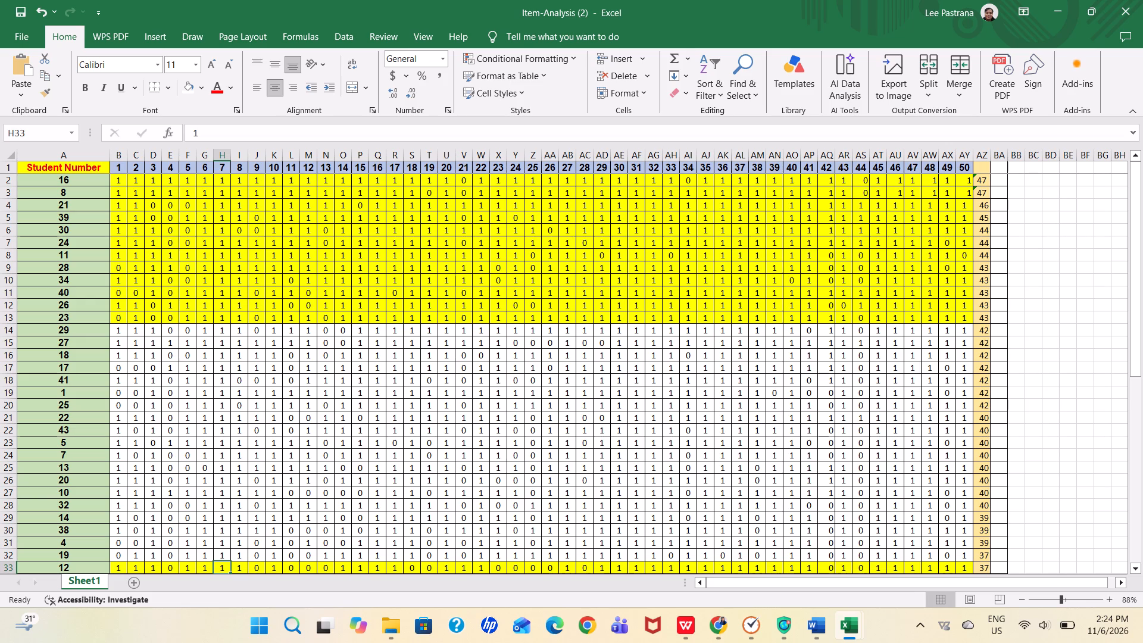
{"action": "key", "text": "Down"}
{"action": "key", "text": "Down"}
{"action": "key", "text": "Down"}
{"action": "key", "text": "Down"}
{"action": "key", "text": "Down"}
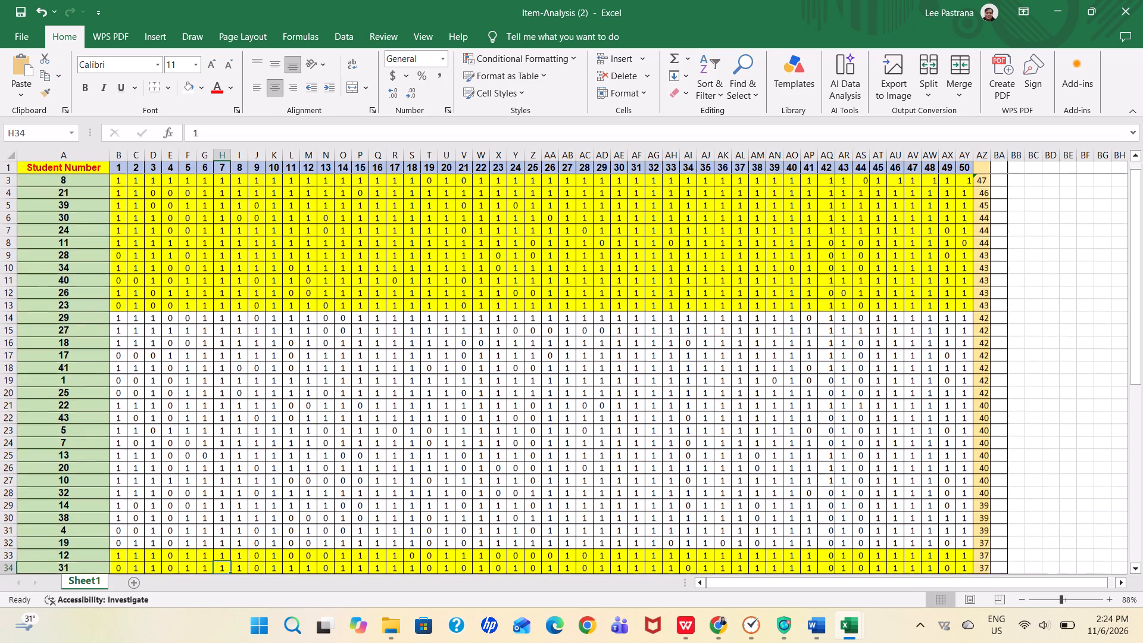
{"action": "key", "text": "Down"}
{"action": "key", "text": "Down"}
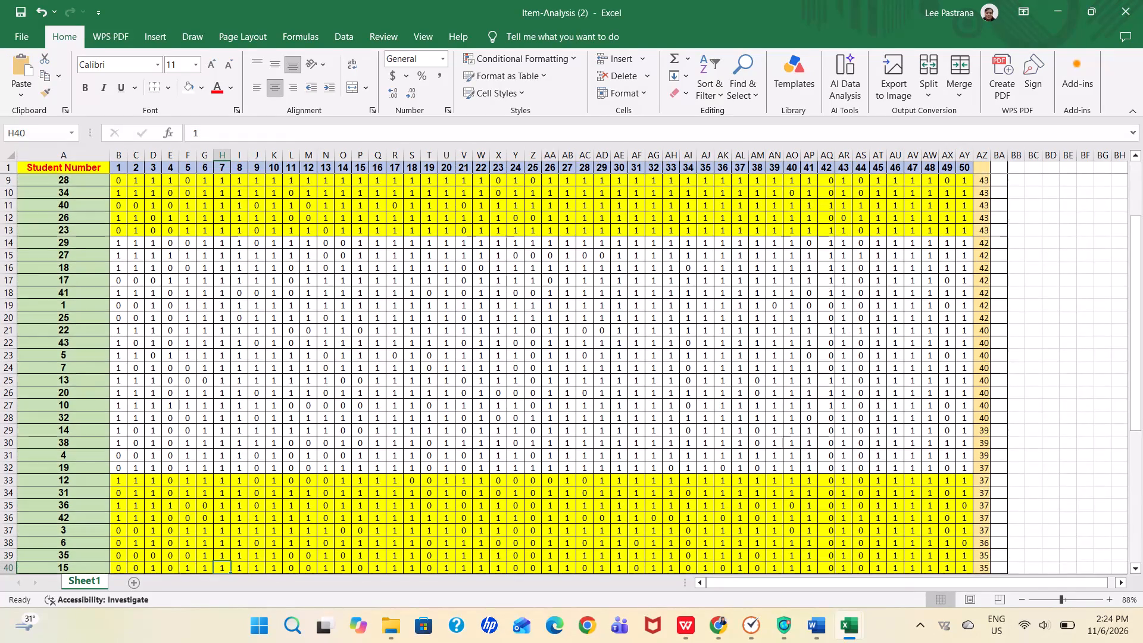
{"action": "key", "text": "Down"}
{"action": "key", "text": "Down"}
{"action": "key", "text": "Down"}
{"action": "key", "text": "Down"}
{"action": "key", "text": "Down"}
{"action": "key", "text": "Down"}
{"action": "key", "text": "Down"}
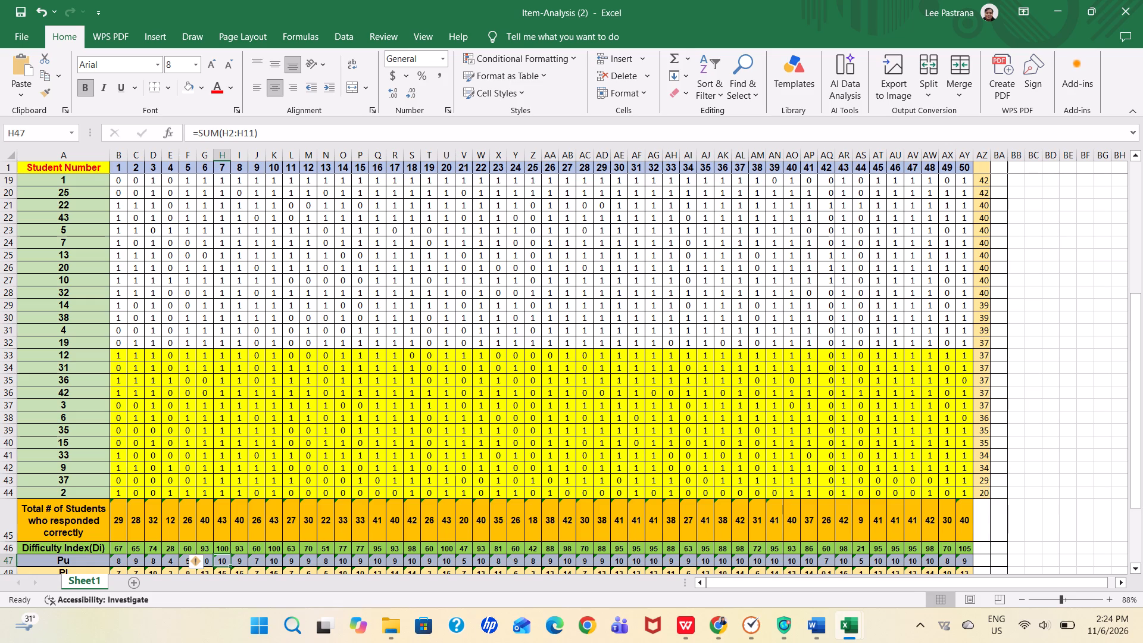
Look at the student rows in the Item-Analysis (1) workbook for comparison, and return to Item-Analysis (2).
{"action": "key", "text": "alt+Tab"}
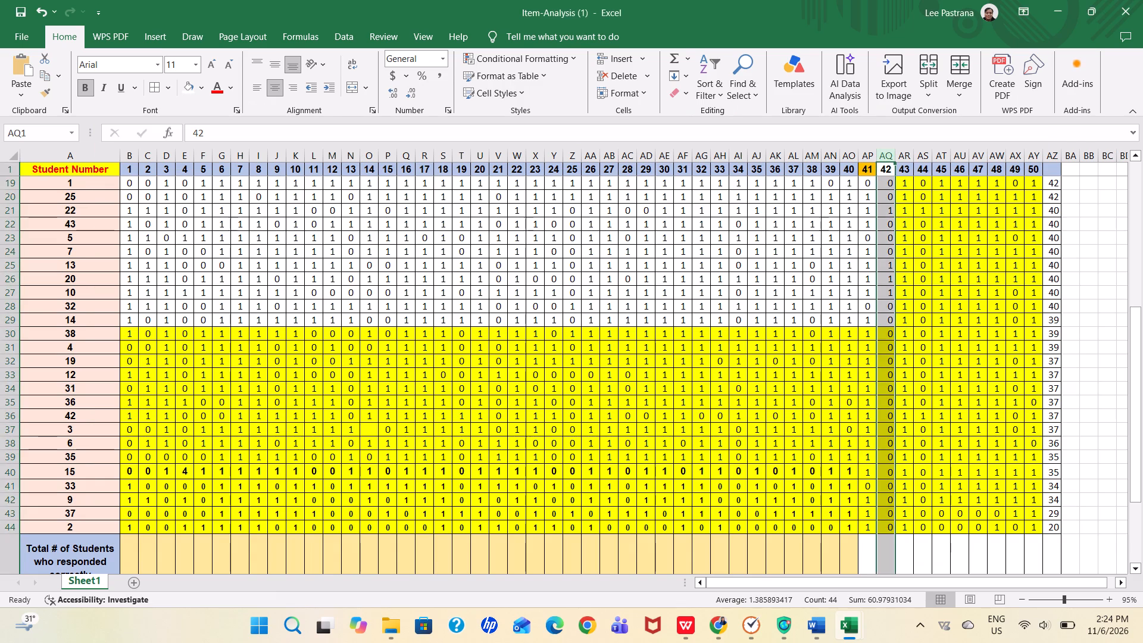
{"action": "left_click", "coordinate": [1086, 520]}
{"action": "left_click", "coordinate": [1141, 463]}
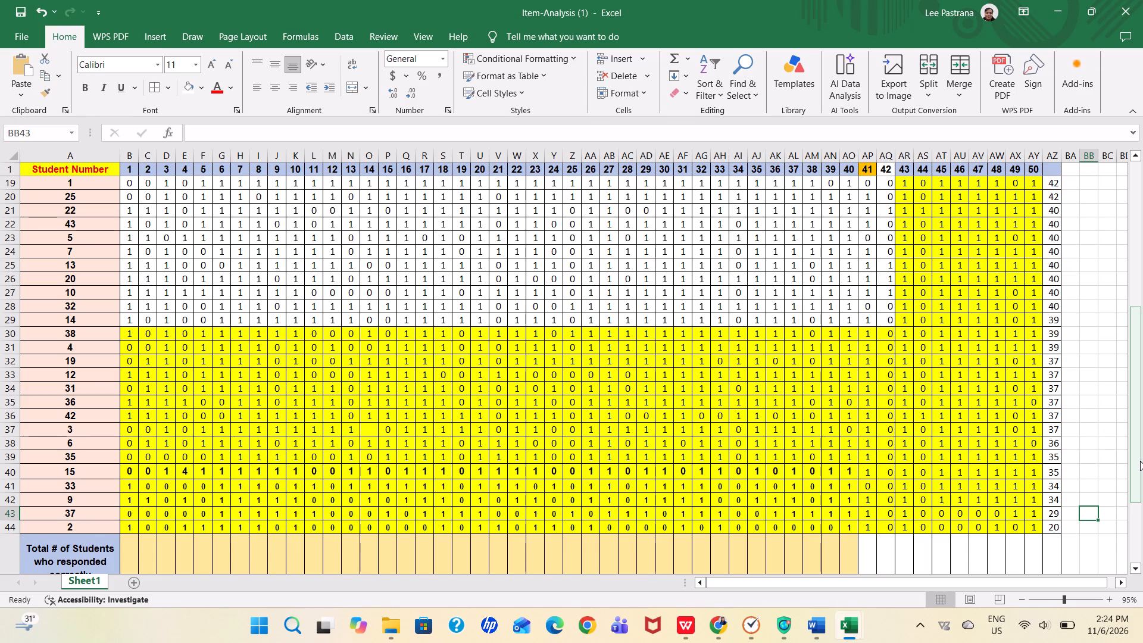
{"action": "key", "text": "alt+Tab"}
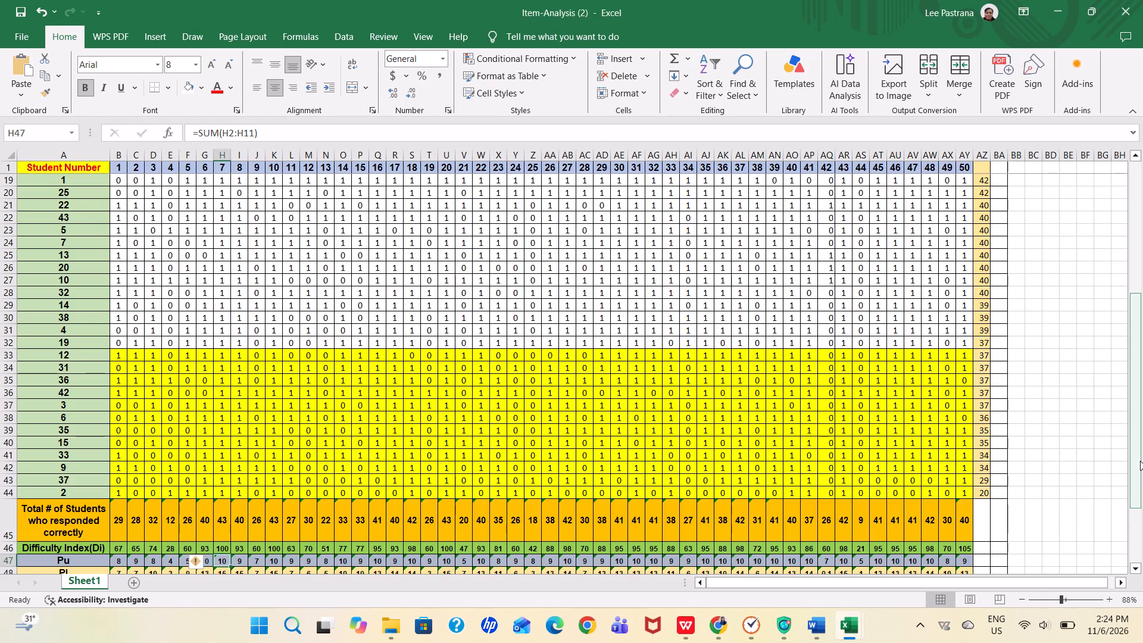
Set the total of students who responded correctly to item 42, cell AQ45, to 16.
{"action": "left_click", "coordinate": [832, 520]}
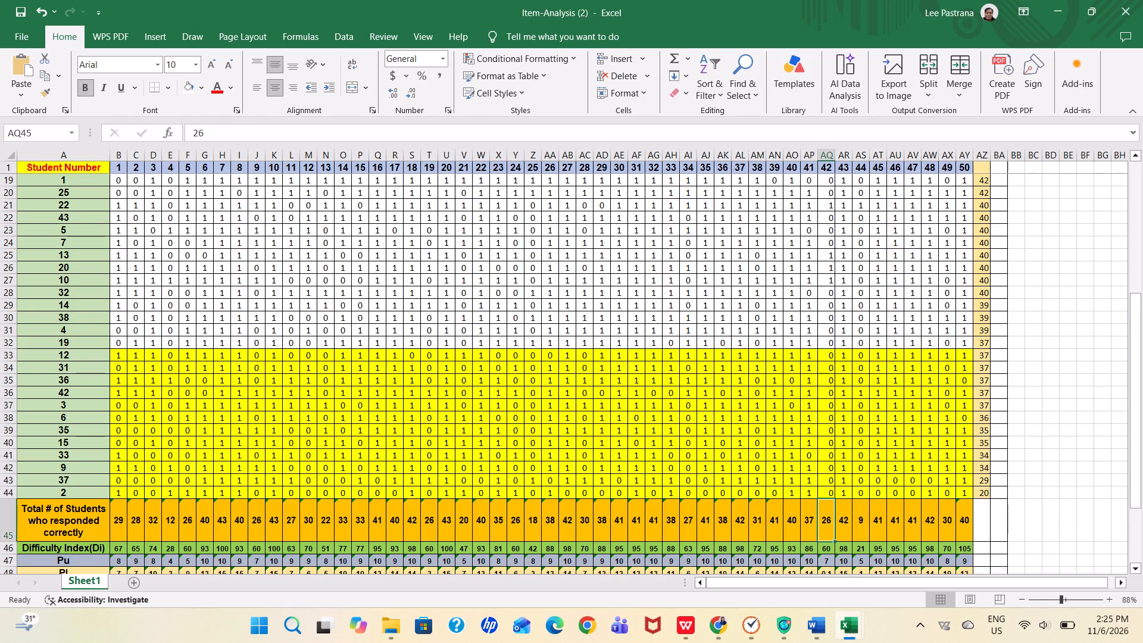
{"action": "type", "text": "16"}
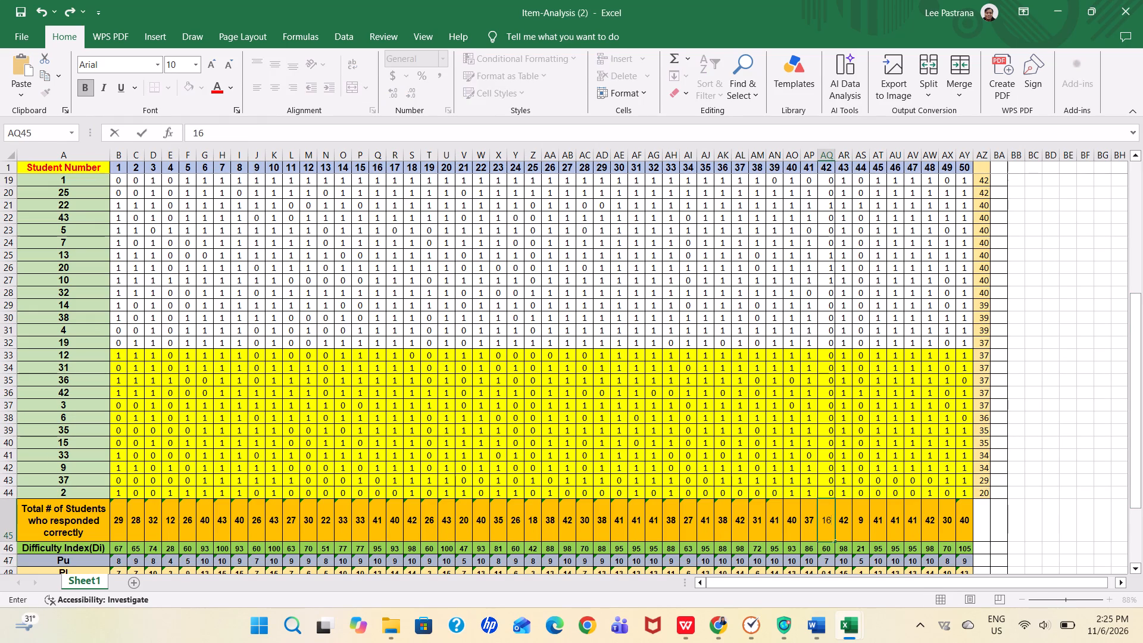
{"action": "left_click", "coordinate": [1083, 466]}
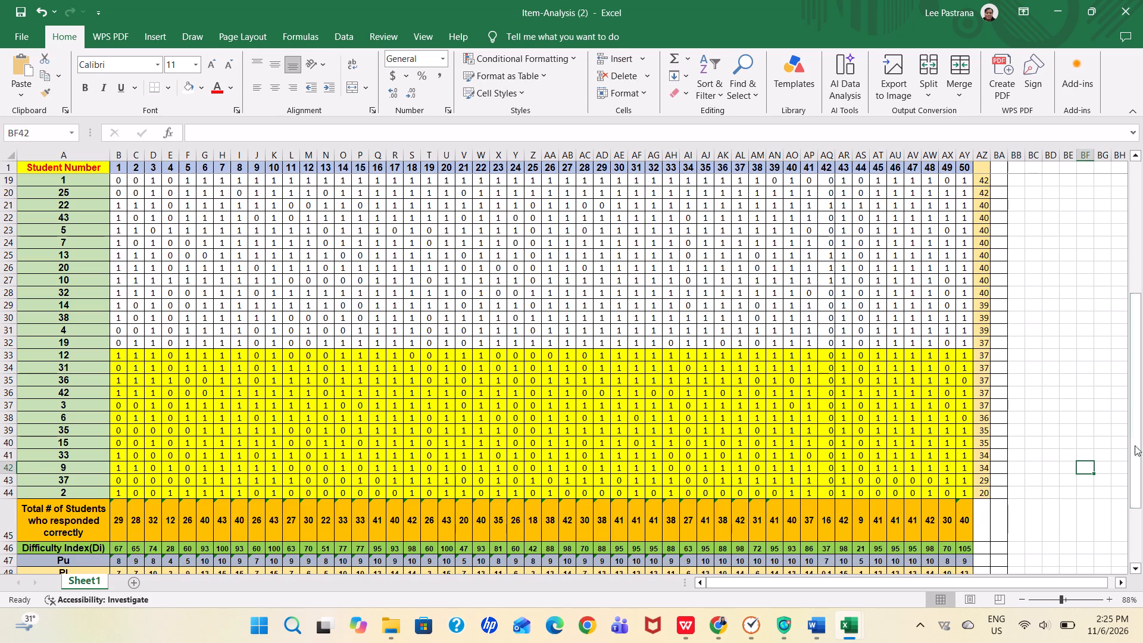
Set the total of students who responded correctly to item 42, cell AQ45, to 17.
{"action": "left_click_drag", "start_coordinate": [1141, 442], "coordinate": [1141, 469]}
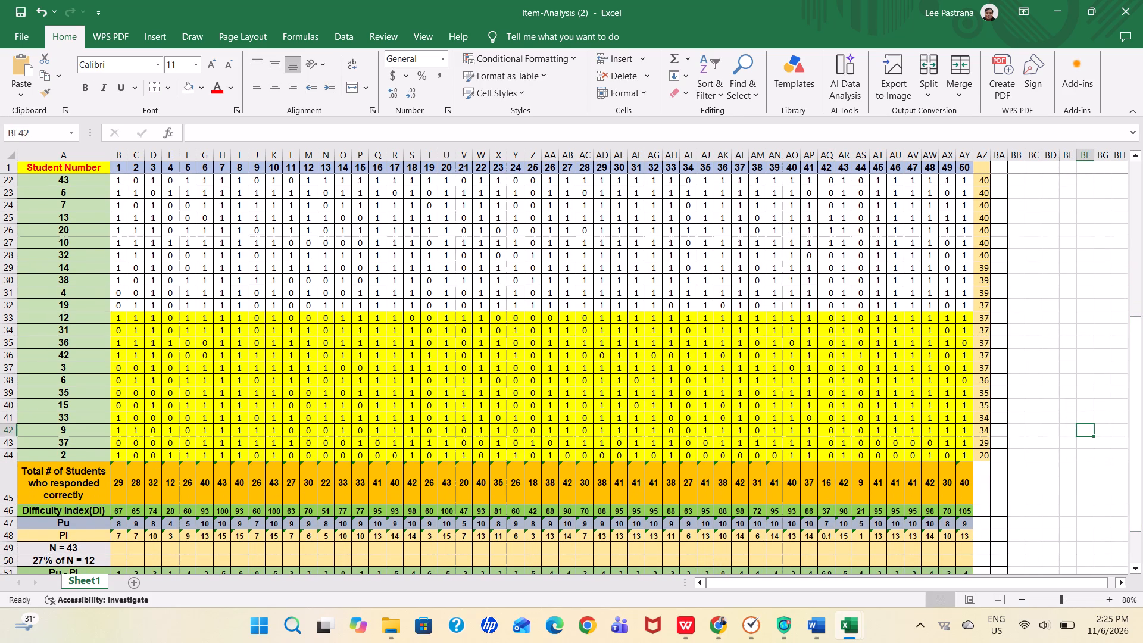
{"action": "left_click", "coordinate": [827, 480]}
{"action": "type", "text": "17"}
{"action": "left_click", "coordinate": [1054, 496]}
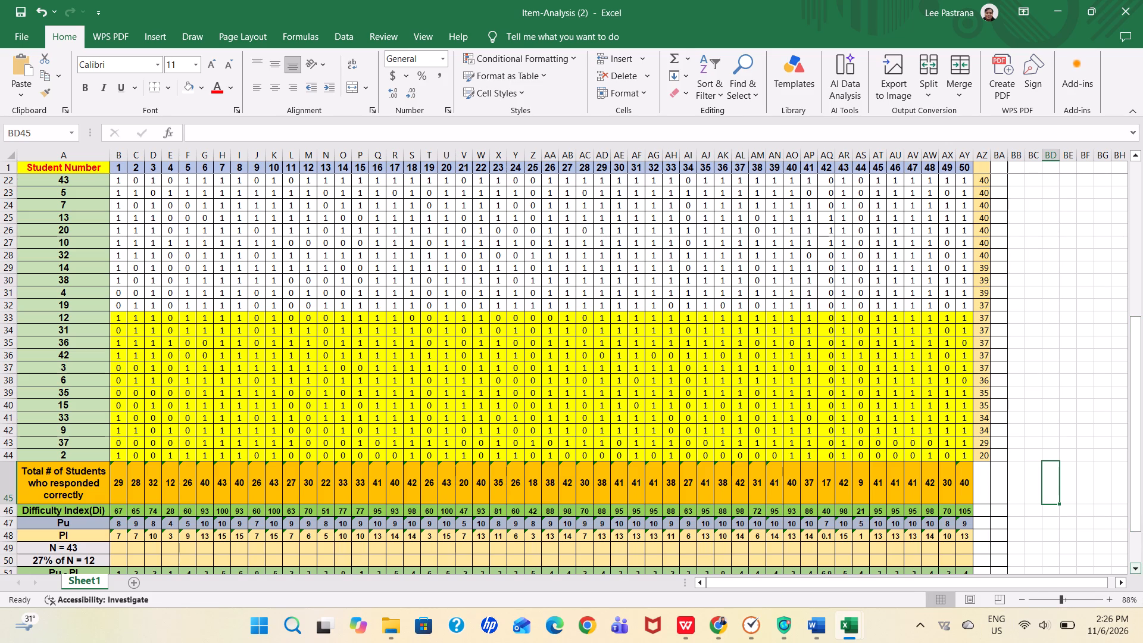
Examine item 42's Pl and Pu formulas in AQ48 and AQ47, and compare the Difficulty Index formulas of items 42 and 43 in AQ46 and AR46.
{"action": "left_click", "coordinate": [831, 535]}
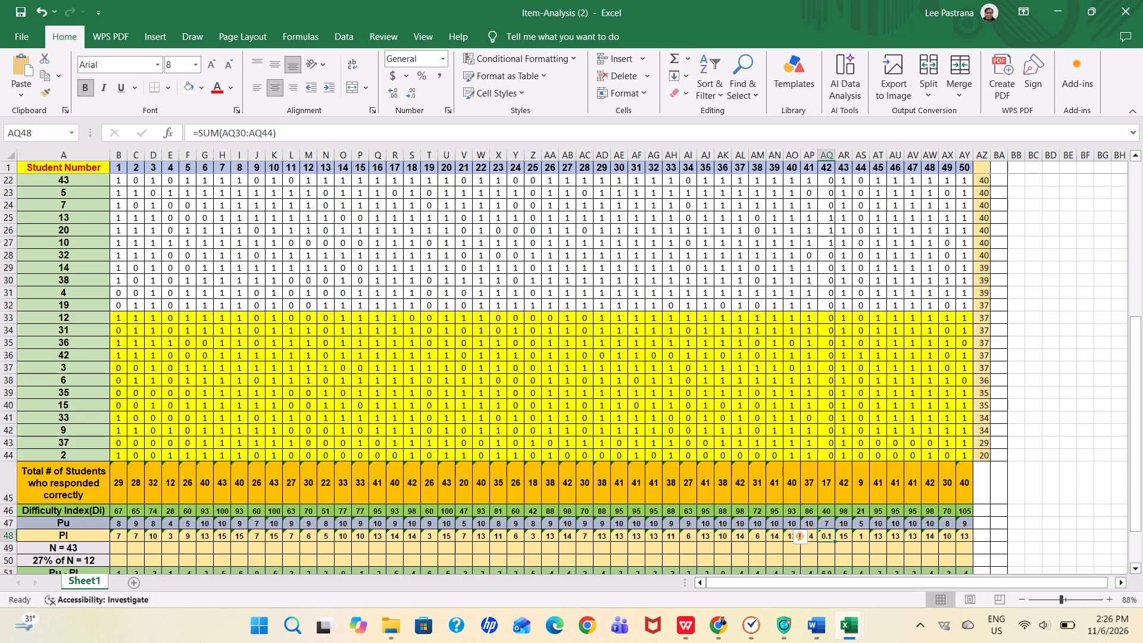
{"action": "left_click", "coordinate": [829, 523]}
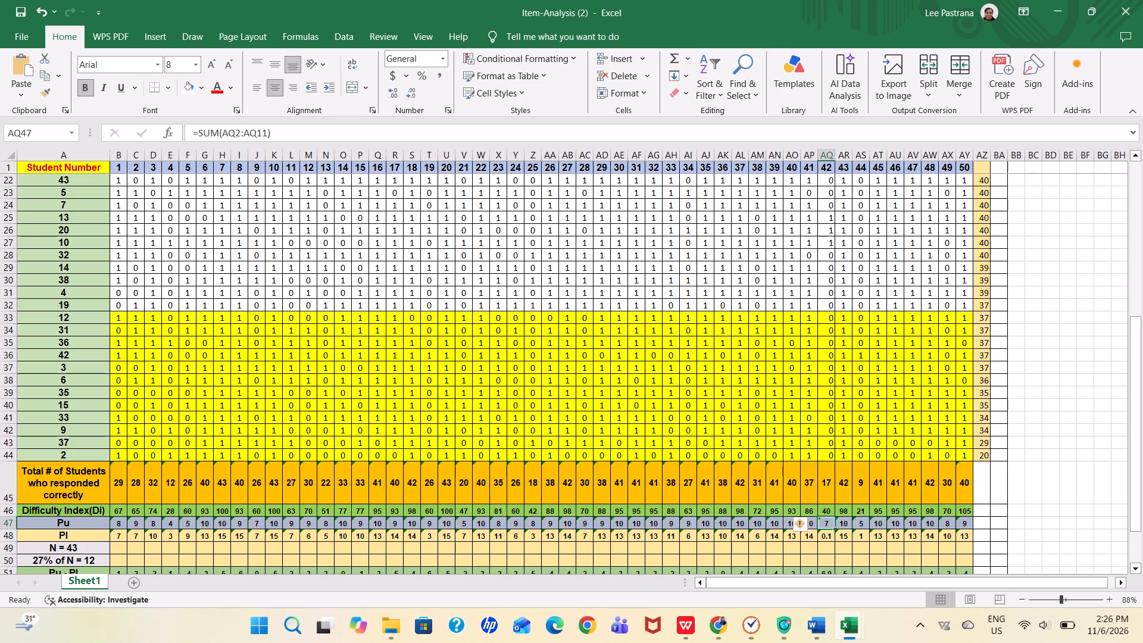
{"action": "left_click", "coordinate": [843, 525]}
{"action": "left_click", "coordinate": [828, 525]}
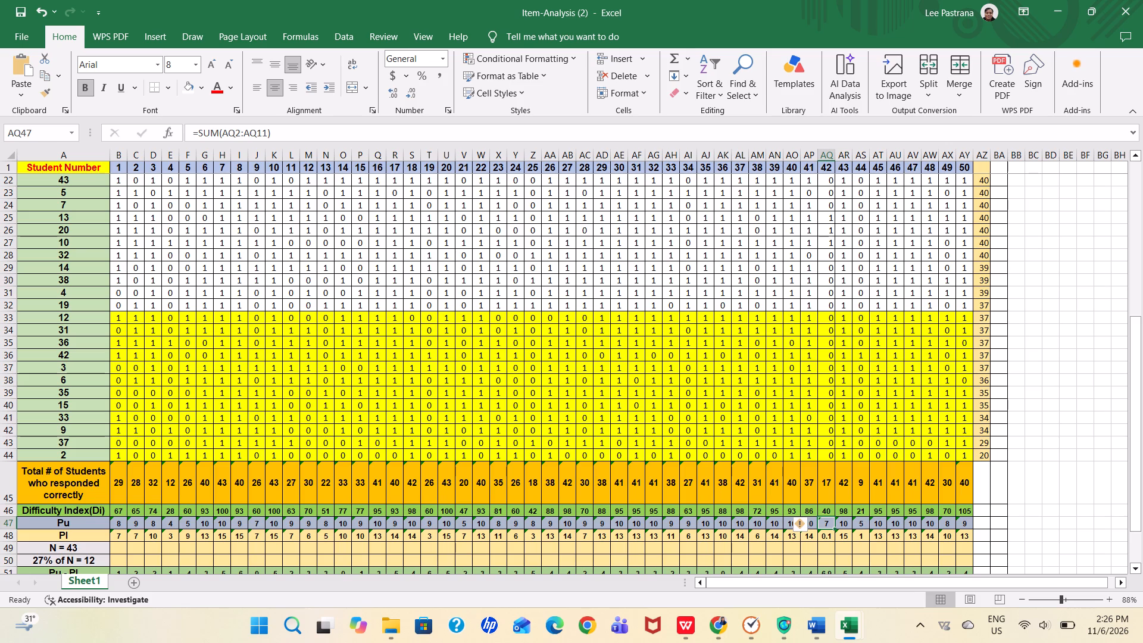
{"action": "left_click", "coordinate": [828, 512]}
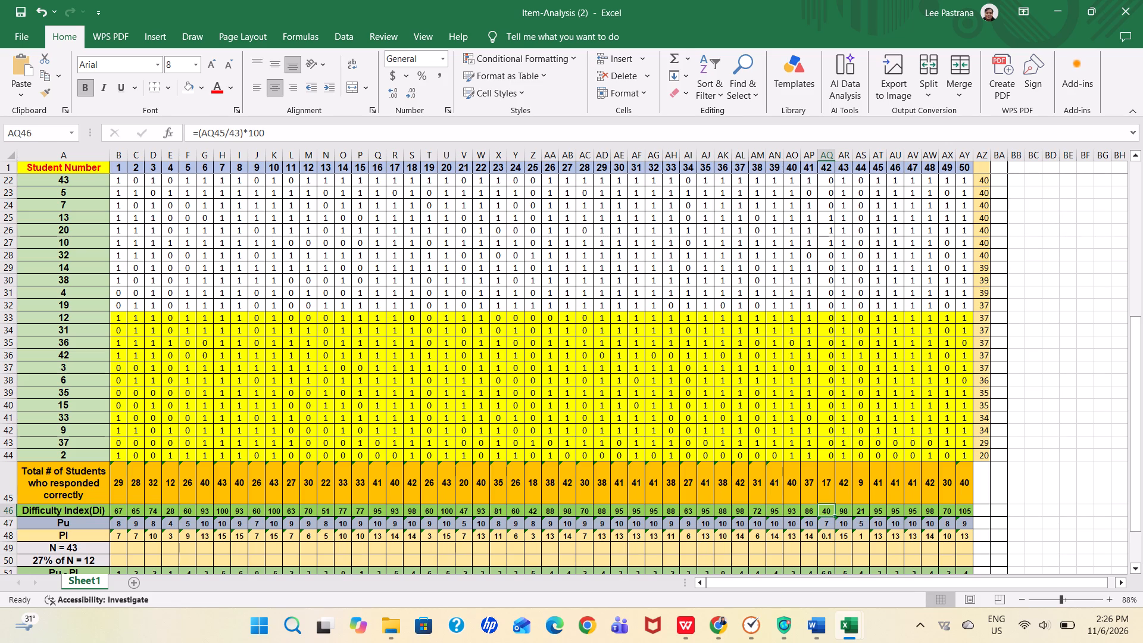
{"action": "left_click", "coordinate": [845, 512]}
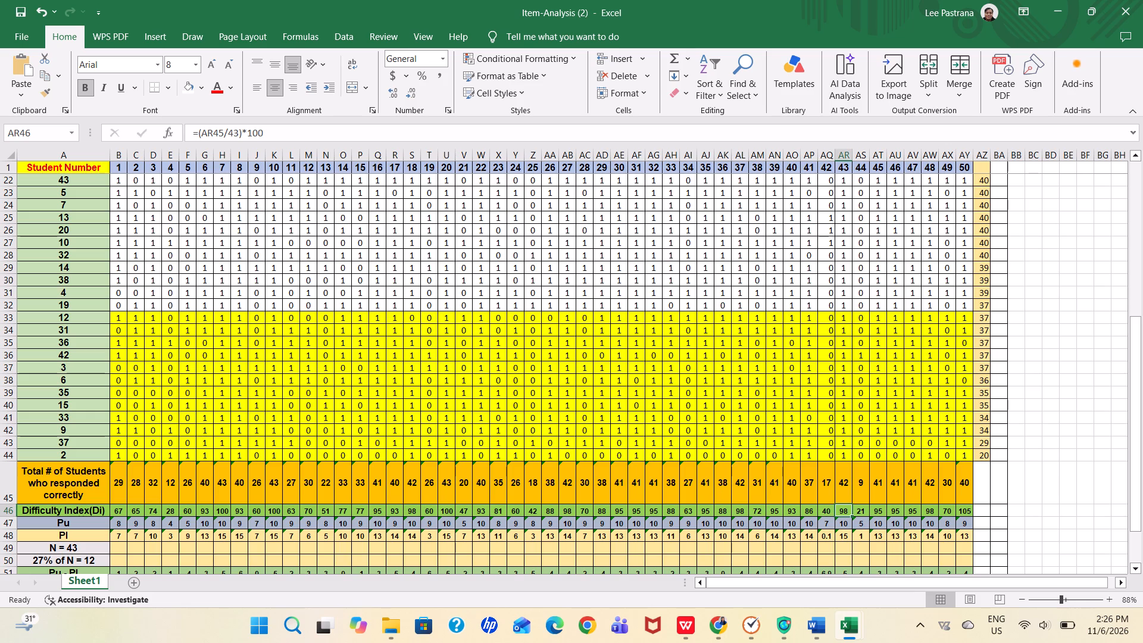
{"action": "left_click", "coordinate": [827, 512]}
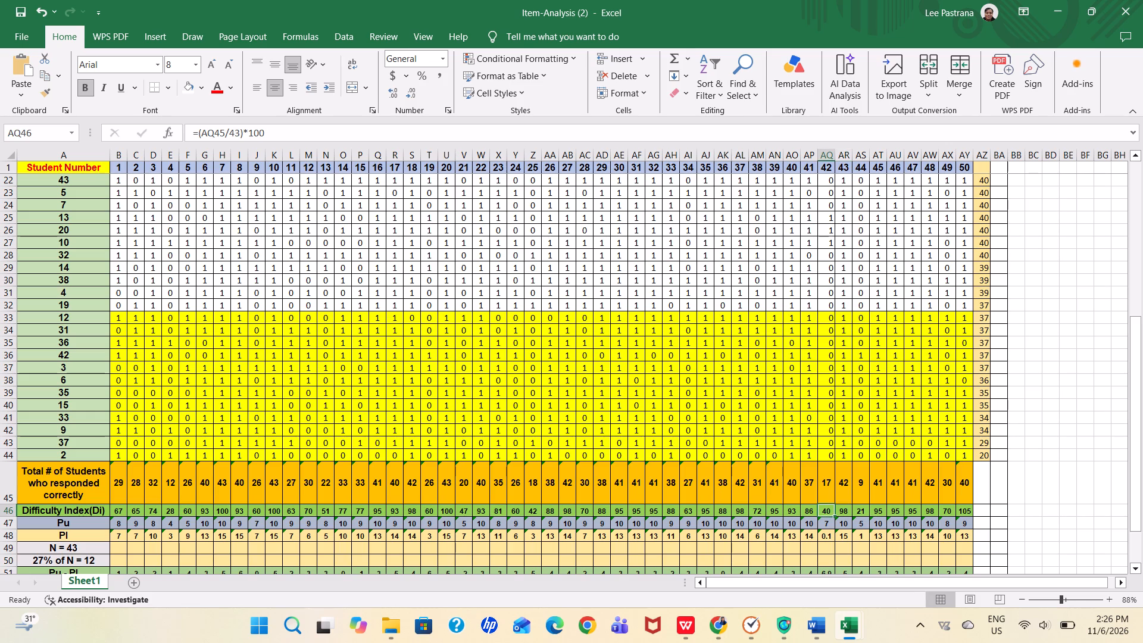
{"action": "left_click", "coordinate": [839, 513]}
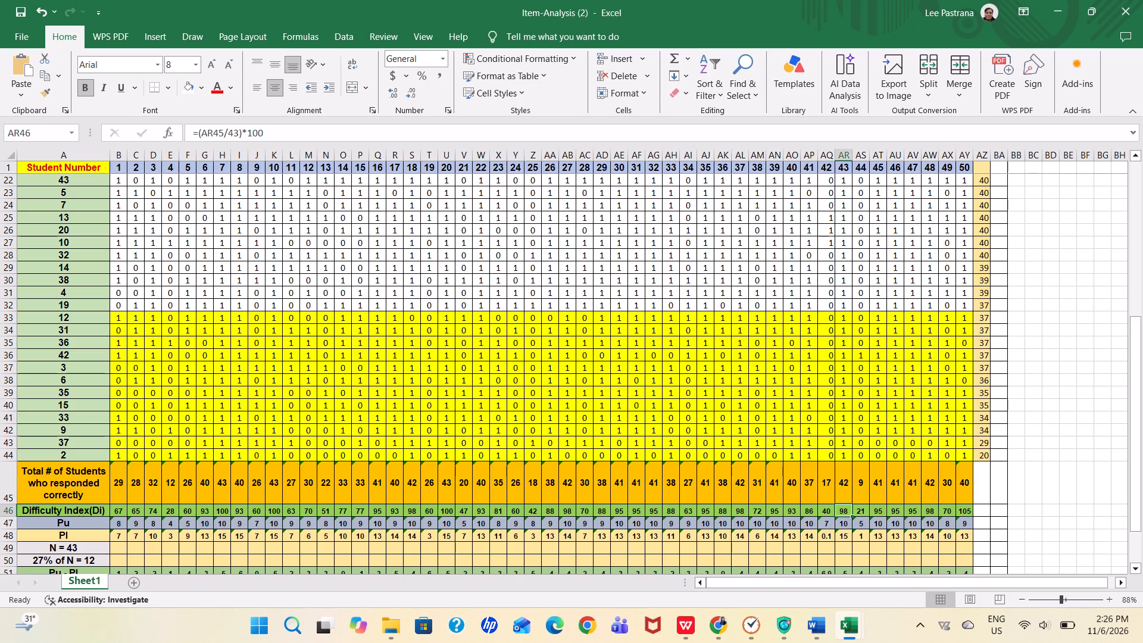
{"action": "left_click", "coordinate": [829, 514]}
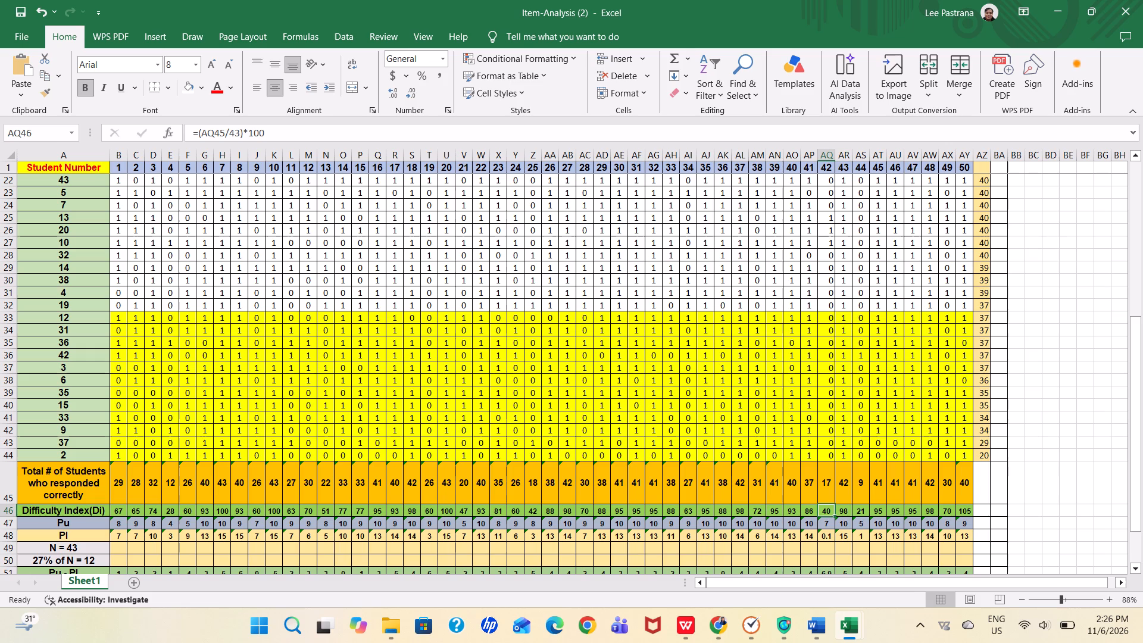
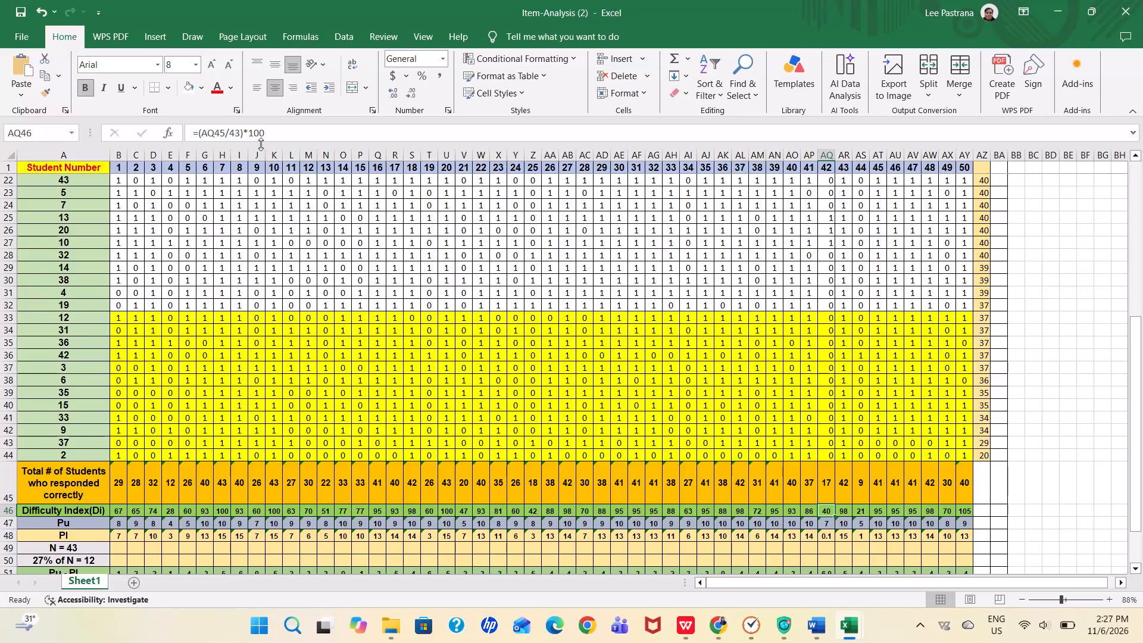
Save the Item-Analysis (2) workbook under its existing name.
{"action": "left_click", "coordinate": [7, 30]}
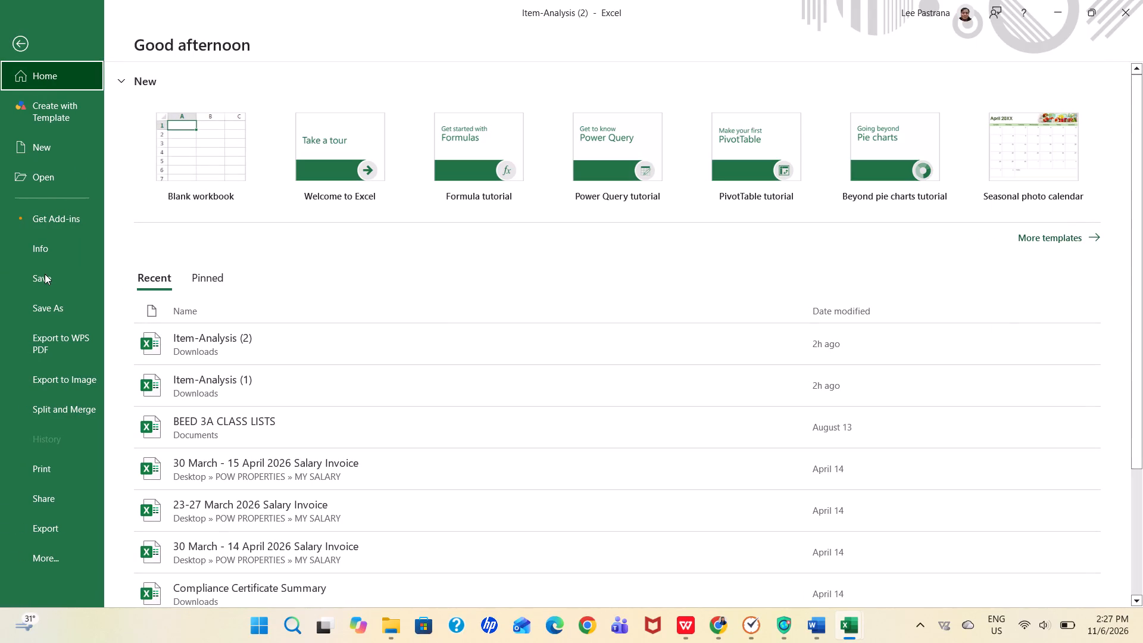
{"action": "left_click", "coordinate": [45, 274]}
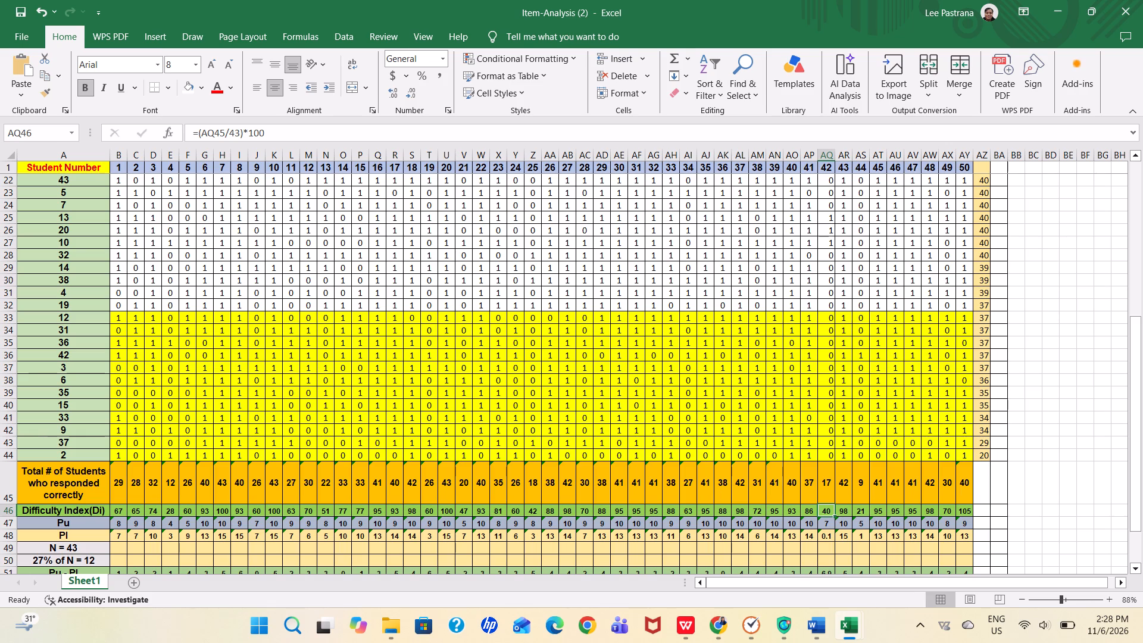
Examine the summary rows below the student scores, from total correct responses to the Index of Discrimination, at 94% zoom.
{"action": "left_click", "coordinate": [1045, 597]}
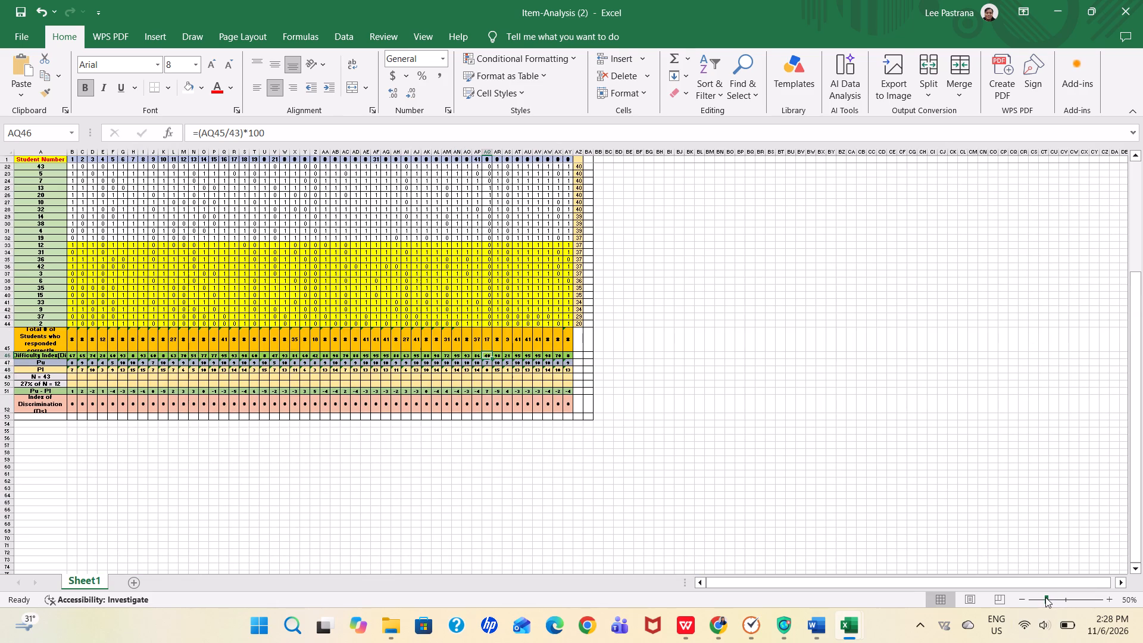
{"action": "left_click", "coordinate": [1055, 597]}
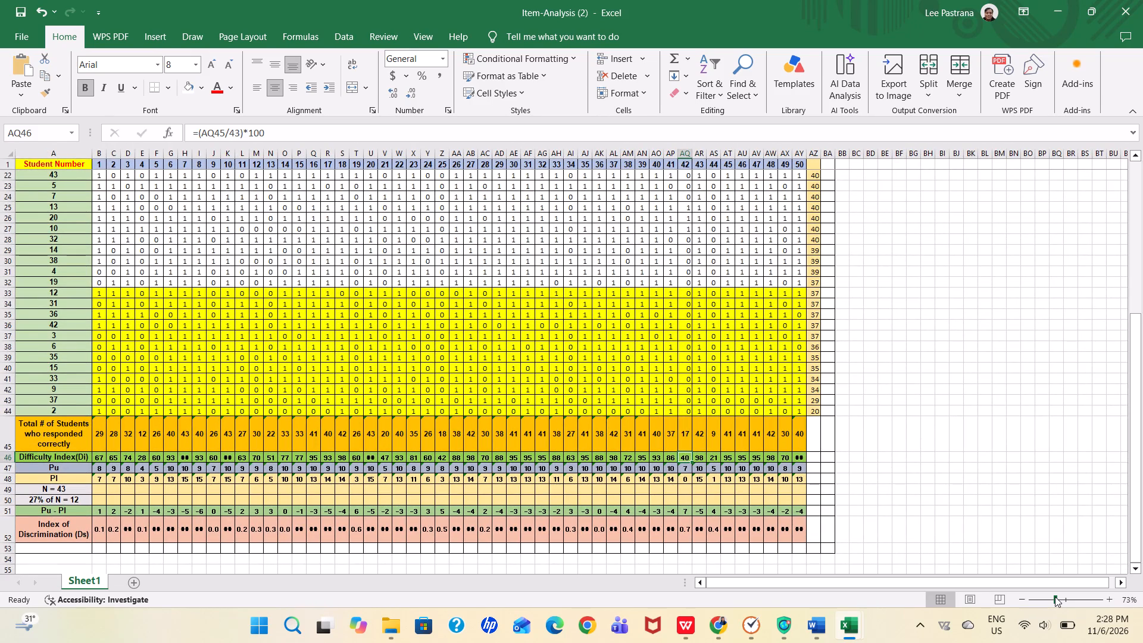
{"action": "left_click", "coordinate": [1063, 598]}
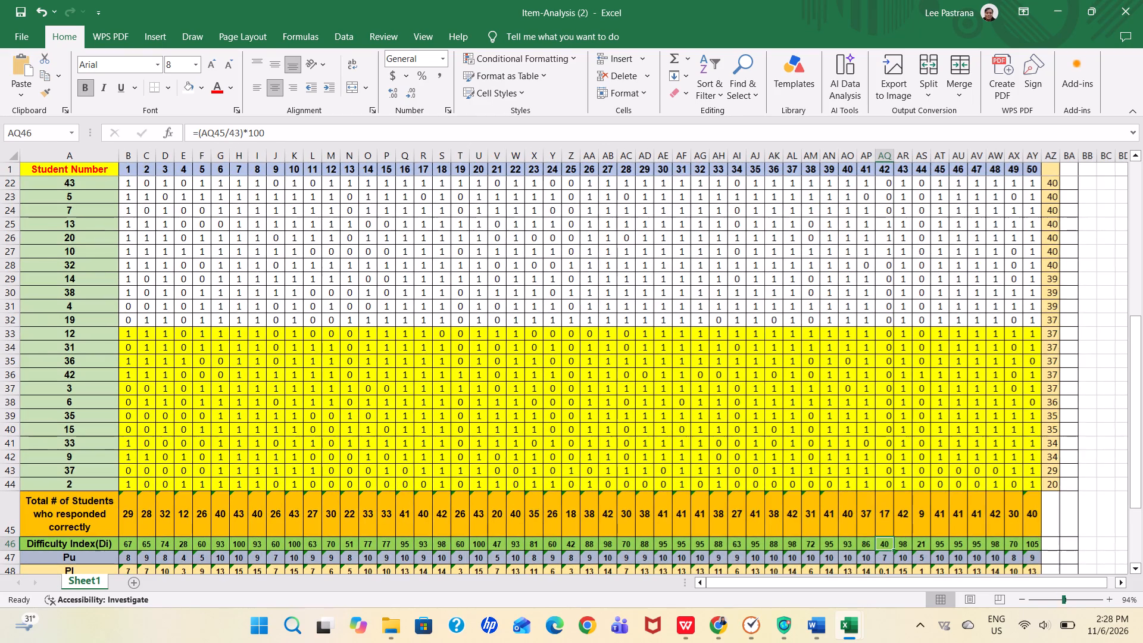
{"action": "left_click_drag", "start_coordinate": [1135, 441], "coordinate": [1142, 544]}
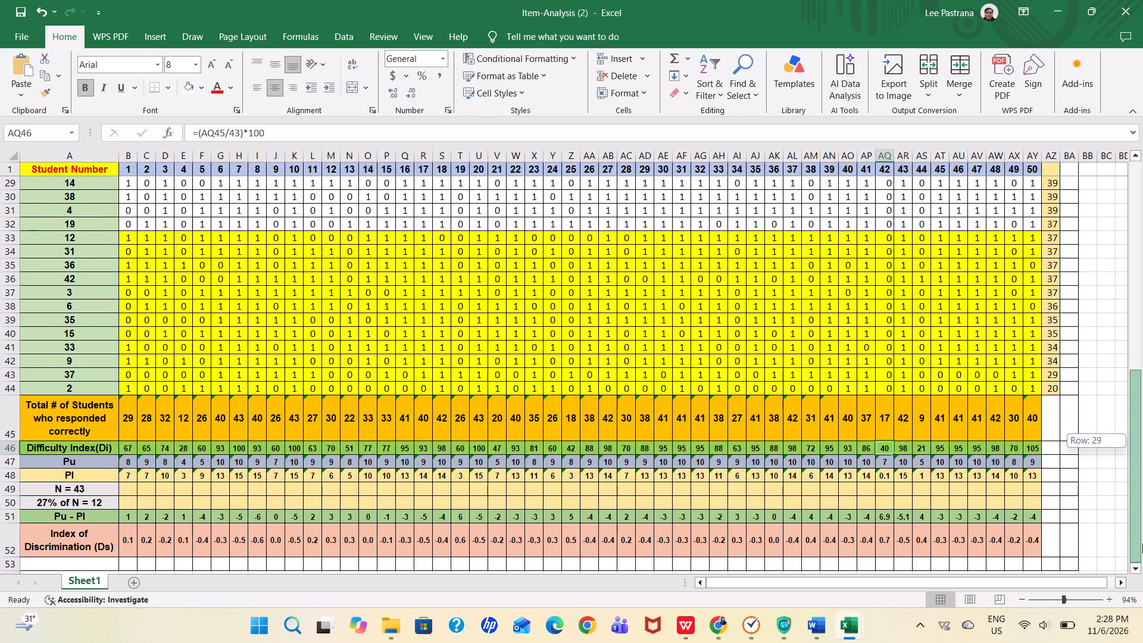
{"action": "left_click_drag", "start_coordinate": [1142, 544], "coordinate": [1136, 494]}
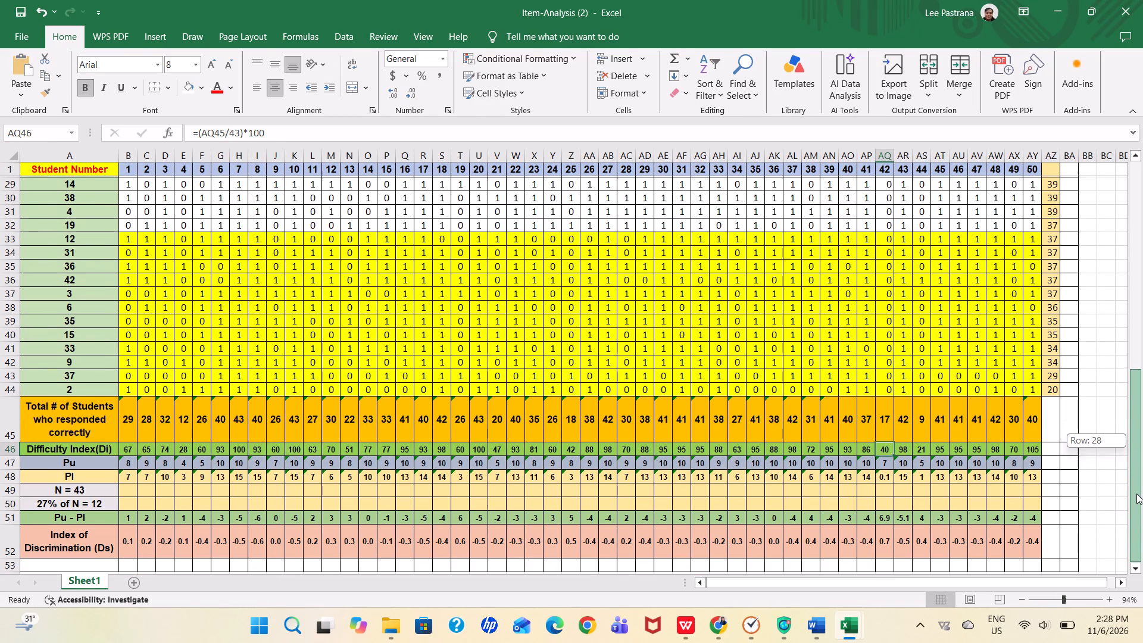
{"action": "left_click_drag", "start_coordinate": [1136, 494], "coordinate": [1142, 575]}
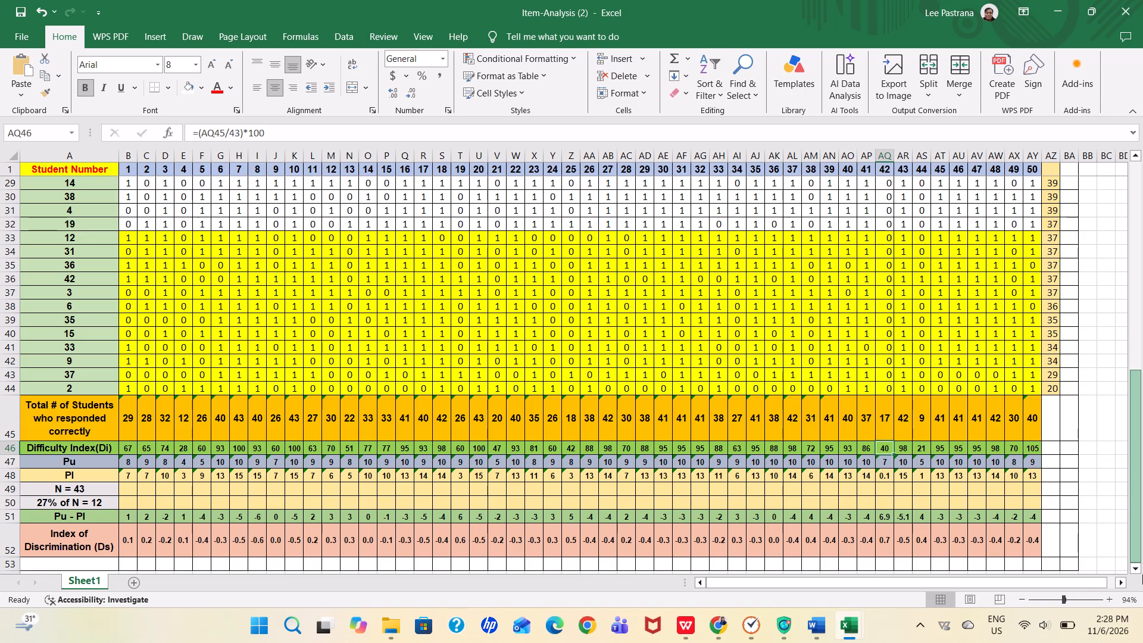
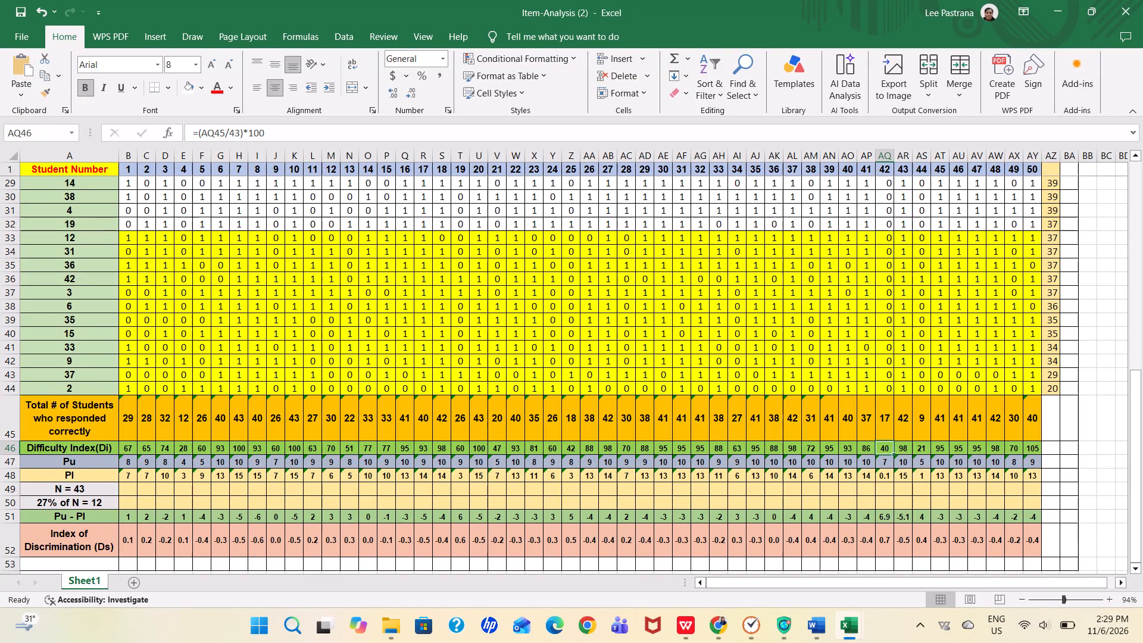
Examine the formulas behind the Difficulty Index, Pu, Pl, Pu - Pl and Index of Discrimination cells for items 37 to 43.
{"action": "left_click", "coordinate": [880, 479]}
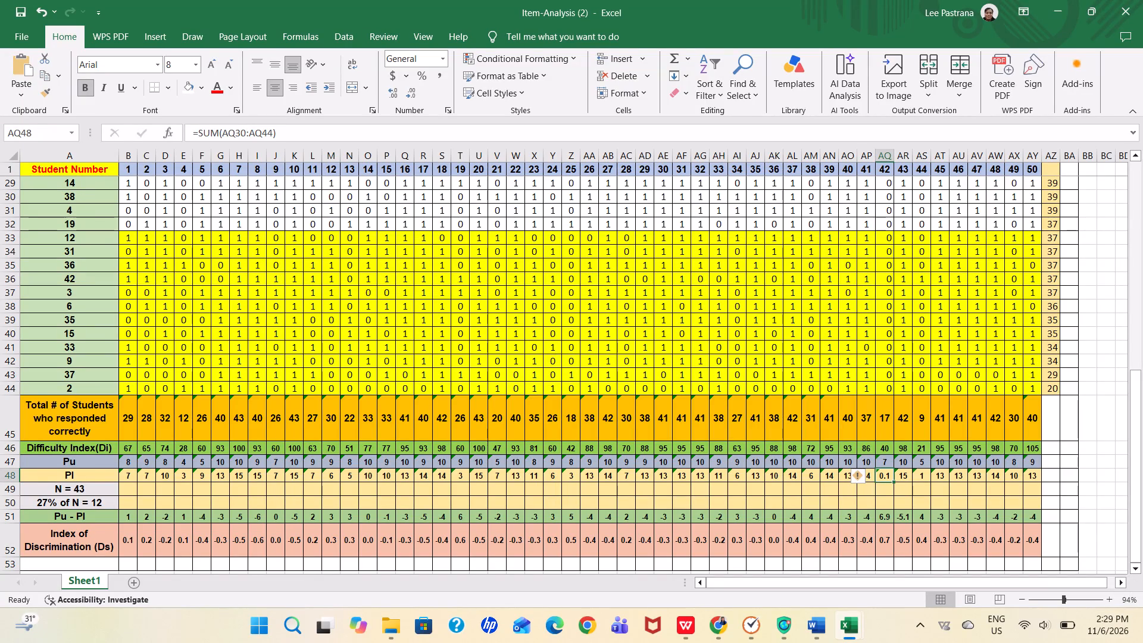
{"action": "left_click", "coordinate": [888, 477]}
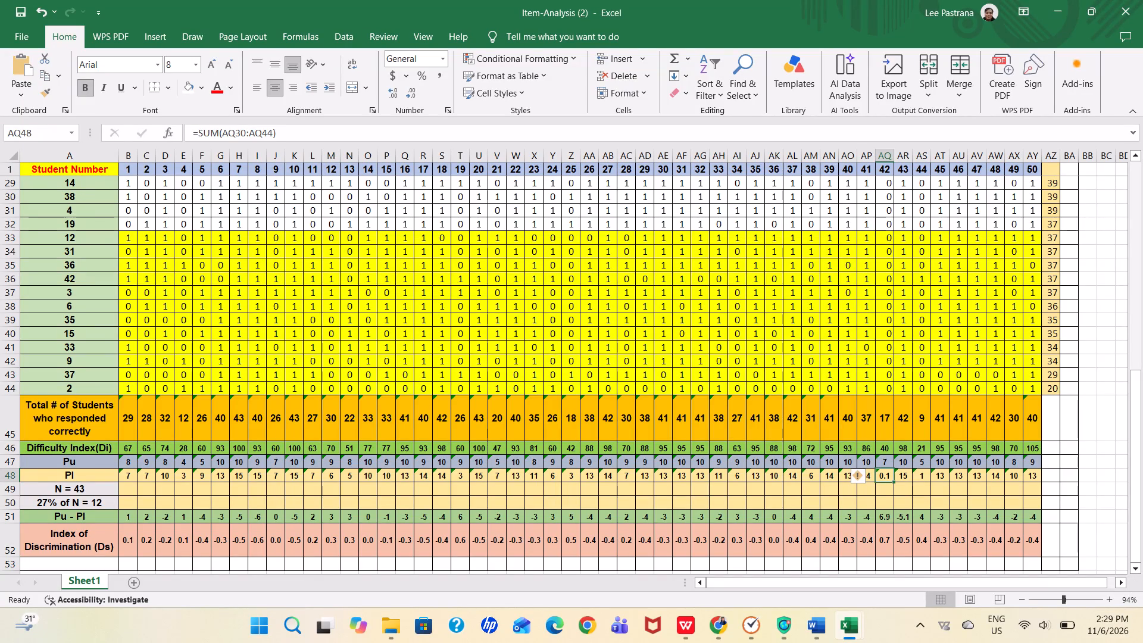
{"action": "left_click", "coordinate": [870, 517]}
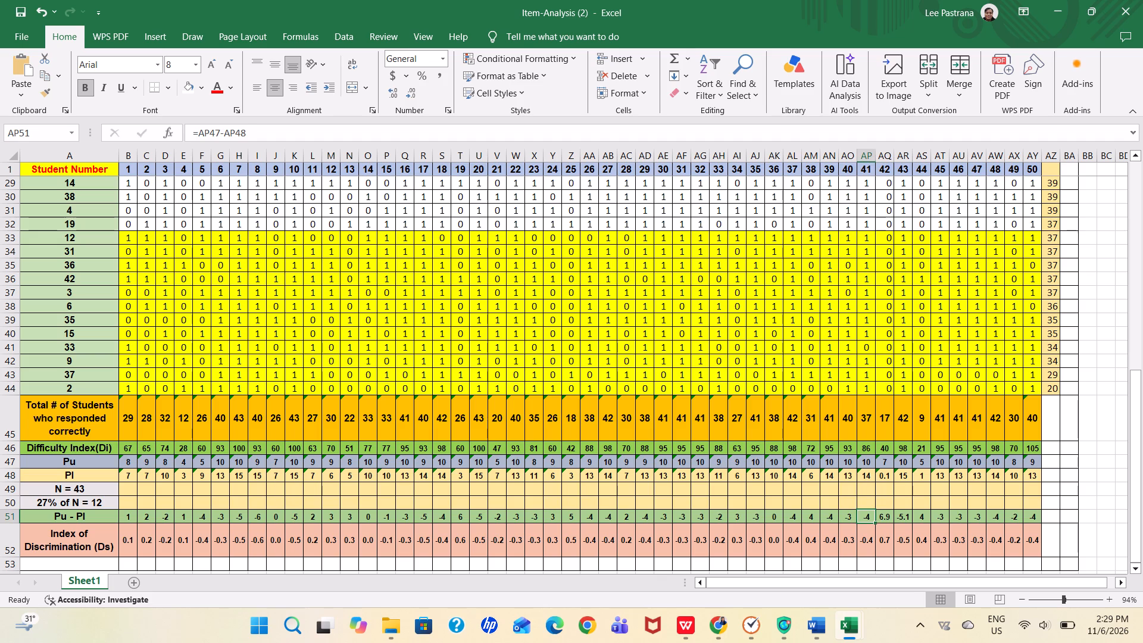
{"action": "left_click", "coordinate": [837, 519]}
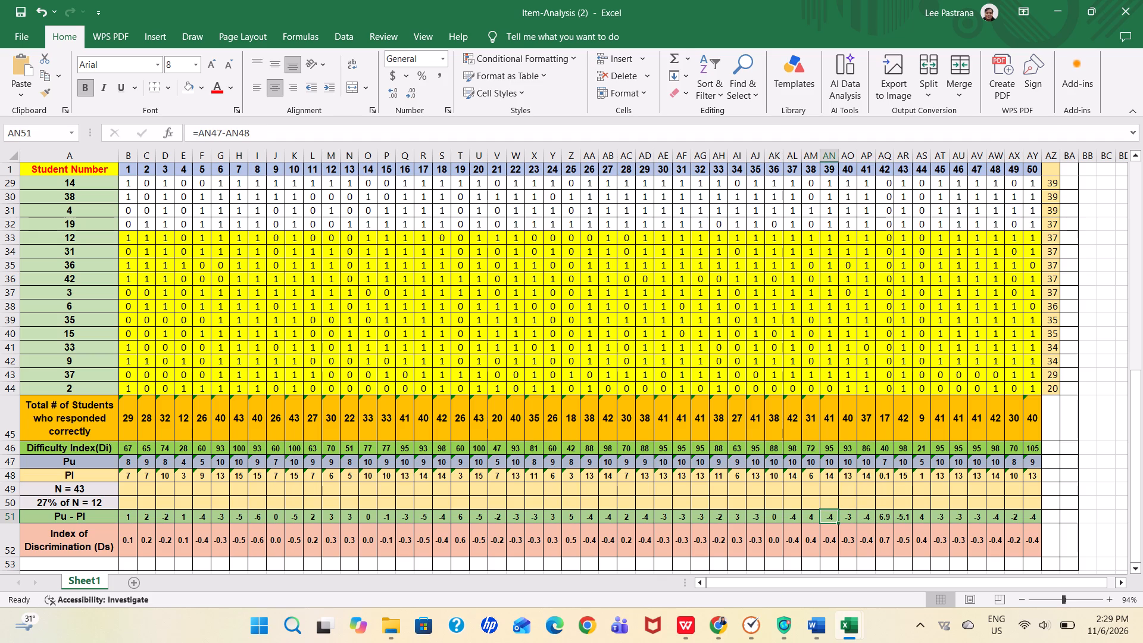
{"action": "left_click", "coordinate": [800, 548]}
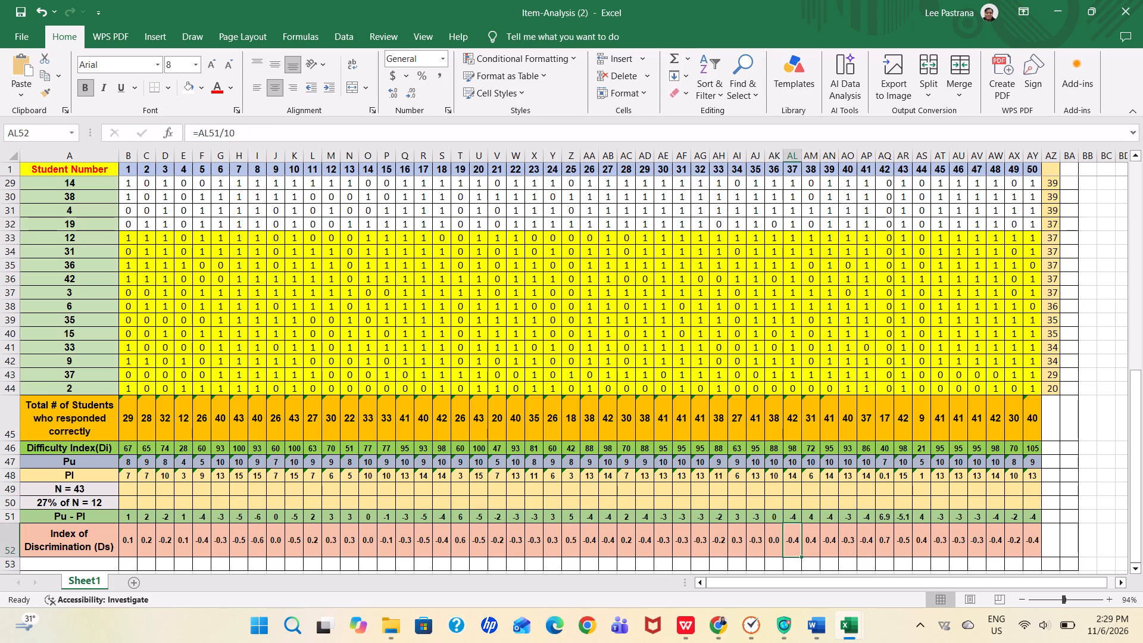
{"action": "left_click", "coordinate": [821, 536]}
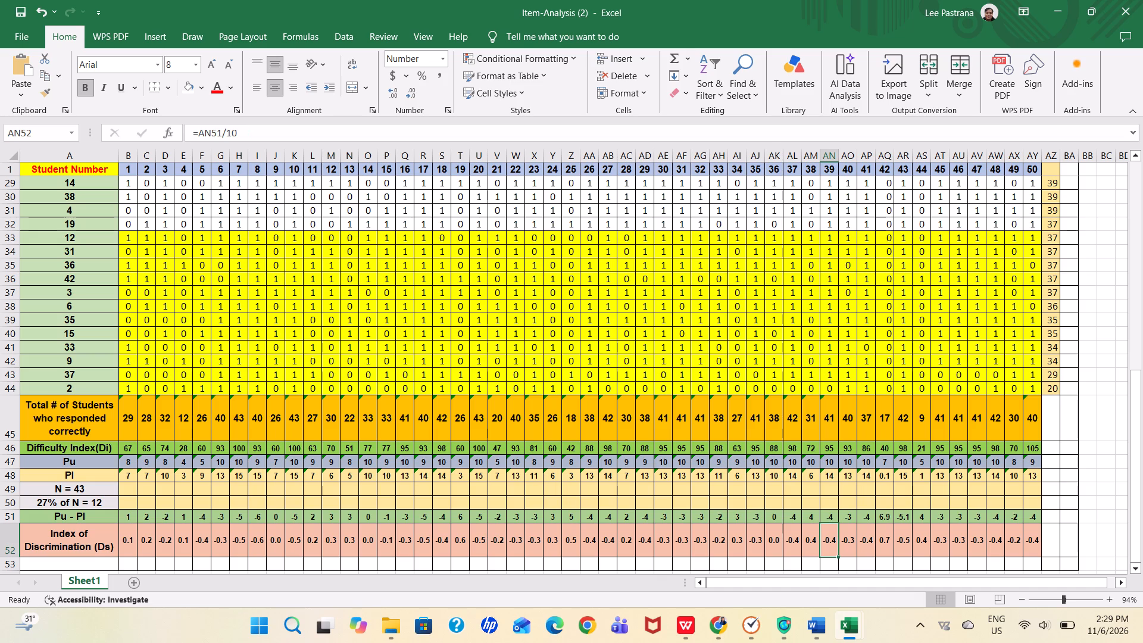
{"action": "left_click", "coordinate": [848, 468]}
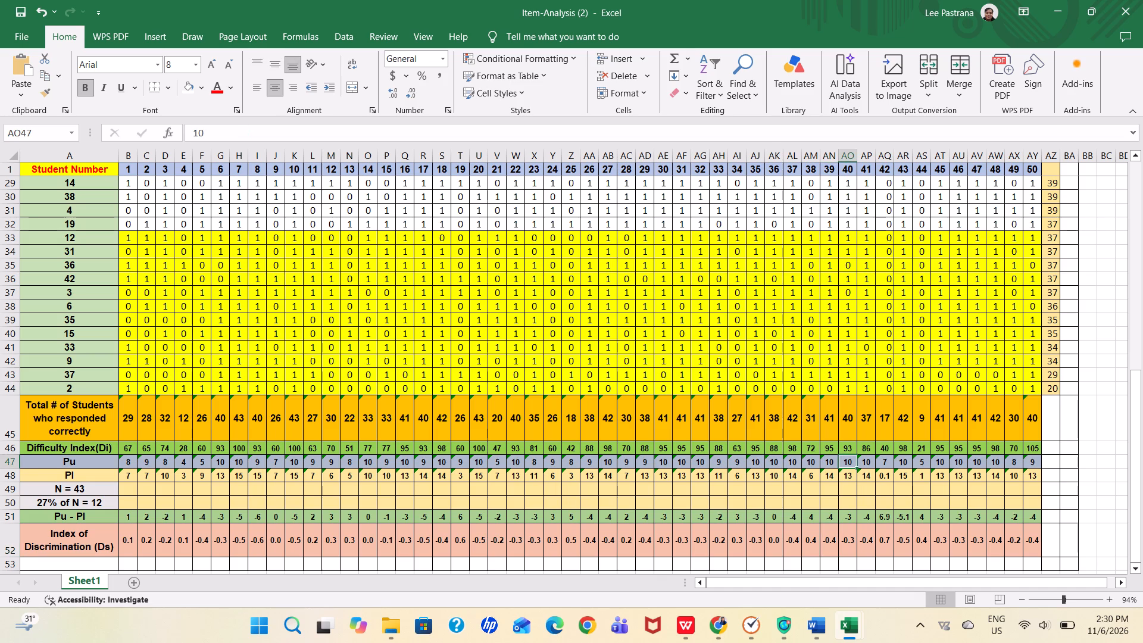
{"action": "left_click", "coordinate": [867, 468]}
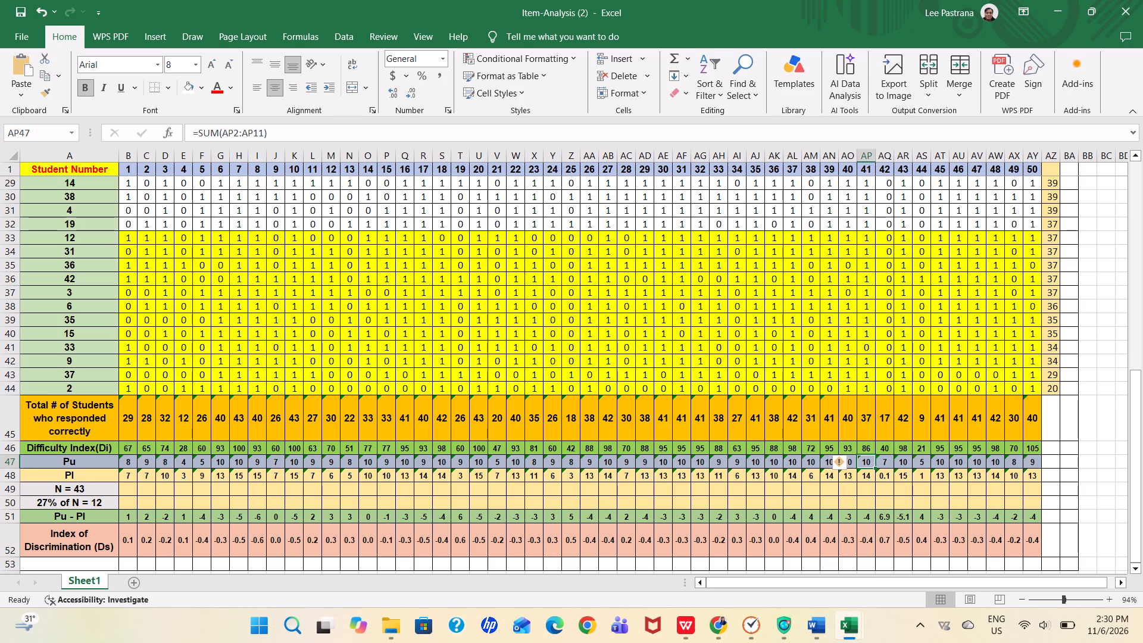
{"action": "left_click", "coordinate": [885, 477]}
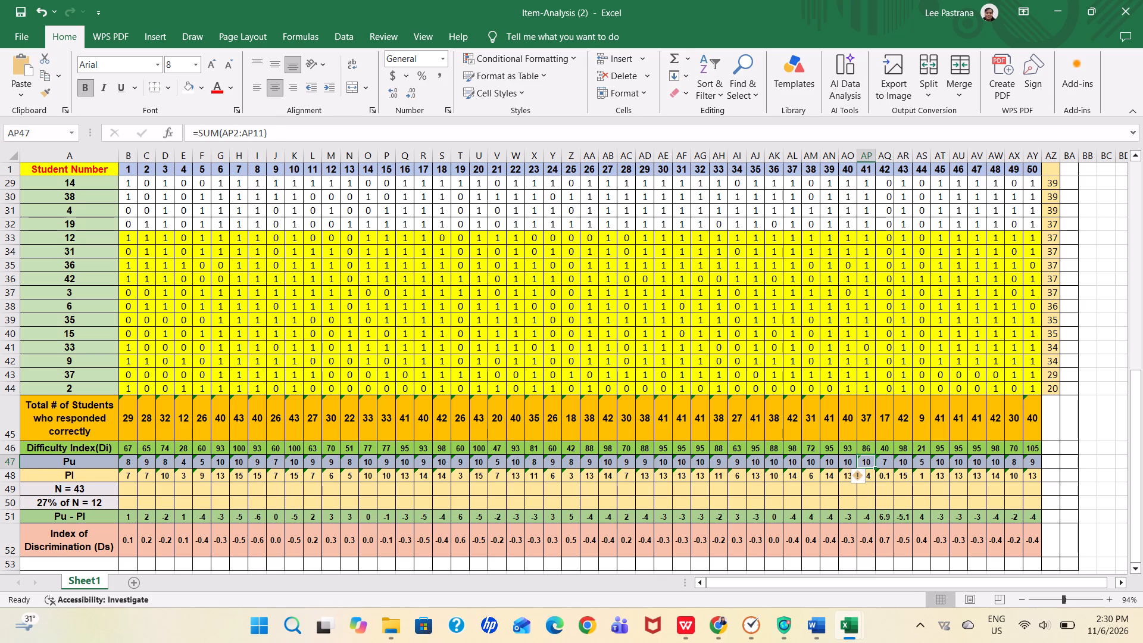
{"action": "left_click", "coordinate": [902, 479]}
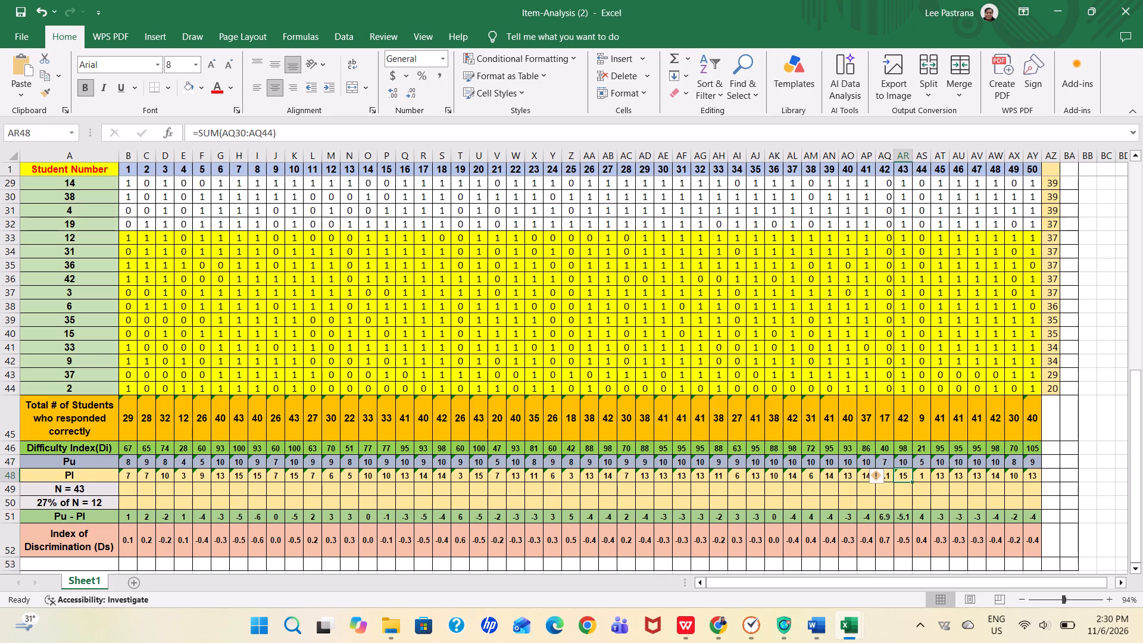
{"action": "left_click", "coordinate": [886, 452]}
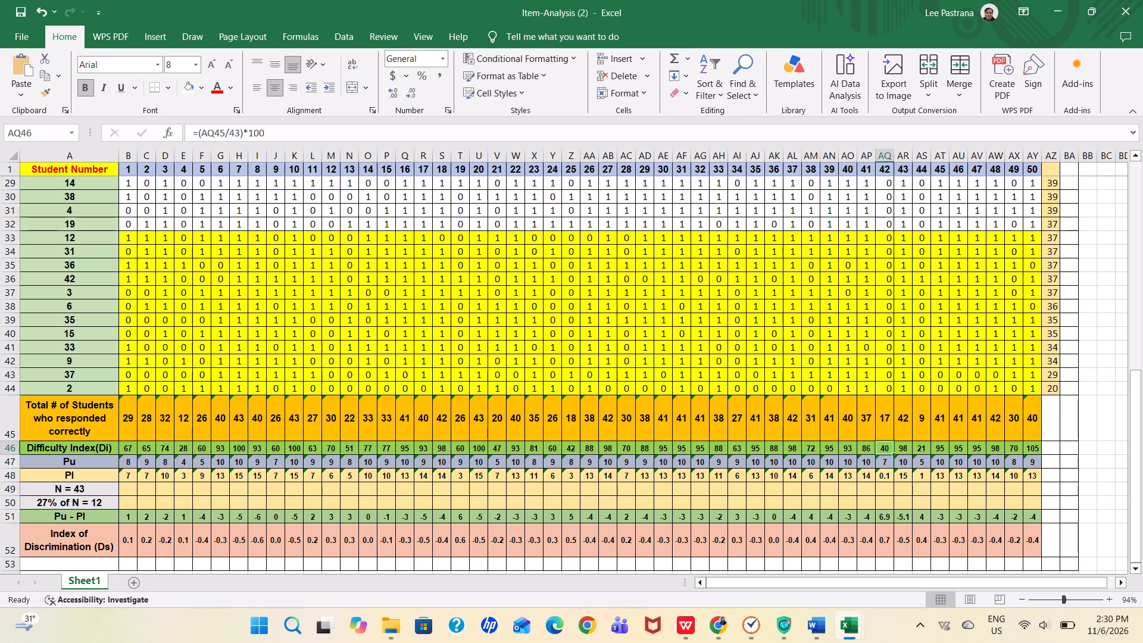
{"action": "left_click", "coordinate": [882, 475]}
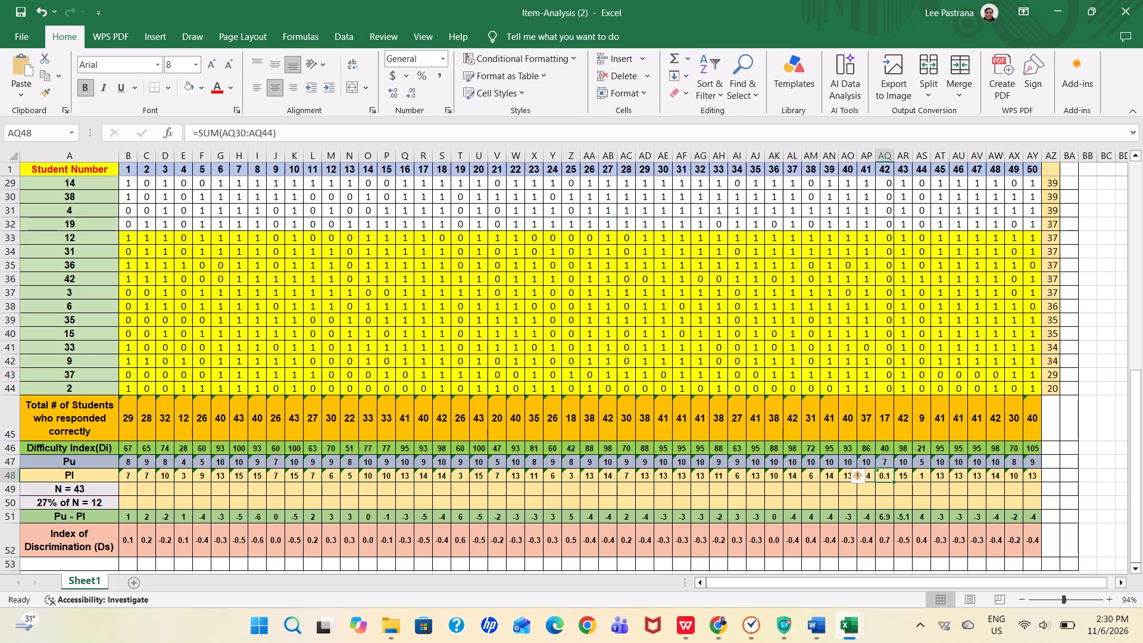
{"action": "left_click", "coordinate": [887, 522]}
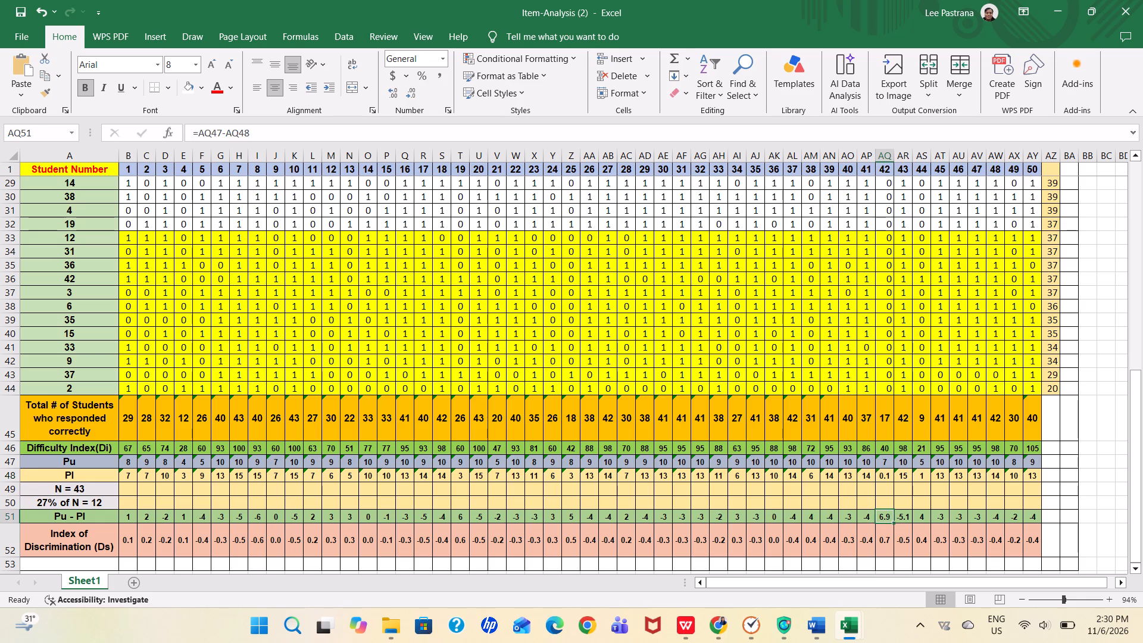
{"action": "left_click", "coordinate": [903, 520]}
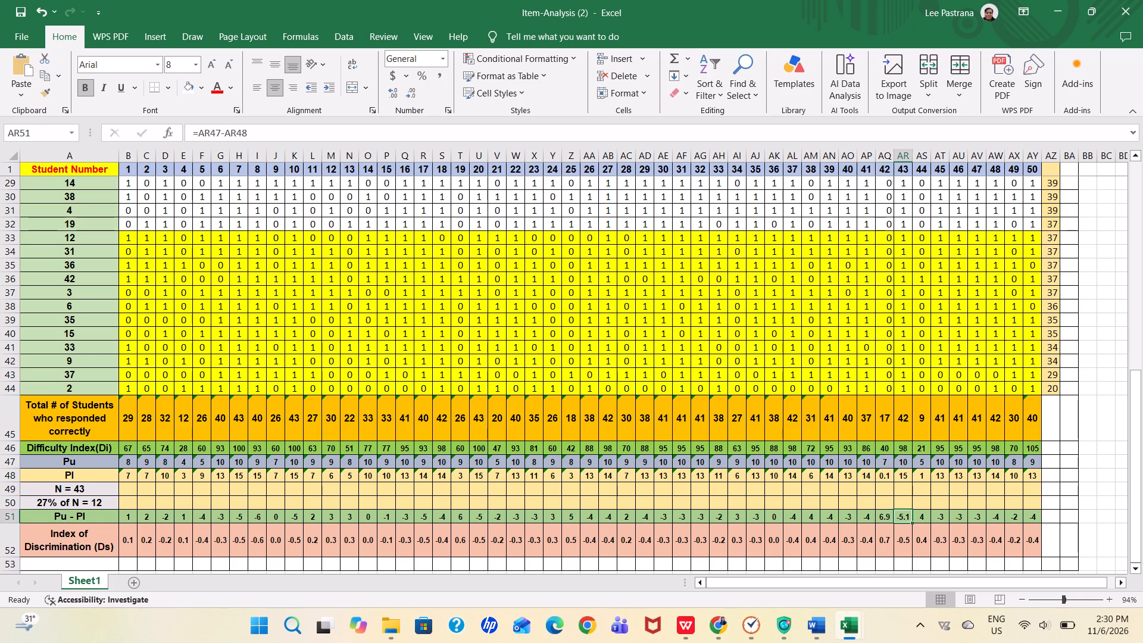
{"action": "left_click", "coordinate": [870, 539]}
{"action": "left_click", "coordinate": [878, 539]}
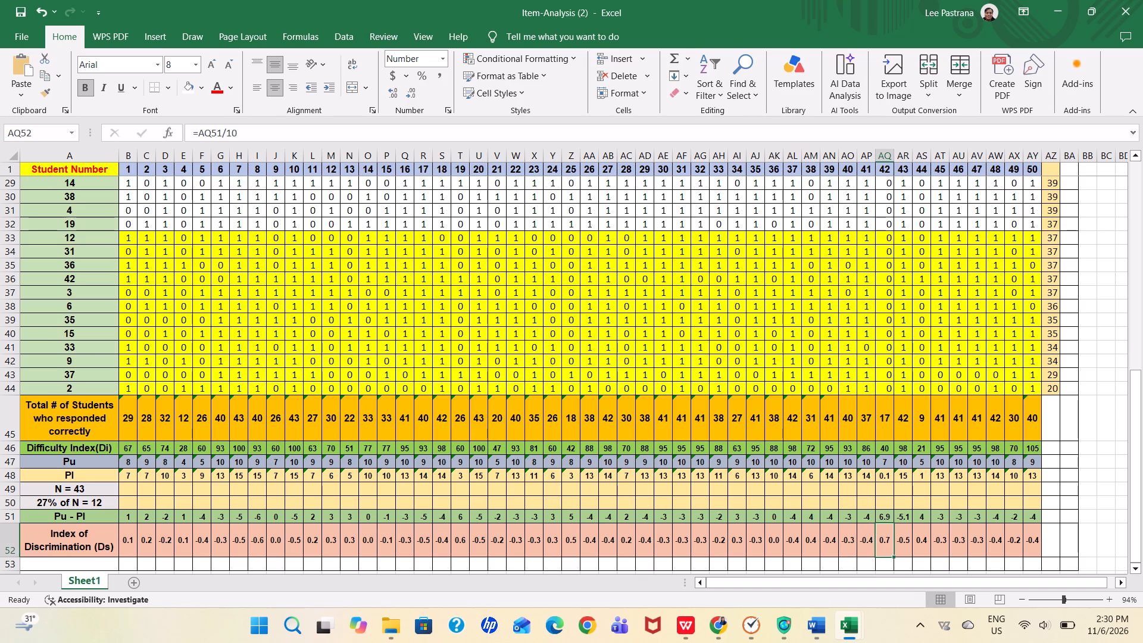
{"action": "left_click", "coordinate": [873, 546]}
Compare the Pu cells of items 39 and 40, and copy item 39's formula text =SUM(AN2:AN11).
{"action": "left_click", "coordinate": [846, 464]}
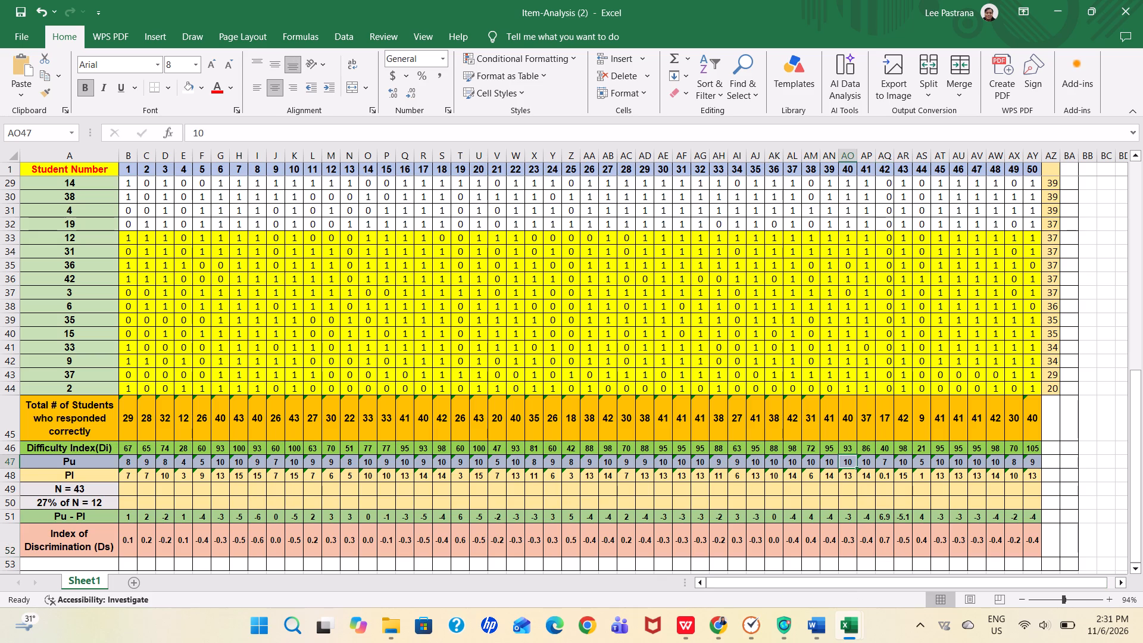
{"action": "left_click", "coordinate": [831, 466]}
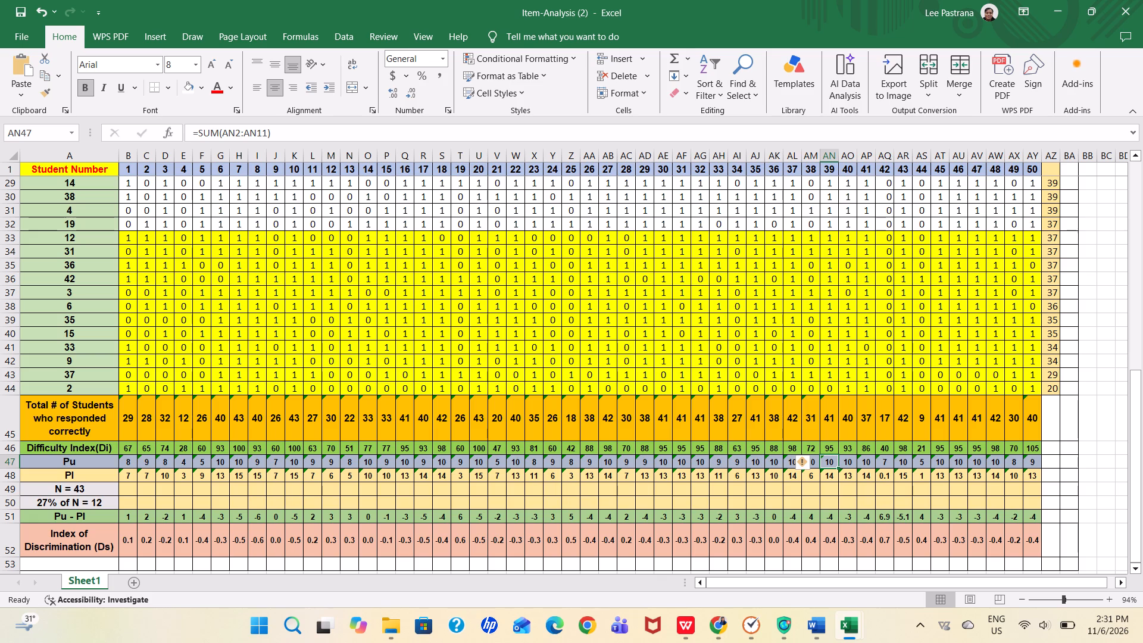
{"action": "left_click", "coordinate": [848, 464]}
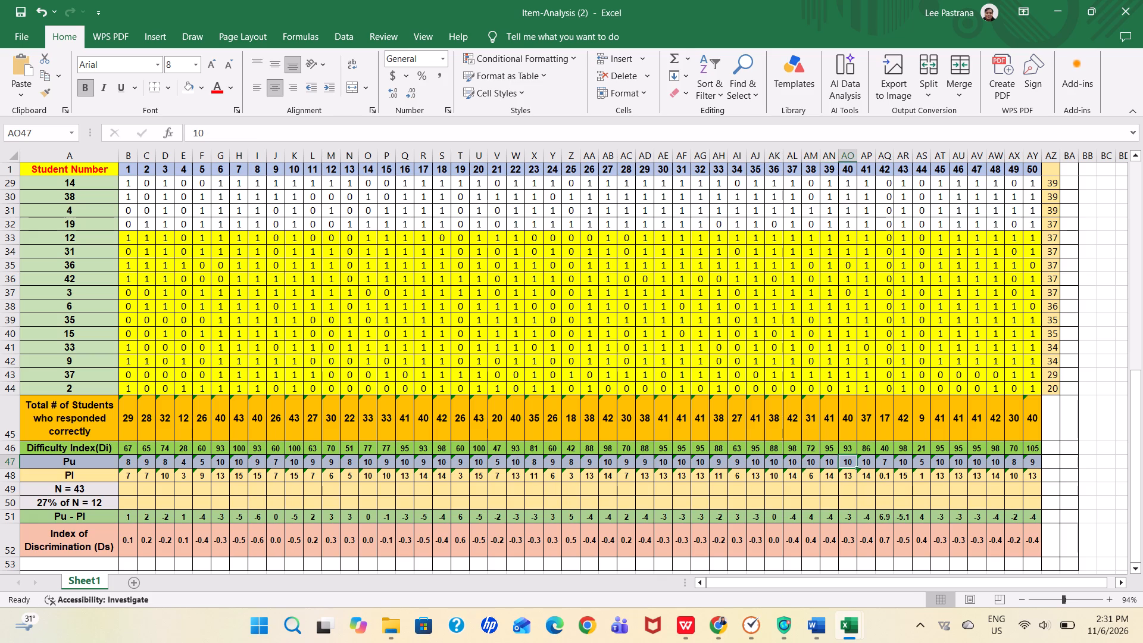
{"action": "left_click", "coordinate": [826, 464]}
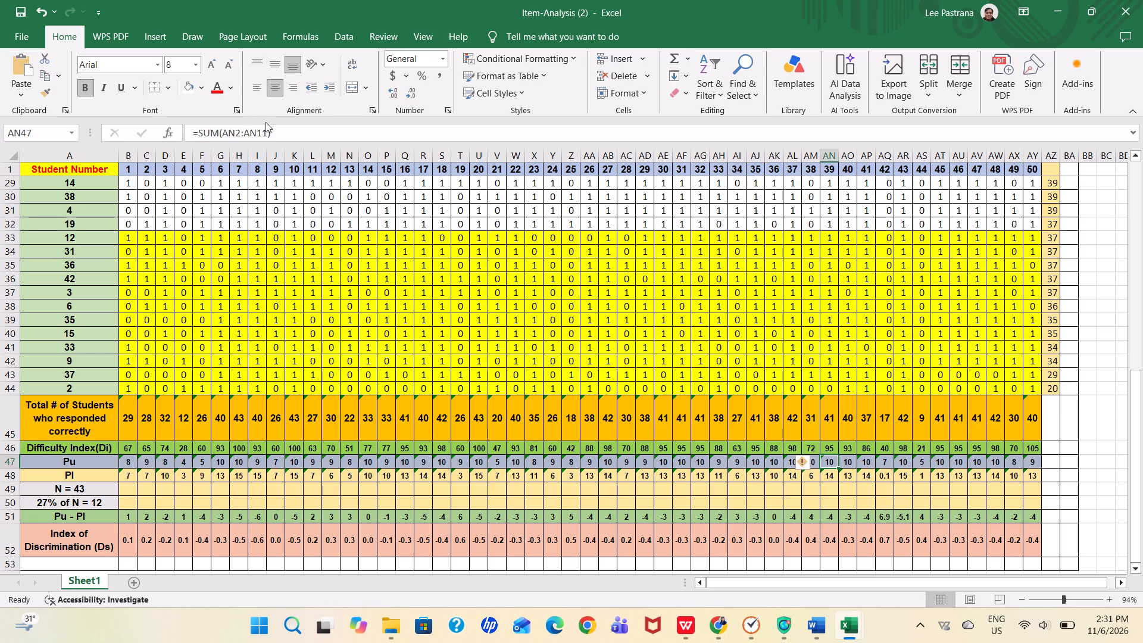
{"action": "left_click_drag", "start_coordinate": [273, 130], "coordinate": [195, 138]}
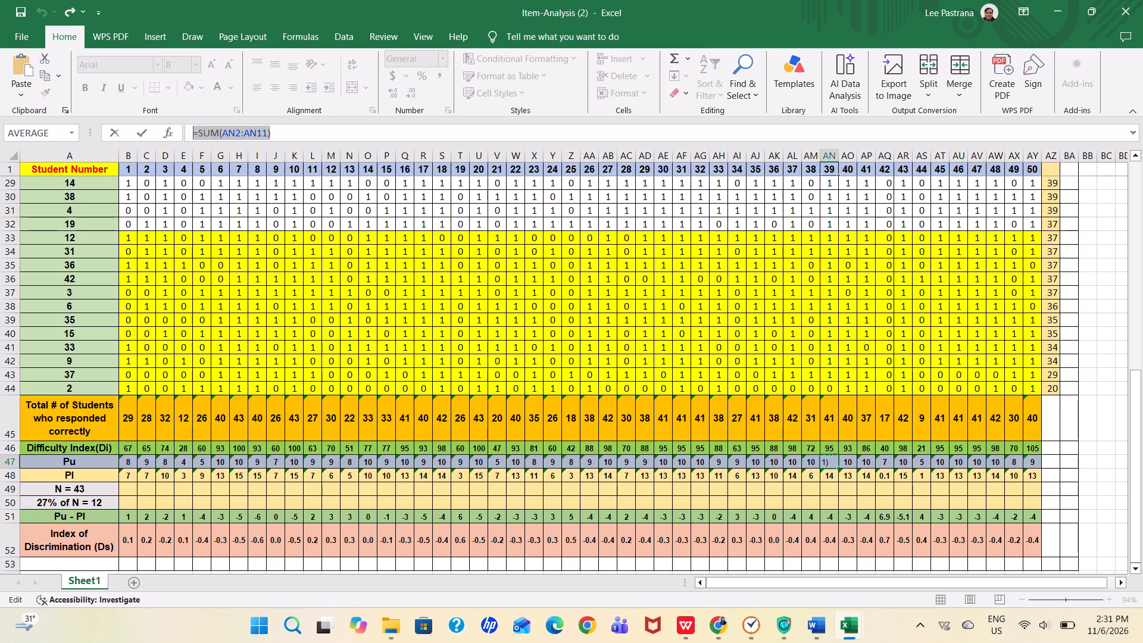
{"action": "key", "text": "ctrl+c"}
{"action": "left_click", "coordinate": [847, 465]}
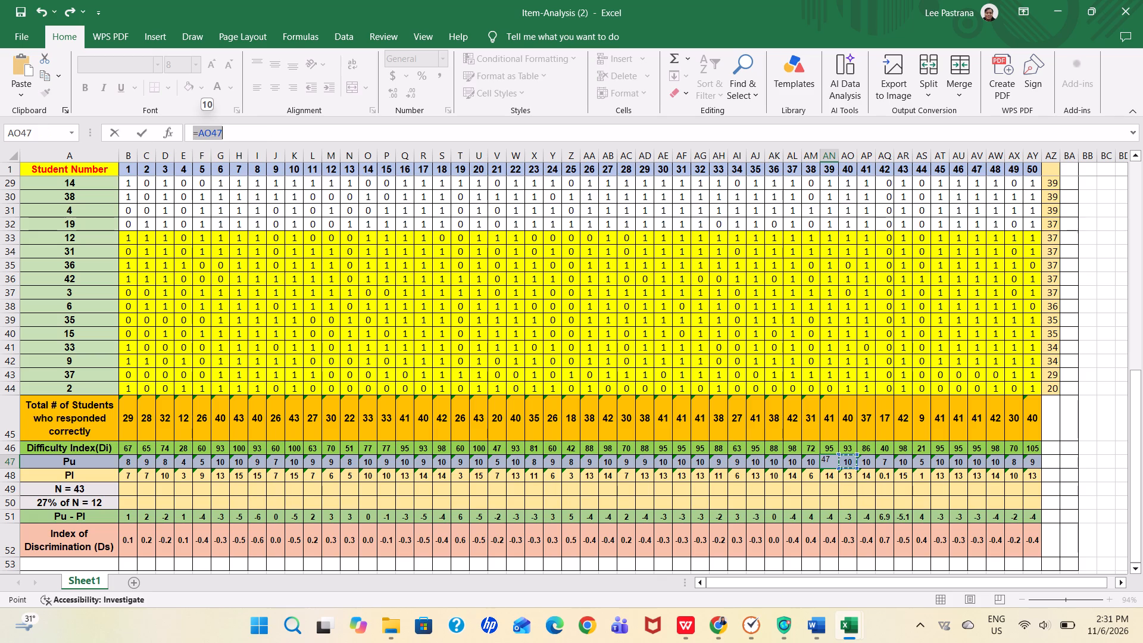
{"action": "left_click", "coordinate": [843, 507]}
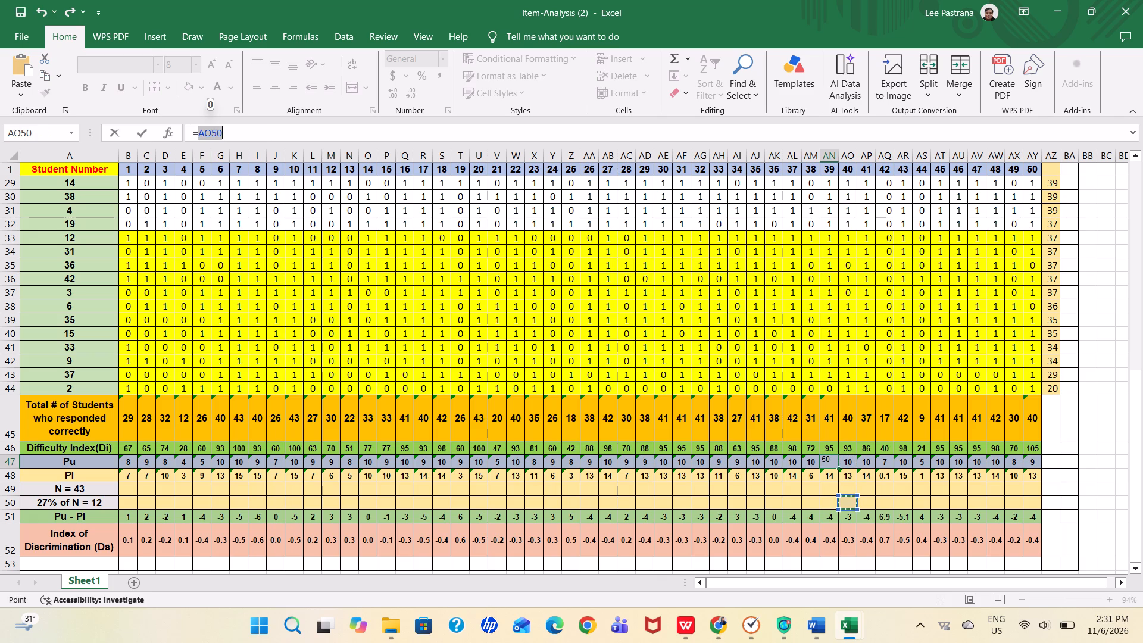
{"action": "left_click", "coordinate": [848, 466]}
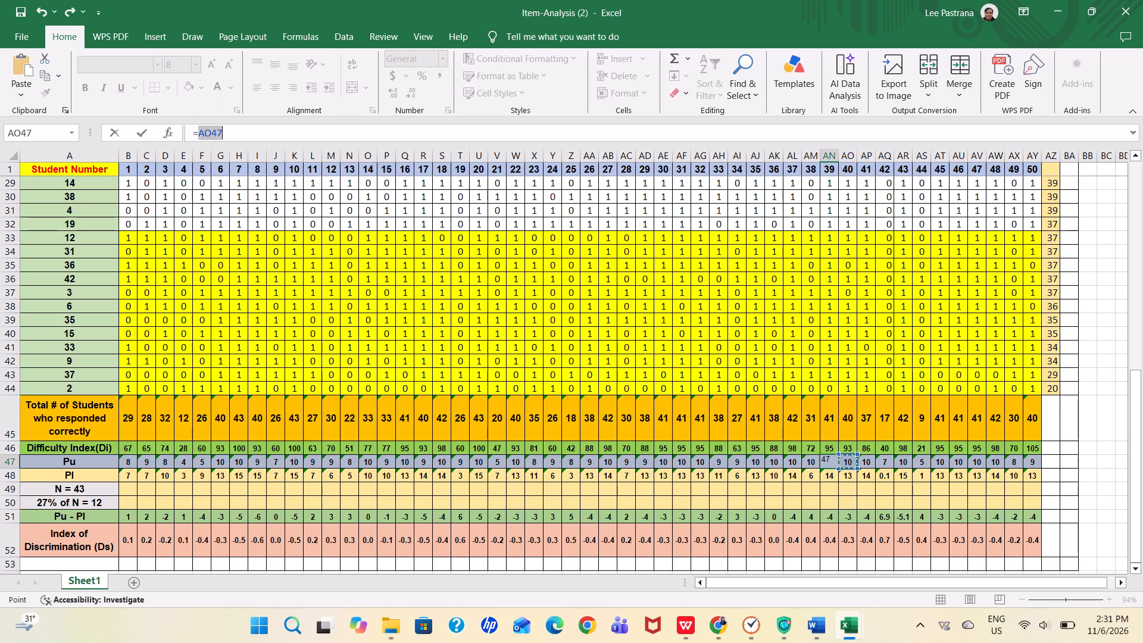
Clear the stray cell reference from item 39's Pu cell and restore the copied formula =SUM(AN2:AN11).
{"action": "left_click", "coordinate": [234, 132]}
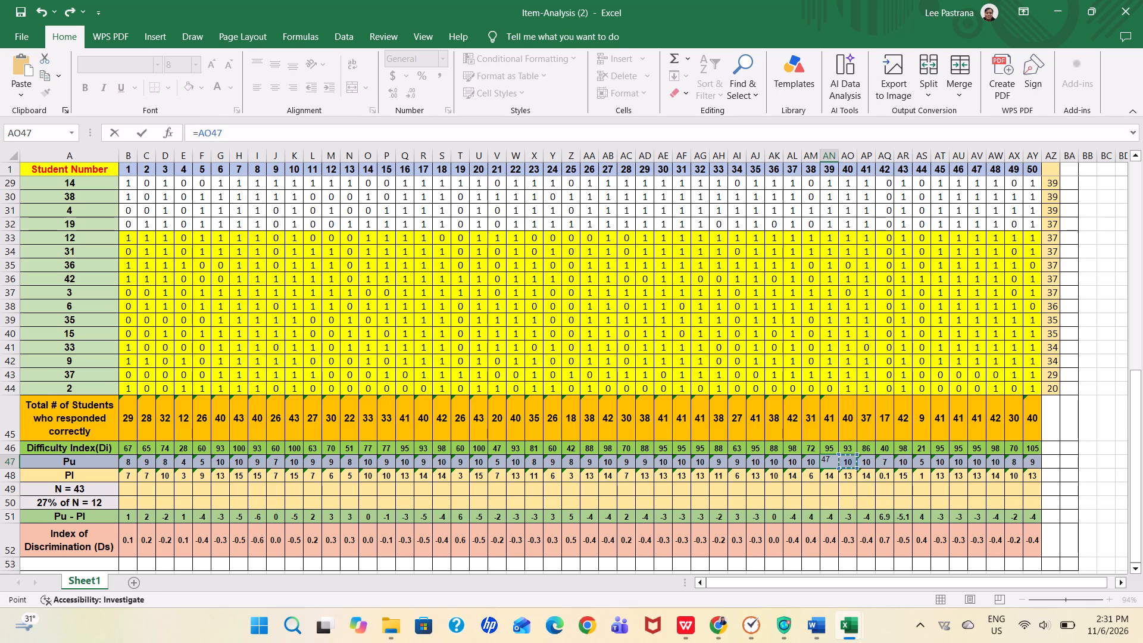
{"action": "key", "text": "BackSpace"}
{"action": "key", "text": "BackSpace"}
{"action": "key", "text": "BackSpace"}
{"action": "key", "text": "BackSpace"}
{"action": "key", "text": "BackSpace"}
{"action": "key", "text": "BackSpace"}
{"action": "key", "text": "BackSpace"}
{"action": "key", "text": "BackSpace"}
{"action": "key", "text": "BackSpace"}
{"action": "key", "text": "BackSpace"}
{"action": "key", "text": "BackSpace"}
{"action": "key", "text": "BackSpace"}
{"action": "key", "text": "ctrl+v"}
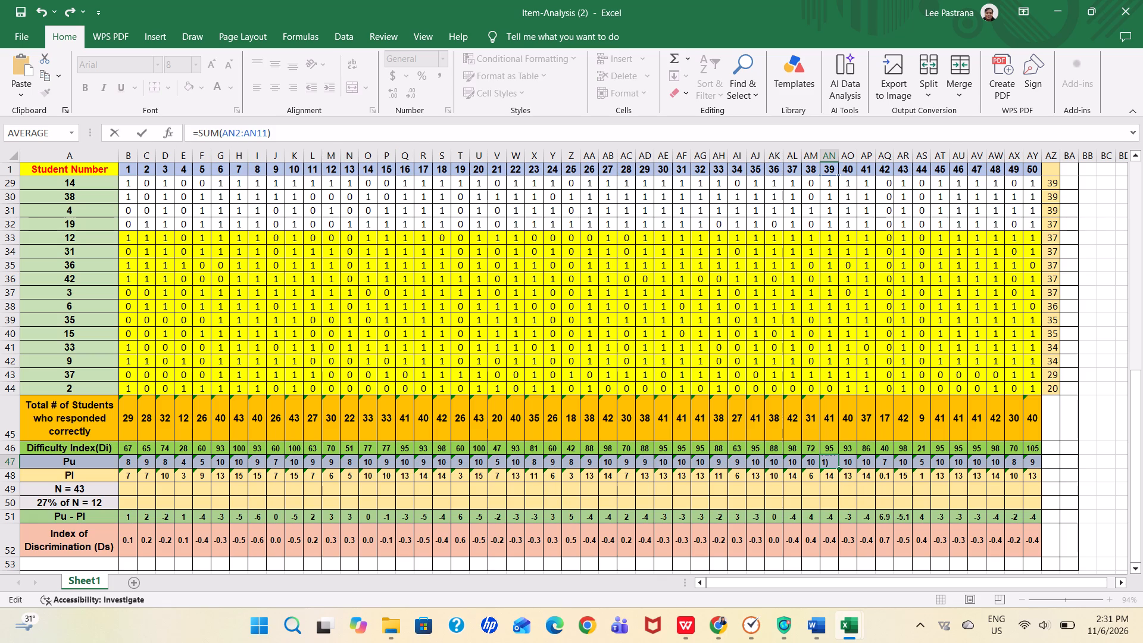
Replace the fixed number in item 40's Pu cell with the copied formula =SUM(AN2:AN11).
{"action": "left_click", "coordinate": [850, 464]}
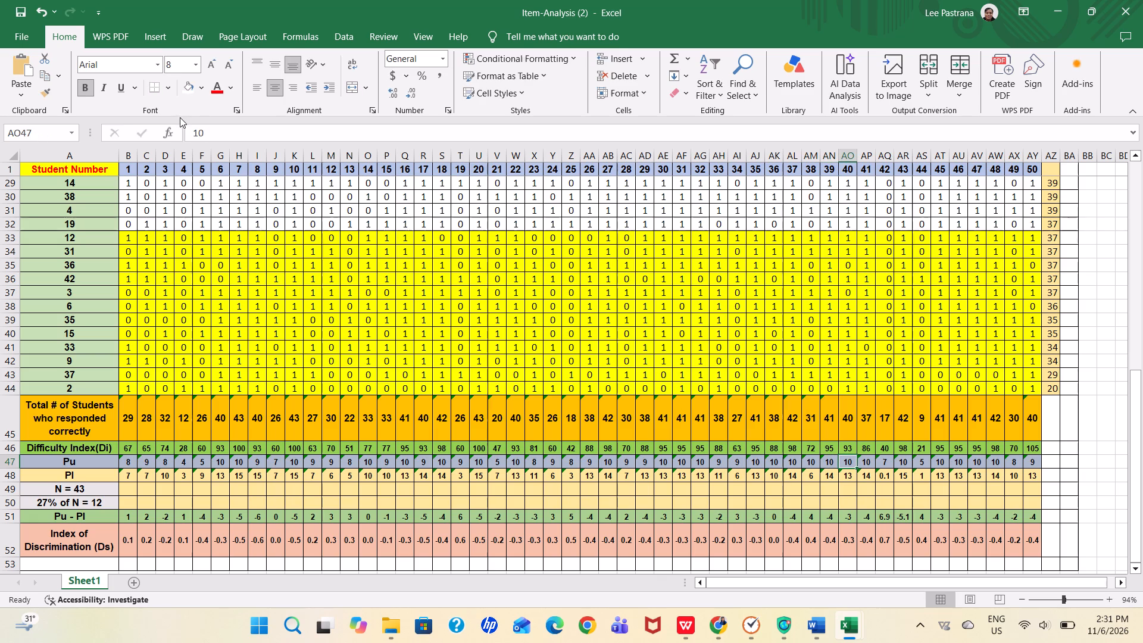
{"action": "left_click", "coordinate": [209, 130]}
{"action": "key", "text": "BackSpace"}
{"action": "key", "text": "BackSpace"}
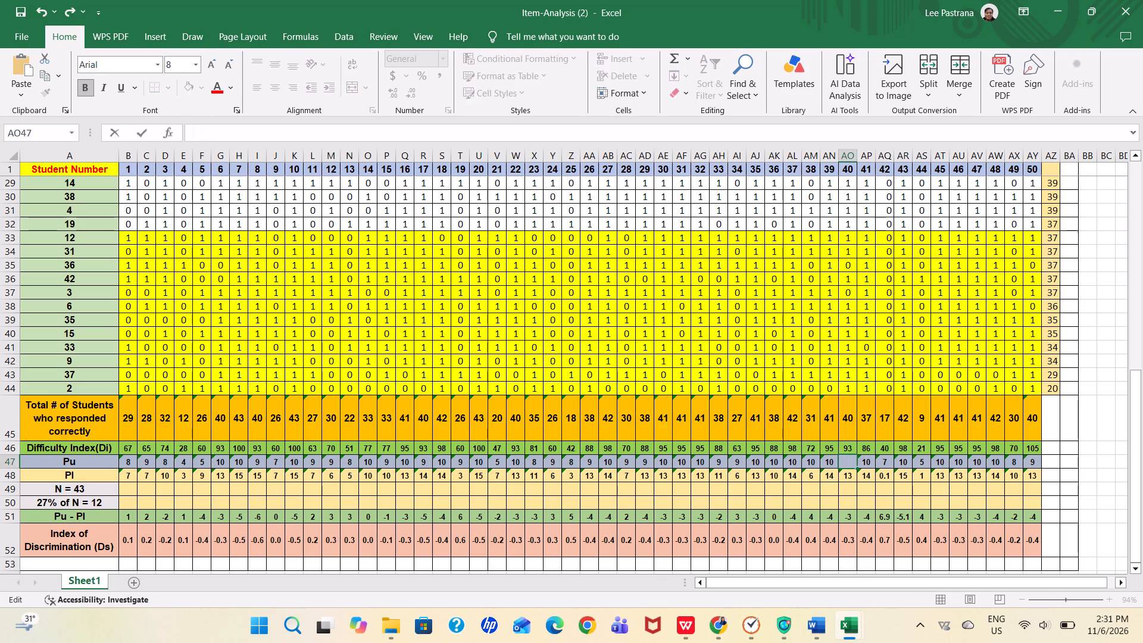
{"action": "key", "text": "ctrl+v"}
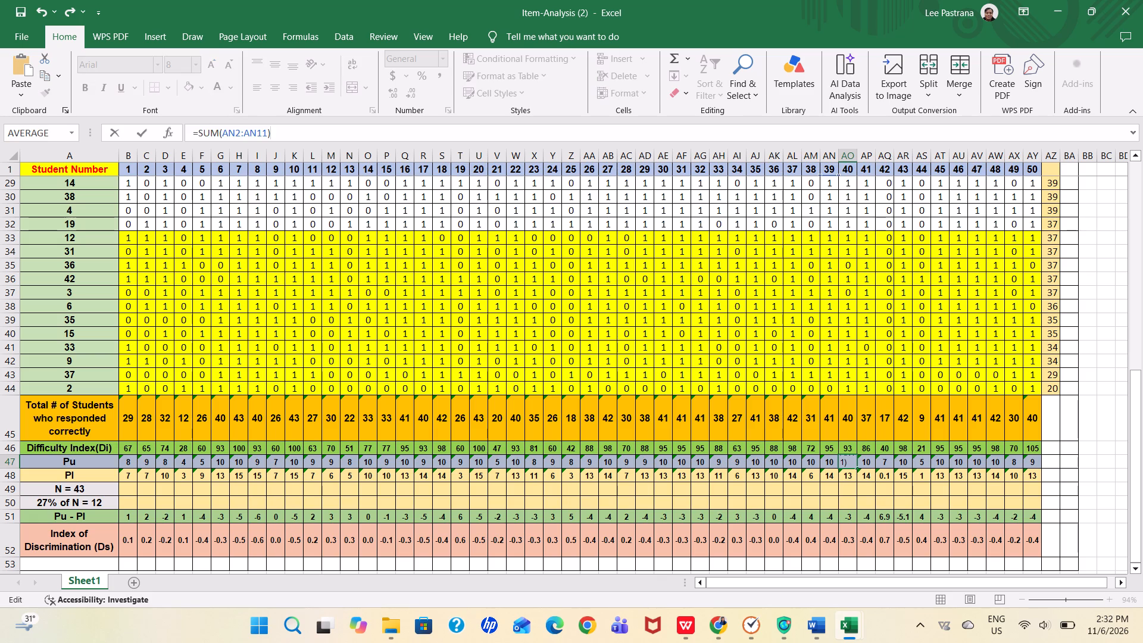
Correct both column references in item 40's Pu formula so that it reads =SUM(AO2:AO11).
{"action": "left_click", "coordinate": [233, 133]}
{"action": "key", "text": "BackSpace"}
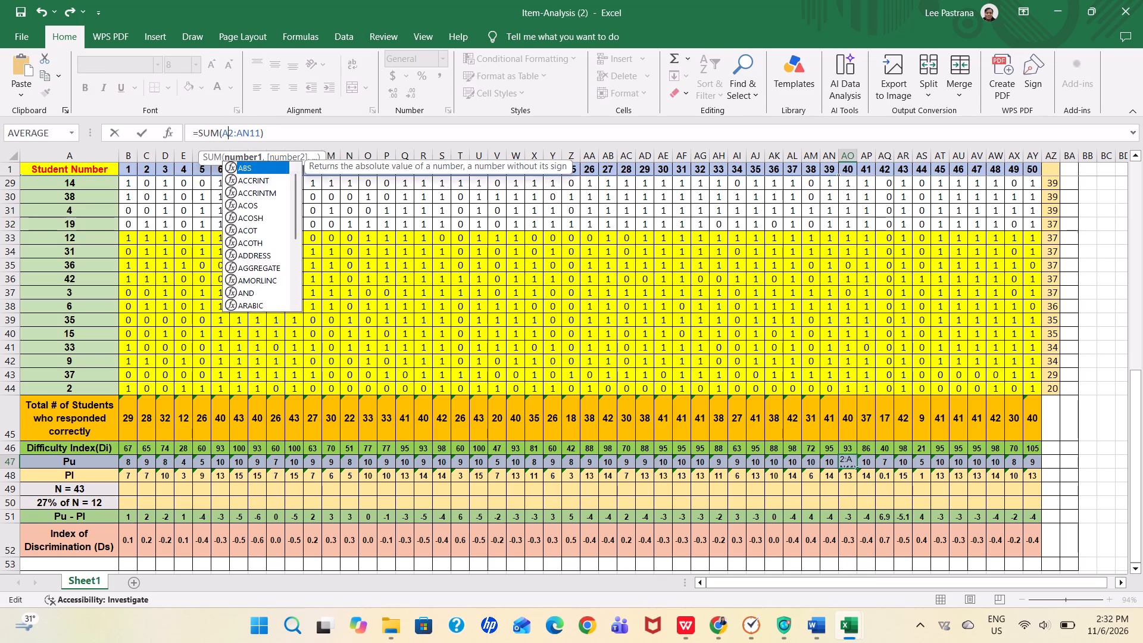
{"action": "key", "text": "0"}
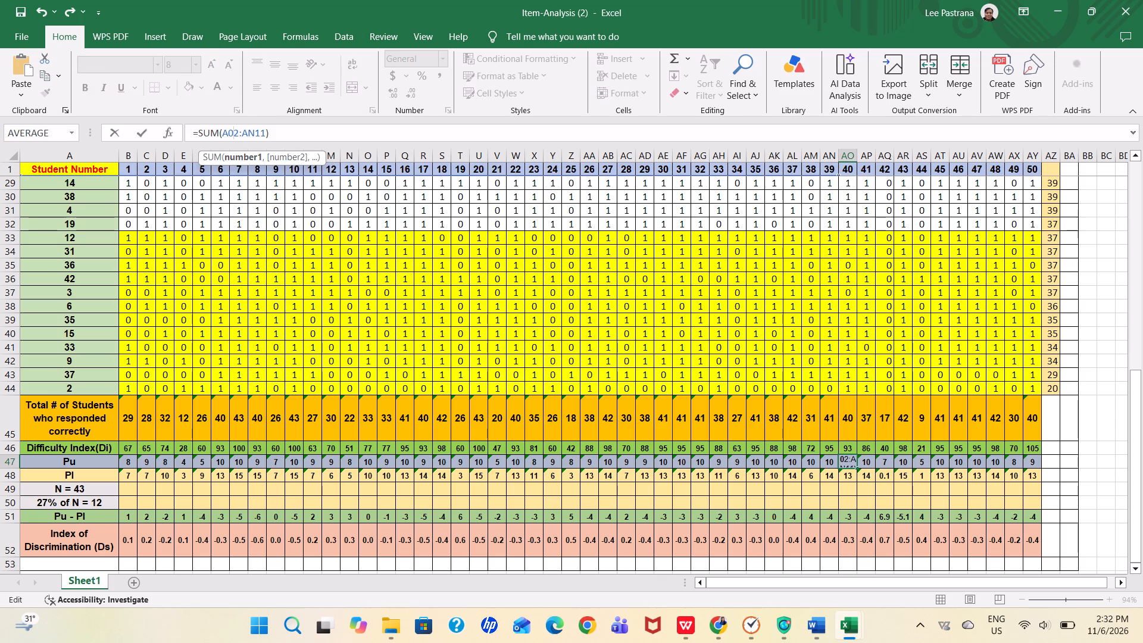
{"action": "left_click", "coordinate": [253, 133]}
{"action": "key", "text": "BackSpace"}
{"action": "key", "text": "0"}
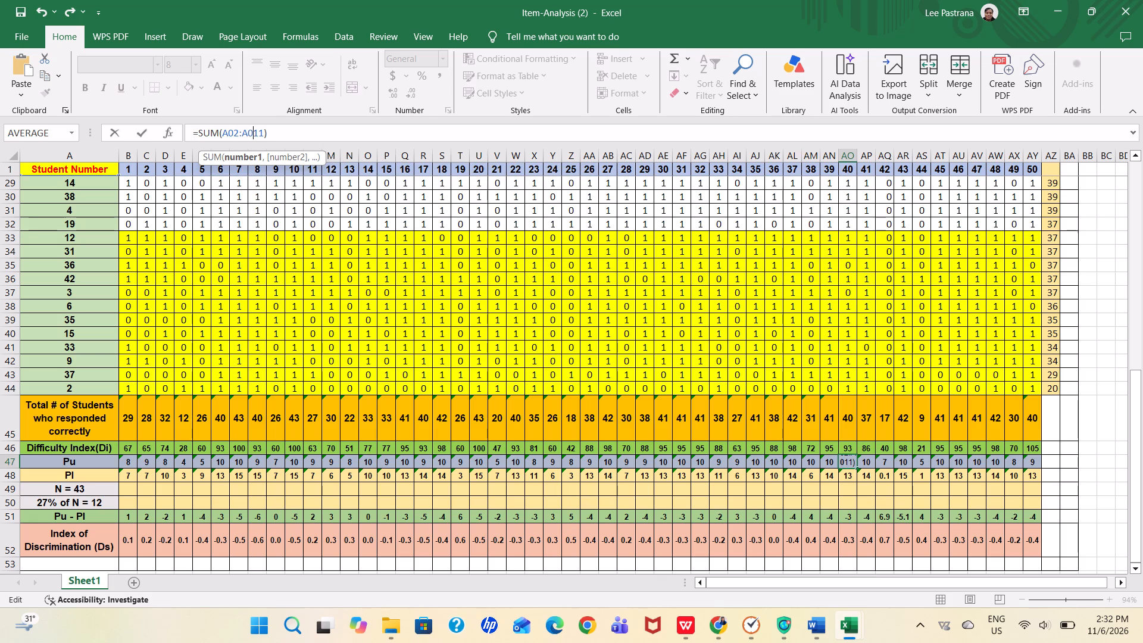
{"action": "key", "text": "BackSpace"}
{"action": "key", "text": "o"}
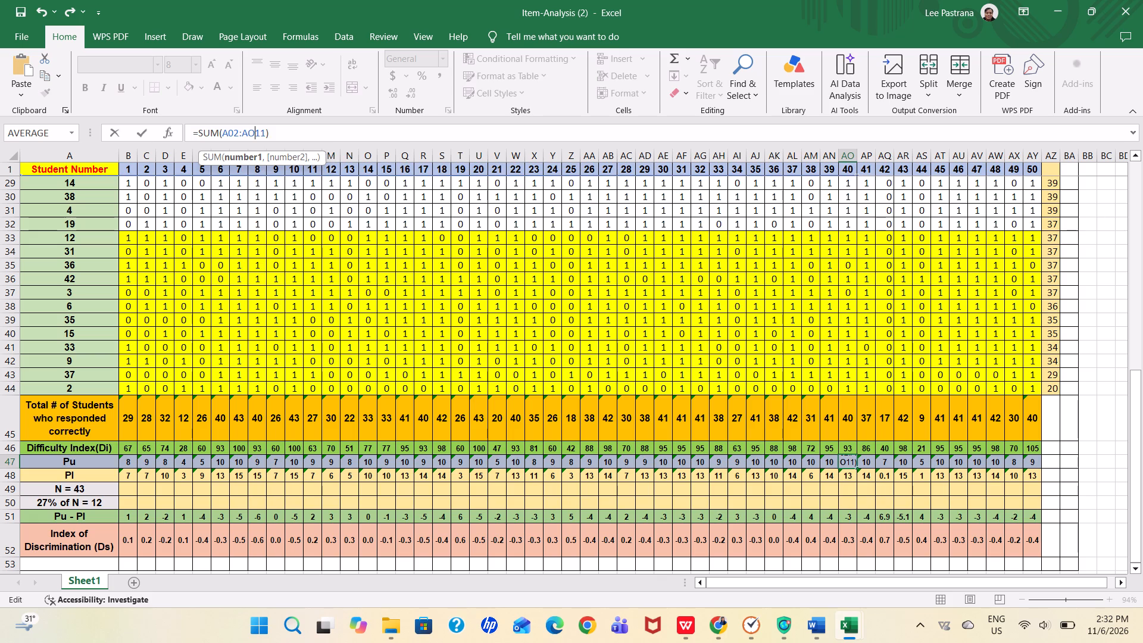
{"action": "left_click", "coordinate": [233, 132]}
{"action": "key", "text": "BackSpace"}
{"action": "key", "text": "0"}
{"action": "key", "text": "BackSpace"}
{"action": "key", "text": "o"}
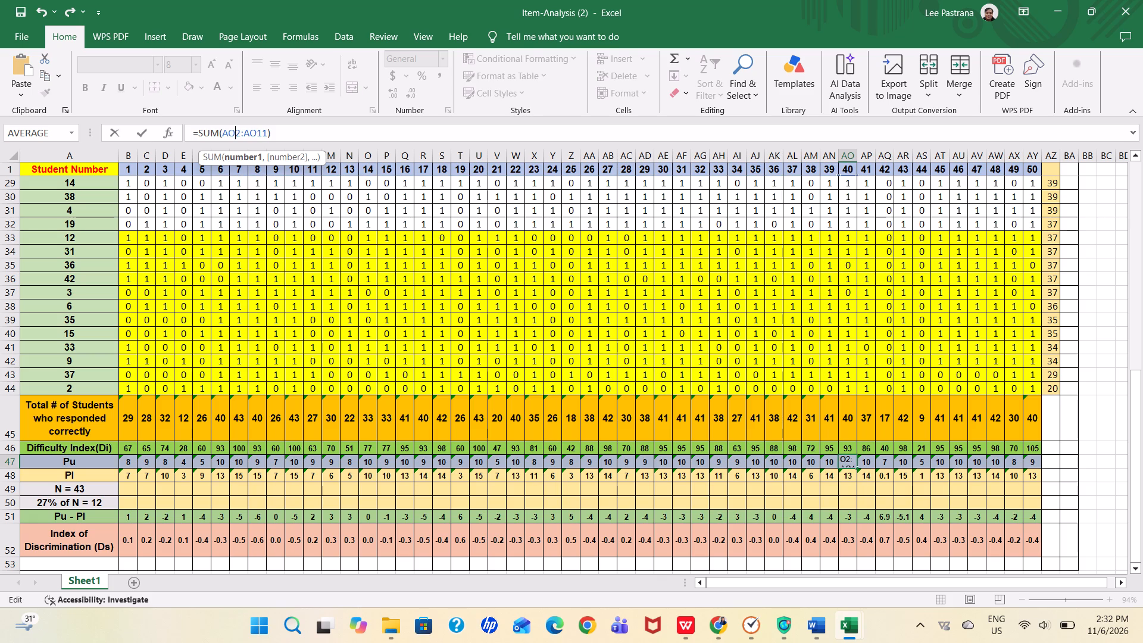
{"action": "key", "text": "Return"}
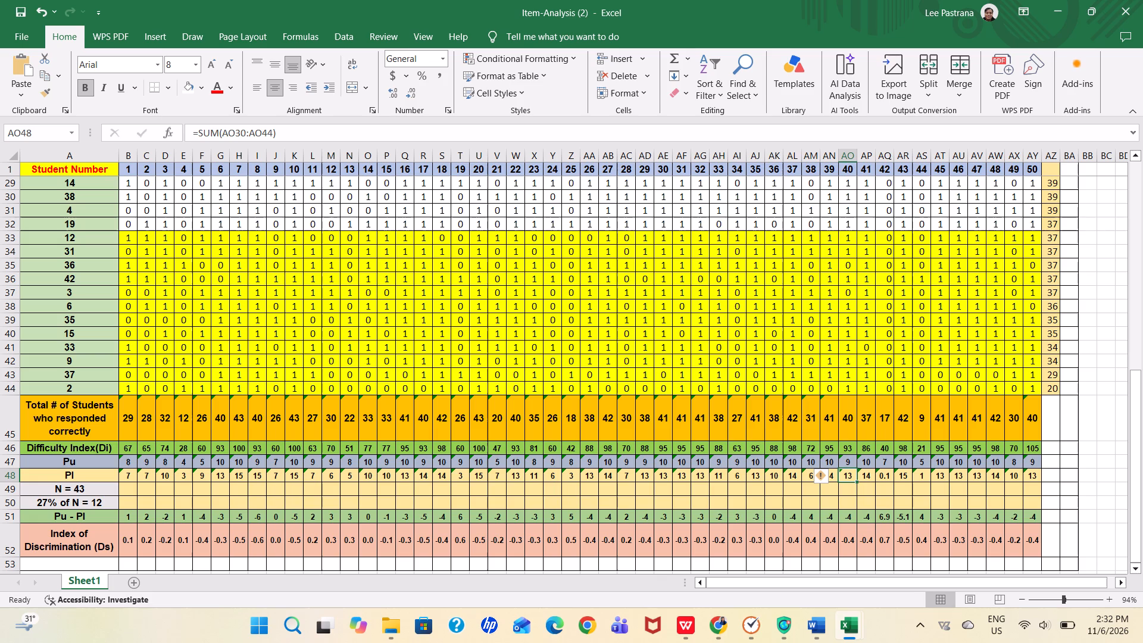
Examine item 42's Pu formula, the Pl formulas of items 41 to 43, and item 1's Index of Discrimination formula.
{"action": "left_click", "coordinate": [883, 465]}
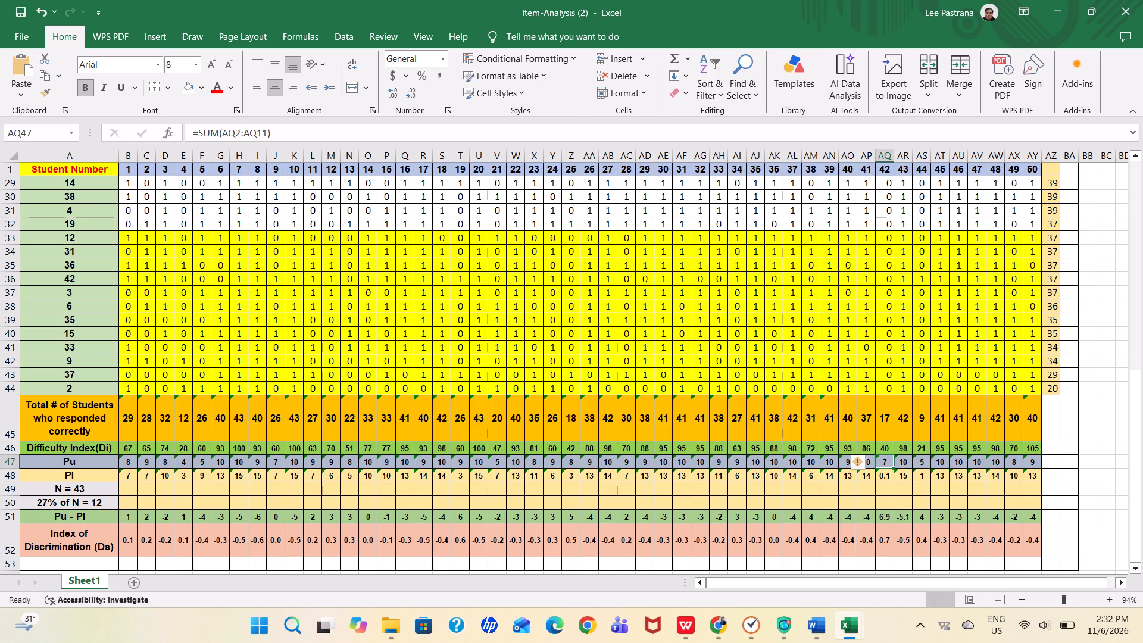
{"action": "left_click", "coordinate": [883, 475]}
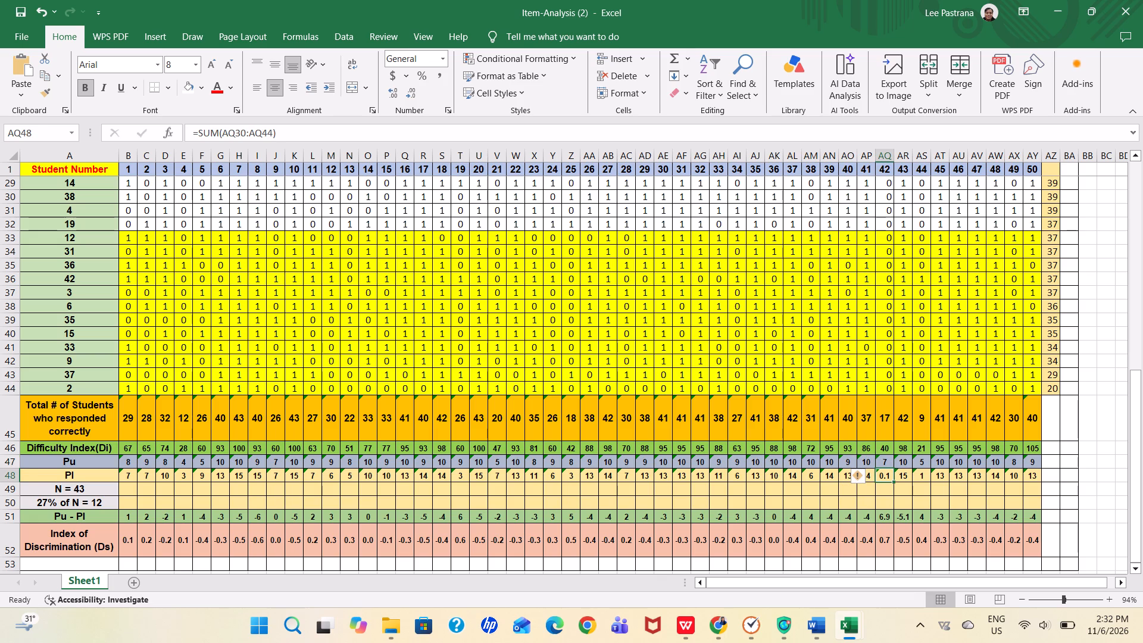
{"action": "left_click", "coordinate": [866, 475]}
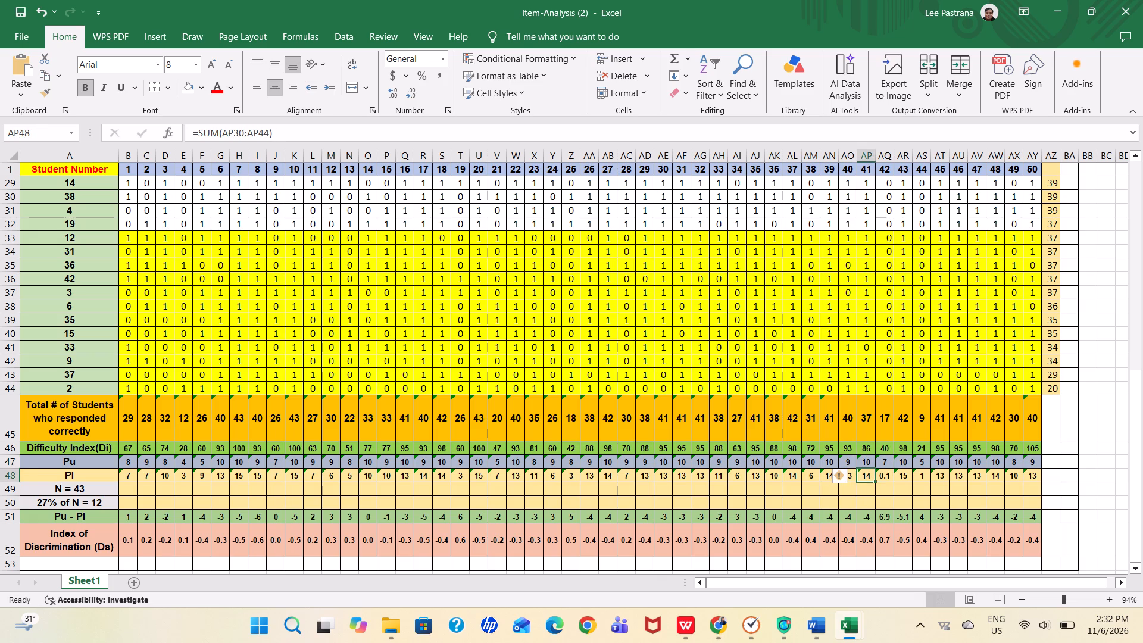
{"action": "left_click", "coordinate": [882, 475]}
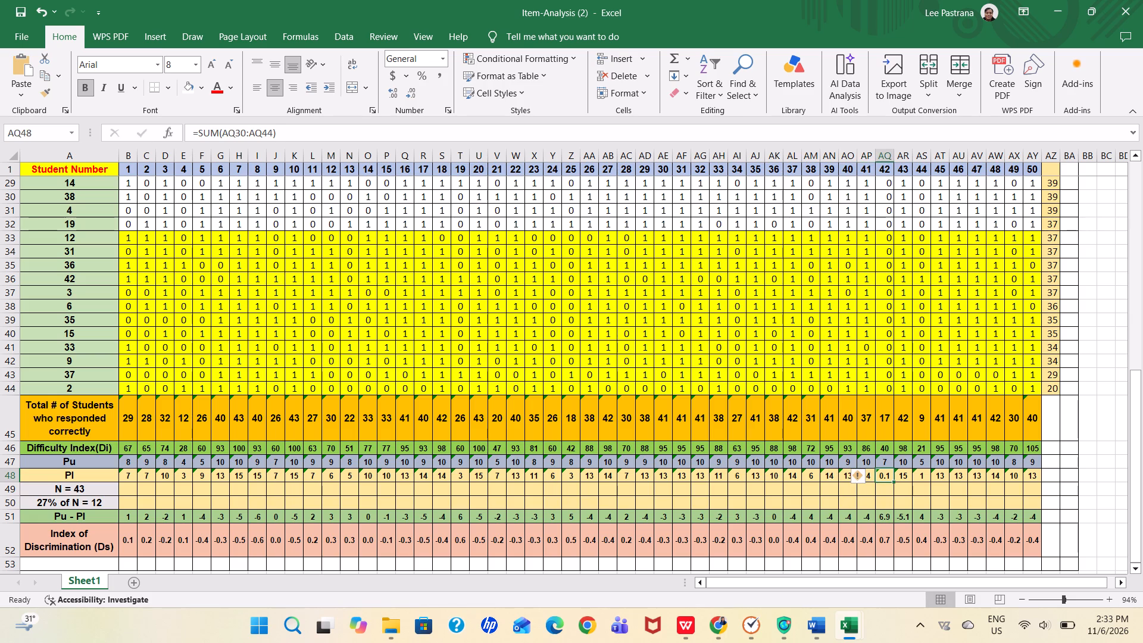
{"action": "left_click", "coordinate": [901, 476]}
{"action": "left_click", "coordinate": [885, 476]}
{"action": "left_click", "coordinate": [129, 542]}
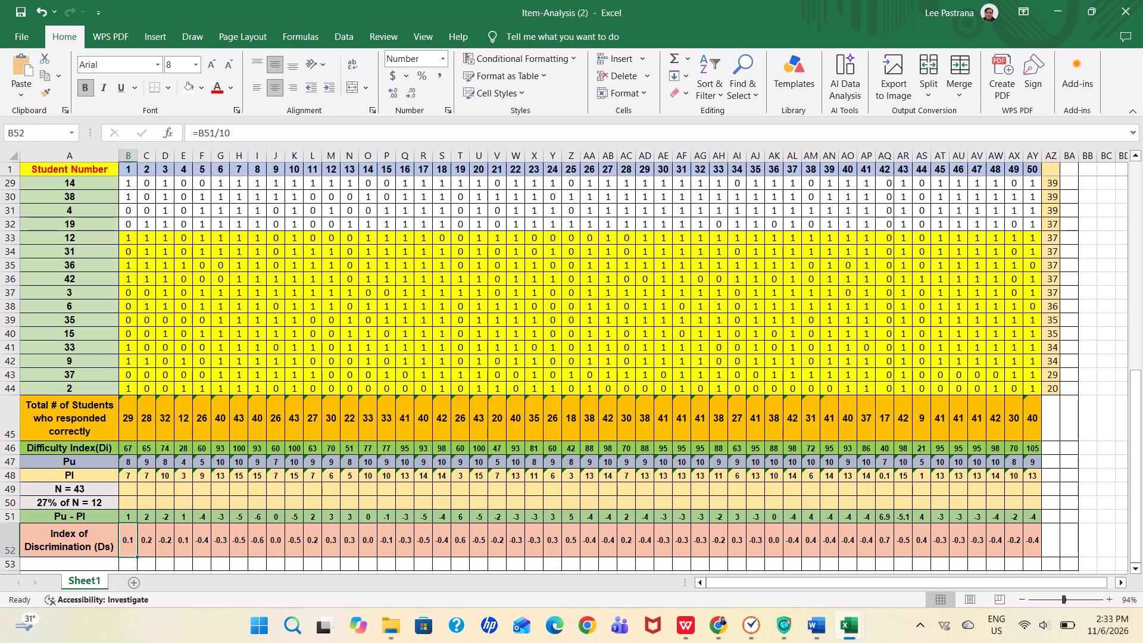
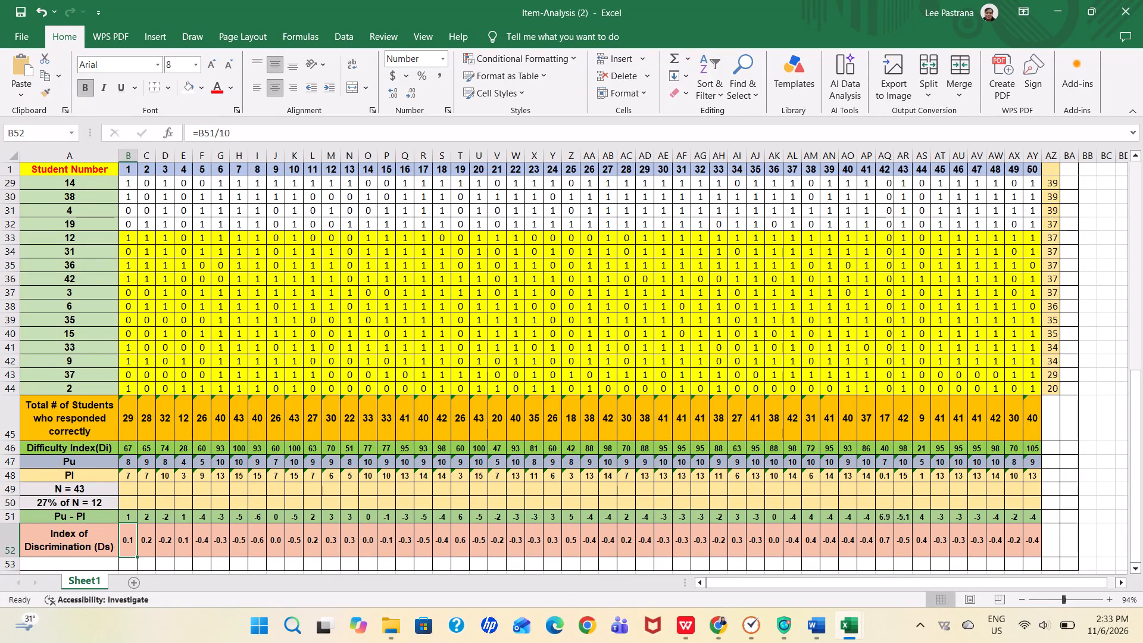
Examine the whole item analysis sheet, from the index rows at the bottom back up to the first student rows.
{"action": "left_click", "coordinate": [1045, 598]}
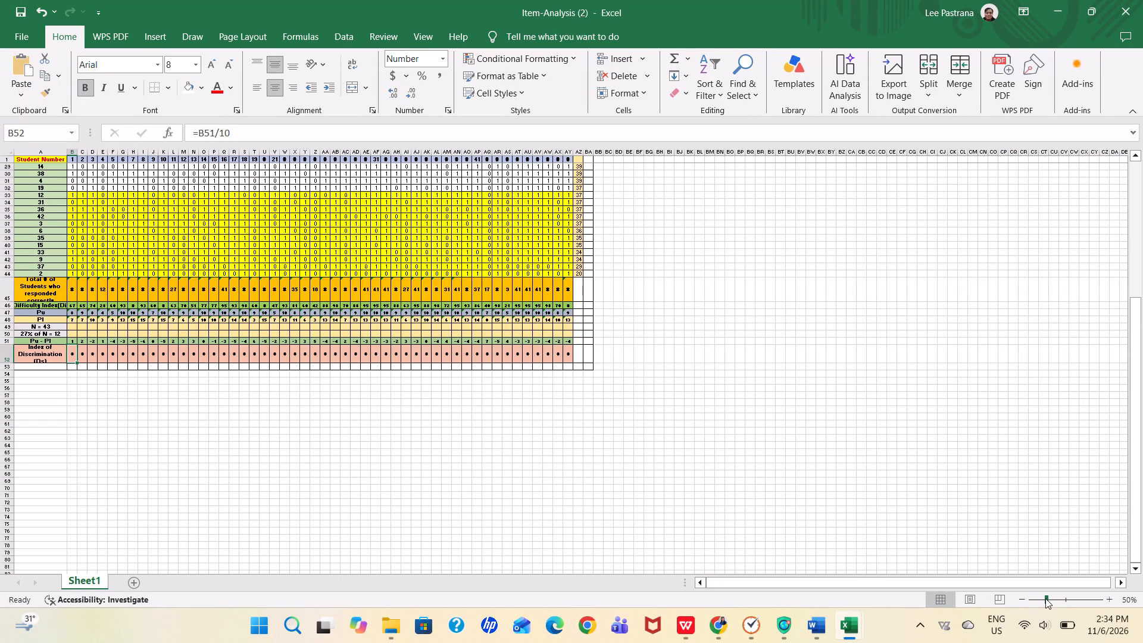
{"action": "left_click", "coordinate": [1053, 599]}
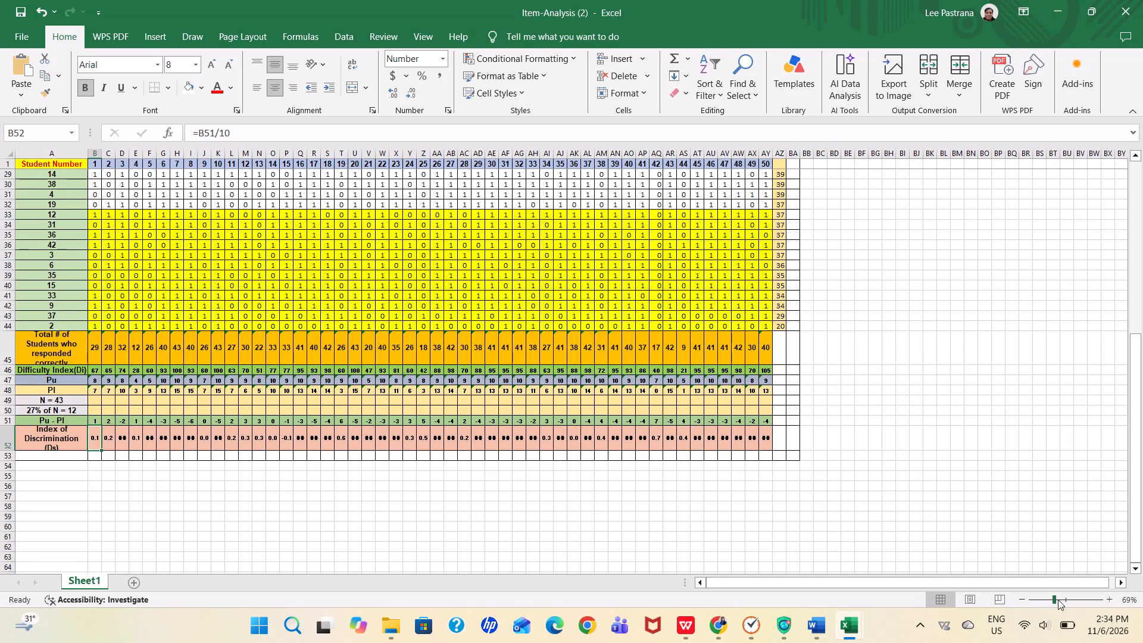
{"action": "left_click", "coordinate": [1058, 600]}
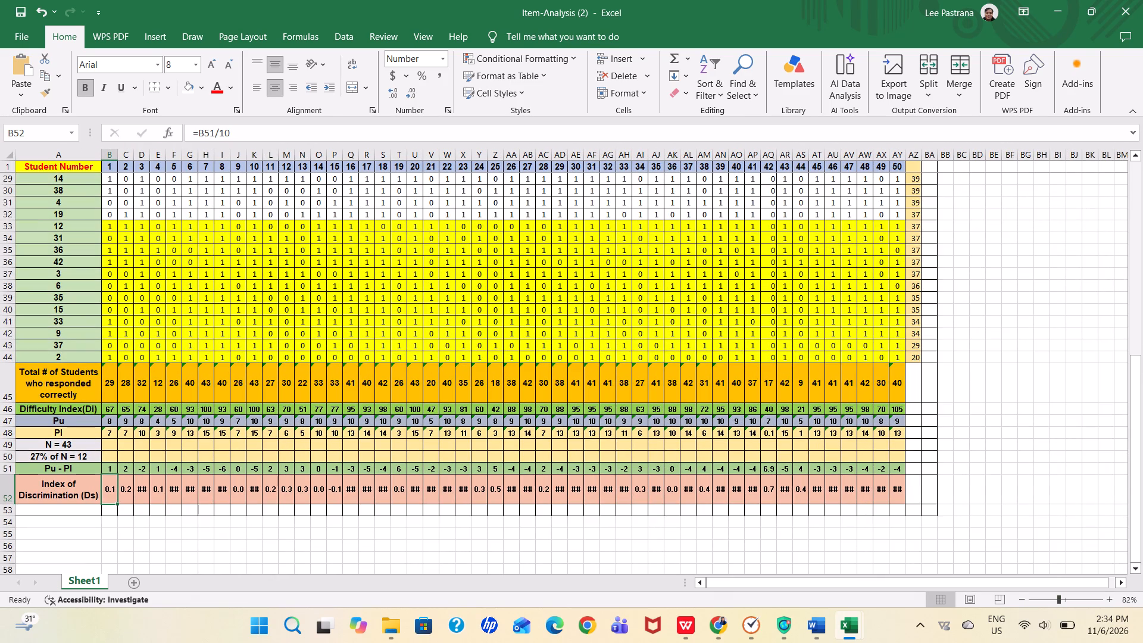
{"action": "left_click_drag", "start_coordinate": [1135, 500], "coordinate": [1133, 495]}
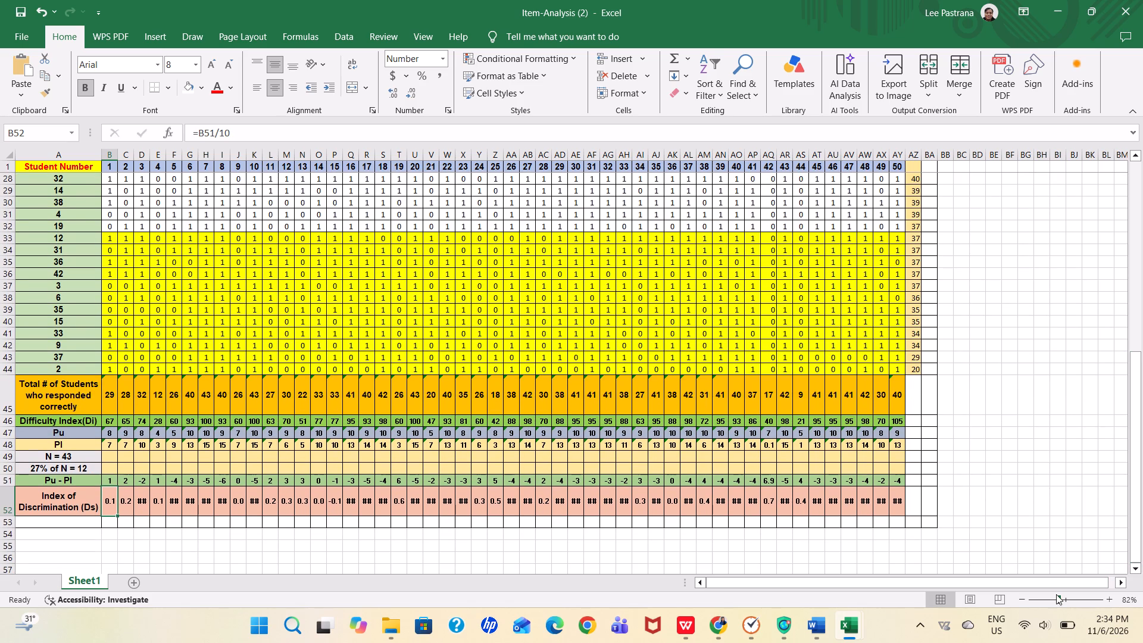
{"action": "left_click", "coordinate": [1069, 603]}
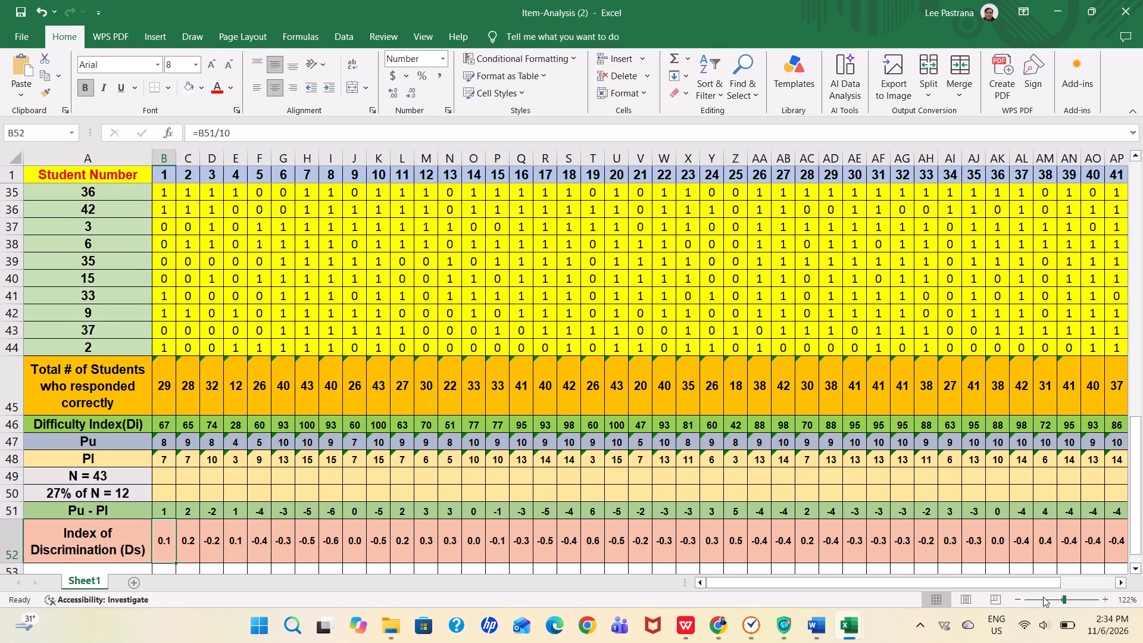
{"action": "left_click", "coordinate": [1043, 597]}
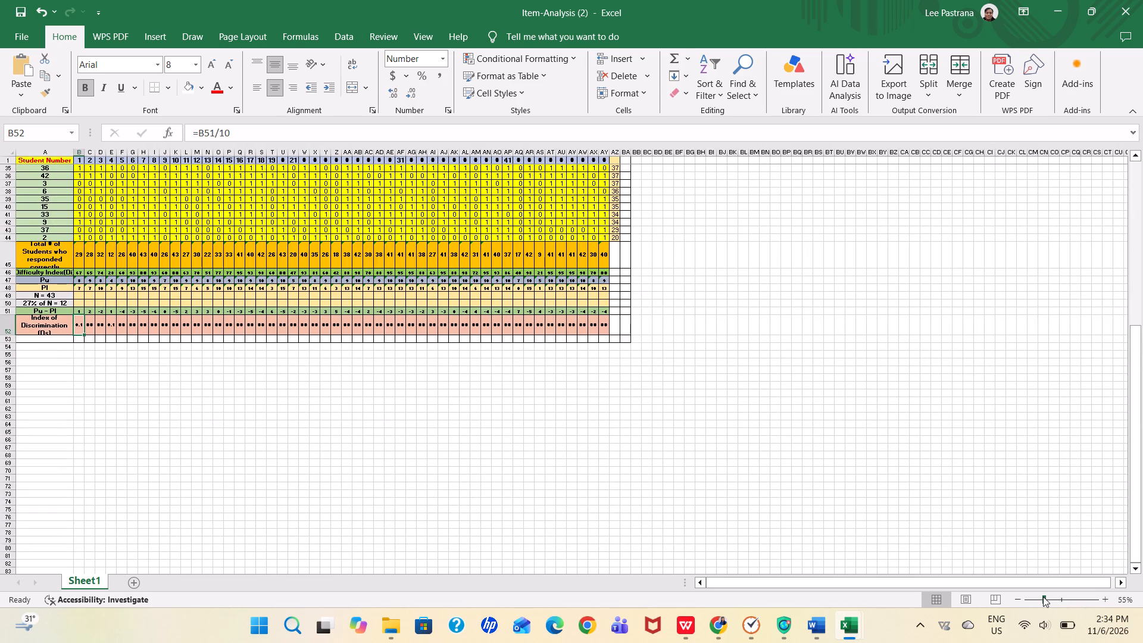
{"action": "left_click", "coordinate": [1051, 599]}
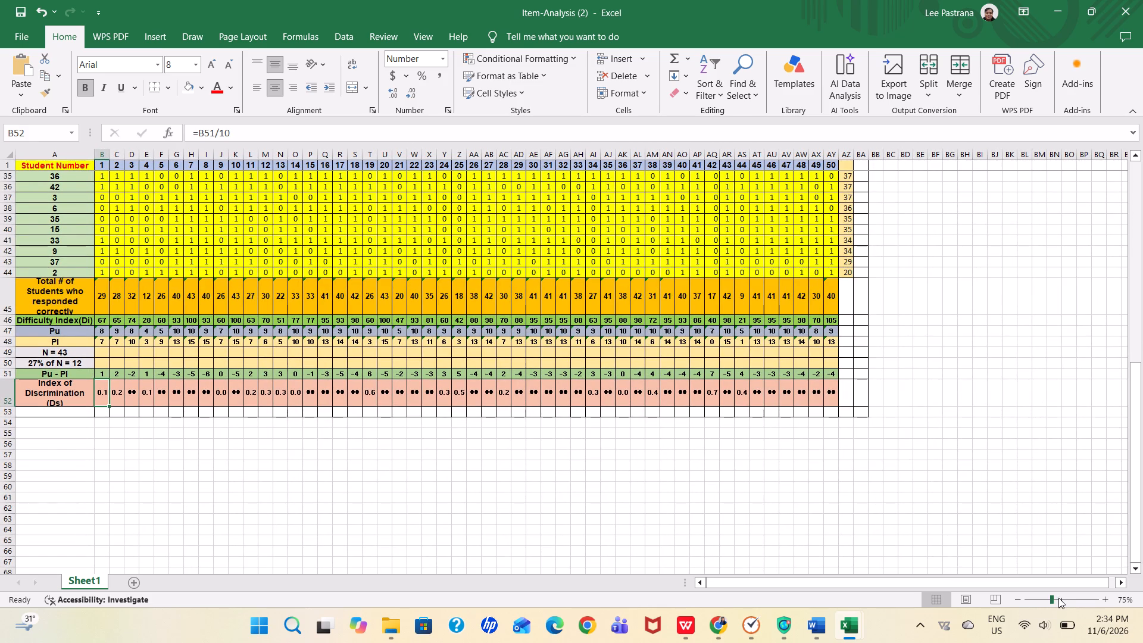
{"action": "left_click", "coordinate": [1058, 598]}
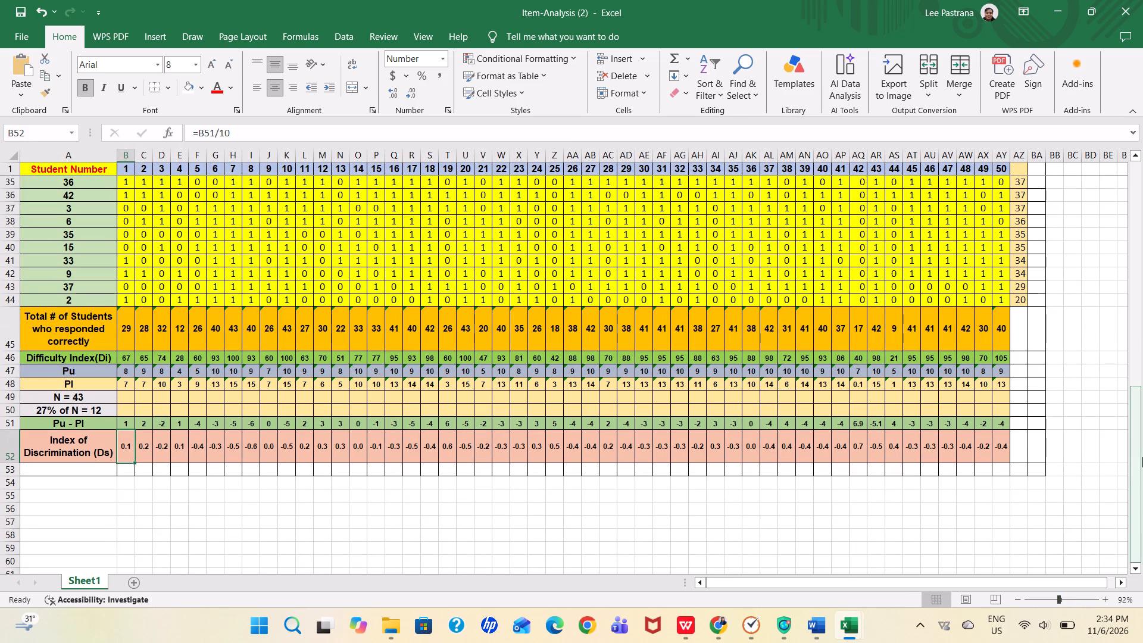
{"action": "left_click_drag", "start_coordinate": [1142, 457], "coordinate": [1142, 413]}
{"action": "left_click_drag", "start_coordinate": [1134, 415], "coordinate": [1134, 408]}
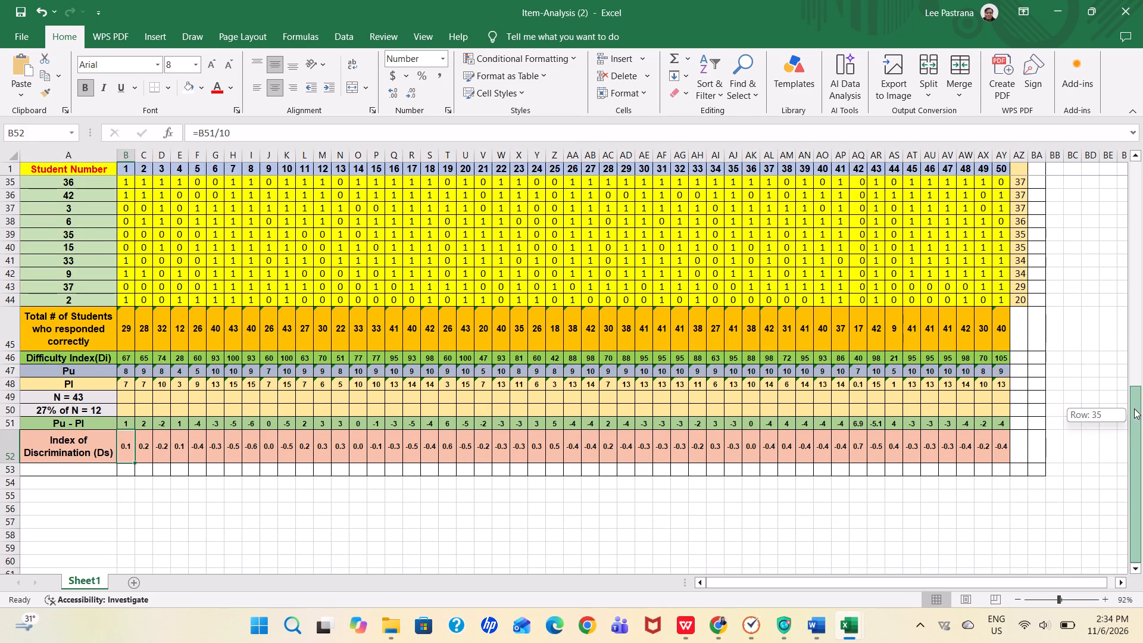
{"action": "left_click_drag", "start_coordinate": [1134, 408], "coordinate": [1135, 286]}
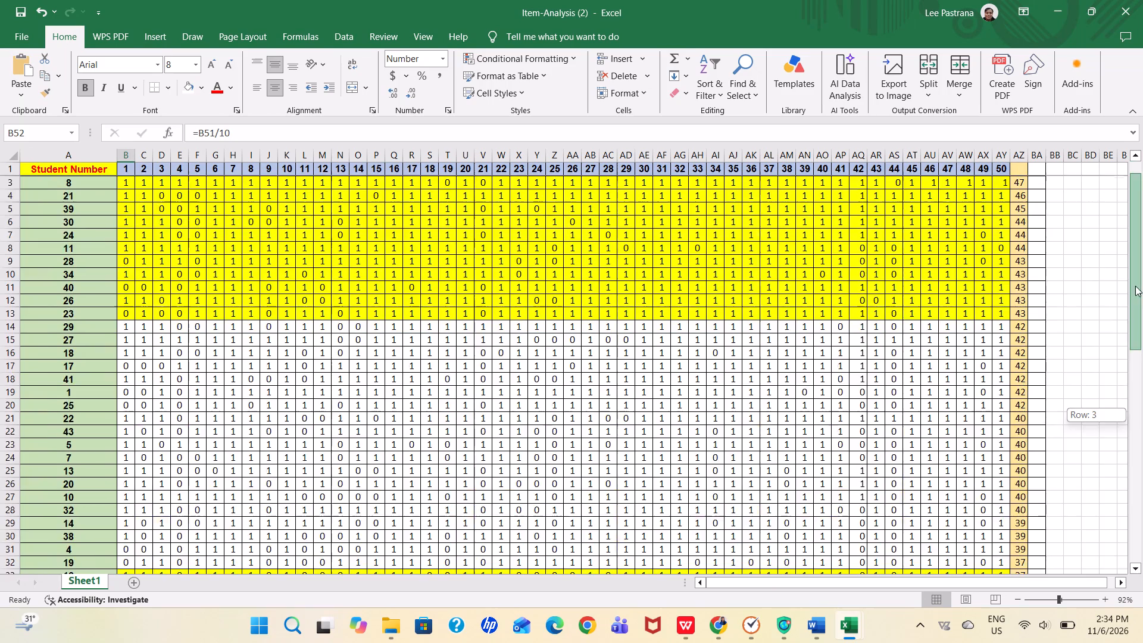
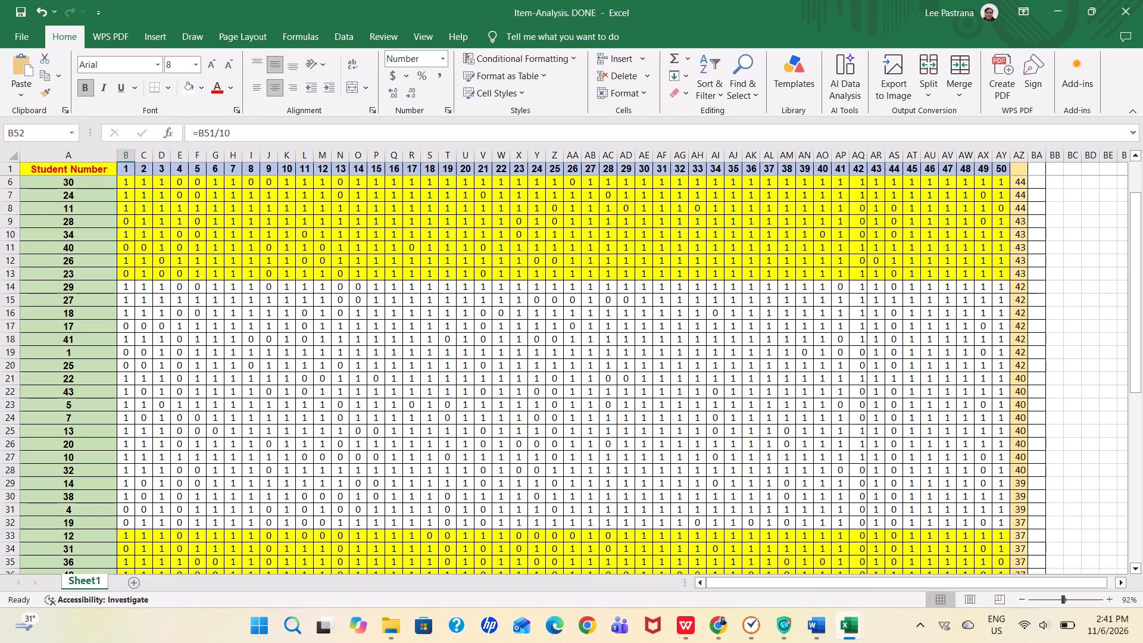
{"action": "left_click_drag", "start_coordinate": [1142, 282], "coordinate": [1136, 257]}
{"action": "left_click_drag", "start_coordinate": [1136, 257], "coordinate": [1138, 198]}
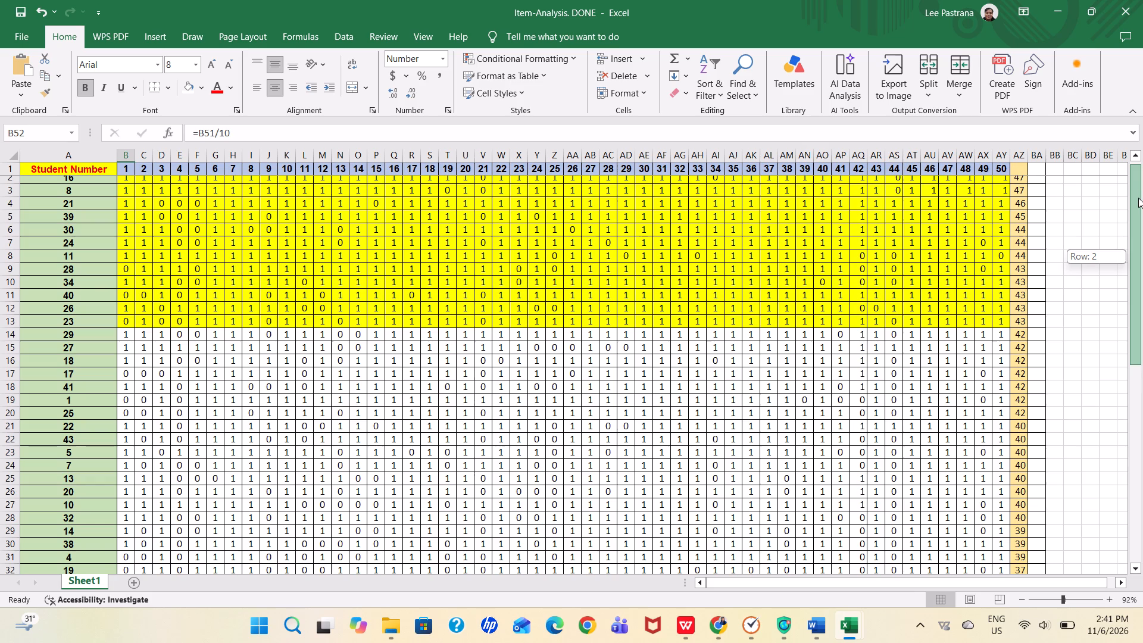
{"action": "left_click_drag", "start_coordinate": [1138, 198], "coordinate": [1138, 235]}
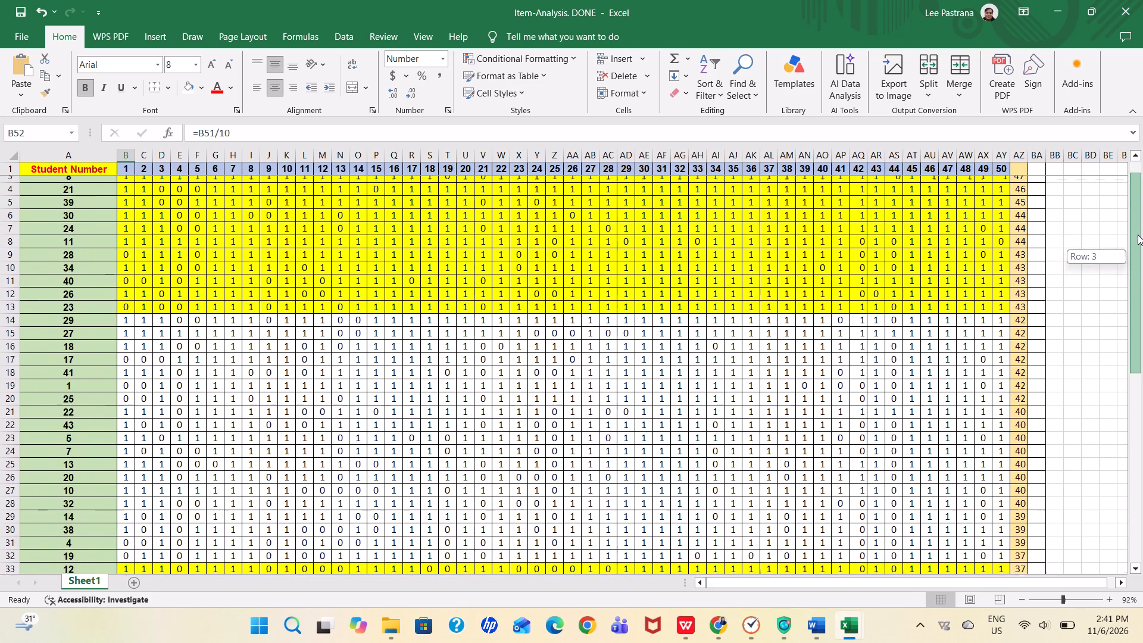
{"action": "left_click_drag", "start_coordinate": [1138, 235], "coordinate": [1142, 216]}
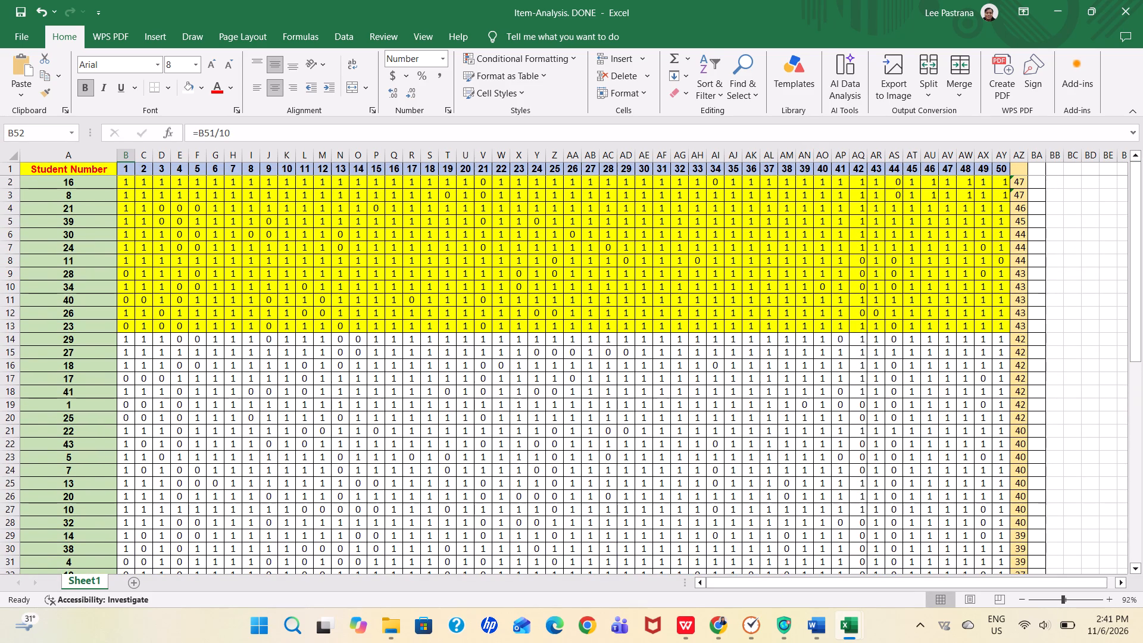
{"action": "left_click", "coordinate": [75, 342]}
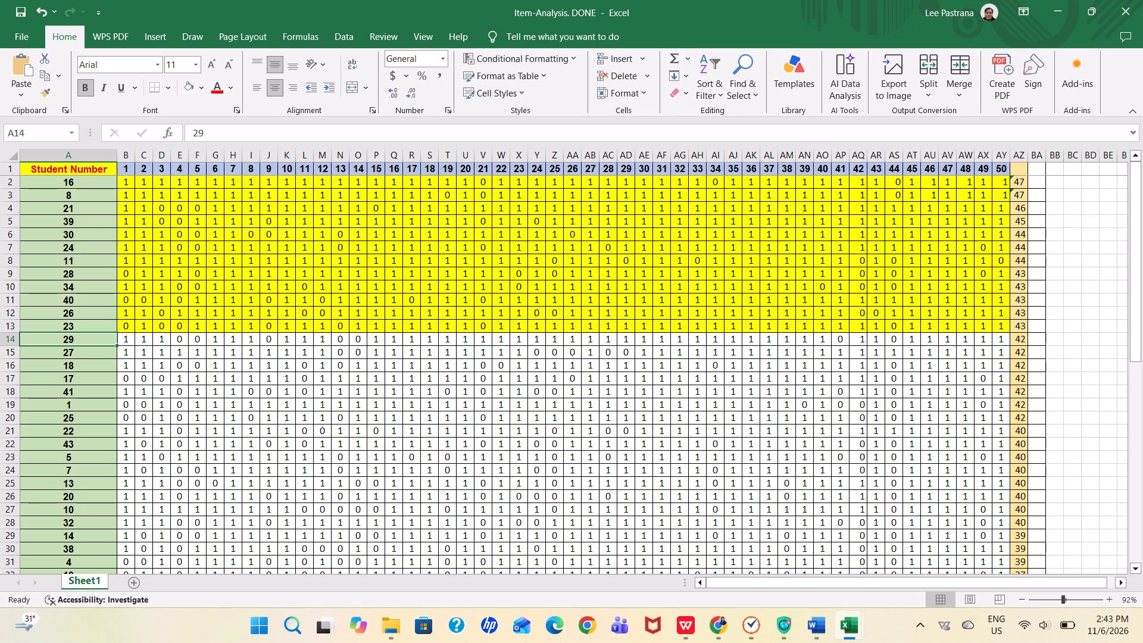
{"action": "left_click", "coordinate": [1024, 342]}
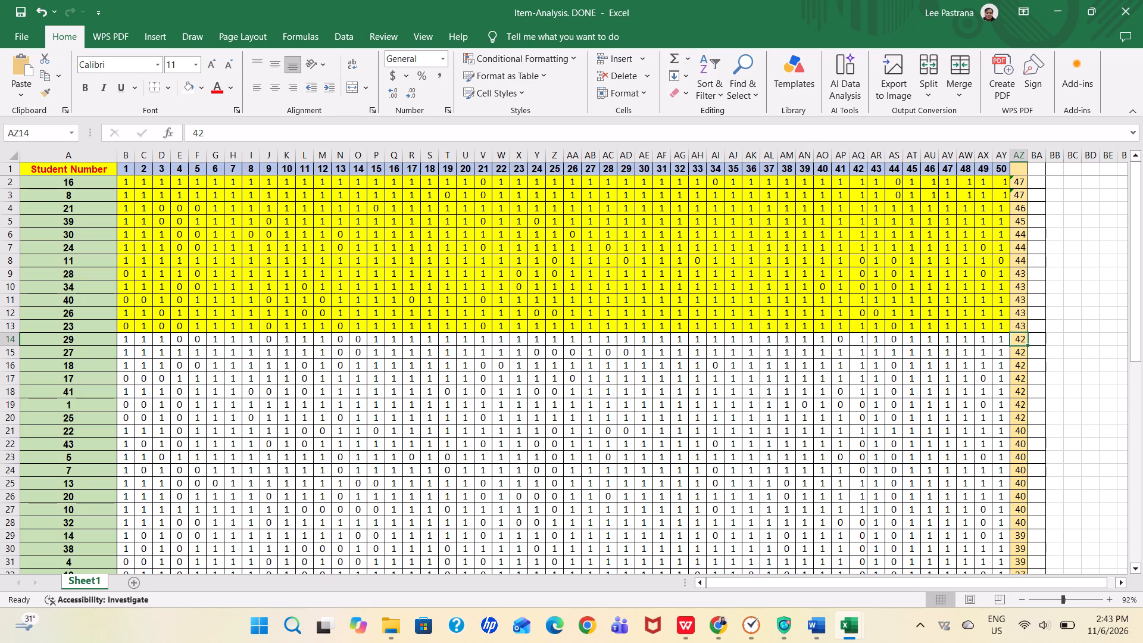
{"action": "type", "text": "43"}
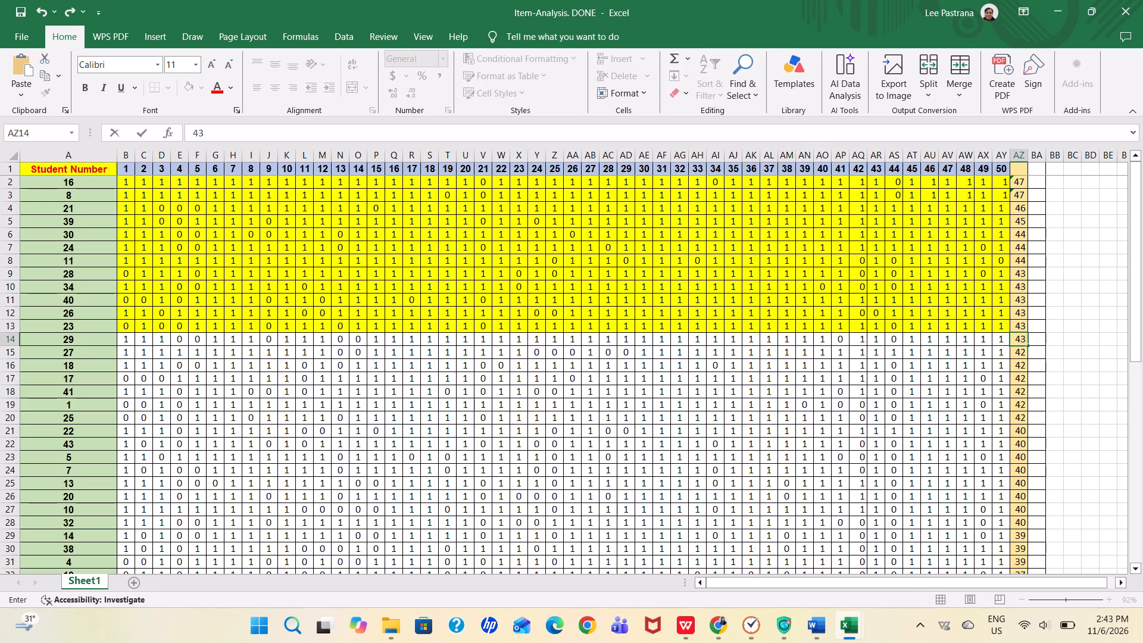
Check student 27's row of responses against ChatGPT's reported scores and set that student's item 44 response to 0.
{"action": "left_click_drag", "start_coordinate": [1142, 266], "coordinate": [1141, 279]}
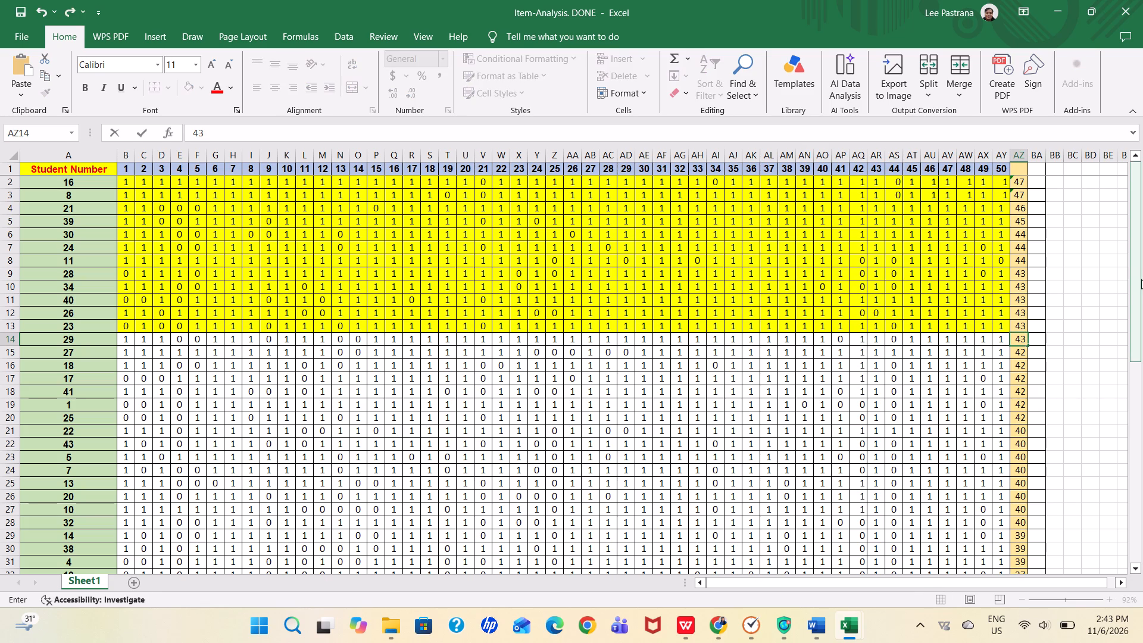
{"action": "left_click_drag", "start_coordinate": [1141, 279], "coordinate": [1141, 284]}
{"action": "left_click_drag", "start_coordinate": [1136, 285], "coordinate": [1113, 388]}
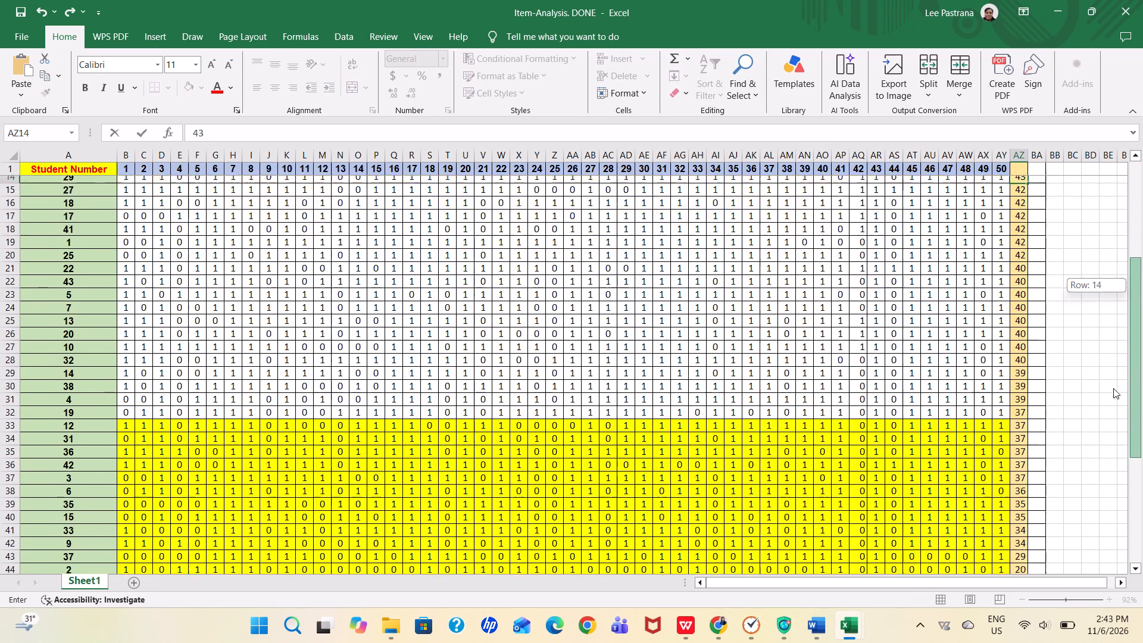
{"action": "left_click_drag", "start_coordinate": [1113, 388], "coordinate": [1108, 419]}
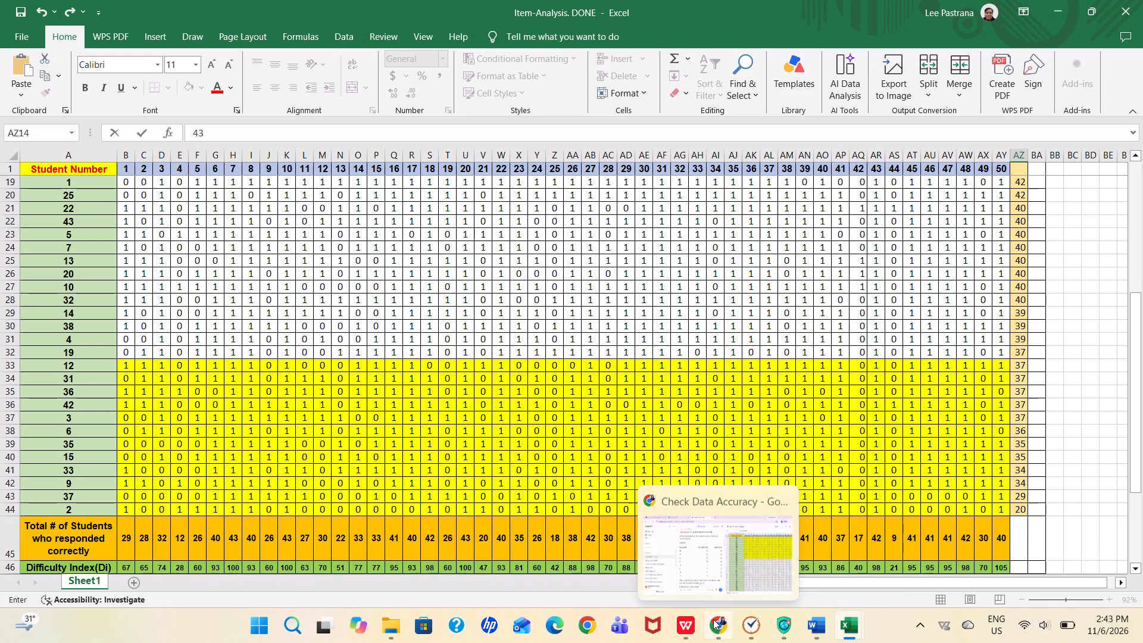
{"action": "left_click", "coordinate": [714, 579]}
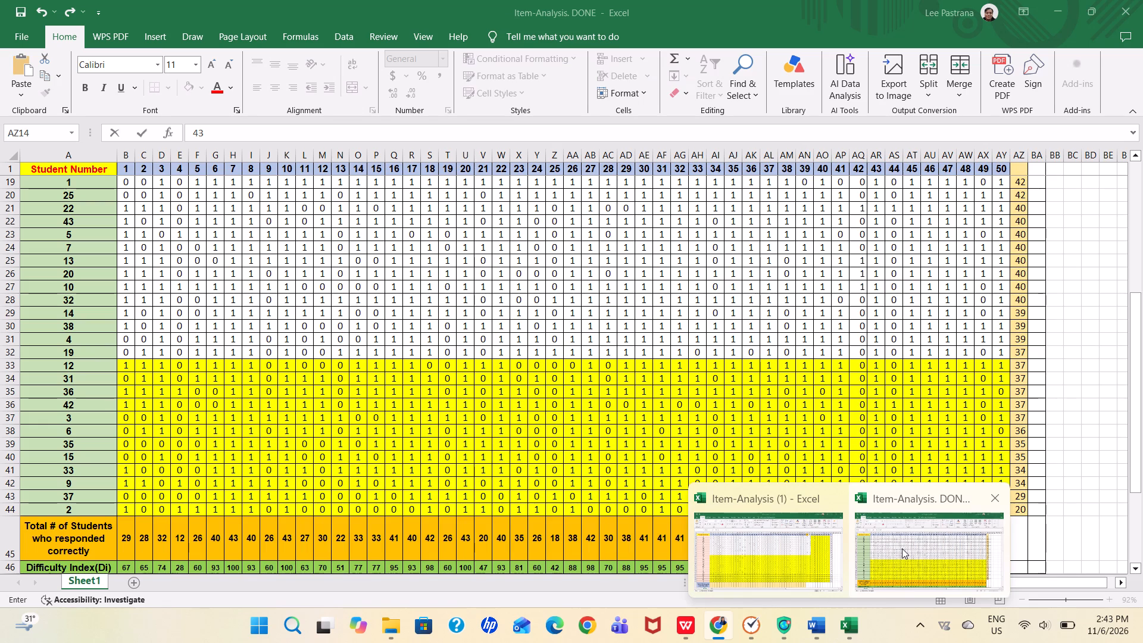
{"action": "left_click", "coordinate": [902, 548]}
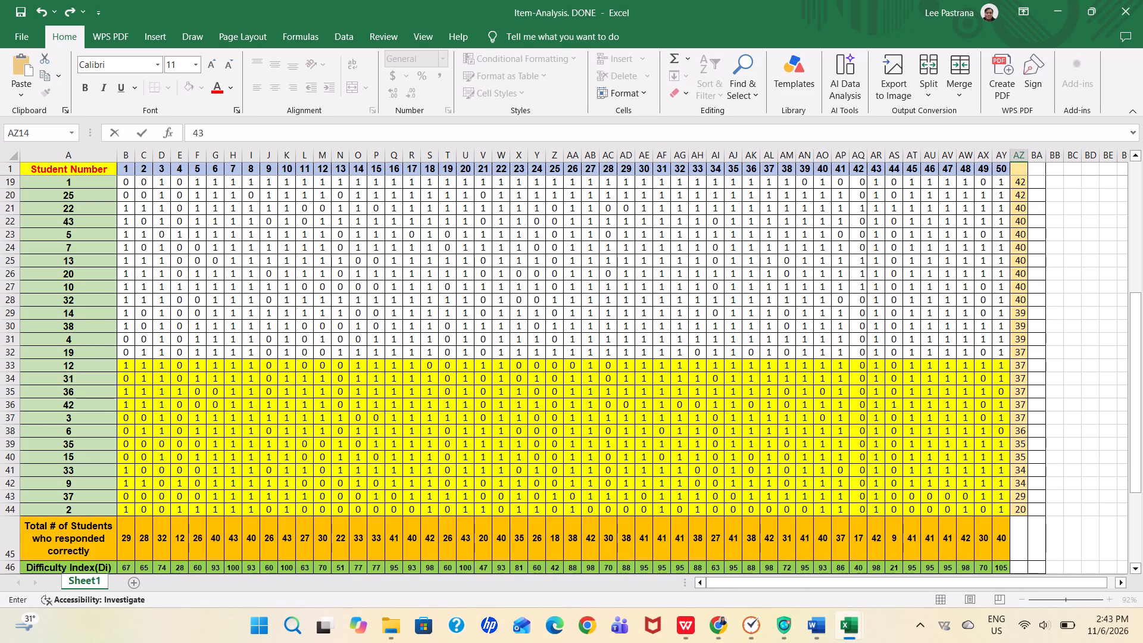
{"action": "left_click_drag", "start_coordinate": [1138, 331], "coordinate": [1138, 266]}
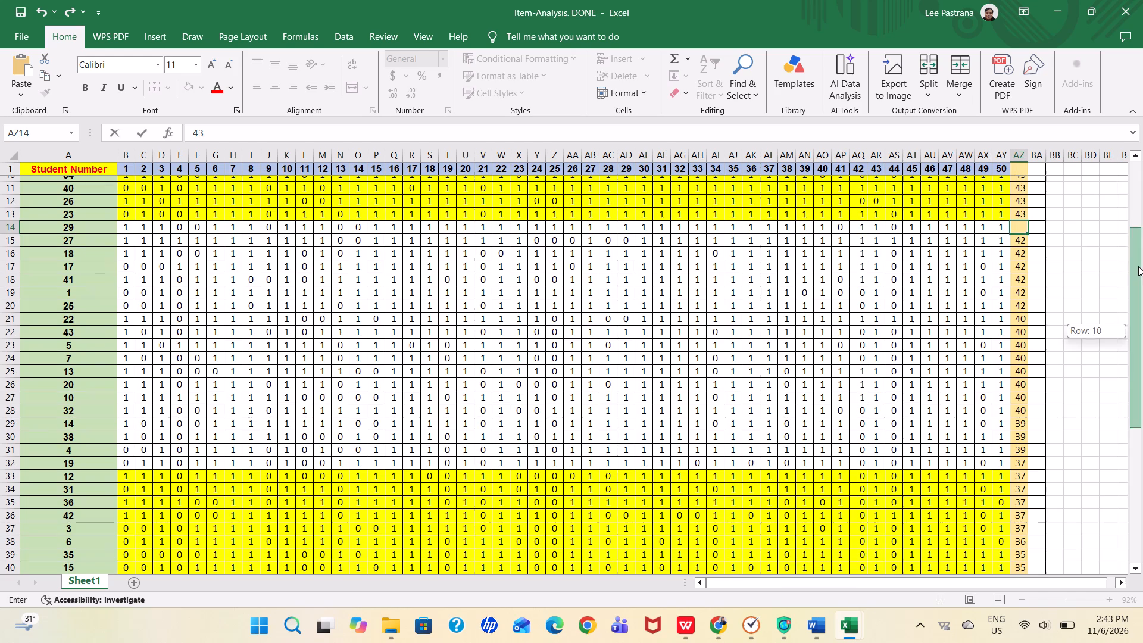
{"action": "left_click_drag", "start_coordinate": [1138, 266], "coordinate": [1138, 265]}
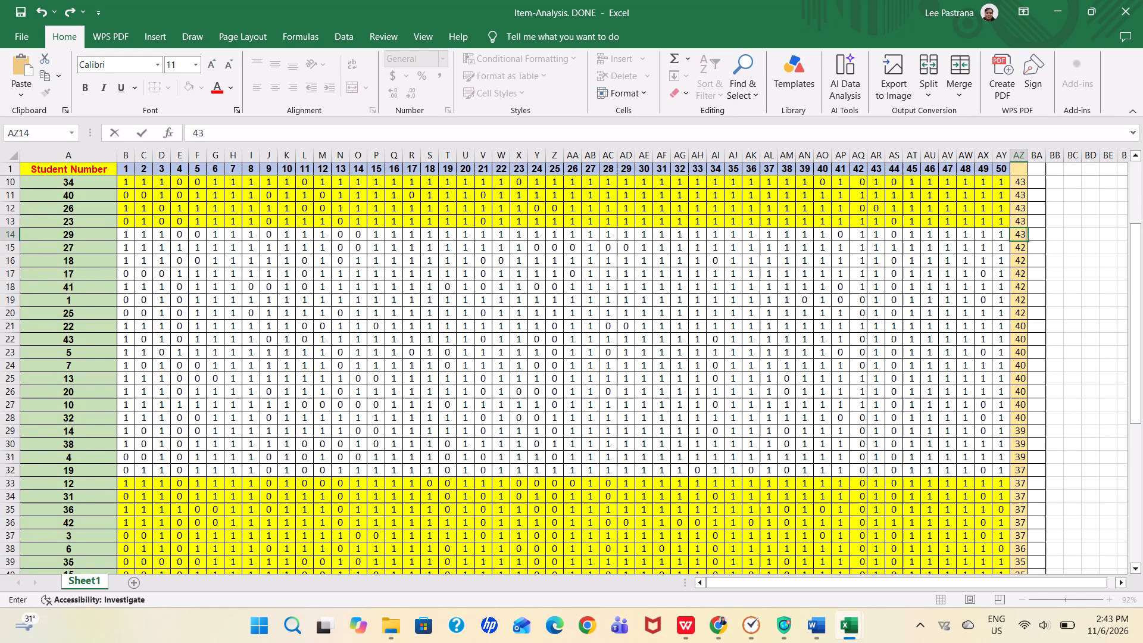
{"action": "left_click", "coordinate": [124, 246]}
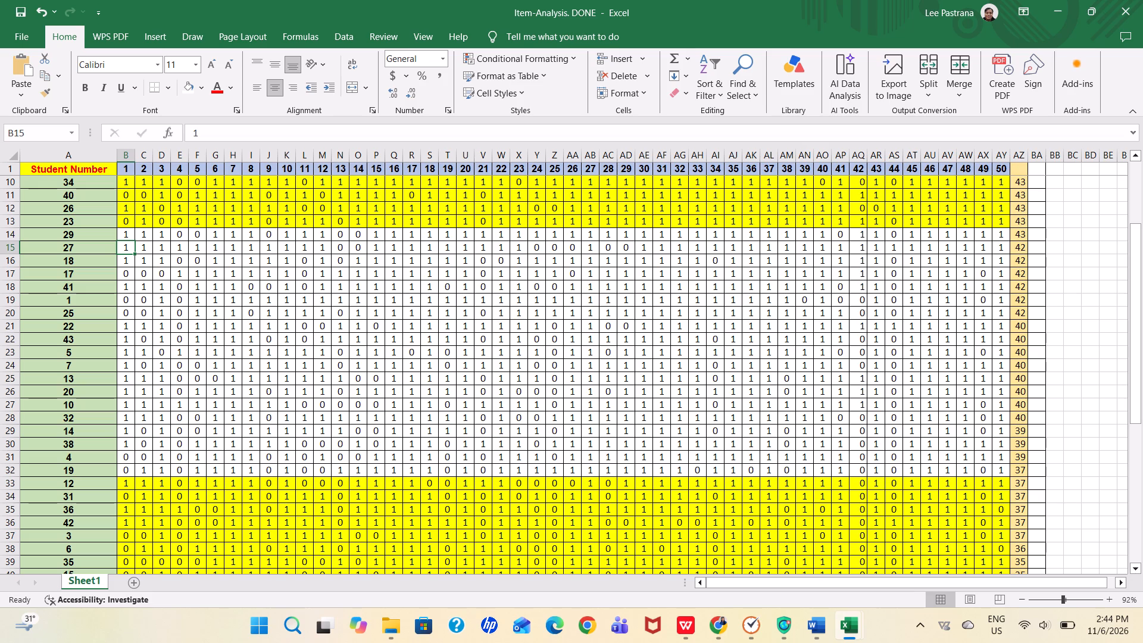
{"action": "scroll", "coordinate": [536, 259], "scroll_direction": "right", "scroll_amount": 2}
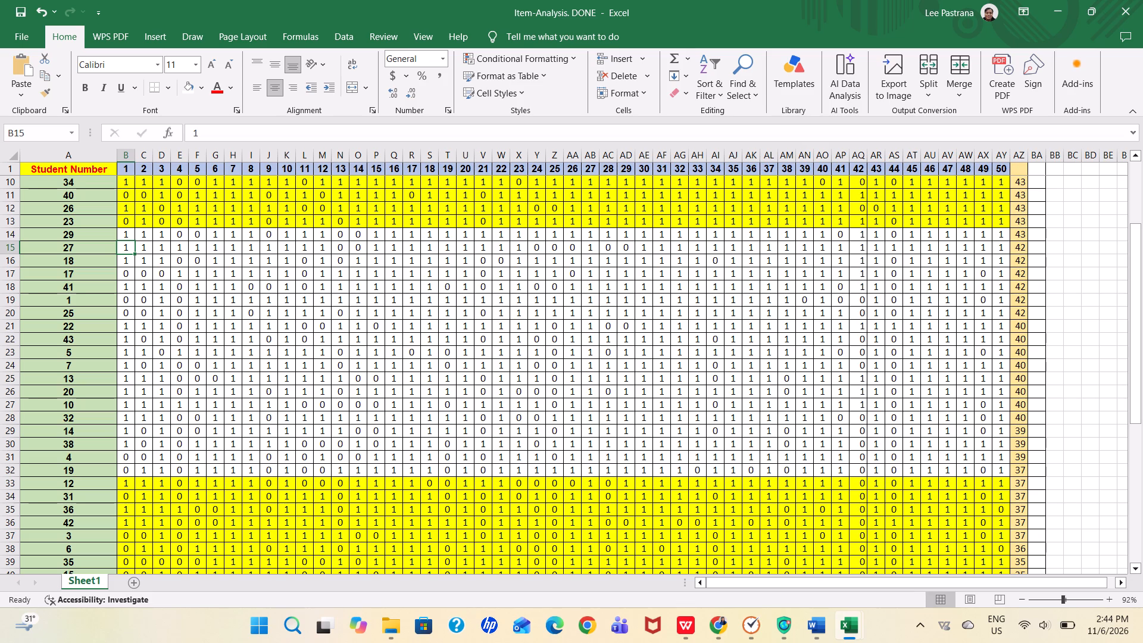
{"action": "left_click", "coordinate": [894, 249]}
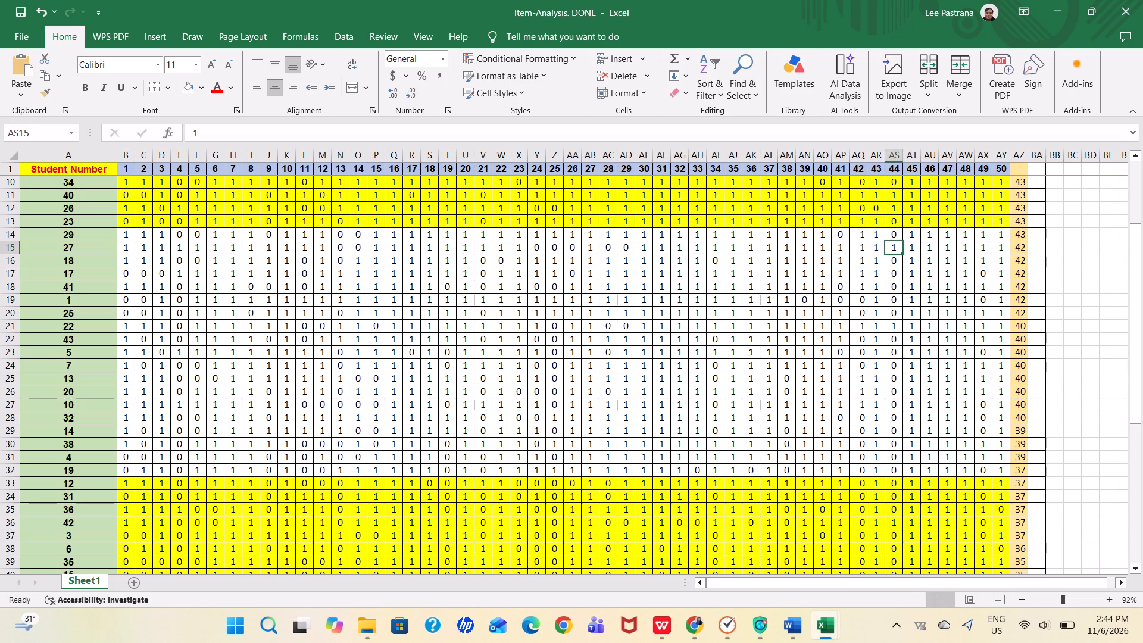
{"action": "key", "text": "0"}
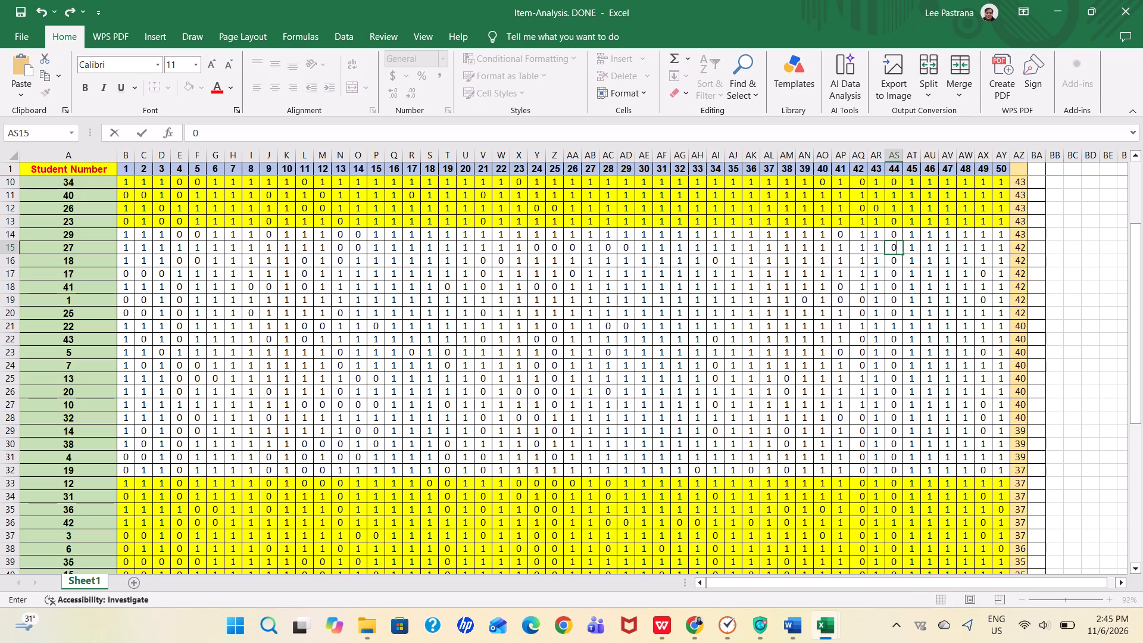
{"action": "left_click", "coordinate": [694, 623]}
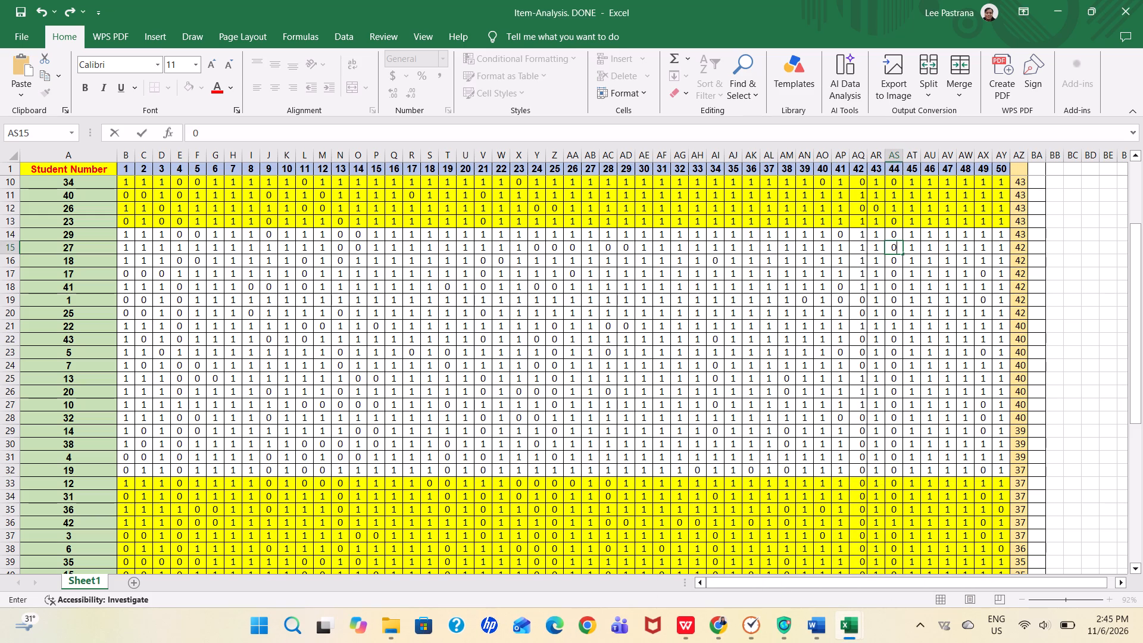
{"action": "left_click", "coordinate": [125, 290]}
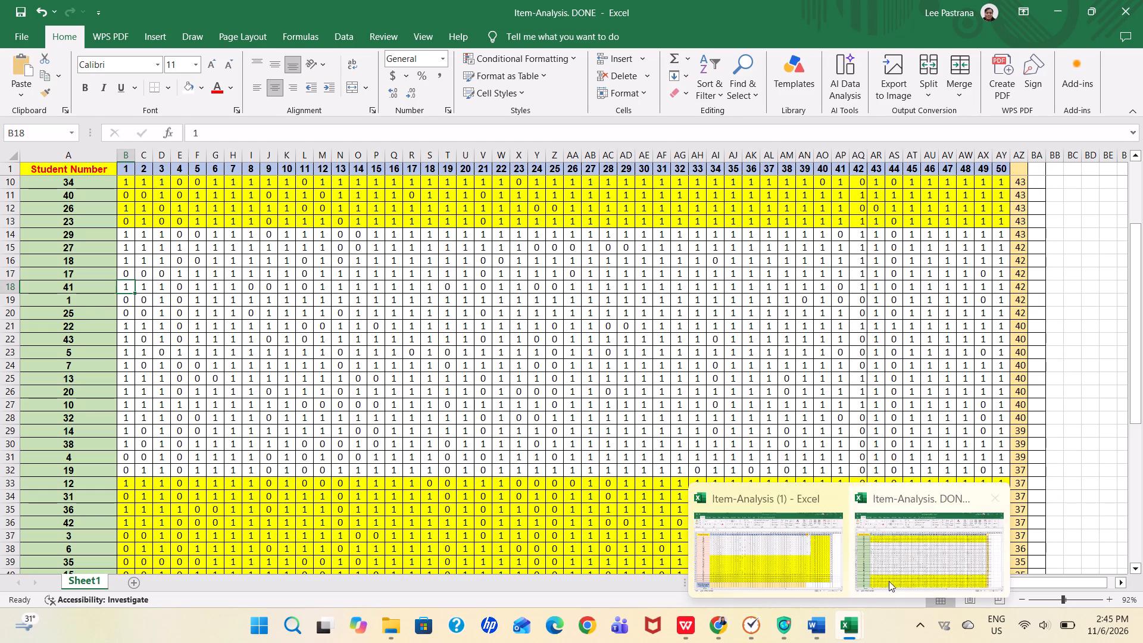
{"action": "left_click", "coordinate": [901, 576]}
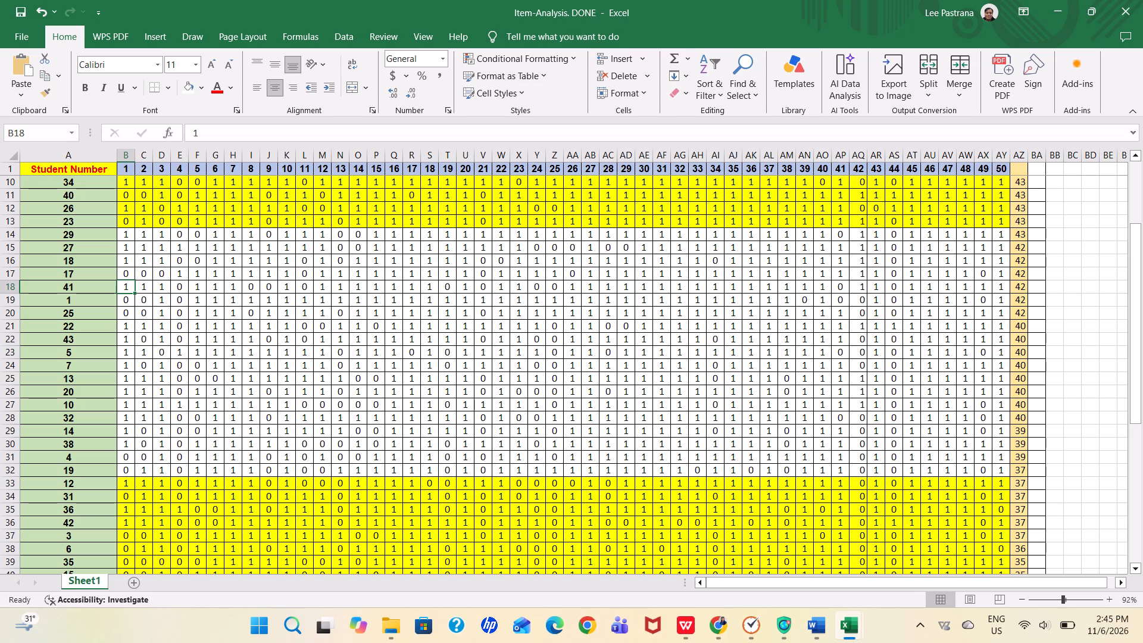
{"action": "left_click", "coordinate": [252, 288]}
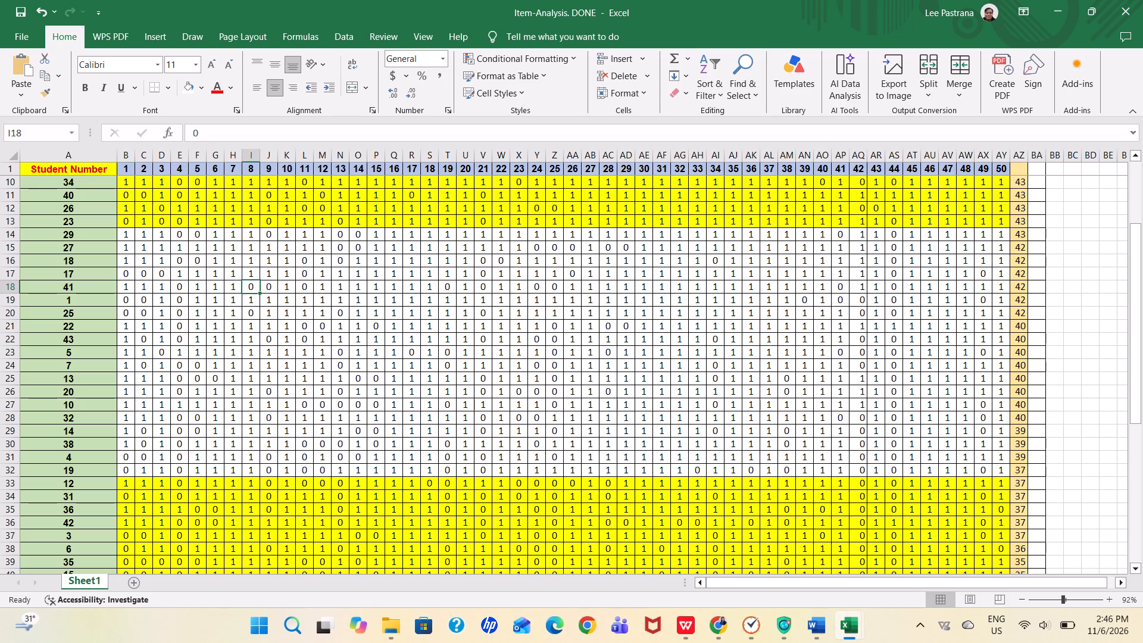
{"action": "key", "text": "1"}
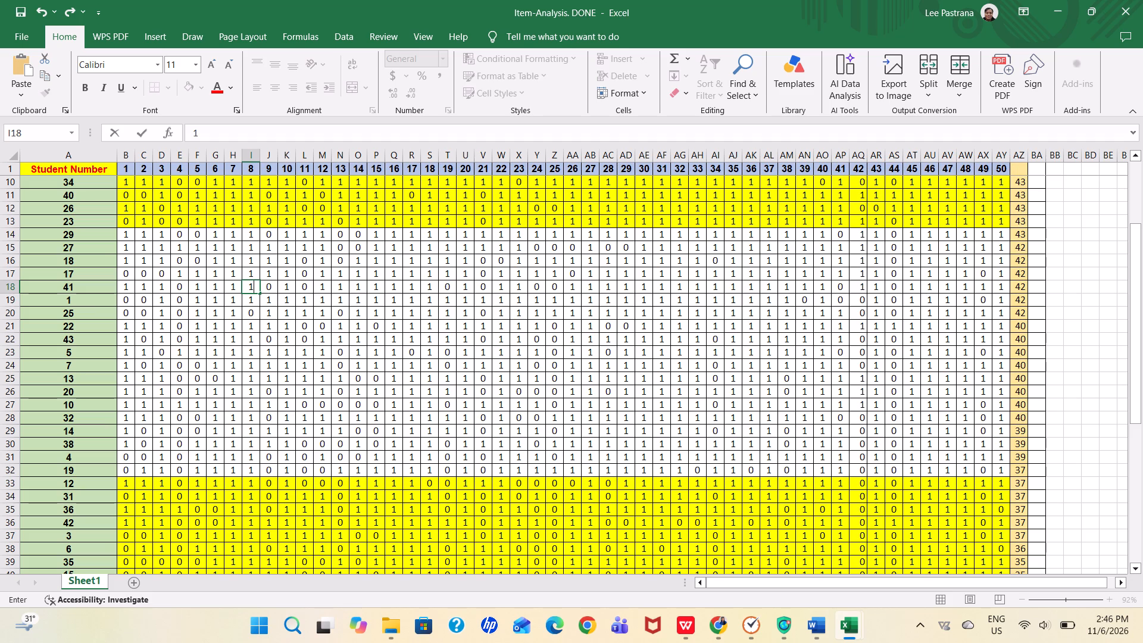
{"action": "left_click", "coordinate": [555, 289]}
{"action": "key", "text": "1"}
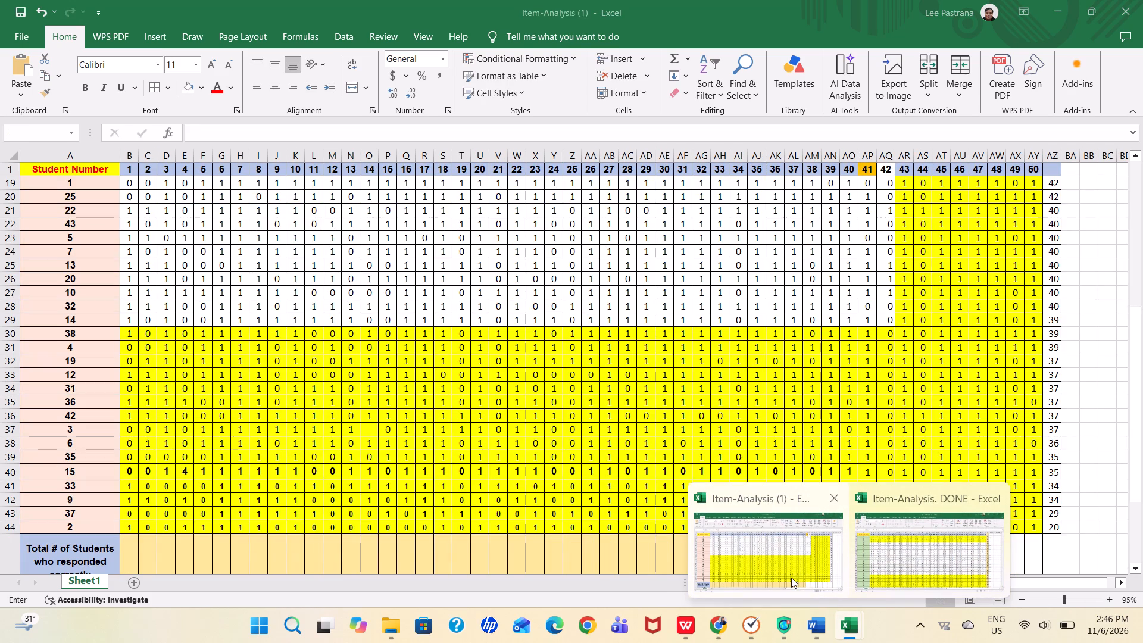
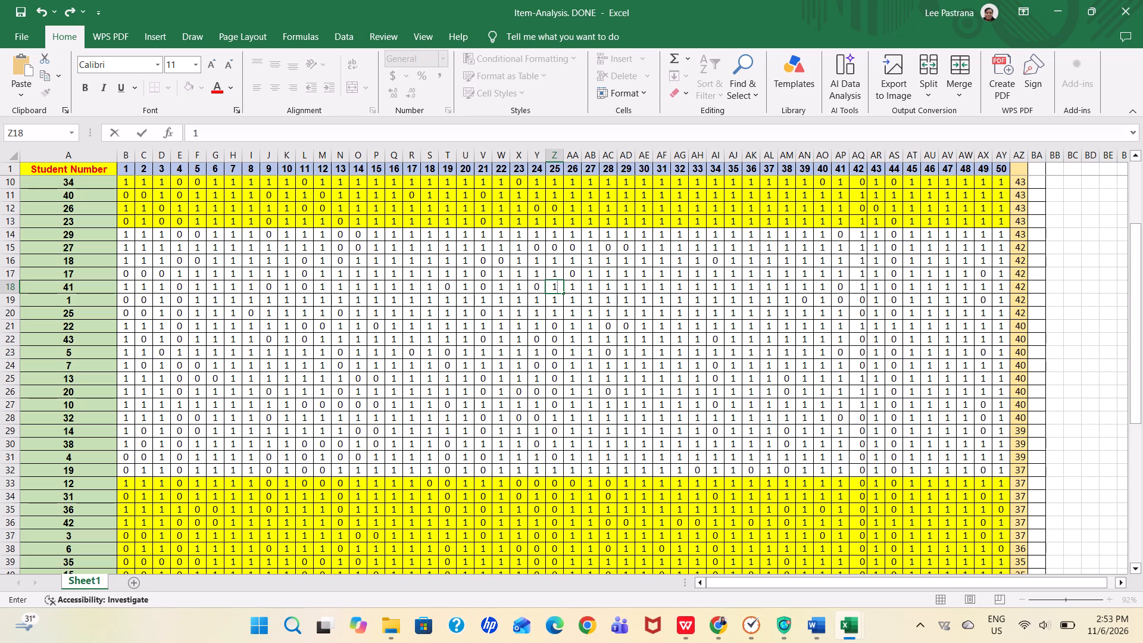
{"action": "left_click", "coordinate": [860, 327]}
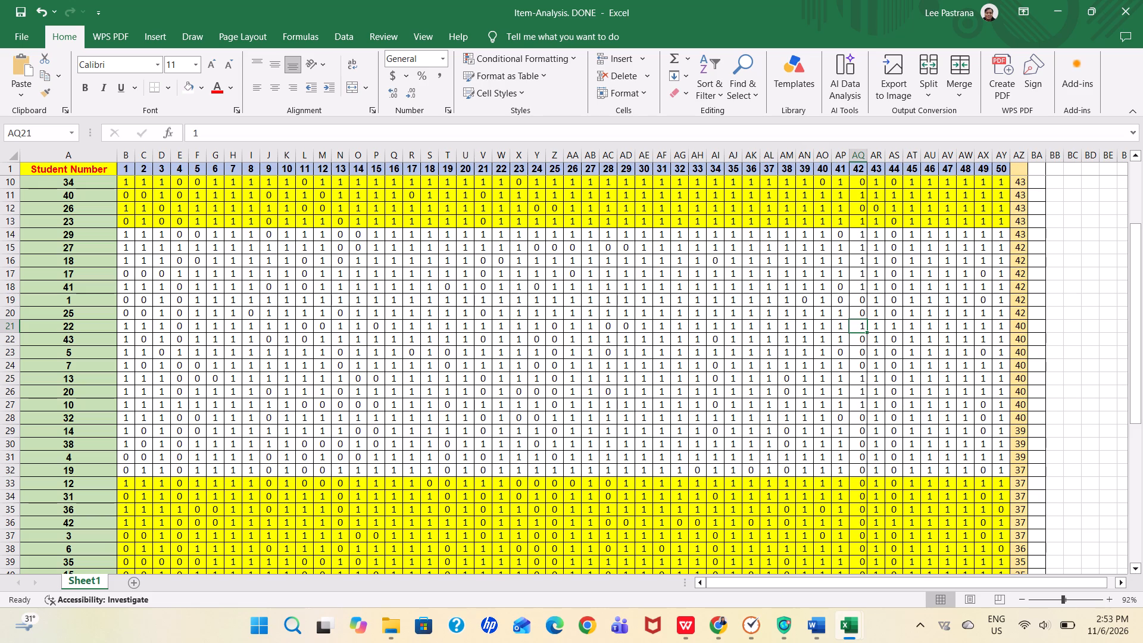
{"action": "key", "text": "0"}
{"action": "left_click_drag", "start_coordinate": [860, 327], "coordinate": [920, 329]}
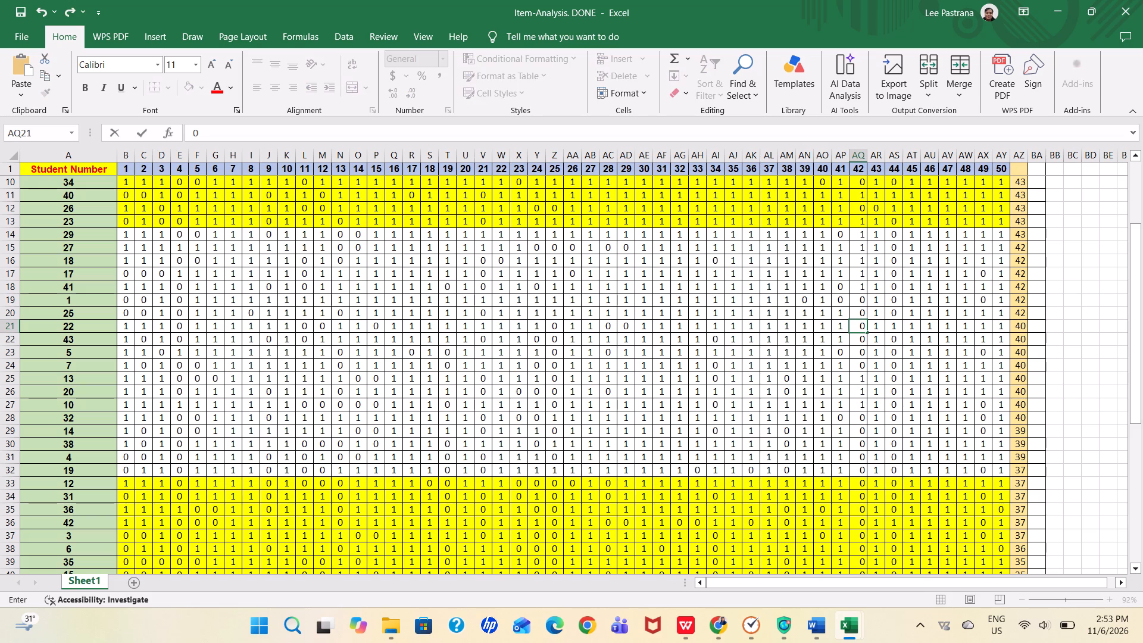
{"action": "left_click_drag", "start_coordinate": [920, 329], "coordinate": [944, 327]}
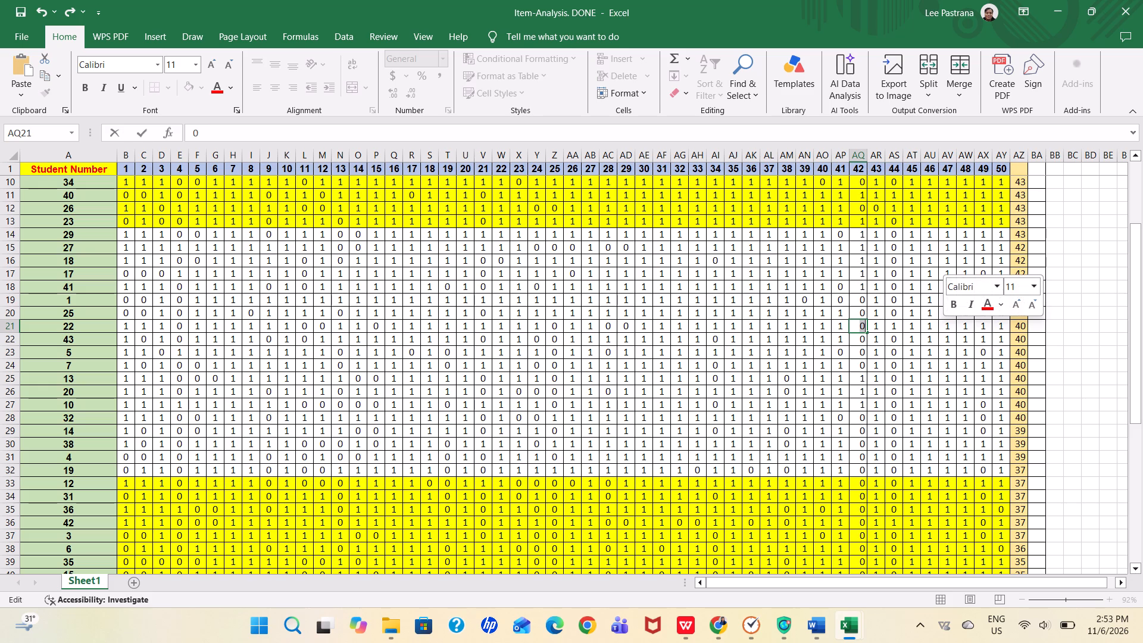
{"action": "left_click", "coordinate": [983, 327]}
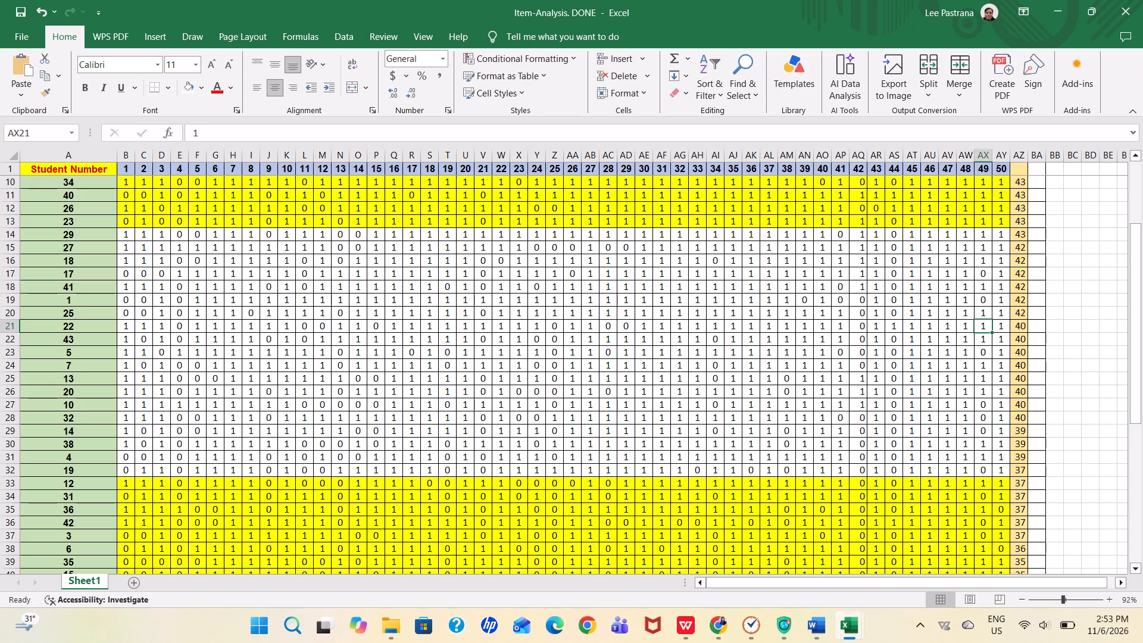
{"action": "key", "text": "0"}
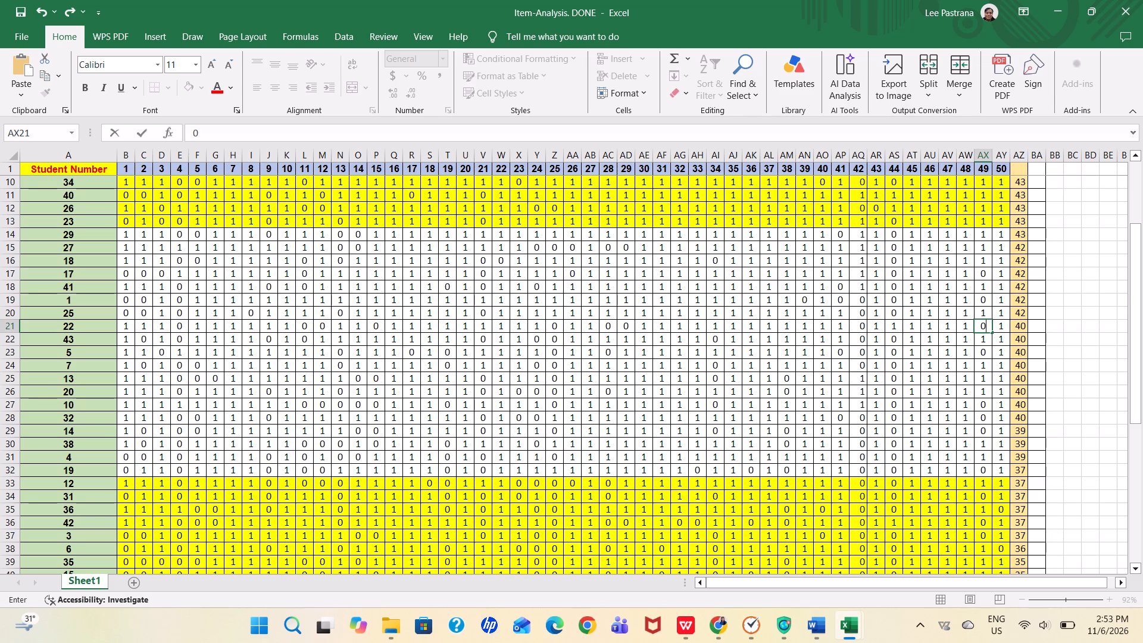
{"action": "left_click", "coordinate": [894, 329]}
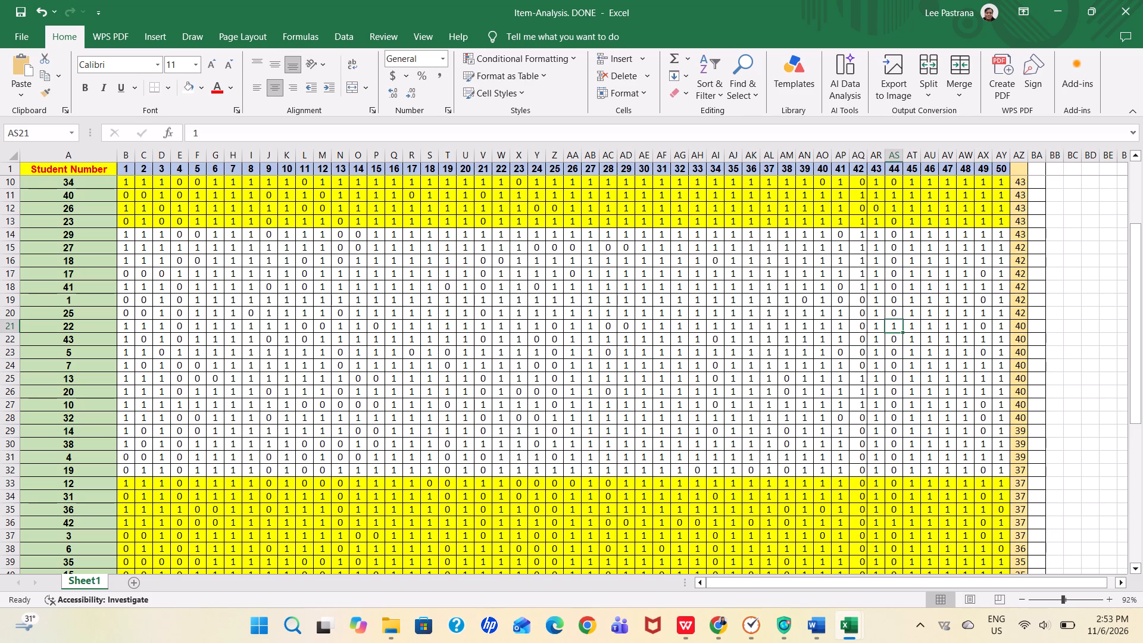
{"action": "key", "text": "0"}
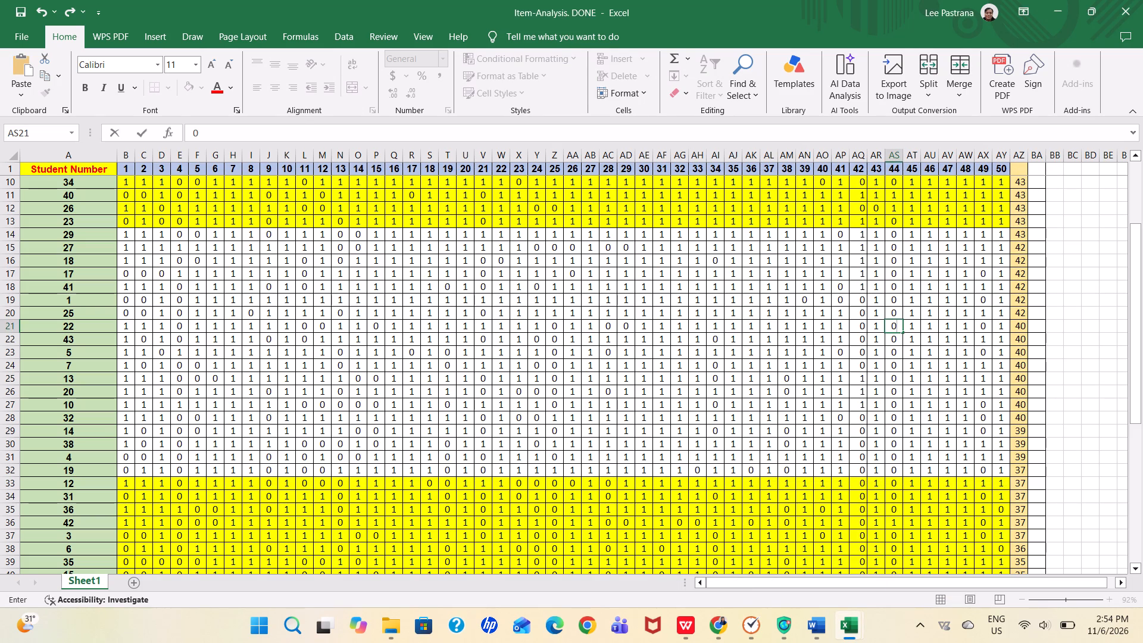
{"action": "left_click_drag", "start_coordinate": [1142, 363], "coordinate": [1134, 385]}
{"action": "left_click_drag", "start_coordinate": [1137, 369], "coordinate": [1126, 398]}
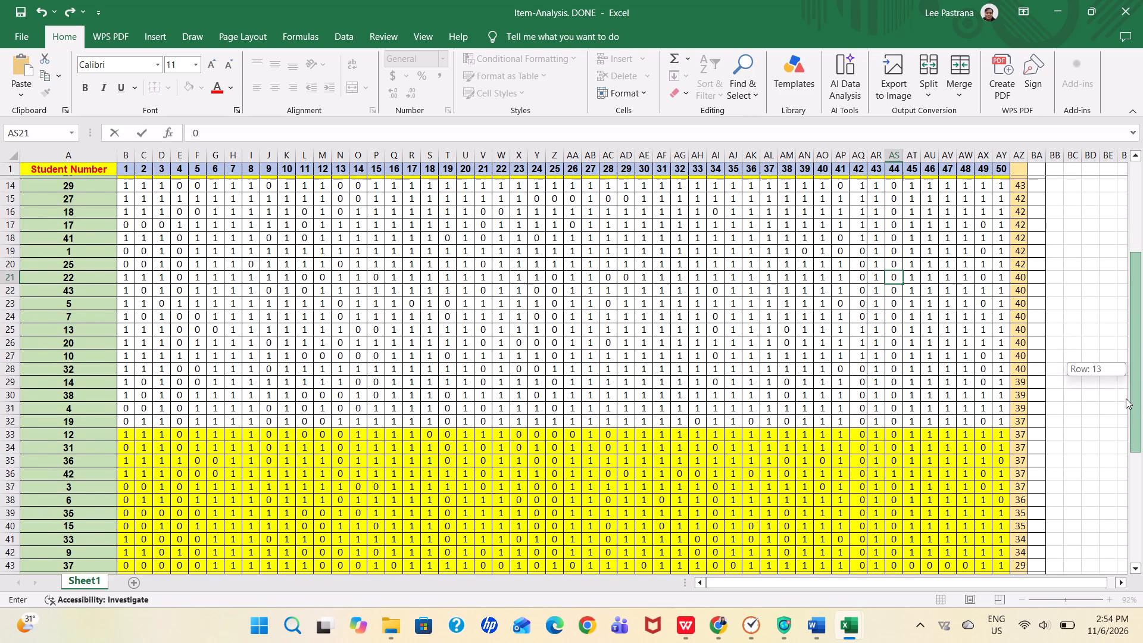
{"action": "left_click_drag", "start_coordinate": [1126, 398], "coordinate": [1125, 401]}
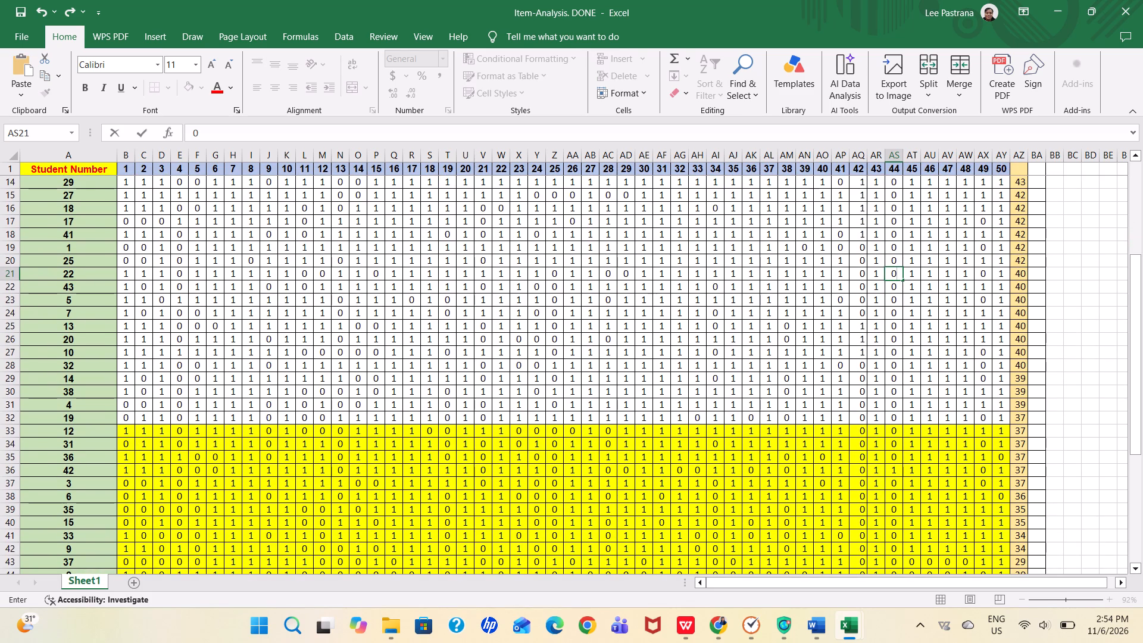
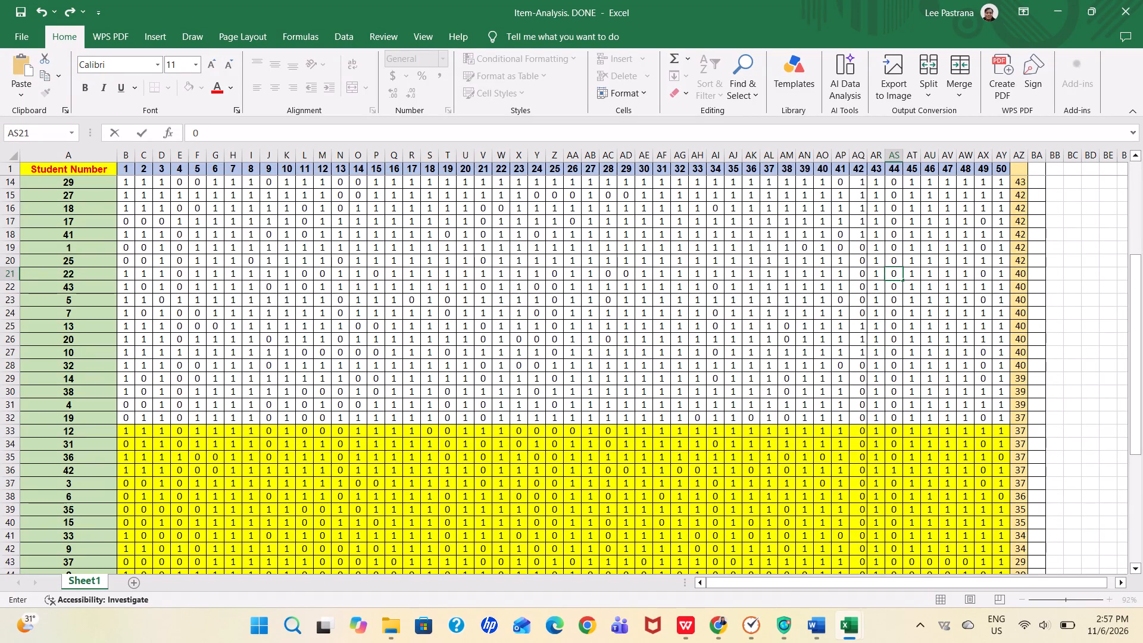
Set student 14's response to item 25 to 1.
{"action": "left_click", "coordinate": [555, 379]}
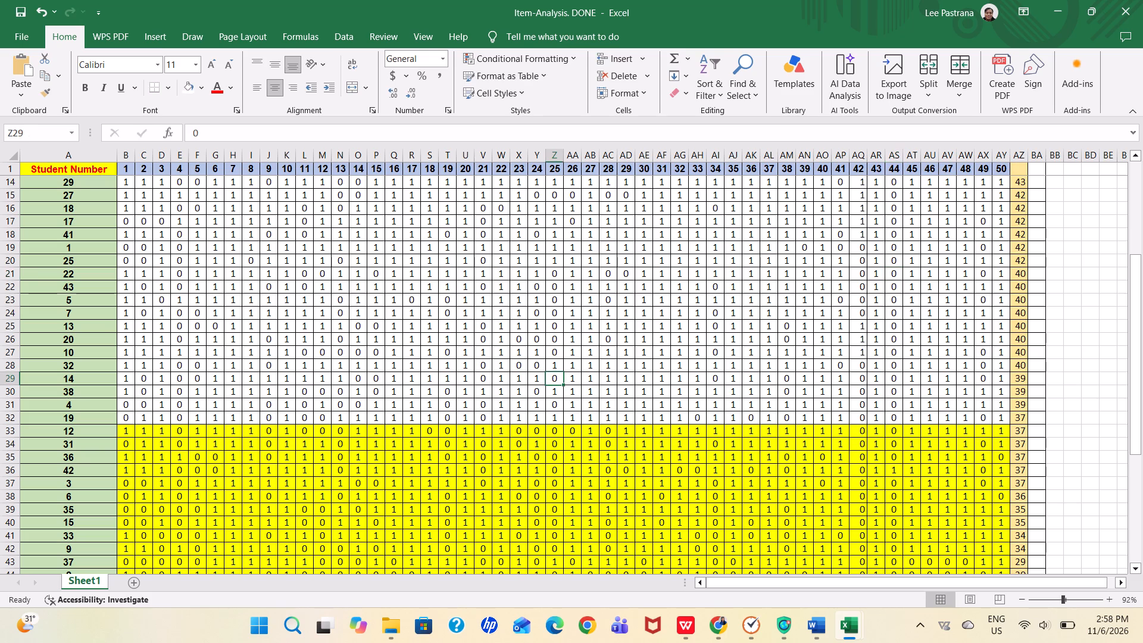
{"action": "key", "text": "1"}
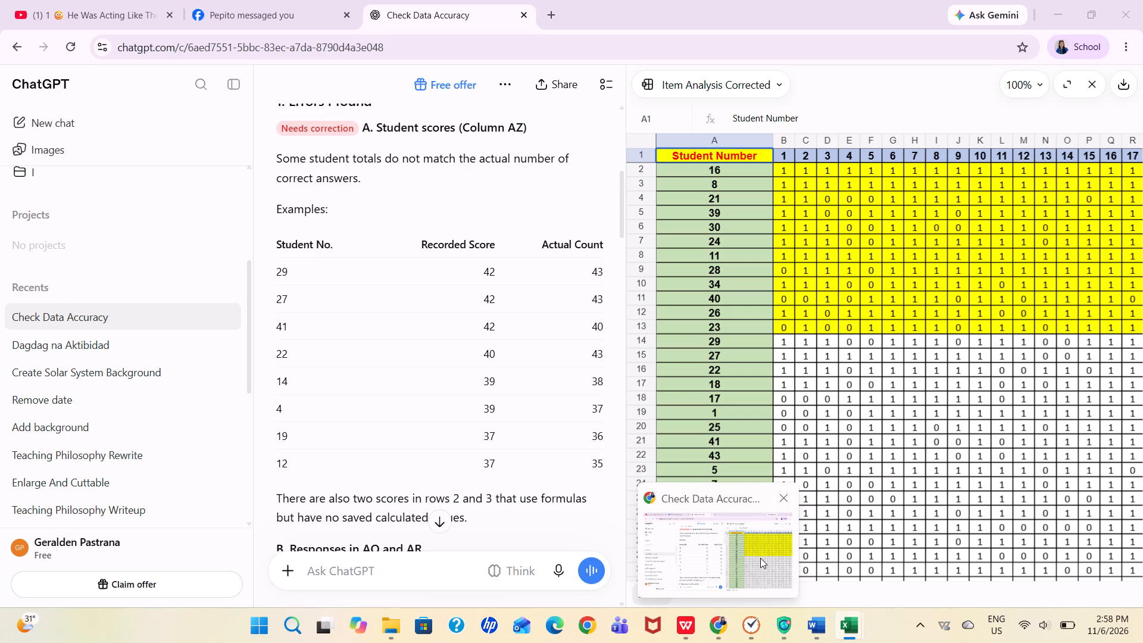
Check ChatGPT's score table in Chrome, and in the Excel workbook set student 4's response to item 42 to 1.
{"action": "left_click", "coordinate": [760, 558]}
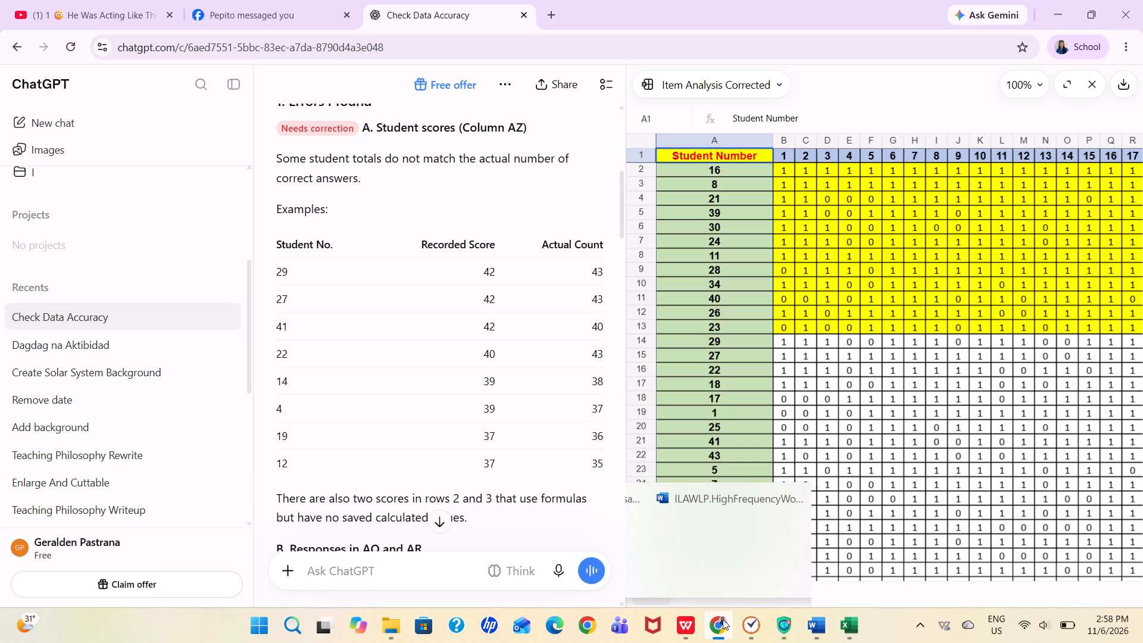
{"action": "left_click", "coordinate": [773, 563]}
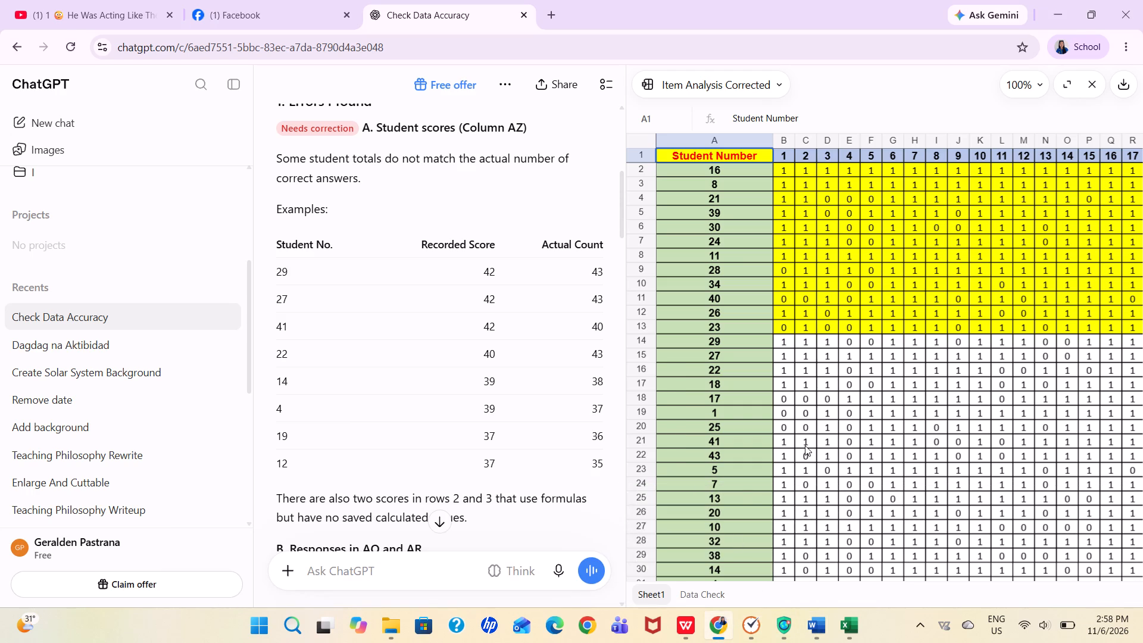
{"action": "left_click", "coordinate": [907, 555]}
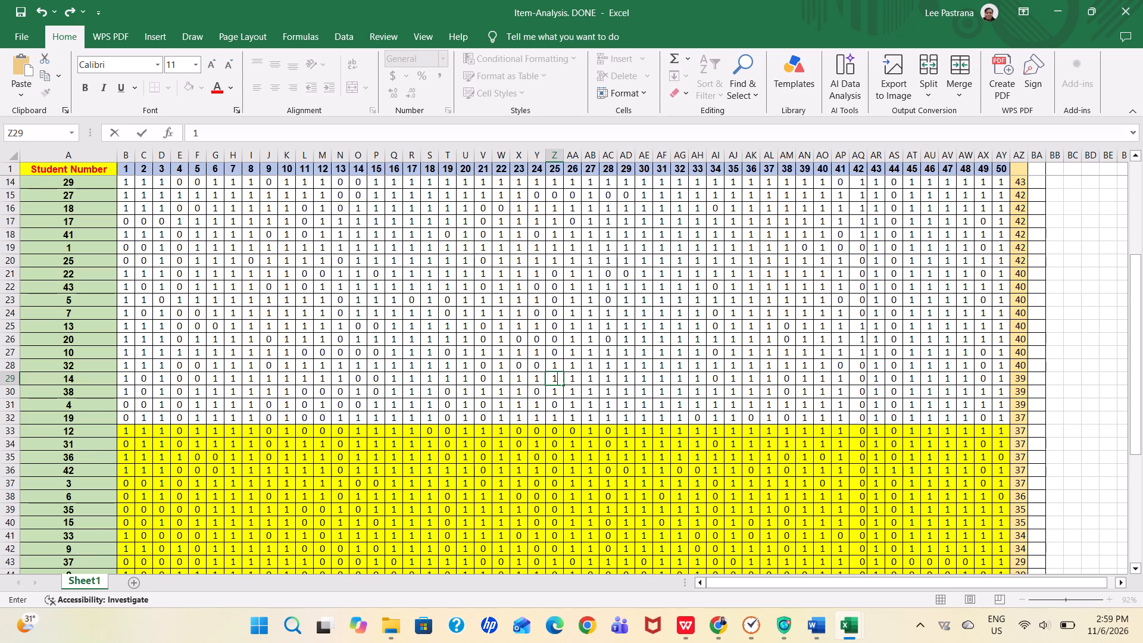
{"action": "left_click", "coordinate": [864, 405]}
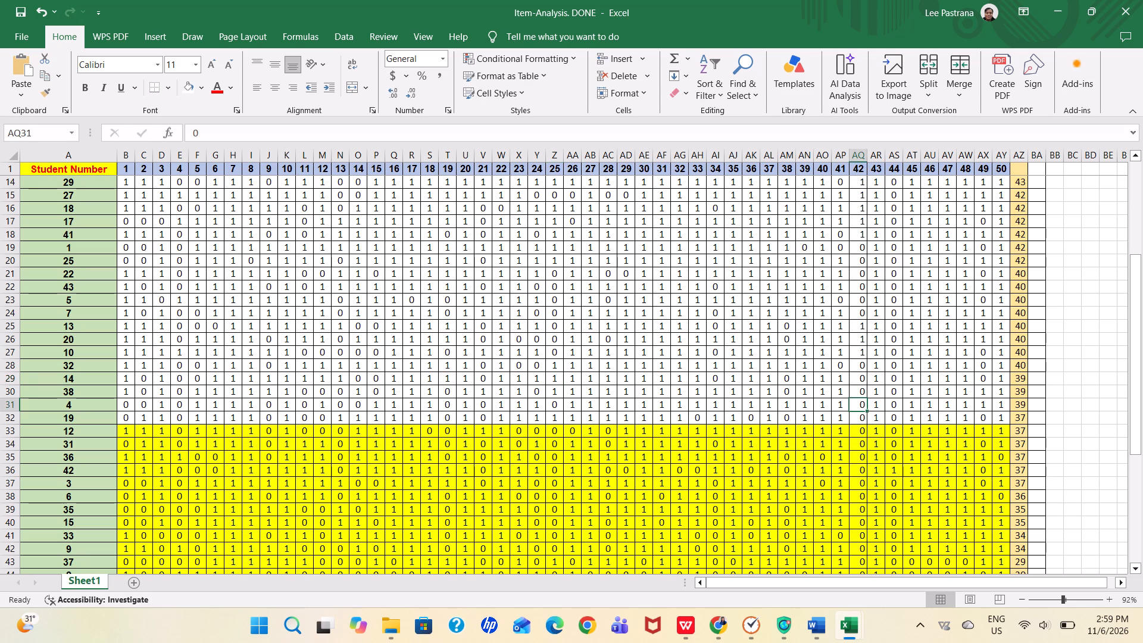
{"action": "key", "text": "1"}
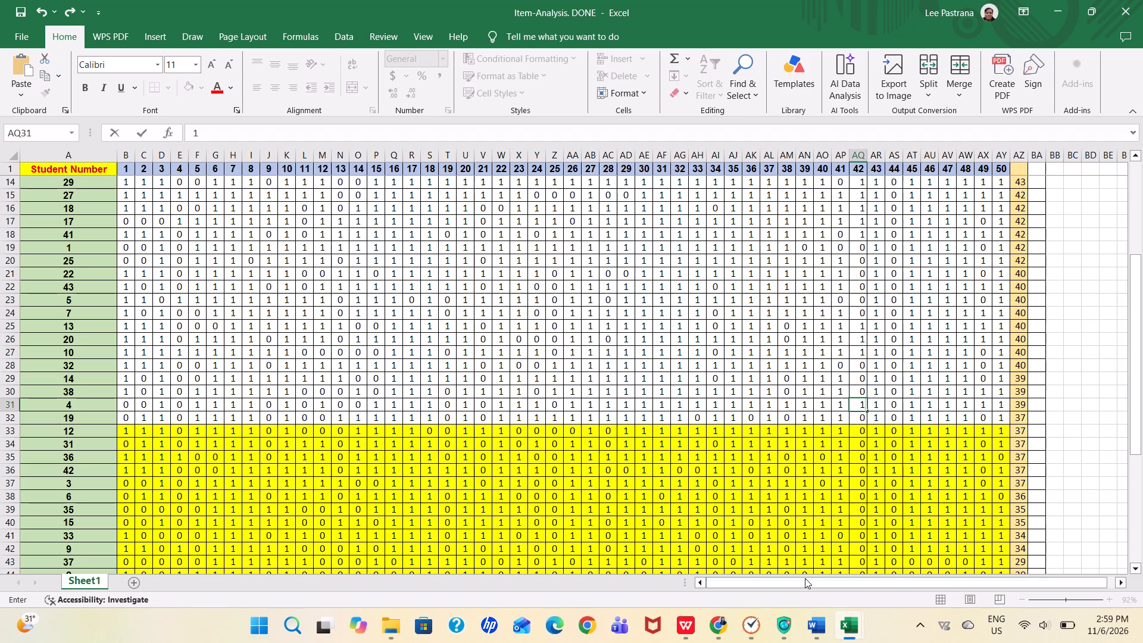
{"action": "left_click", "coordinate": [714, 623]}
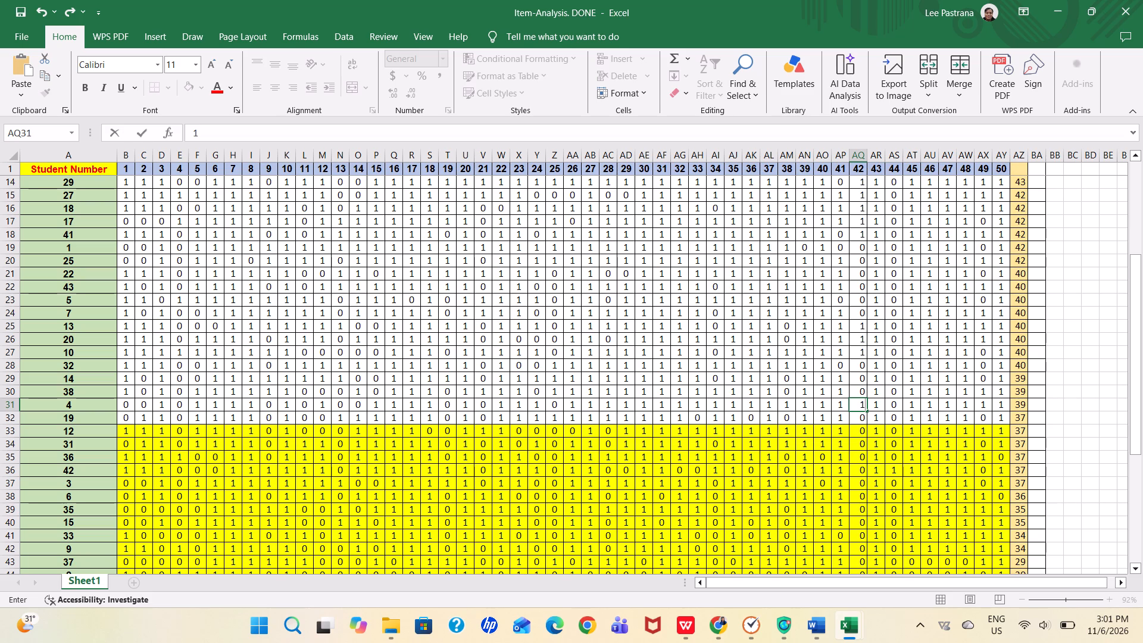
{"action": "left_click", "coordinate": [983, 420]}
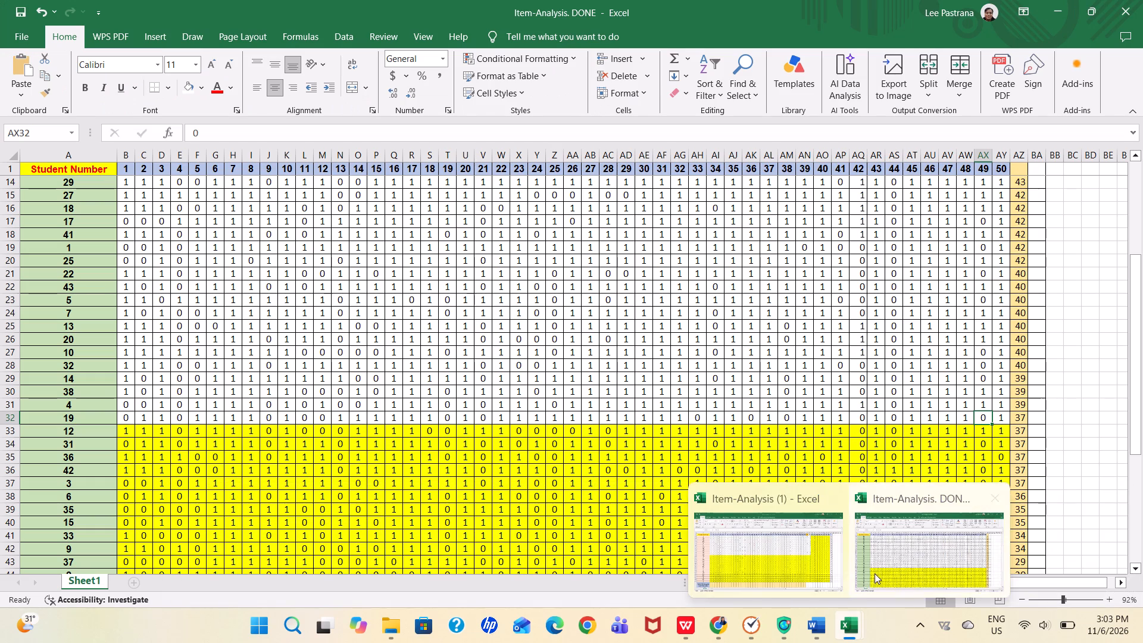
{"action": "left_click", "coordinate": [876, 572]}
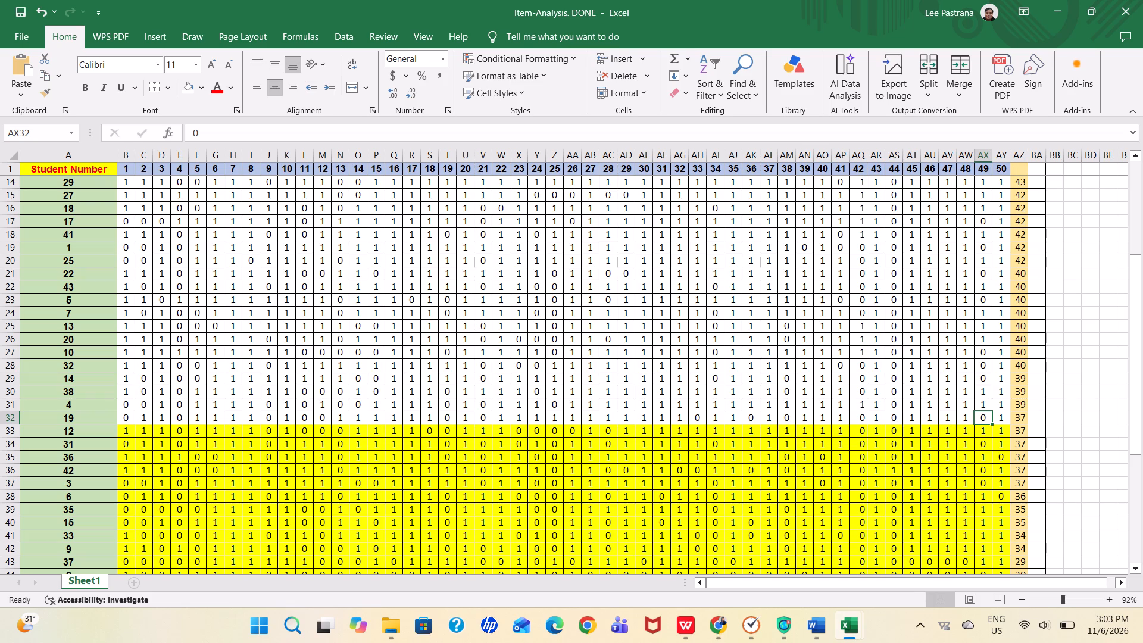
{"action": "left_click", "coordinate": [859, 432]}
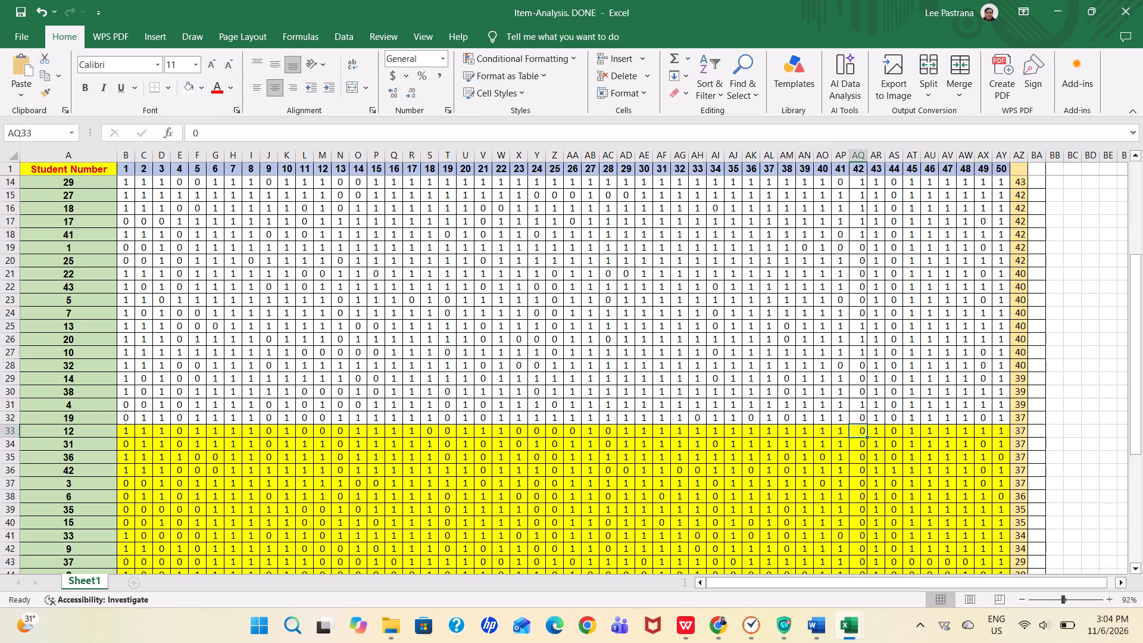
{"action": "key", "text": "1"}
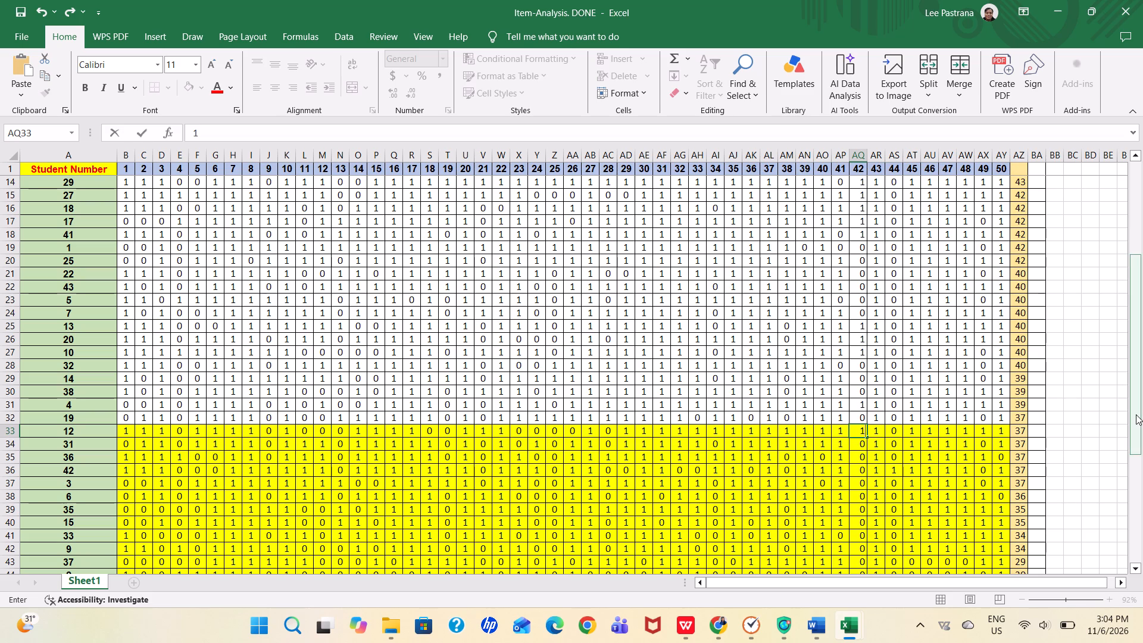
{"action": "left_click_drag", "start_coordinate": [1136, 414], "coordinate": [1128, 451]}
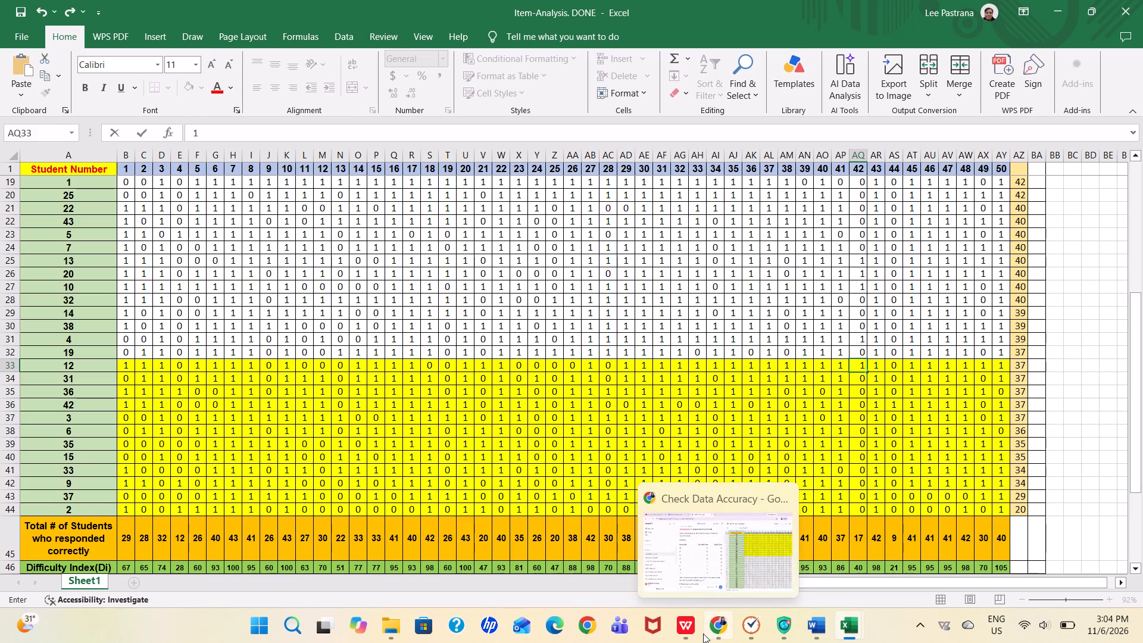
{"action": "left_click", "coordinate": [697, 539]}
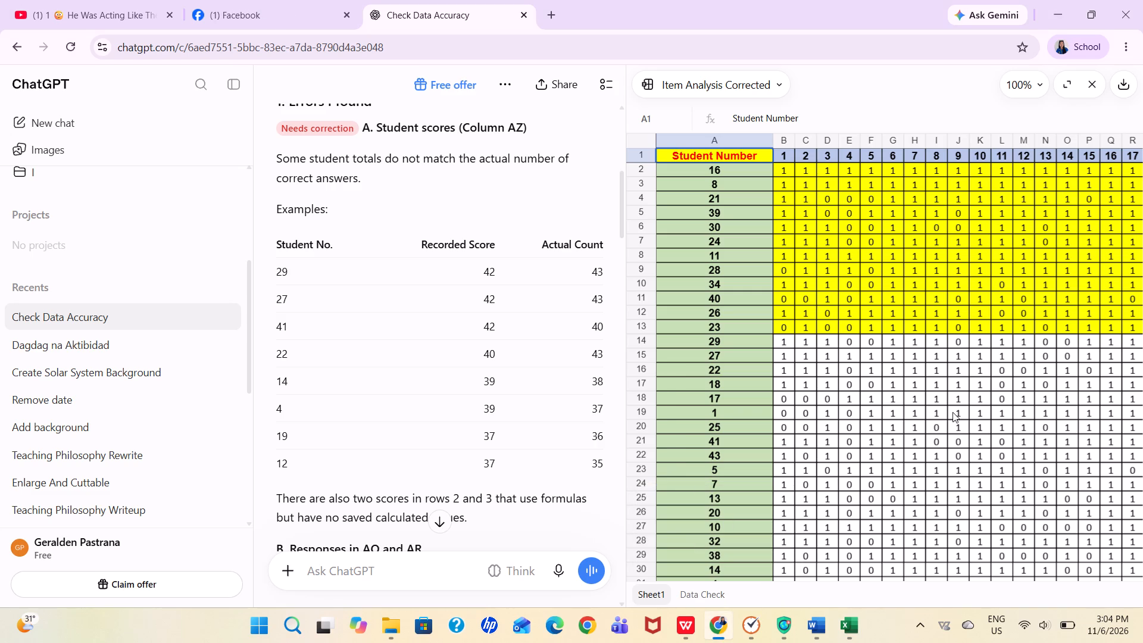
{"action": "left_click", "coordinate": [967, 435]}
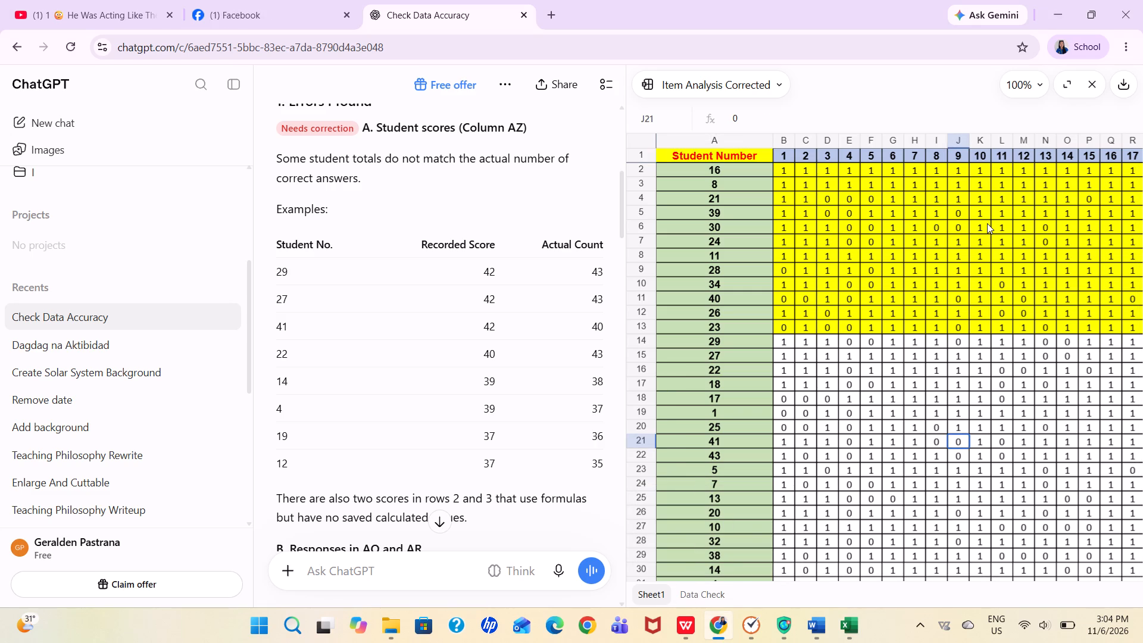
{"action": "left_click", "coordinate": [958, 389]}
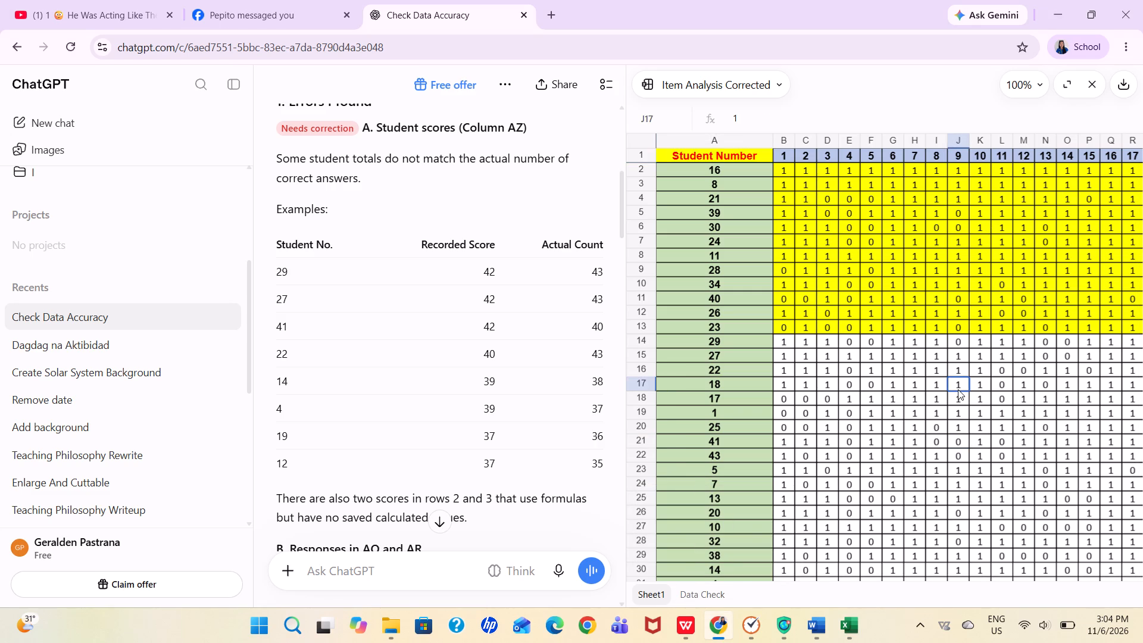
{"action": "left_click_drag", "start_coordinate": [958, 389], "coordinate": [870, 399]}
{"action": "left_click", "coordinate": [898, 476]}
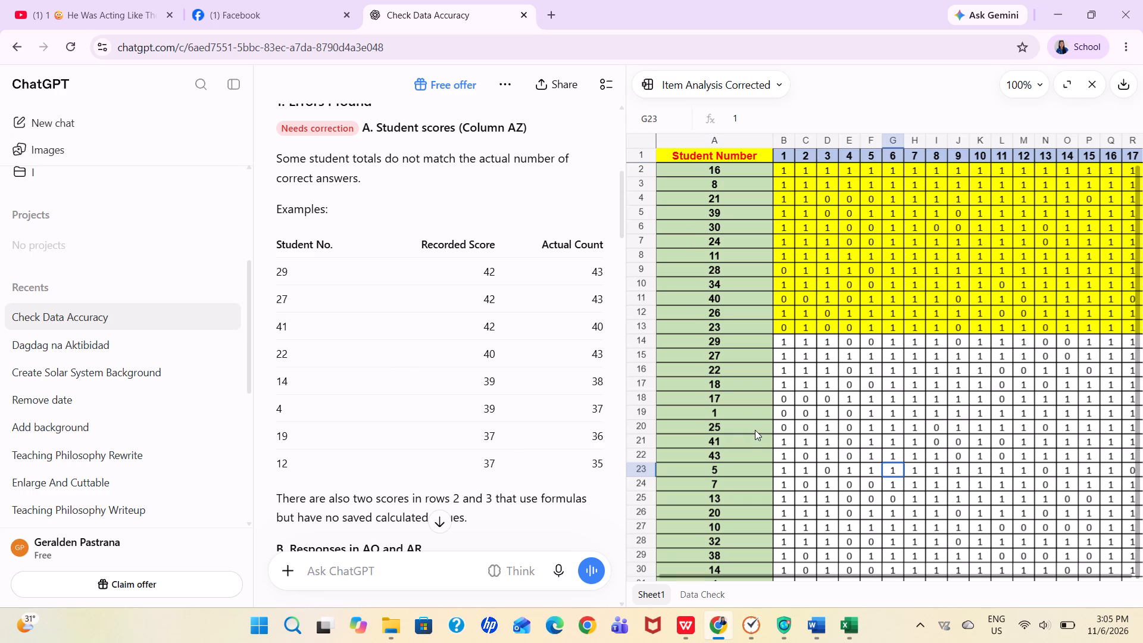
{"action": "left_click", "coordinate": [1091, 85]}
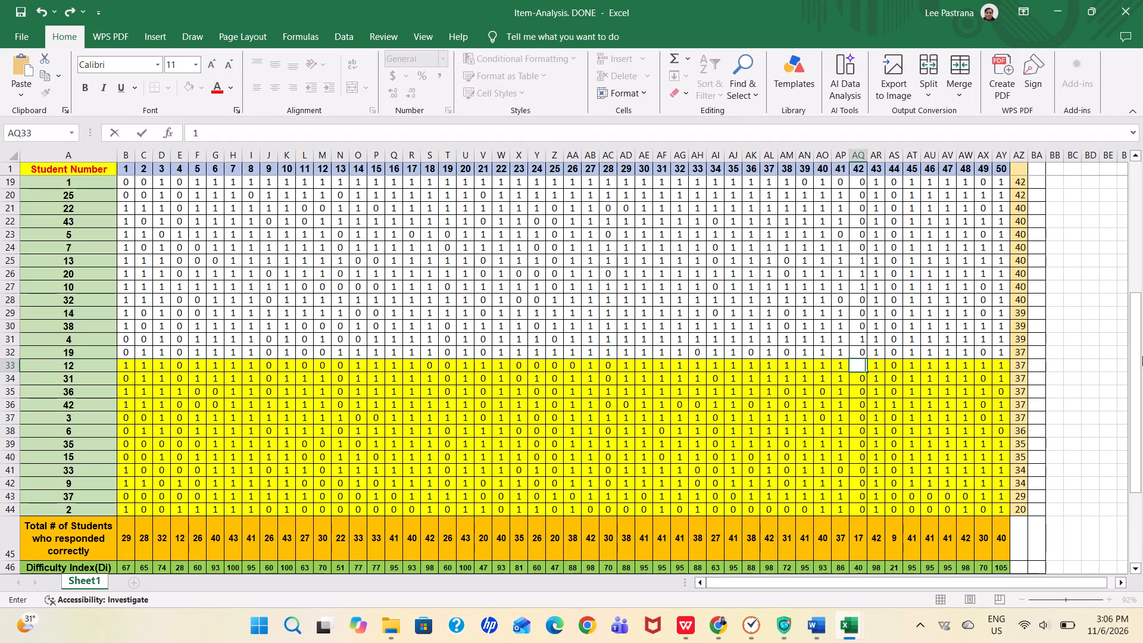
{"action": "left_click_drag", "start_coordinate": [1142, 356], "coordinate": [1138, 347]}
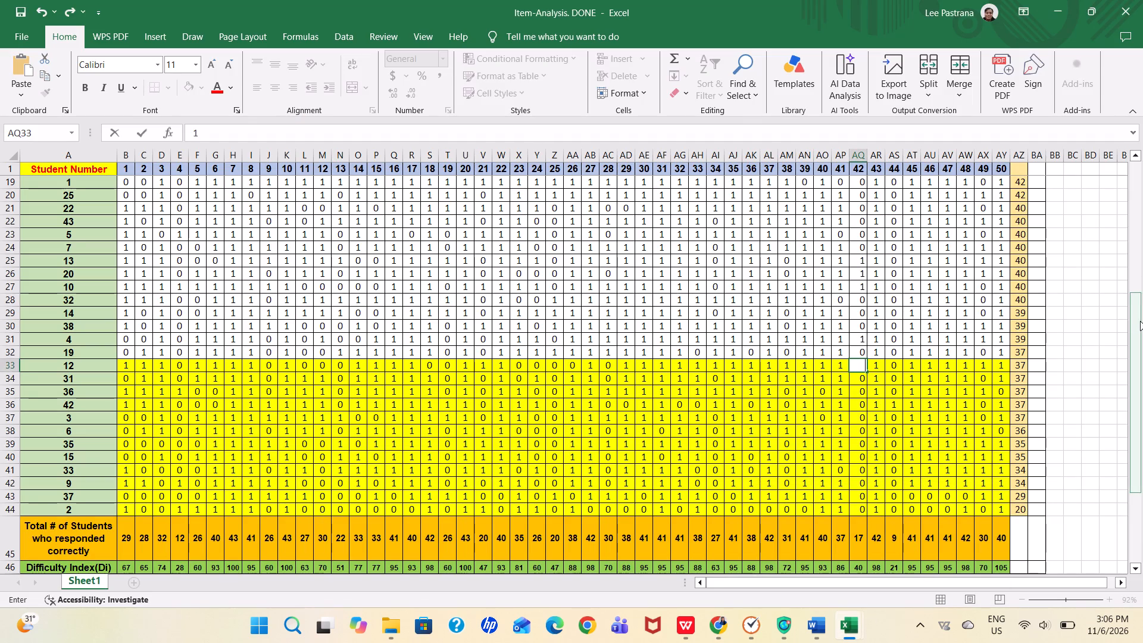
{"action": "left_click_drag", "start_coordinate": [1140, 321], "coordinate": [1119, 191]}
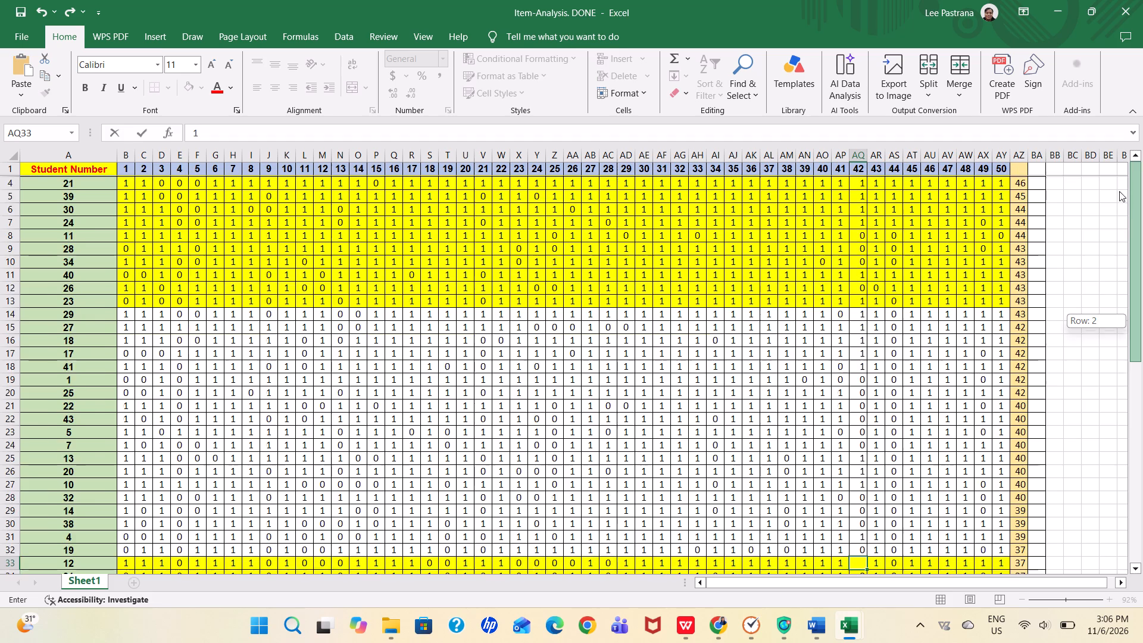
{"action": "left_click_drag", "start_coordinate": [1119, 191], "coordinate": [1123, 420]}
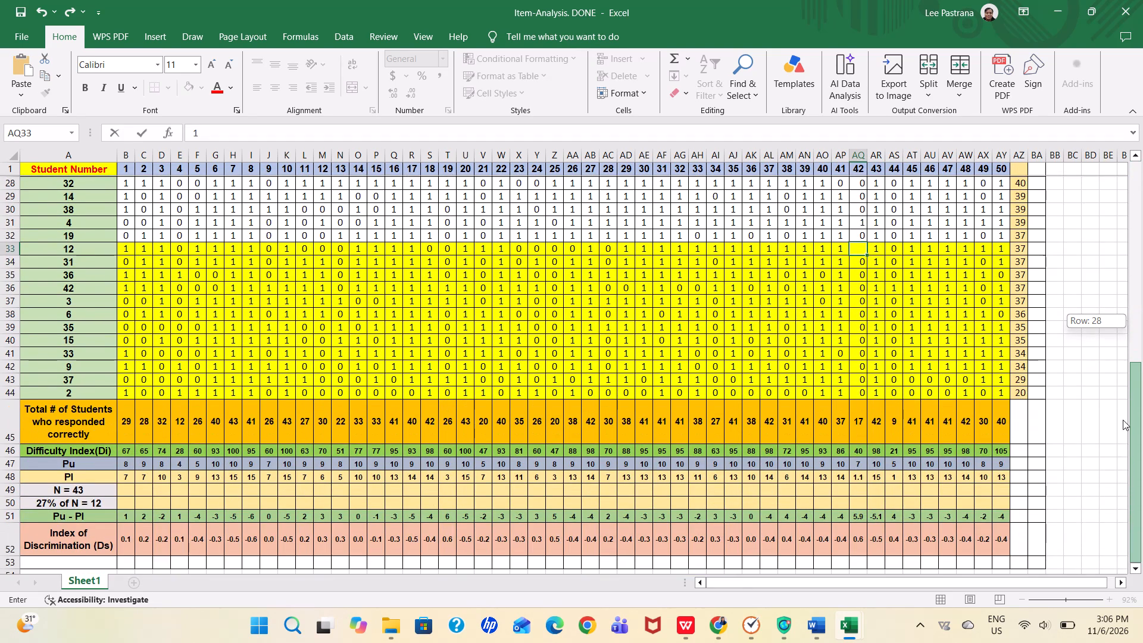
{"action": "left_click_drag", "start_coordinate": [1123, 420], "coordinate": [1122, 447]}
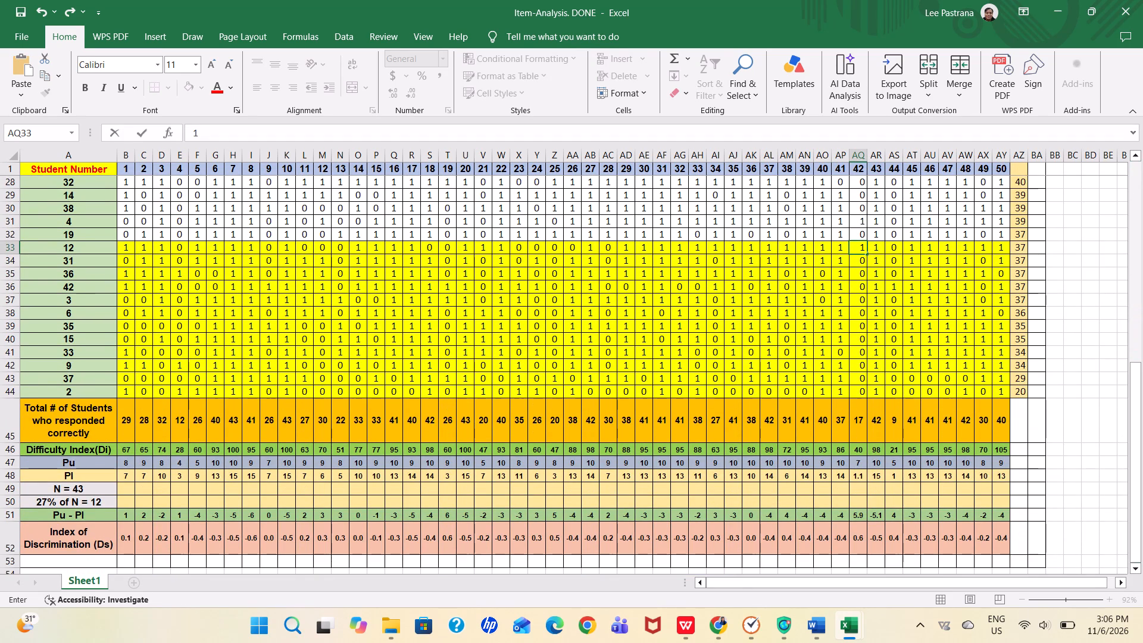
{"action": "left_click", "coordinate": [1125, 514]}
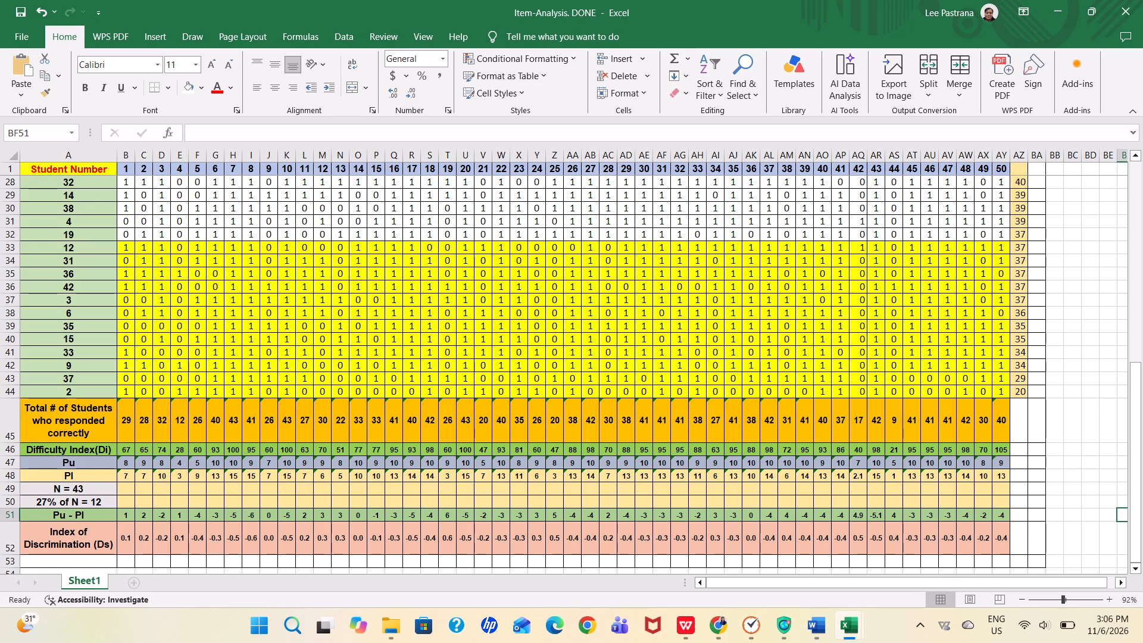
{"action": "left_click_drag", "start_coordinate": [1141, 519], "coordinate": [1142, 534]}
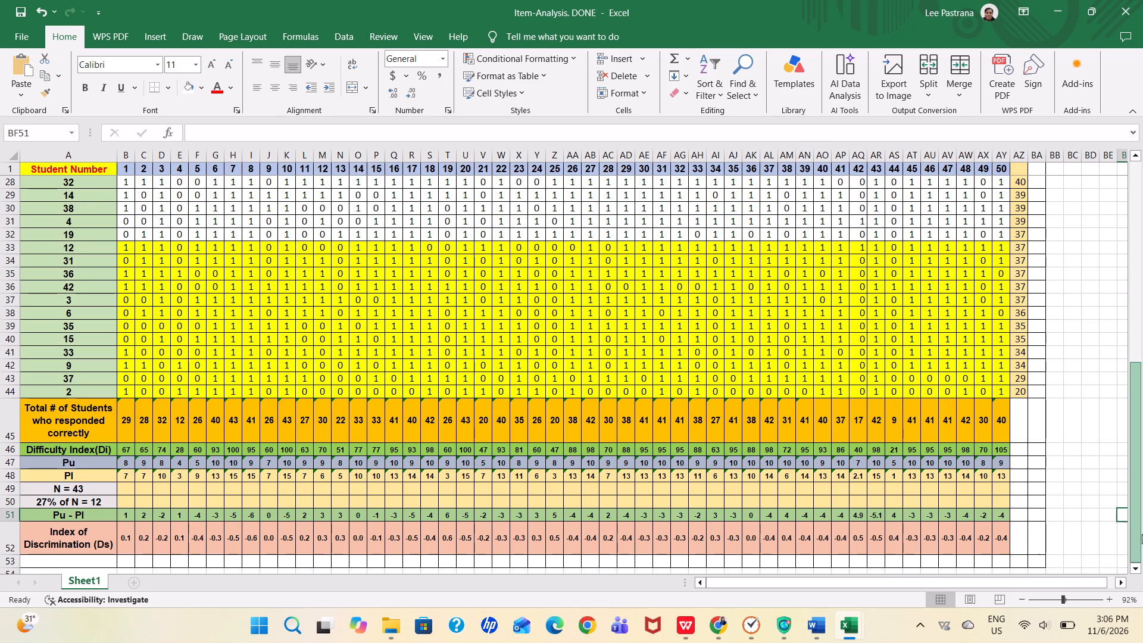
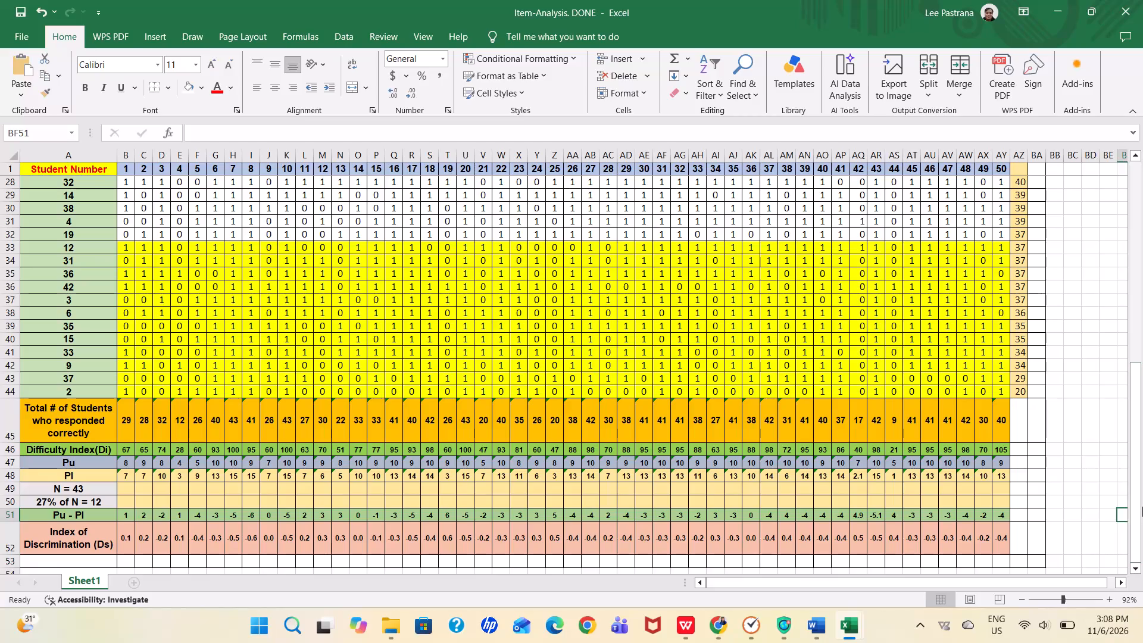
{"action": "left_click_drag", "start_coordinate": [1132, 501], "coordinate": [1139, 535]}
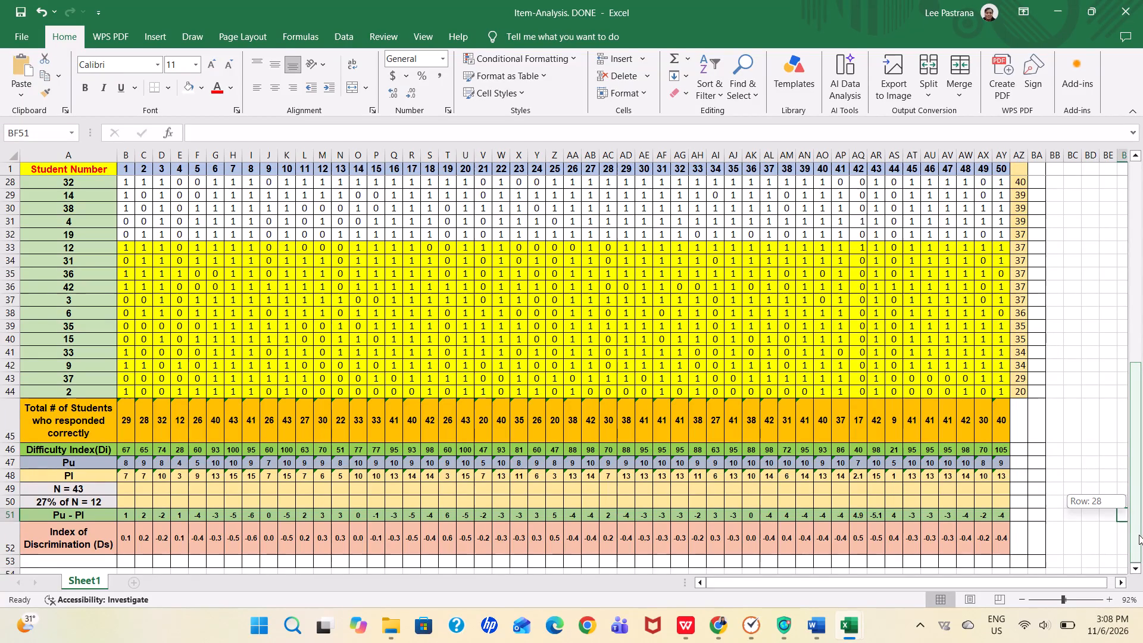
{"action": "left_click_drag", "start_coordinate": [1139, 535], "coordinate": [1142, 541]}
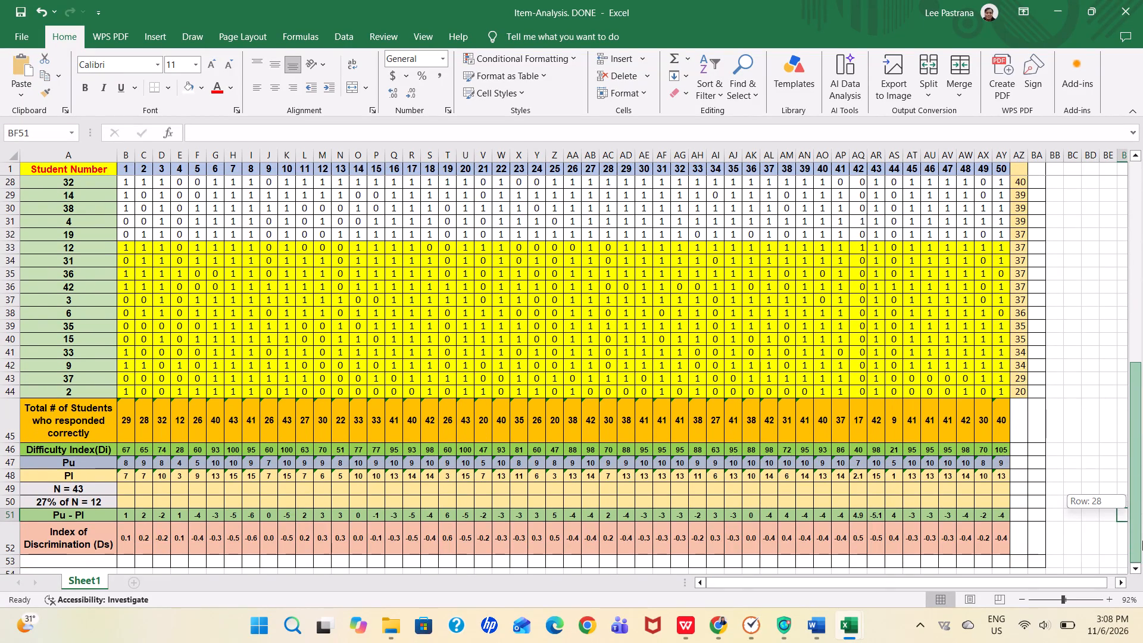
{"action": "left_click_drag", "start_coordinate": [1142, 541], "coordinate": [1123, 592]}
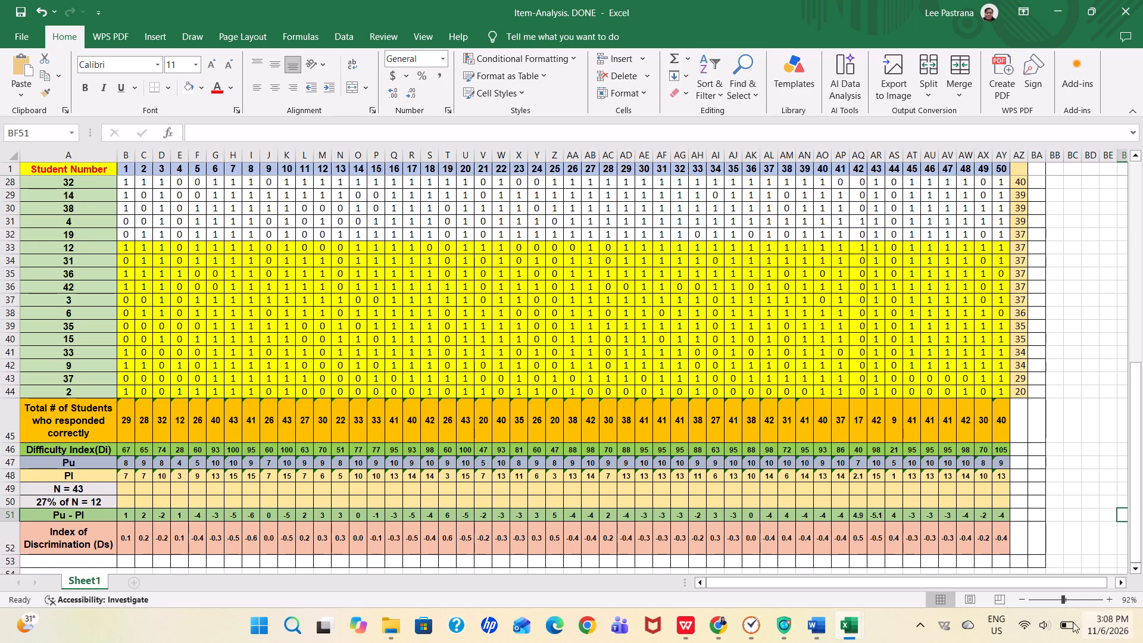
{"action": "left_click", "coordinate": [720, 627]}
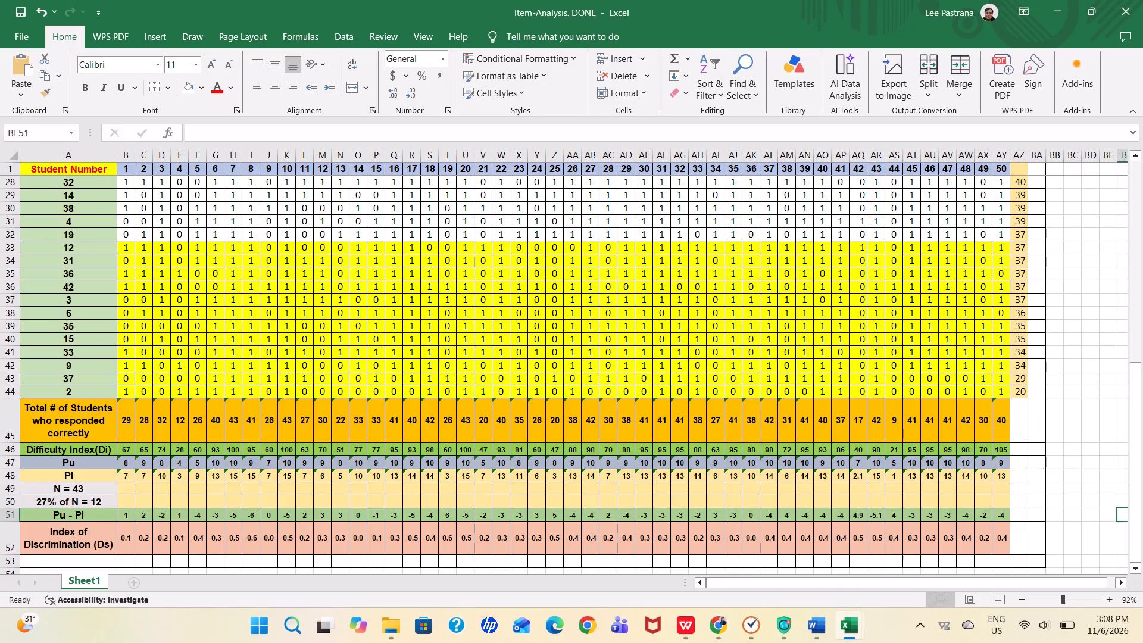
{"action": "left_click_drag", "start_coordinate": [1142, 453], "coordinate": [1142, 370]}
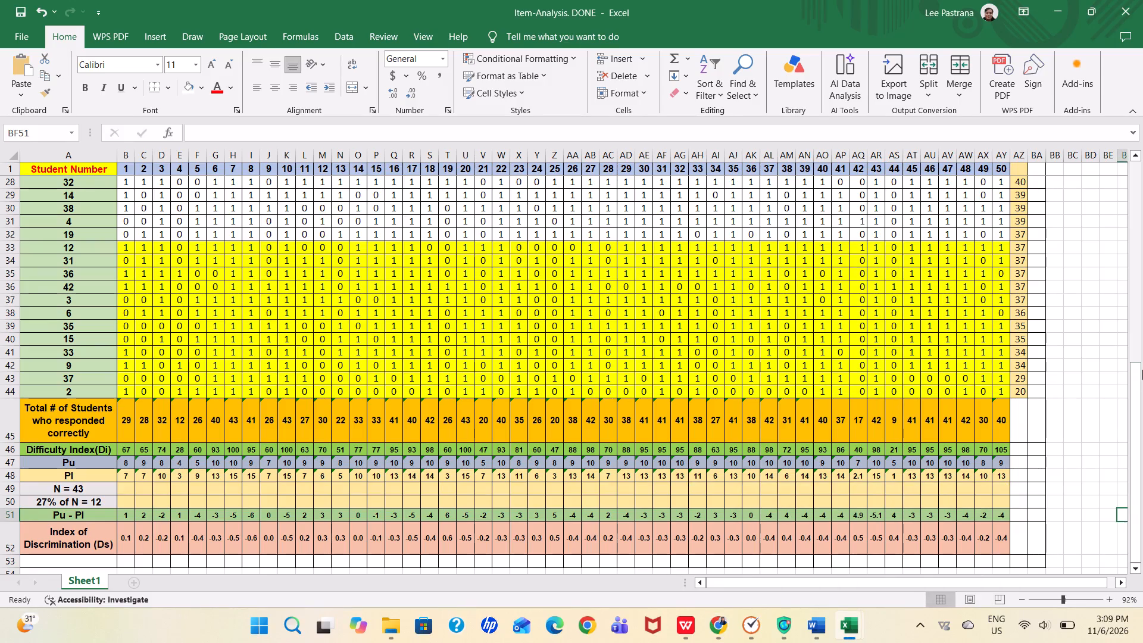
{"action": "left_click_drag", "start_coordinate": [1142, 370], "coordinate": [1139, 388]}
{"action": "left_click_drag", "start_coordinate": [1139, 388], "coordinate": [1142, 102]}
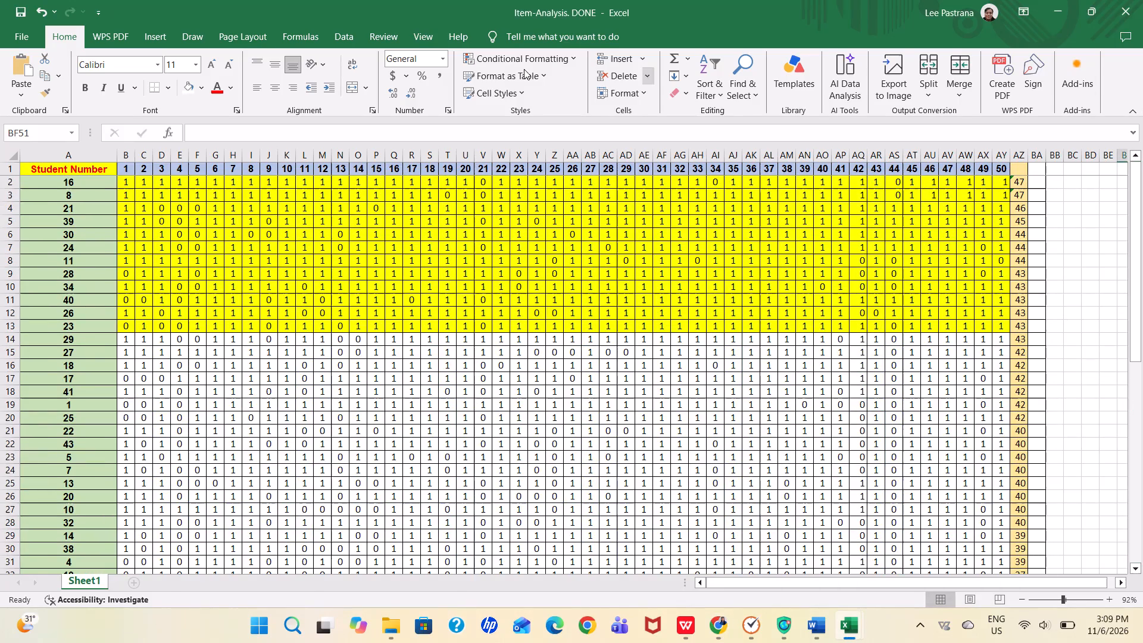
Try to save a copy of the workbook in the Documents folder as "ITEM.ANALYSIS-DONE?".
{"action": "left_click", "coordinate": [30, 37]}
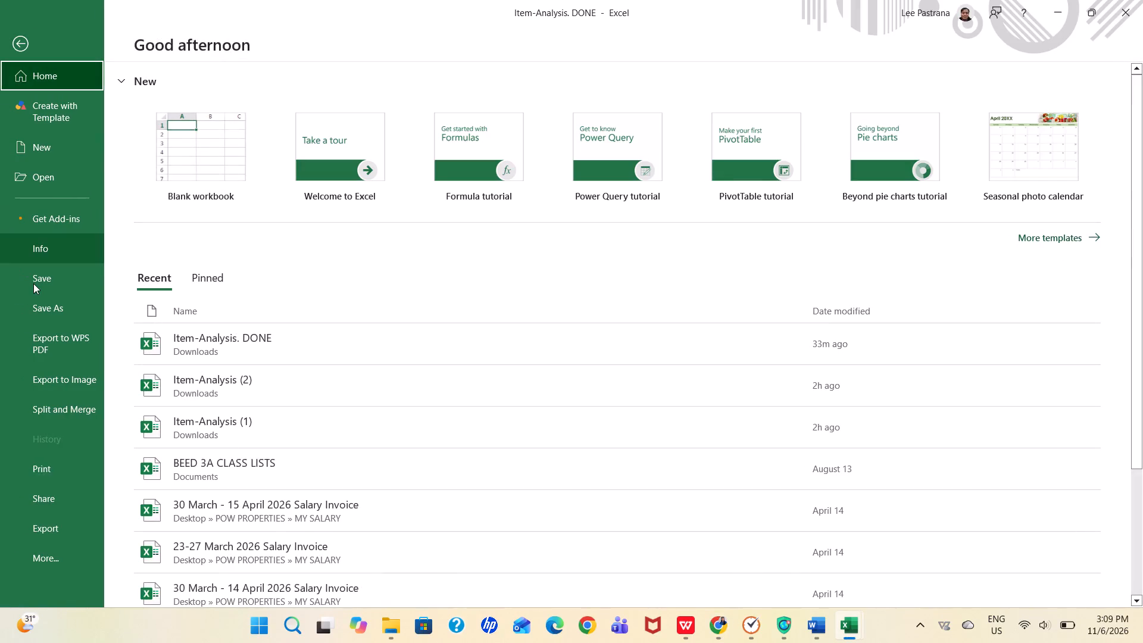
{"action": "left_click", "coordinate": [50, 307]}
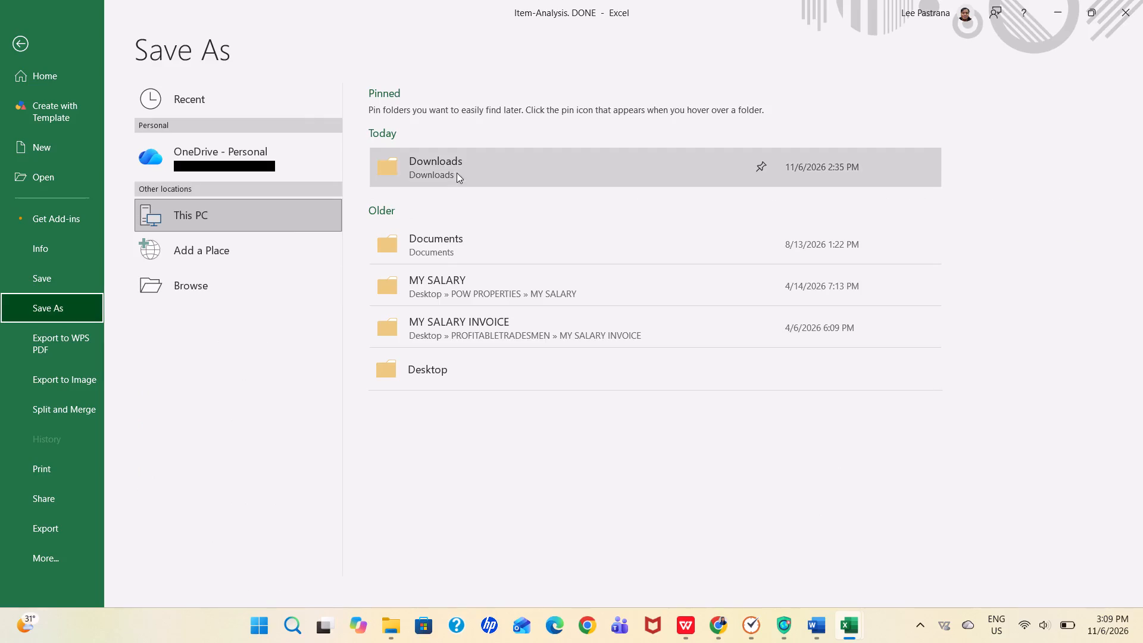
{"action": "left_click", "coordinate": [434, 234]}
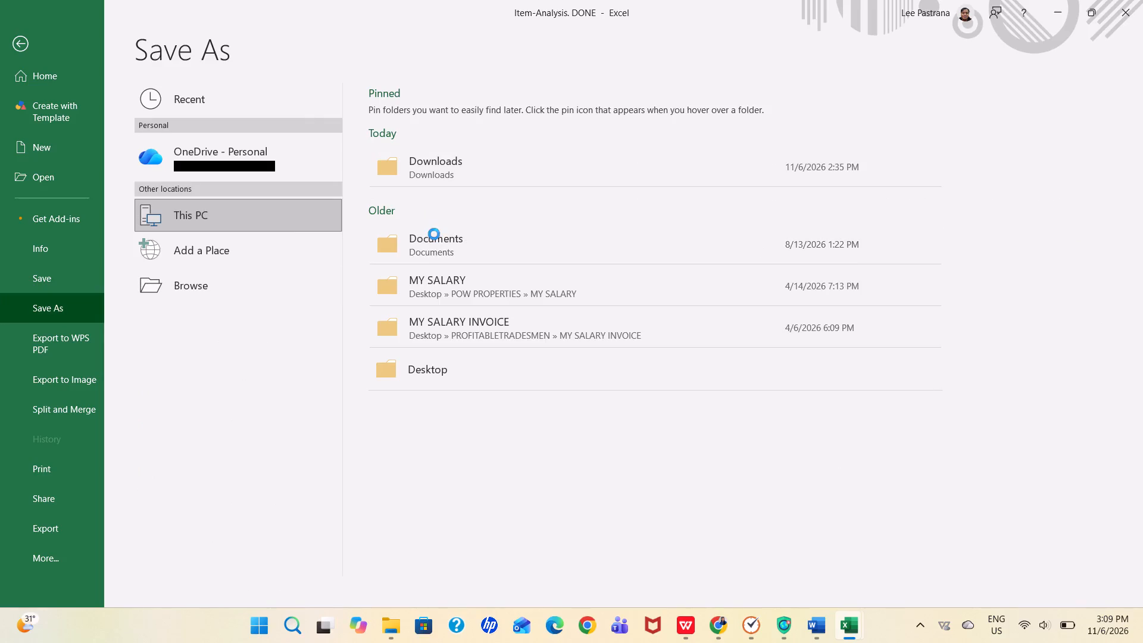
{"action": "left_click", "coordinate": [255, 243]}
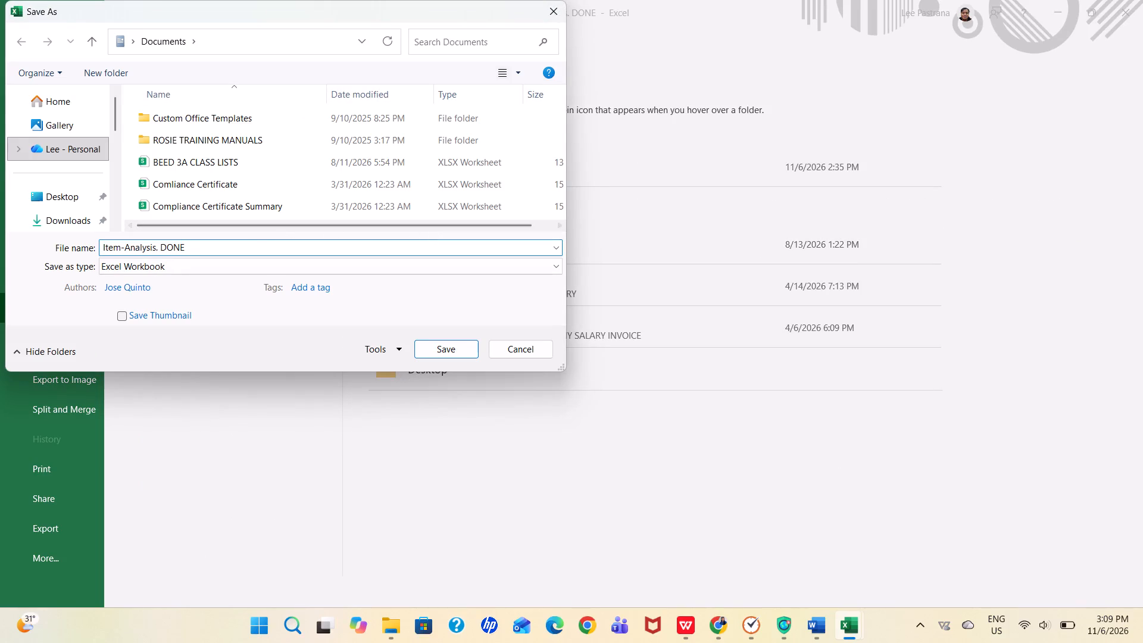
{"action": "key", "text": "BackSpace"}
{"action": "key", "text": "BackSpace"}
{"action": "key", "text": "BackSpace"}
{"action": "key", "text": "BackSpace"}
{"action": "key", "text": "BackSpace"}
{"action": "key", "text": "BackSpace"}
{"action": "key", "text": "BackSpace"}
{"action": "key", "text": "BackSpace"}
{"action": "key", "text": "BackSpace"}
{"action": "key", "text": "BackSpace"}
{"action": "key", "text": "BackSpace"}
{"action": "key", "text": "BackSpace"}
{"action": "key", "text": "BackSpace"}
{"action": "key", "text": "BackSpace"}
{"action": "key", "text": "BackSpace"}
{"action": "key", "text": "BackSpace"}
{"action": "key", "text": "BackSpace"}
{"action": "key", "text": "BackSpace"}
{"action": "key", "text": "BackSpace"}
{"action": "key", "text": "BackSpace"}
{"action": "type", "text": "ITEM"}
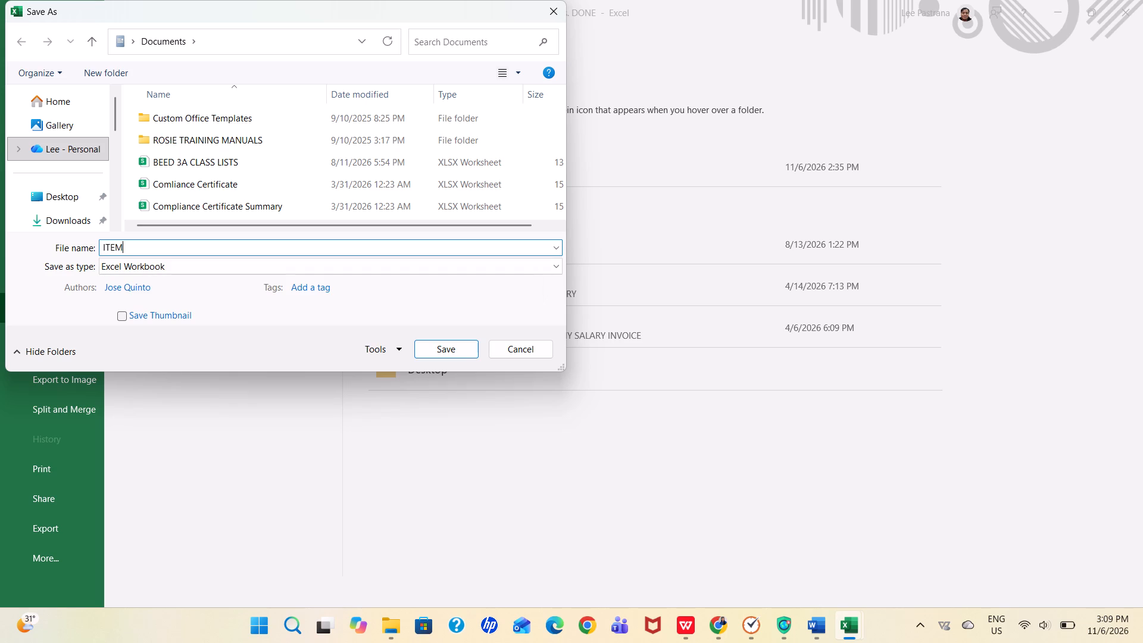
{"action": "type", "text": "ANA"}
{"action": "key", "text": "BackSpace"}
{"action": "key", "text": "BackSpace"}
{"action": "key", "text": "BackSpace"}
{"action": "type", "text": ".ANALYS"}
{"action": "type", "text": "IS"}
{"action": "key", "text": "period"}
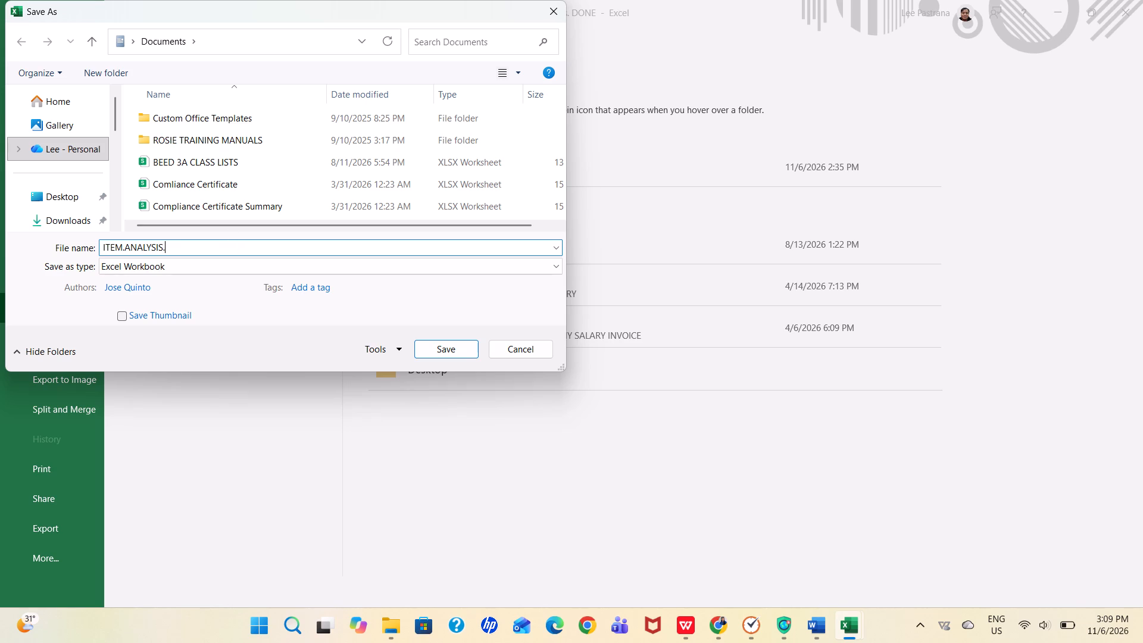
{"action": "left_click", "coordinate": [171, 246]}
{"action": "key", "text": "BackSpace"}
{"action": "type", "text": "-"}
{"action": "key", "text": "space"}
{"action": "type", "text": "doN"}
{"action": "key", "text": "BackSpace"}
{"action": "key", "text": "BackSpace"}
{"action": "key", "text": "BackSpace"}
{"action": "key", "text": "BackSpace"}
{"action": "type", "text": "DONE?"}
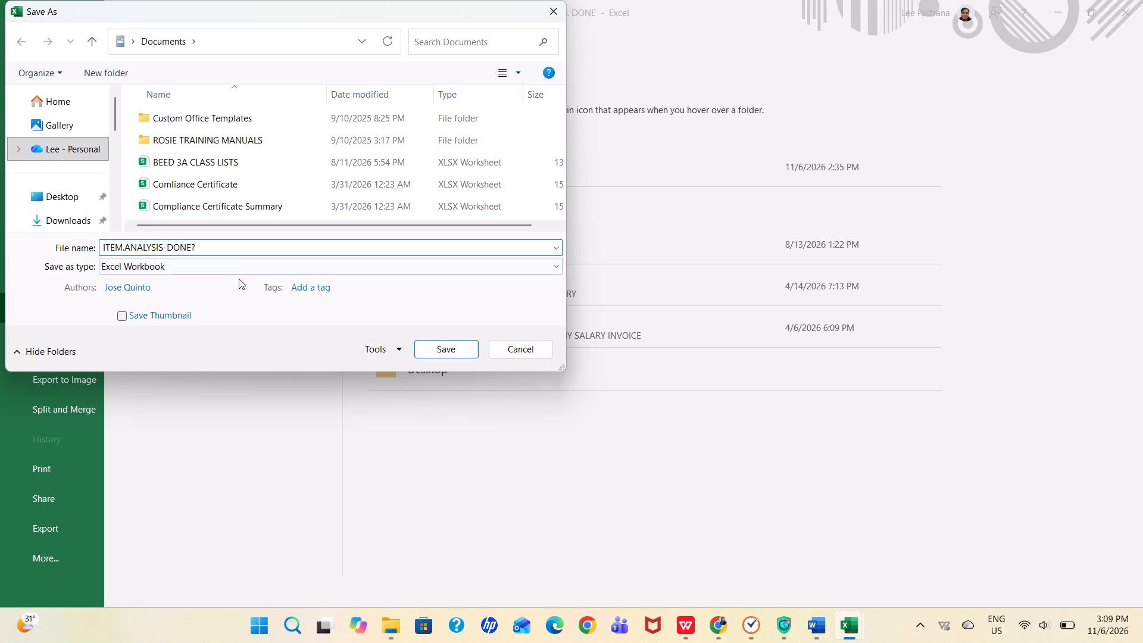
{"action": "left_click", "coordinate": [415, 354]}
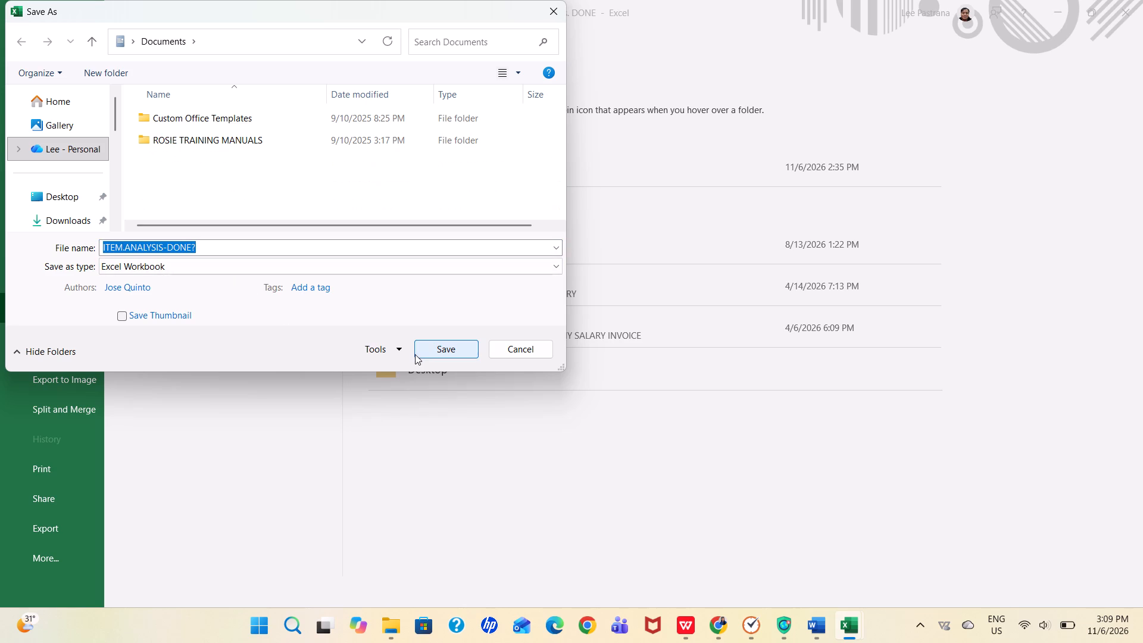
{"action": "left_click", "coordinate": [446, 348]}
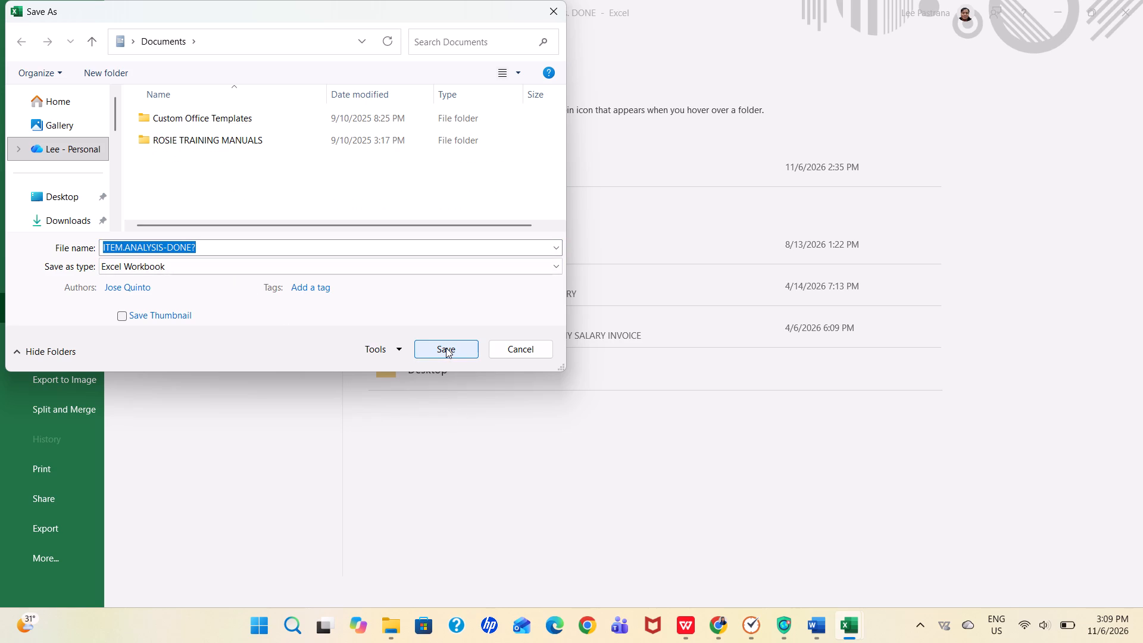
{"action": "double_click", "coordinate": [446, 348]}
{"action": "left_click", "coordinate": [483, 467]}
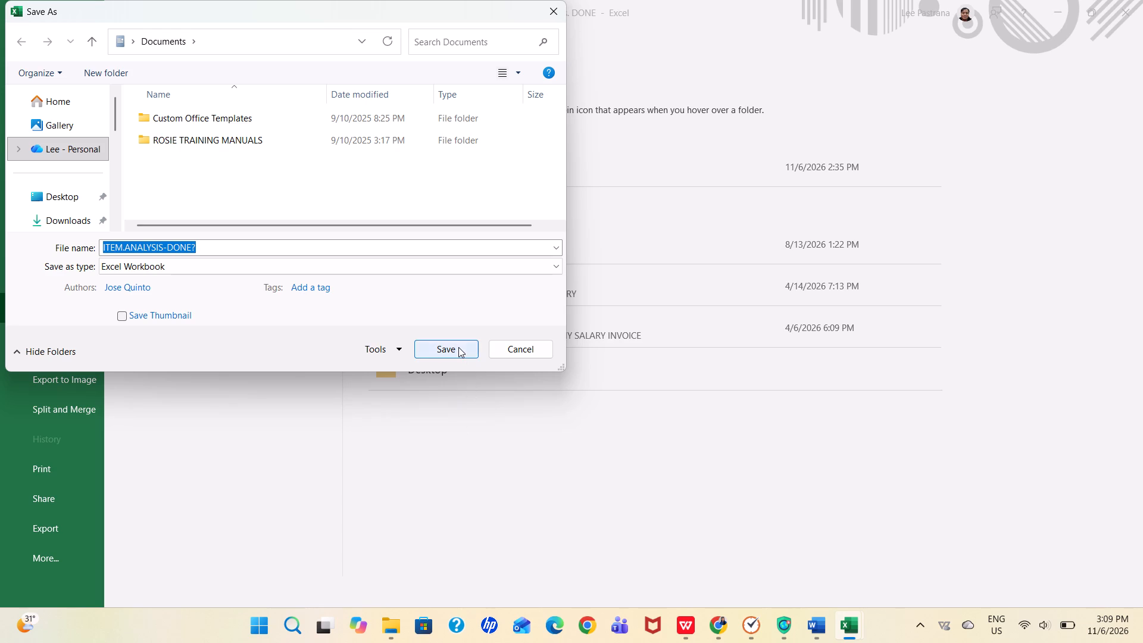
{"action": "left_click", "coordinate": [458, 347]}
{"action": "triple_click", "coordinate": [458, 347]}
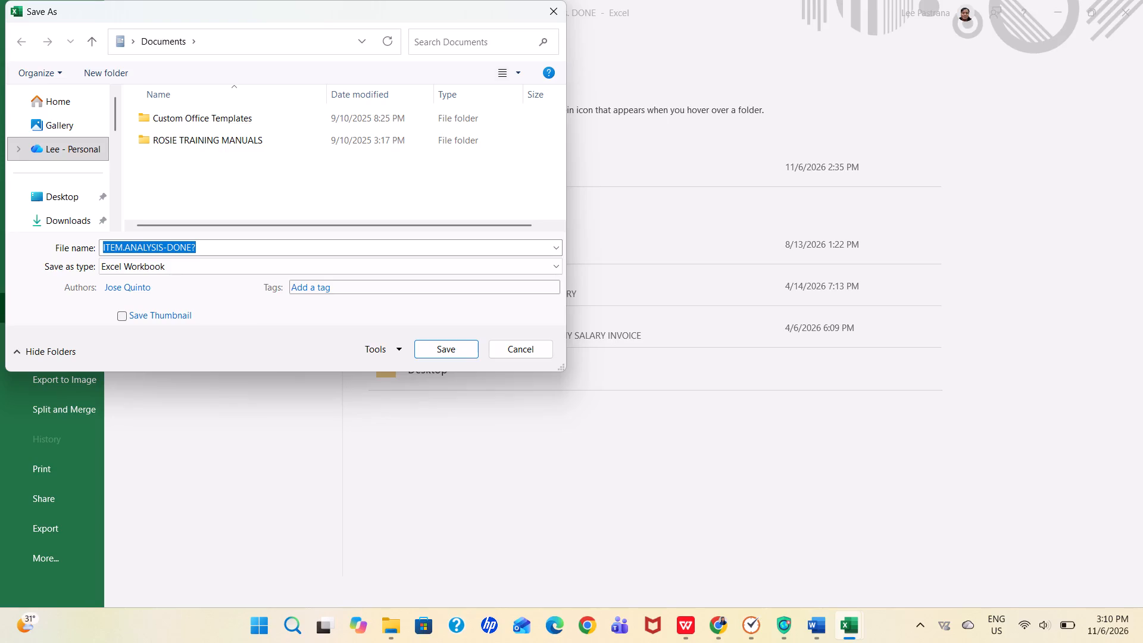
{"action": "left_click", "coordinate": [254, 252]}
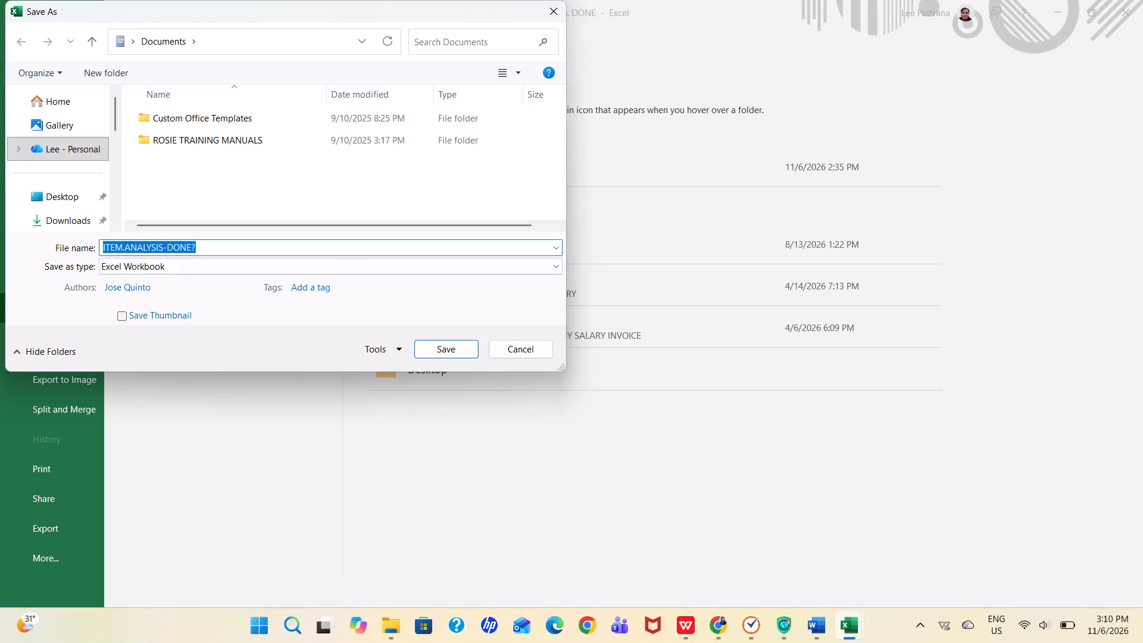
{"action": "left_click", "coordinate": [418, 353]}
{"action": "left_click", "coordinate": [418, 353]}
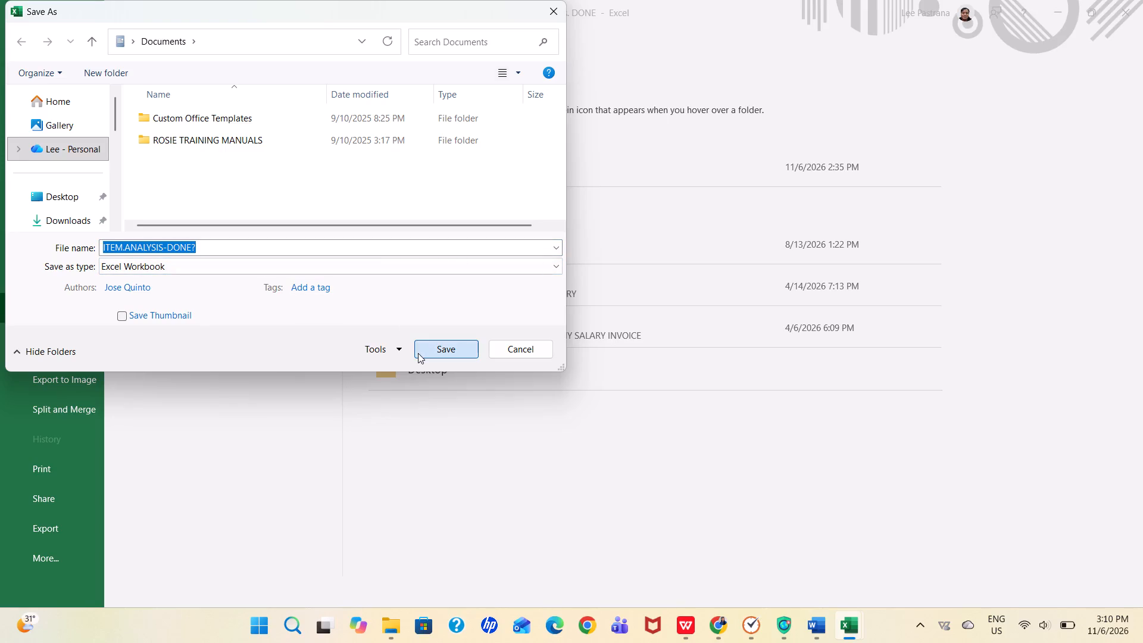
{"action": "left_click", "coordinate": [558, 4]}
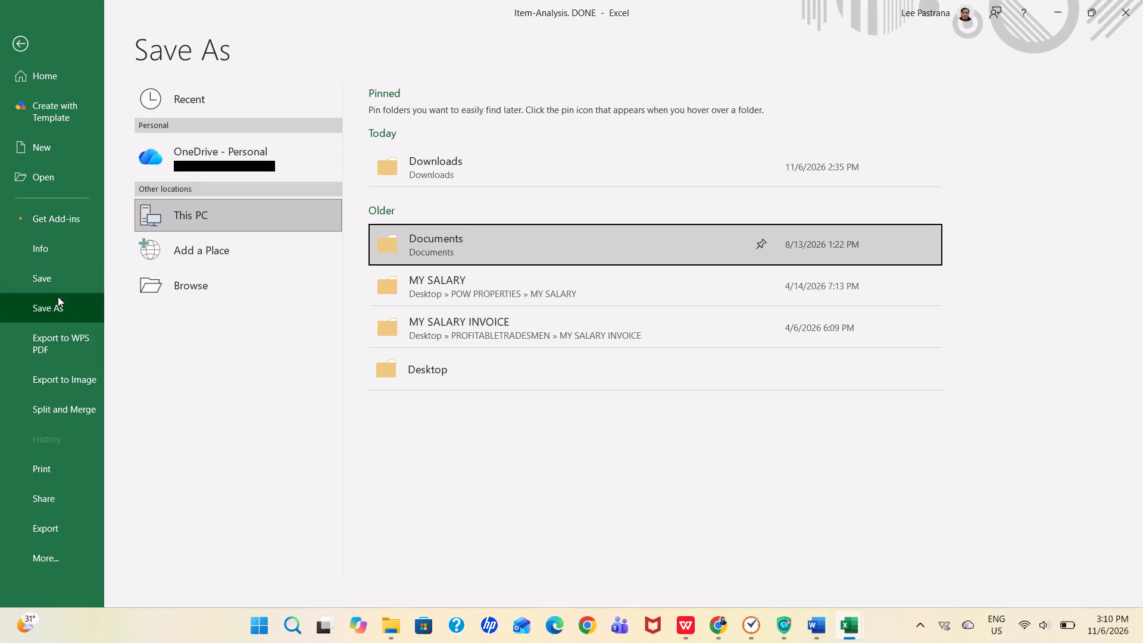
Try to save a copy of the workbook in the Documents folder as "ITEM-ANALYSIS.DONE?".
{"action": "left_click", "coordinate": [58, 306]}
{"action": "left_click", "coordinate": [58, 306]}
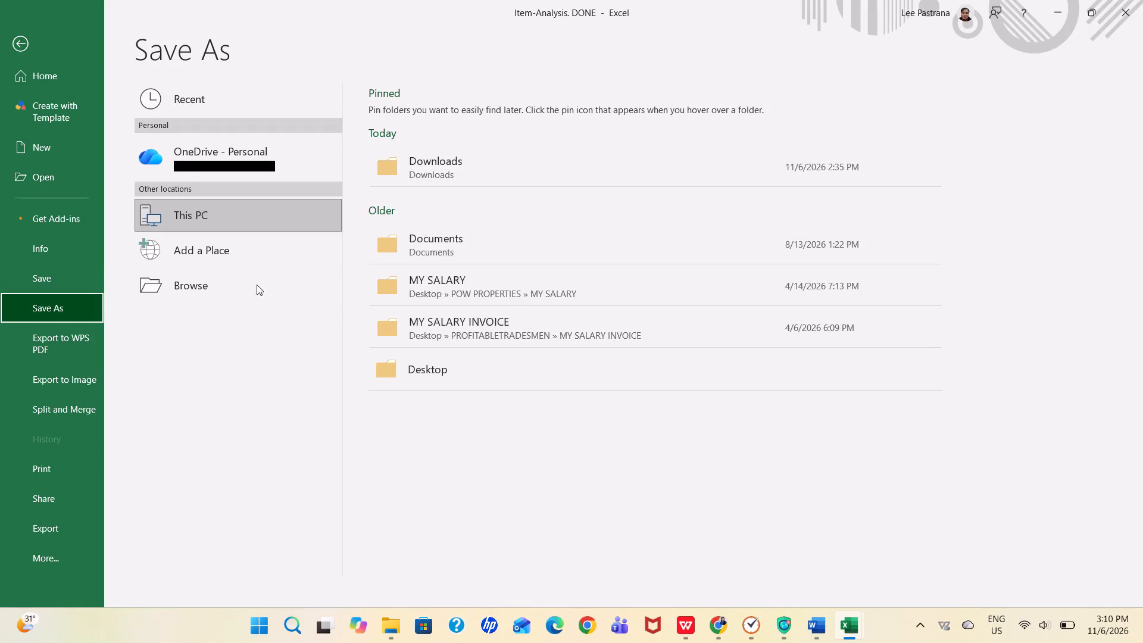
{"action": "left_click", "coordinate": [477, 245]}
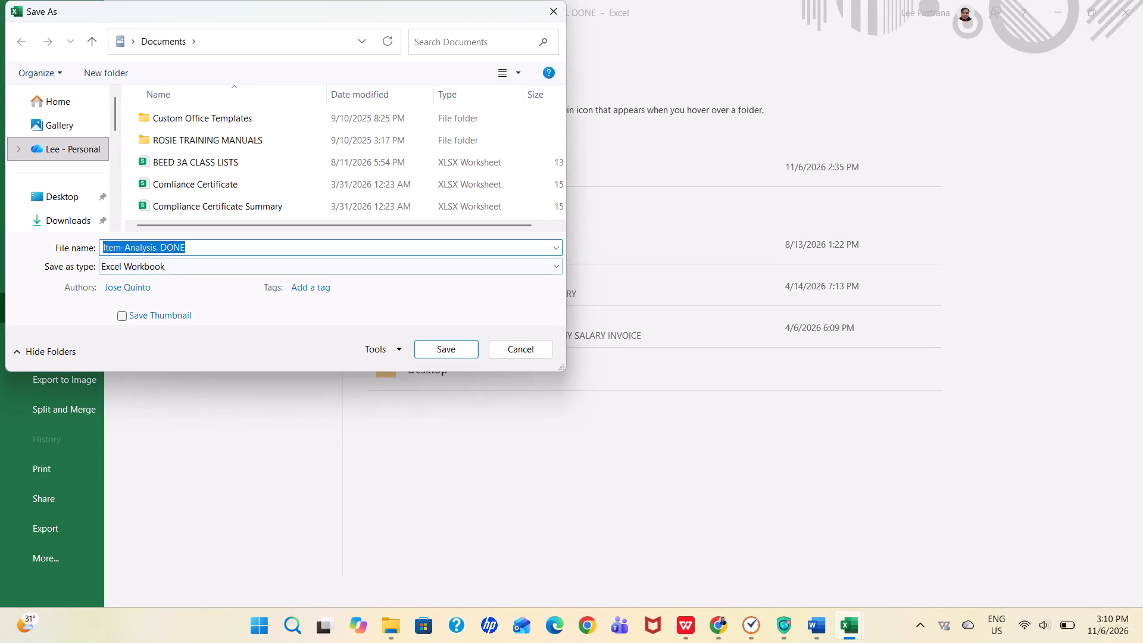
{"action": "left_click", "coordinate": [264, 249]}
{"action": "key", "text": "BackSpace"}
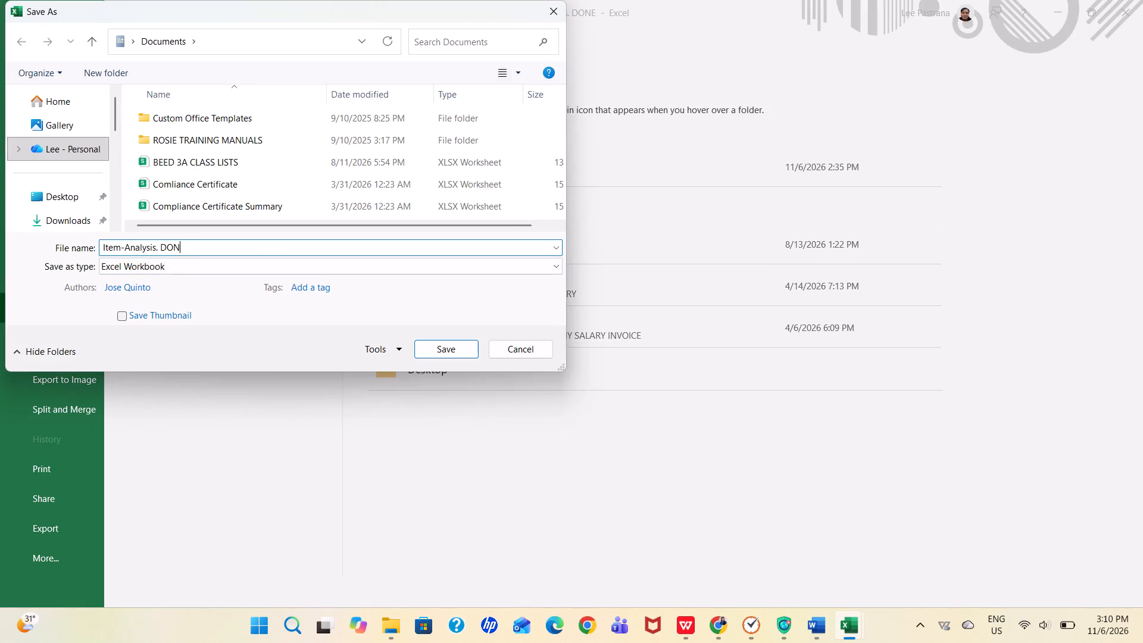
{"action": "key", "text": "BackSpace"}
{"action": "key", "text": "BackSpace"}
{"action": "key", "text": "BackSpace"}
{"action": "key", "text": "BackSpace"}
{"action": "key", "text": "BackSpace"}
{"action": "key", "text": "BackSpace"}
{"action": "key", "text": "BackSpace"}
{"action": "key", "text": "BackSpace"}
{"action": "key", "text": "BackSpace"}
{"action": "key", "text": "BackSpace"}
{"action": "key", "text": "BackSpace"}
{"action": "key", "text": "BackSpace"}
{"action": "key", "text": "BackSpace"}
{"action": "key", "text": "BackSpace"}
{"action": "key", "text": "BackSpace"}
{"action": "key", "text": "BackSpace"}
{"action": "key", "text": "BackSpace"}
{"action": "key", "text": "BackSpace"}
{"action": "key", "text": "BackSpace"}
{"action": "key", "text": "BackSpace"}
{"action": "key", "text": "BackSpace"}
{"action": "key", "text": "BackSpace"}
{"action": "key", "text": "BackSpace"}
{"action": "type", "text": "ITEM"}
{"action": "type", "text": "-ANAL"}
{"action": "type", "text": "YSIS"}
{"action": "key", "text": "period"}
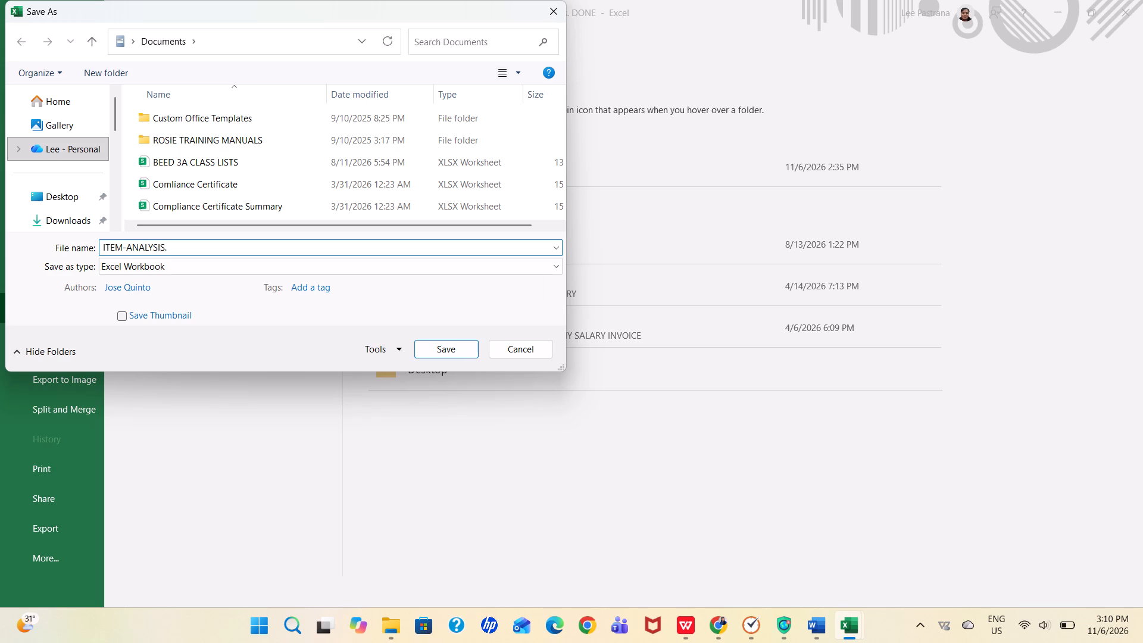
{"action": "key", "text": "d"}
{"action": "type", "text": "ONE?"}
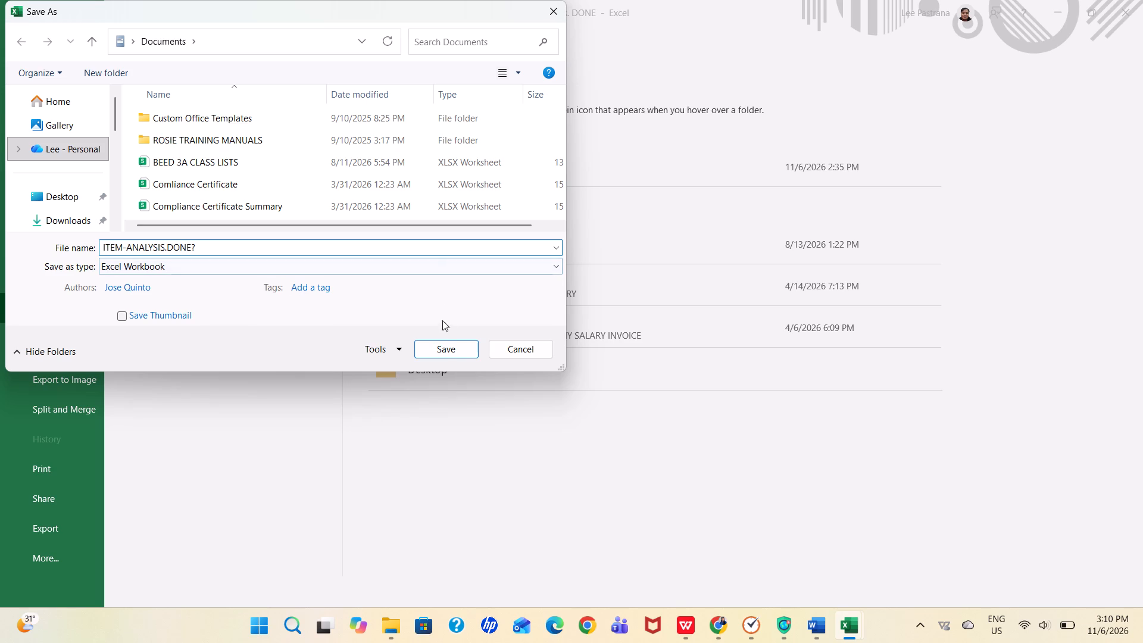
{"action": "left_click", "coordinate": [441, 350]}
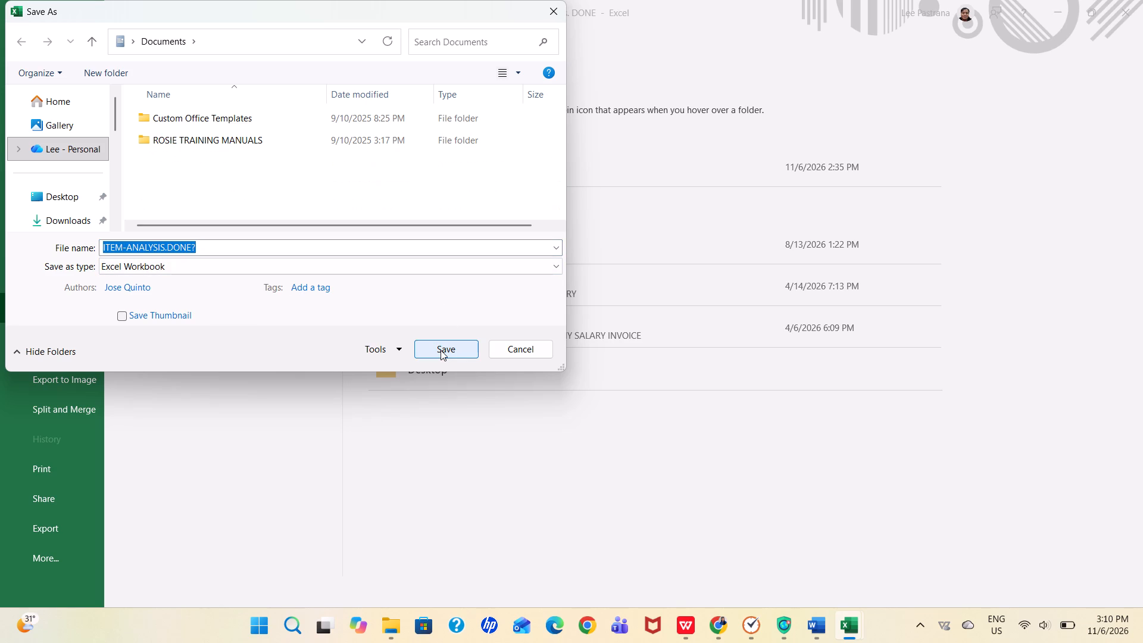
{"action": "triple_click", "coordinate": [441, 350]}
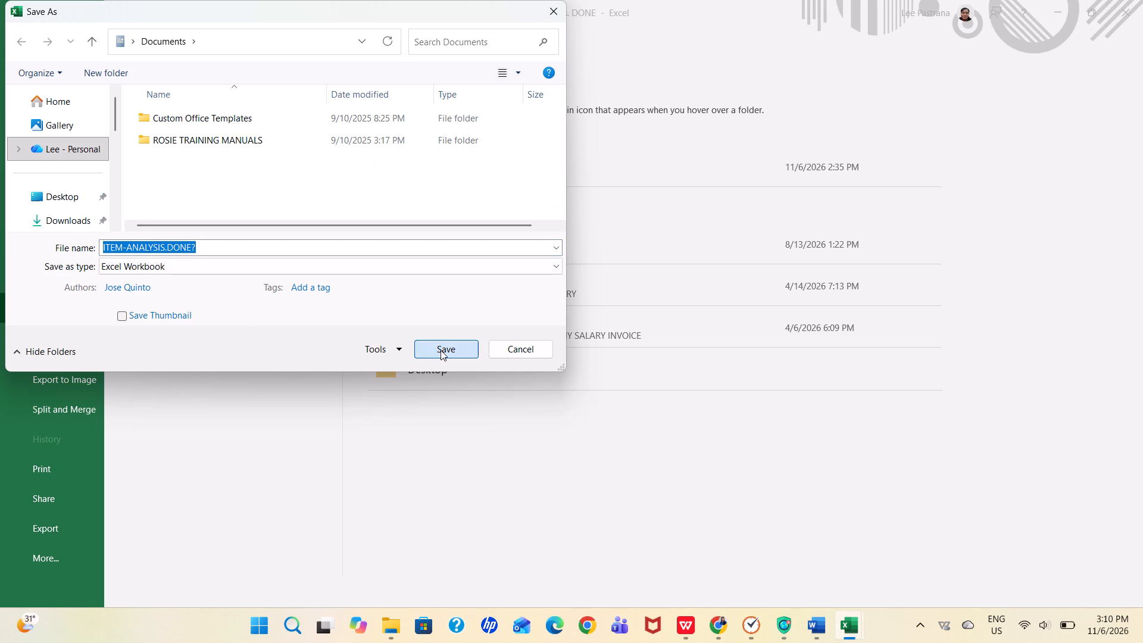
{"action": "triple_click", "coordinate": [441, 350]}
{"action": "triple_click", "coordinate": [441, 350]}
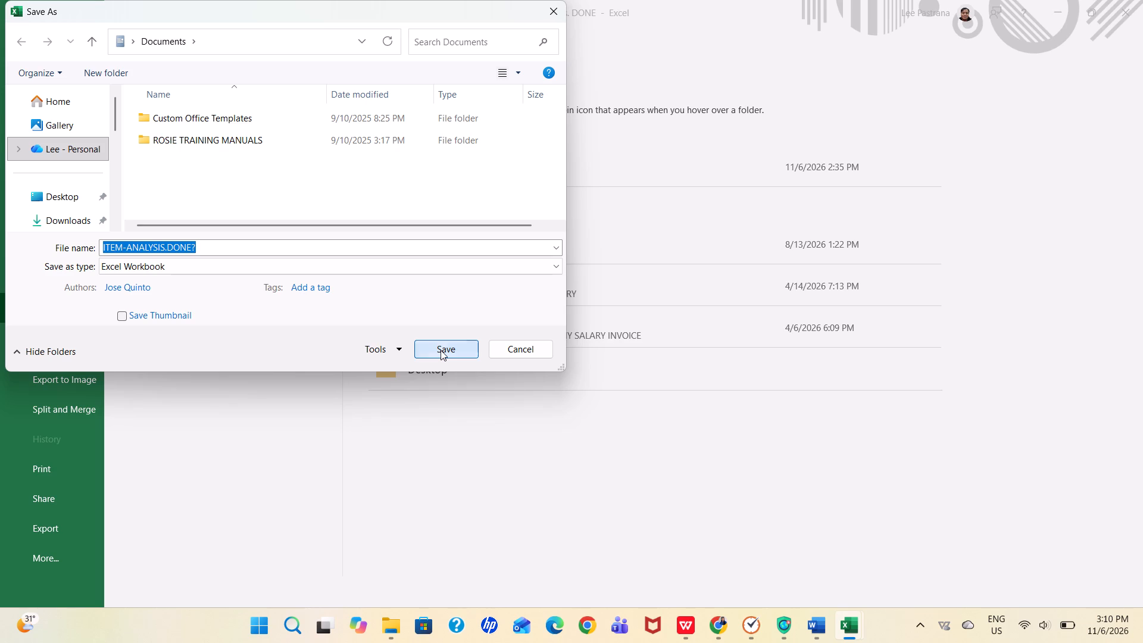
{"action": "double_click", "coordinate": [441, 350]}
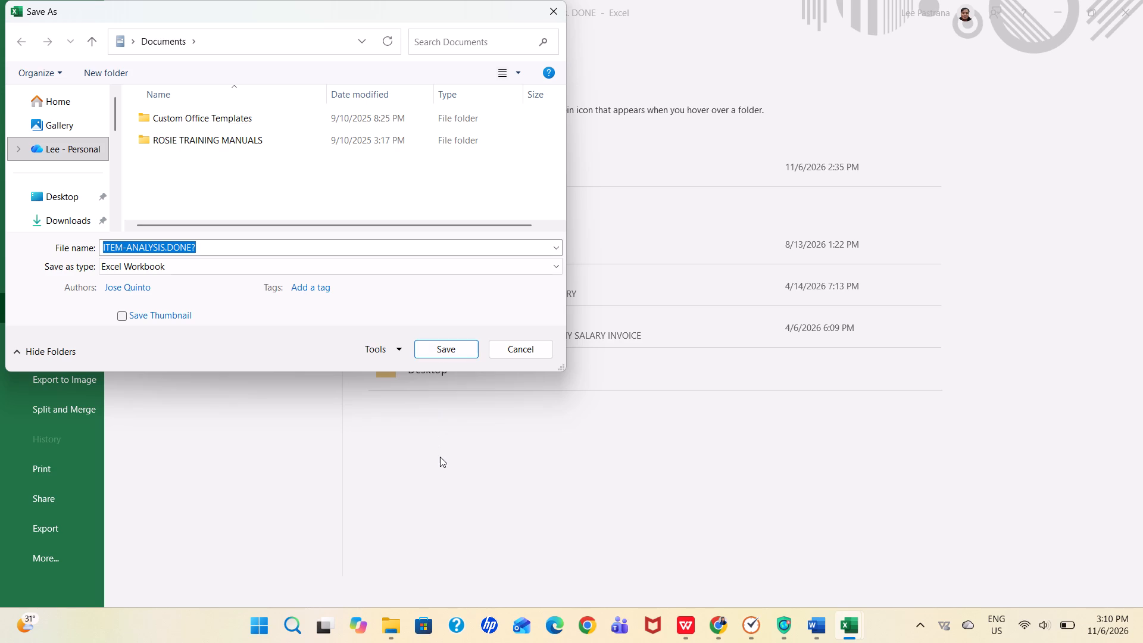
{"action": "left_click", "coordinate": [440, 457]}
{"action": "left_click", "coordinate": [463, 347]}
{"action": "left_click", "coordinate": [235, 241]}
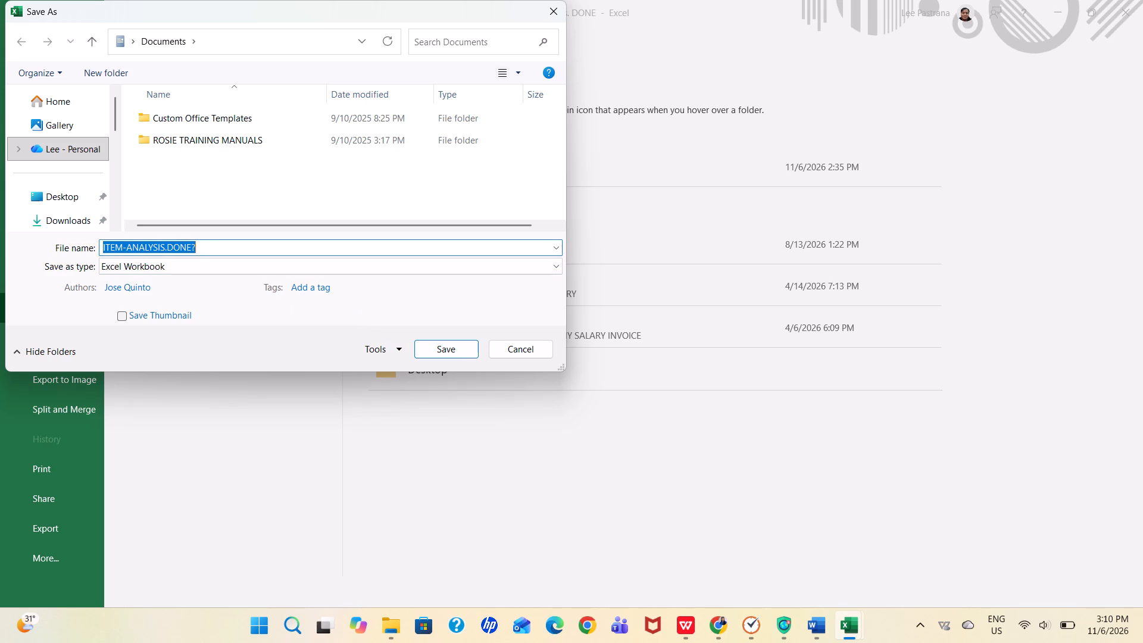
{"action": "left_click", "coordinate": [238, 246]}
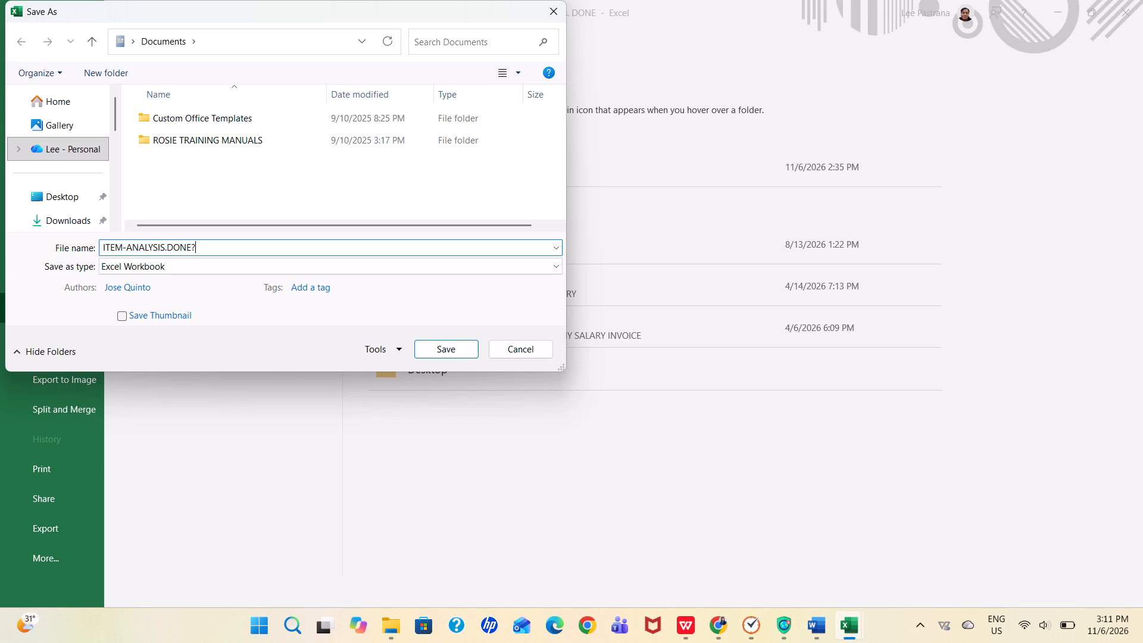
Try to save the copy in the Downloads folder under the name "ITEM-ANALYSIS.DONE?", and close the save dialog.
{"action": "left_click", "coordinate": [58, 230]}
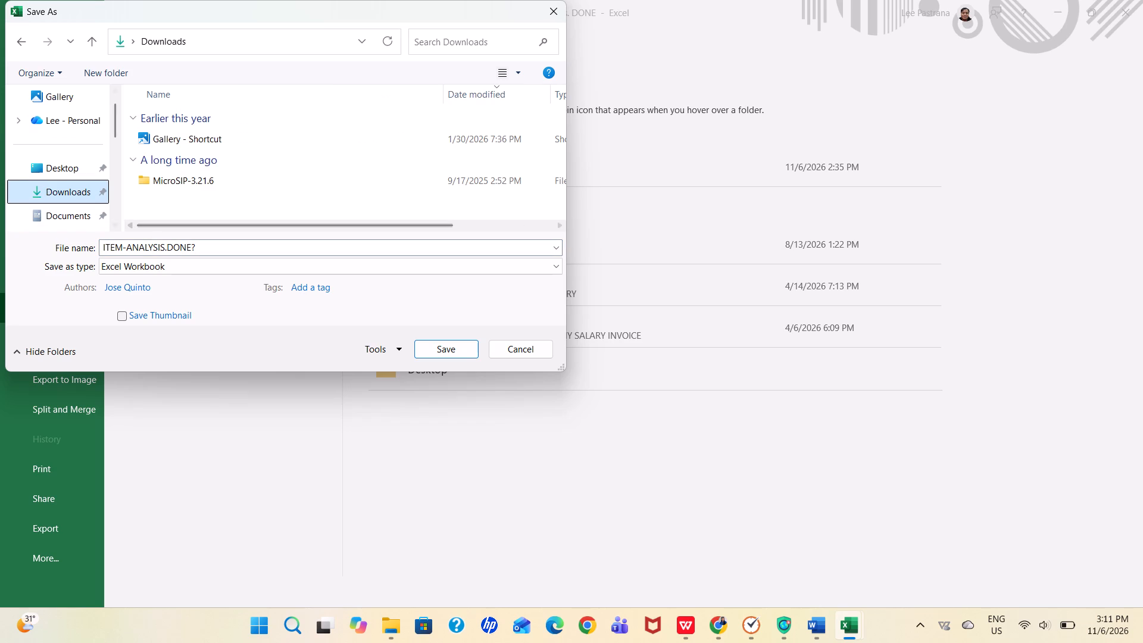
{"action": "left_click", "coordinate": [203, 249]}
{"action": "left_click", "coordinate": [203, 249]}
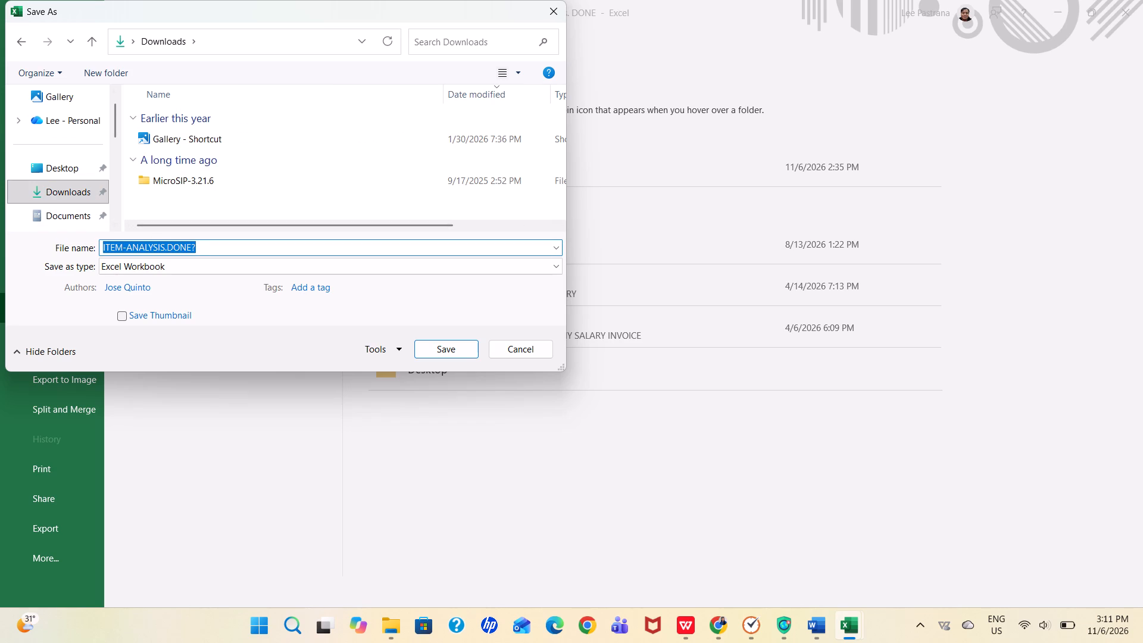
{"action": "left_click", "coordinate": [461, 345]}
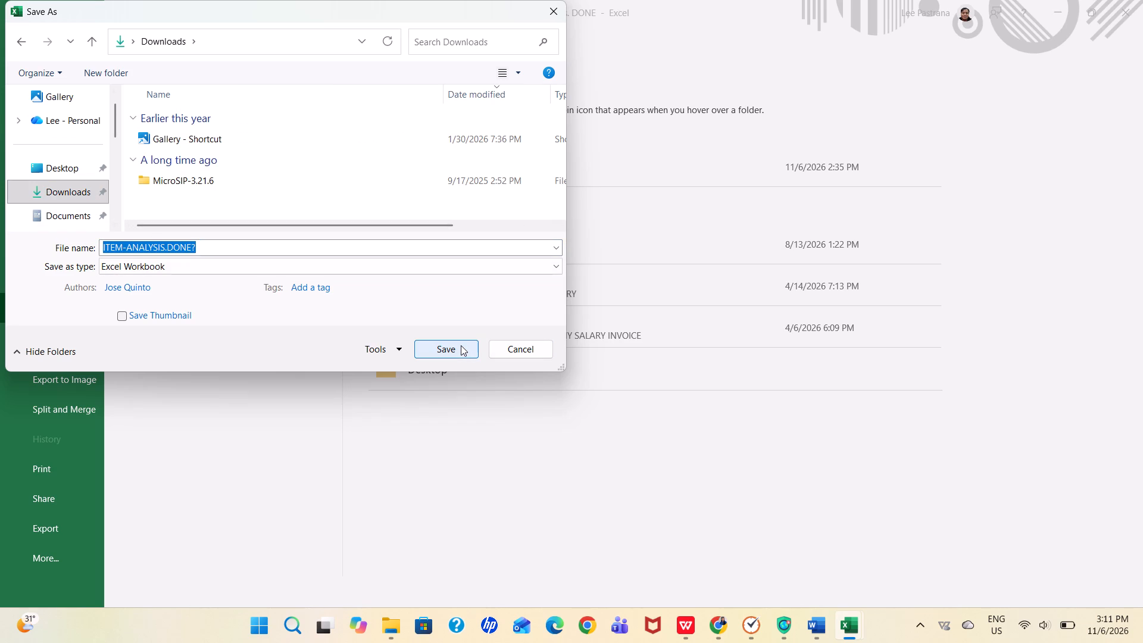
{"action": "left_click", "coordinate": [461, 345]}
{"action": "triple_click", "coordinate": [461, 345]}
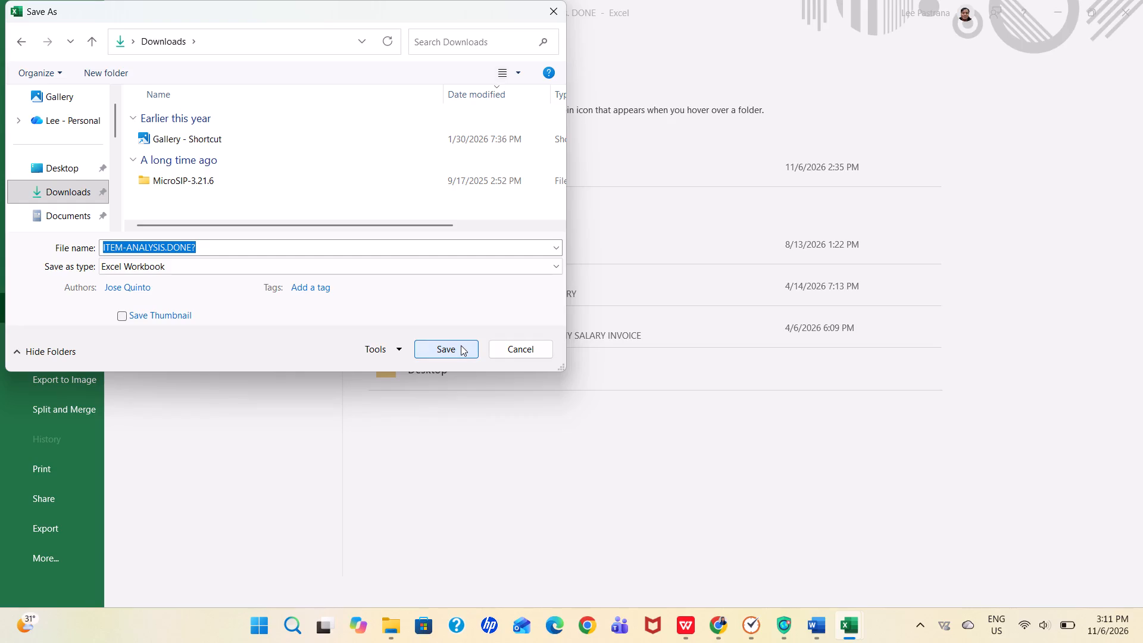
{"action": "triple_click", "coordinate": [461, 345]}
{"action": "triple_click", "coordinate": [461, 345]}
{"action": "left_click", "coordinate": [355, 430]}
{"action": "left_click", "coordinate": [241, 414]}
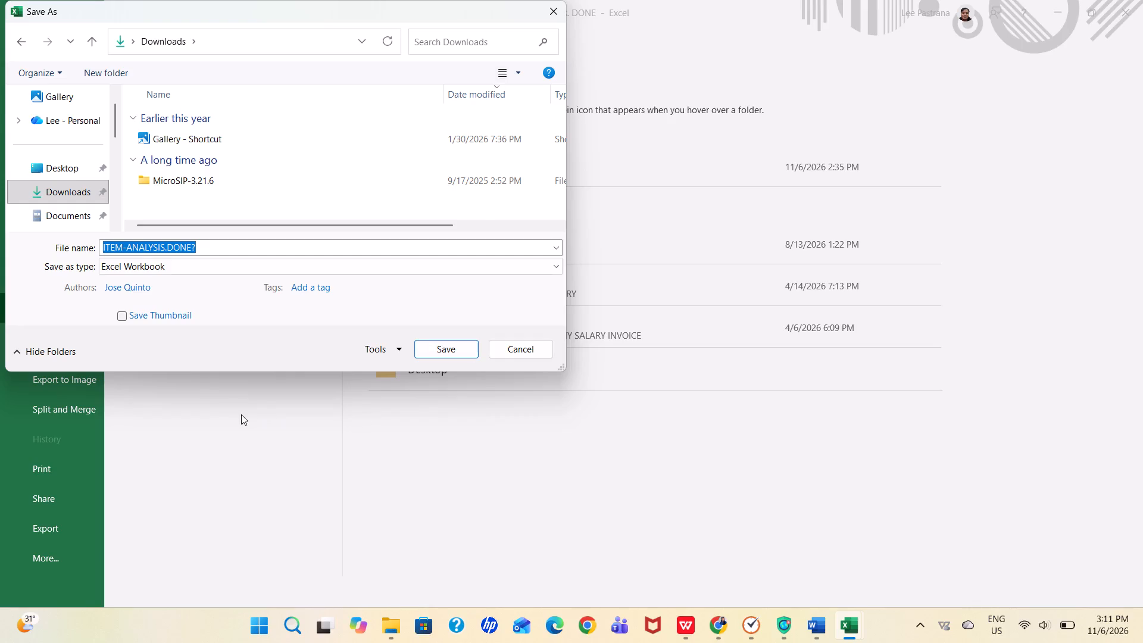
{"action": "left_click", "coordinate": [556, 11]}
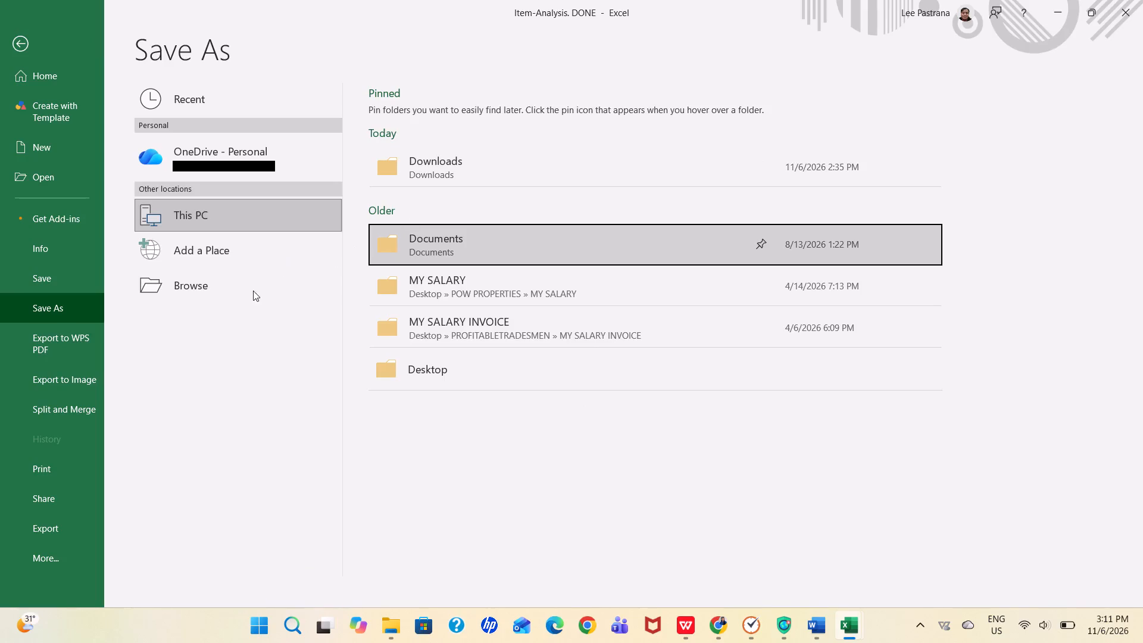
Save the workbook in the Downloads folder as "Item-Analysis. DONE" in Excel Workbook format.
{"action": "left_click", "coordinate": [242, 270]}
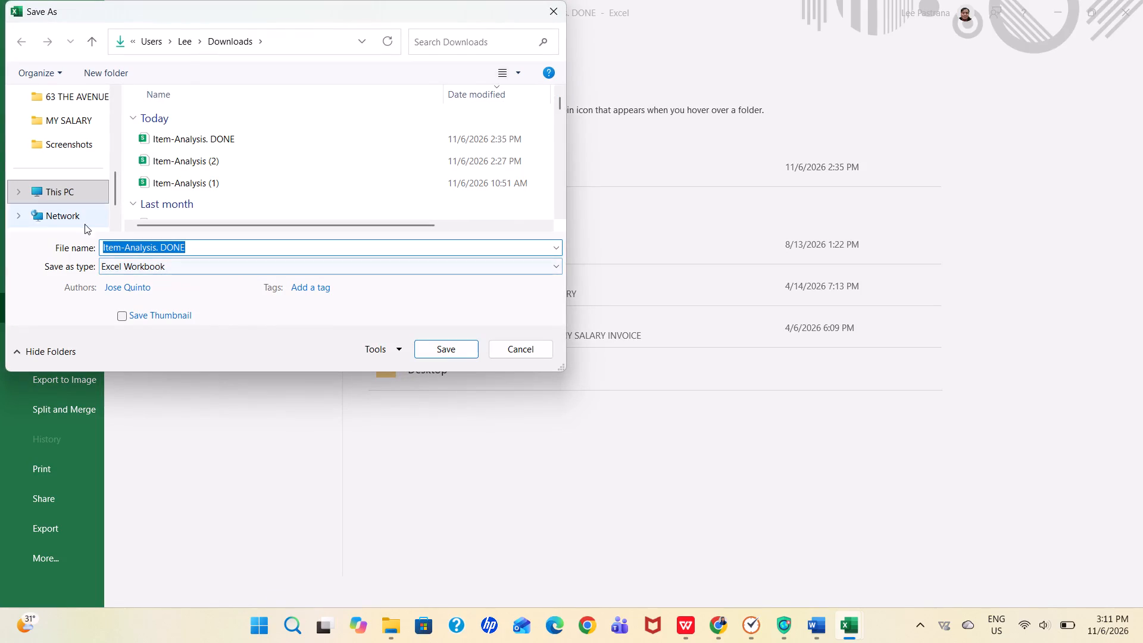
{"action": "left_click_drag", "start_coordinate": [114, 186], "coordinate": [114, 198]}
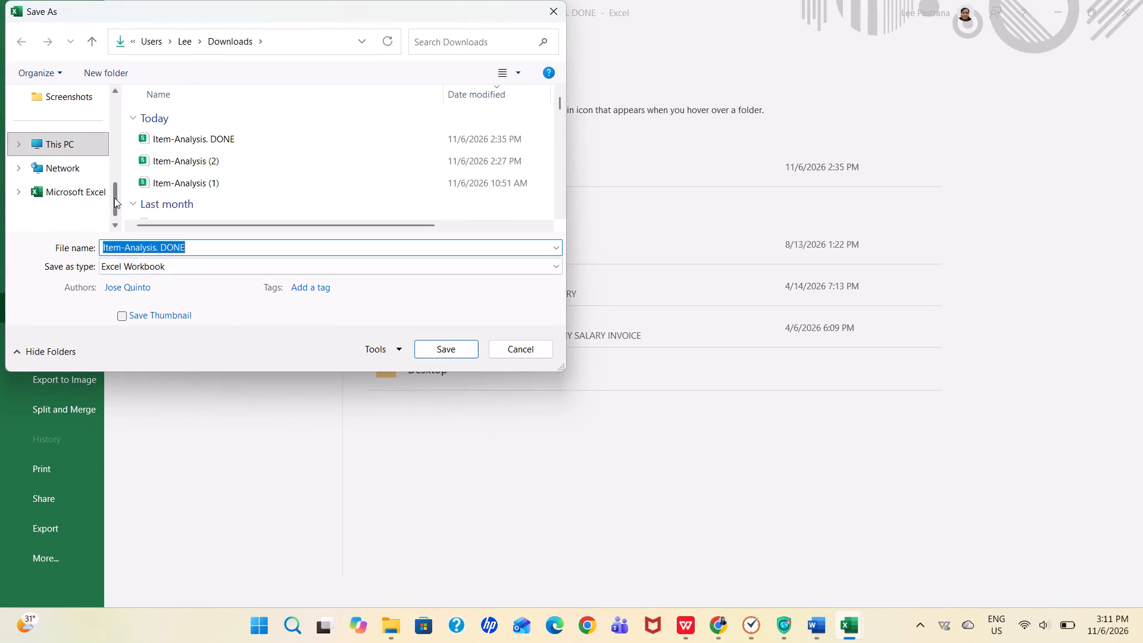
{"action": "left_click_drag", "start_coordinate": [114, 198], "coordinate": [106, 141]}
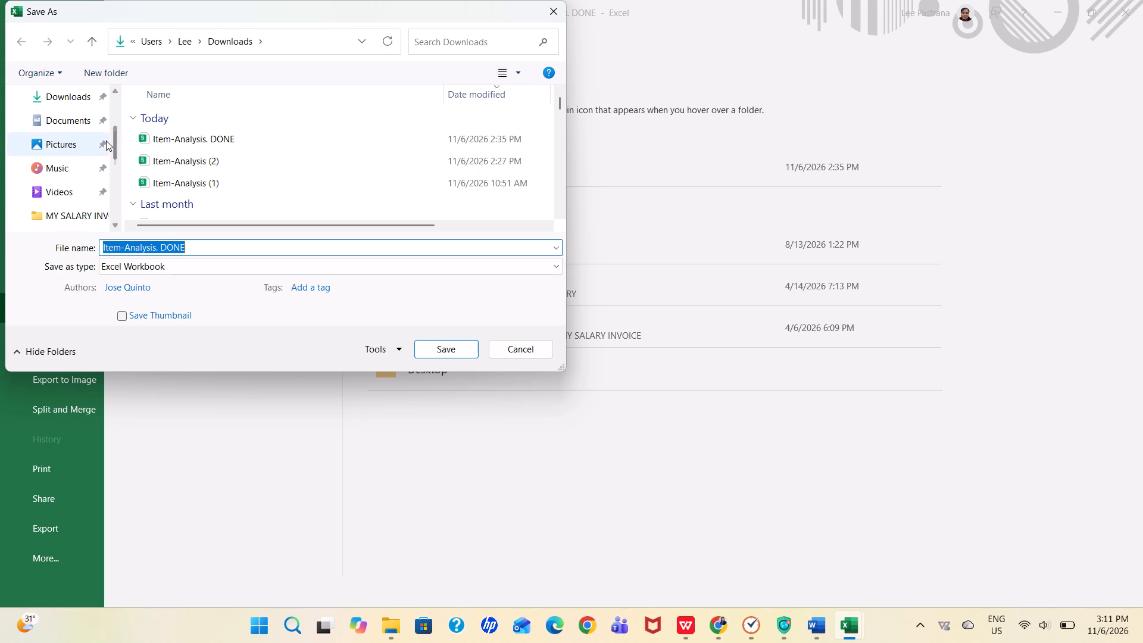
{"action": "left_click", "coordinate": [78, 99]}
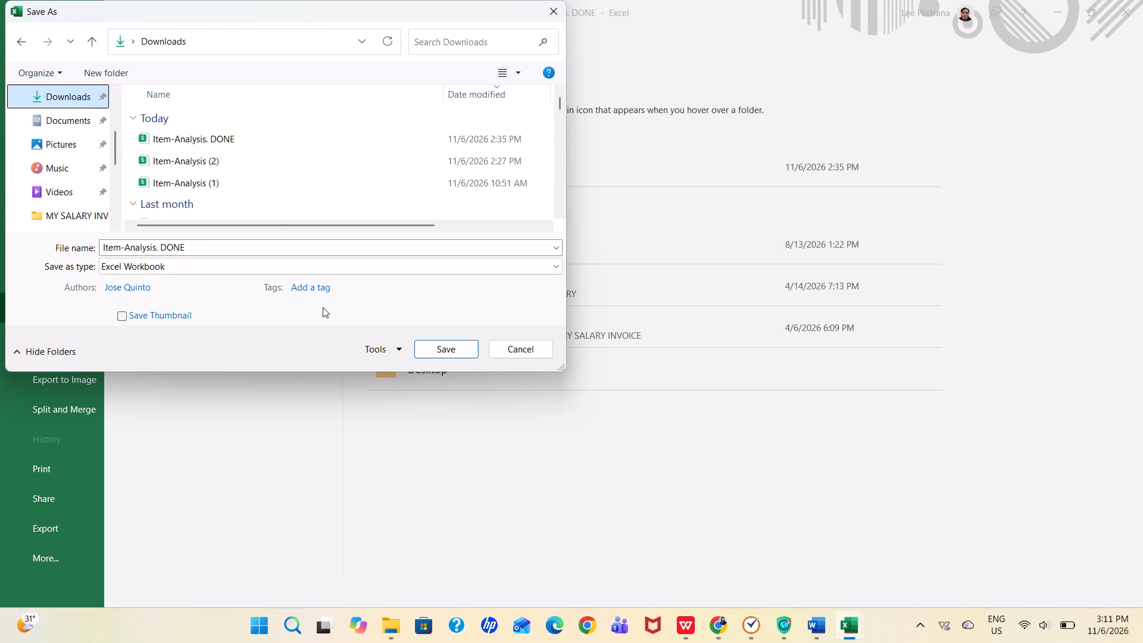
{"action": "left_click", "coordinate": [449, 344]}
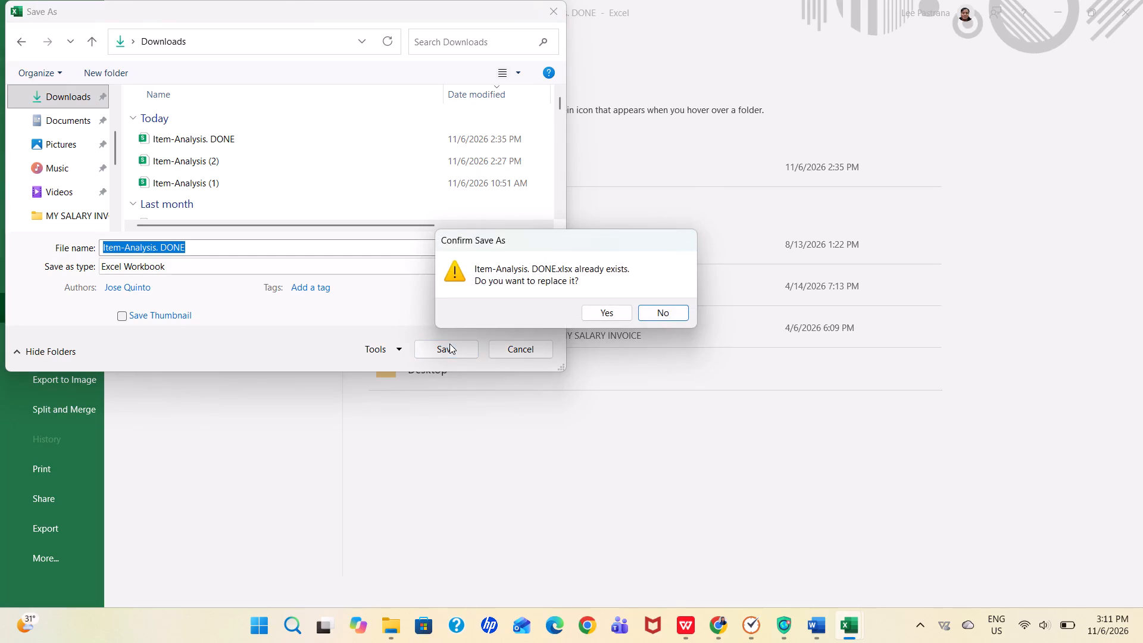
Overwrite the existing "Item-Analysis. DONE" workbook in the Downloads folder with the current version.
{"action": "left_click", "coordinate": [592, 313]}
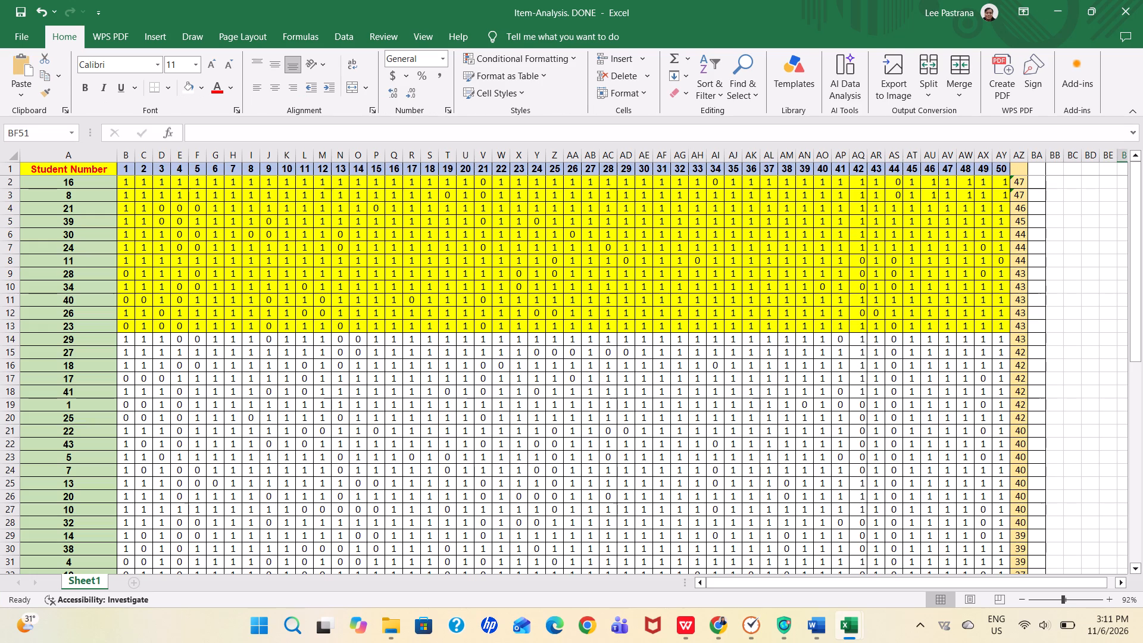
Switch to the Chrome window with the Facebook page and its Messenger chats.
{"action": "left_click", "coordinate": [722, 622]}
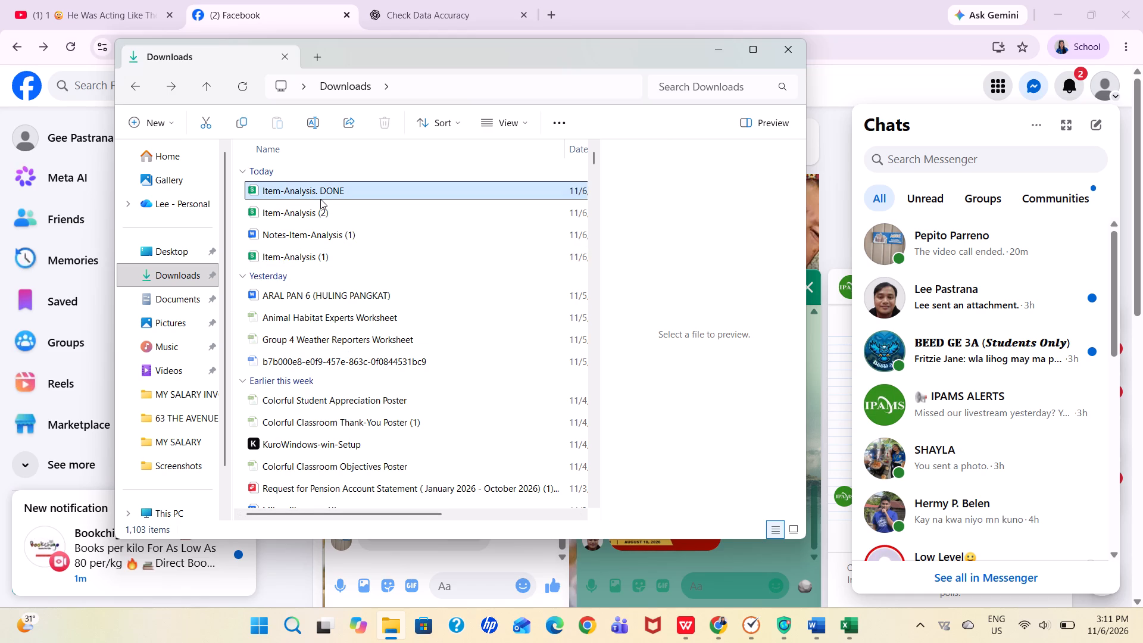
Copy the "Item-Analysis. DONE" file, search Messenger for "SHE", close two unrelated chats, and open the recipient's chat from recent searches.
{"action": "key", "text": "ctrl+c"}
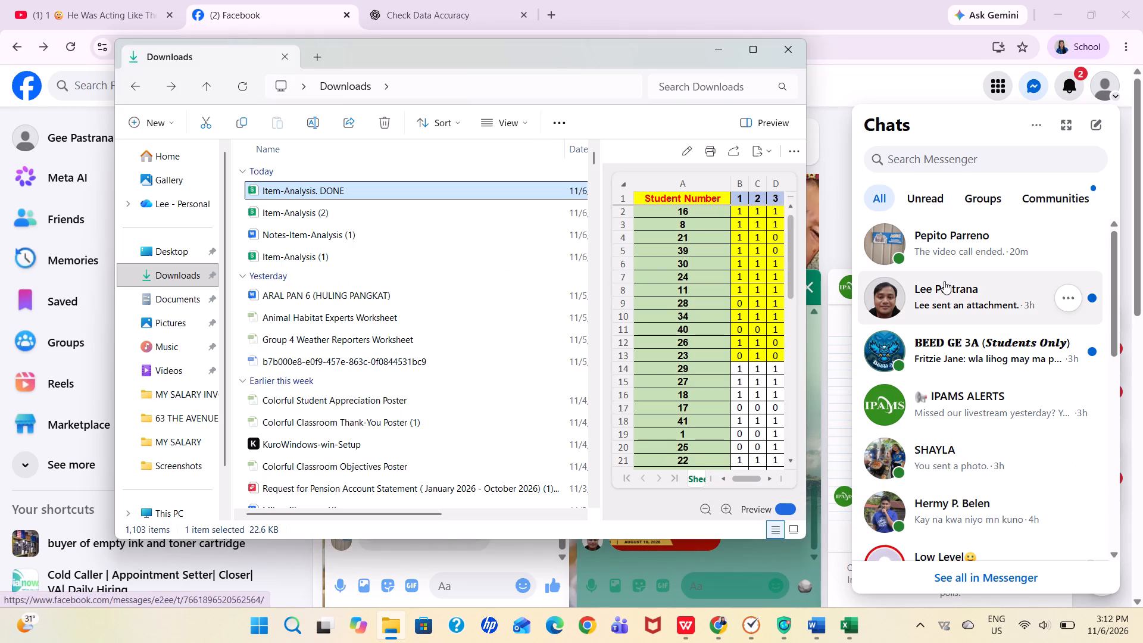
{"action": "left_click", "coordinate": [939, 158]}
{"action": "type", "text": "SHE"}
{"action": "left_click", "coordinate": [950, 236]}
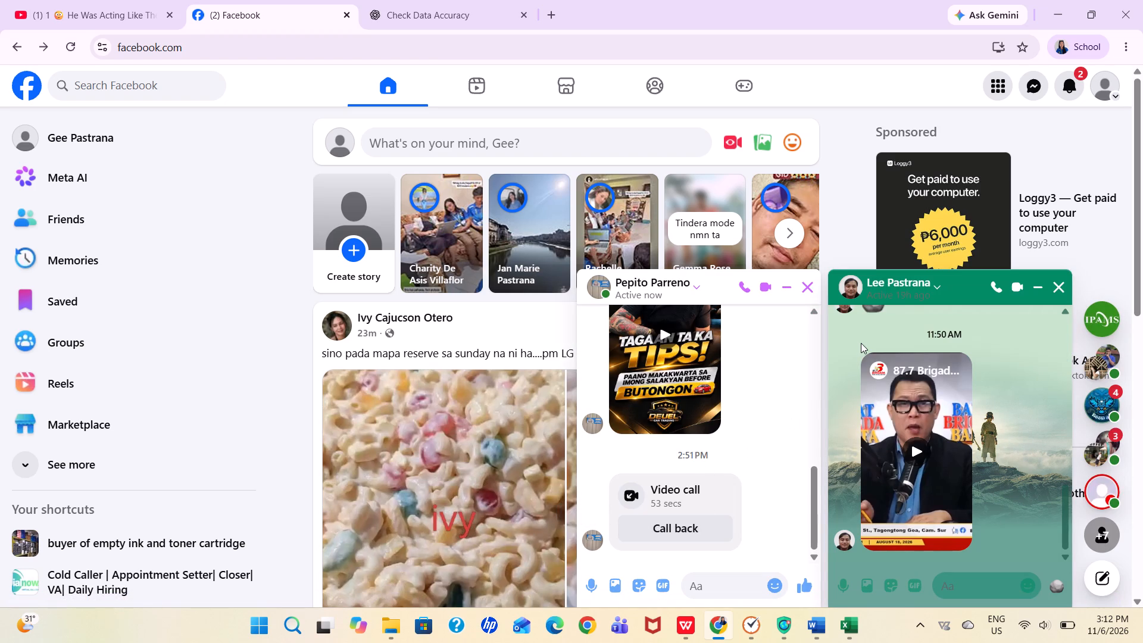
{"action": "left_click", "coordinate": [805, 288]}
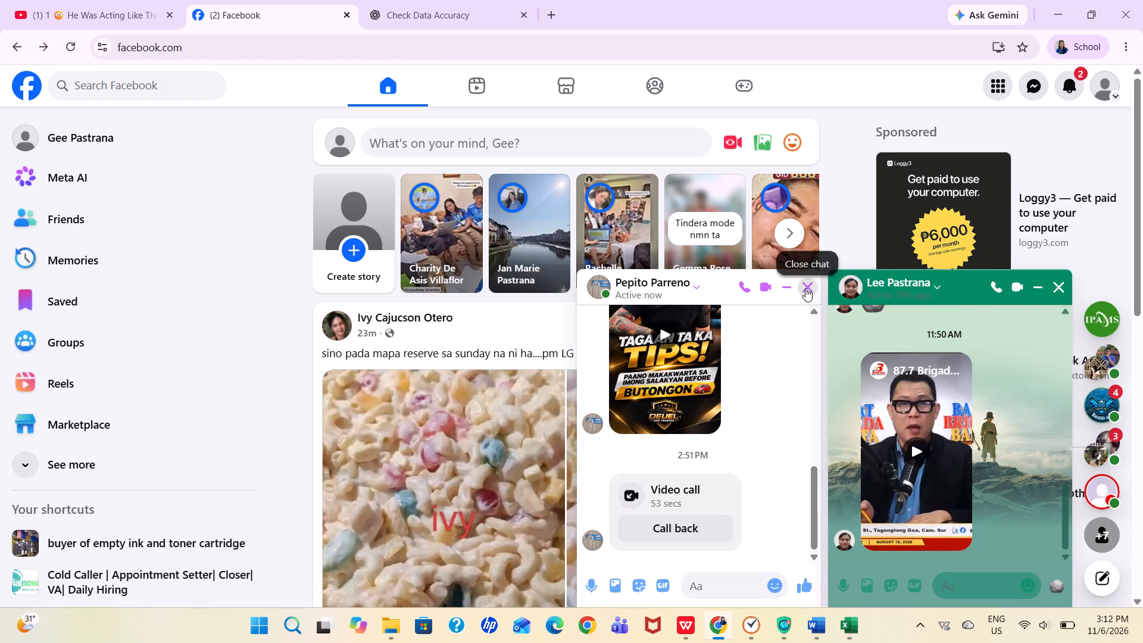
{"action": "left_click", "coordinate": [811, 282]}
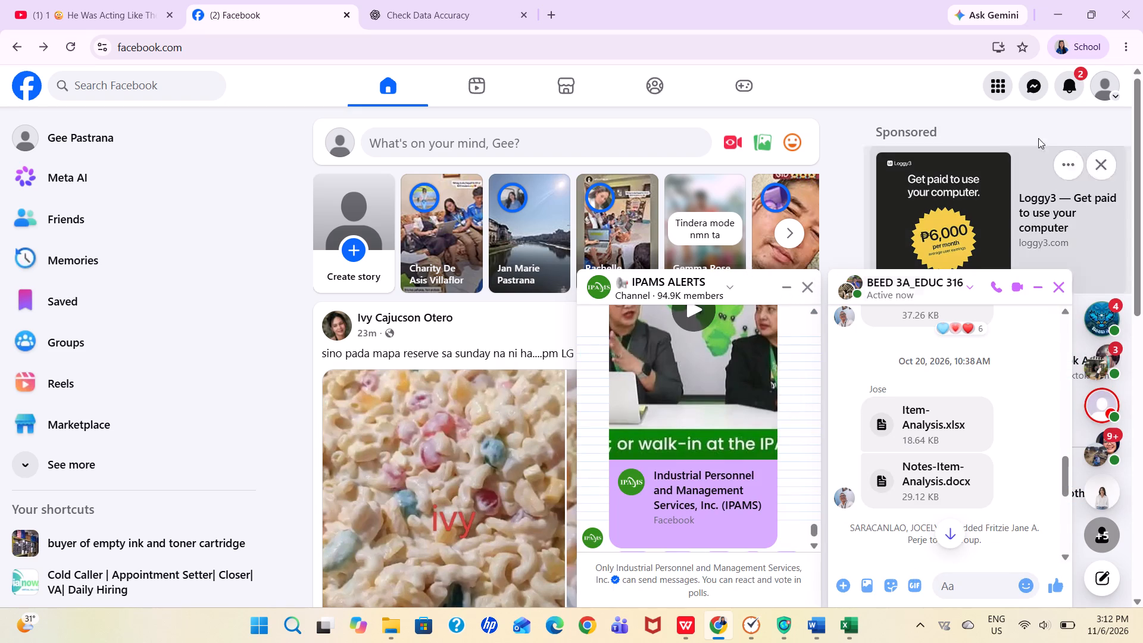
{"action": "left_click", "coordinate": [1029, 94]}
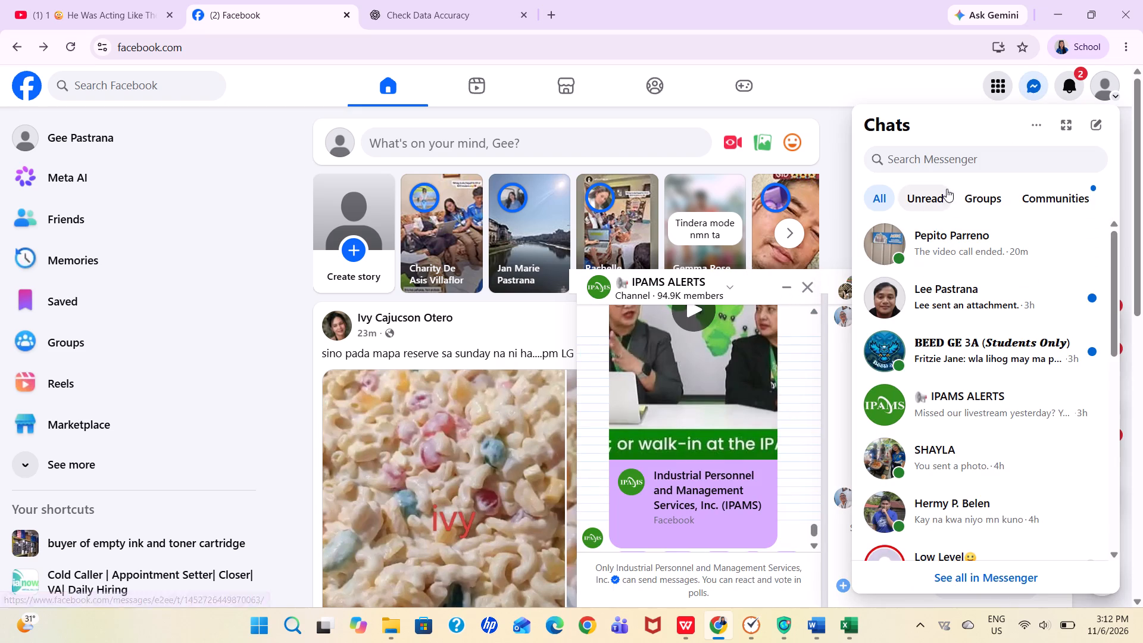
{"action": "left_click", "coordinate": [948, 164]}
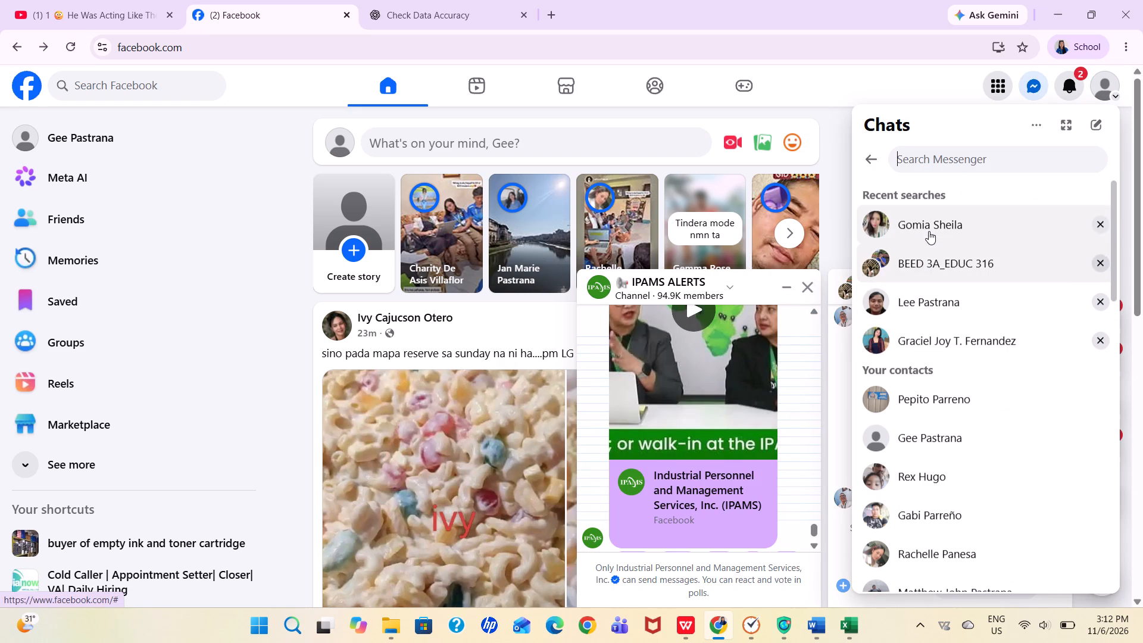
{"action": "left_click", "coordinate": [929, 232]}
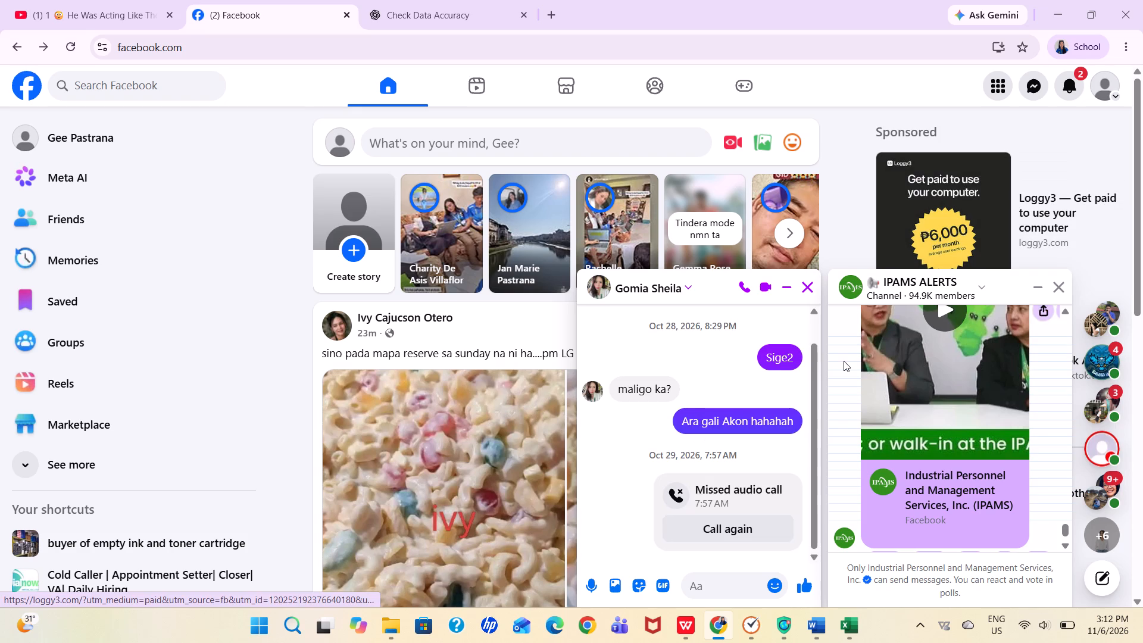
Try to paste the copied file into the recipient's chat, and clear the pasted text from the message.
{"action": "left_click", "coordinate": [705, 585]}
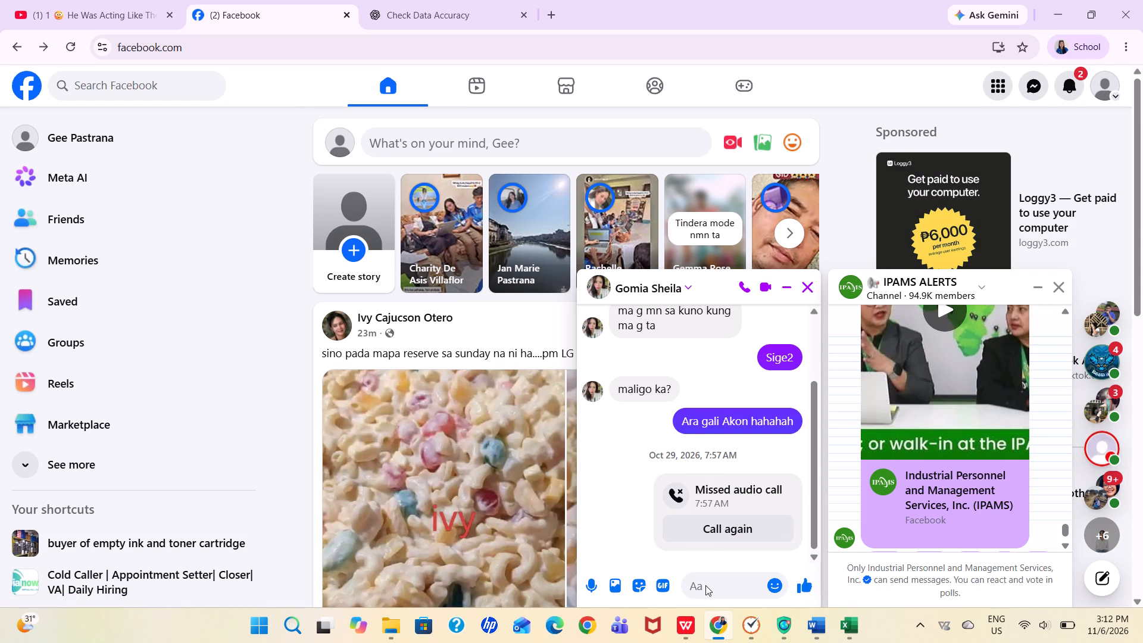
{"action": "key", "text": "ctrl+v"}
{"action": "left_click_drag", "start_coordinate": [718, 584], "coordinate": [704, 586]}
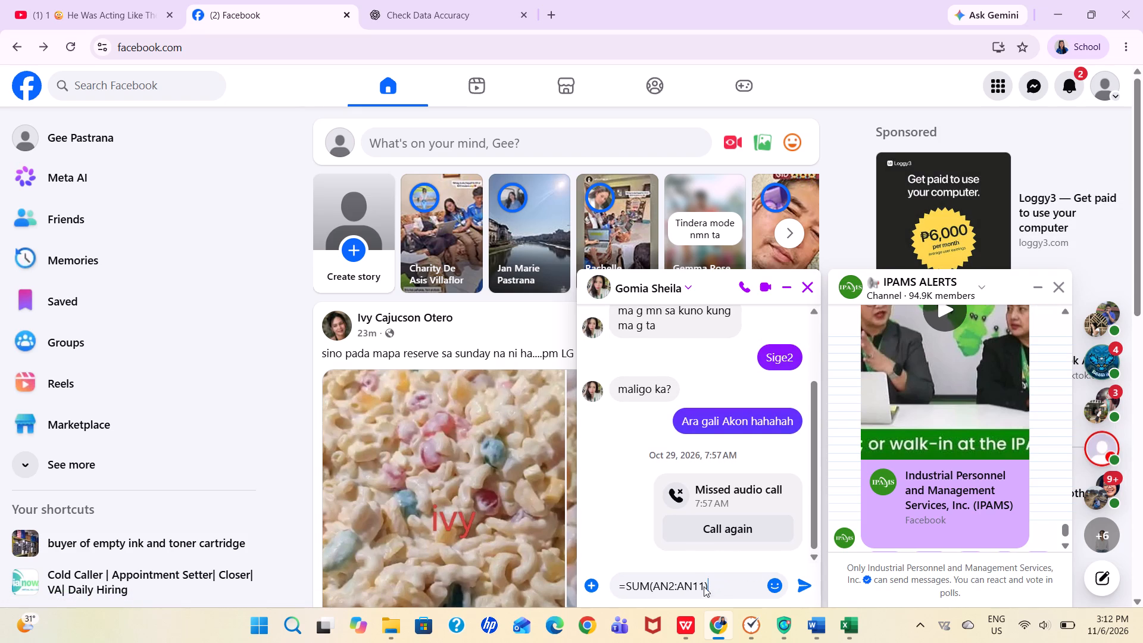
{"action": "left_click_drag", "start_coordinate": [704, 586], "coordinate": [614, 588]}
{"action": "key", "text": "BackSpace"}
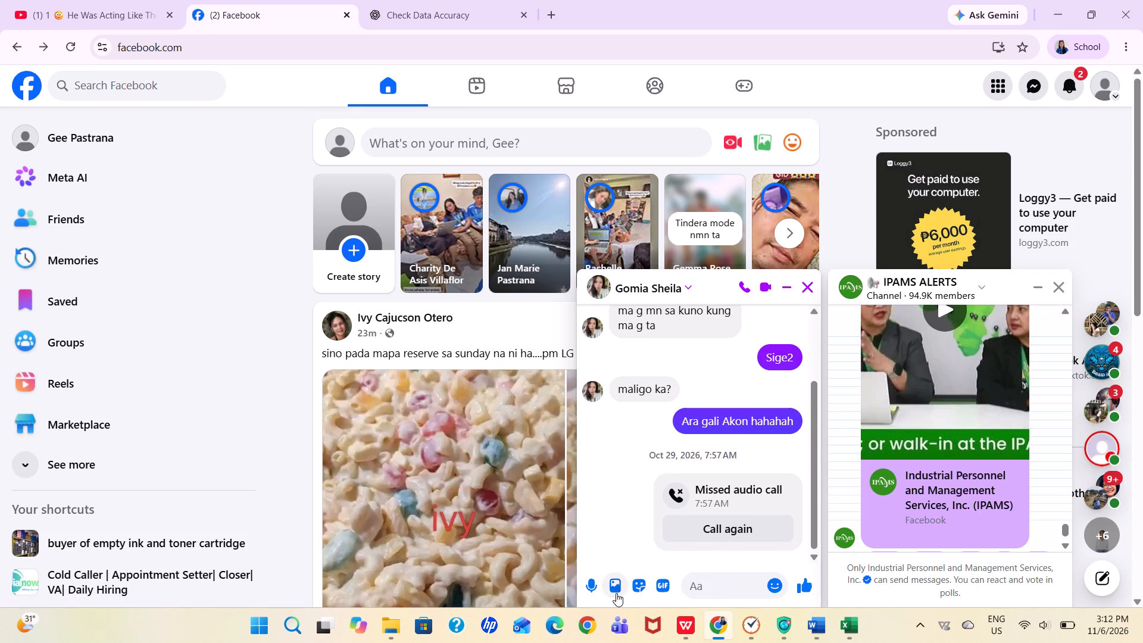
Copy "Item-Analysis. DONE" from the Downloads folder again and send it as an attachment in the recipient's chat.
{"action": "left_click", "coordinate": [383, 628]}
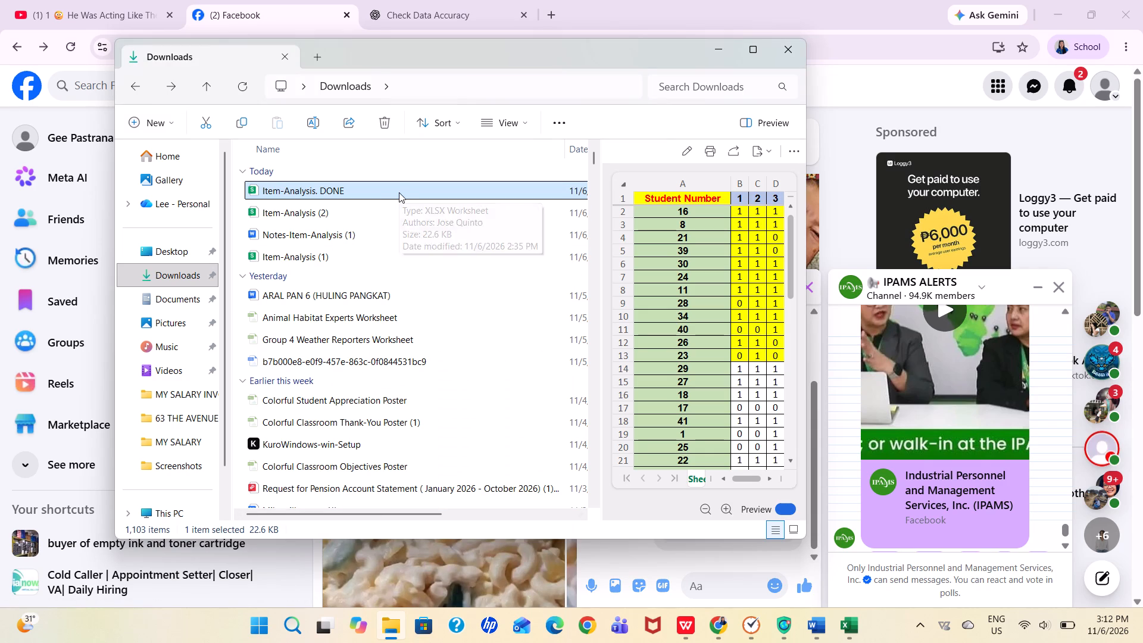
{"action": "key", "text": "ctrl+c"}
{"action": "key", "text": "ctrl+c"}
{"action": "key", "text": "ctrl+c"}
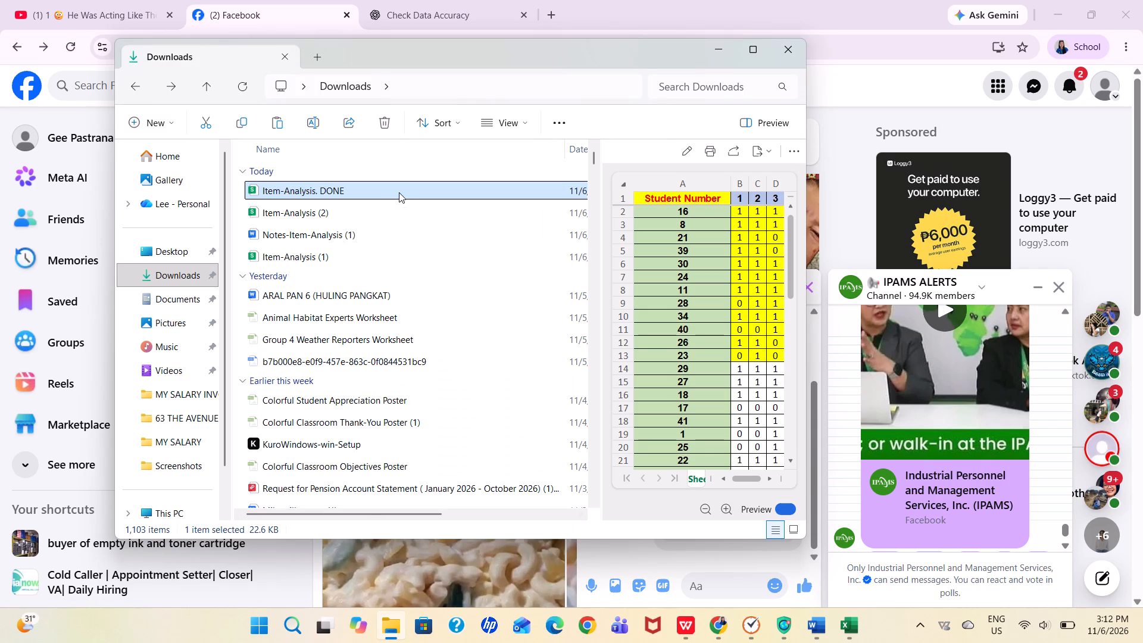
{"action": "key", "text": "ctrl+c"}
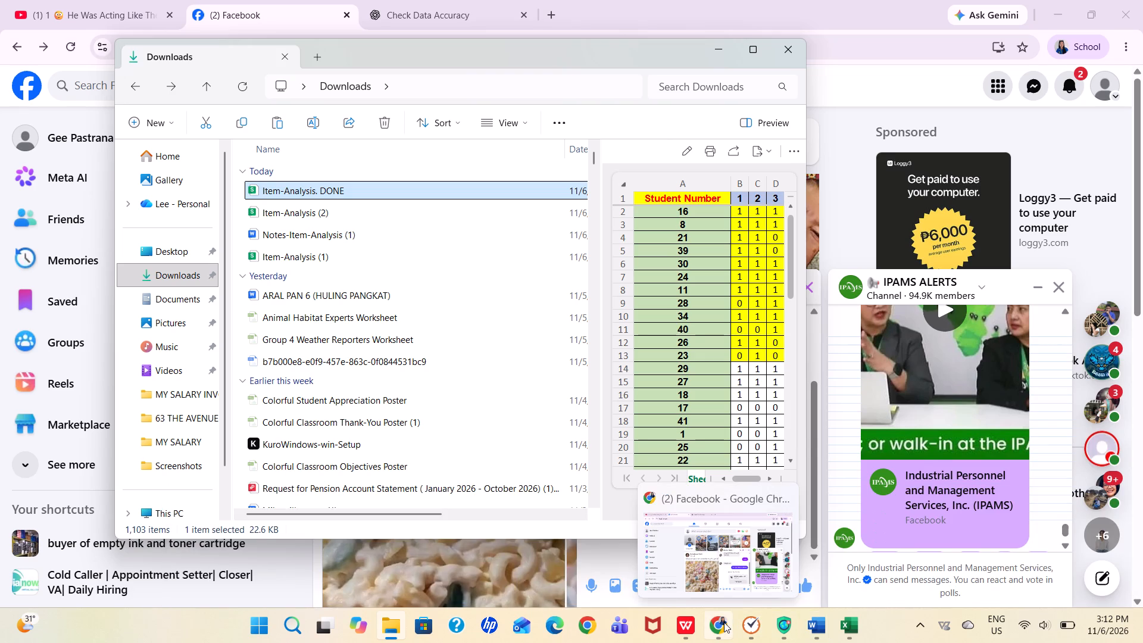
{"action": "left_click", "coordinate": [729, 574]}
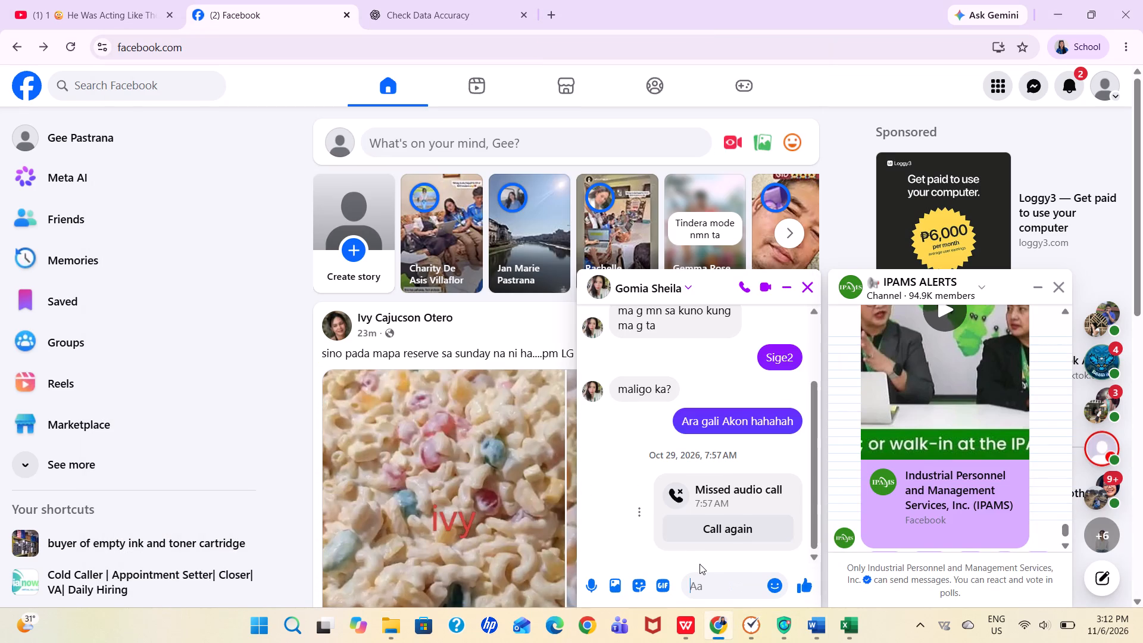
{"action": "key", "text": "ctrl+v"}
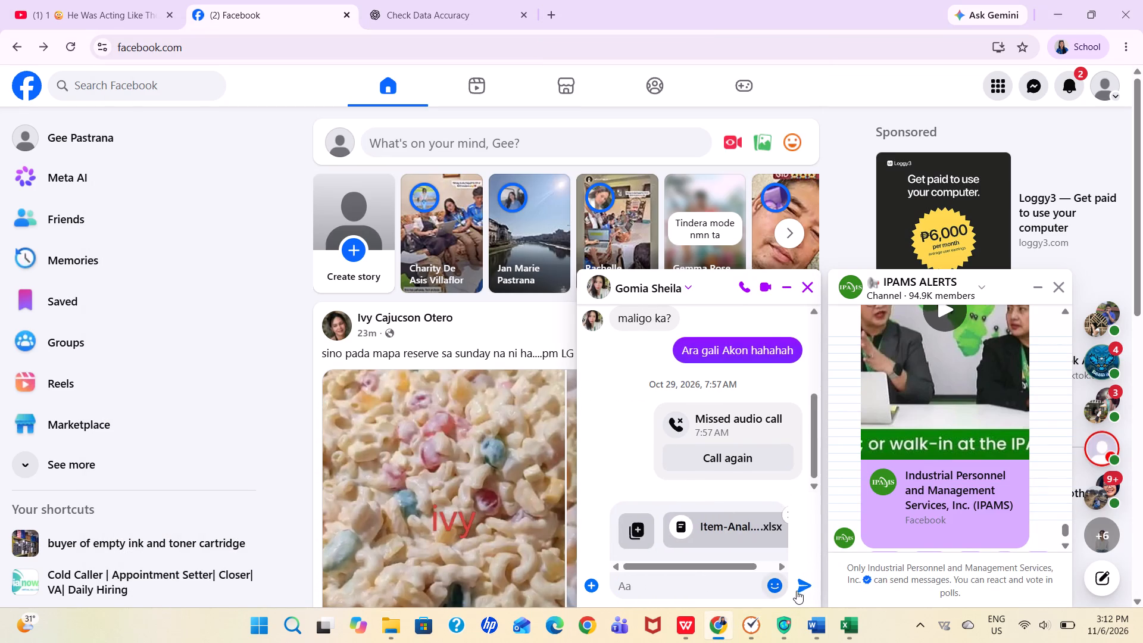
{"action": "left_click", "coordinate": [797, 589]}
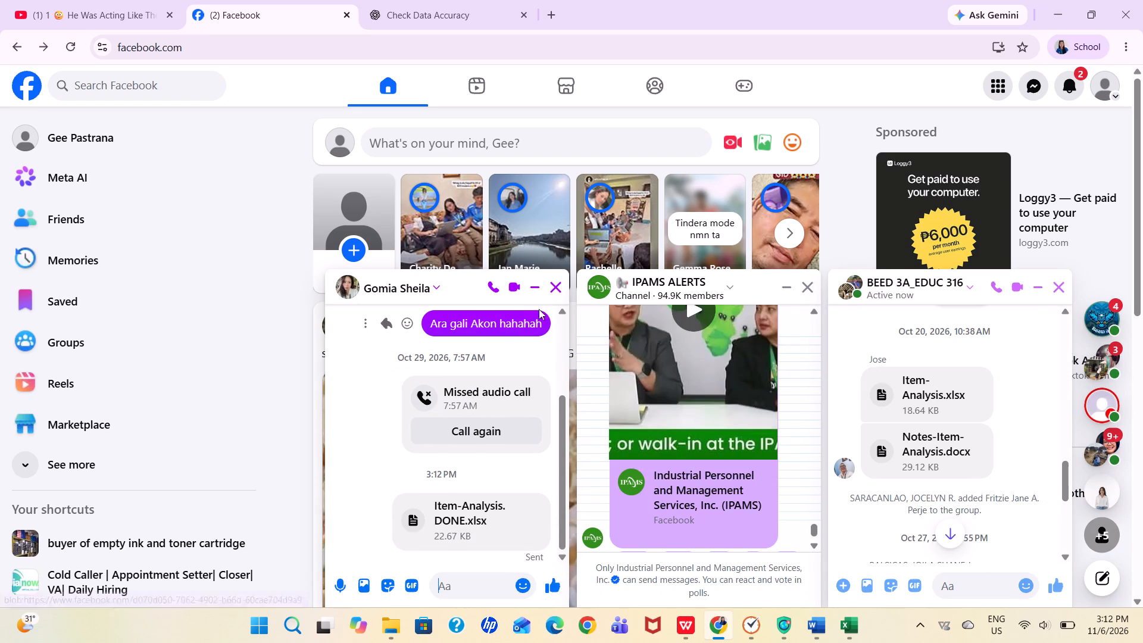
Close the recipient's chat and the IPAMS ALERTS, BEED 3A_EDUC 316 and BEED GE 3A chats.
{"action": "left_click", "coordinate": [553, 294]}
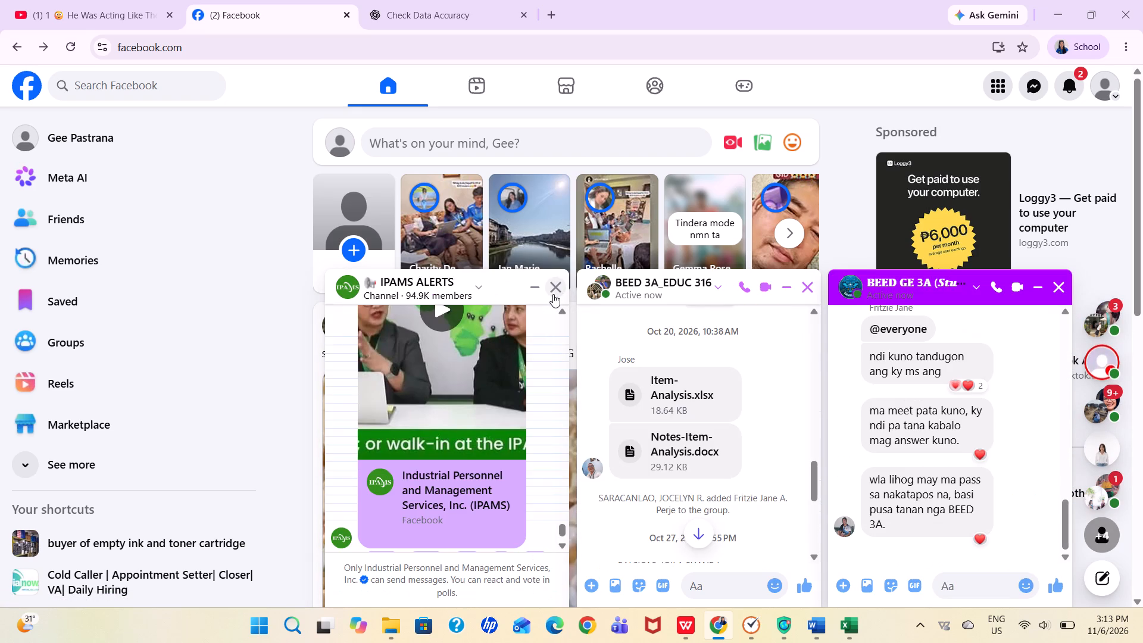
{"action": "left_click", "coordinate": [553, 294]}
{"action": "left_click", "coordinate": [553, 294]}
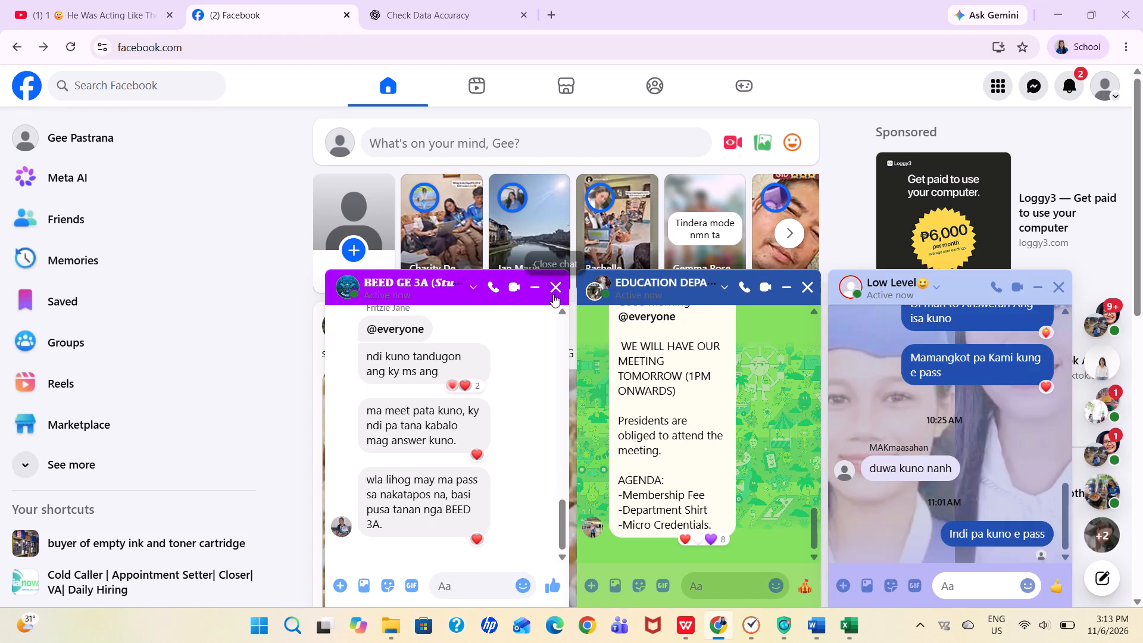
{"action": "left_click", "coordinate": [553, 294]}
View the friend's sunset parking-lot video story, send a heart reaction to it, and exit the stories viewer.
{"action": "left_click", "coordinate": [457, 248]}
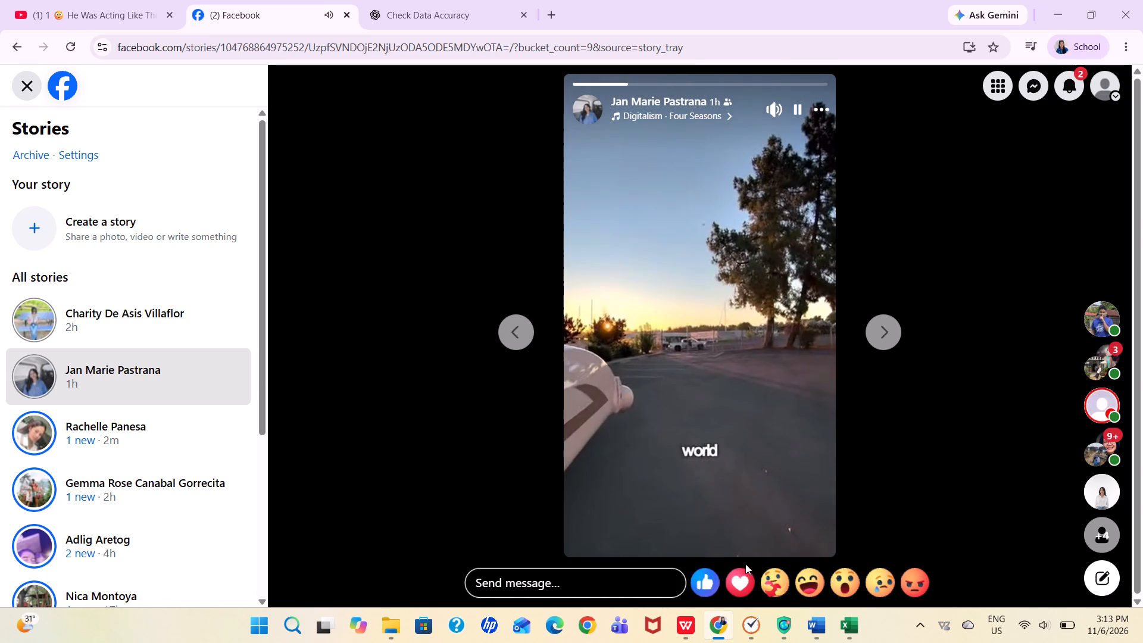
{"action": "left_click", "coordinate": [740, 575]}
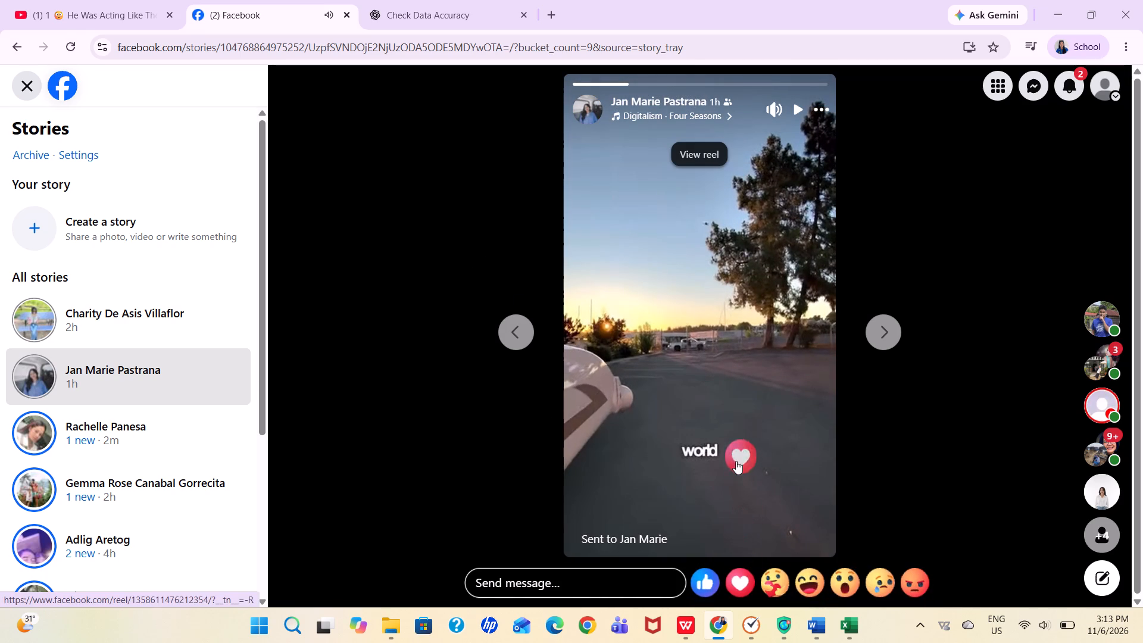
{"action": "left_click", "coordinate": [952, 397]}
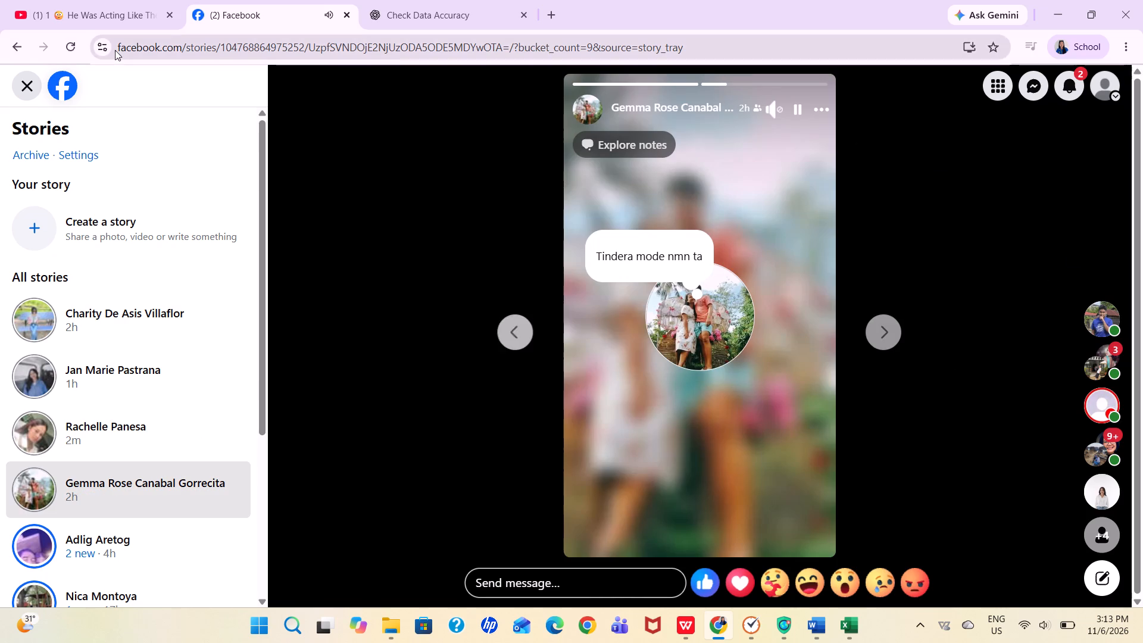
{"action": "left_click", "coordinate": [33, 93]}
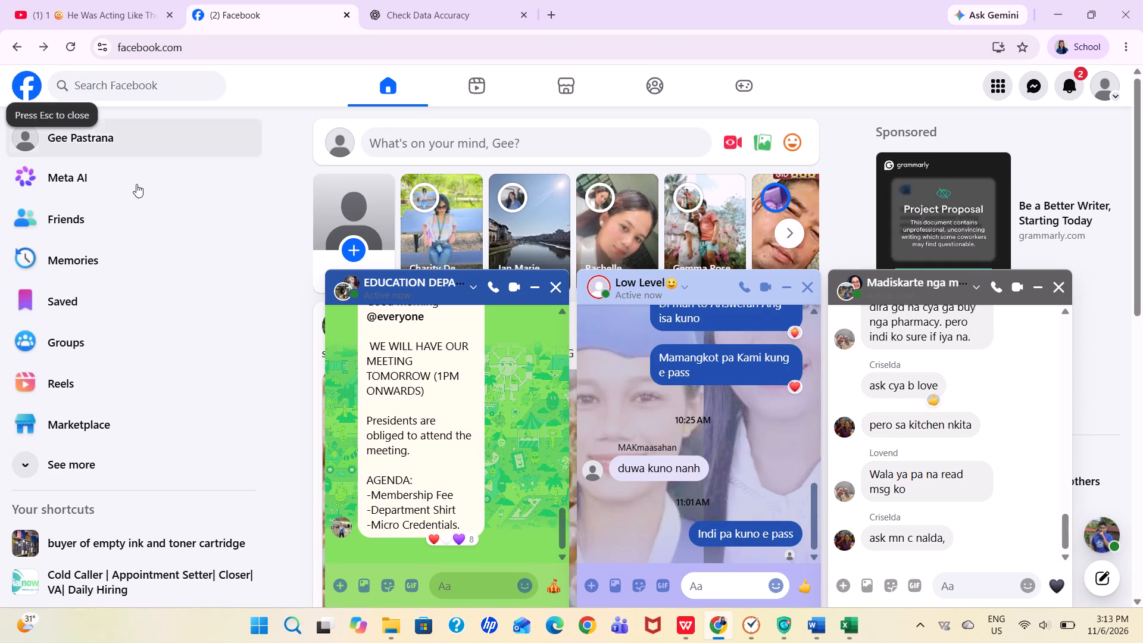
Close all the remaining open chat windows on the Facebook home page.
{"action": "left_click", "coordinate": [553, 288]}
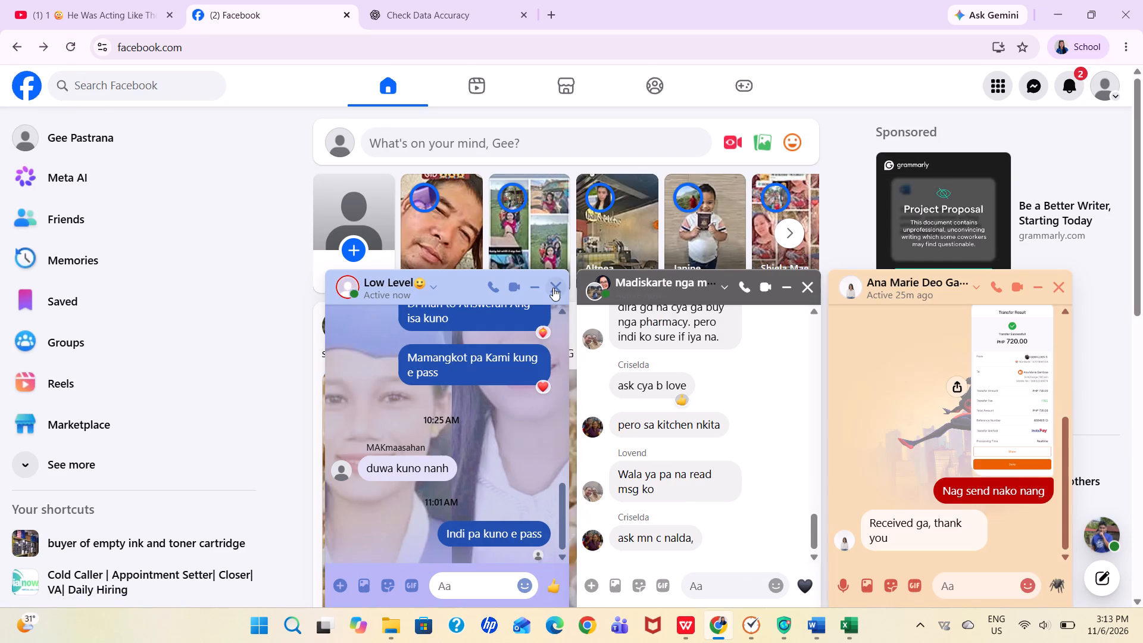
{"action": "left_click", "coordinate": [546, 288]}
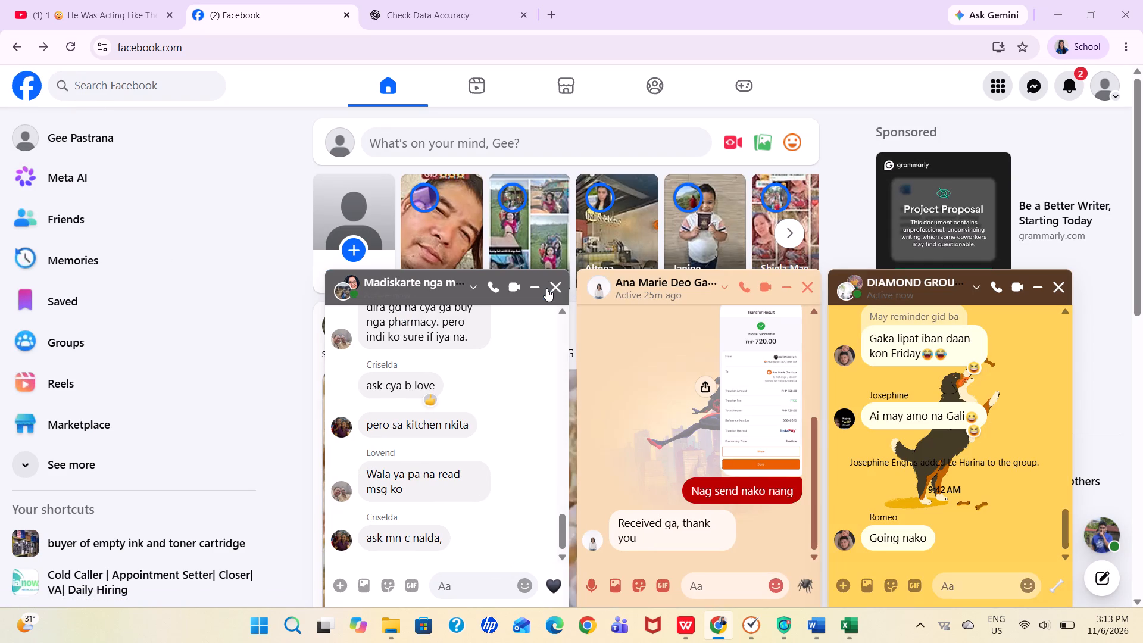
{"action": "left_click", "coordinate": [555, 286]}
{"action": "left_click", "coordinate": [555, 286]}
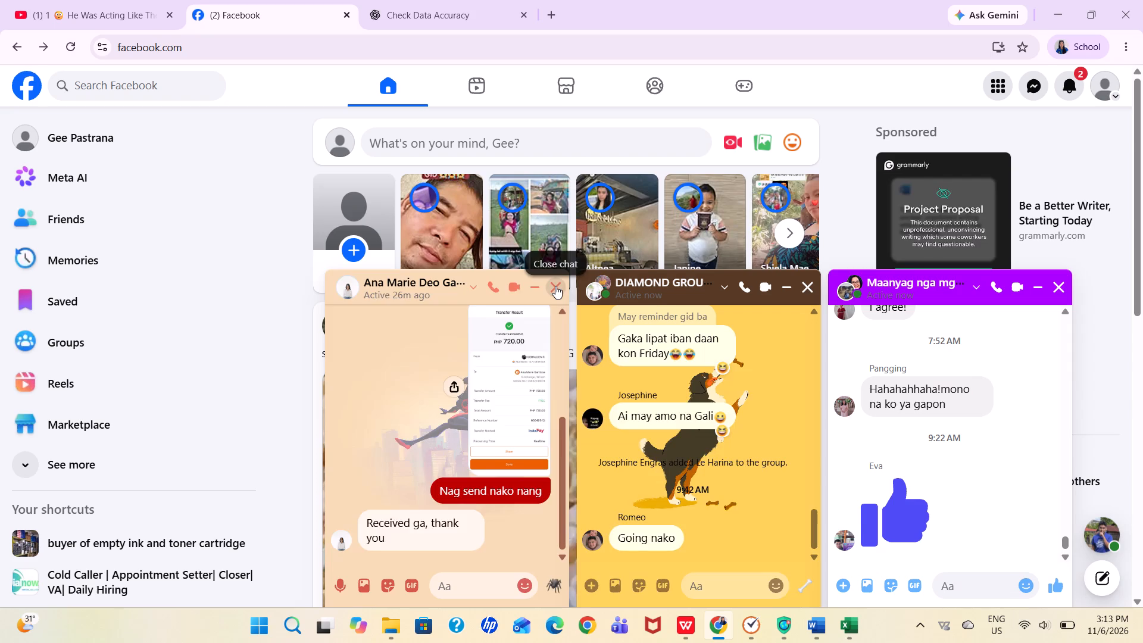
{"action": "left_click", "coordinate": [555, 286]}
{"action": "left_click", "coordinate": [555, 286]}
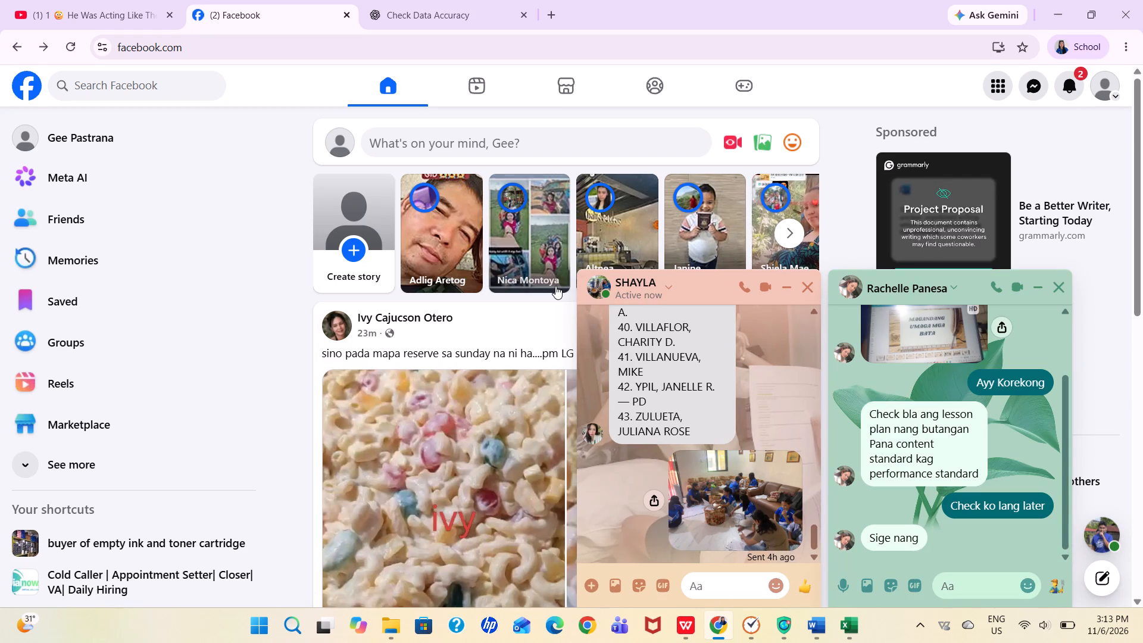
{"action": "left_click", "coordinate": [810, 287]}
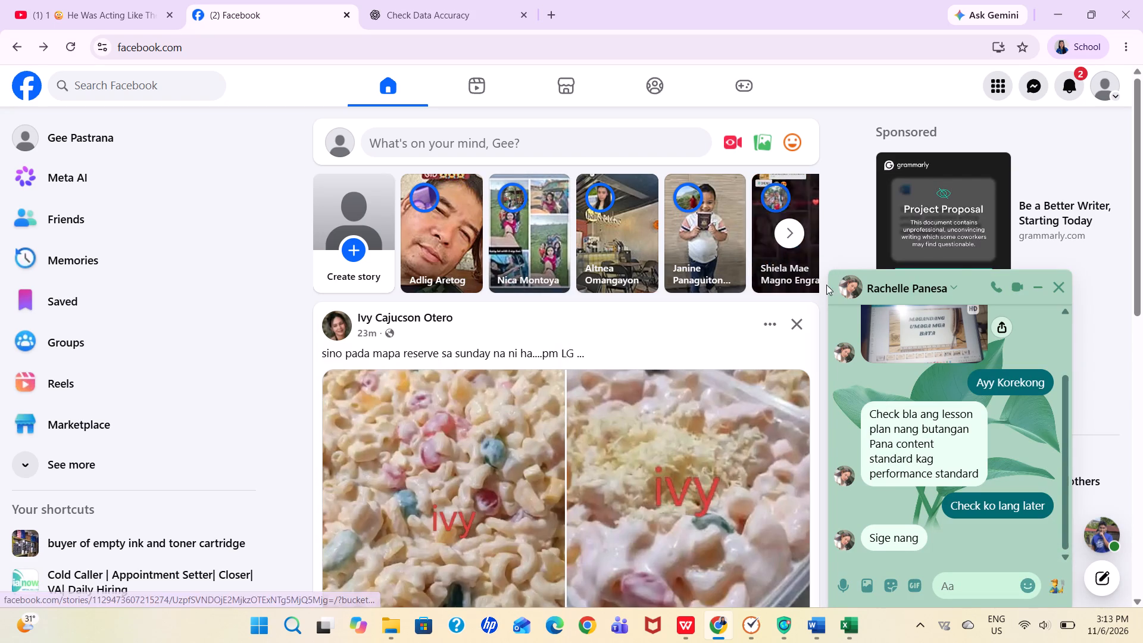
{"action": "left_click", "coordinate": [1058, 283]}
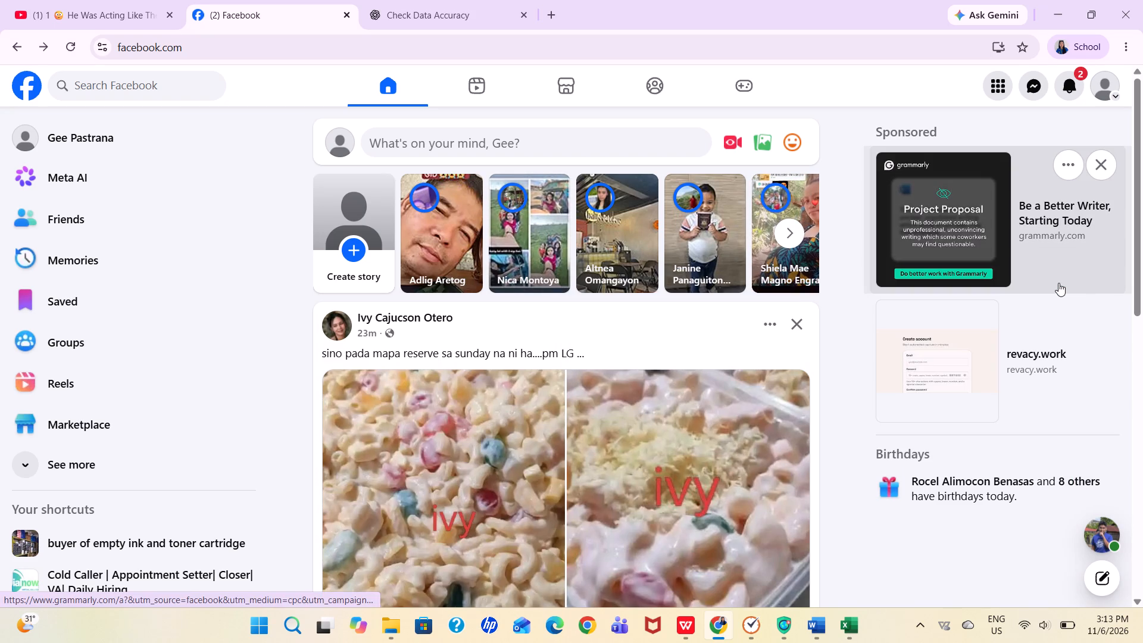
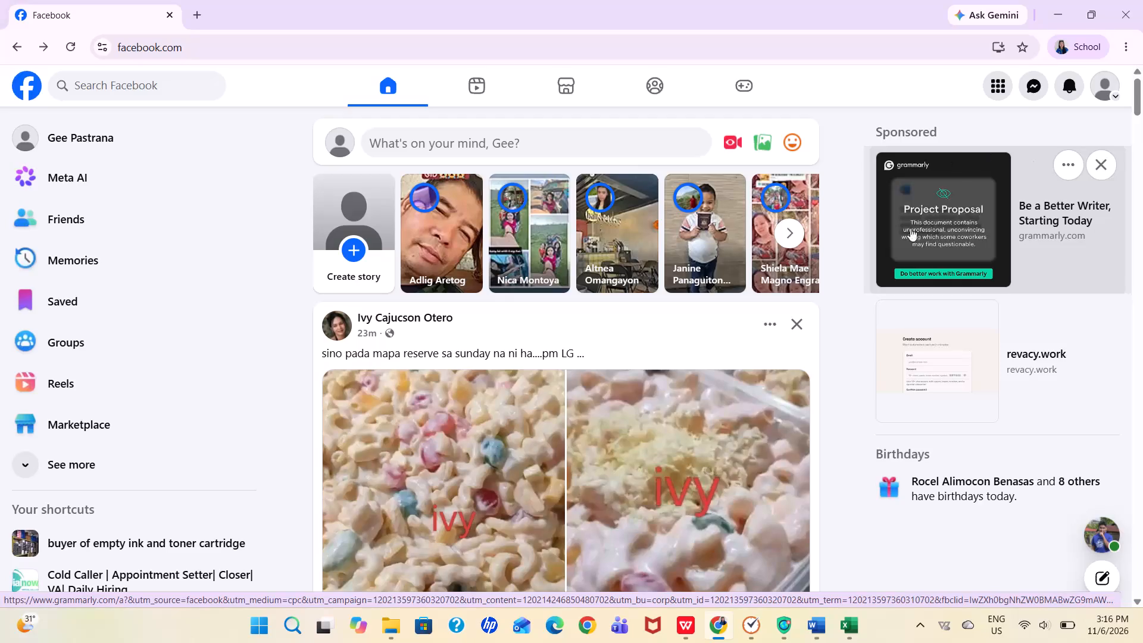
Minimize the Facebook browser window, the open Item-Analysis workbooks and the Downloads folder window to reveal the desktop.
{"action": "left_click", "coordinate": [1058, 5]}
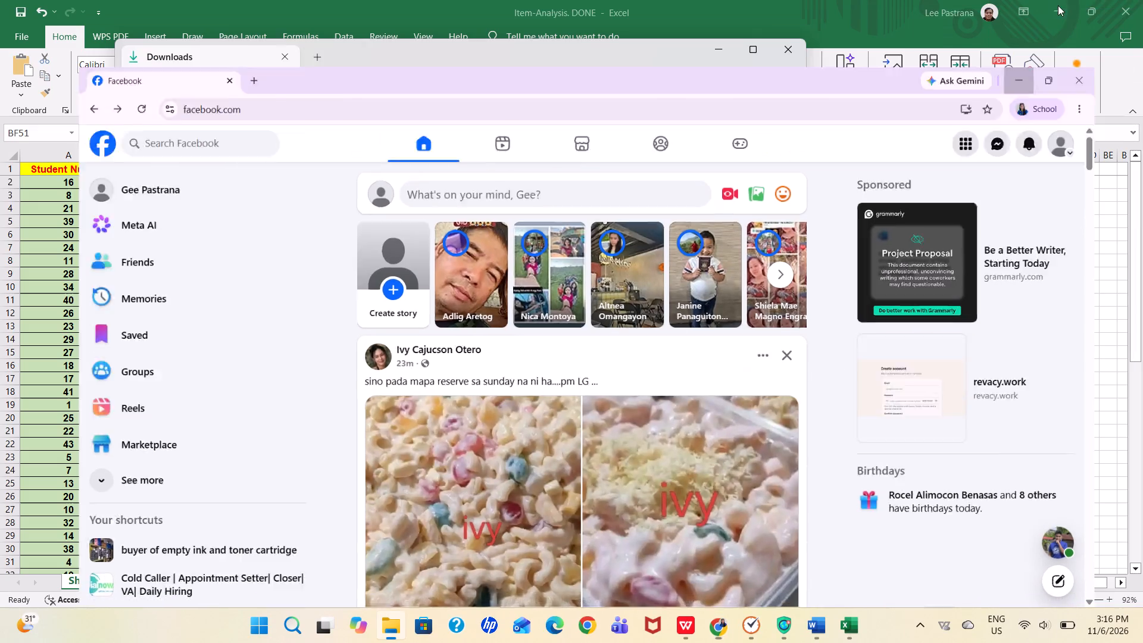
{"action": "left_click", "coordinate": [1048, 5]}
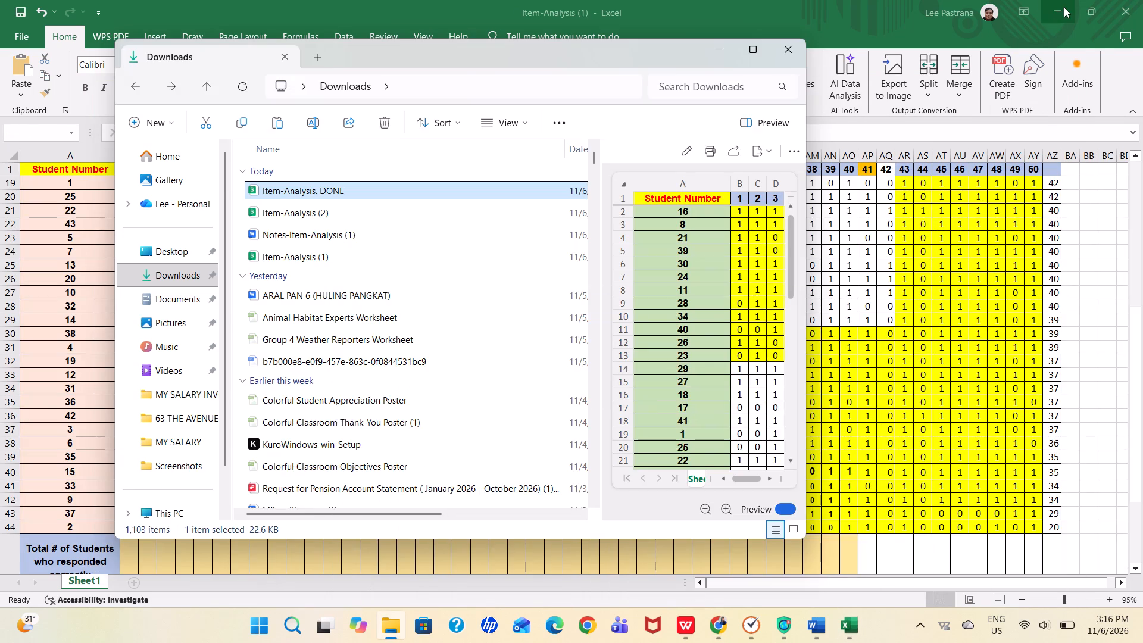
{"action": "left_click", "coordinate": [1064, 7]}
{"action": "left_click", "coordinate": [1064, 7]}
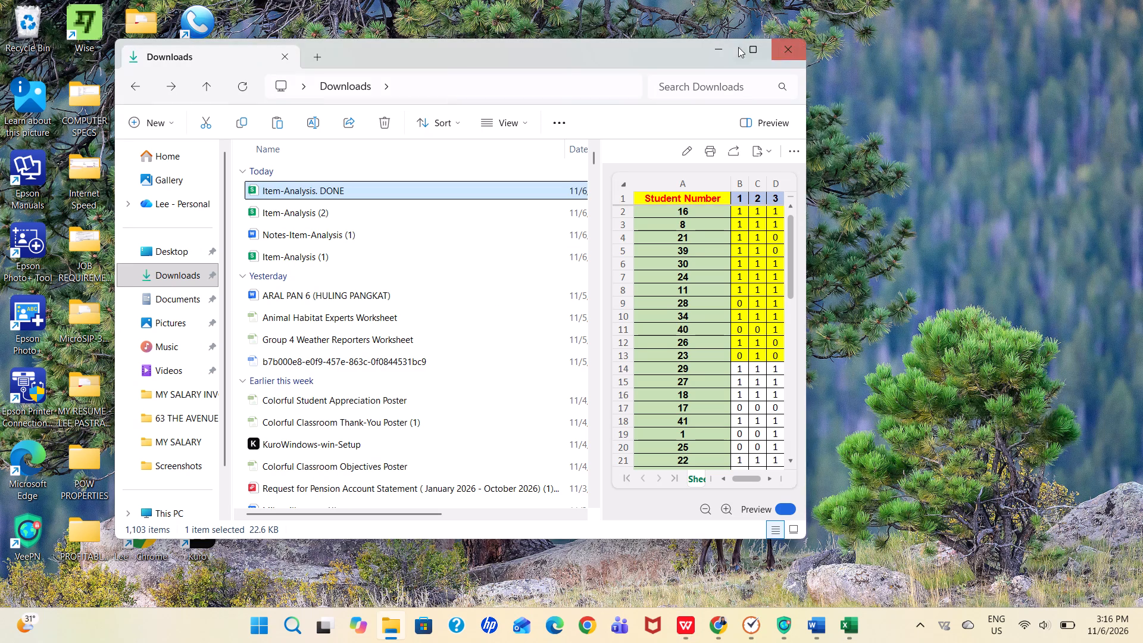
{"action": "left_click", "coordinate": [721, 48]}
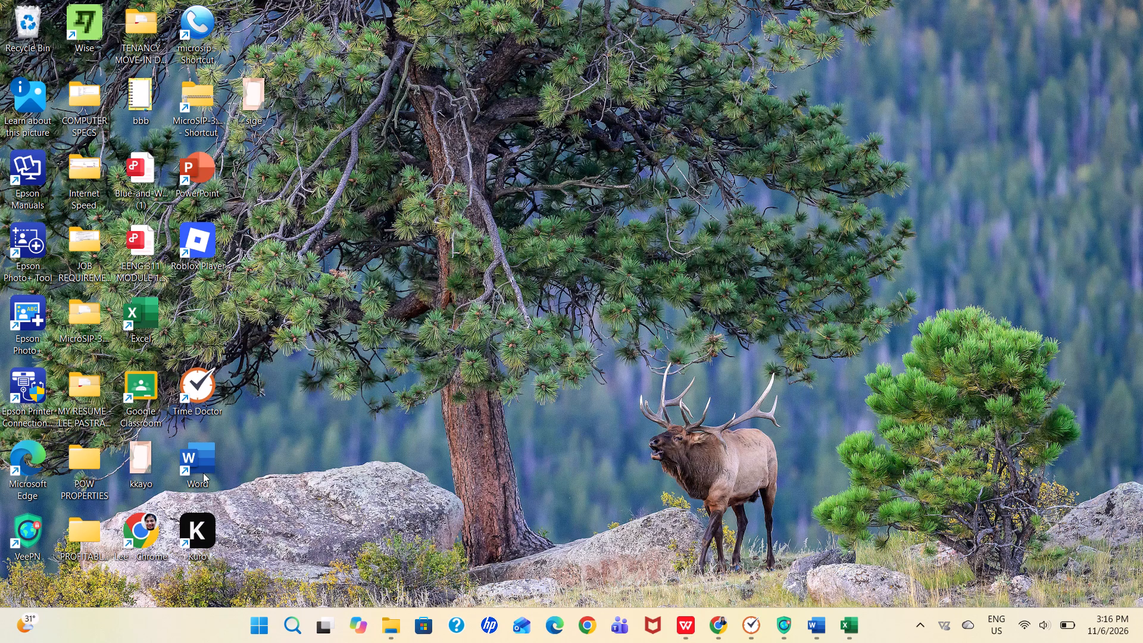
Launch the application with the black K logo from the desktop.
{"action": "double_click", "coordinate": [196, 527]}
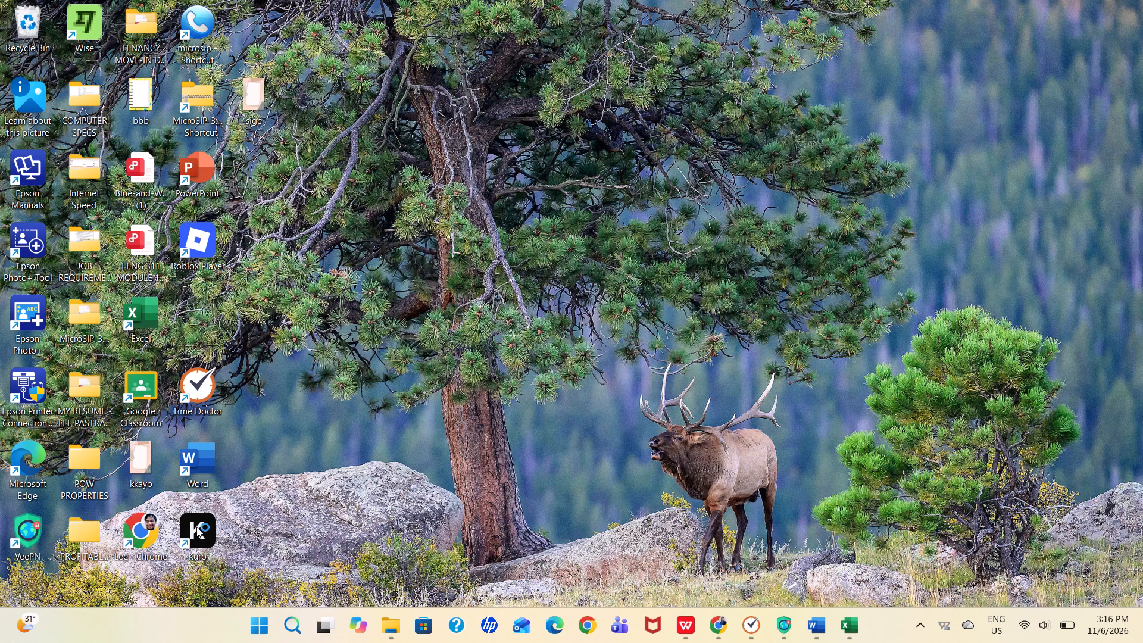
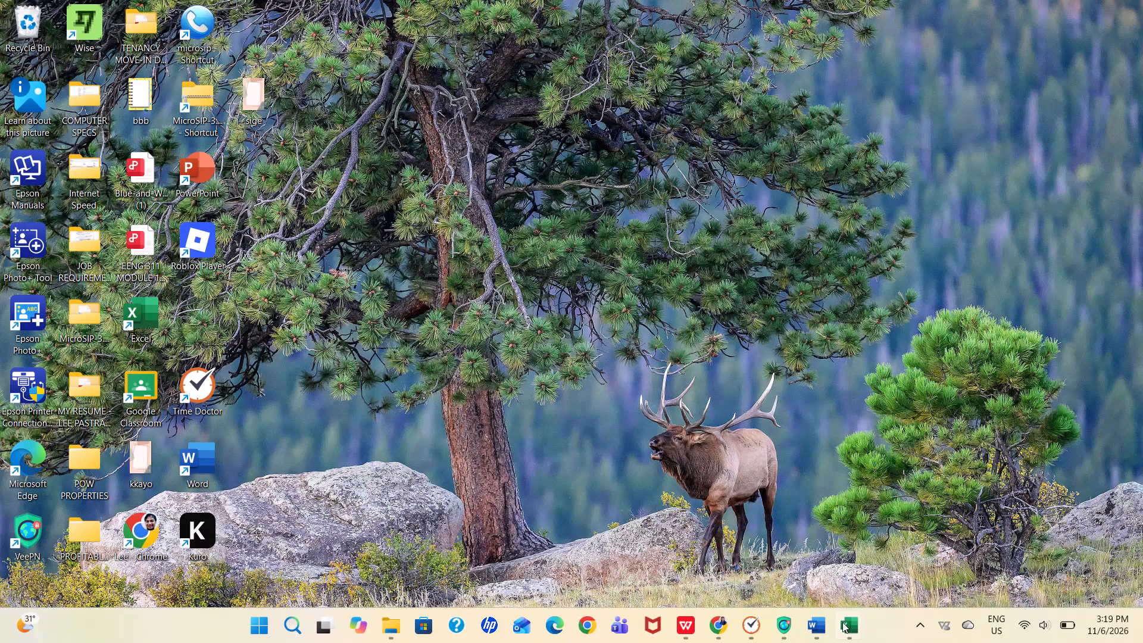
Switch to the "Item-Analysis. DONE" workbook in Excel and review the student scores and the difficulty and discrimination index rows beneath them.
{"action": "left_click", "coordinate": [842, 622]}
{"action": "left_click", "coordinate": [908, 569]}
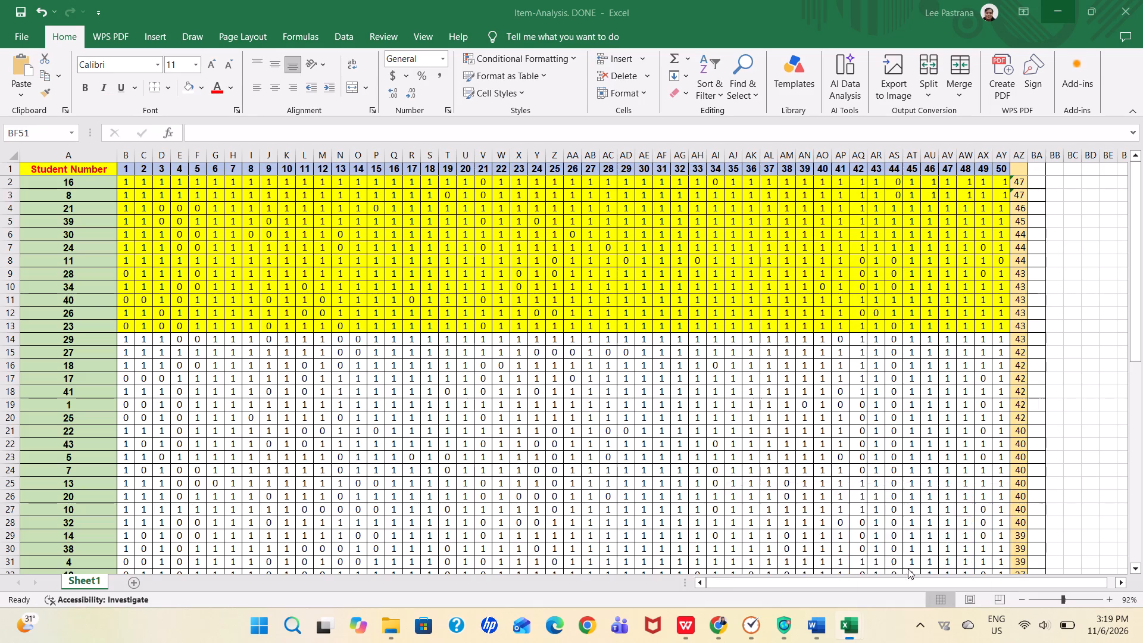
{"action": "left_click_drag", "start_coordinate": [1142, 290], "coordinate": [1135, 271]}
{"action": "left_click_drag", "start_coordinate": [1135, 271], "coordinate": [1142, 537]}
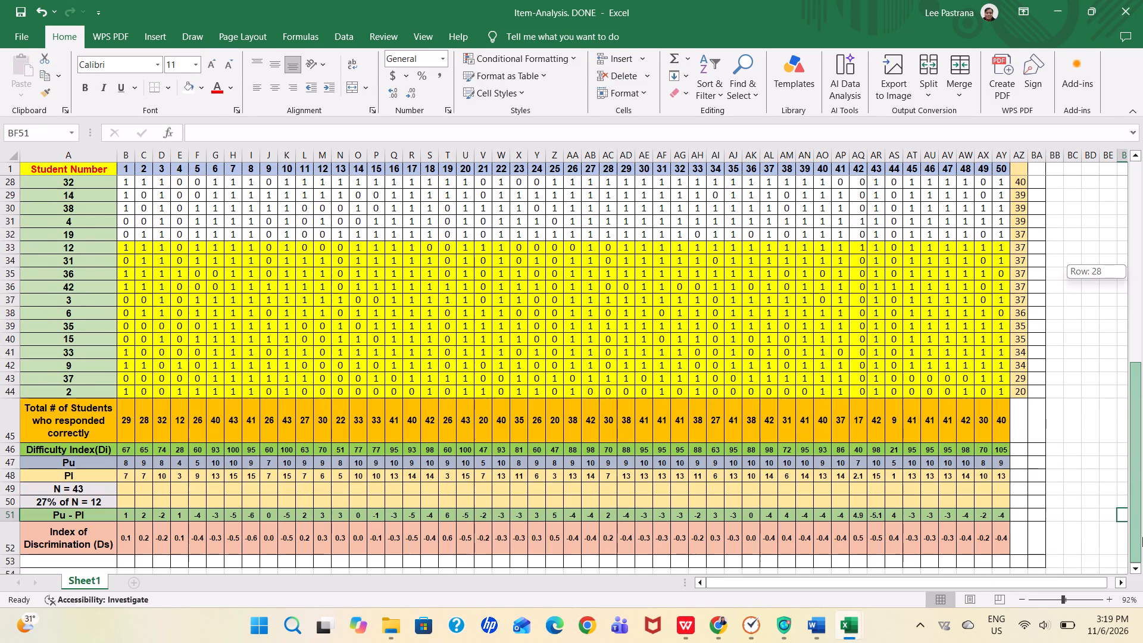
{"action": "left_click_drag", "start_coordinate": [1142, 537], "coordinate": [1120, 326]}
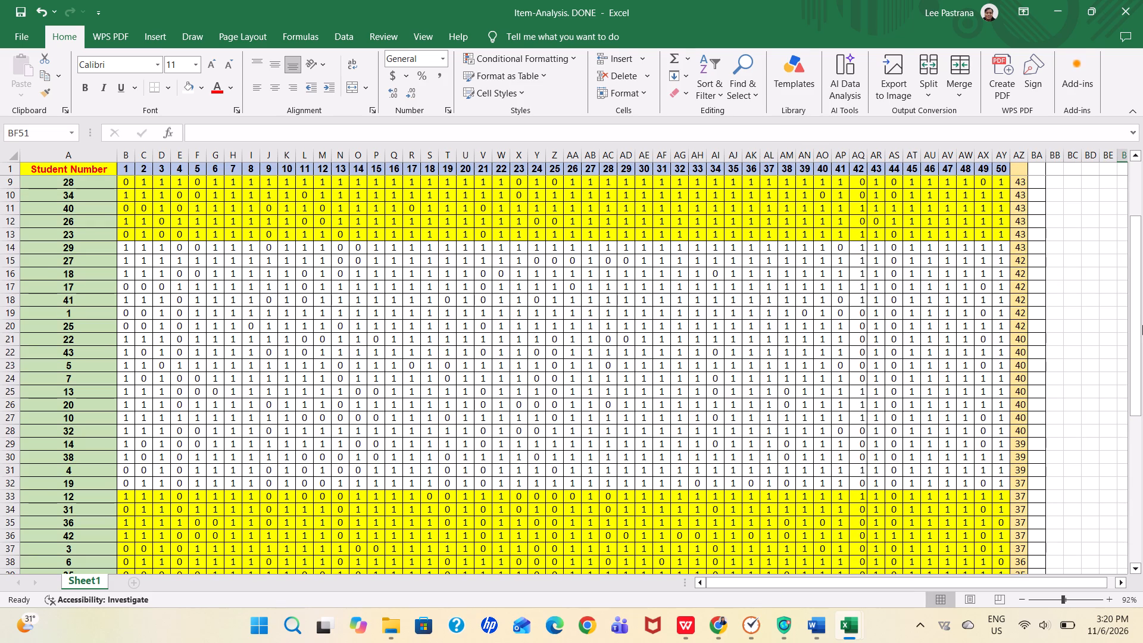
{"action": "left_click", "coordinate": [1142, 325]}
{"action": "left_click", "coordinate": [1142, 325]}
{"action": "left_click_drag", "start_coordinate": [1142, 325], "coordinate": [1133, 320]}
{"action": "left_click_drag", "start_coordinate": [1133, 320], "coordinate": [1142, 469]}
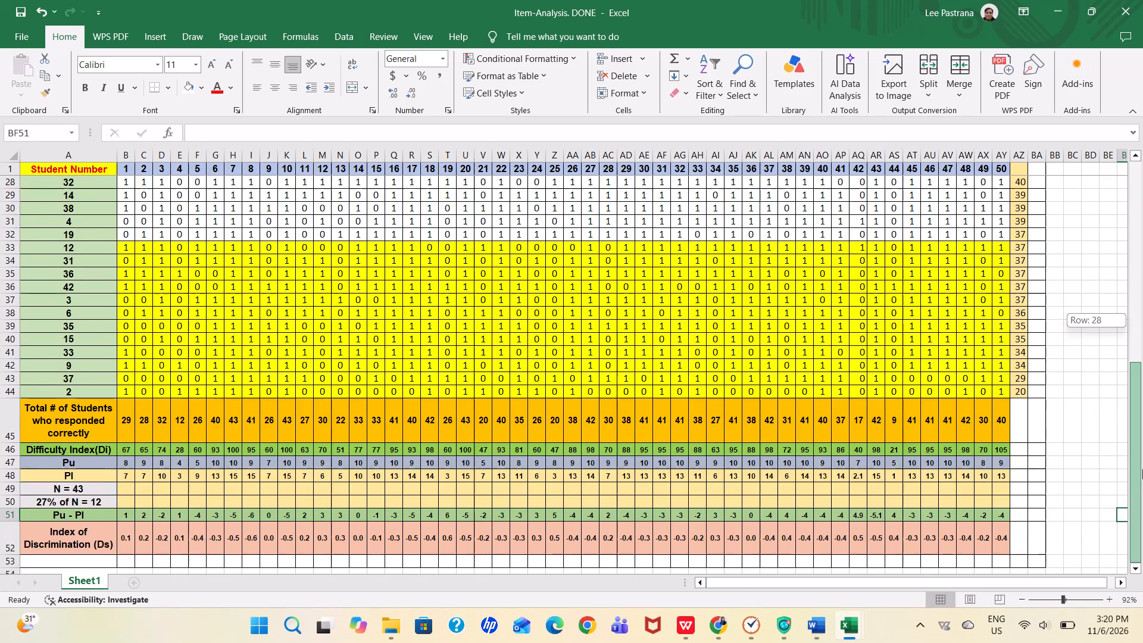
{"action": "left_click_drag", "start_coordinate": [1142, 469], "coordinate": [1142, 435]}
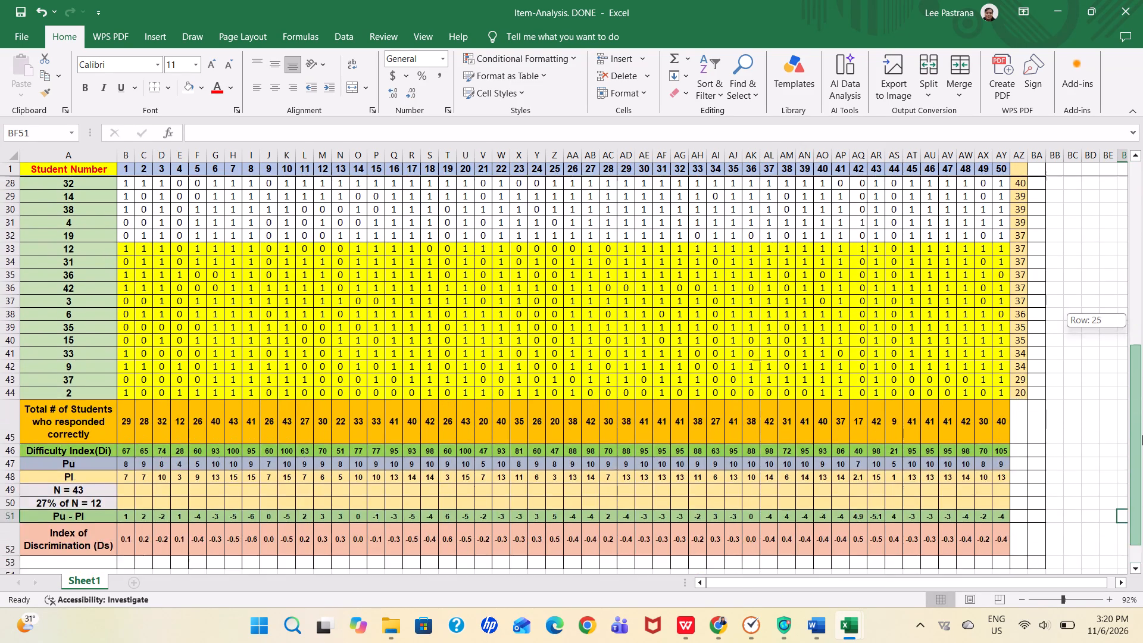
{"action": "left_click_drag", "start_coordinate": [1142, 435], "coordinate": [1142, 259]}
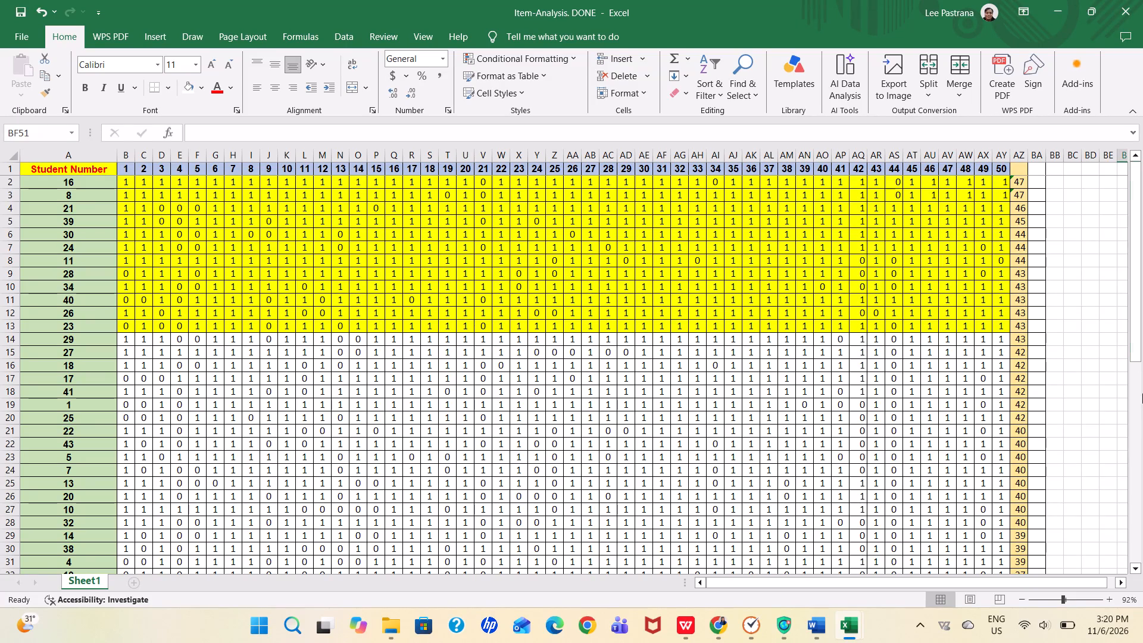
{"action": "left_click_drag", "start_coordinate": [1134, 336], "coordinate": [1142, 560]}
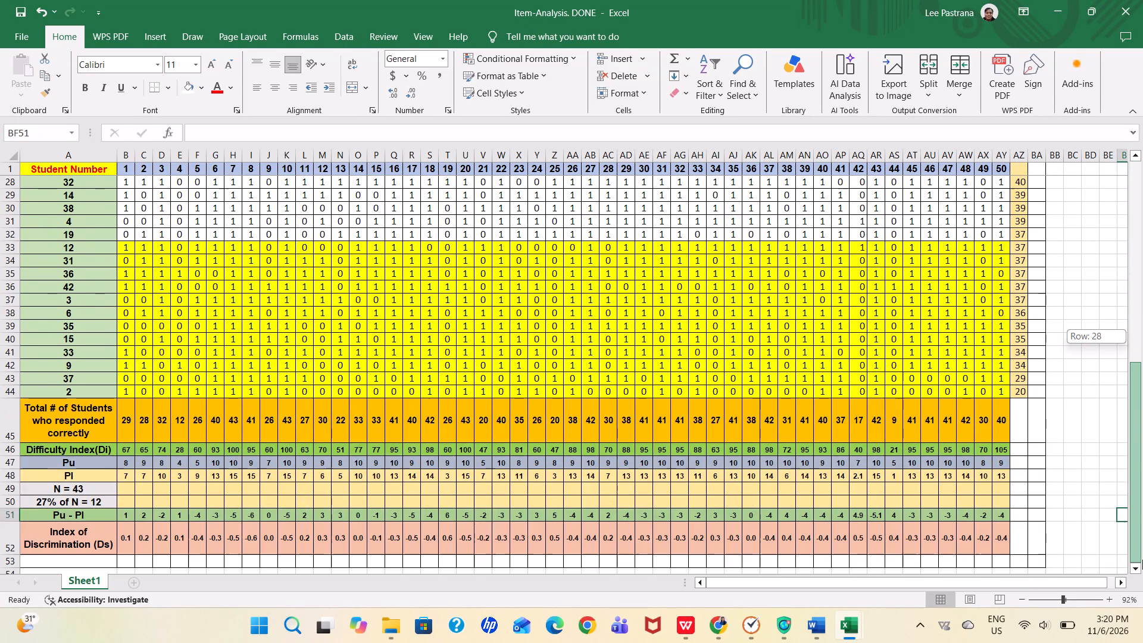
{"action": "left_click_drag", "start_coordinate": [1142, 560], "coordinate": [1142, 564]}
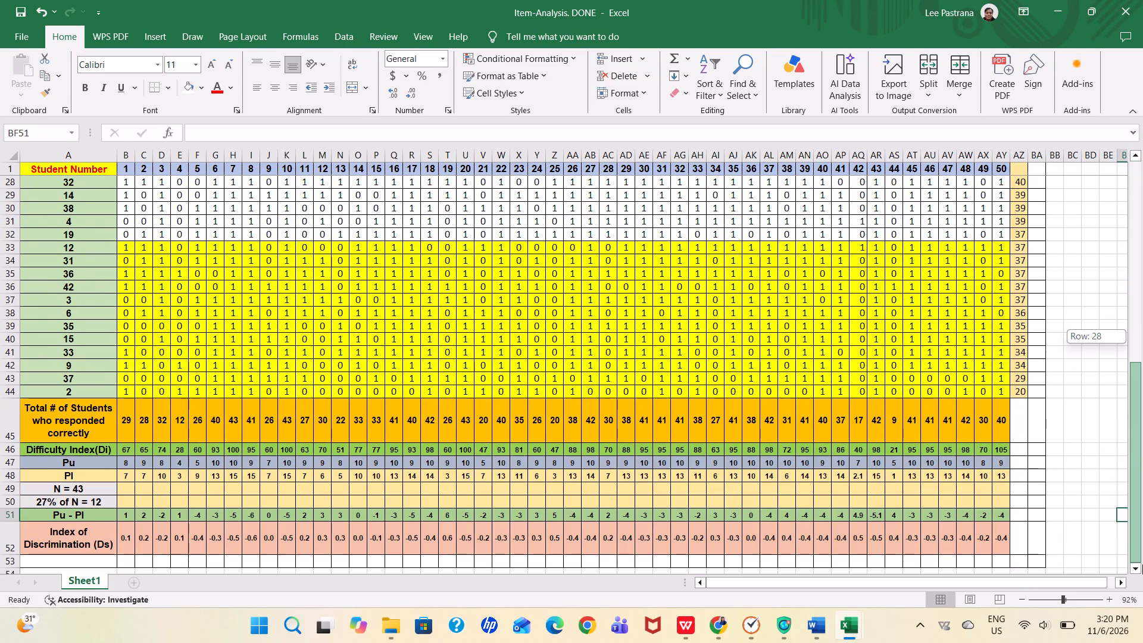
{"action": "left_click_drag", "start_coordinate": [1142, 564], "coordinate": [1142, 567]}
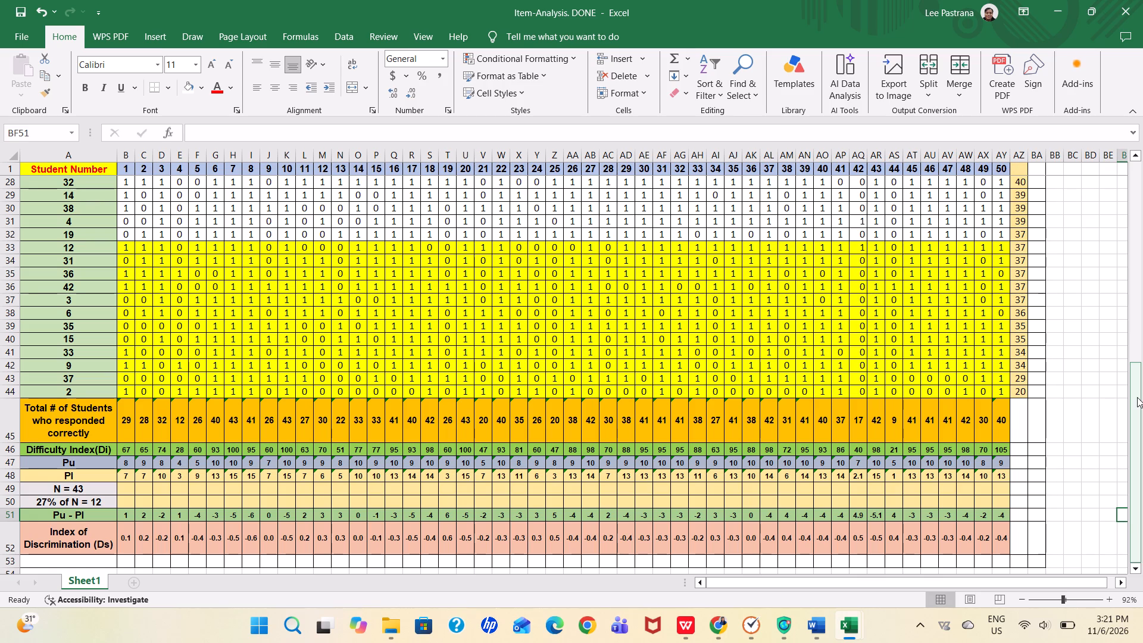
{"action": "left_click_drag", "start_coordinate": [1137, 397], "coordinate": [1142, 442]}
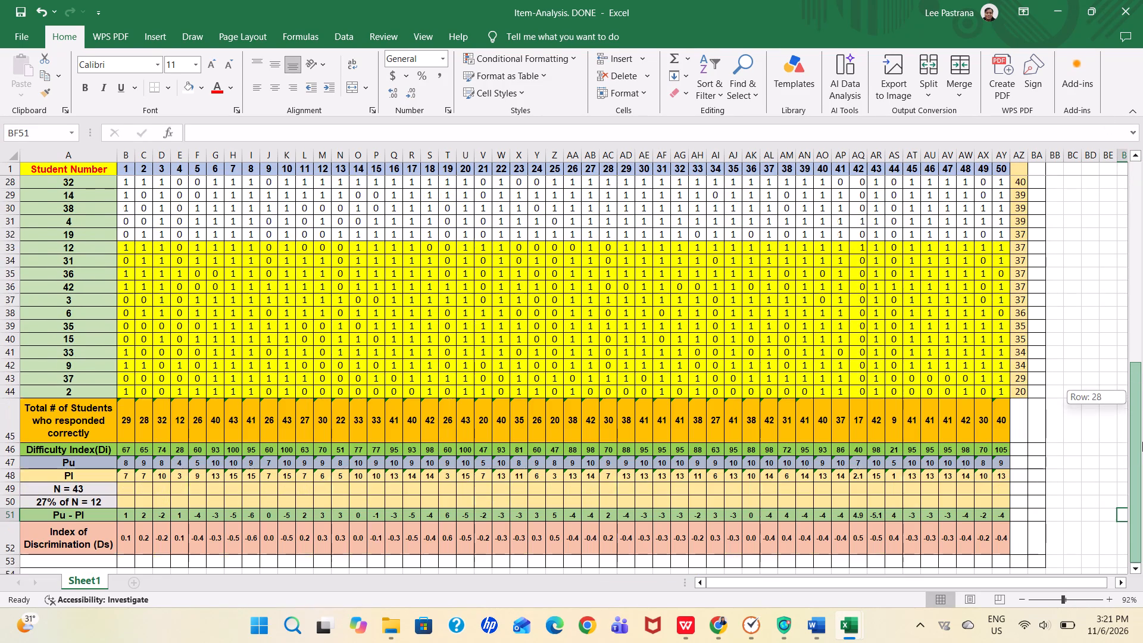
{"action": "left_click_drag", "start_coordinate": [1142, 442], "coordinate": [1142, 446]}
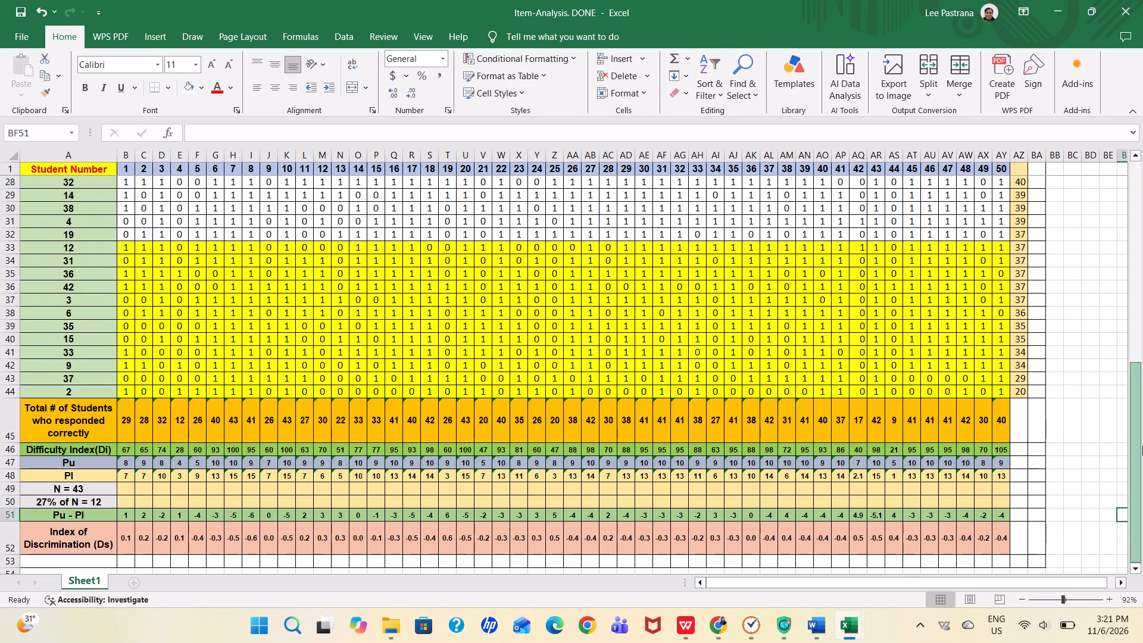